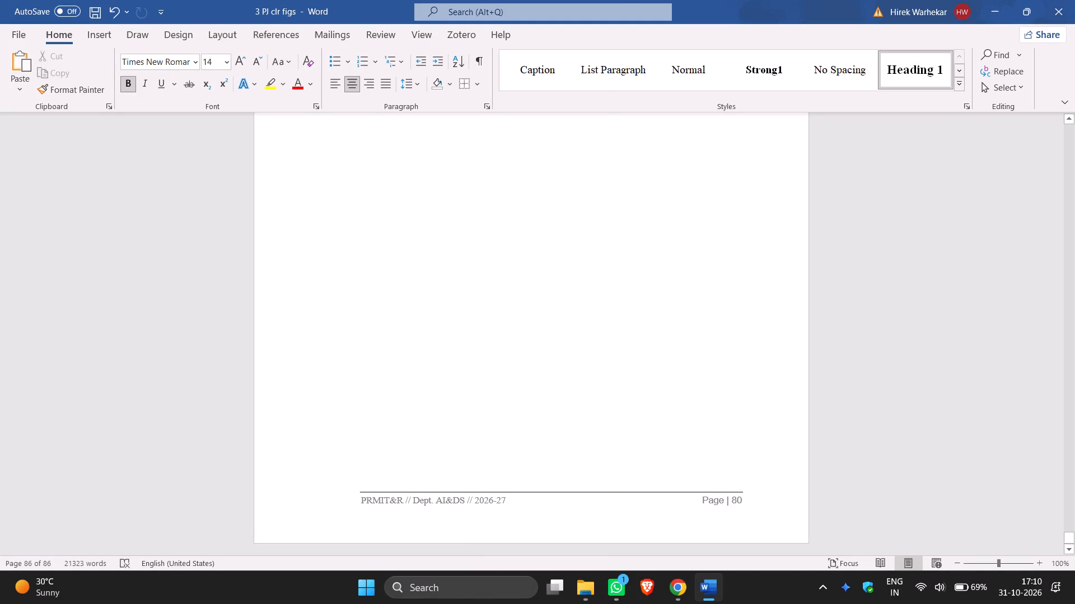
Look through the report from its final pages back to the table of contents on the first page.
scroll(917, 275, up, 4)
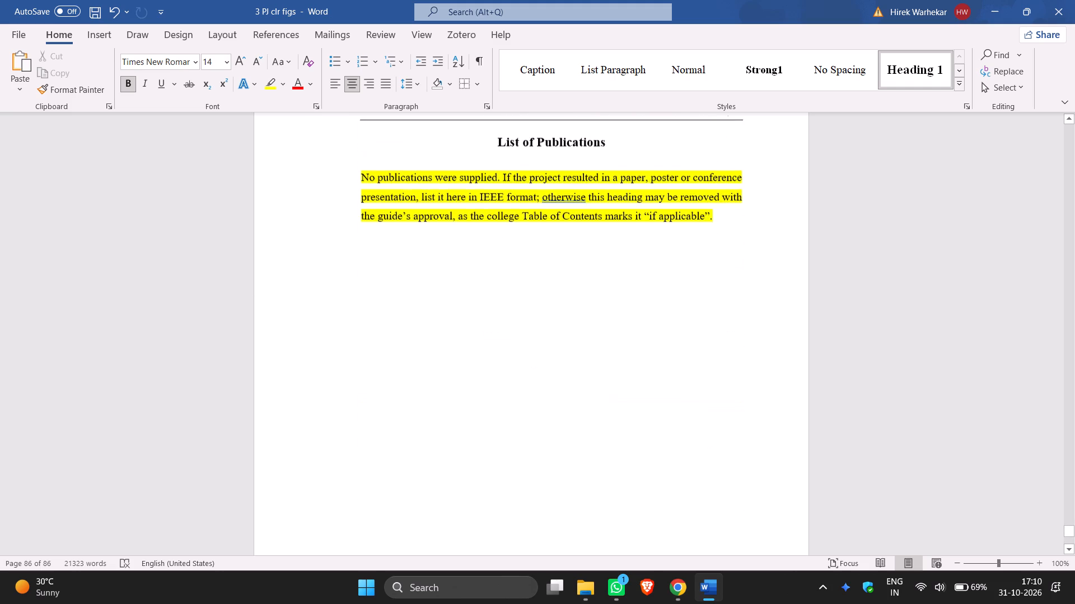
scroll(917, 275, up, 1)
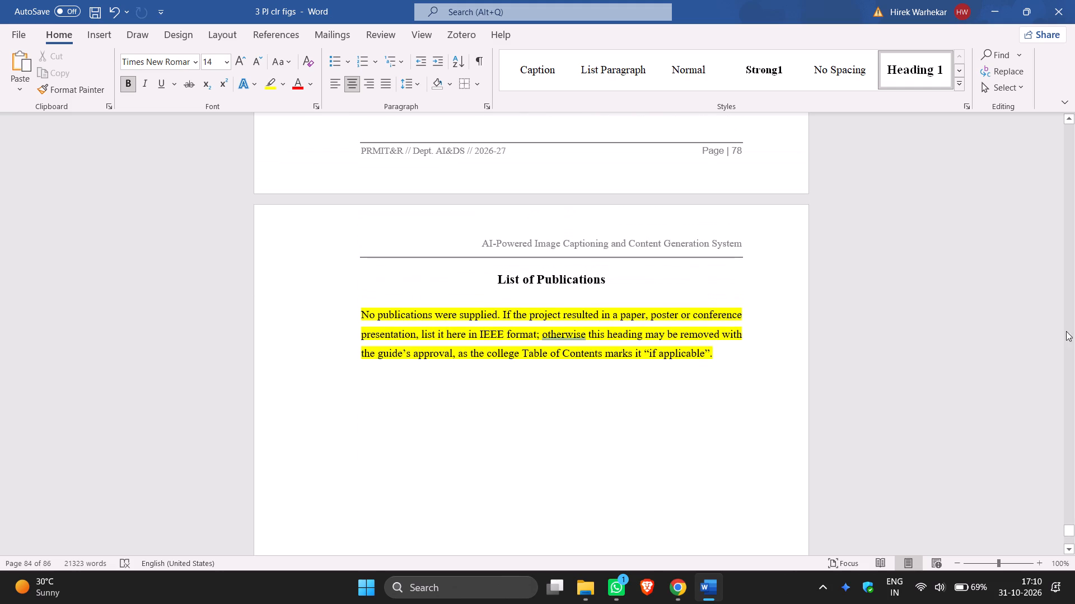
scroll(986, 329, up, 5)
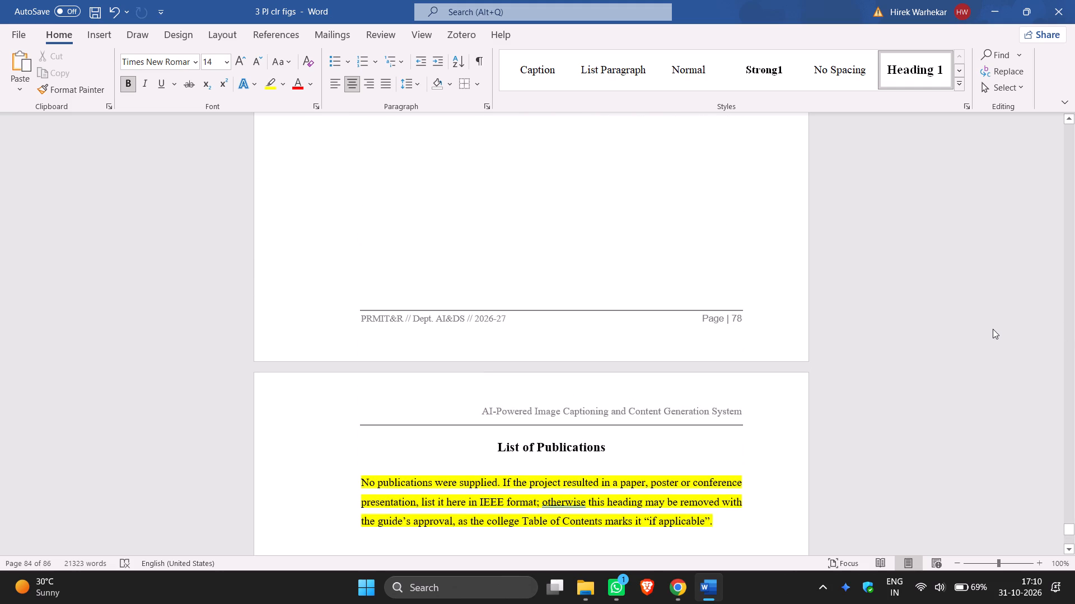
scroll(995, 328, up, 9)
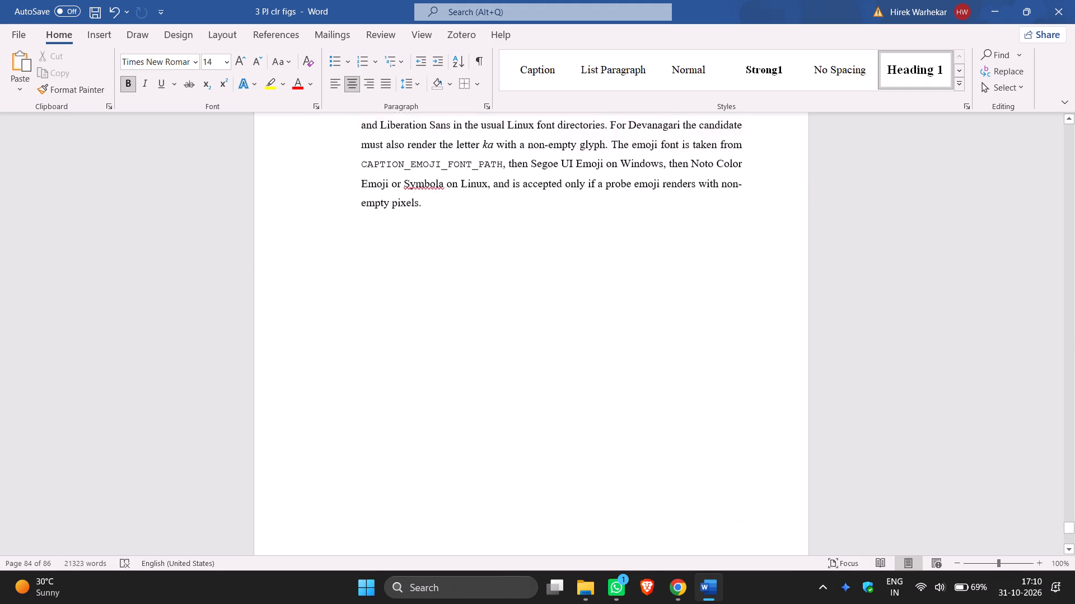
scroll(998, 328, up, 16)
drag(1074, 527, 1074, 225)
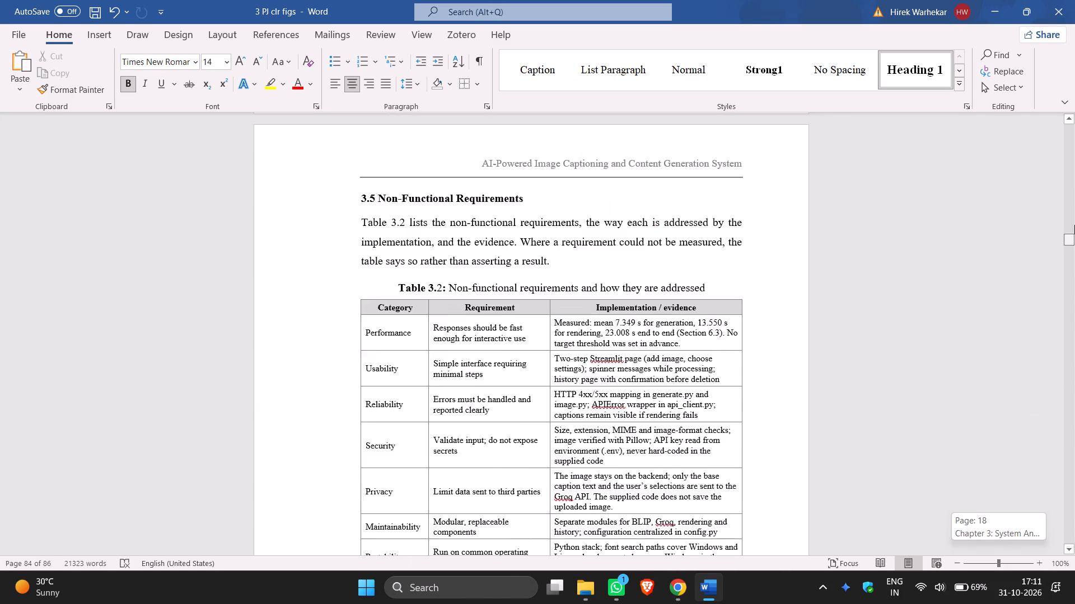
drag(1074, 225, 1074, 120)
scroll(966, 298, down, 6)
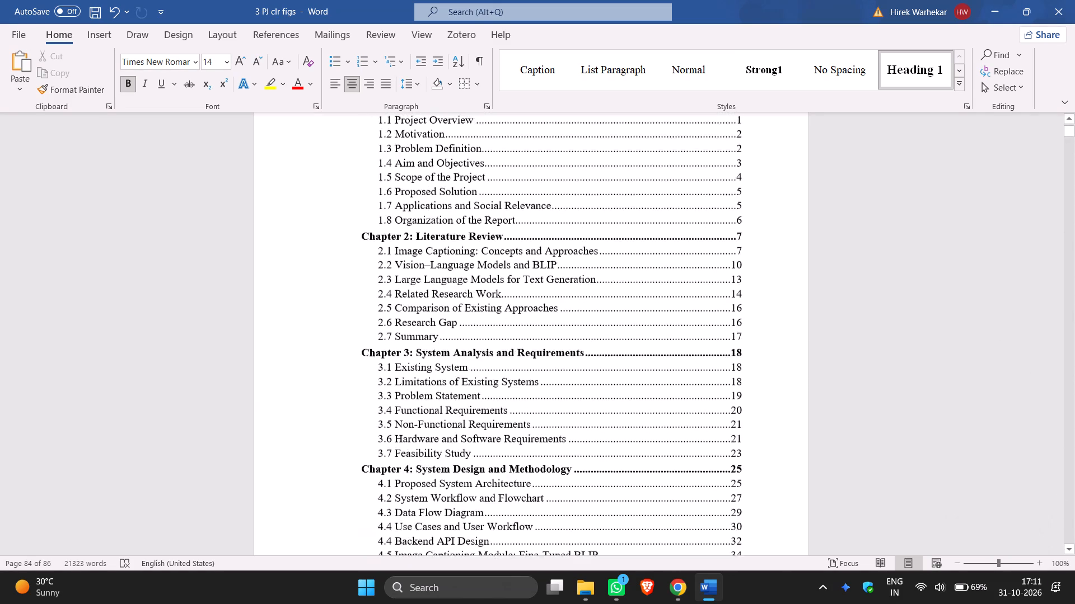
scroll(966, 292, up, 12)
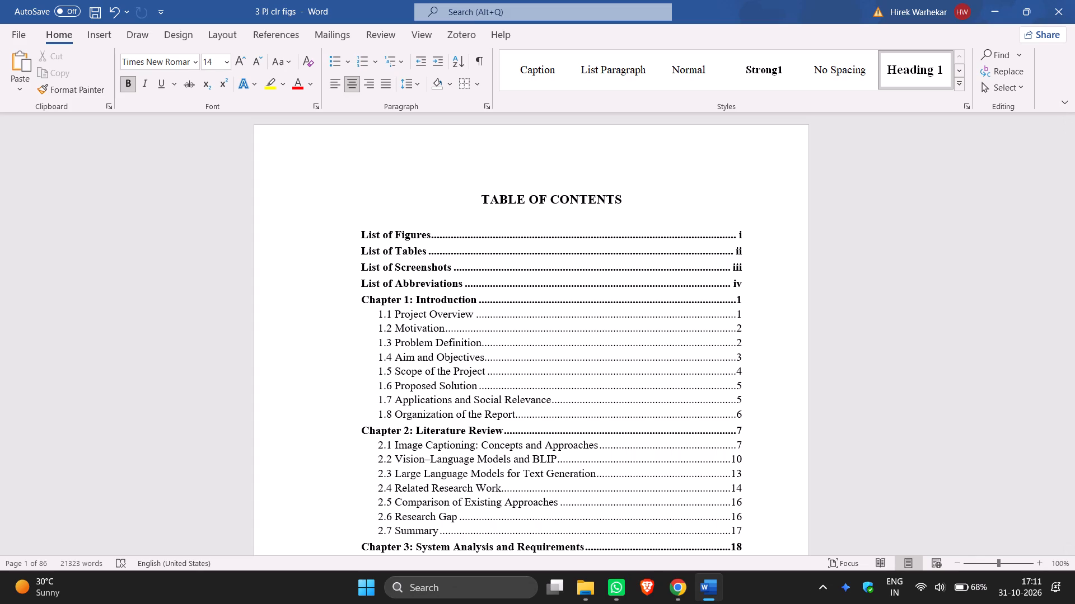
scroll(966, 290, up, 1)
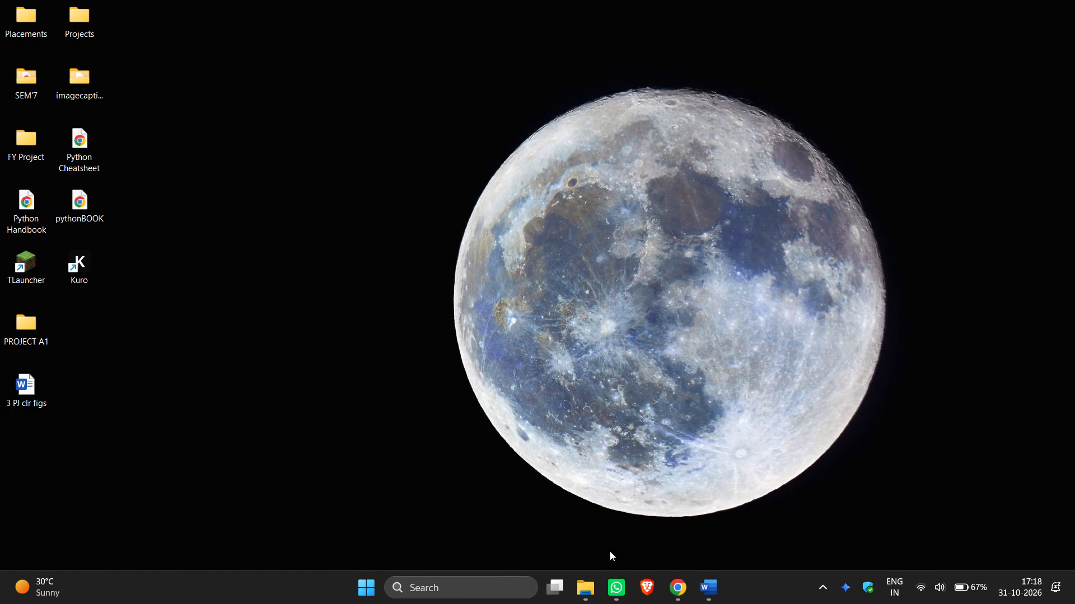
click(592, 589)
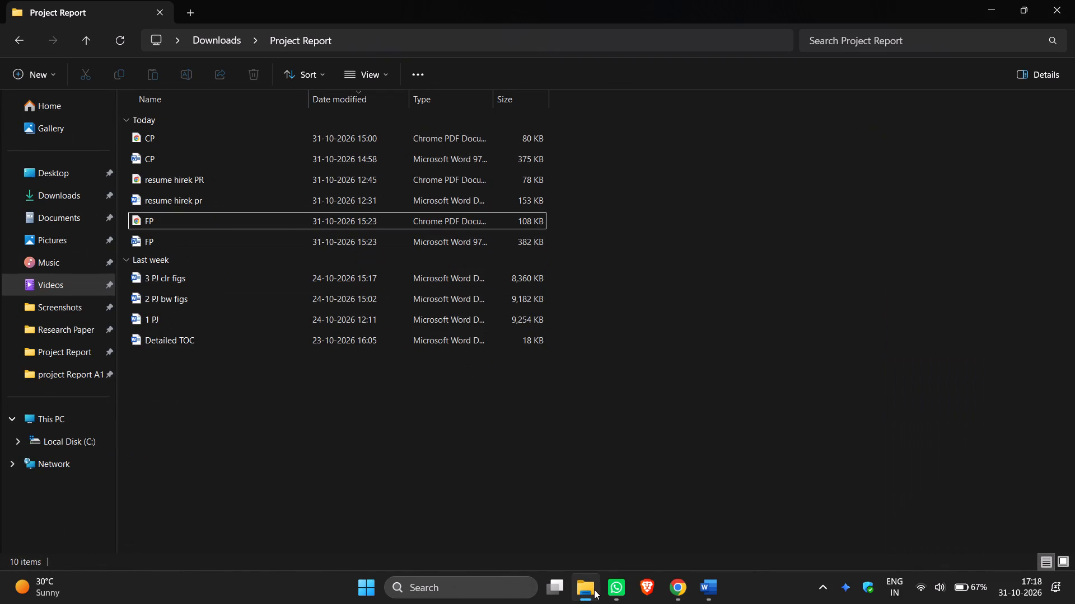
click(57, 219)
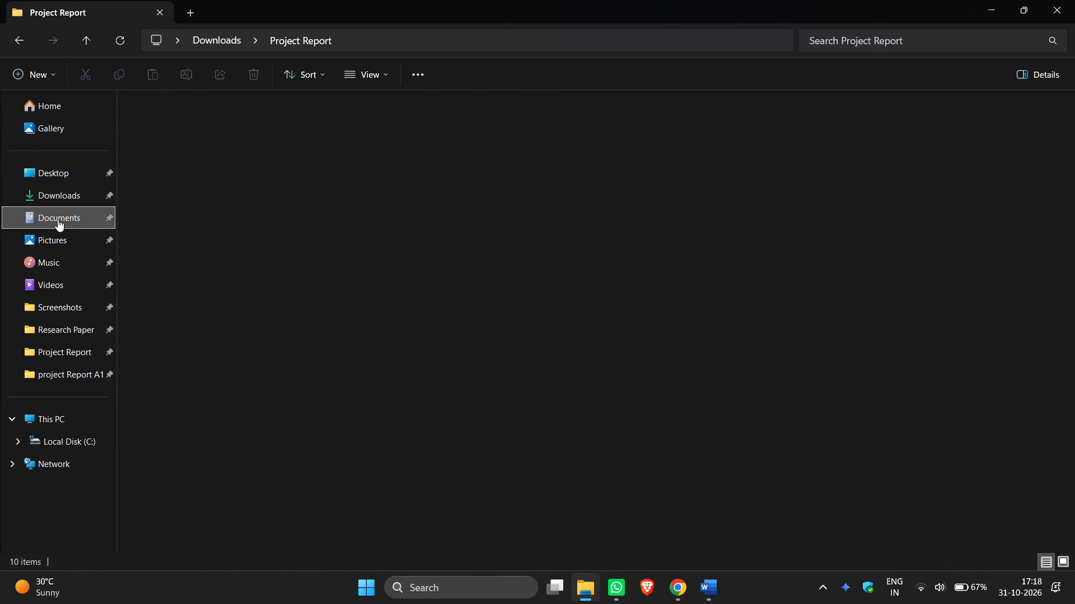
click(466, 126)
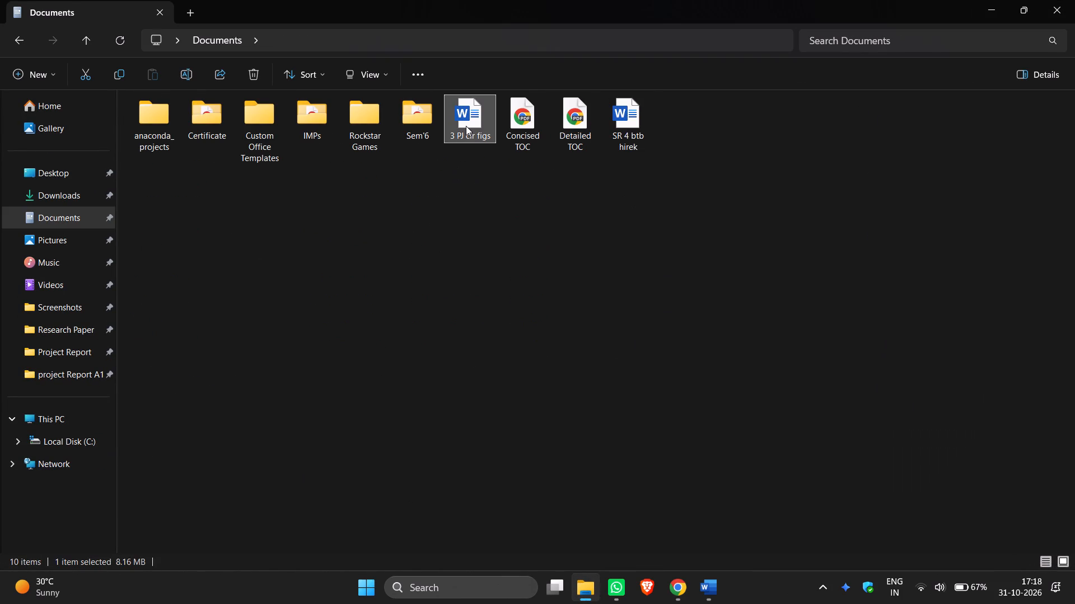
key(Delete)
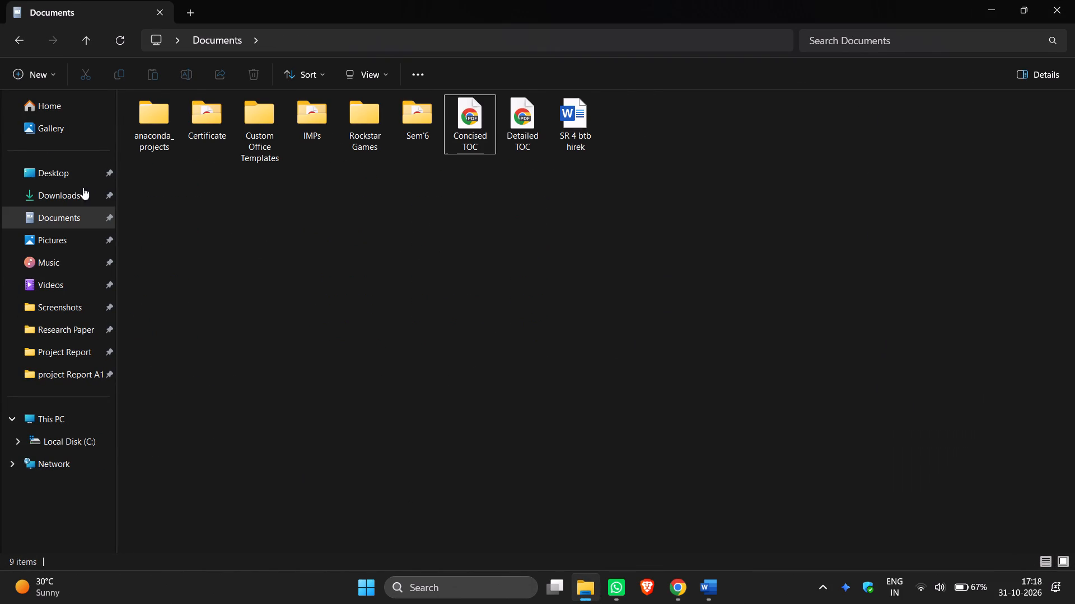
Look through the Pictures, Videos, Desktop, Documents and Downloads folders, including FY Project and Project Report, for remaining copies of the report.
click(77, 233)
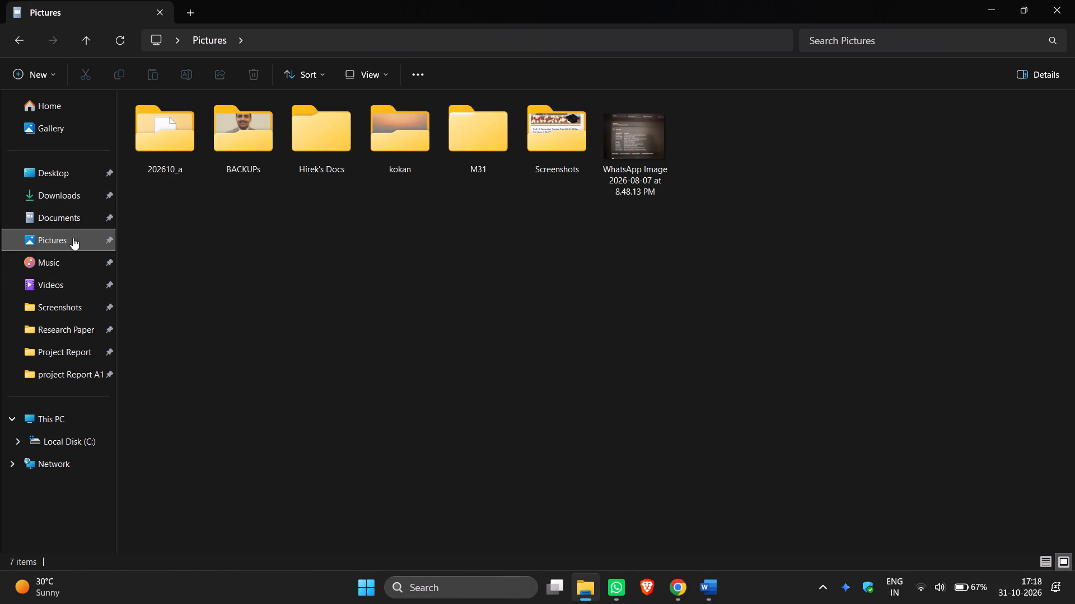
click(71, 253)
click(65, 280)
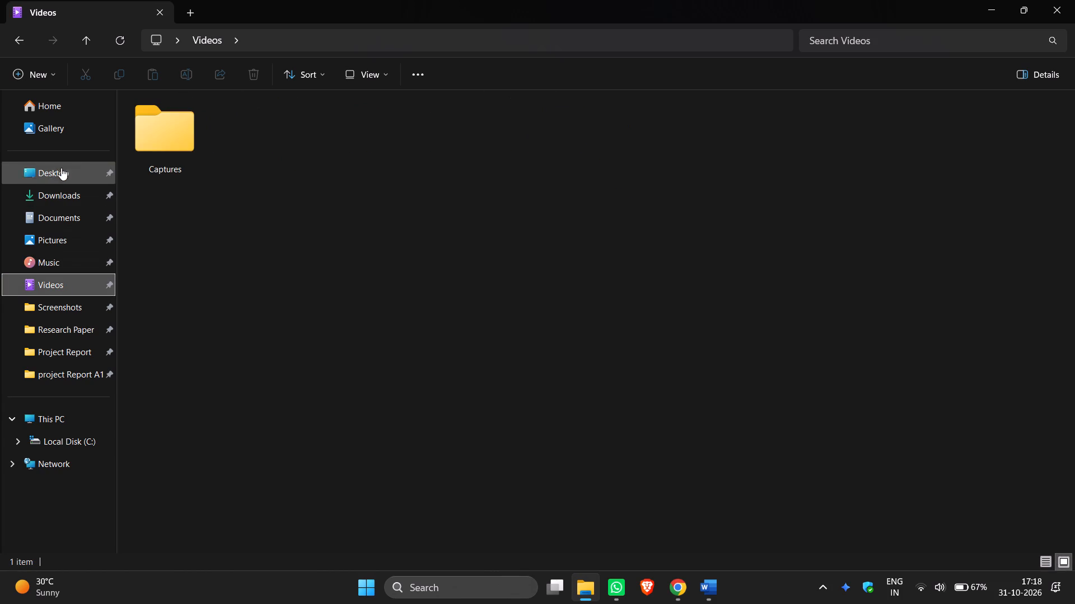
click(62, 171)
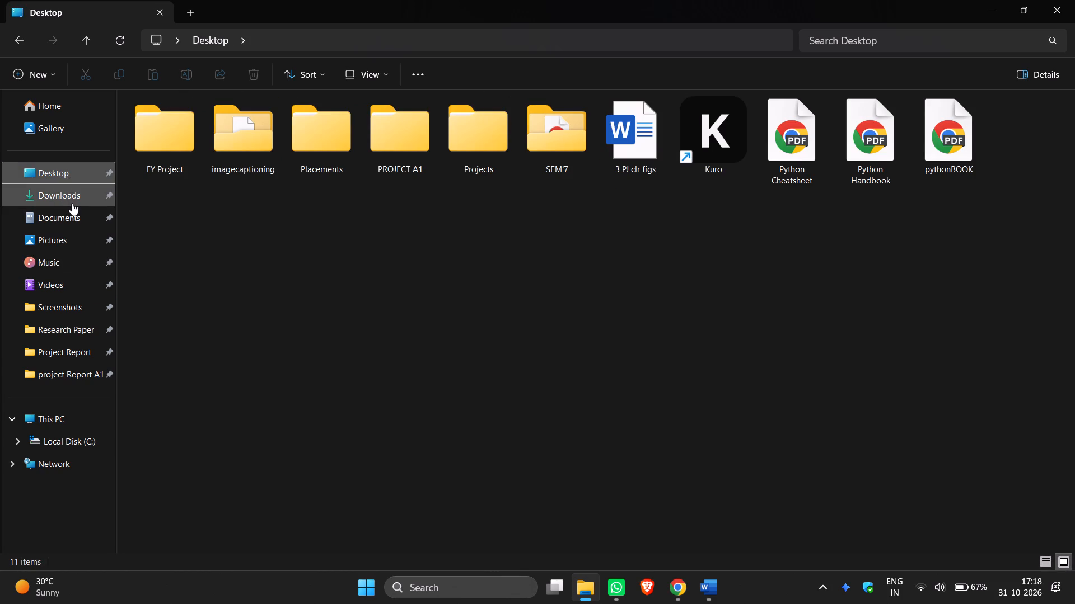
click(72, 203)
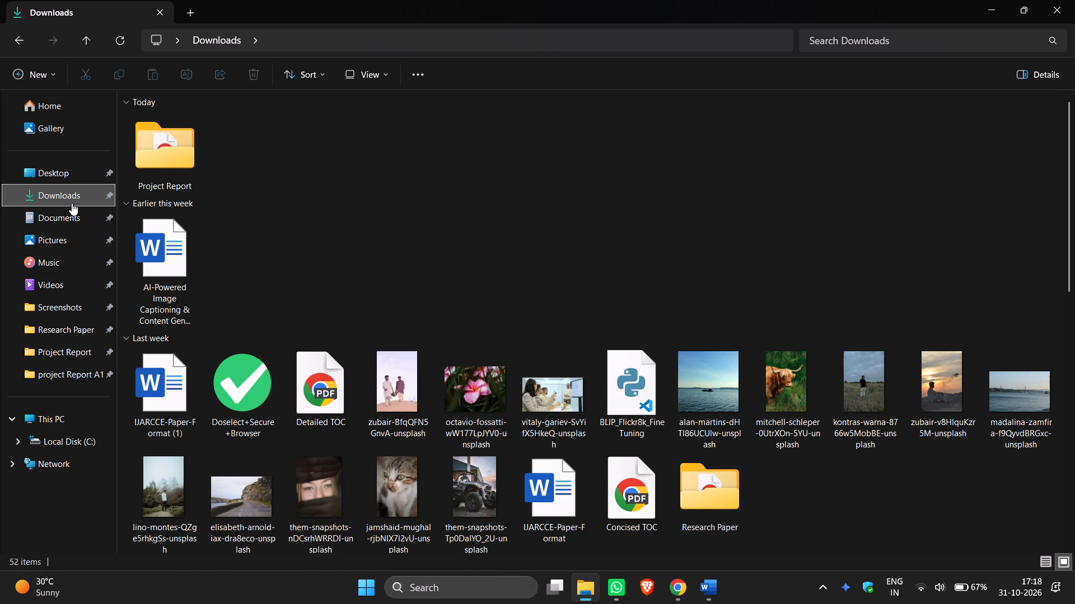
click(73, 218)
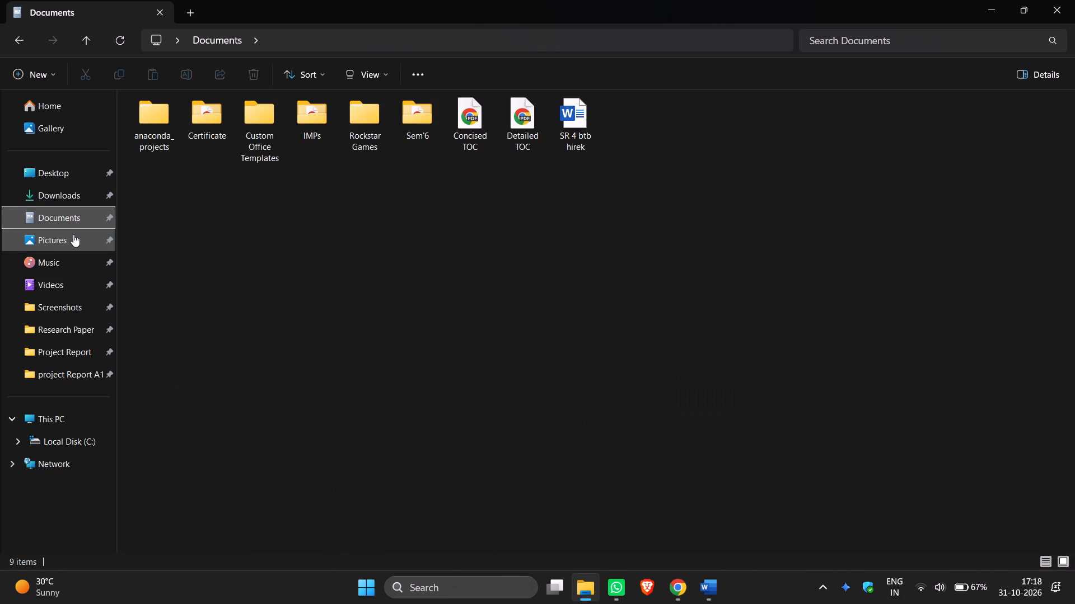
click(67, 166)
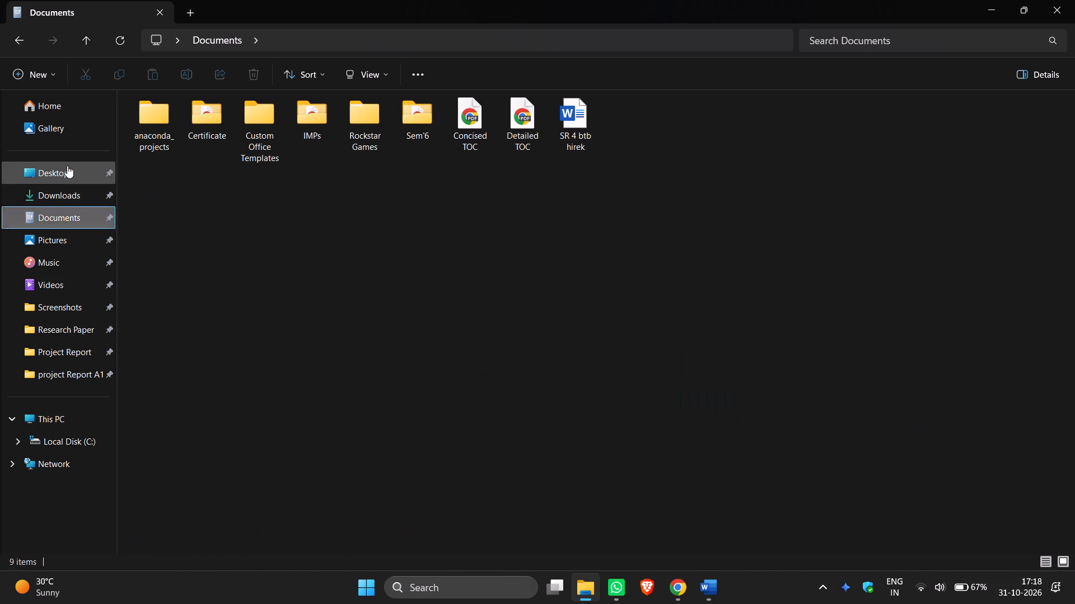
double_click(183, 150)
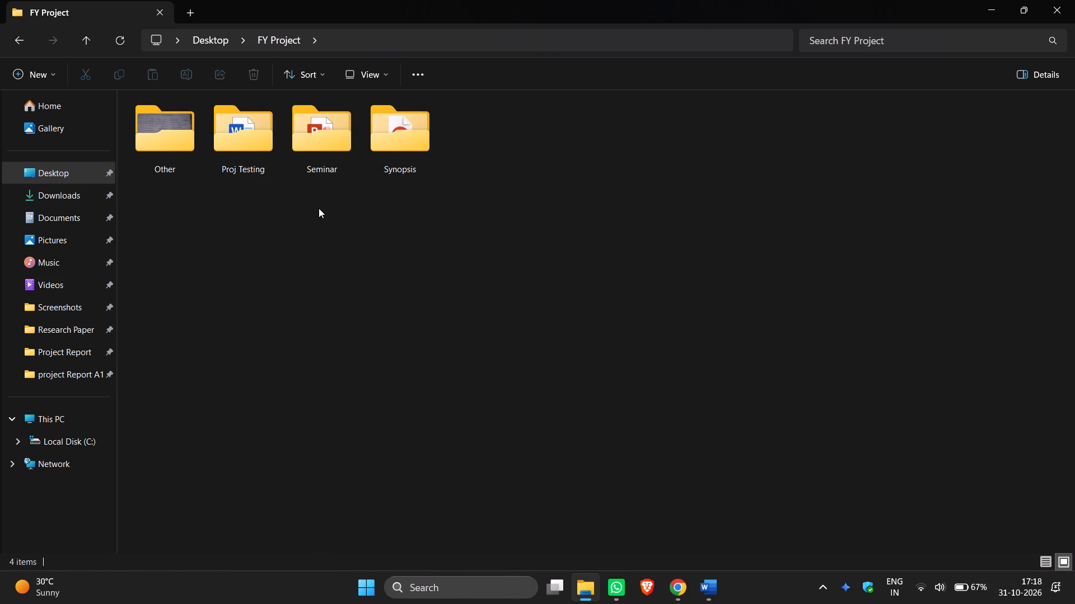
click(73, 189)
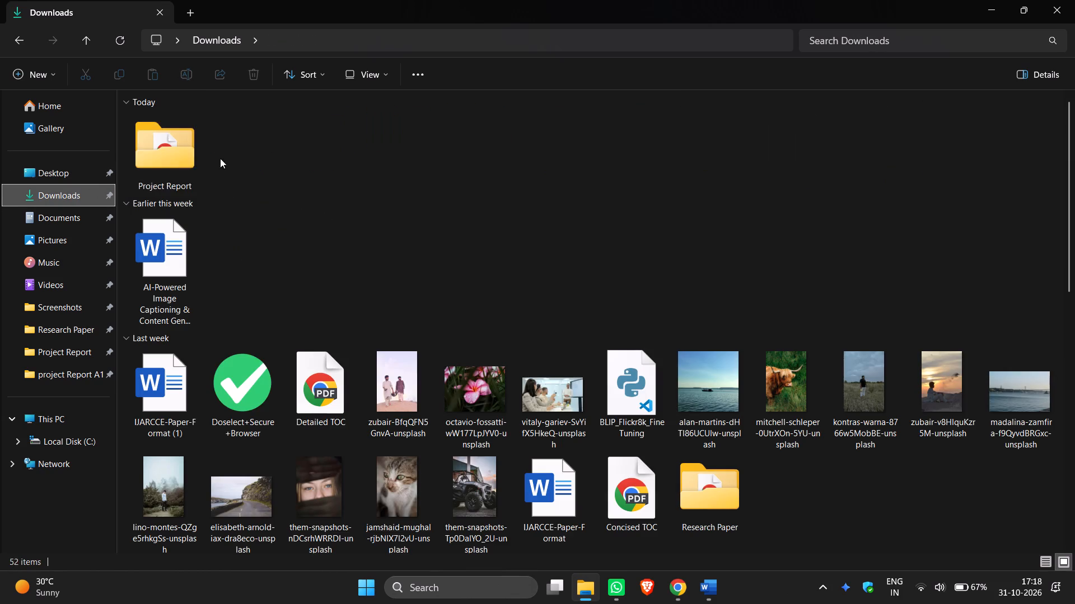
double_click(181, 154)
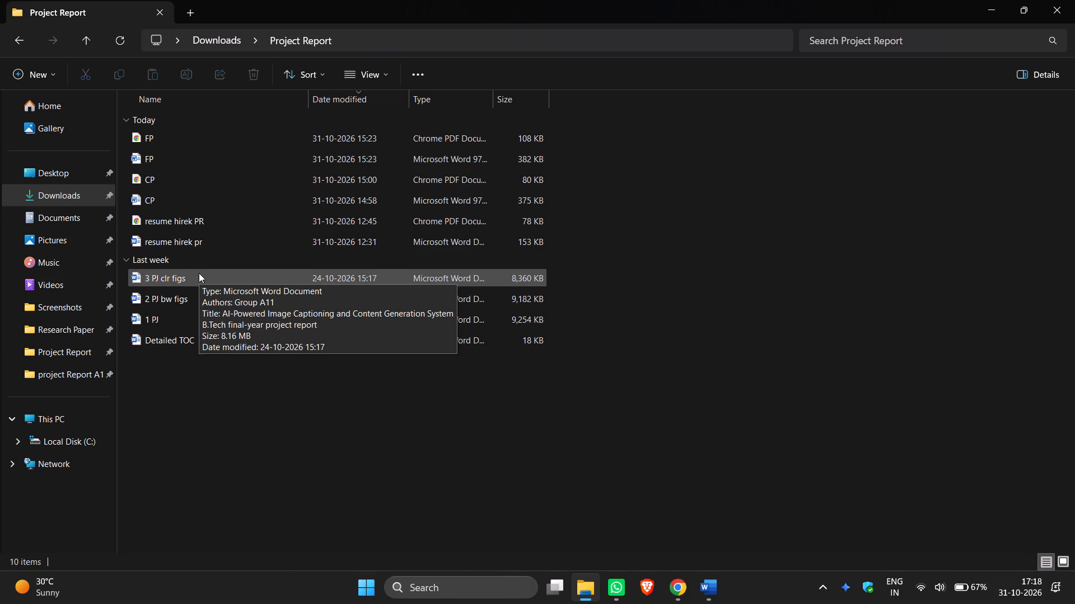
click(72, 177)
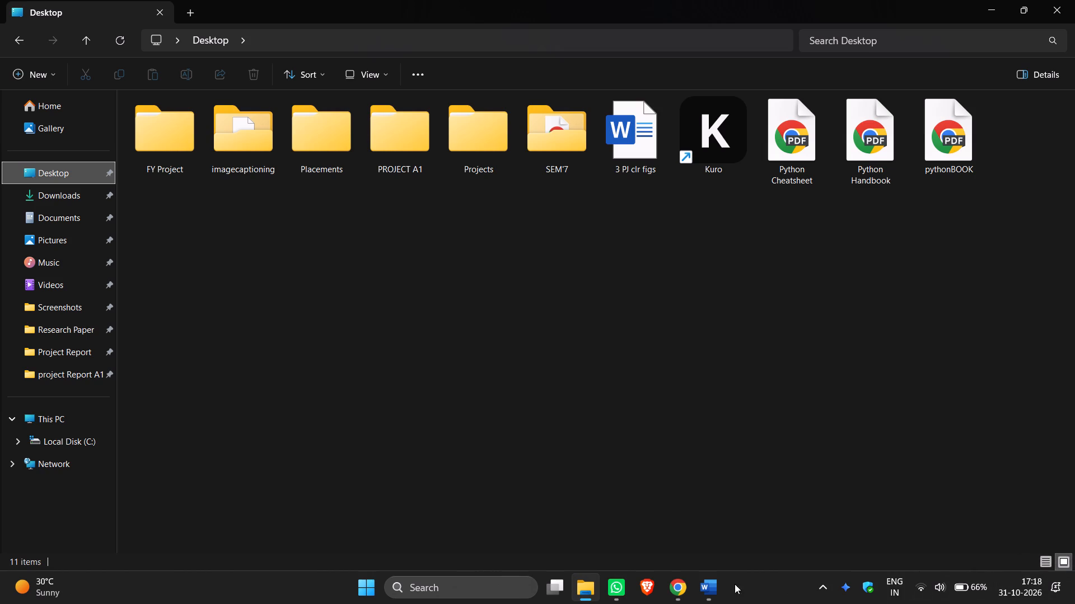
Switch to Word and close the open "3 PJ clr figs" document.
click(721, 588)
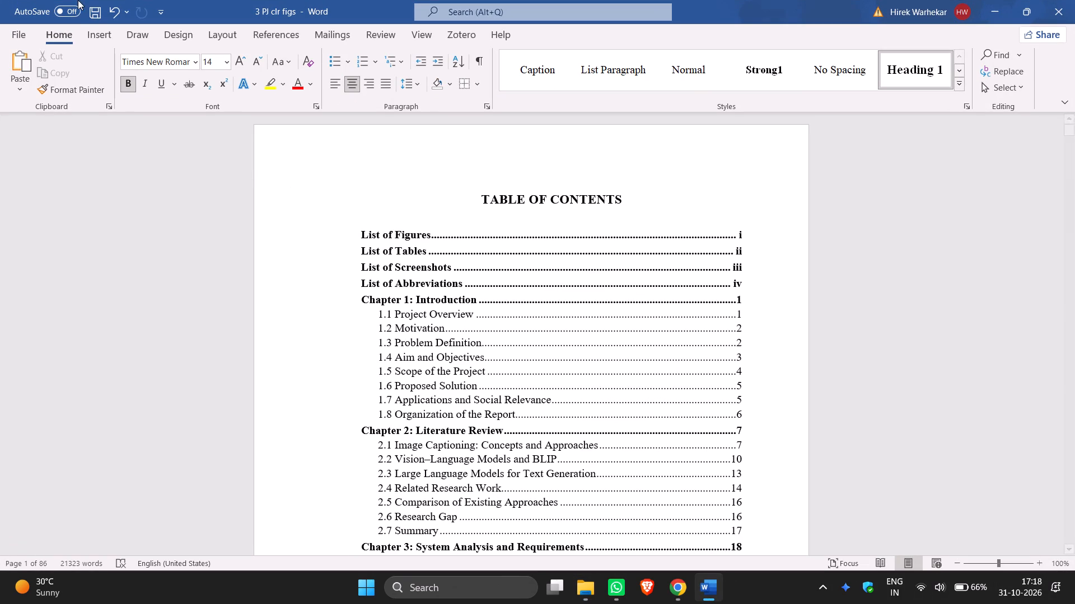
click(1074, 0)
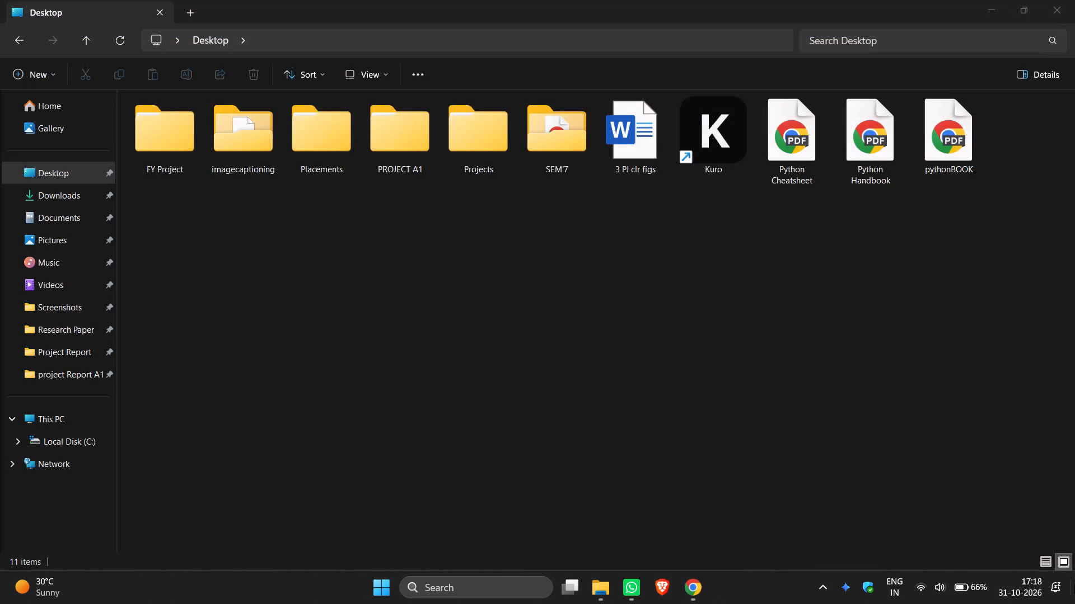
Open the desktop copy of "3 PJ clr figs", check its front-matter pages from the table of contents to the abbreviations, and close it.
click(1074, 584)
double_click(32, 393)
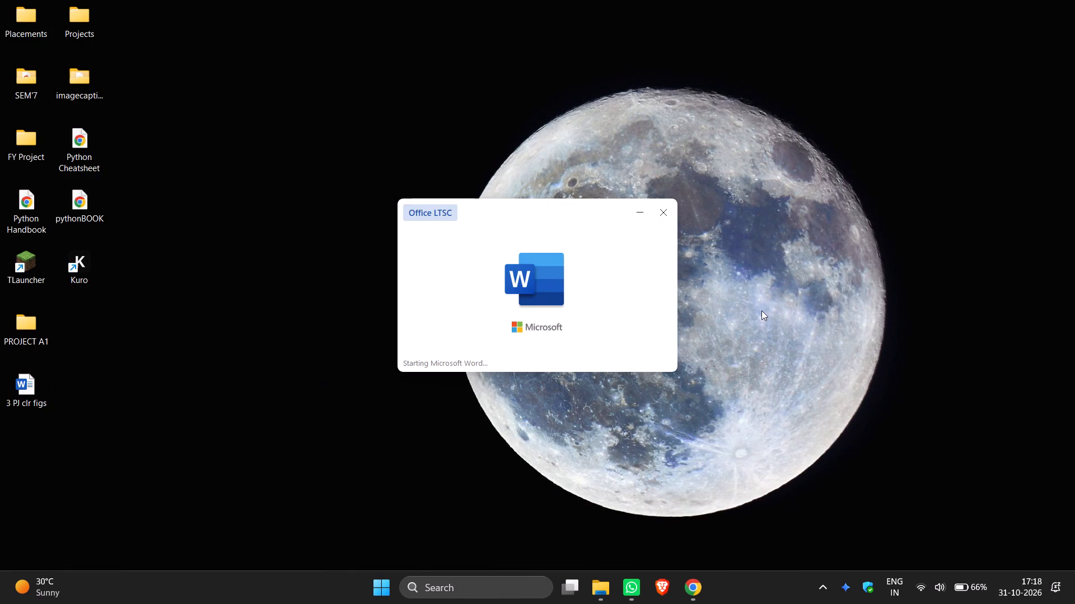
scroll(566, 288, down, 2)
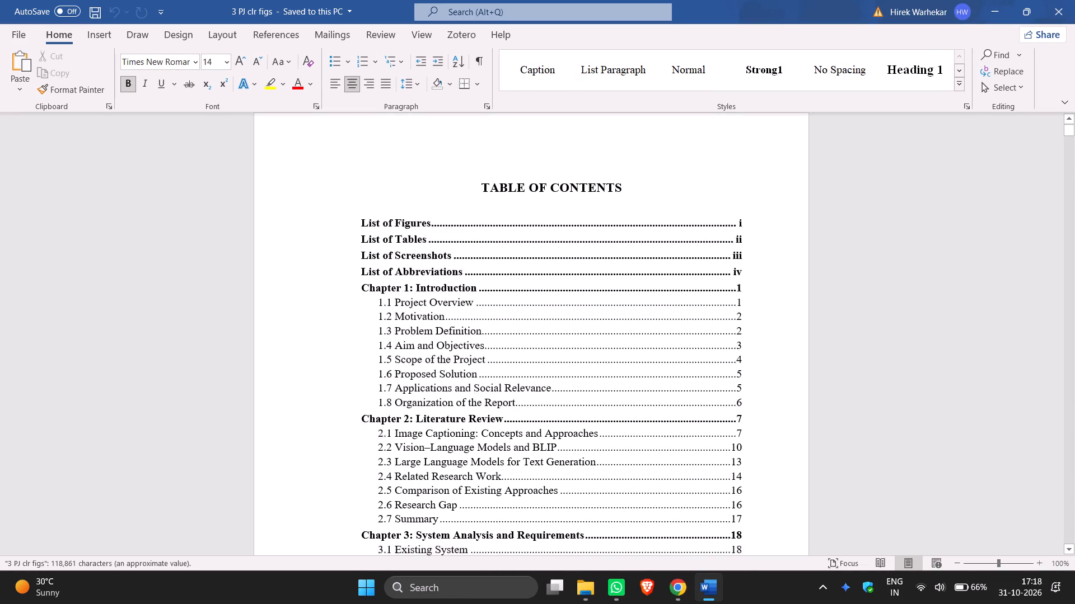
scroll(566, 288, down, 6)
scroll(566, 283, down, 20)
scroll(566, 283, down, 15)
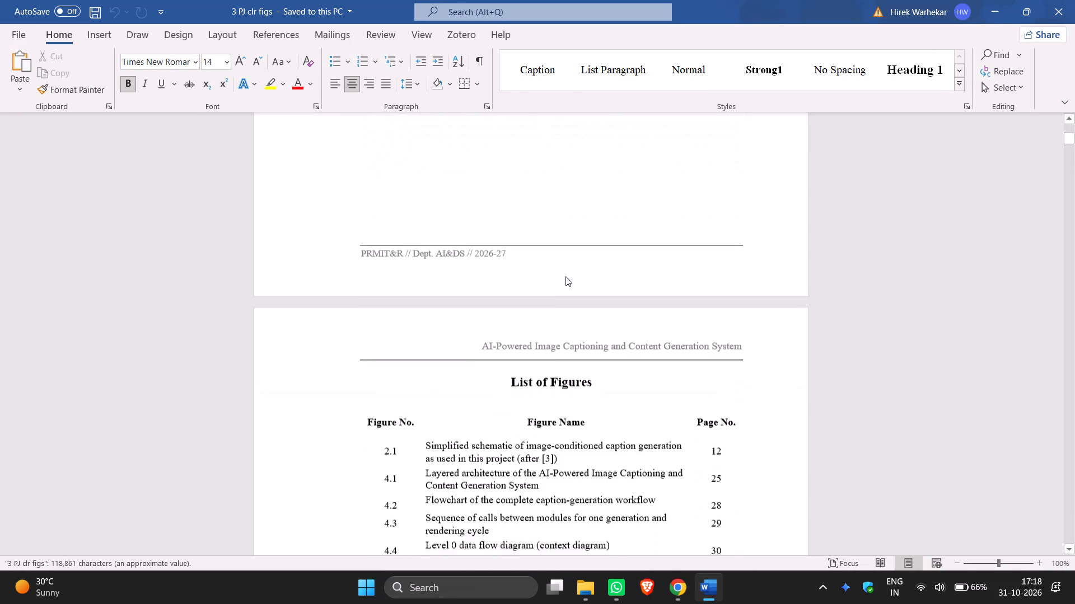
scroll(565, 276, down, 8)
scroll(565, 274, down, 20)
scroll(565, 274, down, 15)
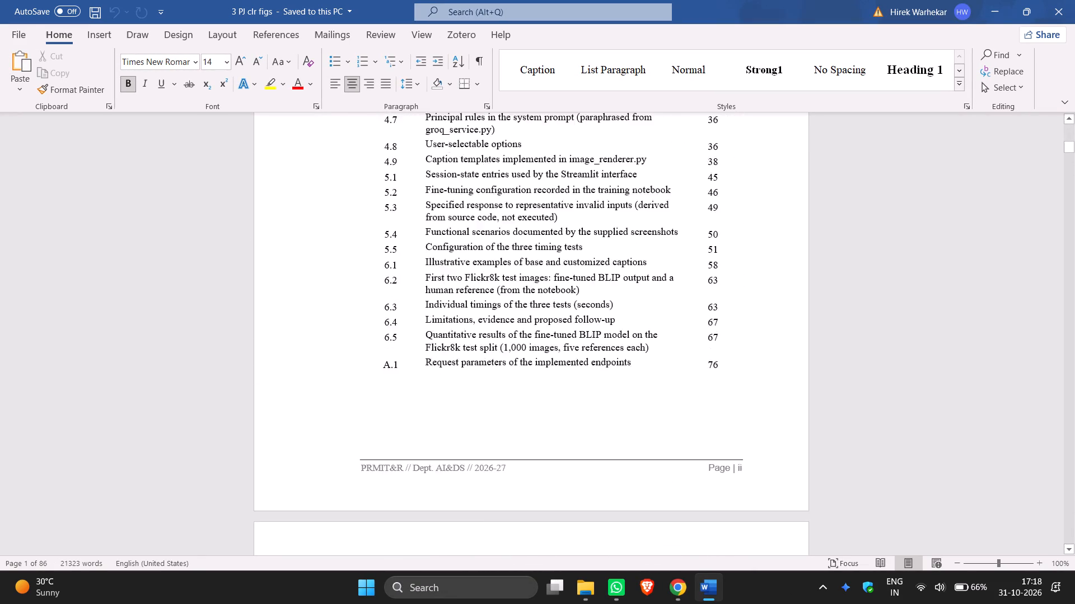
scroll(565, 270, down, 9)
scroll(565, 268, down, 18)
scroll(565, 267, down, 13)
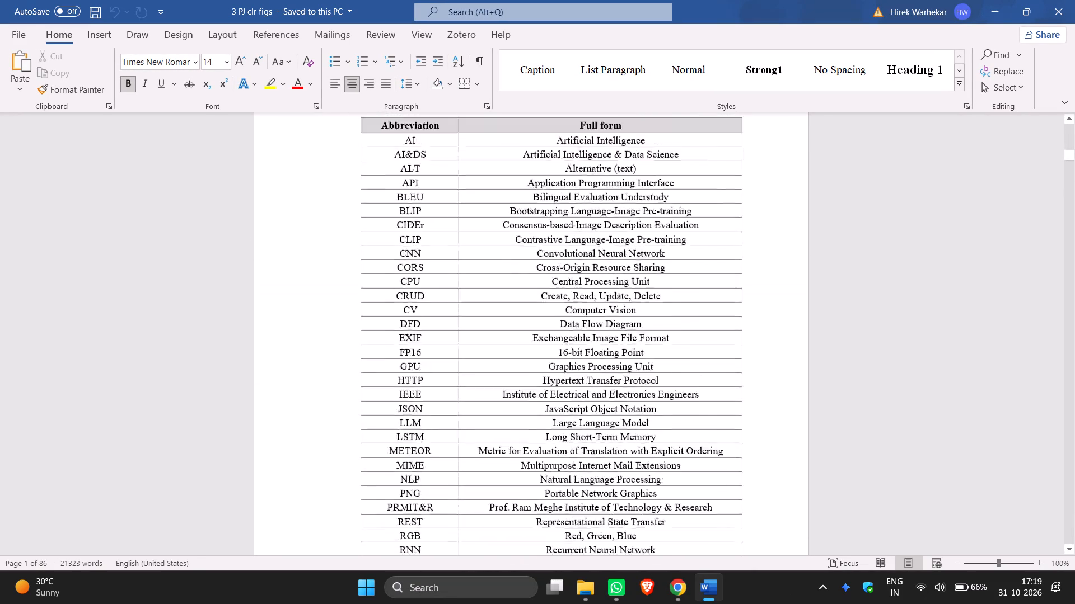
scroll(565, 265, down, 12)
scroll(565, 265, up, 18)
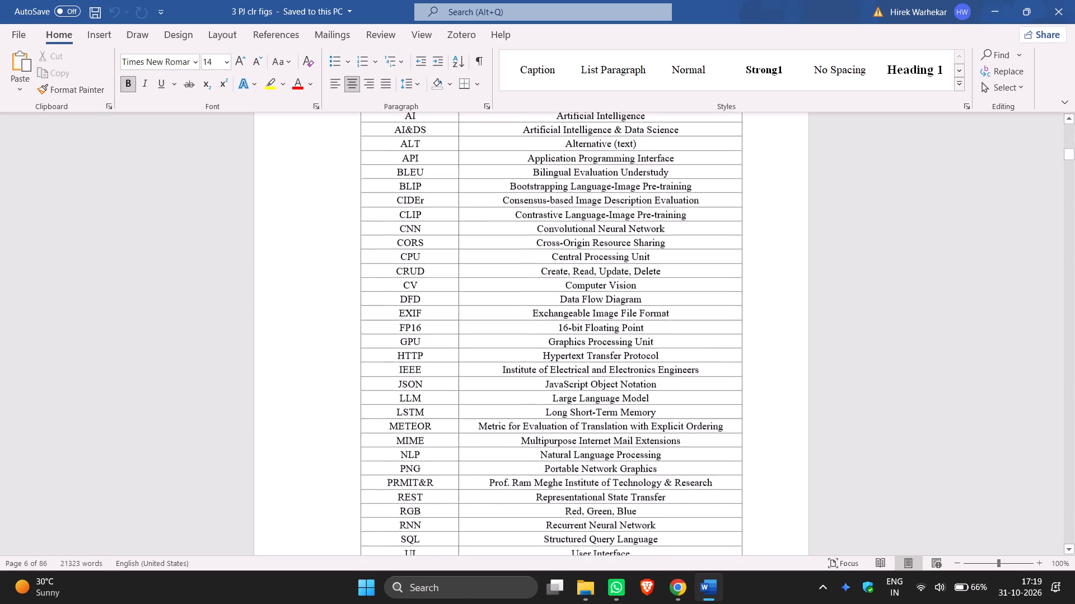
scroll(565, 265, up, 18)
scroll(565, 265, up, 5)
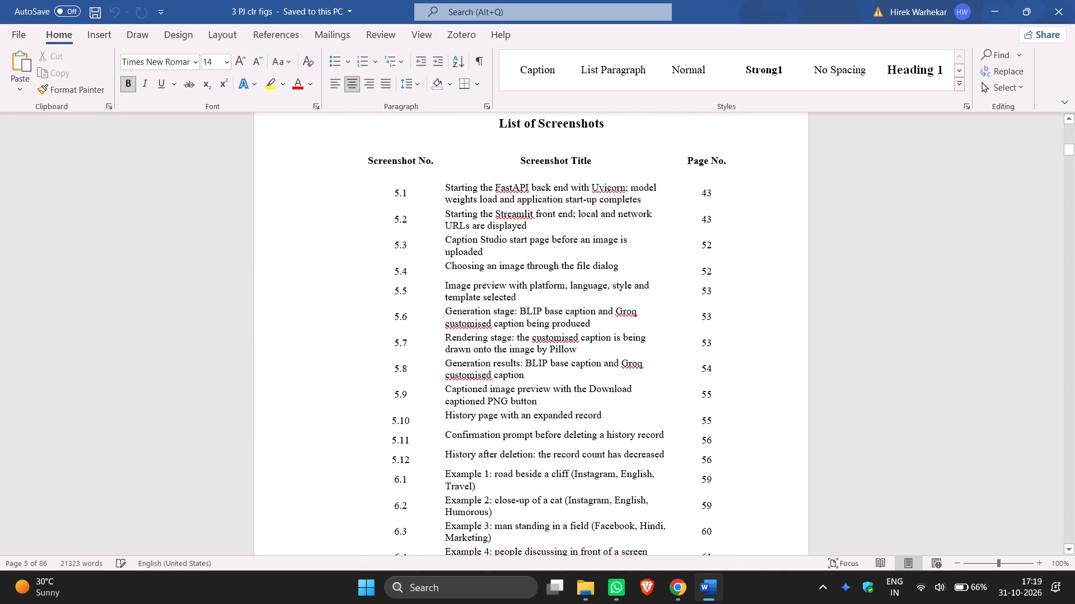
scroll(492, 322, up, 4)
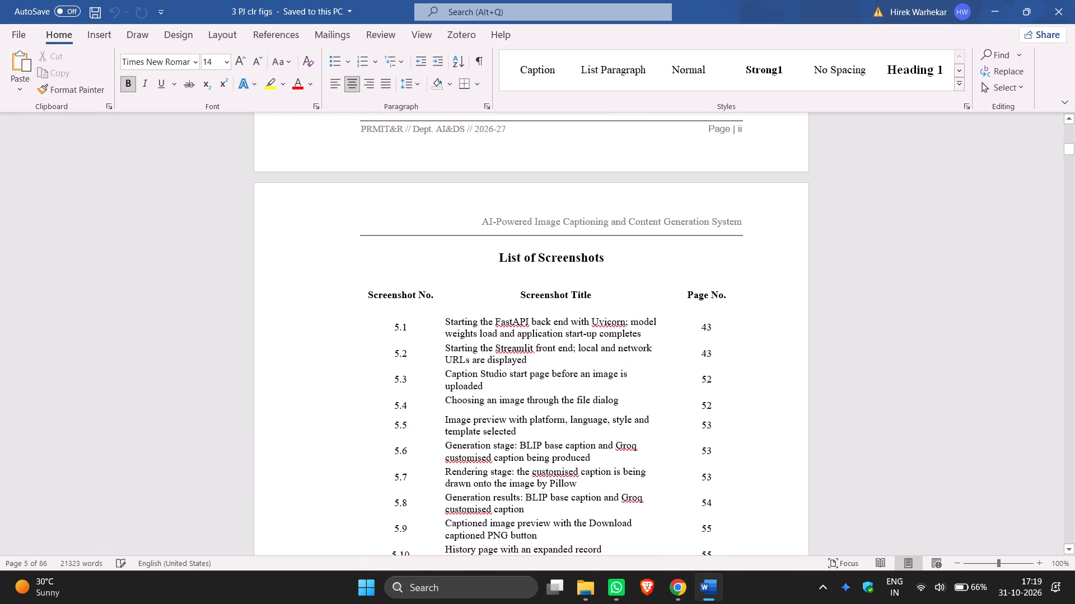
scroll(493, 321, up, 3)
scroll(496, 322, down, 19)
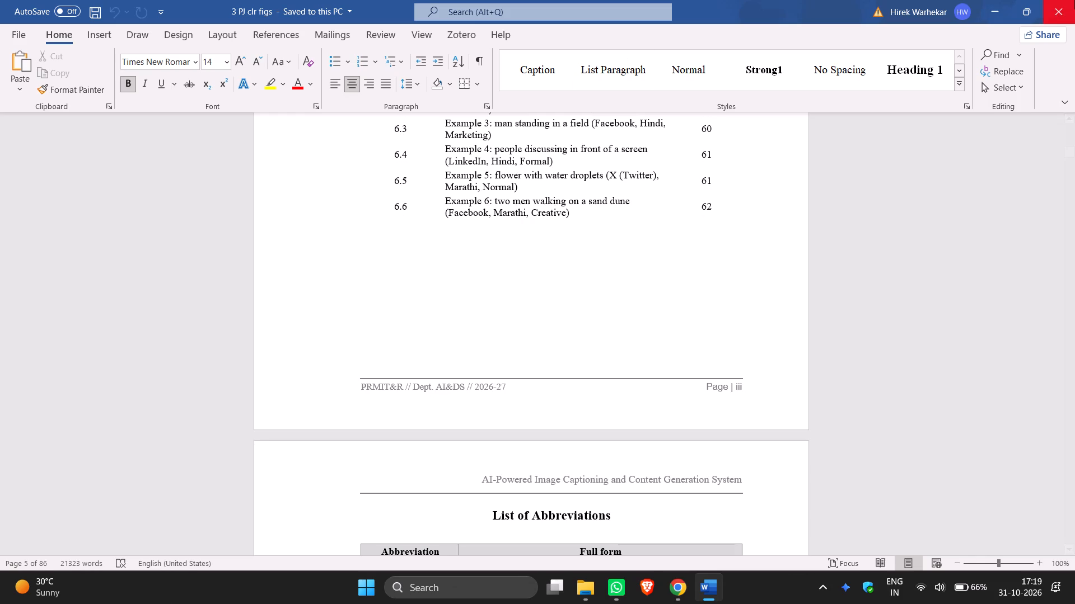
click(1074, 0)
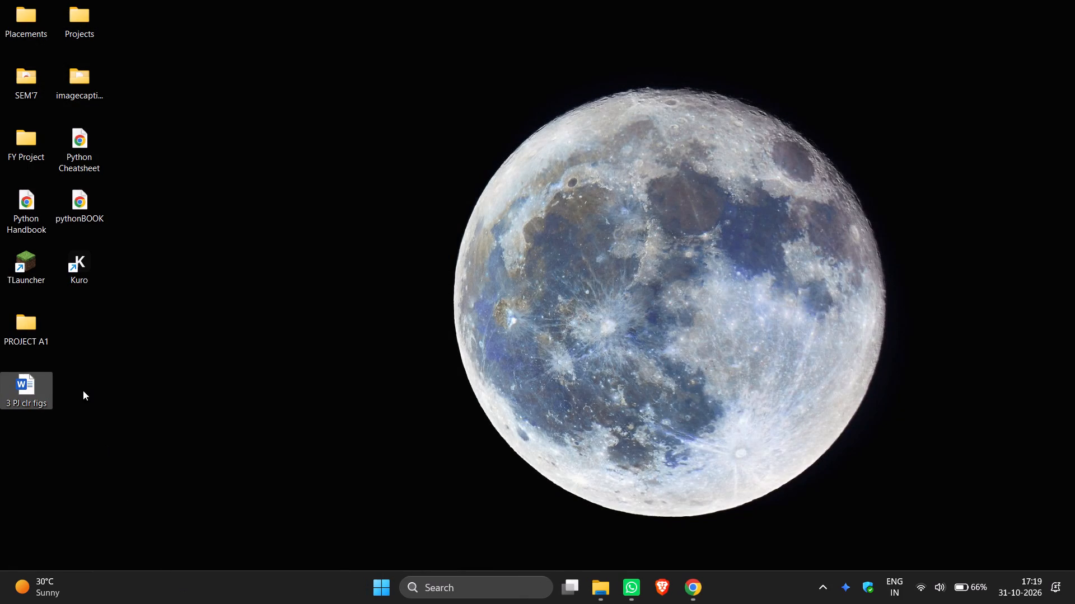
Rename the desktop Word file "3 PJ clr figs" as "SEMI 3 PJ clr figs".
right_click(42, 392)
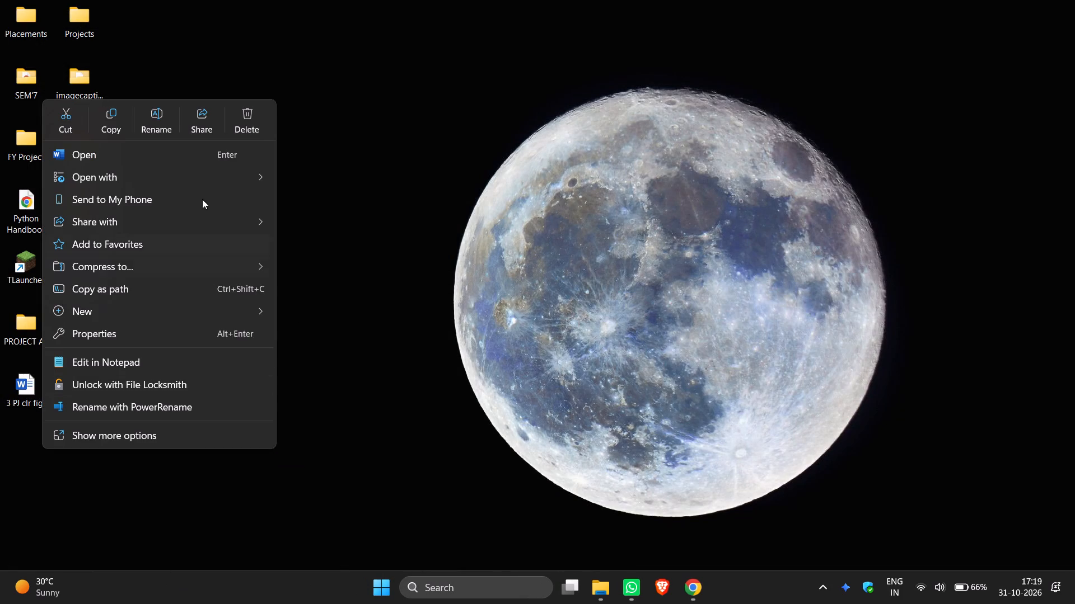
click(153, 93)
click(40, 376)
right_click(40, 376)
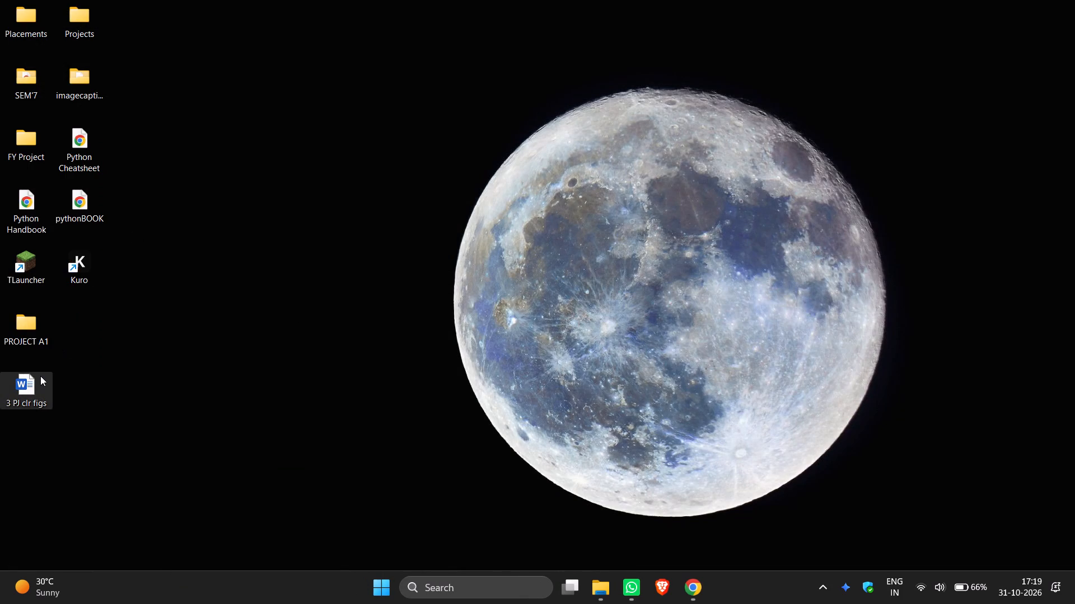
click(157, 398)
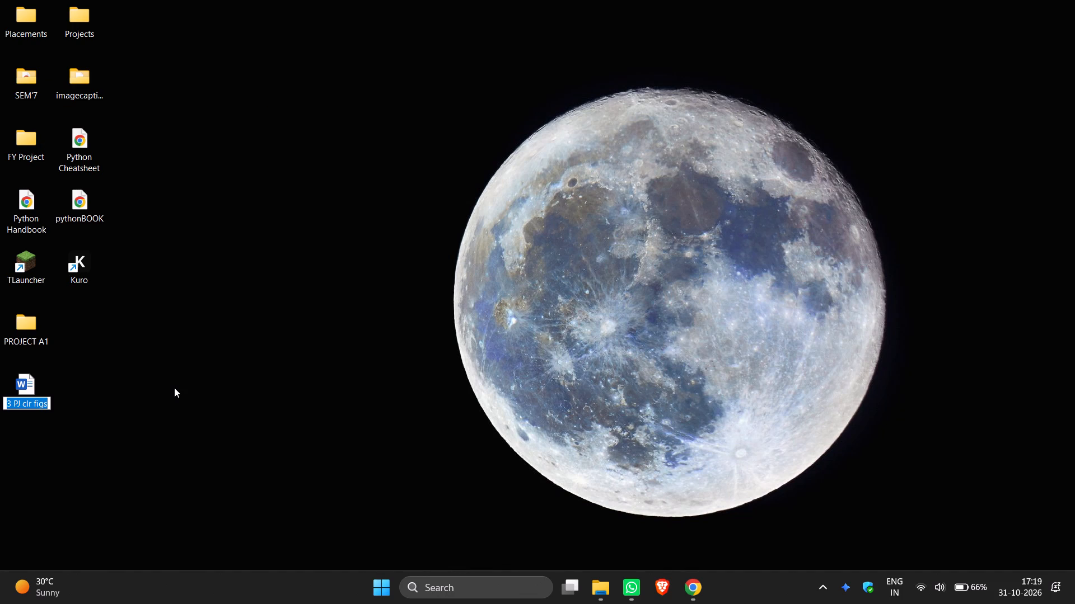
key(Left)
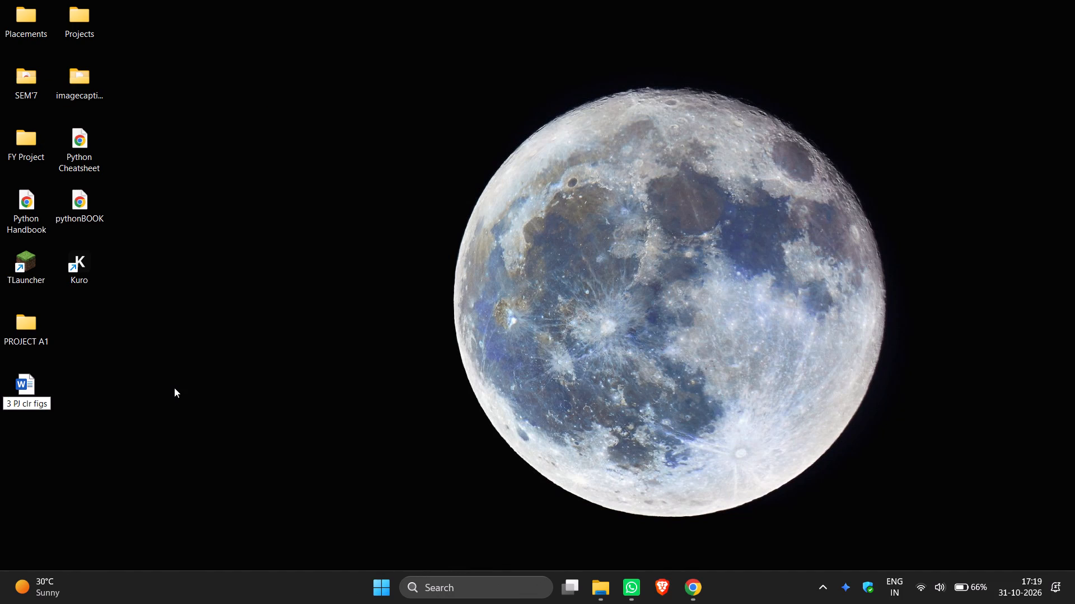
text(SEMI)
key(space)
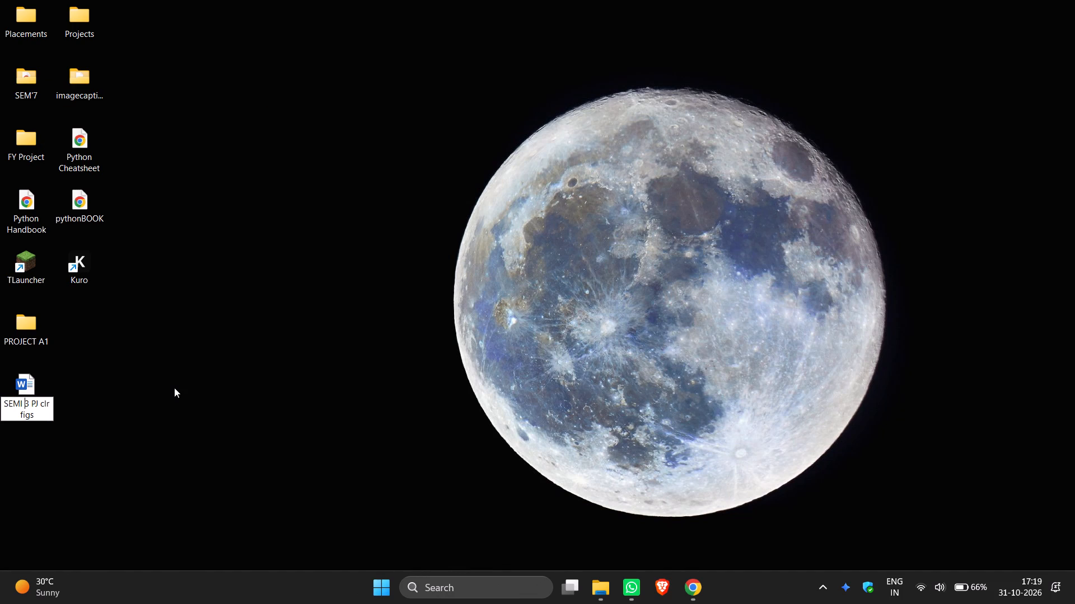
key(Return)
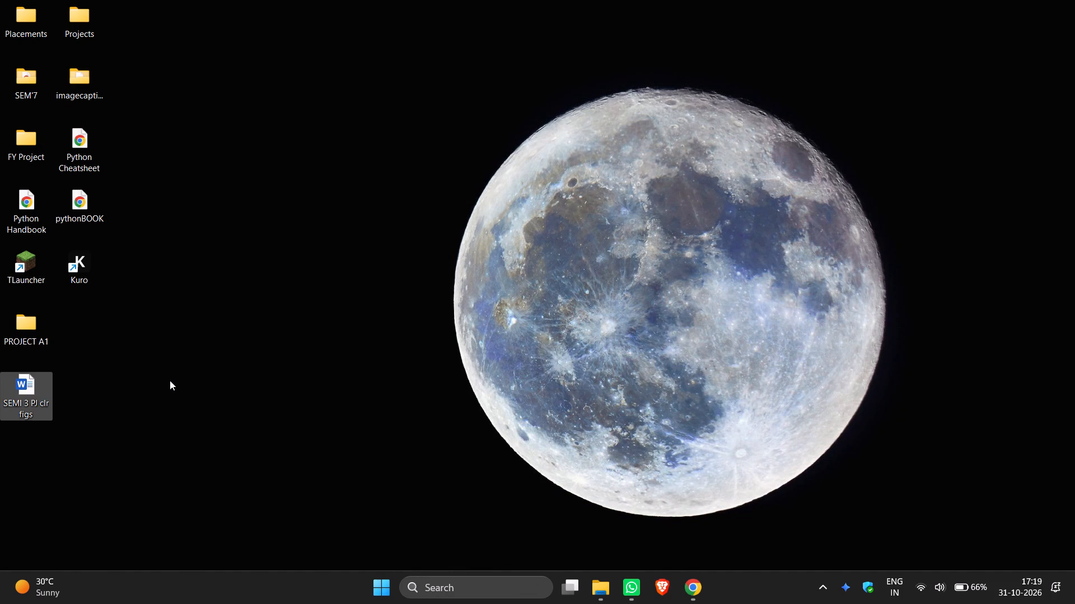
double_click(362, 228)
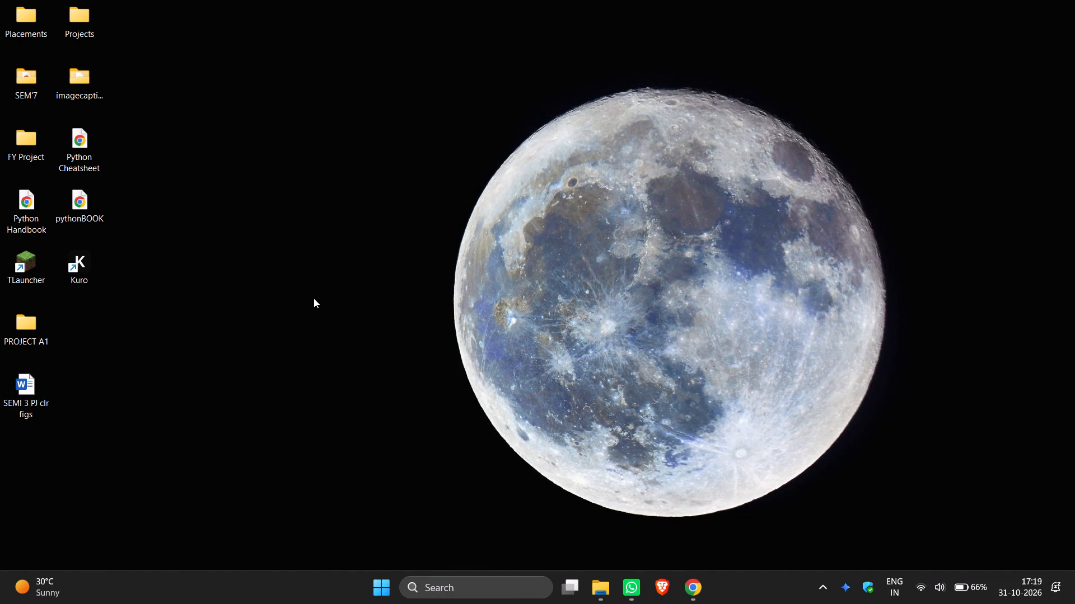
Move the Word file "SEMI 3 PJ clr figs" from the desktop into the Project Report folder in Downloads.
click(35, 384)
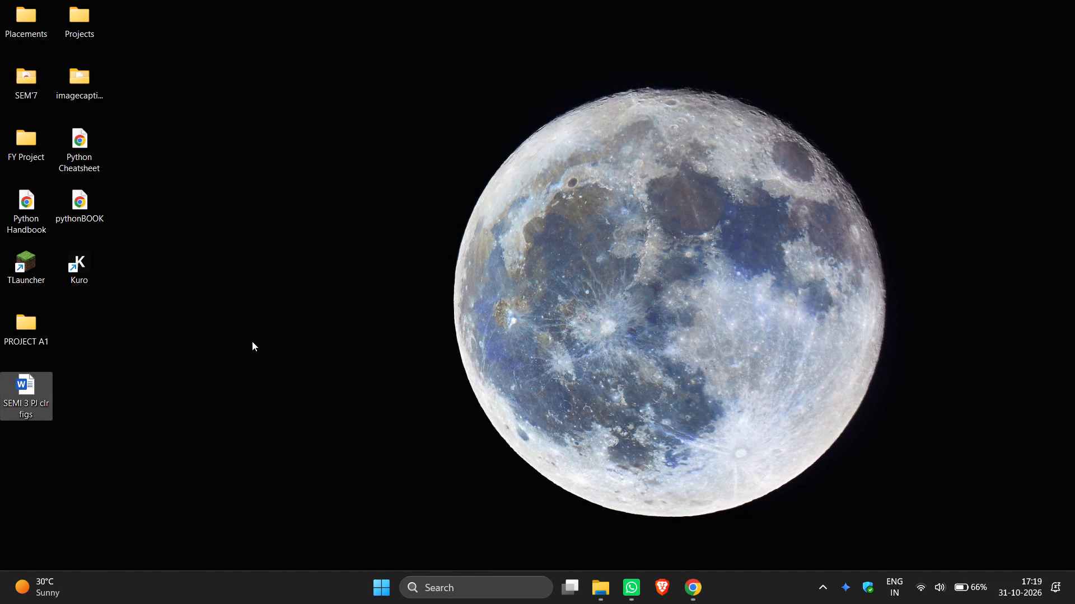
key(ctrl+x)
click(596, 586)
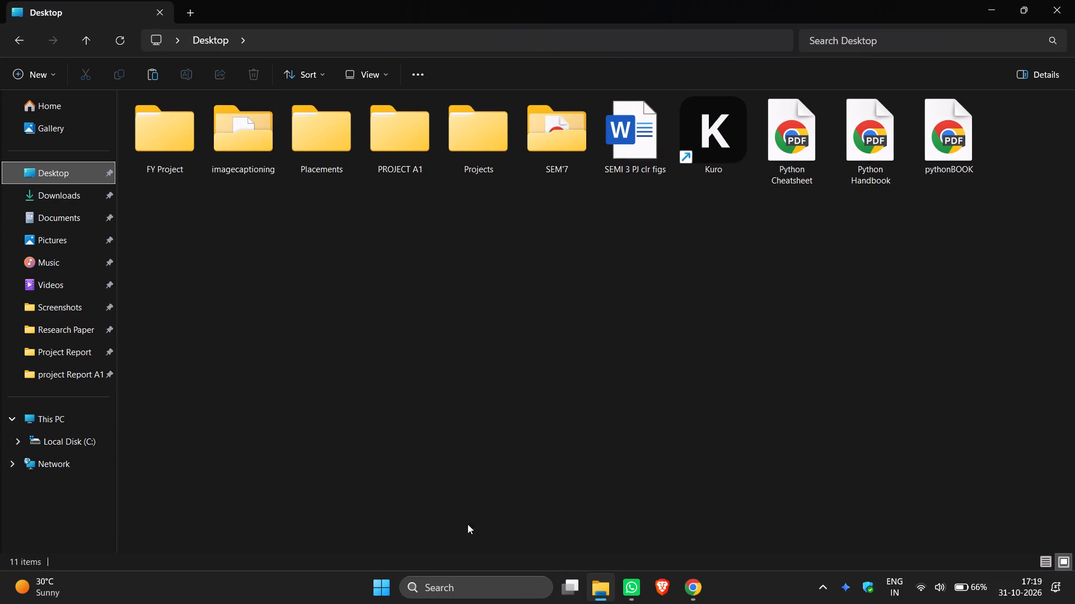
double_click(181, 159)
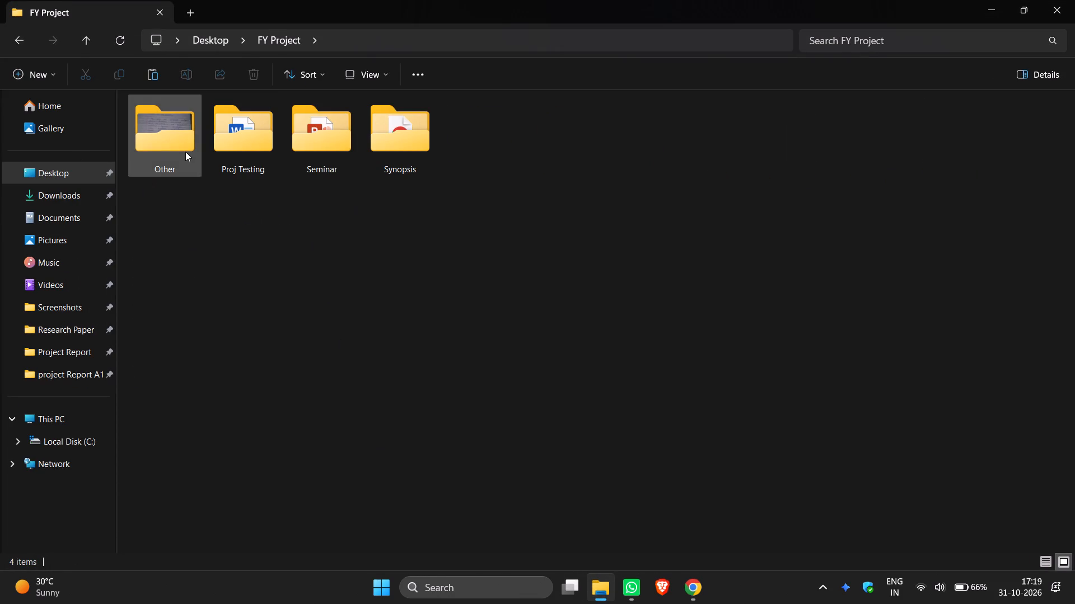
click(251, 171)
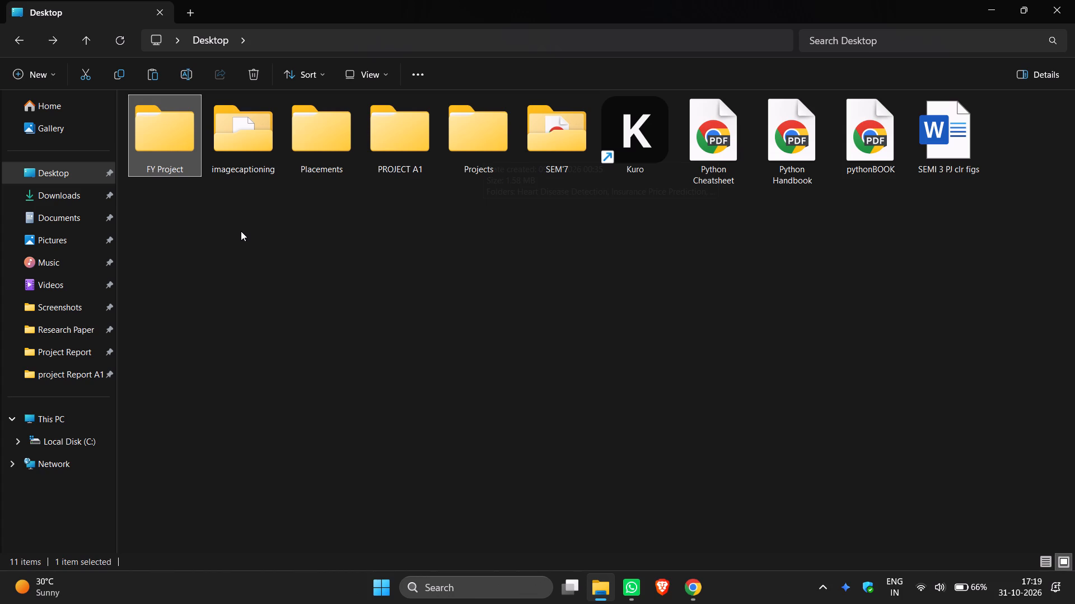
click(75, 197)
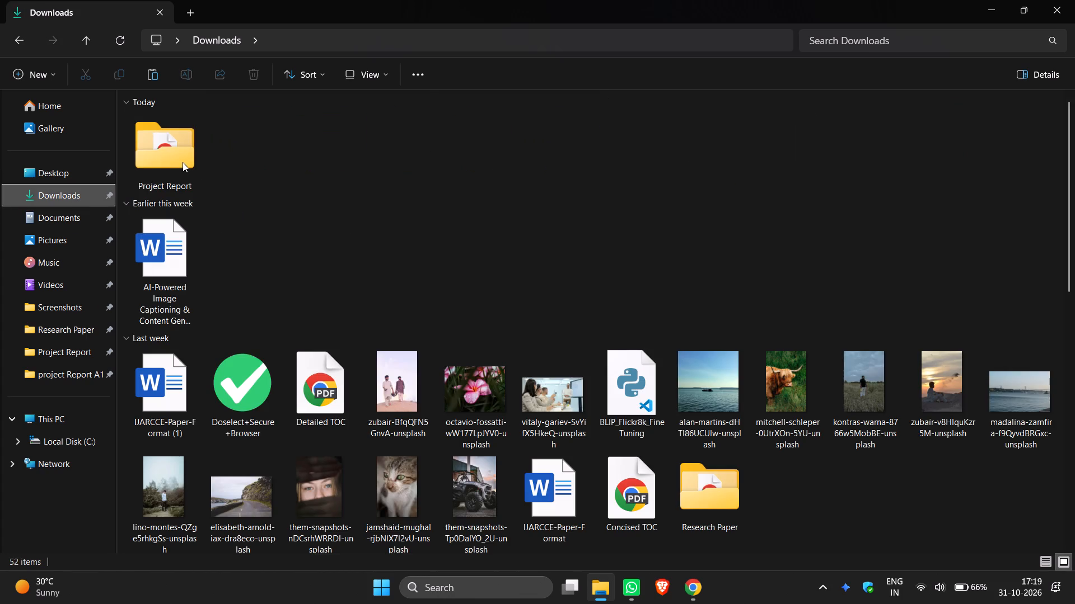
double_click(183, 162)
click(523, 441)
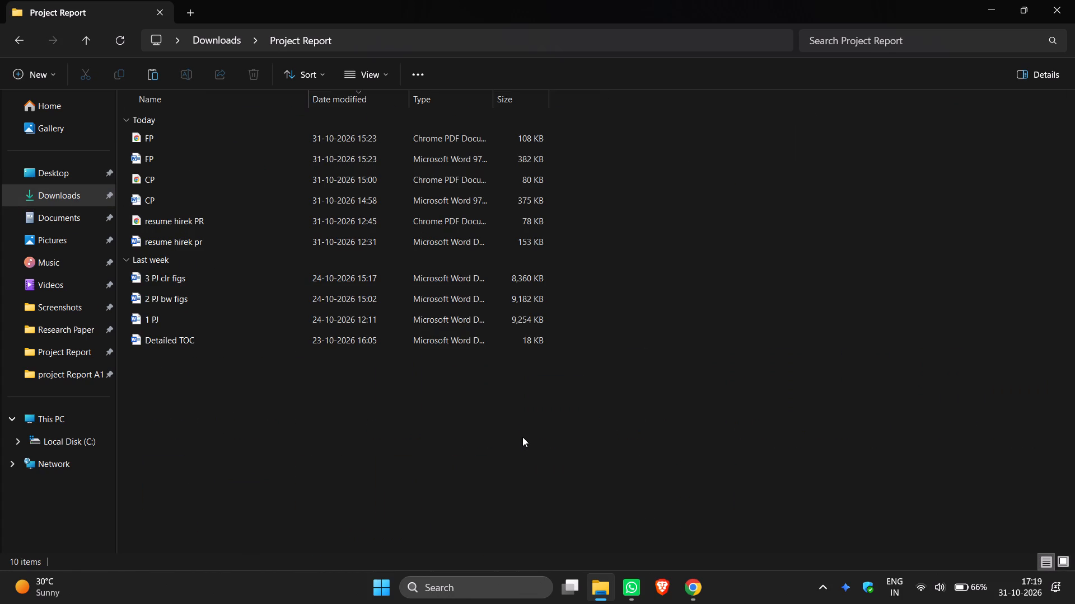
key(ctrl+v)
click(524, 434)
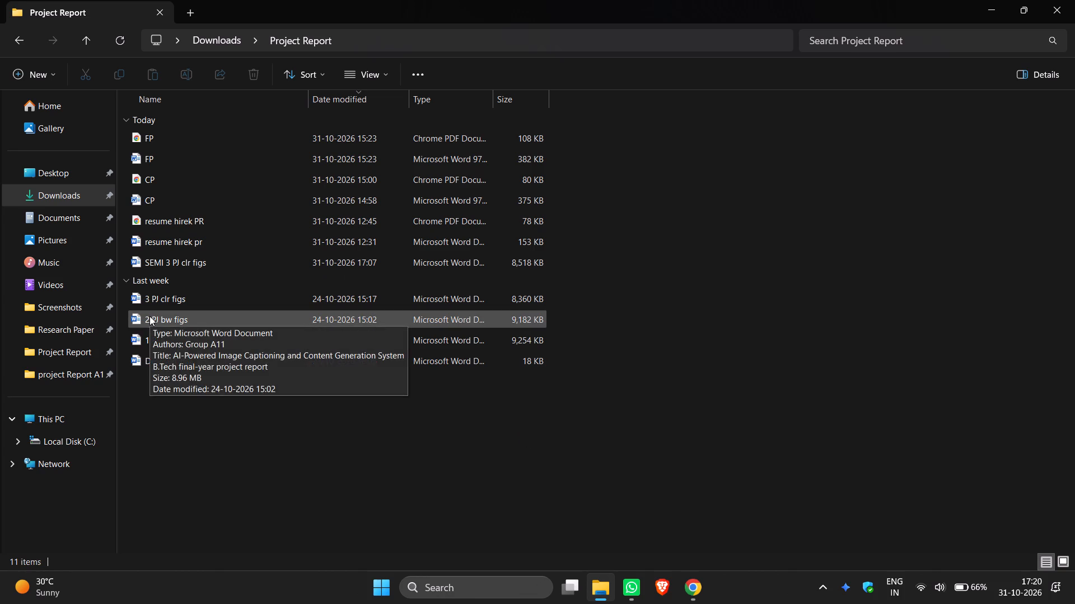
Copy "SEMI 3 PJ clr figs" from the Project Report folder back onto the desktop and close the folder window.
click(176, 258)
key(ctrl+c)
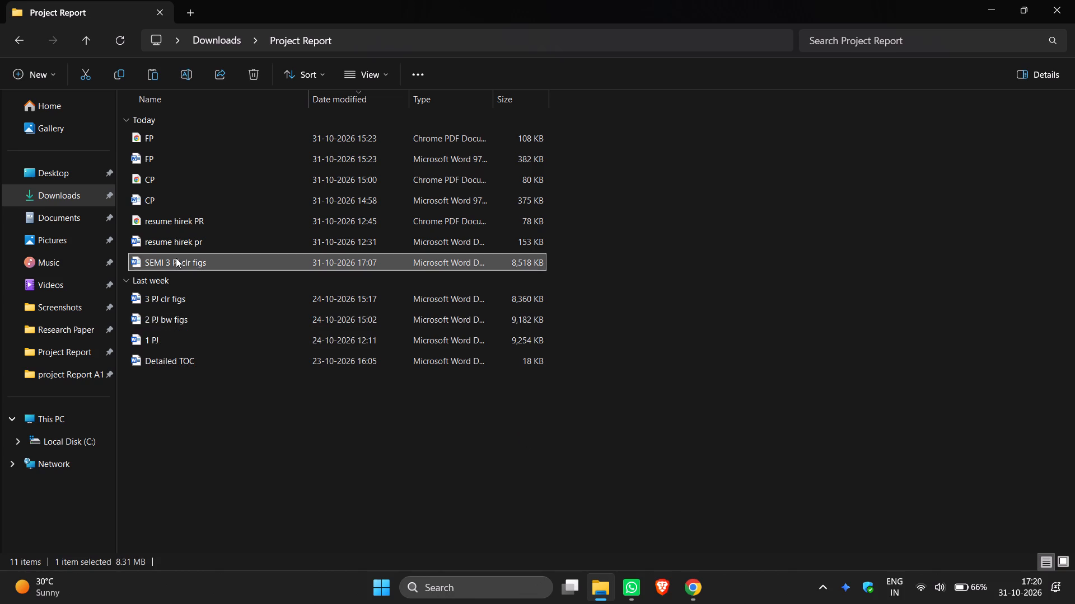
click(171, 425)
click(1074, 603)
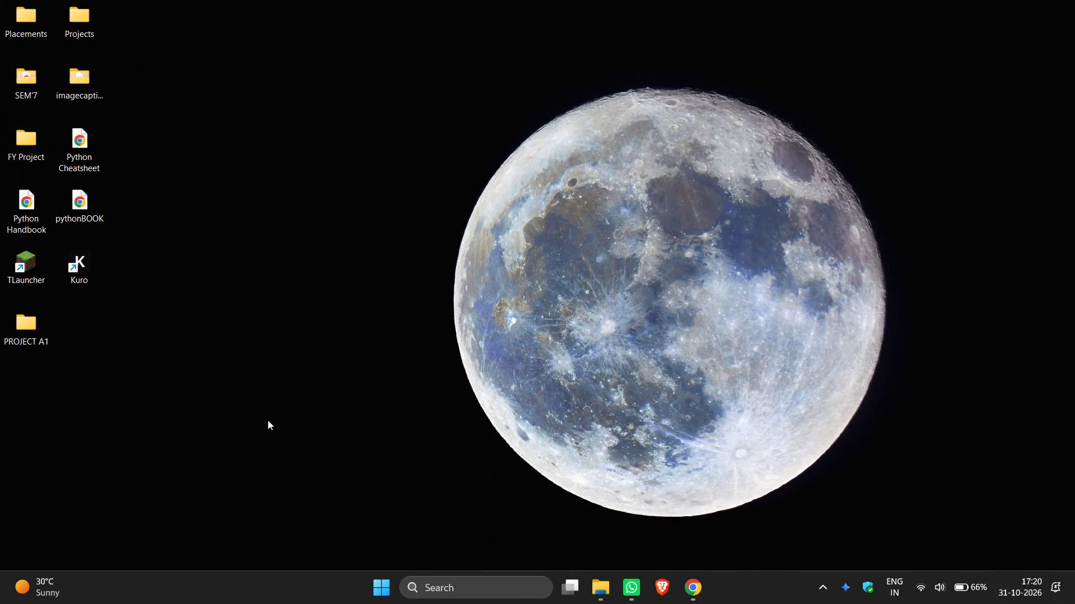
click(268, 415)
key(ctrl+v)
double_click(434, 414)
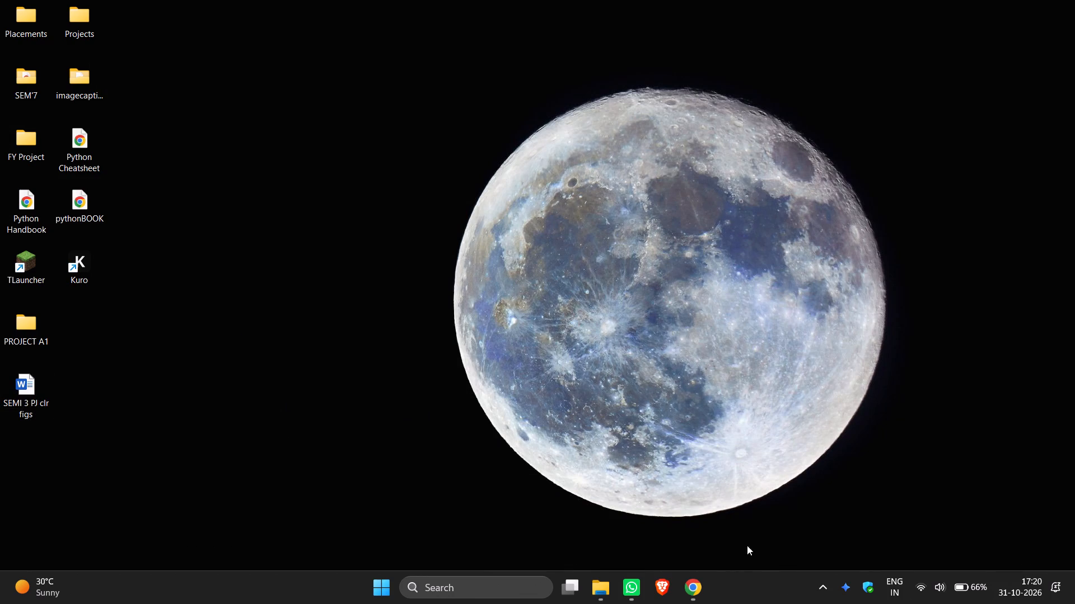
click(596, 585)
click(221, 400)
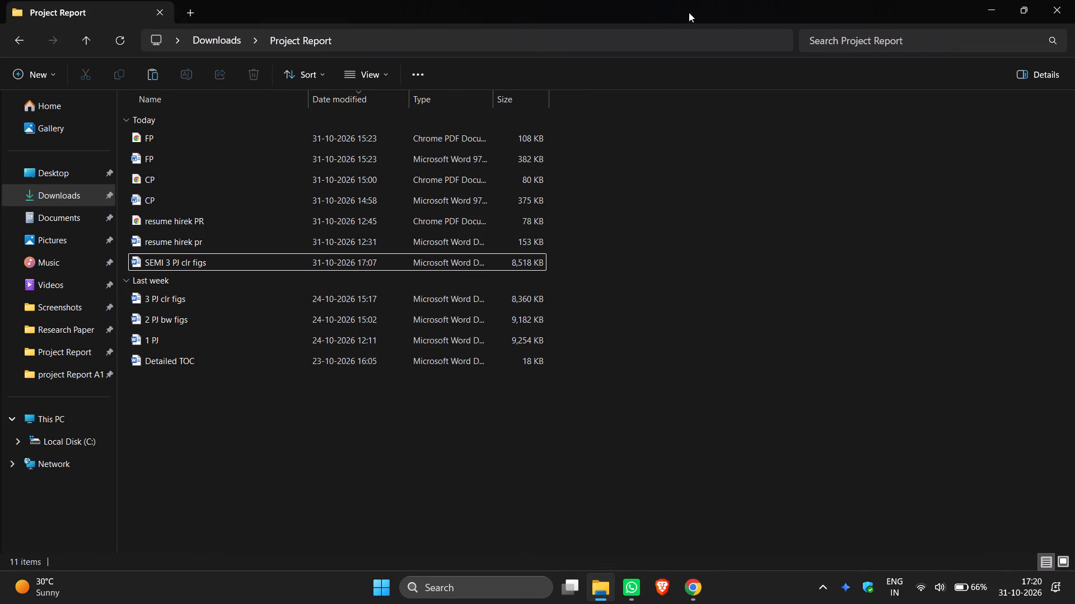
click(1074, 0)
Open the desktop copy of "SEMI 3 PJ clr figs" and examine how its table of contents splits across the two pages.
click(25, 399)
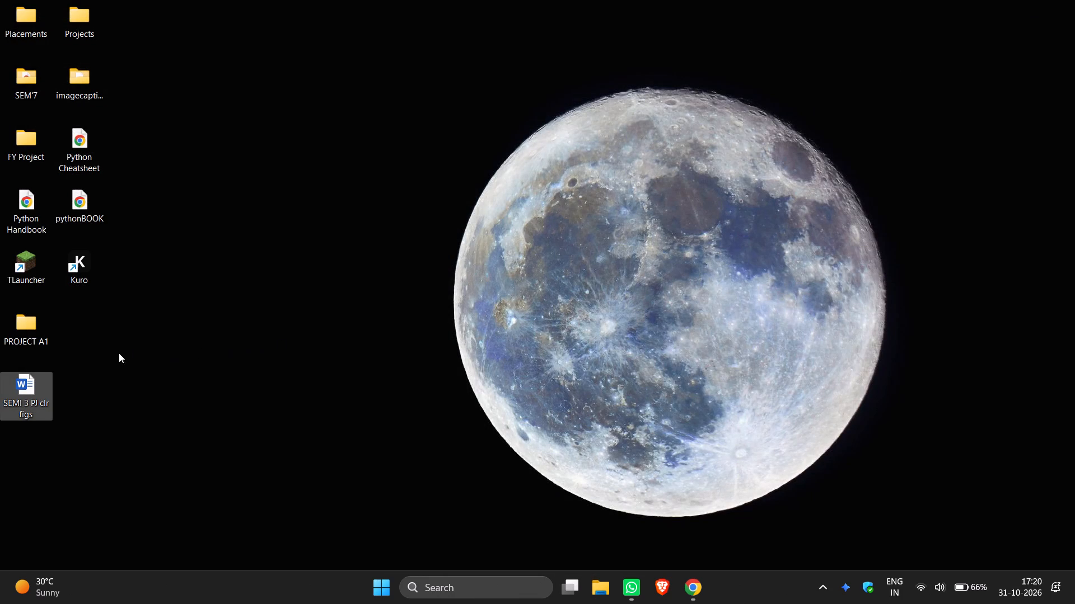
double_click(34, 397)
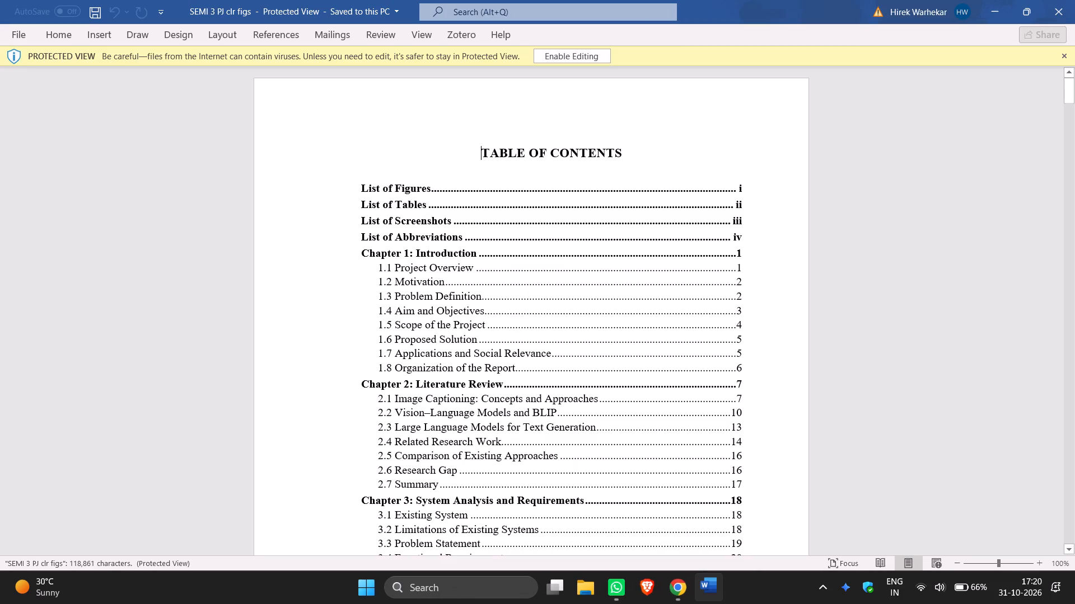
click(1064, 56)
scroll(521, 159, down, 1)
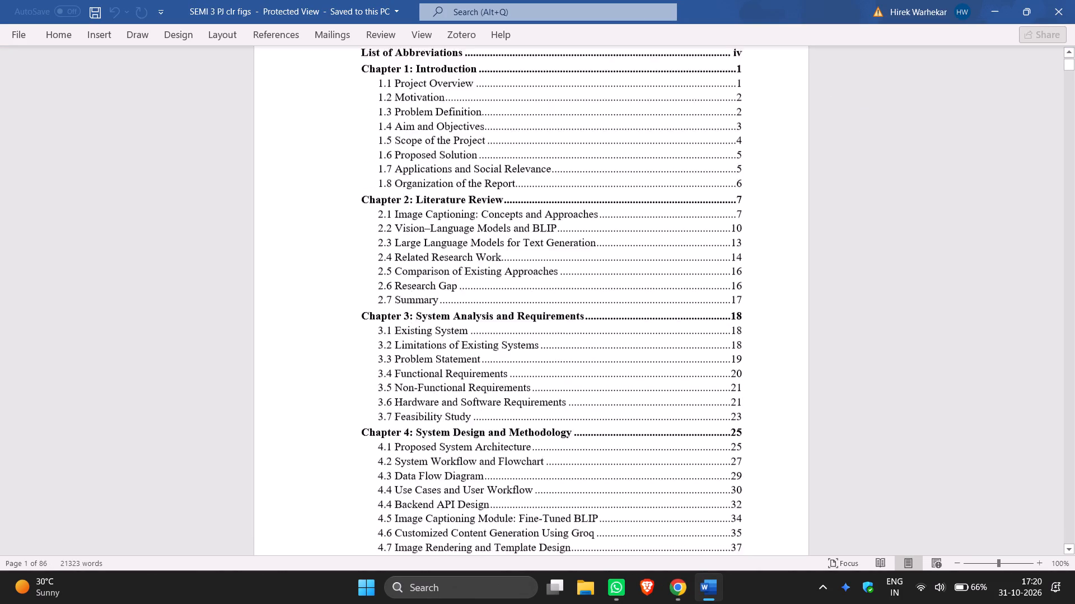
scroll(521, 159, down, 3)
scroll(521, 159, up, 5)
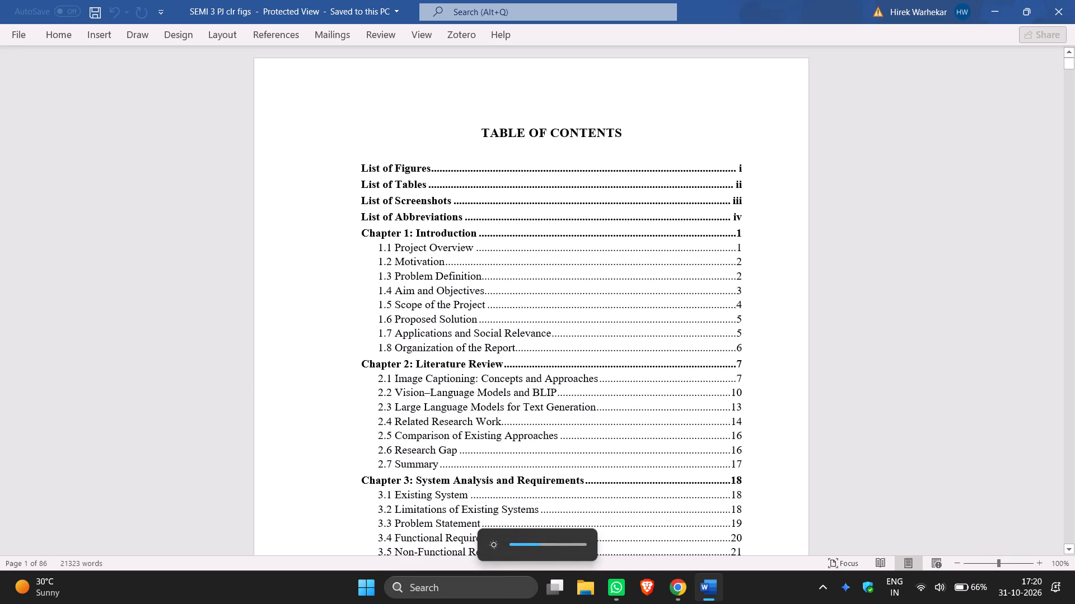
scroll(742, 186, down, 3)
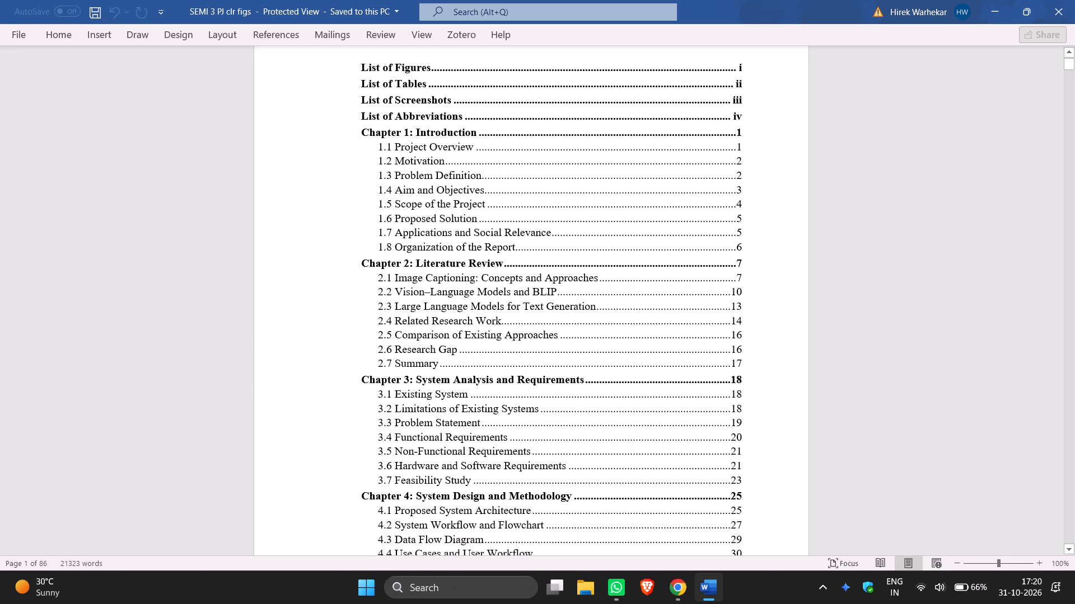
scroll(742, 186, down, 7)
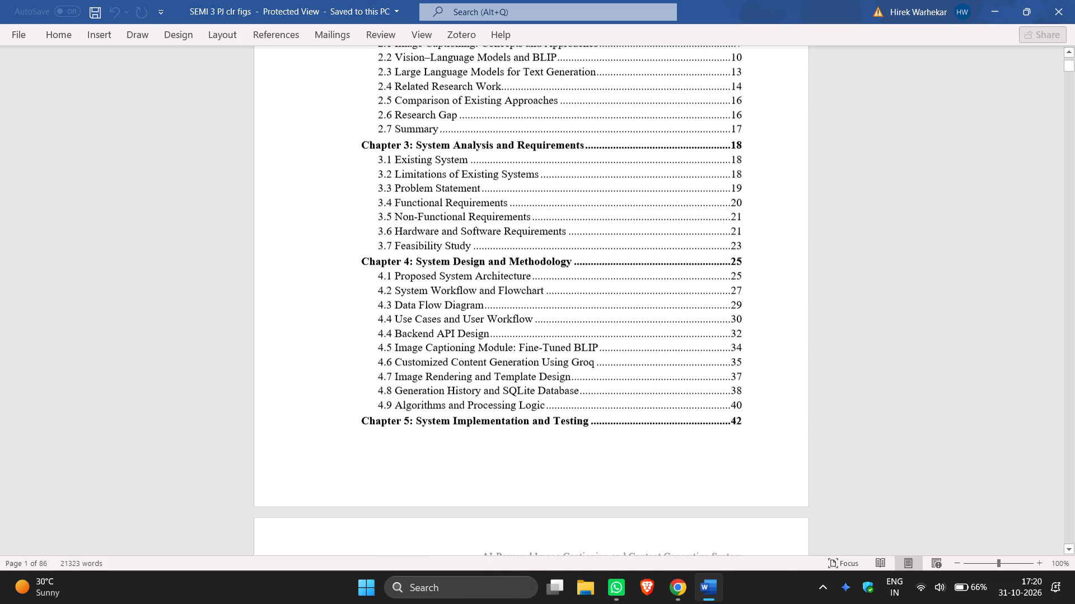
scroll(742, 186, up, 13)
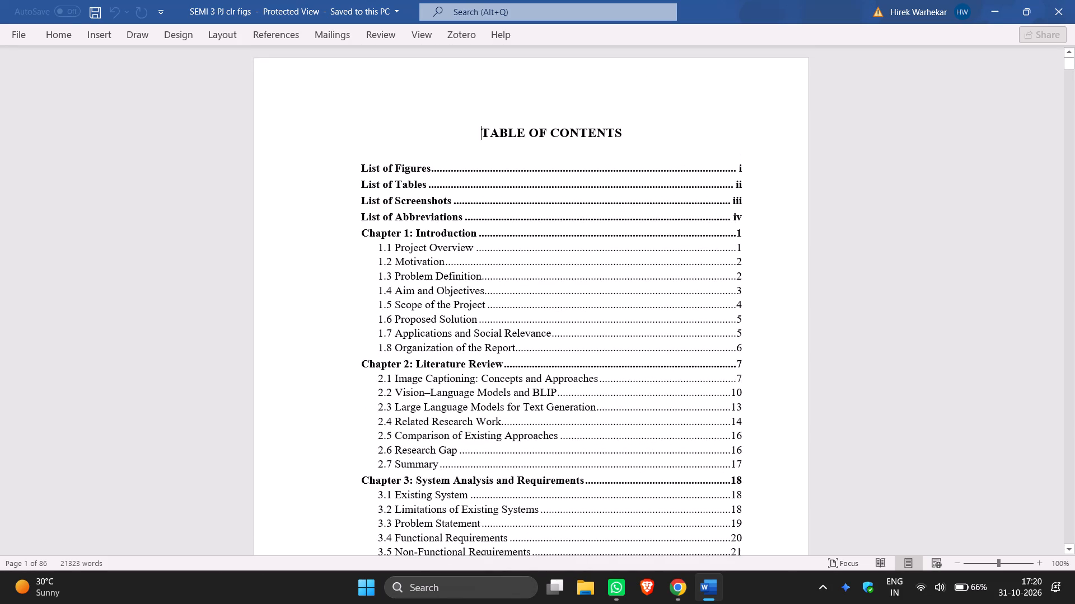
scroll(742, 186, down, 17)
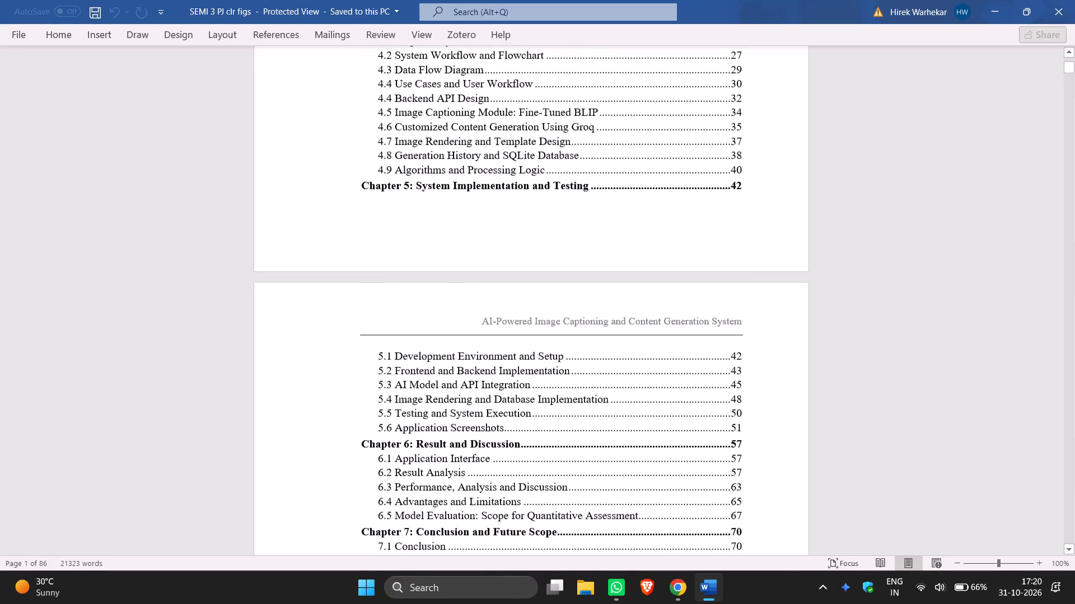
scroll(741, 186, up, 7)
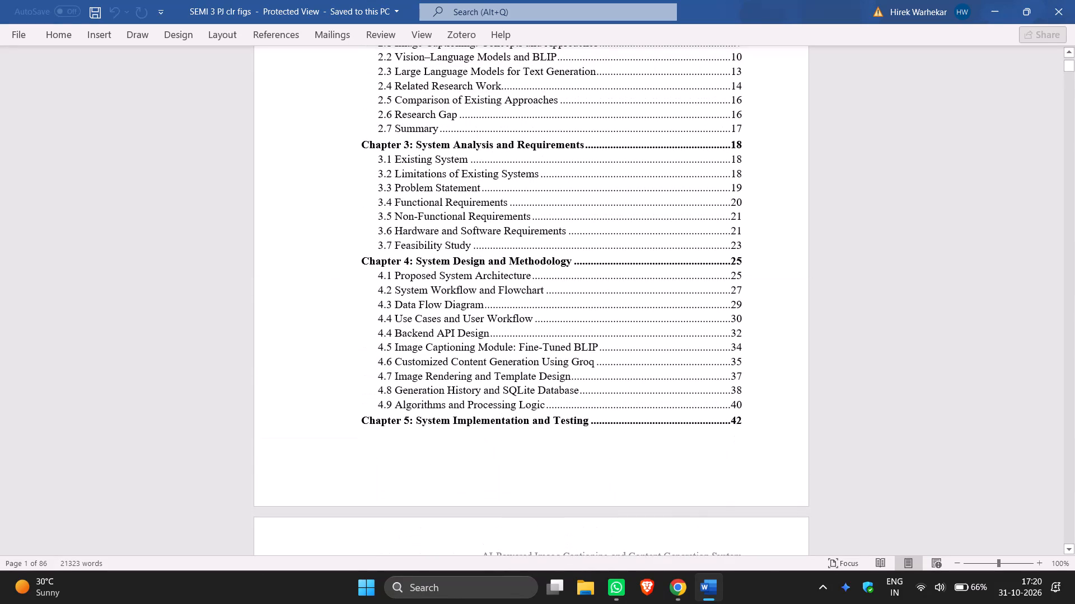
scroll(741, 186, down, 11)
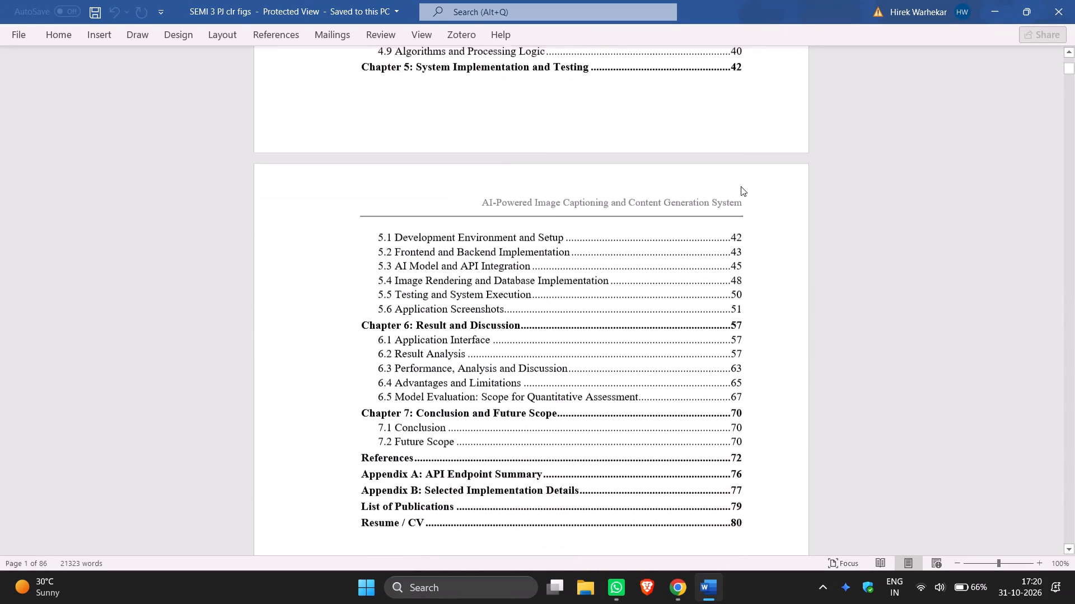
scroll(741, 186, up, 3)
scroll(740, 186, down, 1)
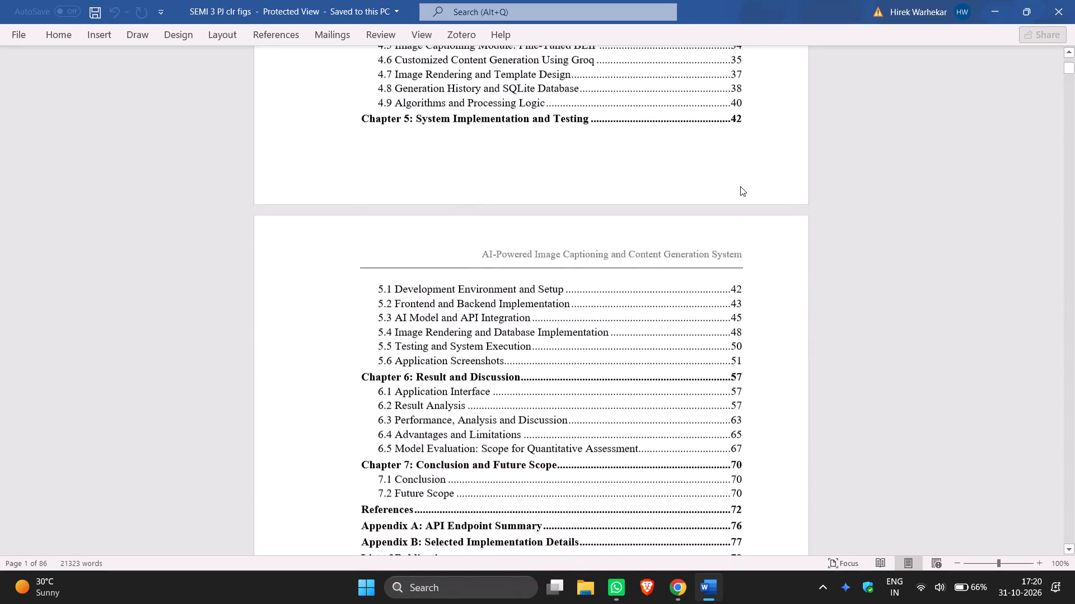
scroll(740, 186, down, 14)
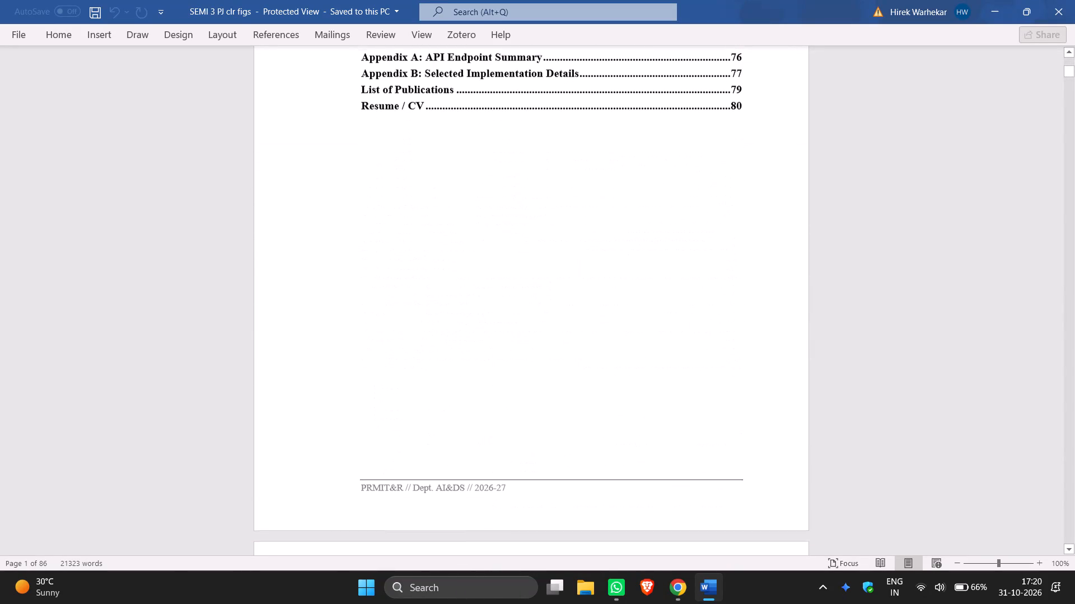
scroll(744, 185, up, 18)
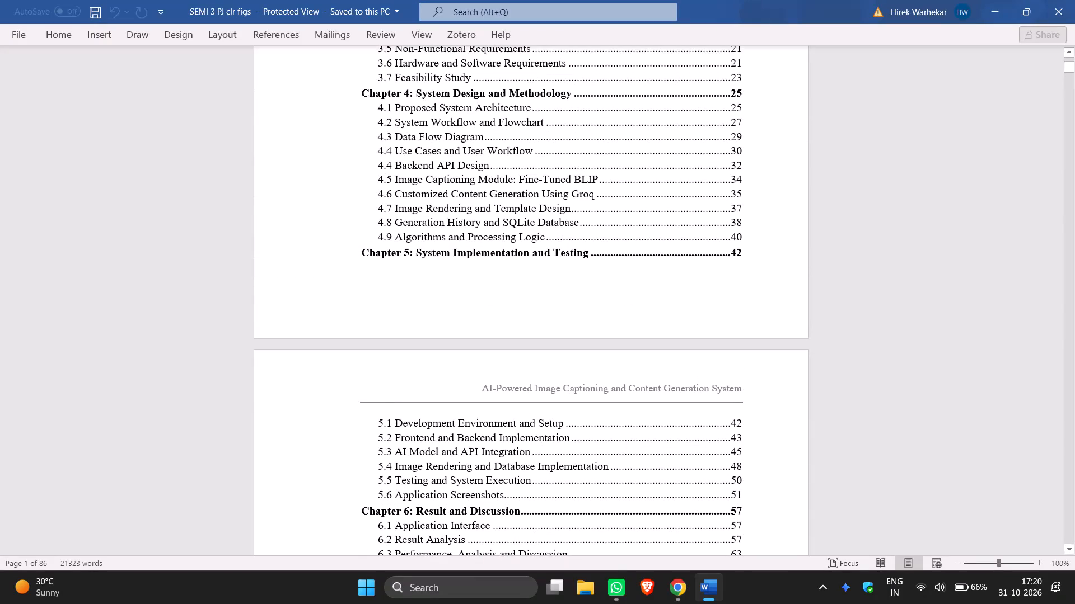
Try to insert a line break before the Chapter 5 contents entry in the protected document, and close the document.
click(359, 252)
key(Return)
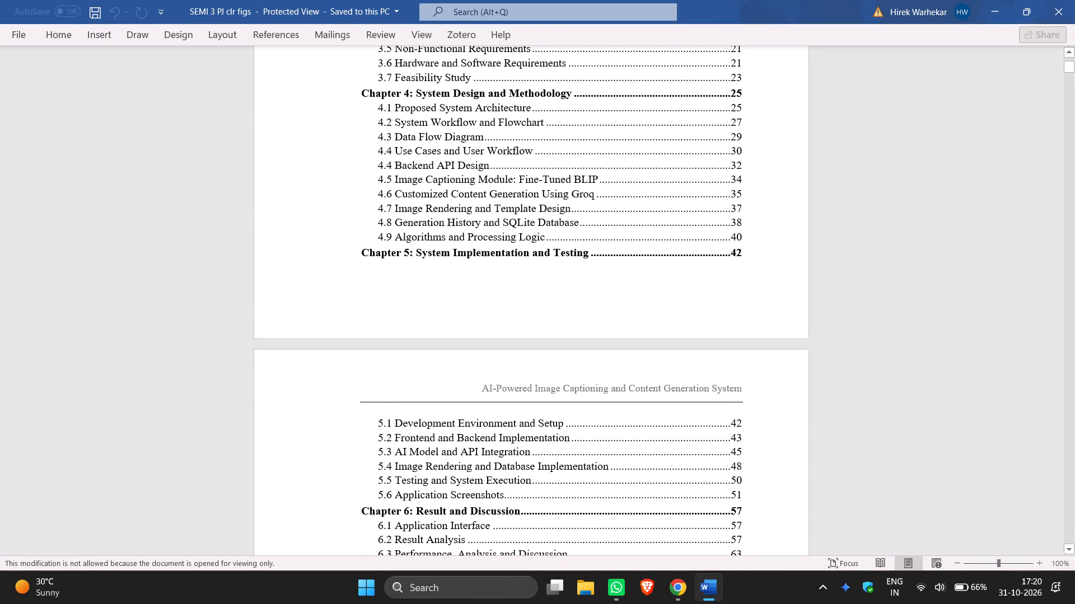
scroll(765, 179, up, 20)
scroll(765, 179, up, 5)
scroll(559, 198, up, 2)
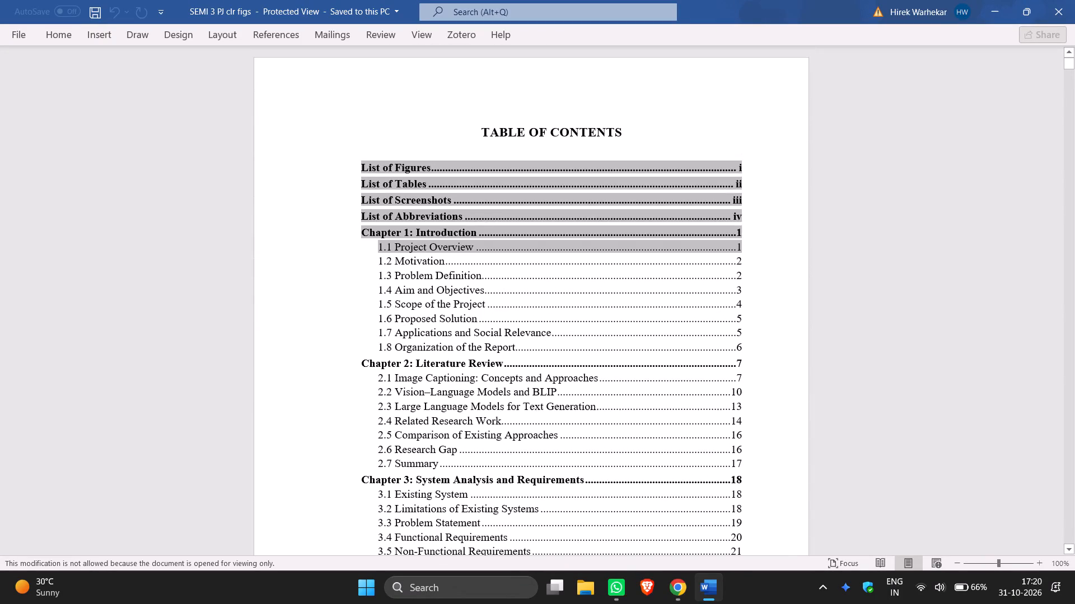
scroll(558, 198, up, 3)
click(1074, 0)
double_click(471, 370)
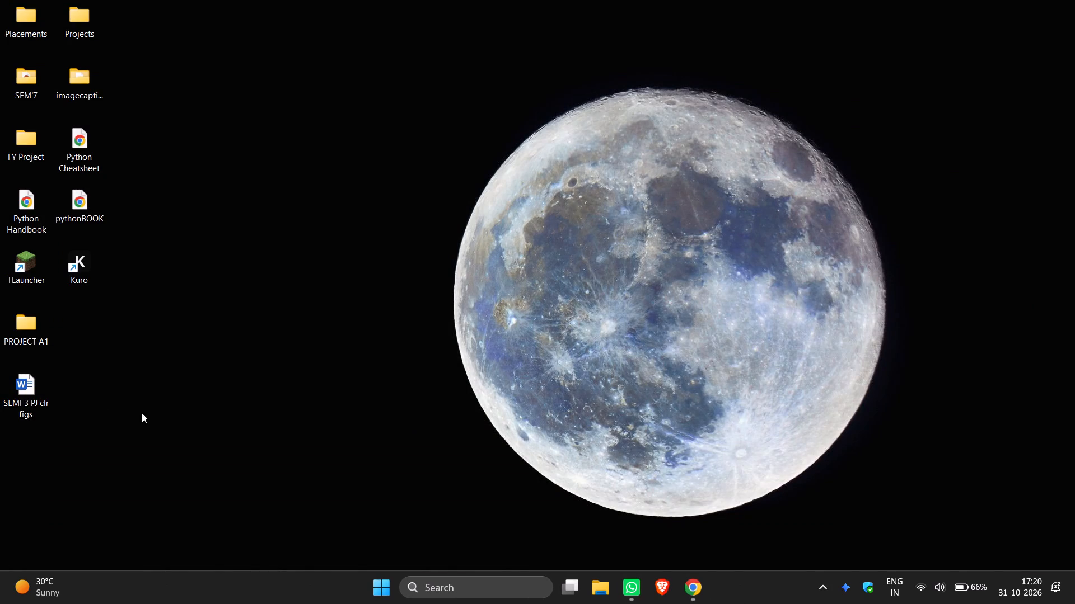
Reopen the desktop copy of "SEMI 3 PJ clr figs" and enable editing.
double_click(20, 389)
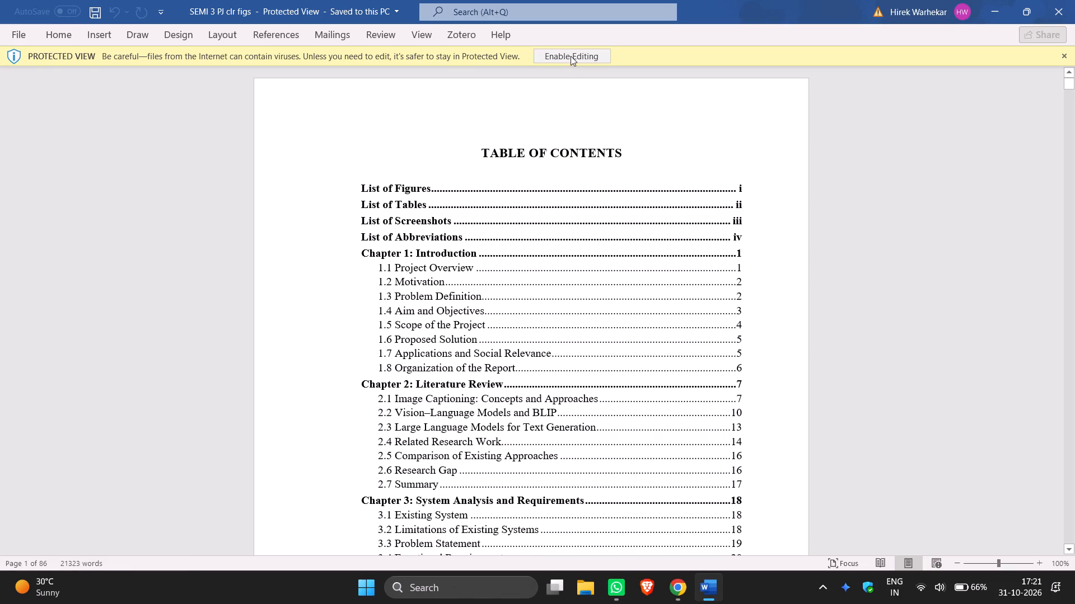
click(571, 56)
Insert a line break before "Chapter 5: System Implementation and Testing" in the table of contents to push it onto the second page.
scroll(397, 355, down, 4)
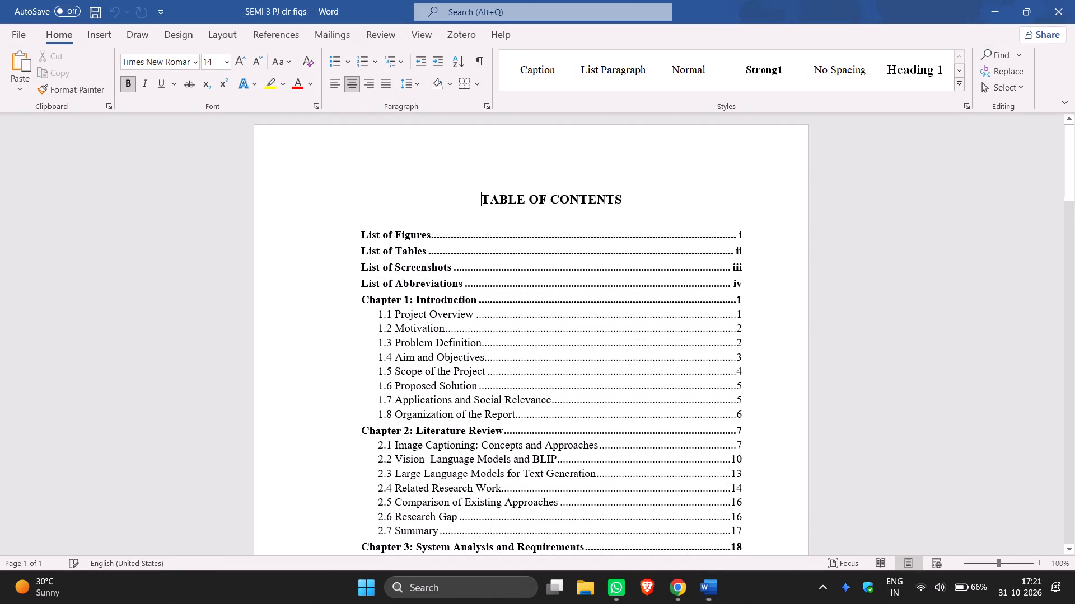
scroll(397, 355, down, 5)
scroll(676, 455, down, 6)
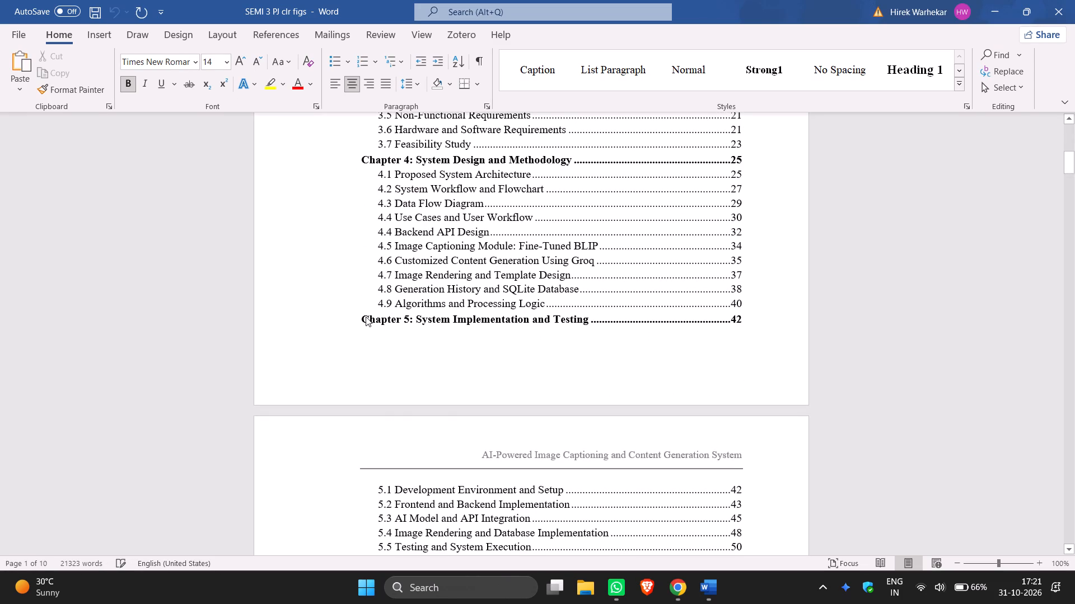
click(363, 317)
key(Return)
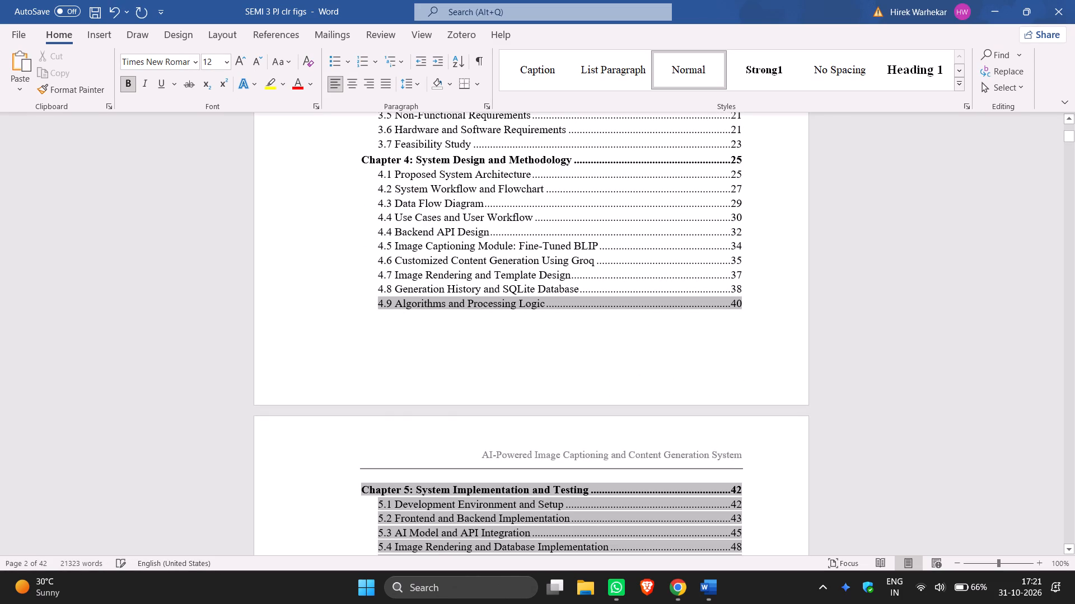
click(873, 332)
click(754, 305)
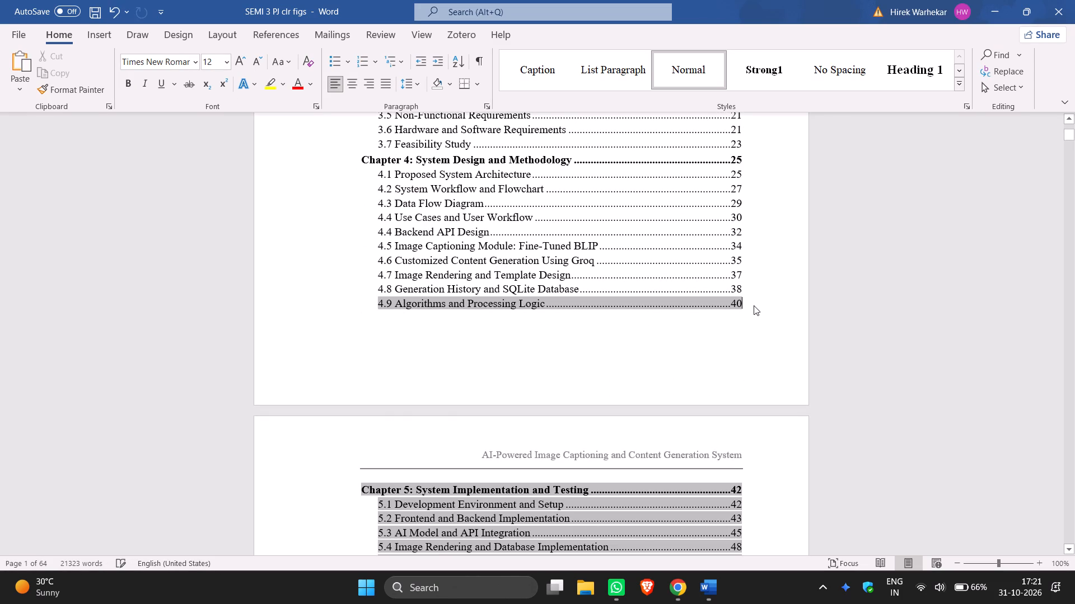
click(850, 305)
Examine the page layout of the table of contents and the List of Figures page that follows it.
scroll(1006, 384, down, 7)
scroll(876, 367, down, 6)
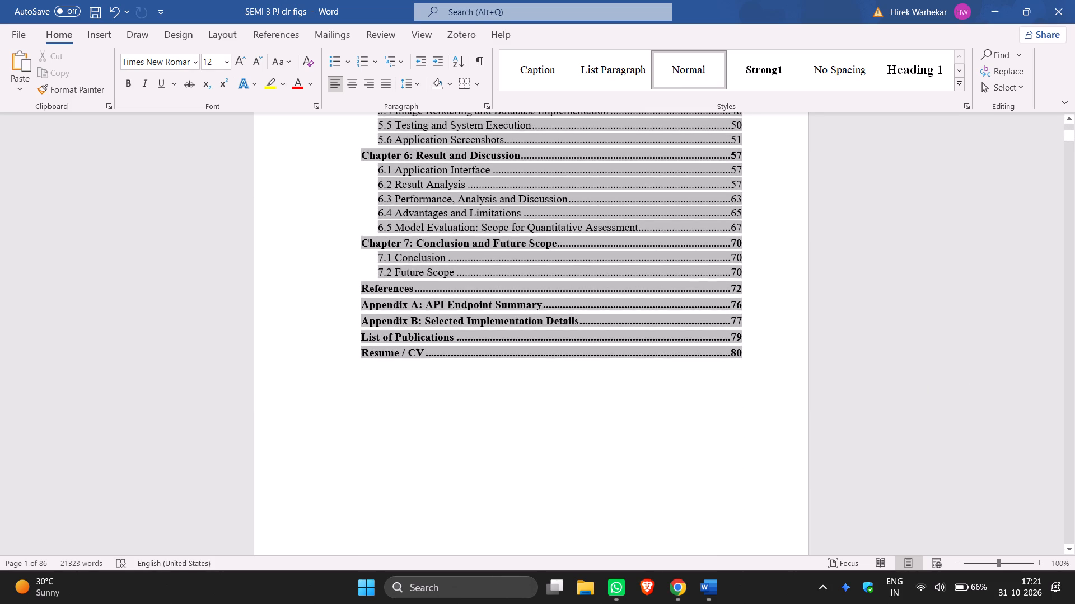
scroll(875, 364, up, 1)
scroll(875, 364, down, 17)
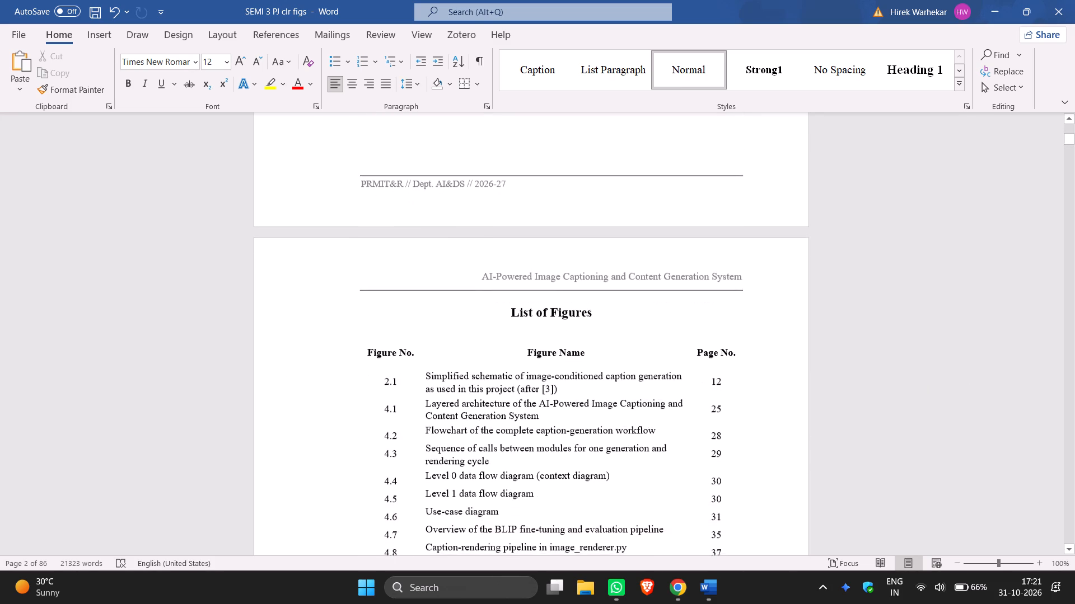
scroll(875, 363, down, 3)
scroll(875, 363, up, 17)
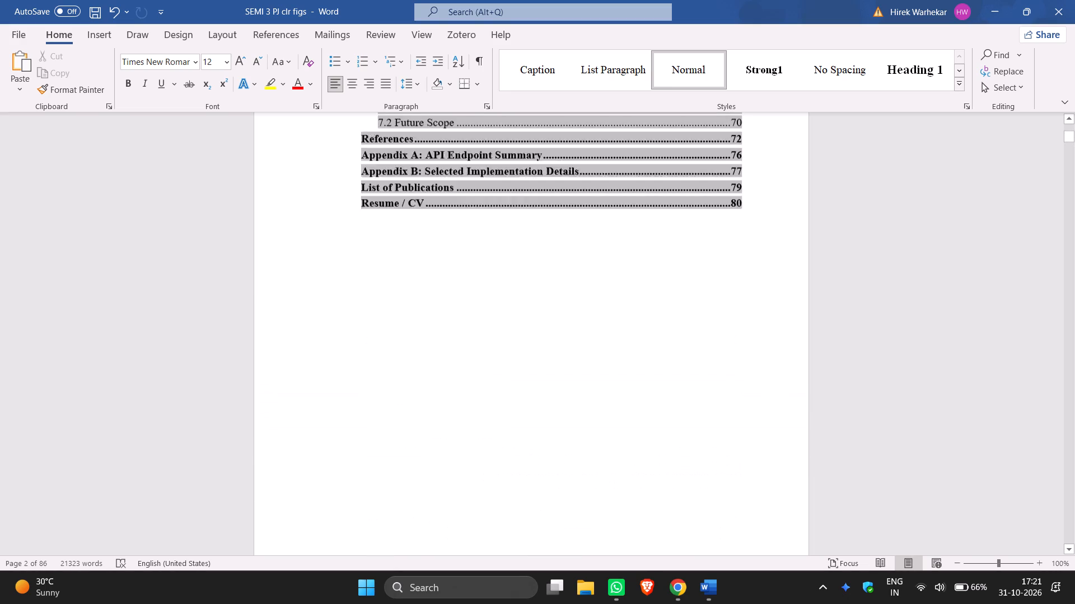
scroll(875, 362, down, 14)
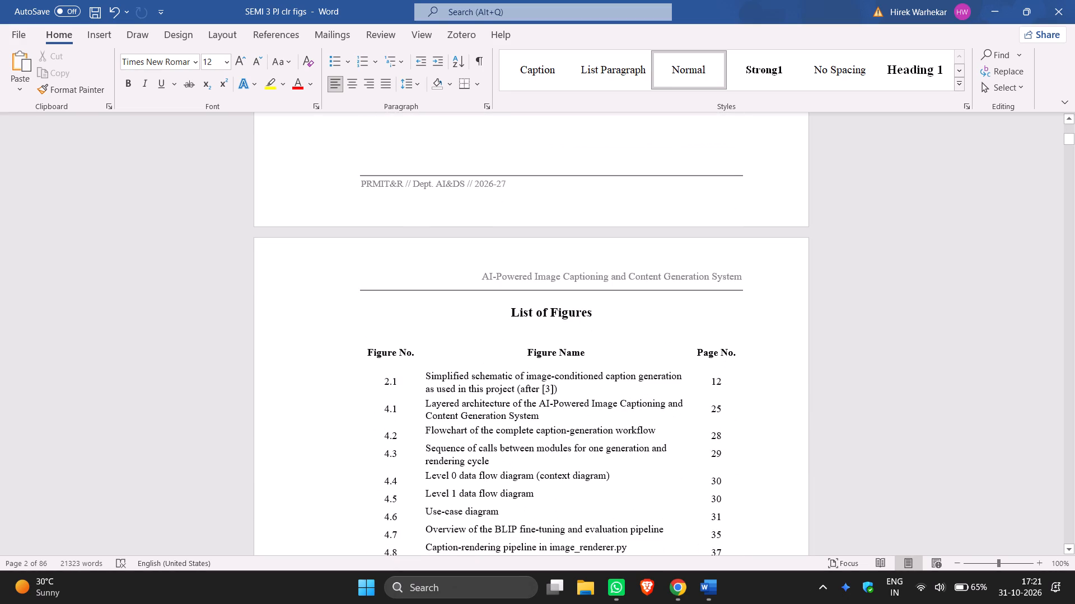
scroll(875, 362, up, 15)
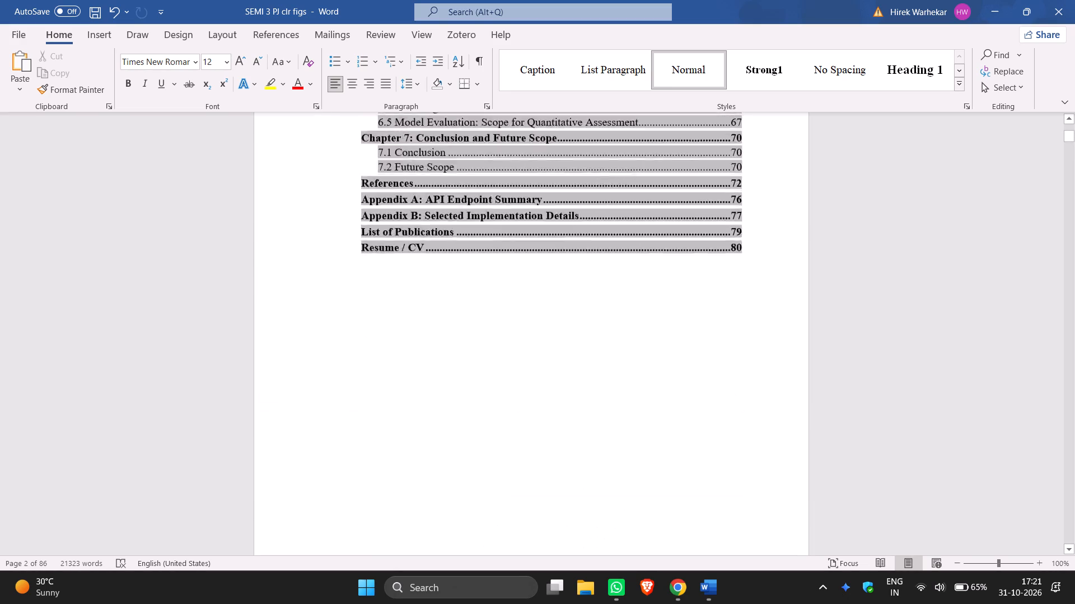
scroll(875, 362, up, 16)
scroll(875, 361, up, 17)
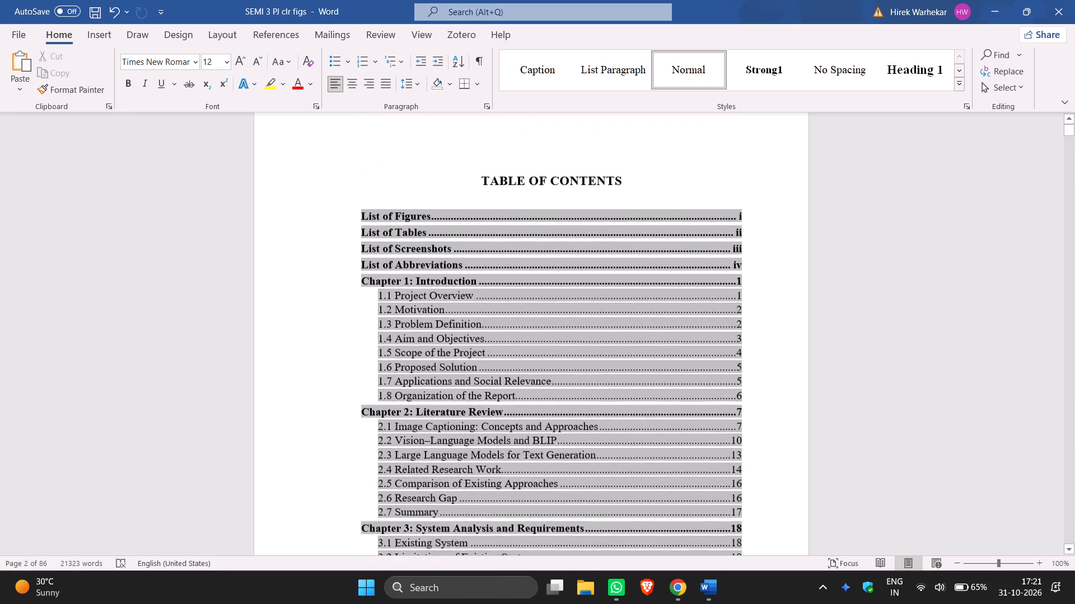
scroll(875, 362, up, 5)
scroll(875, 362, down, 16)
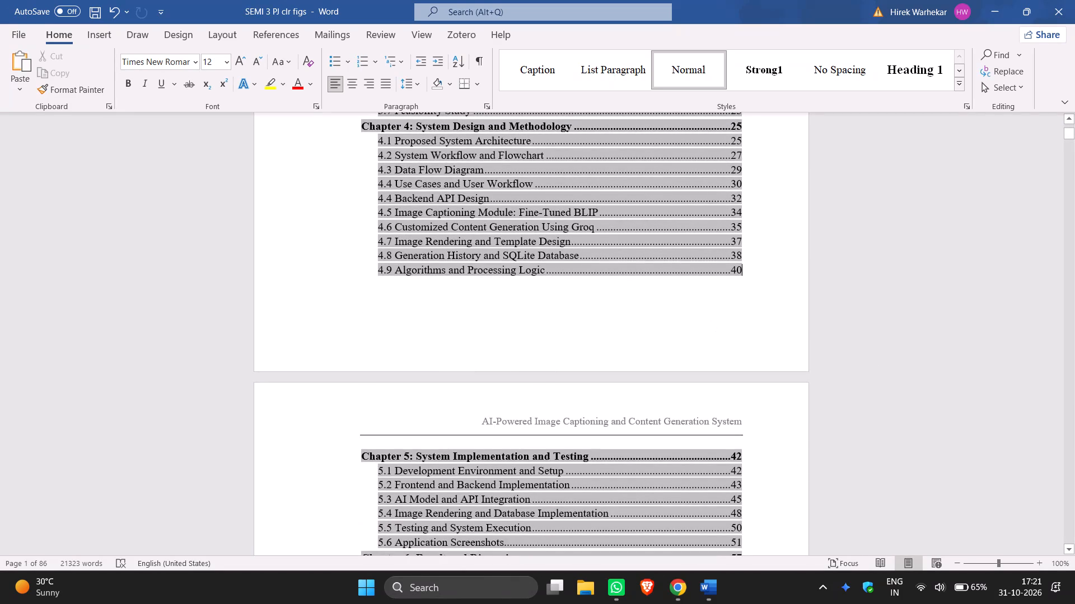
click(749, 271)
click(675, 587)
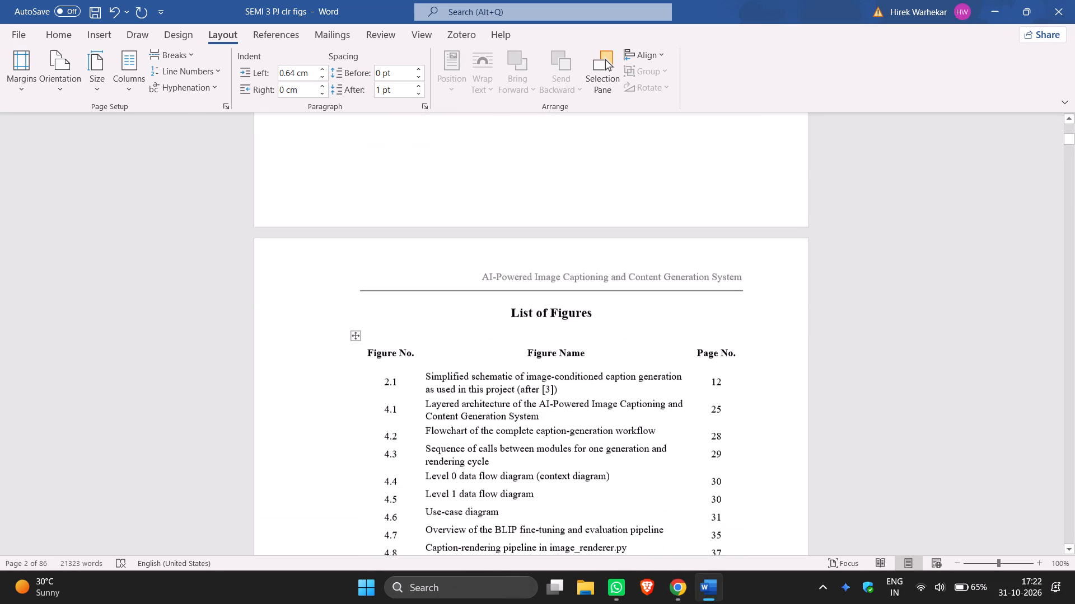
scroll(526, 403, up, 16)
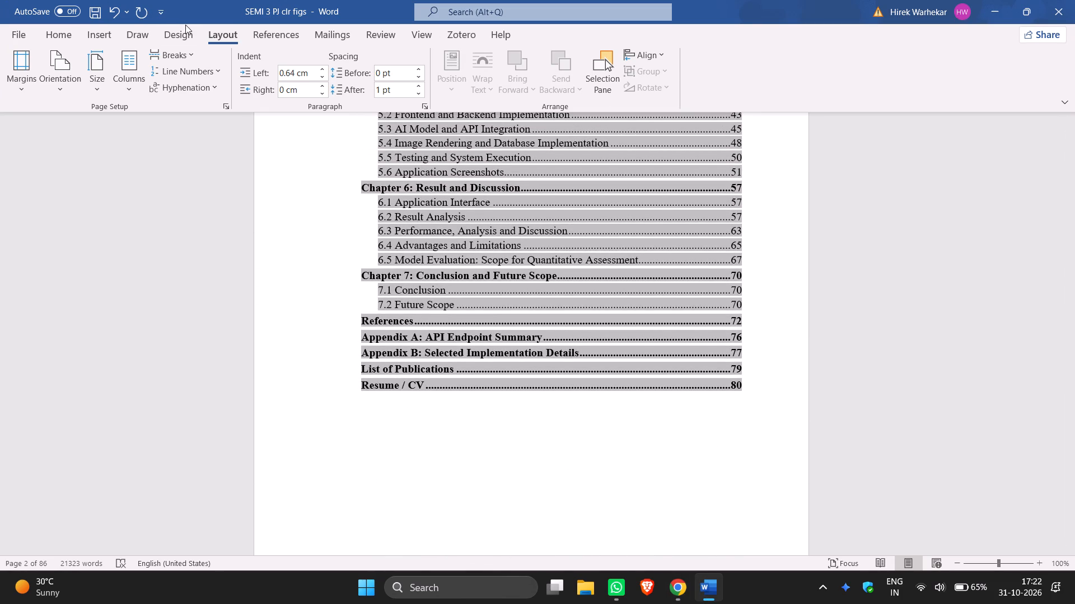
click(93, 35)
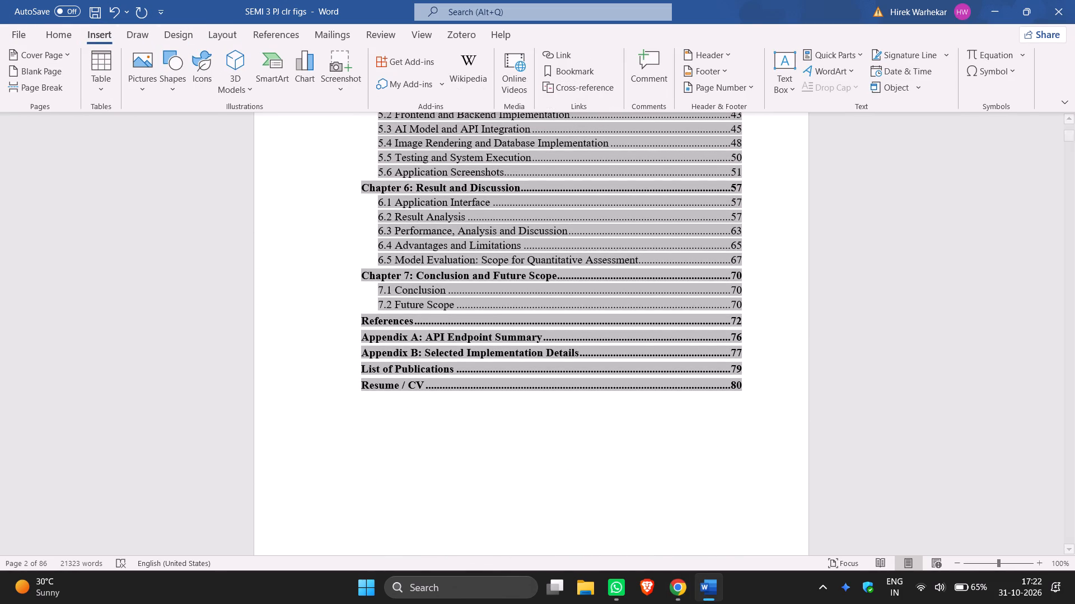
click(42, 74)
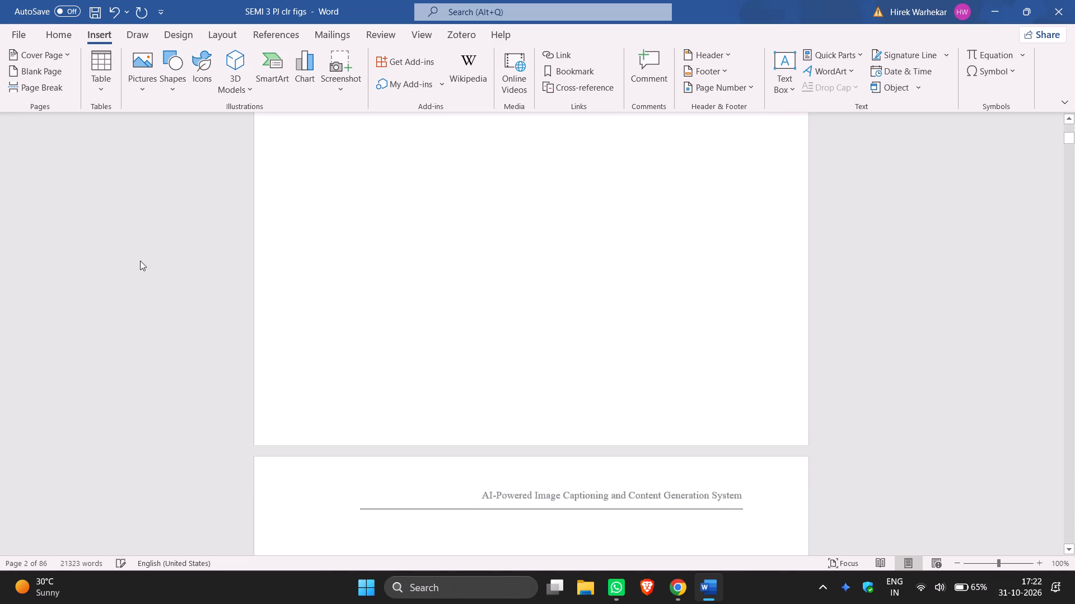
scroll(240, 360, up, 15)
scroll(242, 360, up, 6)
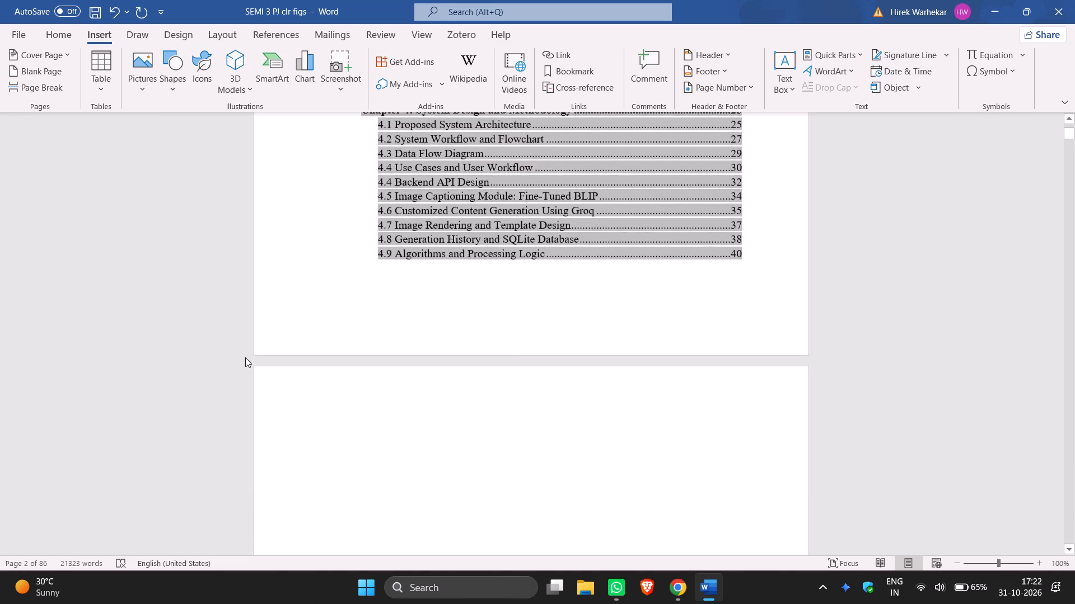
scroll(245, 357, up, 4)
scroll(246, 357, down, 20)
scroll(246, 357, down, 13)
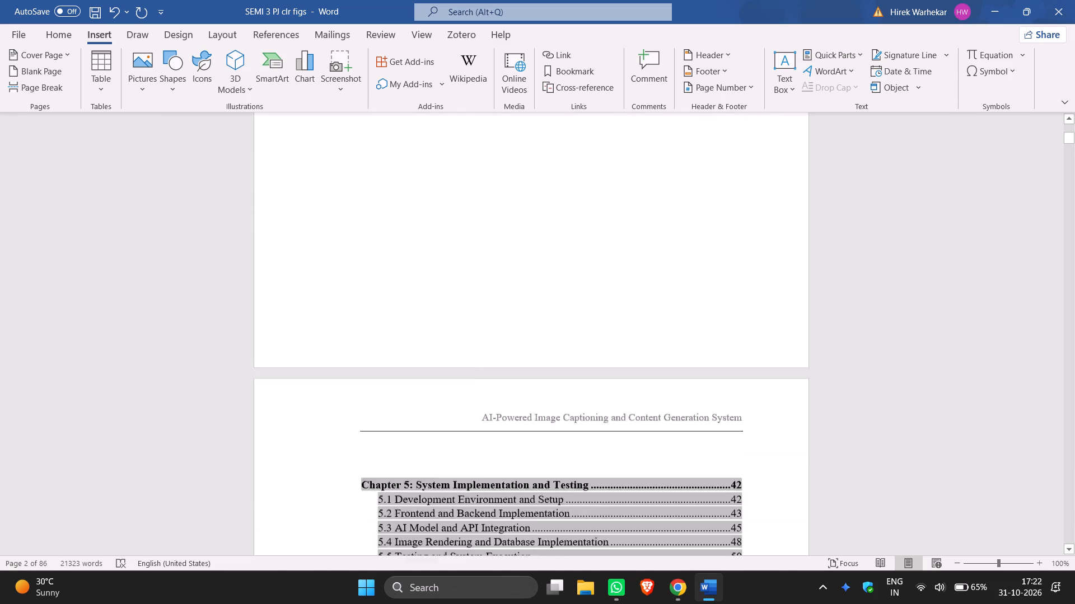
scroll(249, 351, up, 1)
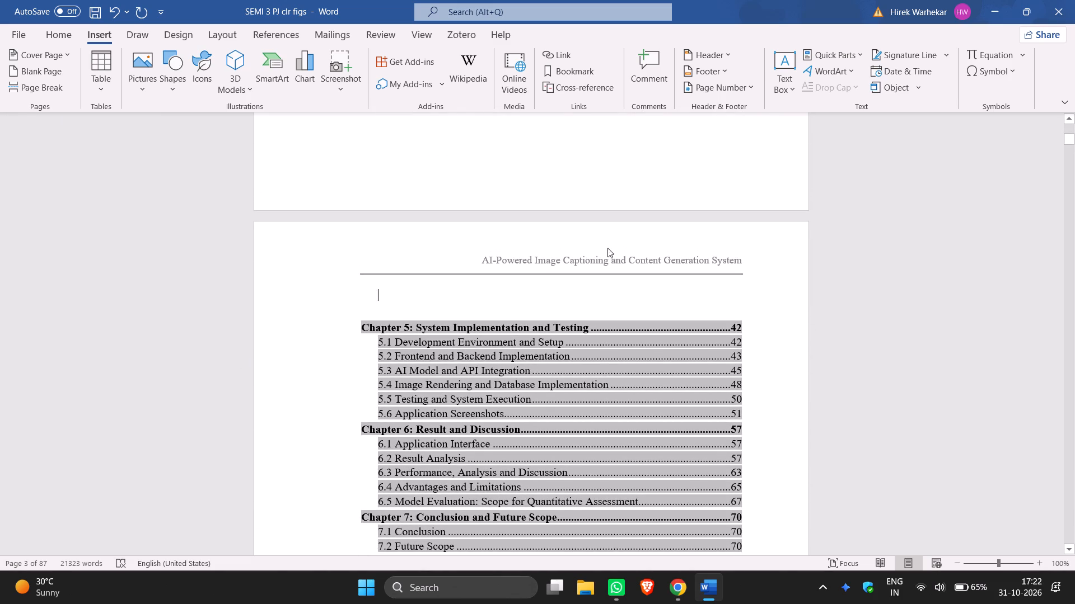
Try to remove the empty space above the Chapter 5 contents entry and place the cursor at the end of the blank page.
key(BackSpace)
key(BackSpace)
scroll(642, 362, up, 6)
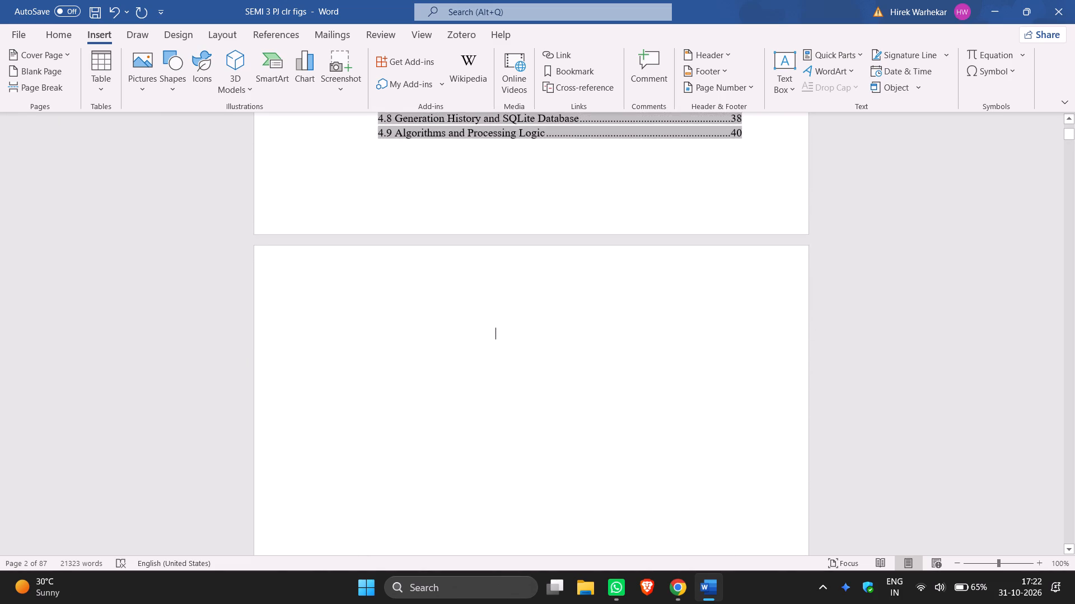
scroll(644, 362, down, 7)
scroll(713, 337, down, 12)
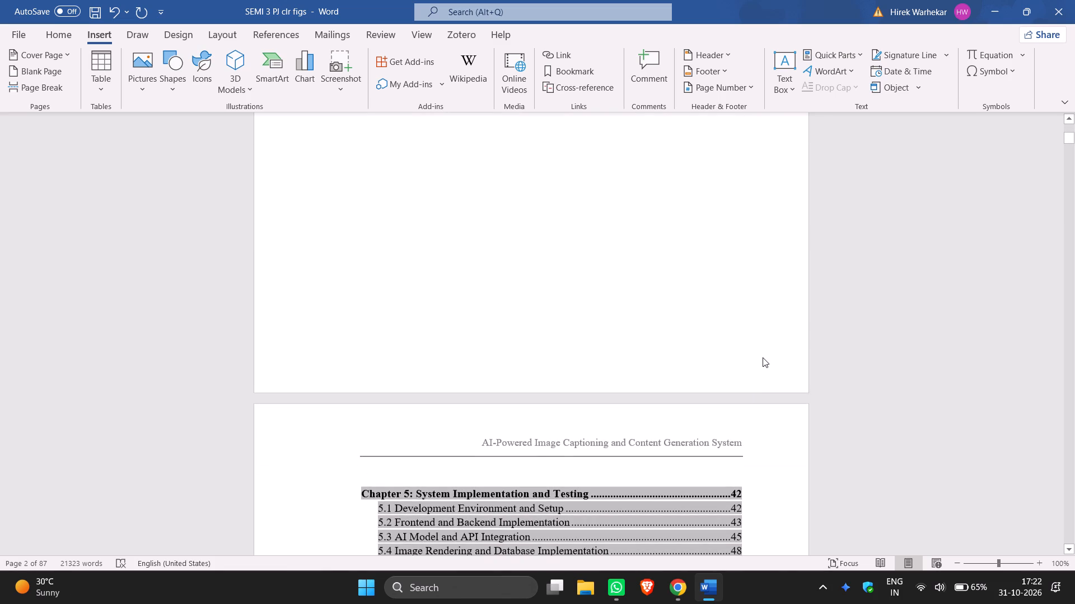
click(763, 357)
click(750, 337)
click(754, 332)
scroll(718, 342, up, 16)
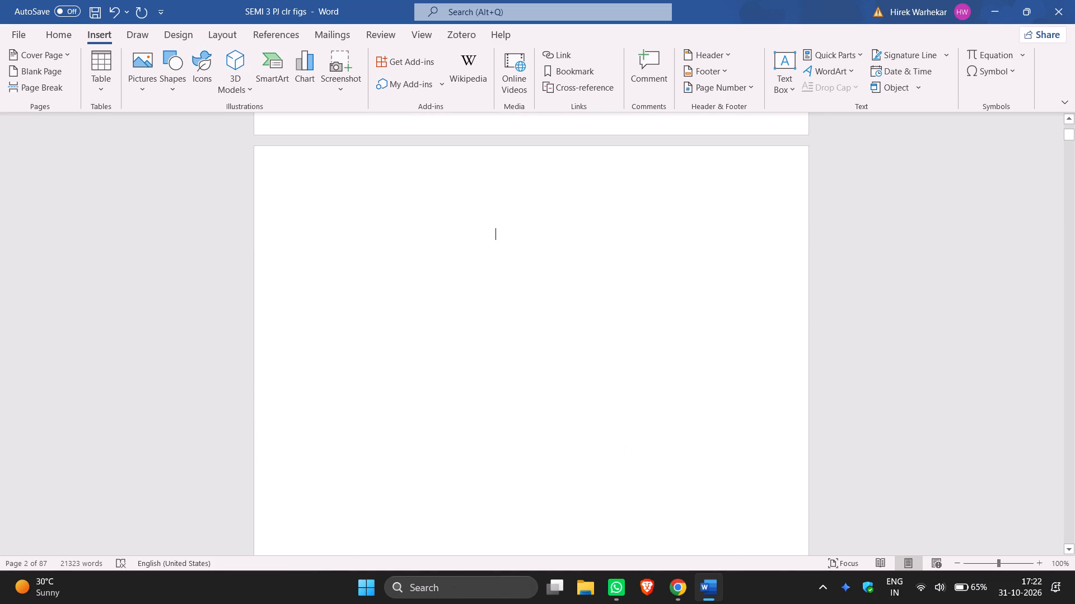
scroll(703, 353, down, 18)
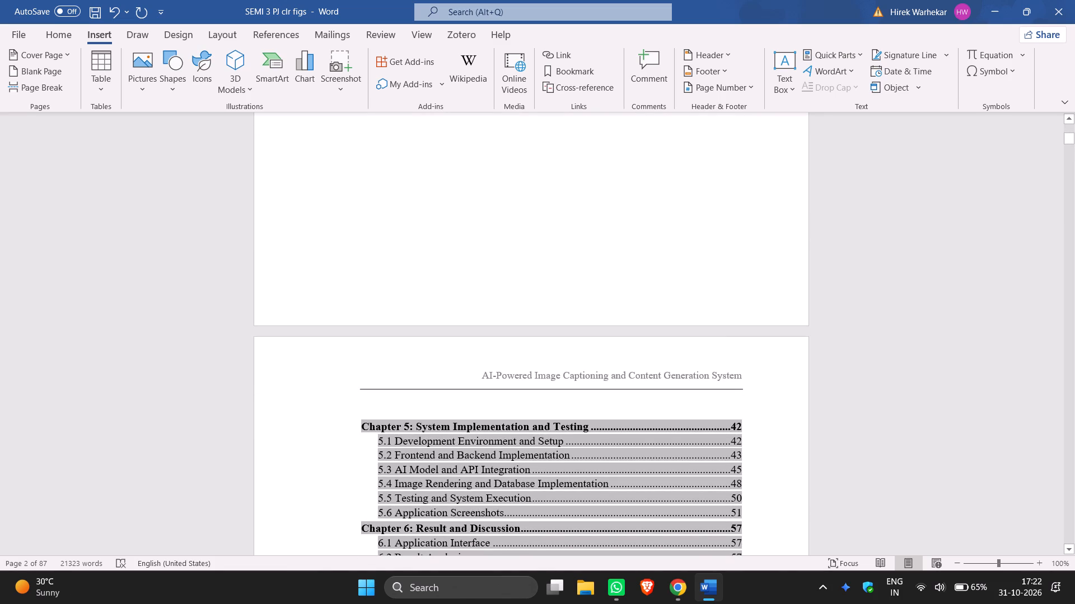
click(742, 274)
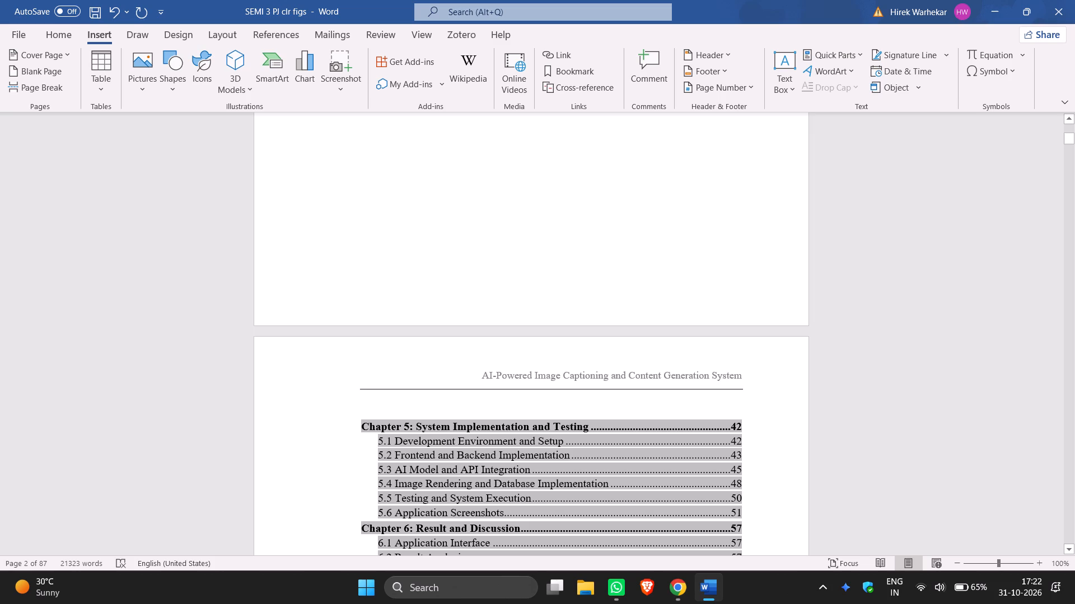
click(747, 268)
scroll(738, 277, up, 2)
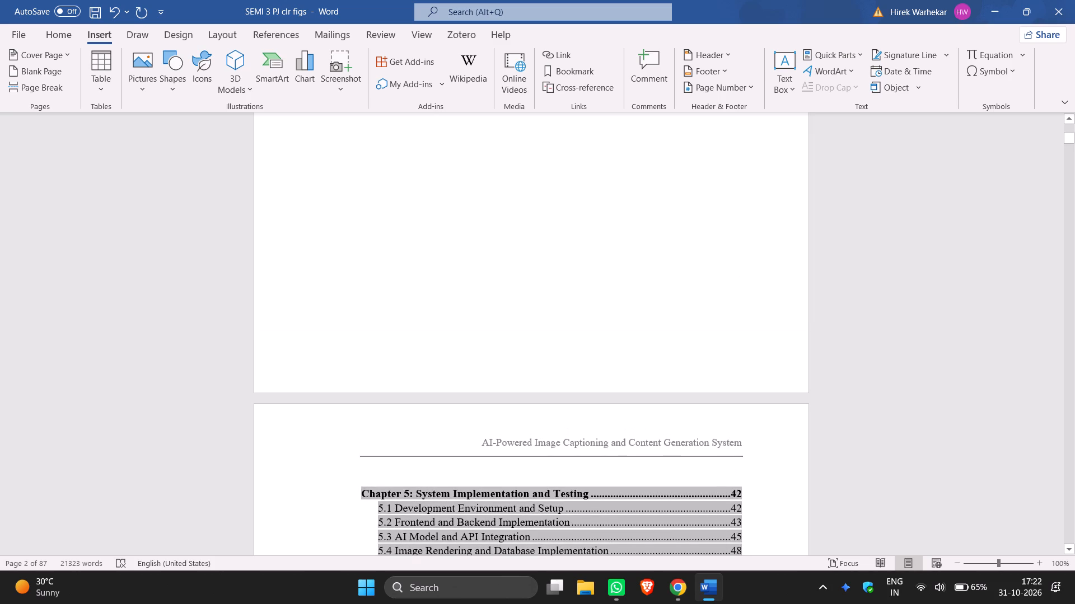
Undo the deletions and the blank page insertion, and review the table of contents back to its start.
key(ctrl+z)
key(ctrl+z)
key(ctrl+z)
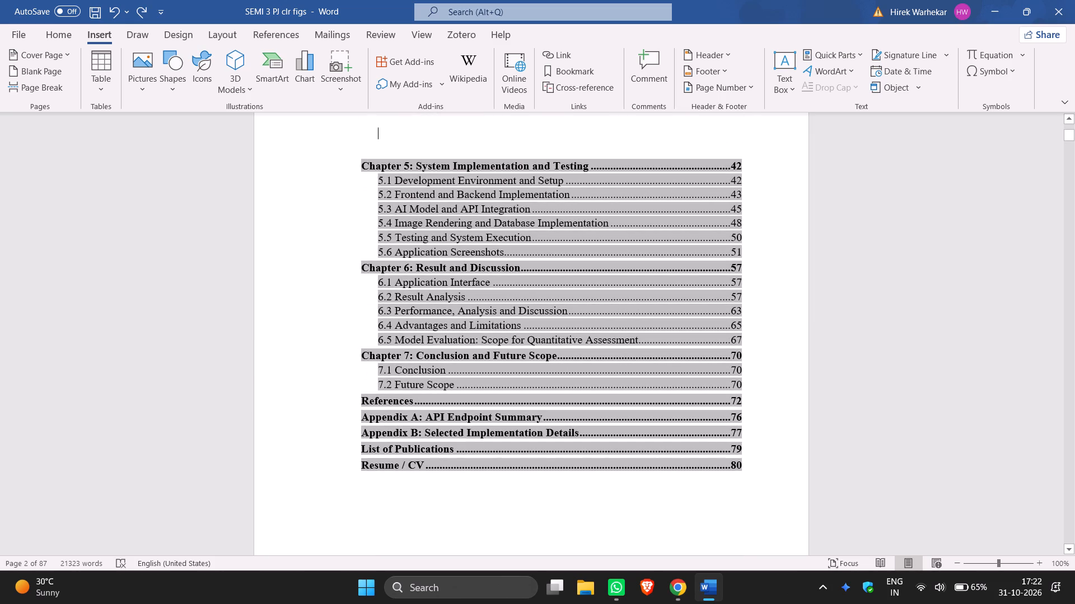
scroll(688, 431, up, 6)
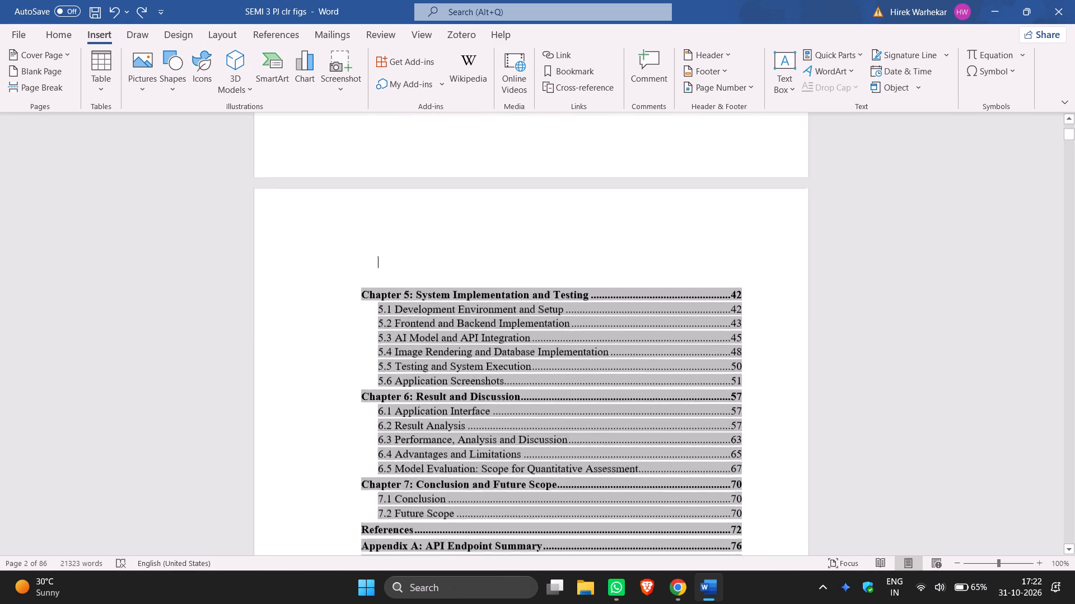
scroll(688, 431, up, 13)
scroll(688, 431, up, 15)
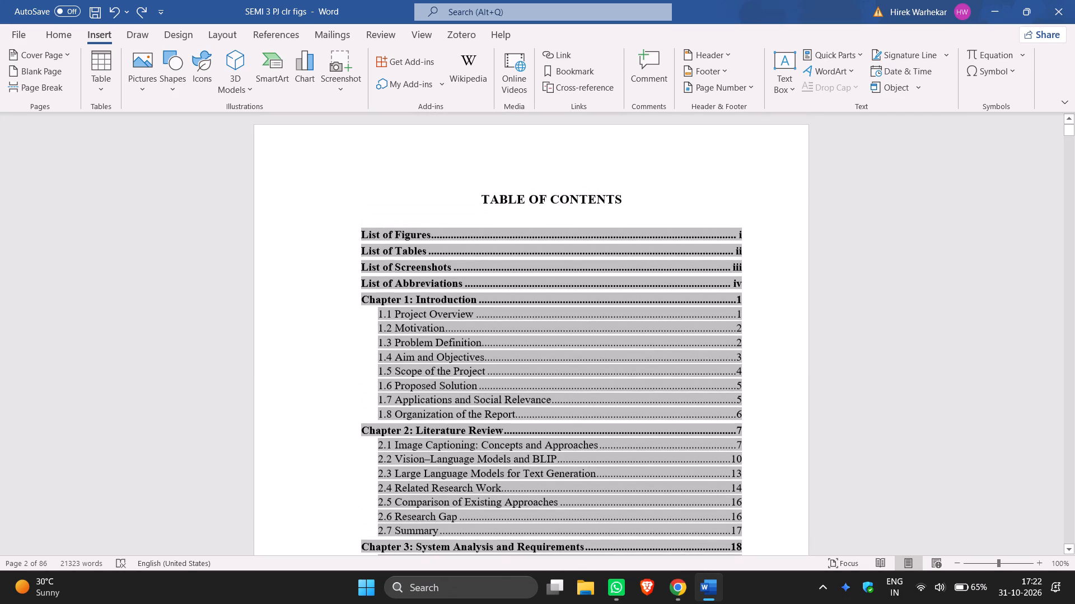
Review the front-matter pages holding the List of Figures, List of Tables and List of Screenshots.
scroll(688, 431, up, 5)
scroll(688, 431, down, 20)
scroll(688, 431, down, 20)
scroll(688, 431, down, 8)
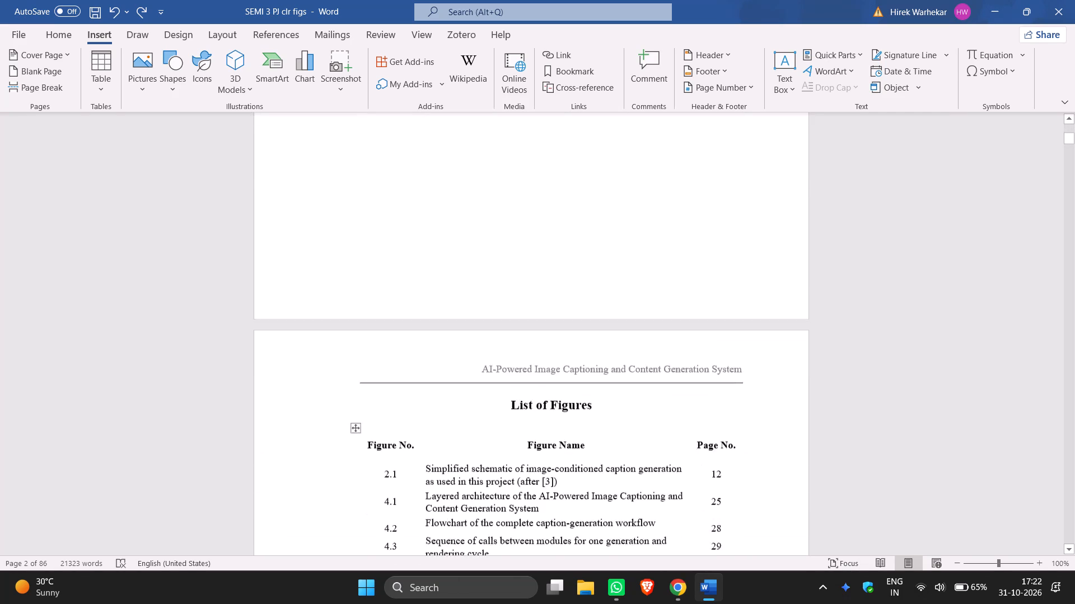
scroll(688, 426, down, 13)
scroll(686, 426, up, 17)
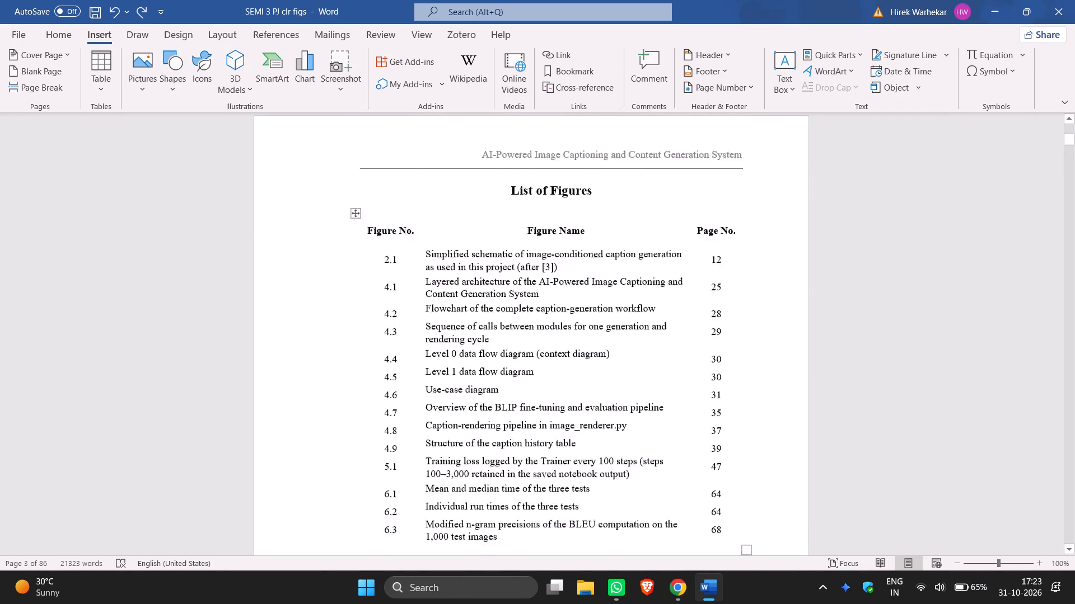
scroll(686, 426, up, 9)
scroll(686, 426, down, 20)
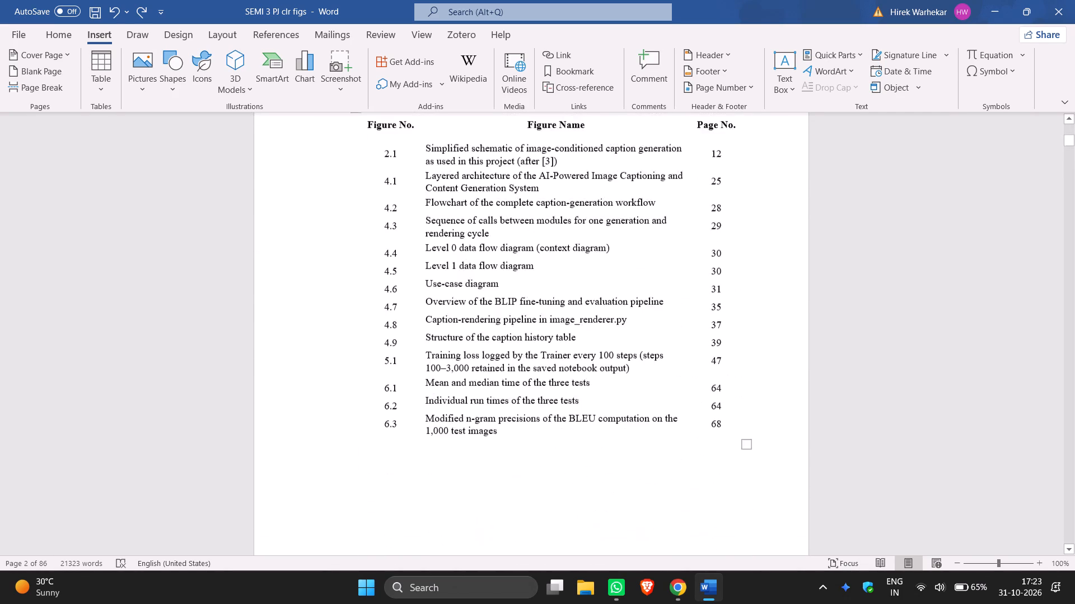
scroll(686, 426, down, 19)
scroll(686, 425, down, 17)
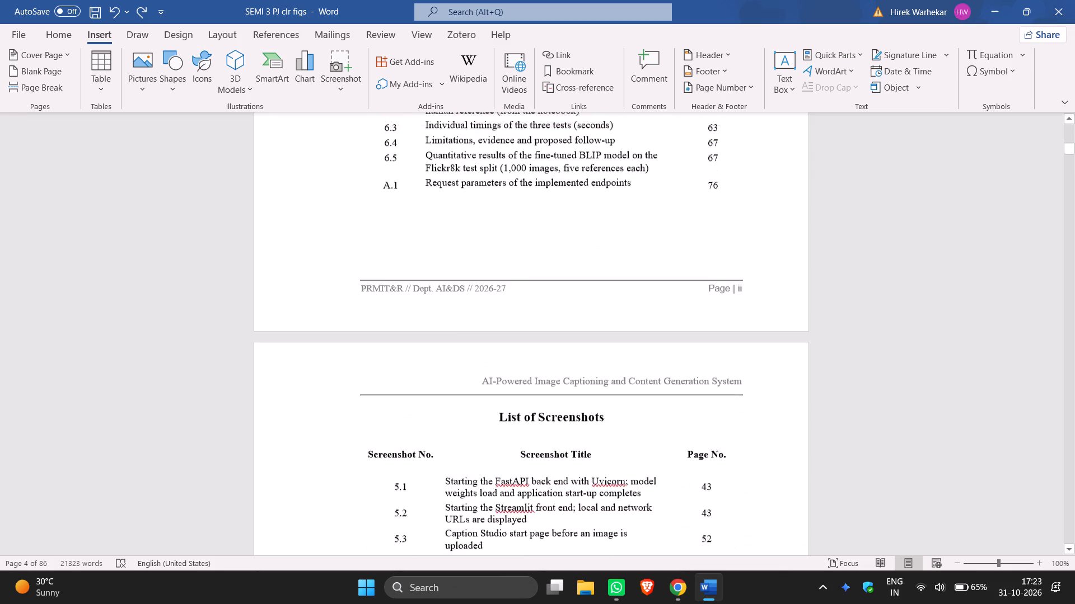
scroll(685, 426, down, 20)
scroll(685, 426, down, 1)
scroll(684, 425, up, 8)
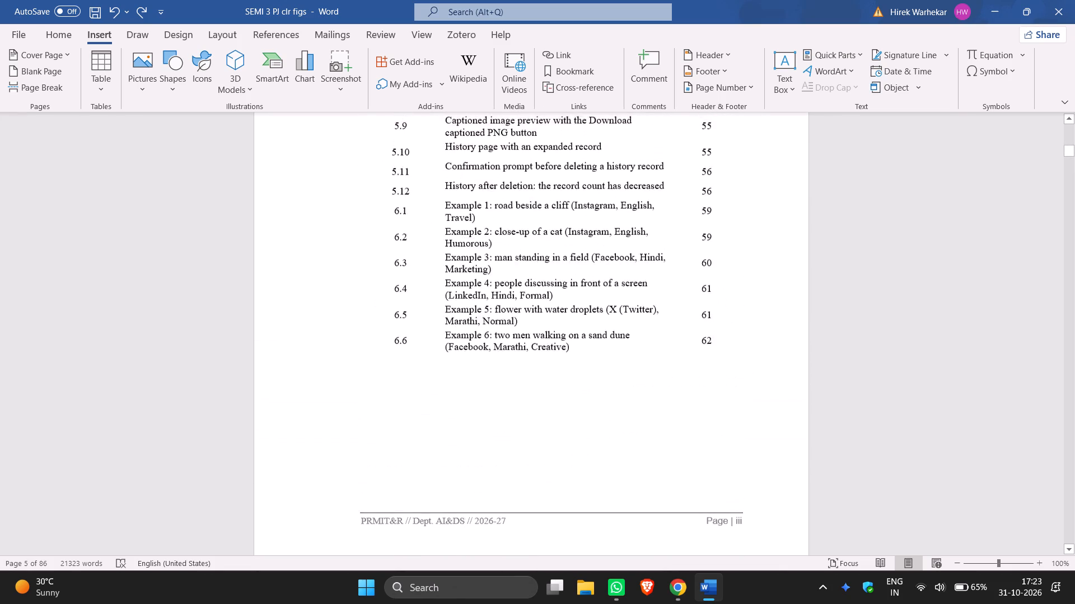
scroll(684, 424, up, 18)
scroll(684, 422, up, 9)
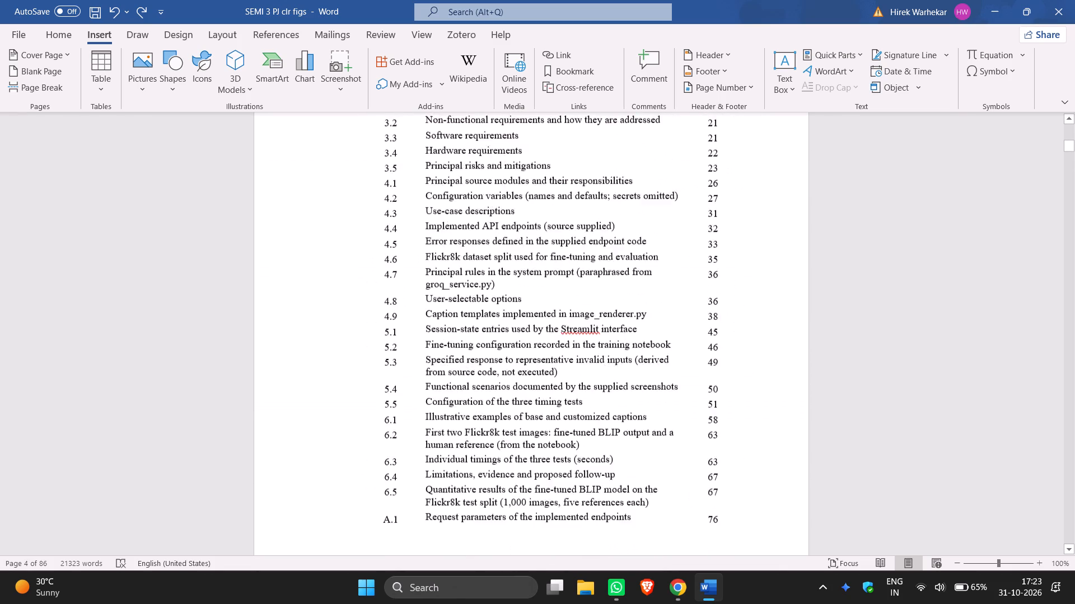
scroll(684, 421, up, 19)
scroll(684, 421, up, 5)
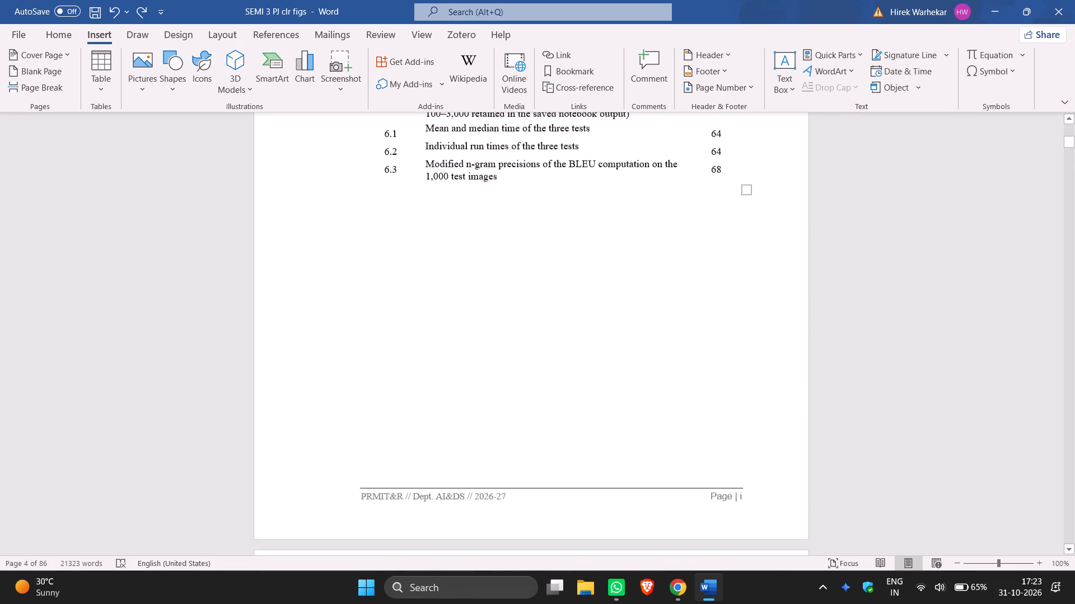
scroll(684, 419, up, 8)
scroll(684, 419, down, 14)
click(722, 352)
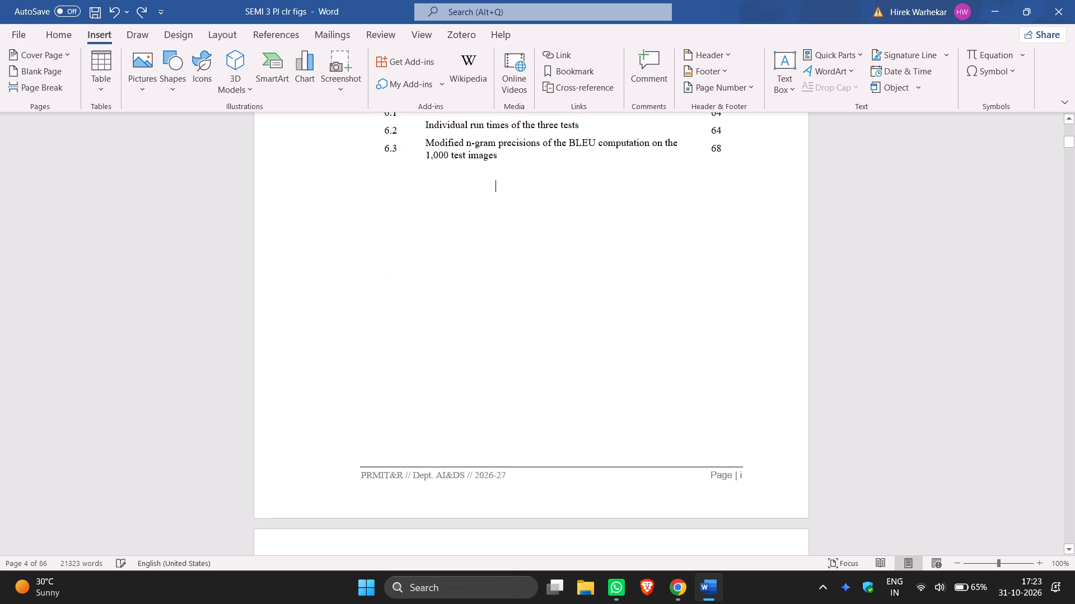
click(721, 385)
click(674, 200)
key(Right)
key(Left)
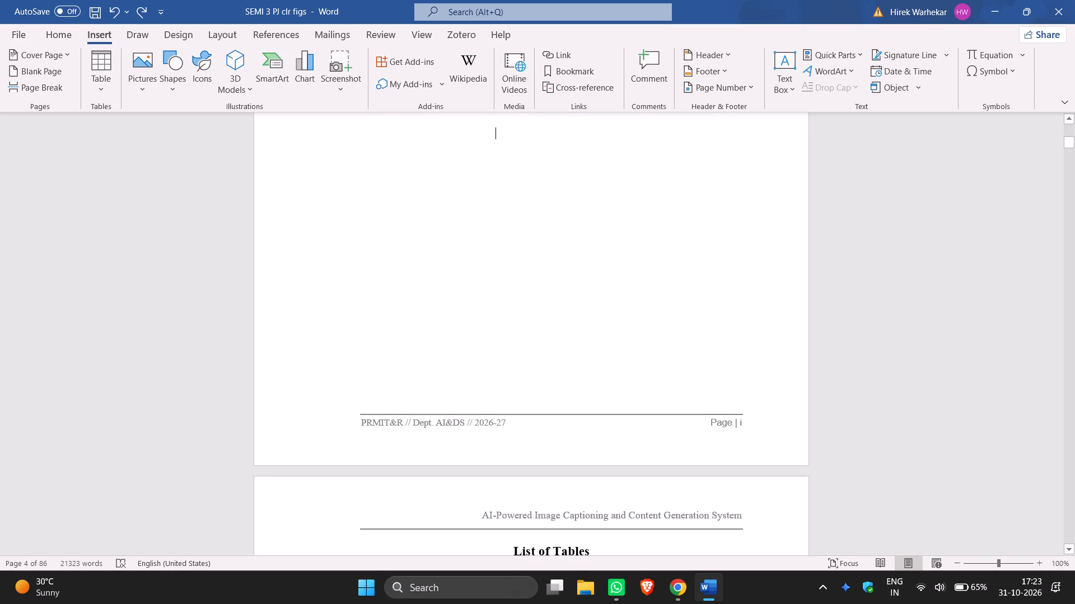
click(219, 27)
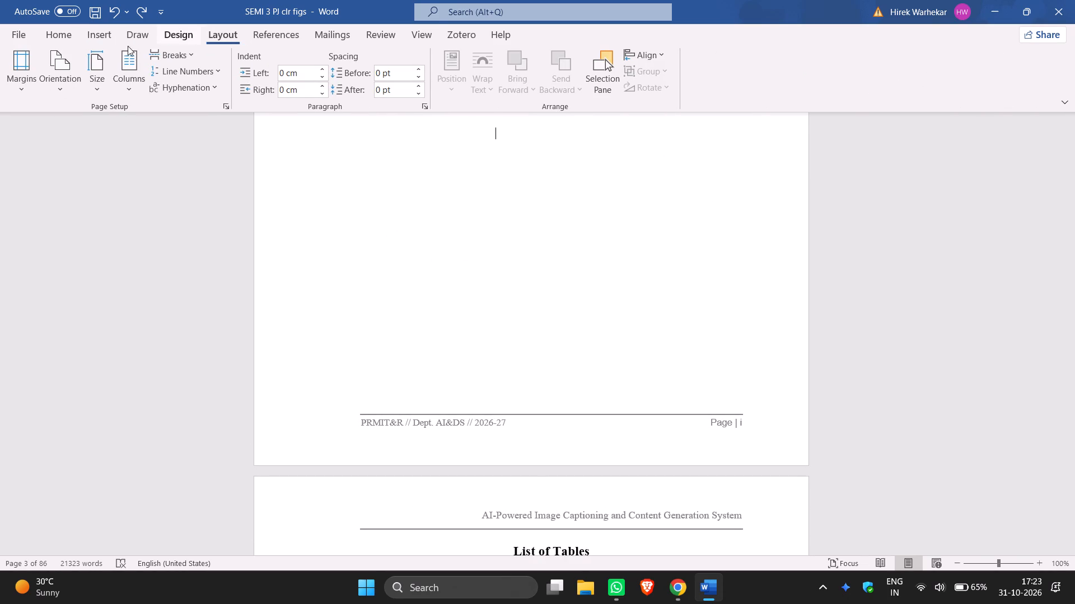
click(177, 51)
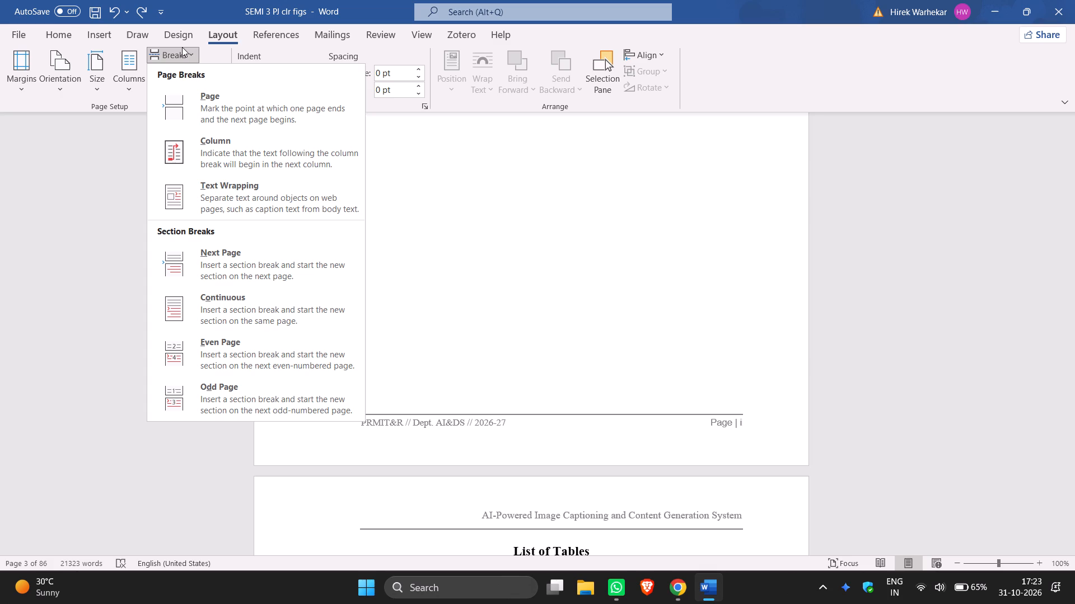
click(217, 266)
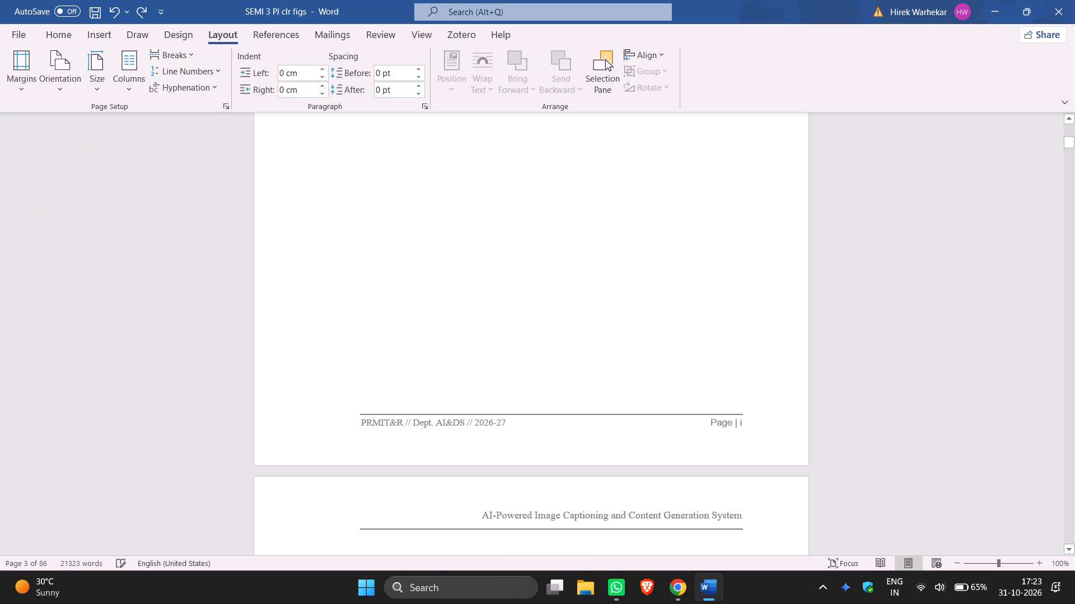
scroll(1012, 442, down, 9)
scroll(1012, 435, down, 20)
scroll(1007, 426, up, 19)
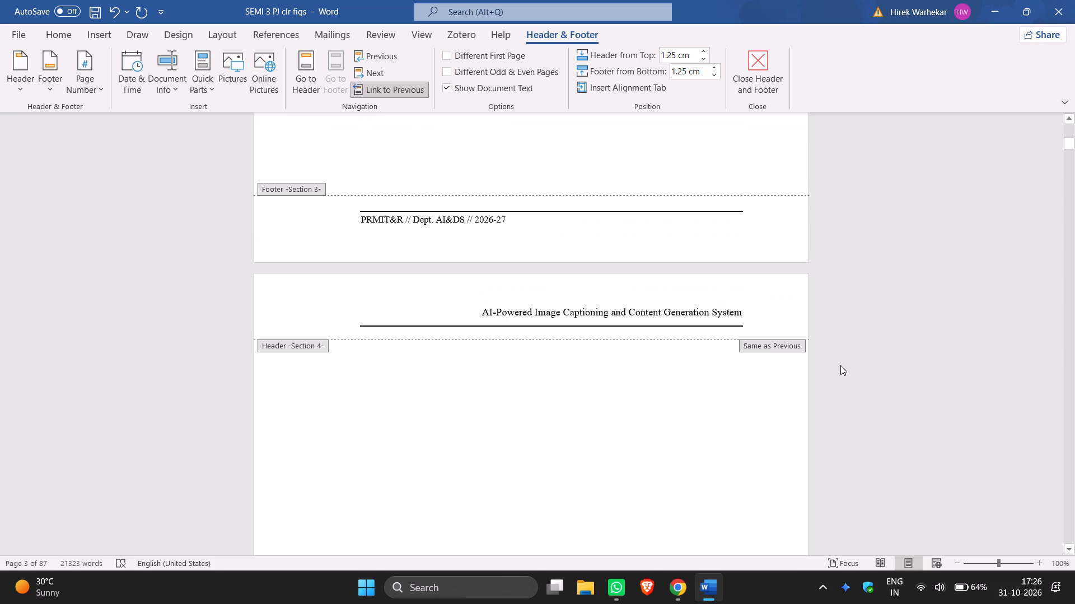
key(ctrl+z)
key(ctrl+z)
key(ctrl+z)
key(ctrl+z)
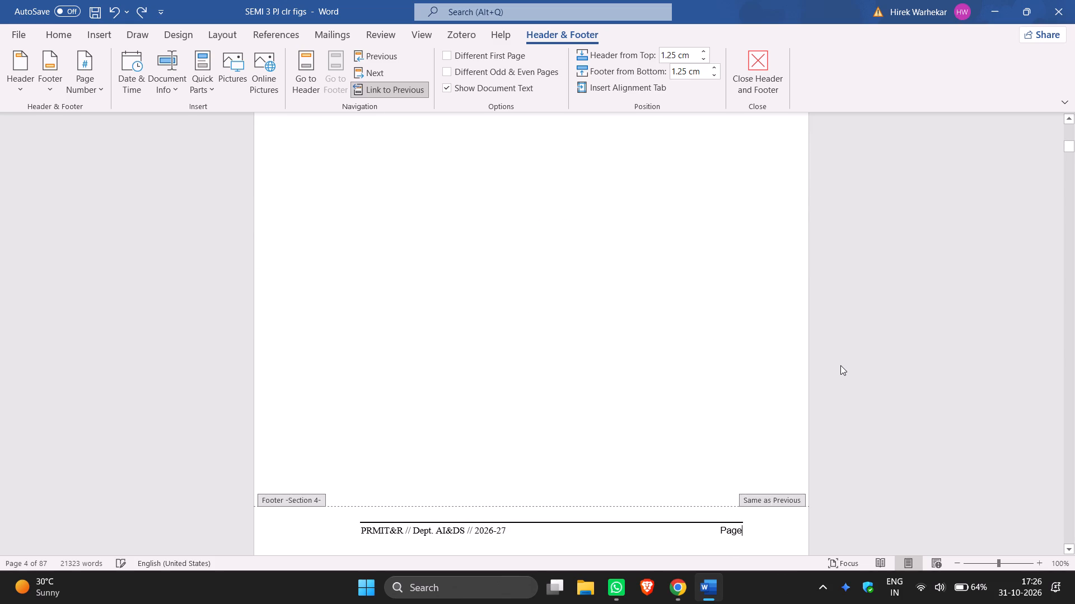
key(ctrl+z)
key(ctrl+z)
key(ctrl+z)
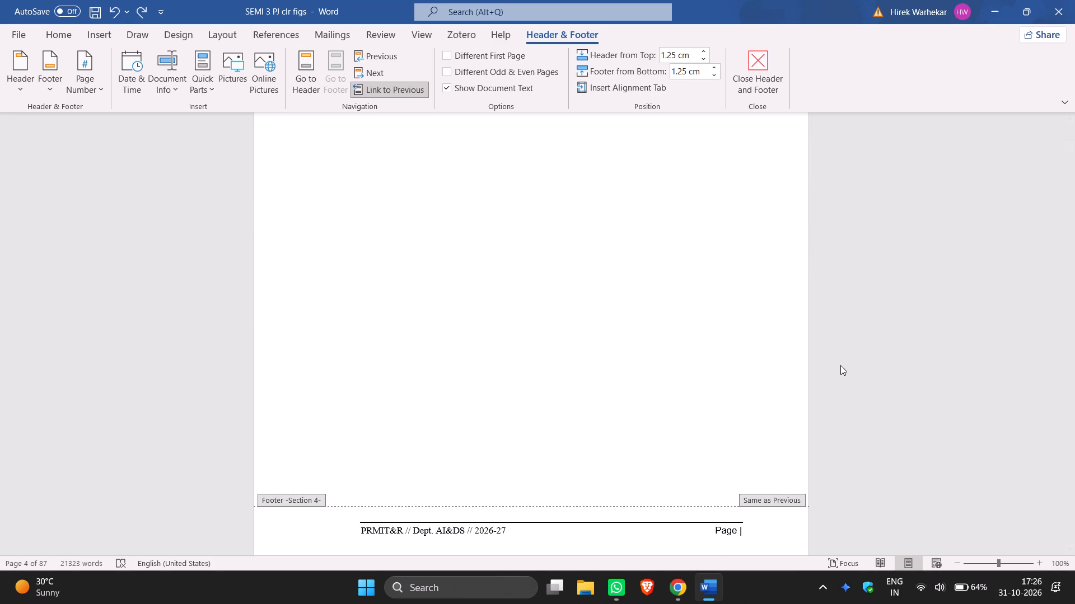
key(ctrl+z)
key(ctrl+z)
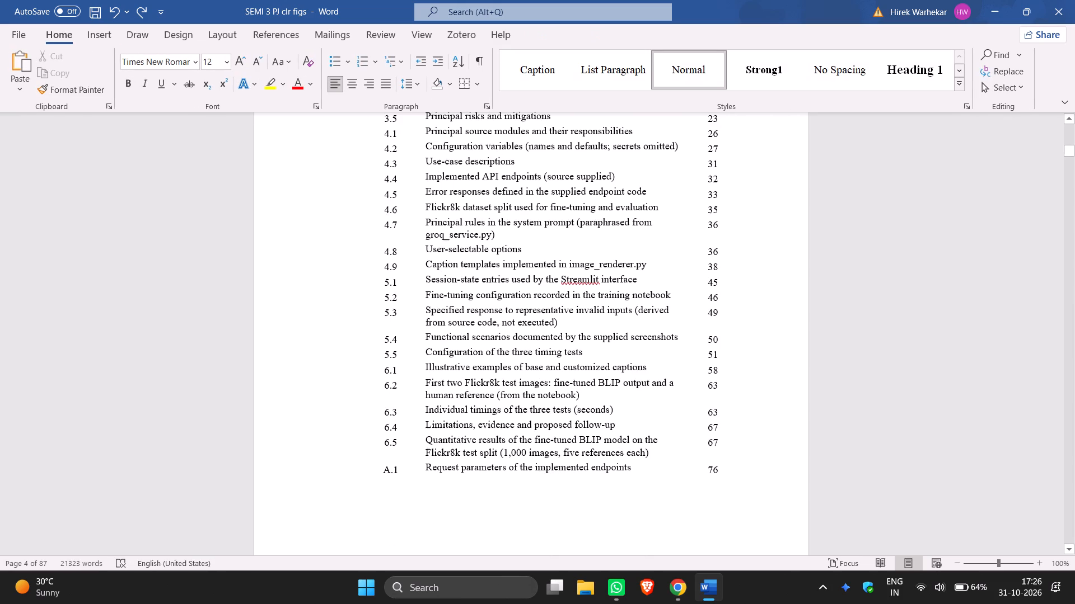
Examine the footers and page numbers on the pages between the List of Figures and the List of Abbreviations.
scroll(834, 369, up, 16)
scroll(834, 369, down, 2)
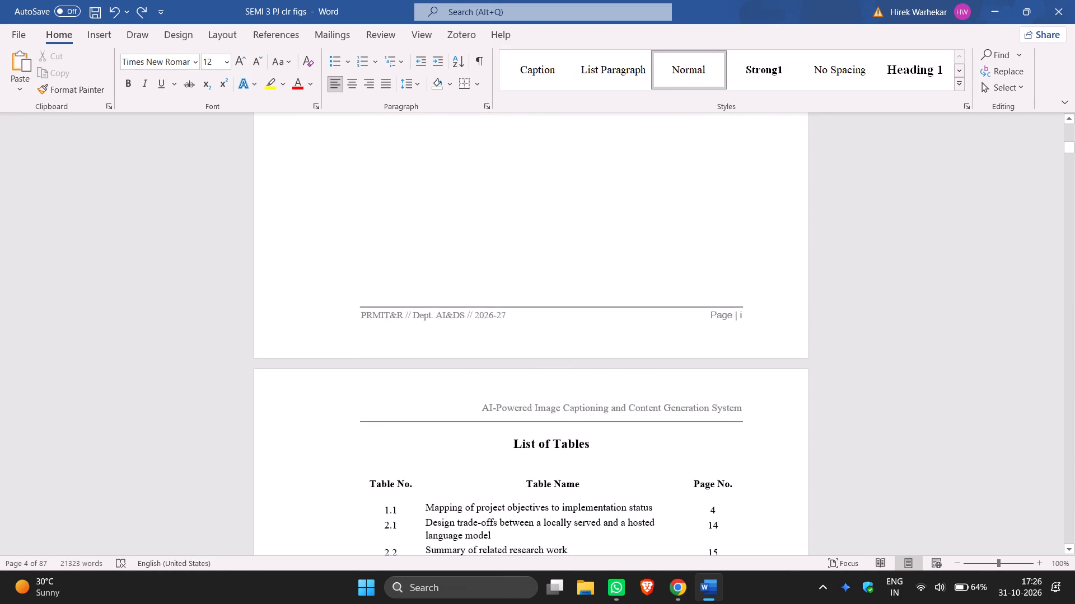
scroll(834, 369, down, 8)
scroll(834, 369, up, 10)
scroll(685, 397, down, 15)
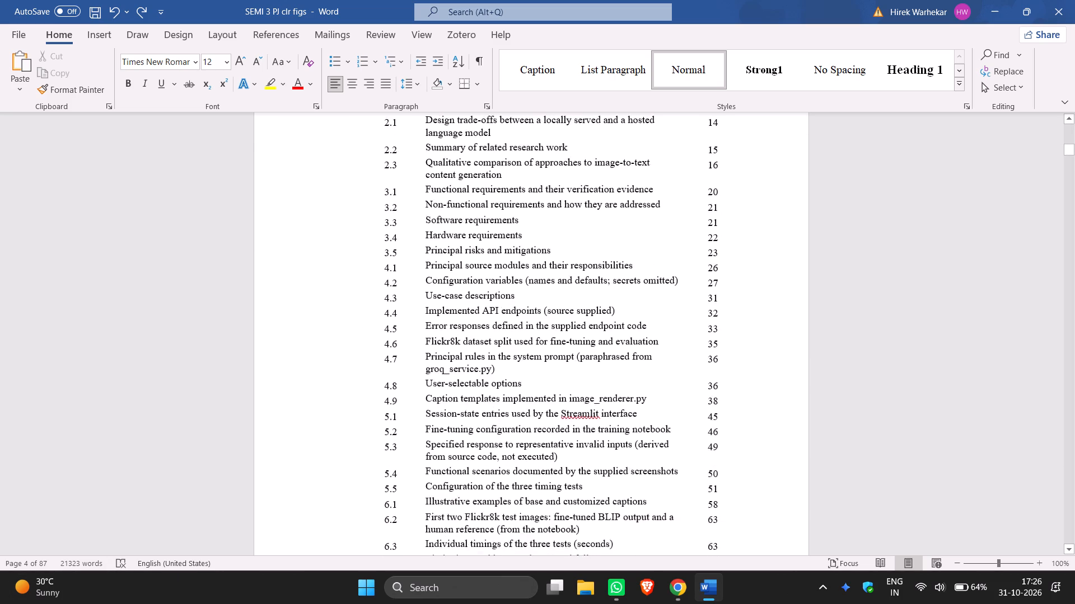
scroll(707, 400, down, 6)
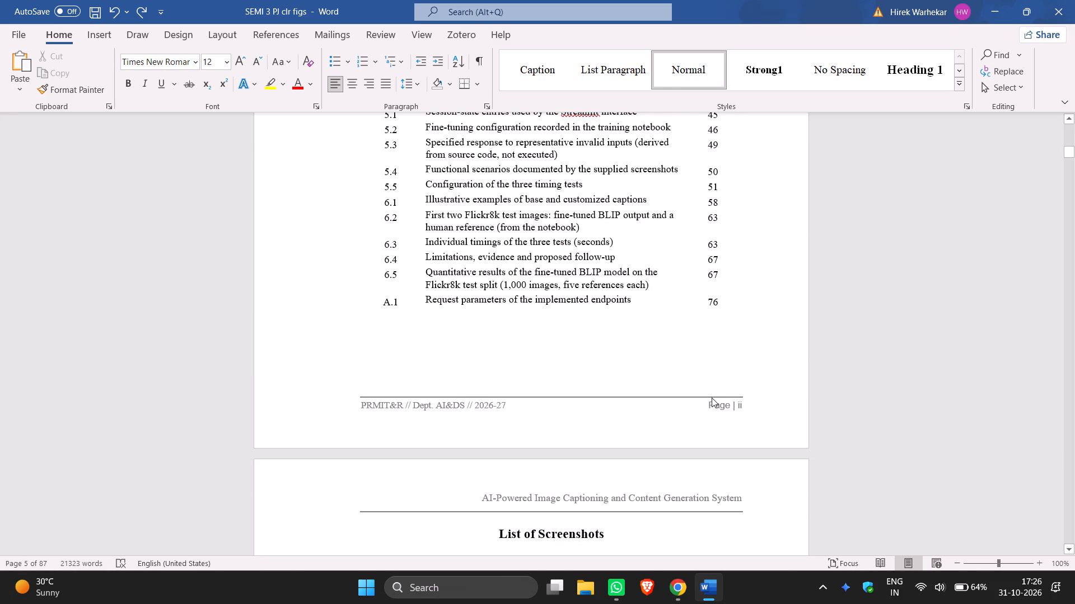
scroll(712, 398, down, 4)
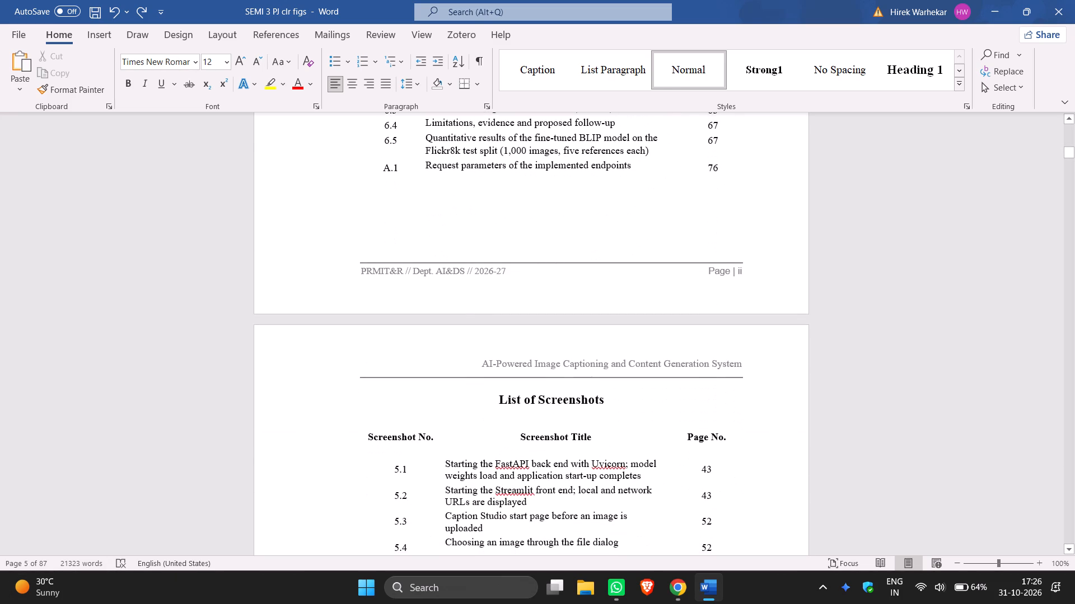
scroll(712, 398, down, 7)
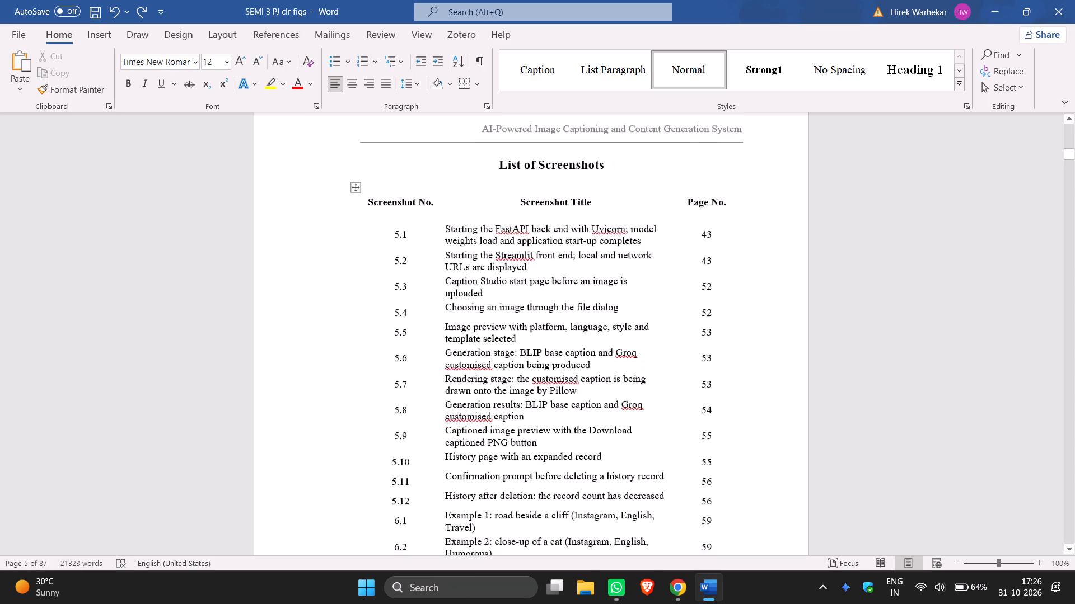
scroll(712, 398, down, 10)
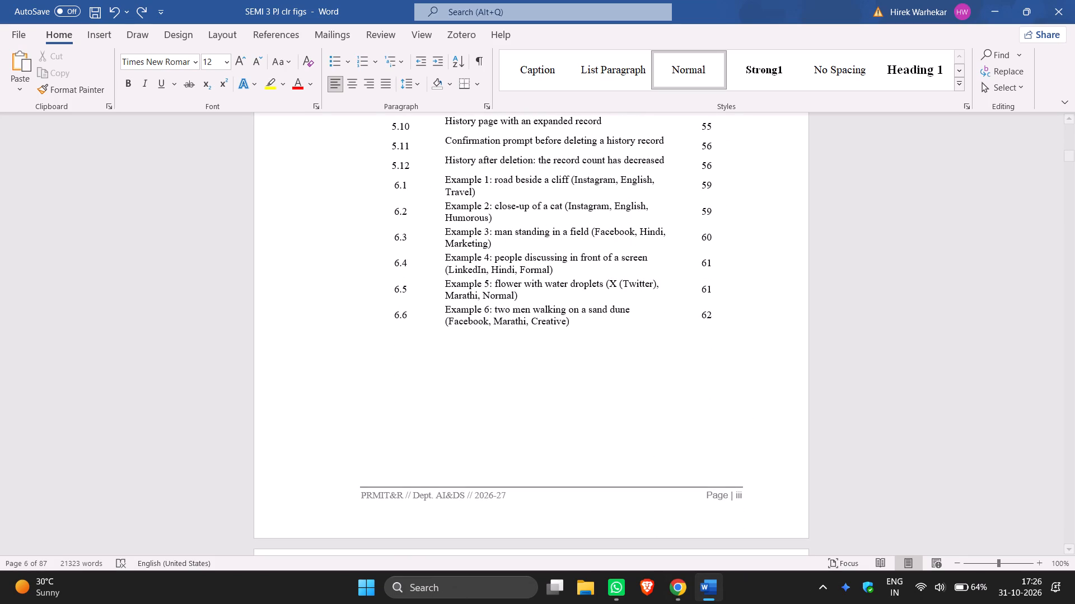
scroll(863, 331, down, 12)
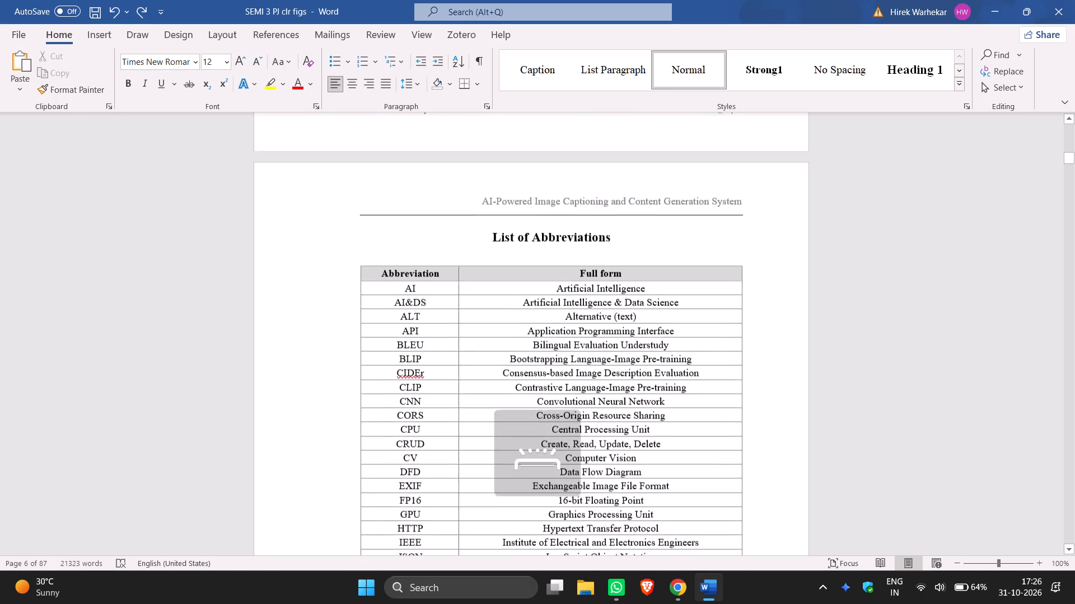
scroll(865, 331, up, 7)
scroll(499, 299, down, 9)
scroll(499, 299, up, 20)
scroll(499, 299, up, 8)
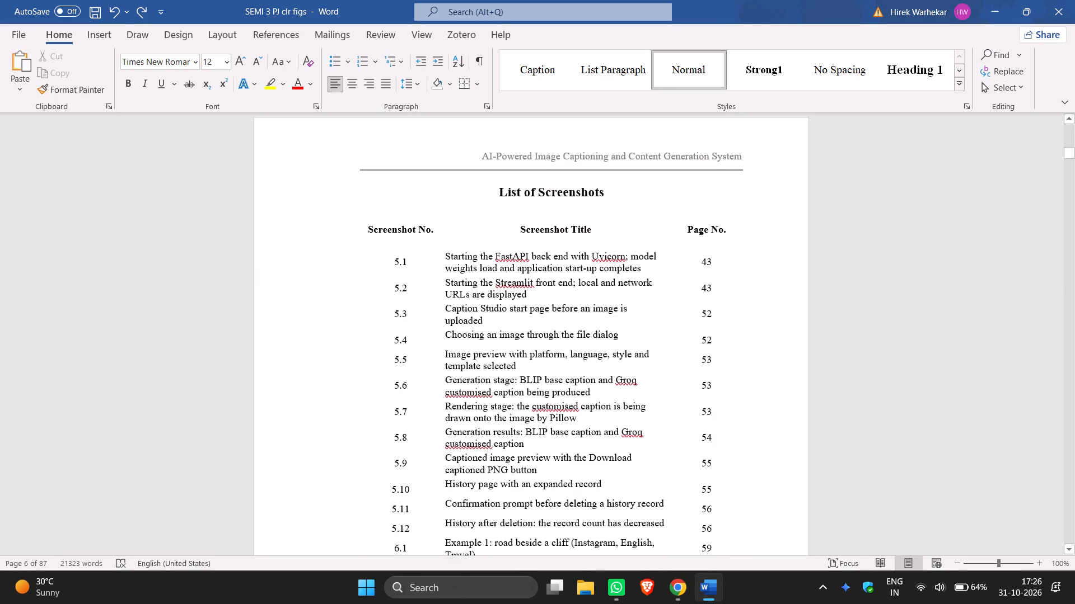
scroll(501, 296, up, 7)
scroll(502, 296, up, 16)
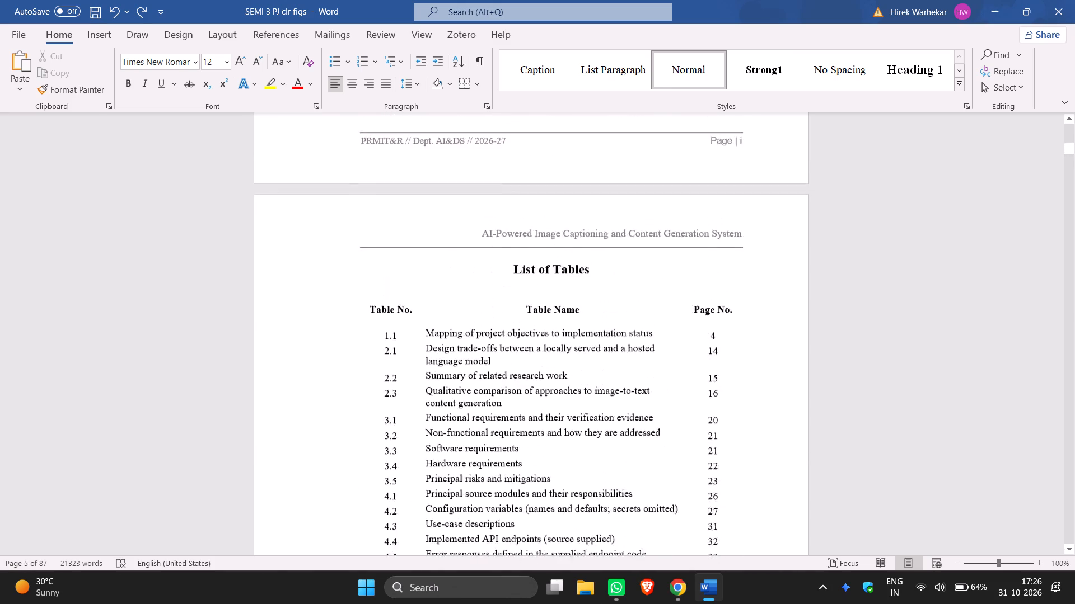
scroll(502, 296, up, 20)
scroll(502, 296, up, 14)
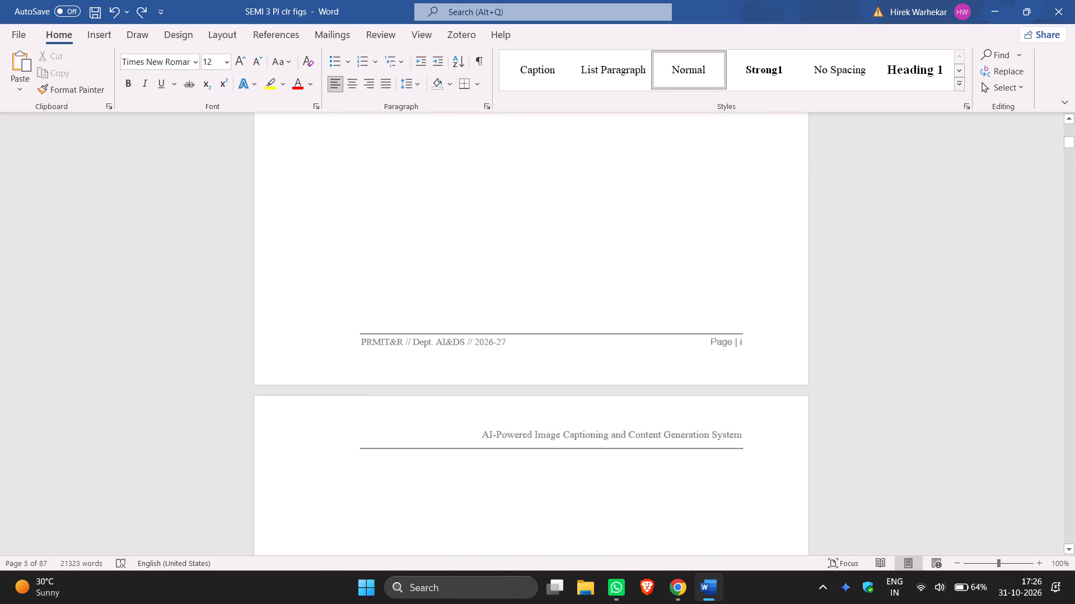
scroll(502, 296, up, 8)
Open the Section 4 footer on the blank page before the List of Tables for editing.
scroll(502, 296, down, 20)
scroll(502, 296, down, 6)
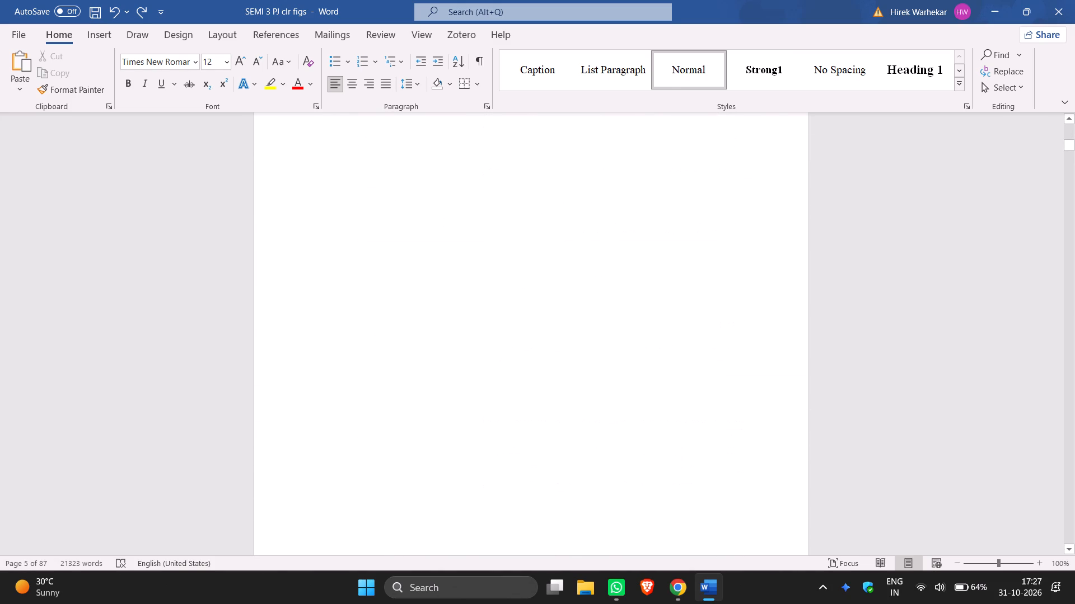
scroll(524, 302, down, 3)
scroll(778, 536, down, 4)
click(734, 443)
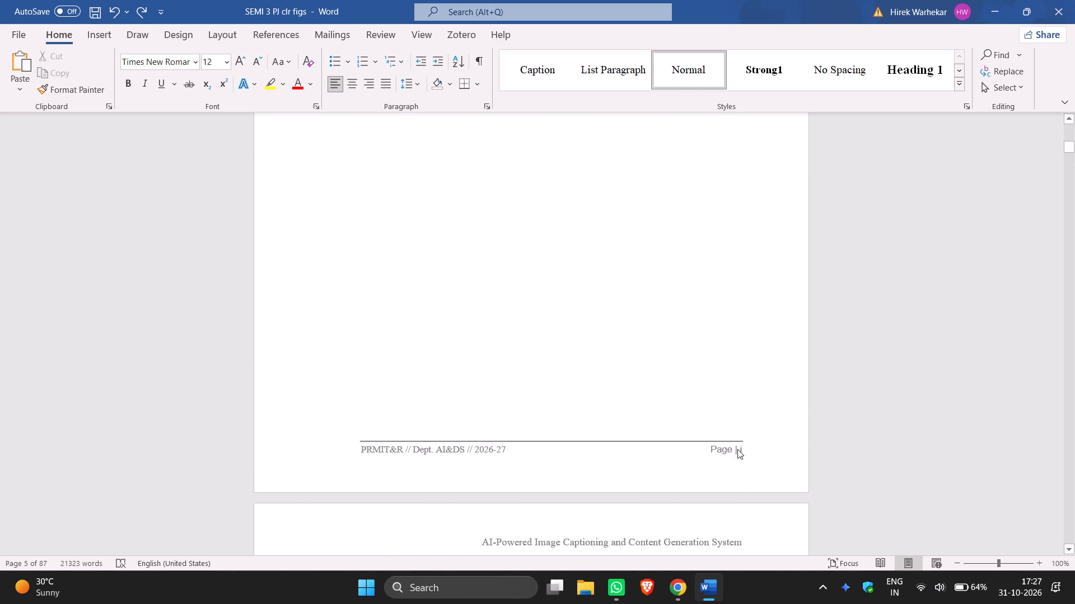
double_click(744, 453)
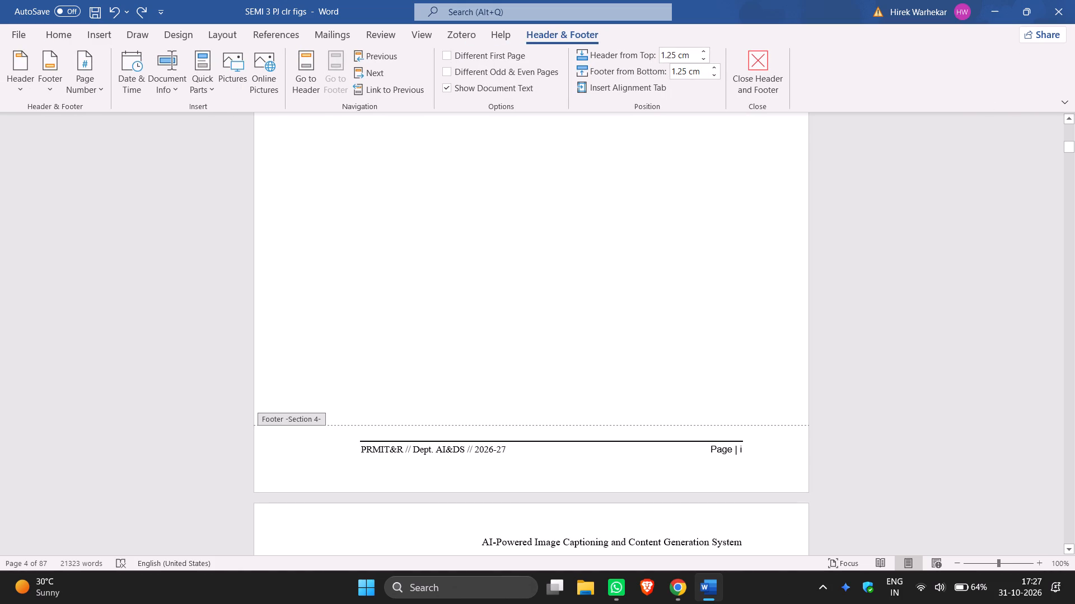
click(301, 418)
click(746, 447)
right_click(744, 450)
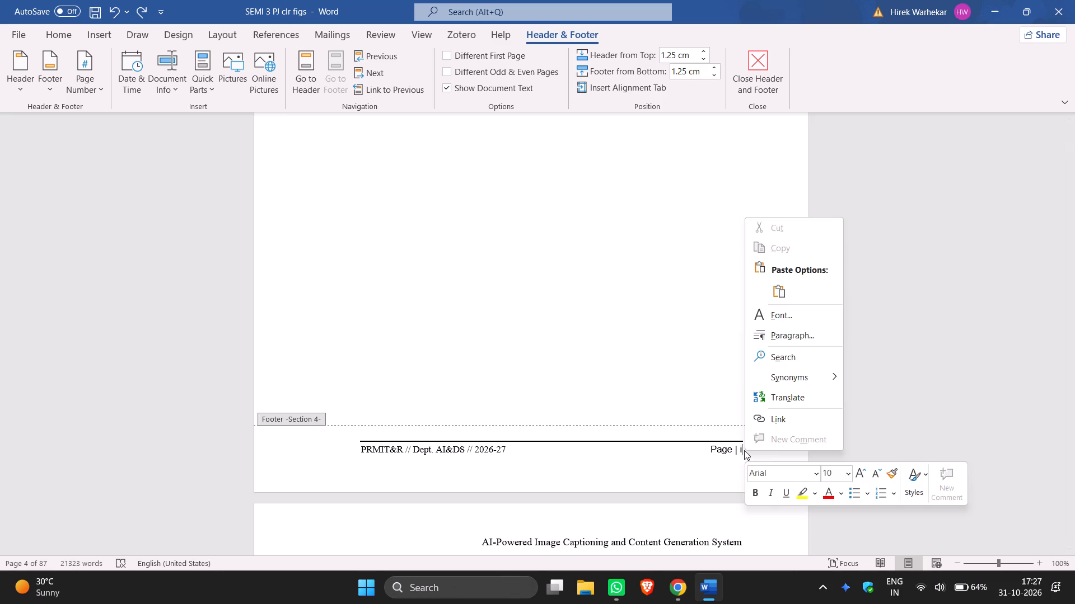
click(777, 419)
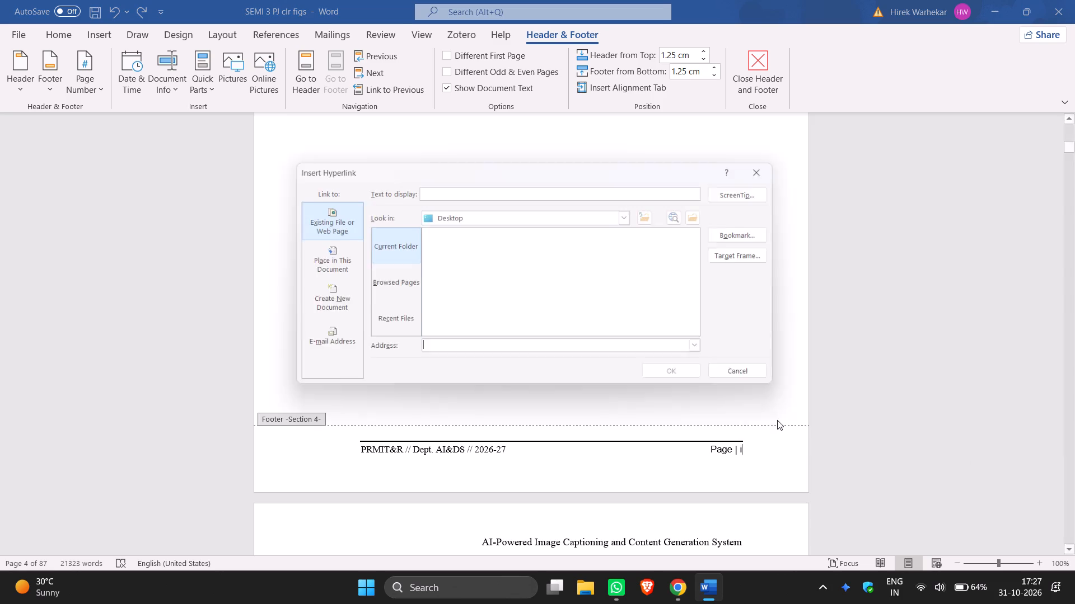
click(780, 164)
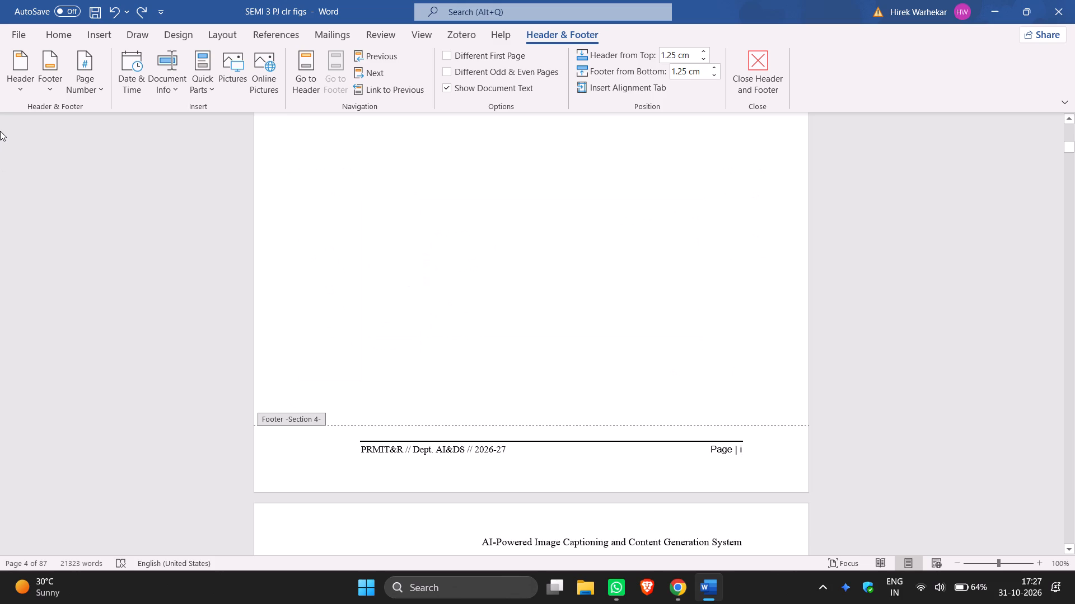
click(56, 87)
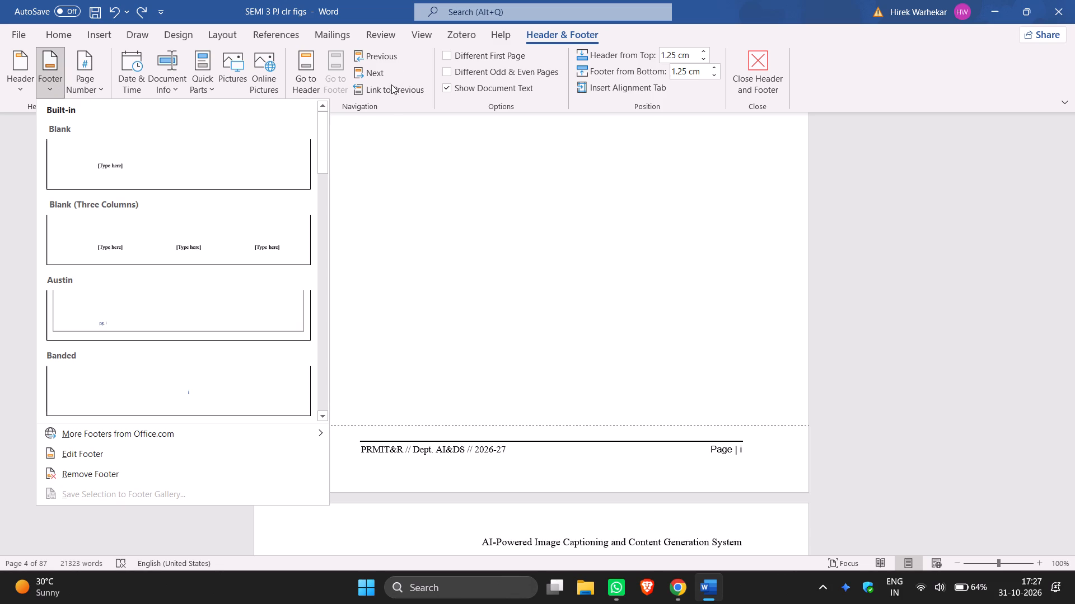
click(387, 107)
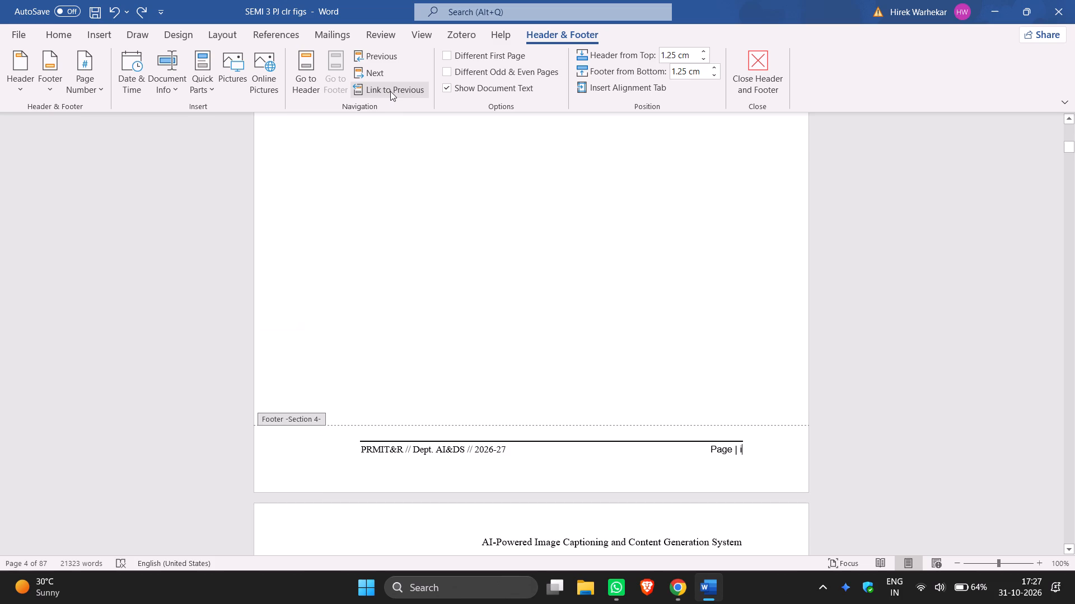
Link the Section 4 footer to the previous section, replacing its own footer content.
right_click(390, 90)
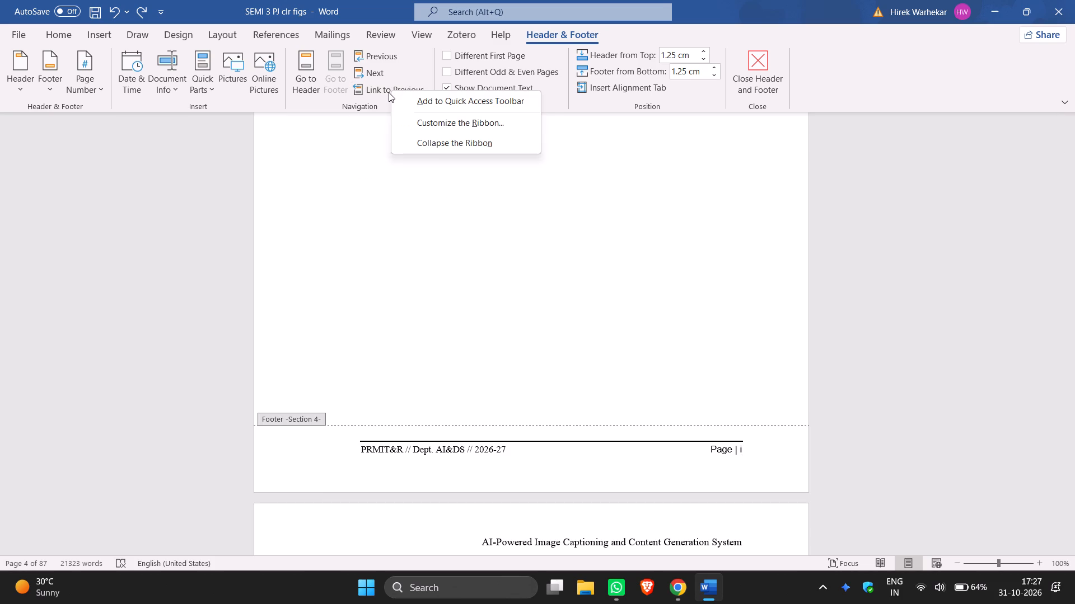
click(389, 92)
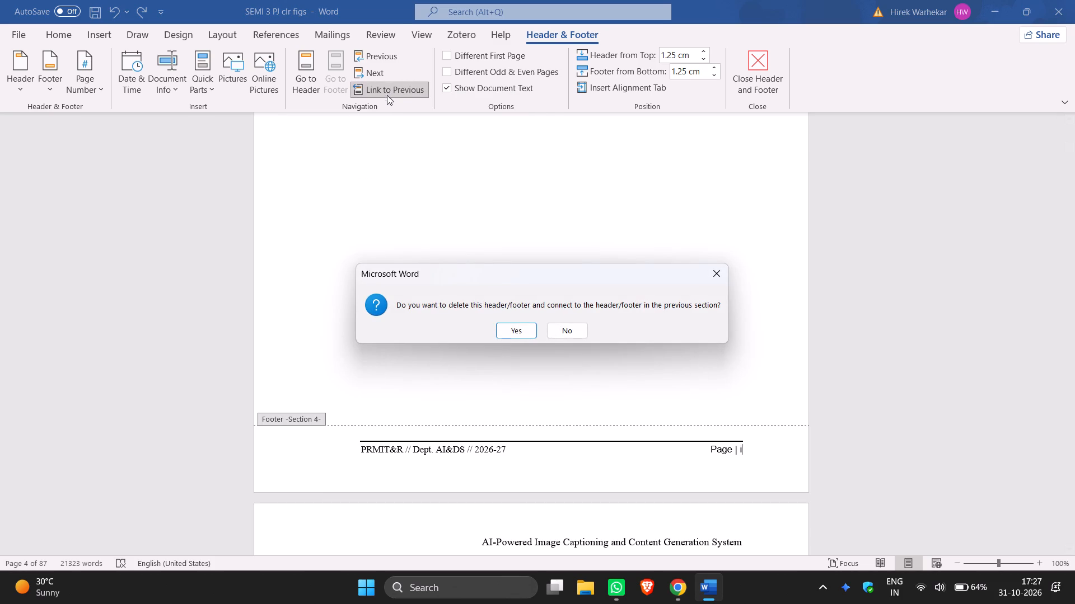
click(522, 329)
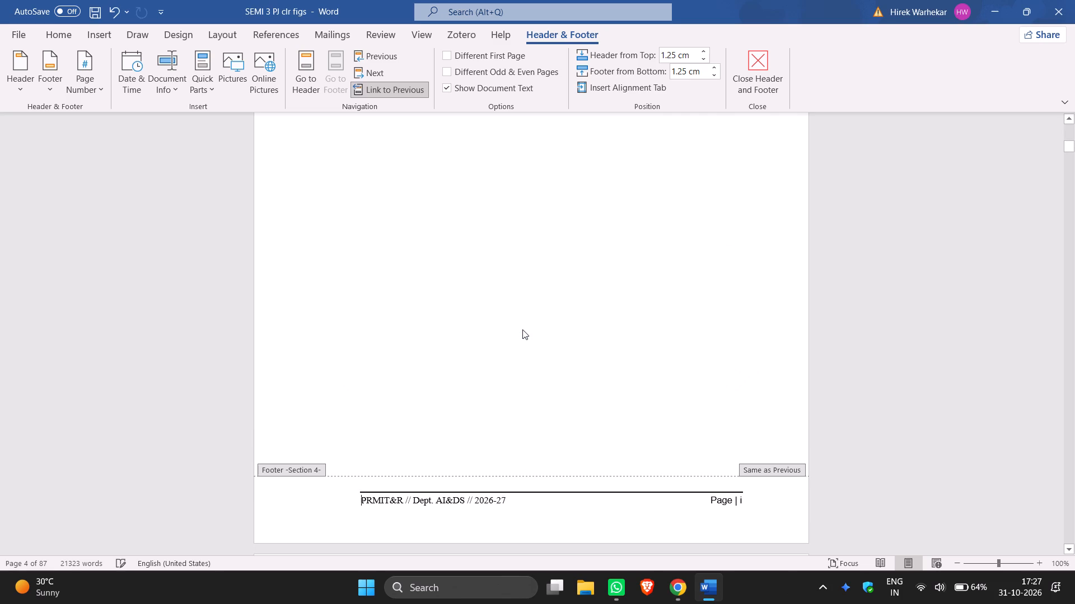
Compare the footers and headers of Section 3 and Section 4 around the blank page.
scroll(522, 329, up, 14)
scroll(522, 329, up, 7)
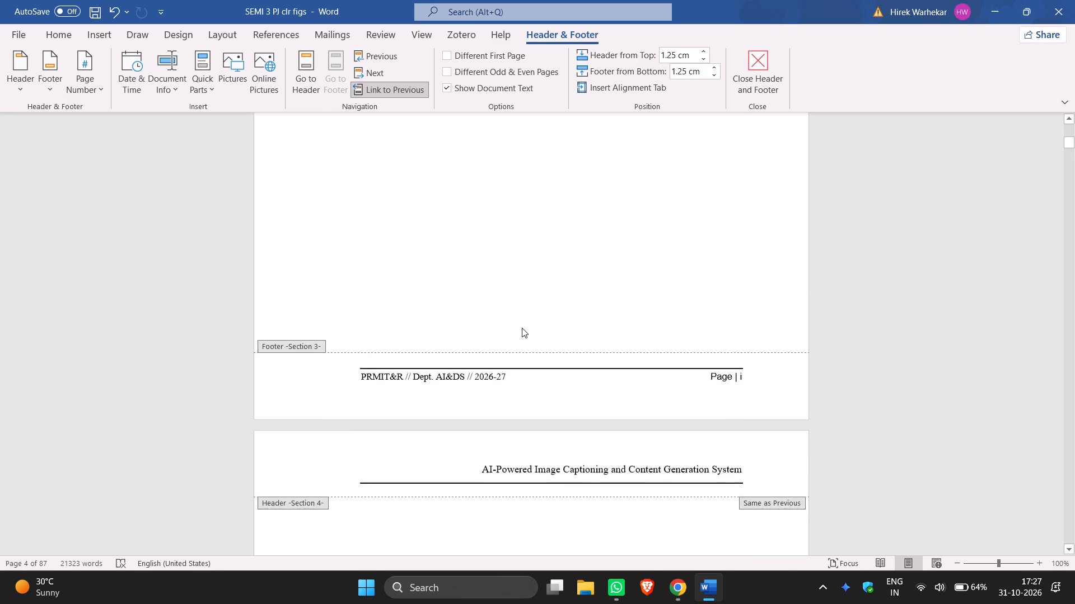
scroll(522, 328, up, 12)
scroll(522, 327, down, 20)
scroll(522, 327, down, 9)
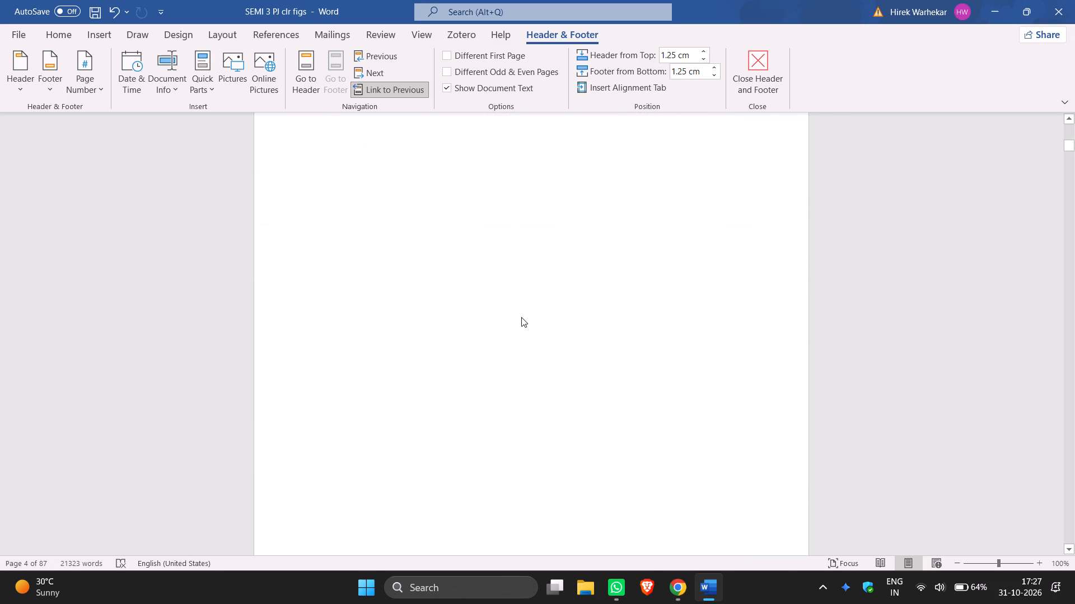
scroll(521, 317, down, 6)
click(757, 434)
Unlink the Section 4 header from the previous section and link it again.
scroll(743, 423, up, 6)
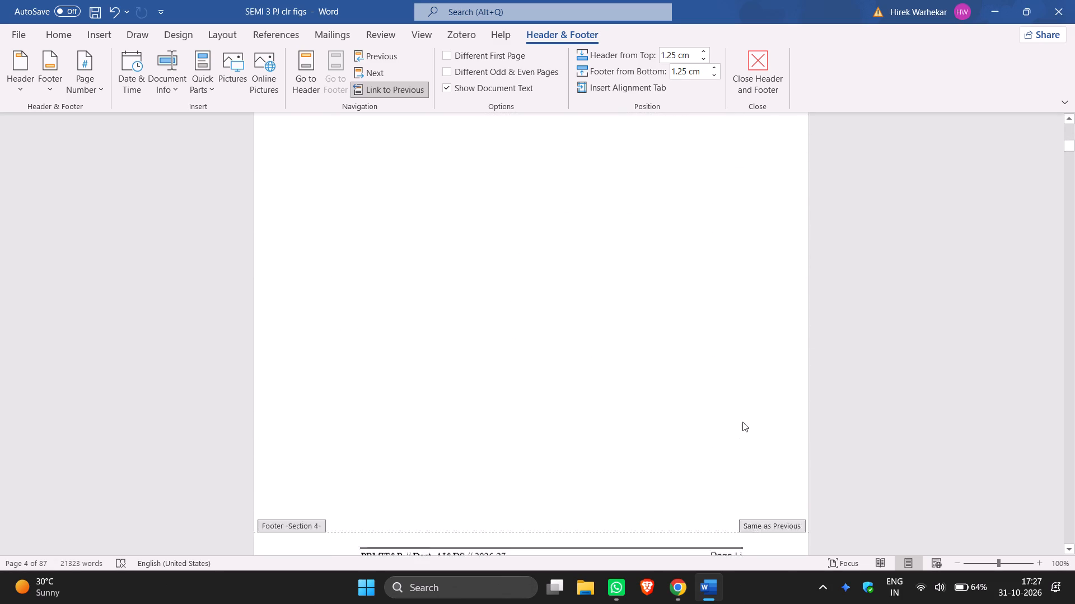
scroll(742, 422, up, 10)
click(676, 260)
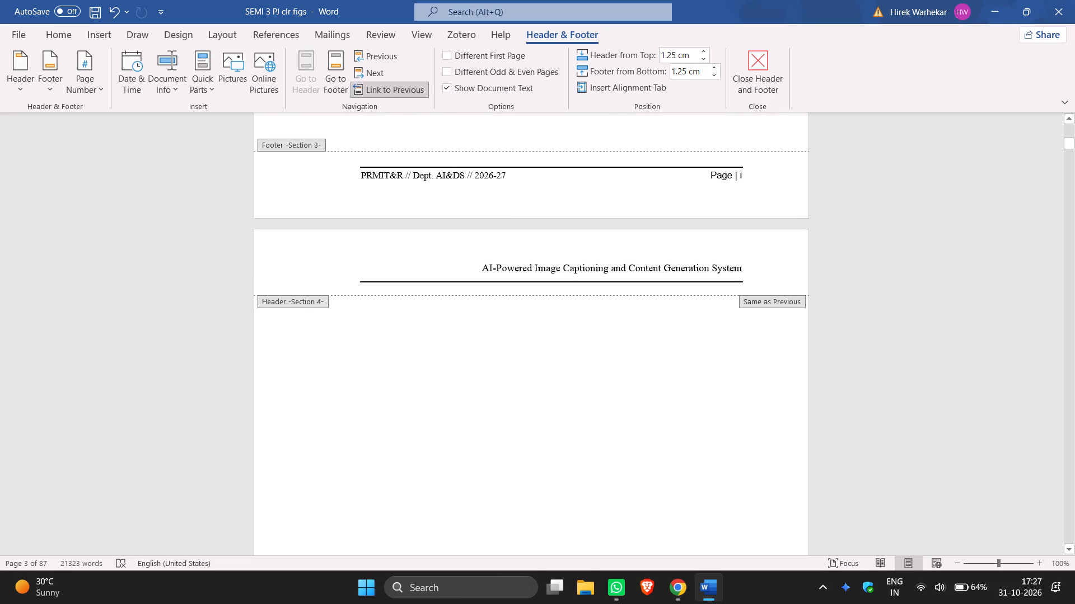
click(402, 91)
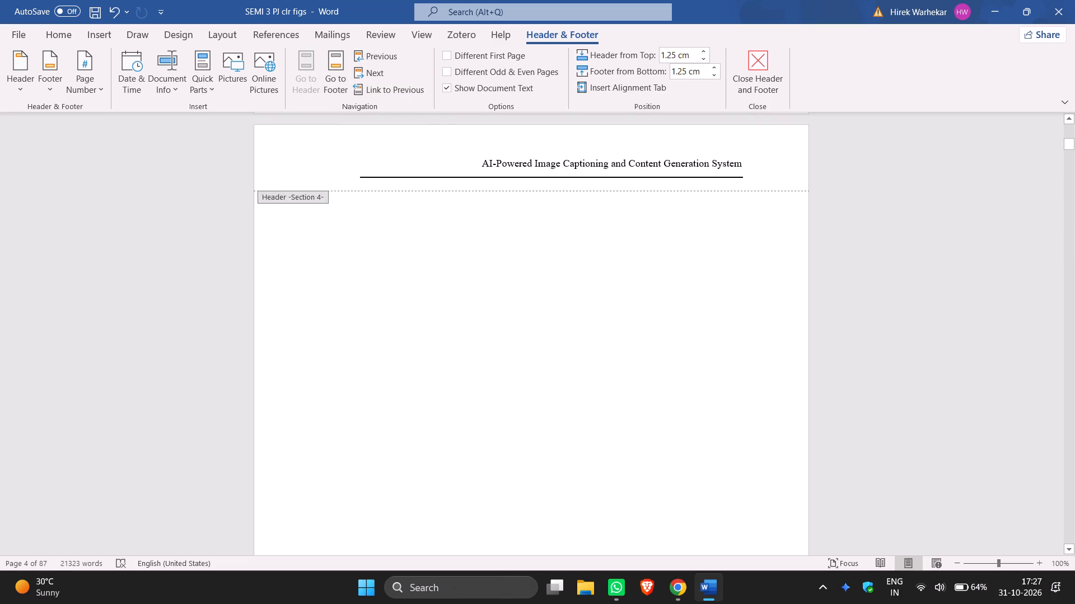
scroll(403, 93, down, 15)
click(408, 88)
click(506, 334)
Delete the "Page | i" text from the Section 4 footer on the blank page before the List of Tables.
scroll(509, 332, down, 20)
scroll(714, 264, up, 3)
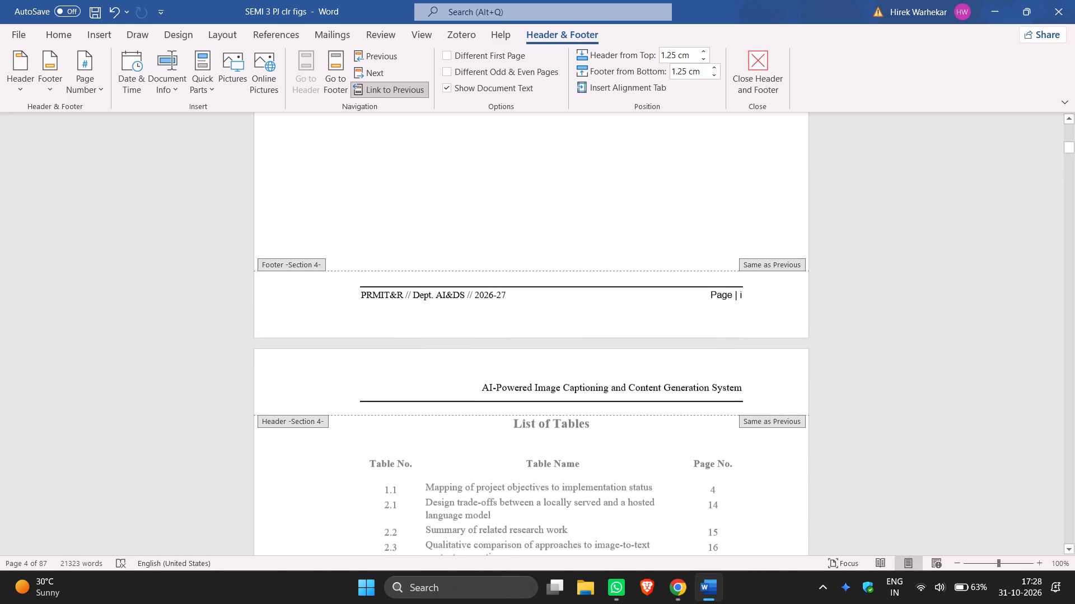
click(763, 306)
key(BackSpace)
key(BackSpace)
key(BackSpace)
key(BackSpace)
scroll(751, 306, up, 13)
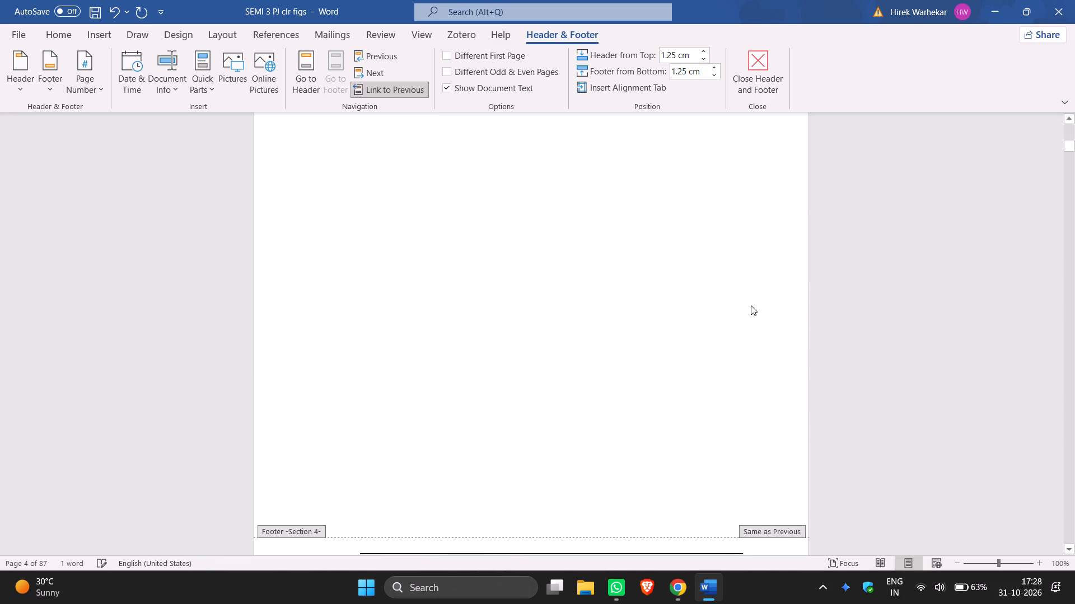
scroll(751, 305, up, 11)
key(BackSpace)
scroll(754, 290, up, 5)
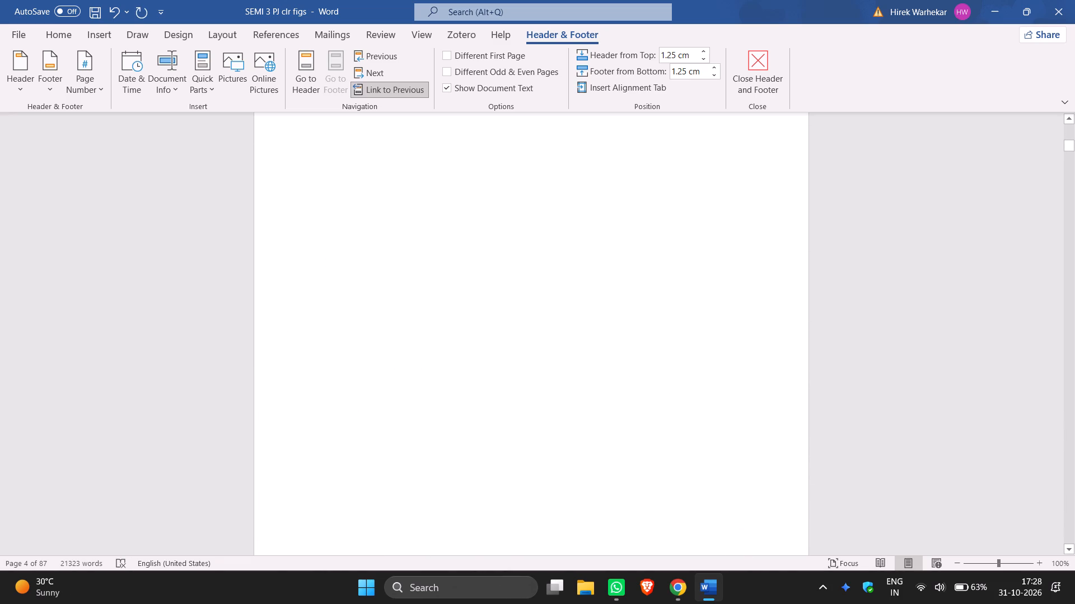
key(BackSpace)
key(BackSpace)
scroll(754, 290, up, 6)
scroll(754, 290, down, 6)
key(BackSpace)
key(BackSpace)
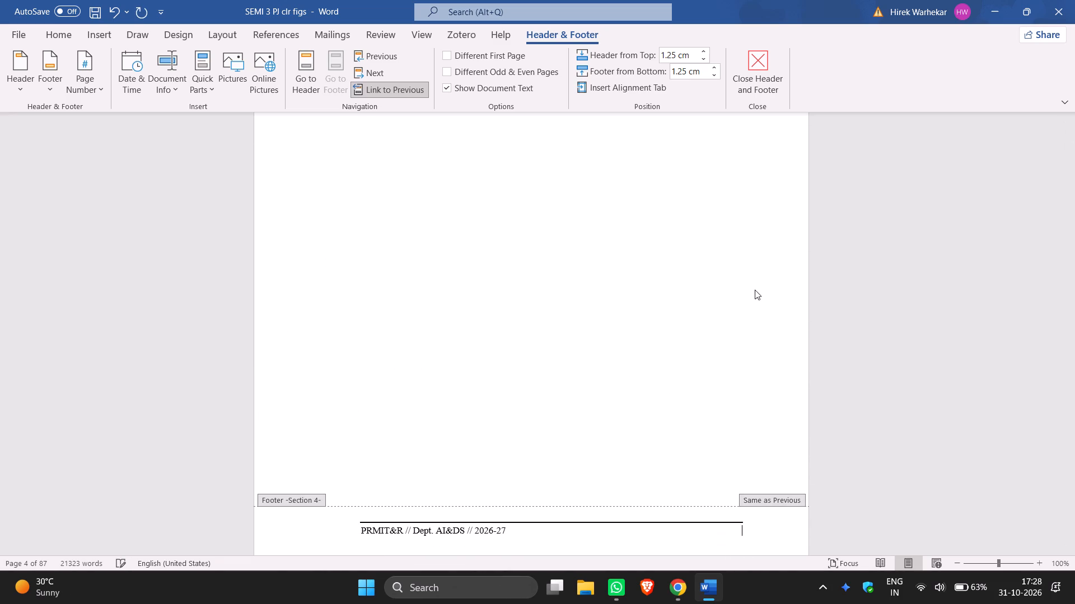
Check the Section 3 footer and the header on the List of Figures page.
scroll(755, 290, up, 14)
scroll(755, 289, up, 11)
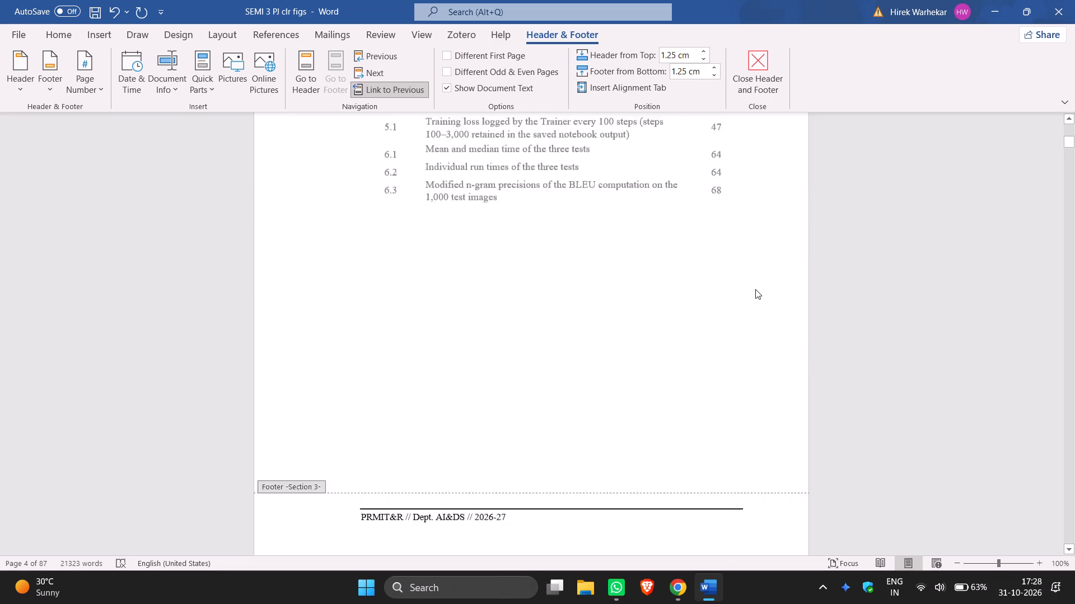
scroll(755, 289, up, 13)
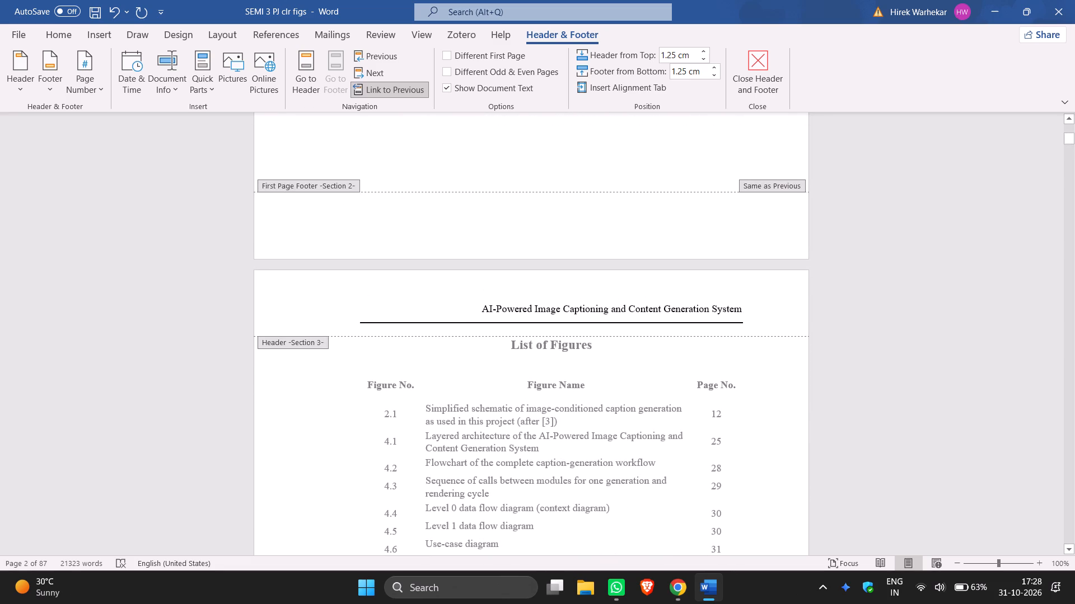
scroll(755, 279, down, 3)
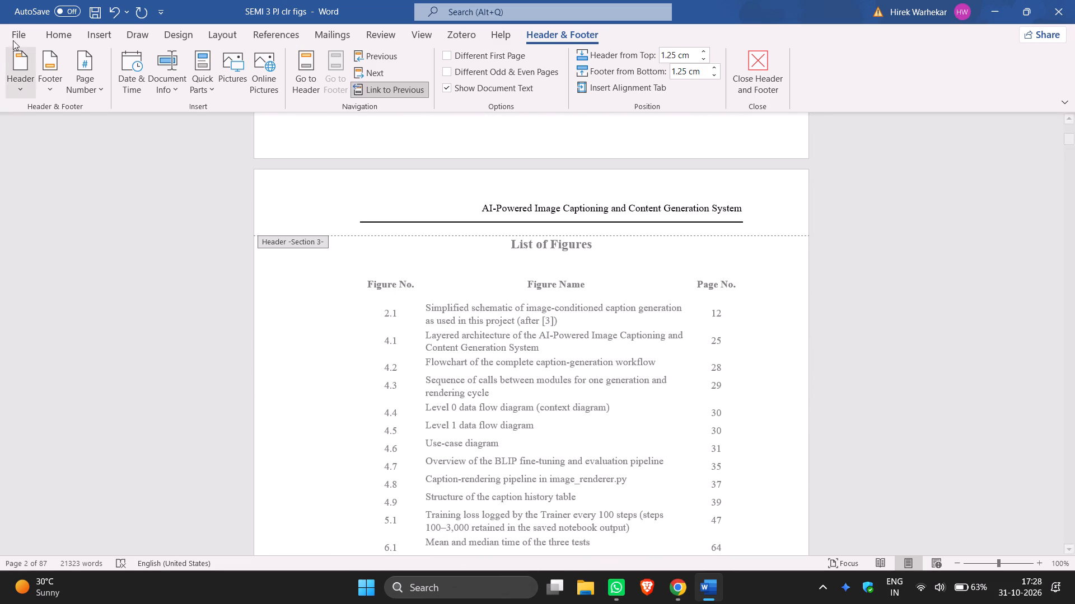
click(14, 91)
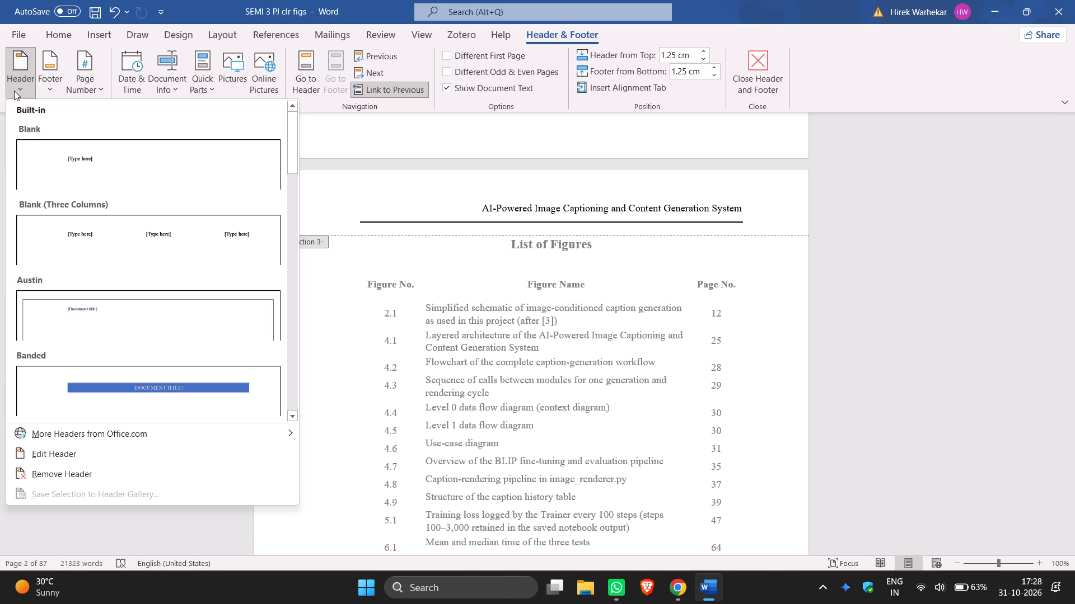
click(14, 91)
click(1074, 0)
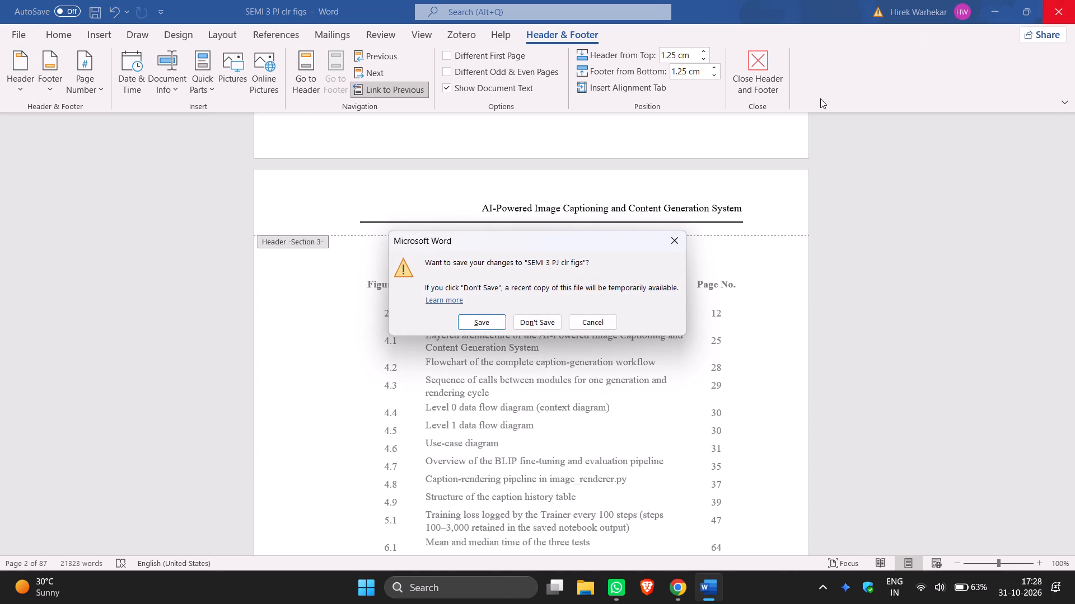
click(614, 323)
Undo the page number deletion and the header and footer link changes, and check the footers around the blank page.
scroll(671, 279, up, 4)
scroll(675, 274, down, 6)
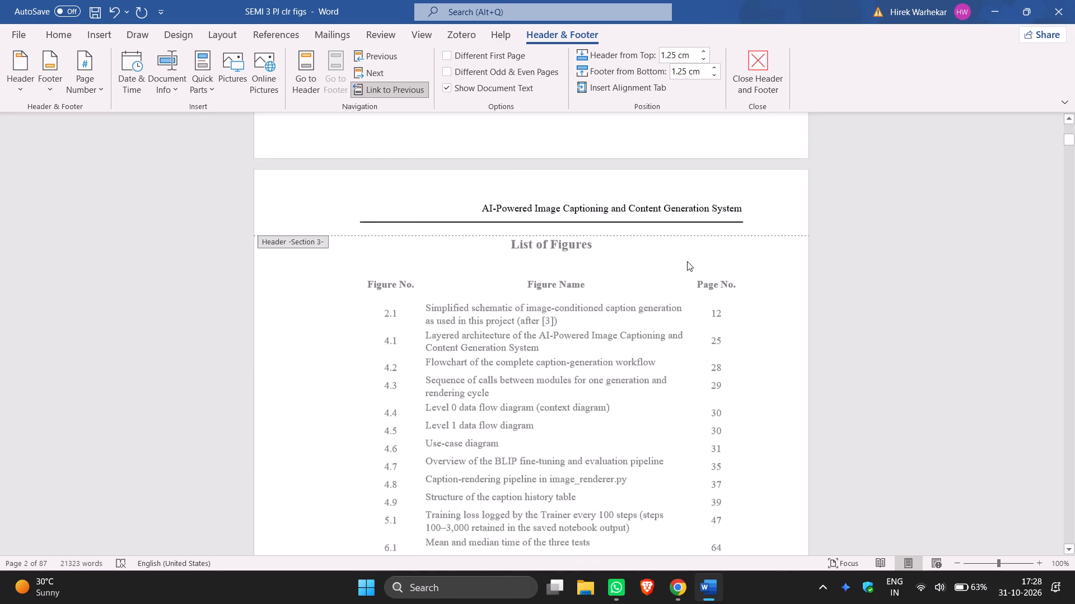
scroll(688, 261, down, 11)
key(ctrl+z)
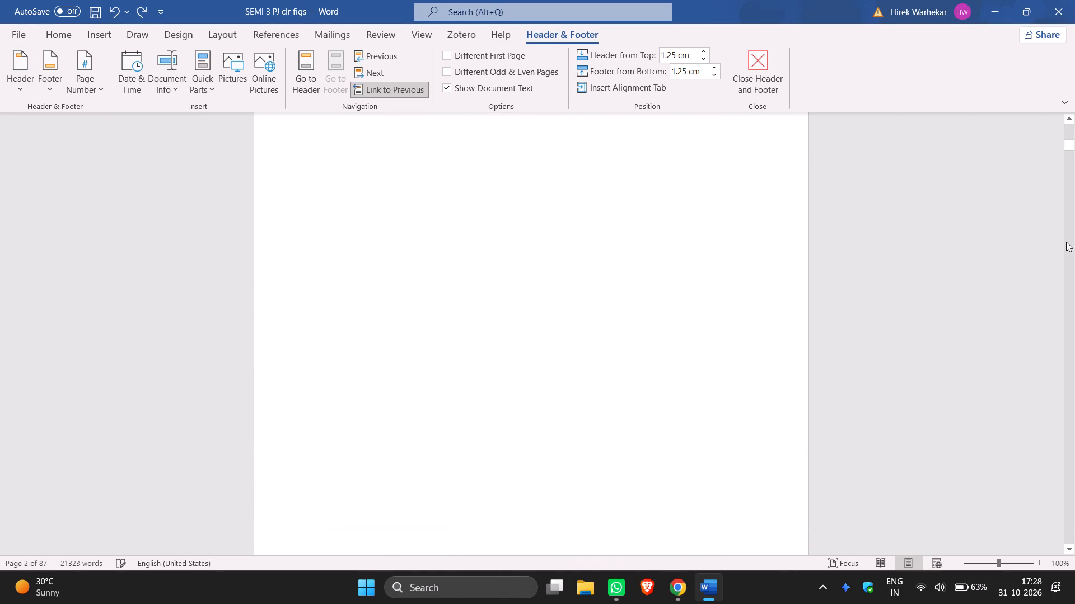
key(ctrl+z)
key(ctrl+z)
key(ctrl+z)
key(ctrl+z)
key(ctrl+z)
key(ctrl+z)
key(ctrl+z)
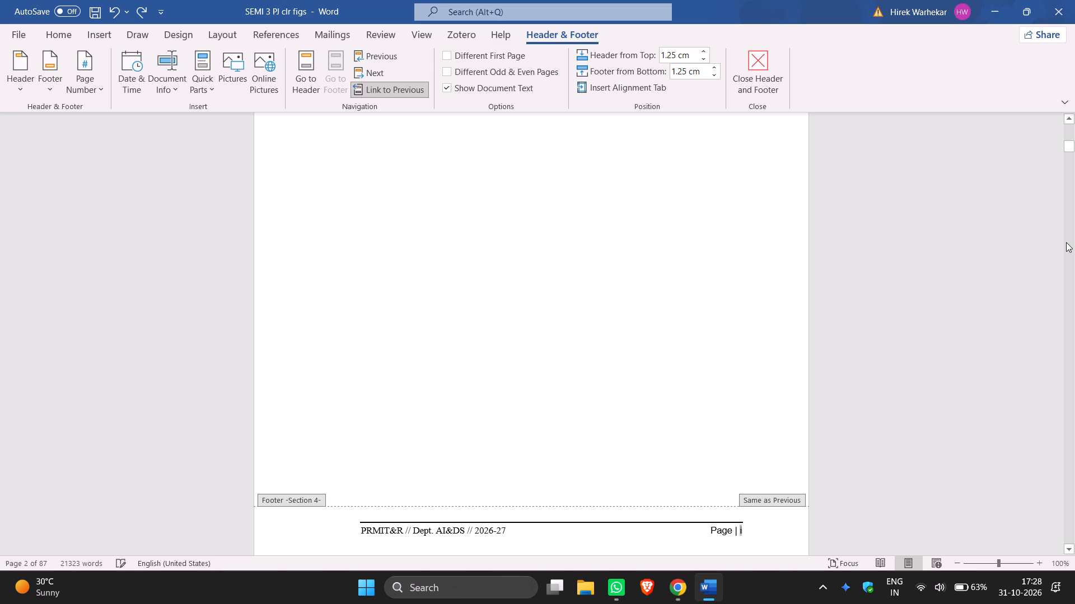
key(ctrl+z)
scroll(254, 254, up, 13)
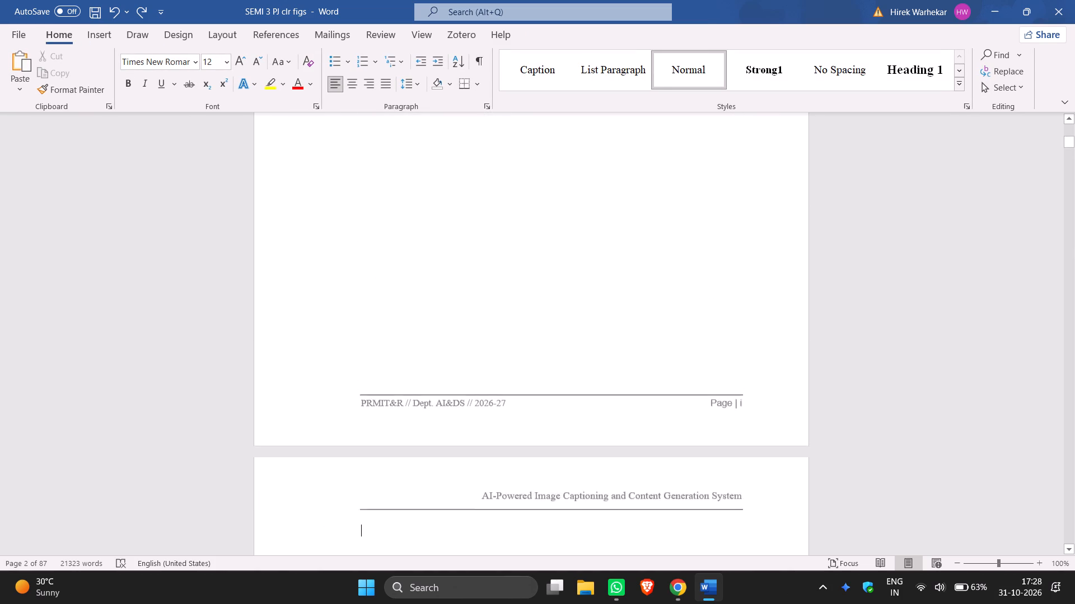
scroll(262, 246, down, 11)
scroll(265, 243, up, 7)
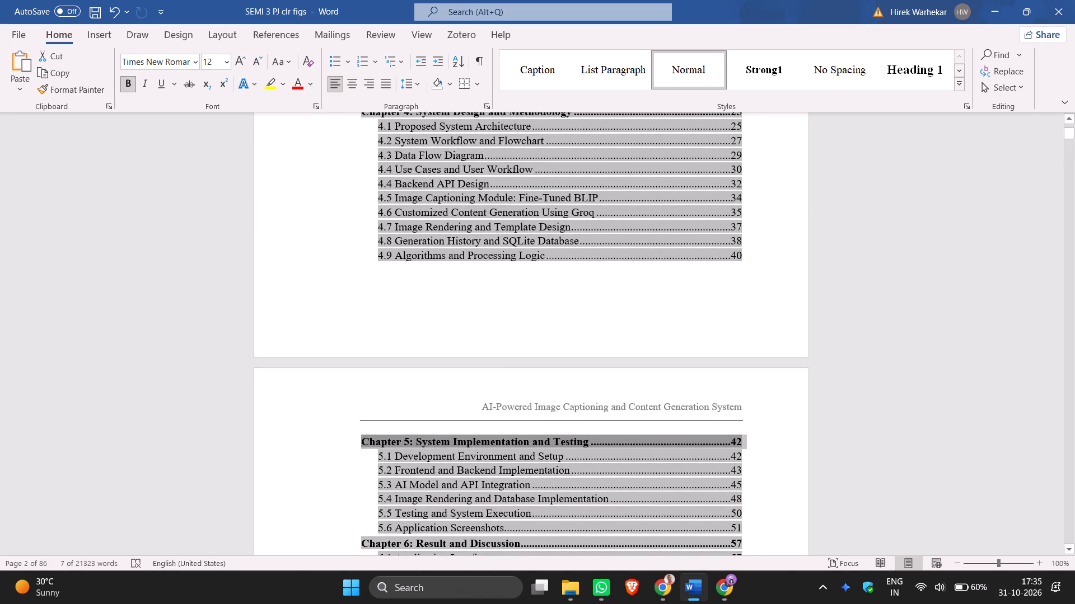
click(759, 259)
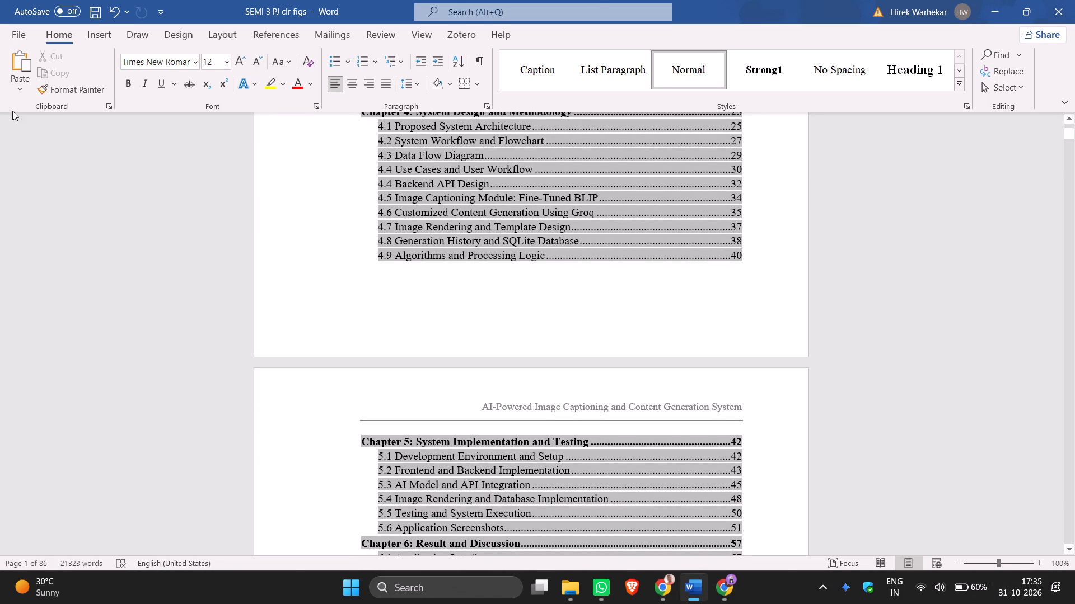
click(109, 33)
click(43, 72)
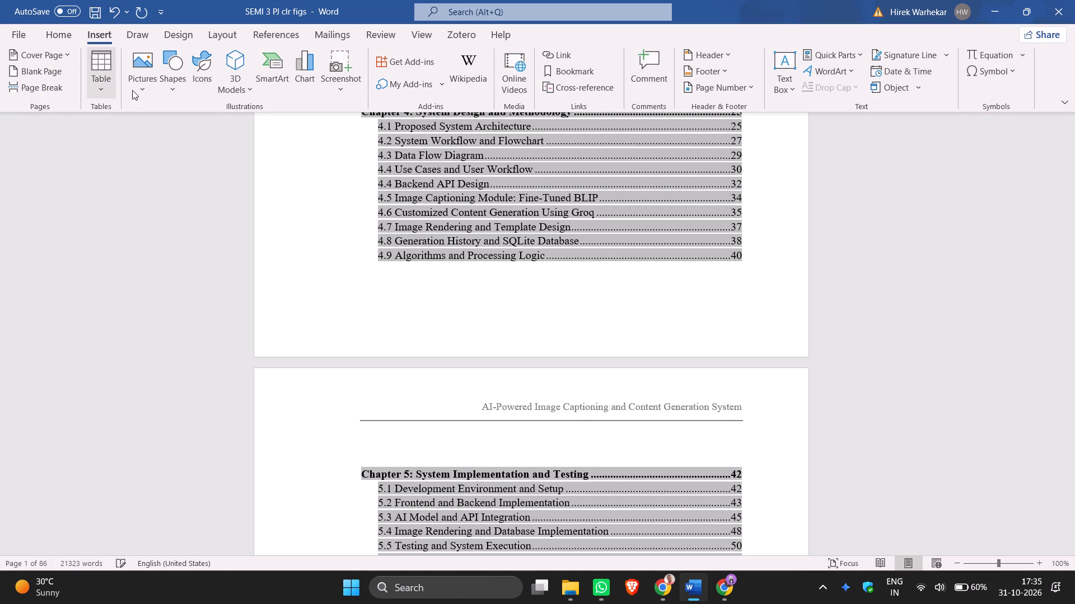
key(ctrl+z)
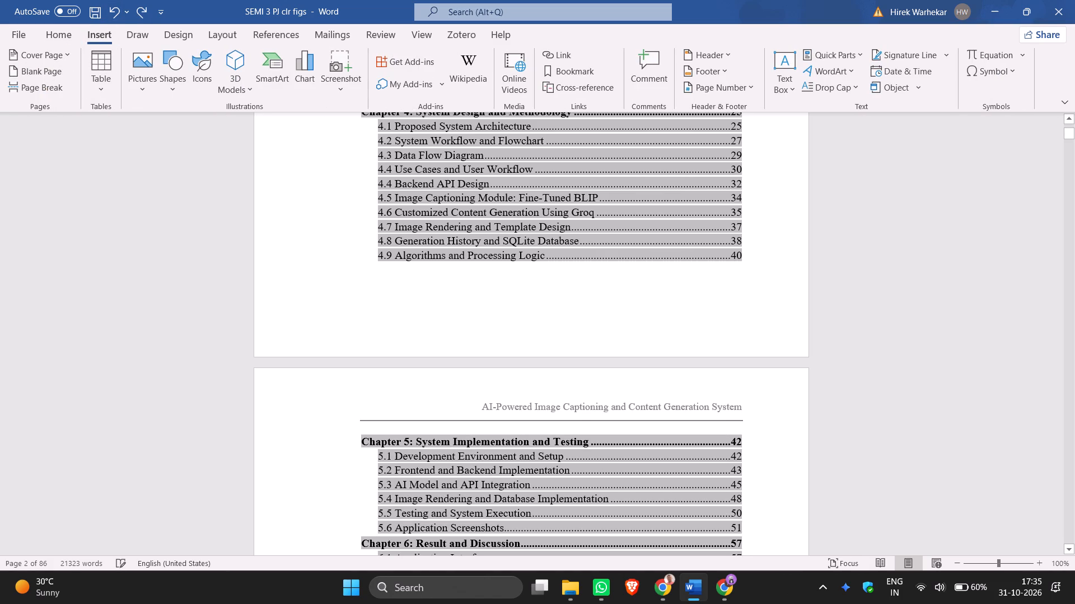
Insert a page break and blank page after the 4.9 Algorithms and Processing Logic contents entry, and delete the surplus breaks before Chapter 5.
click(750, 257)
click(48, 91)
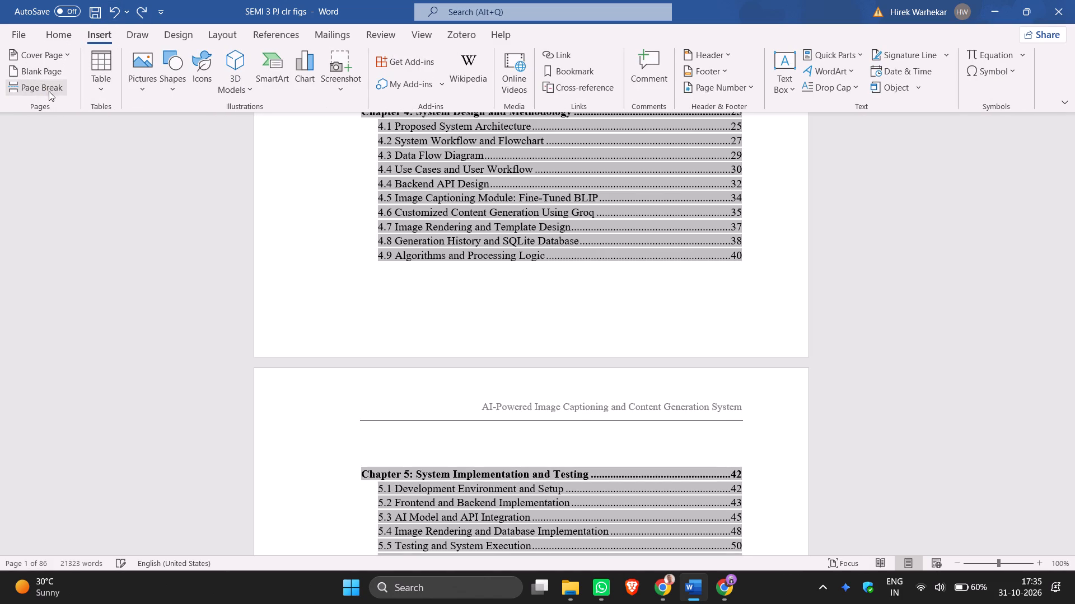
click(49, 72)
scroll(330, 252, down, 8)
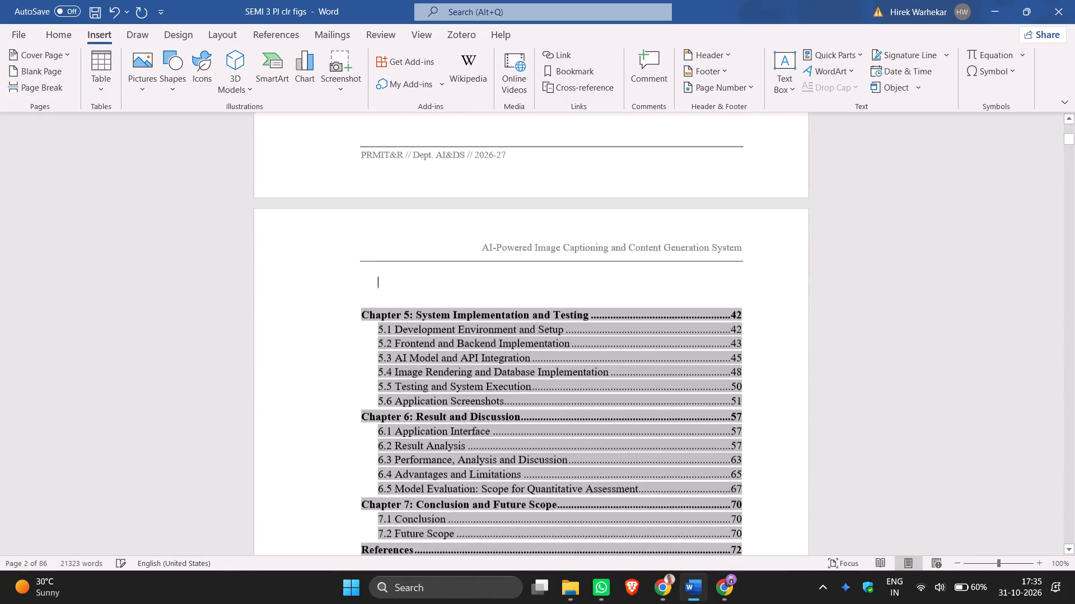
scroll(332, 251, up, 7)
key(BackSpace)
key(BackSpace)
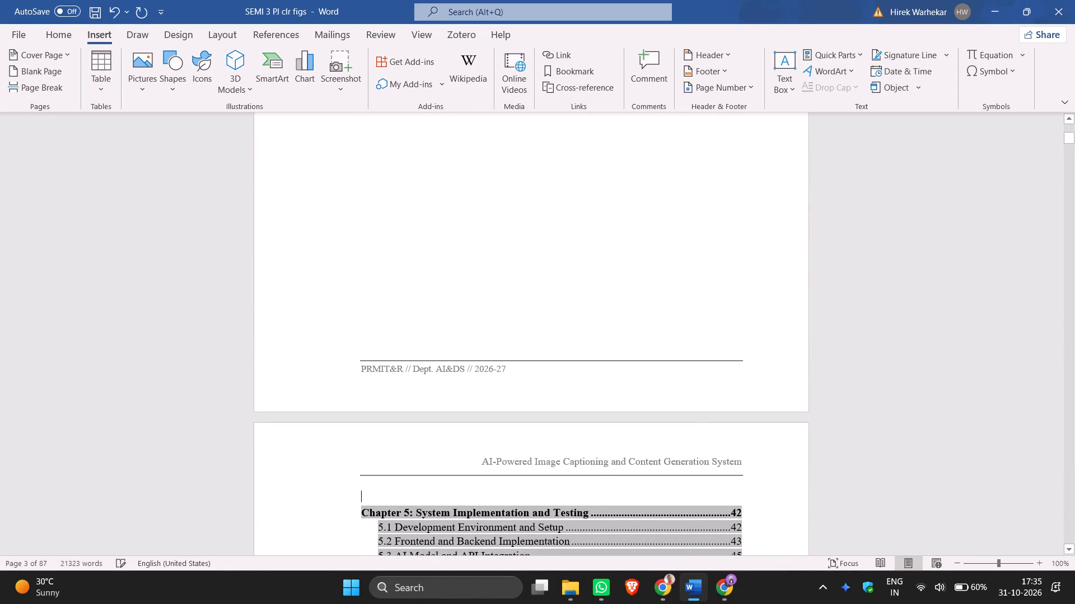
Check the table of contents pages around the inserted blank page, through to the List of Figures.
scroll(354, 254, up, 15)
scroll(370, 253, up, 20)
scroll(373, 249, down, 12)
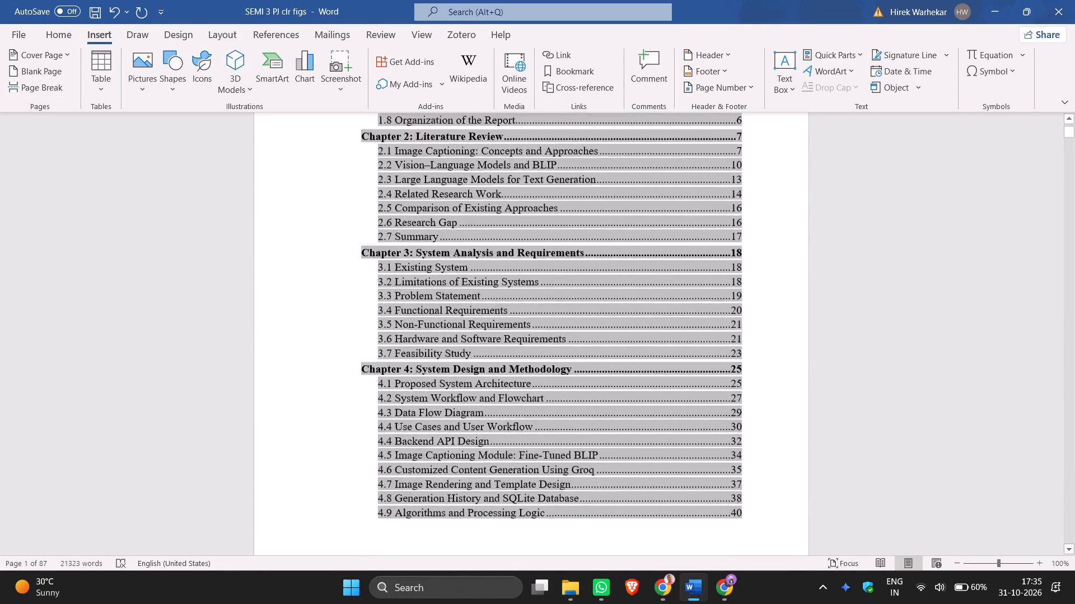
scroll(374, 246, down, 3)
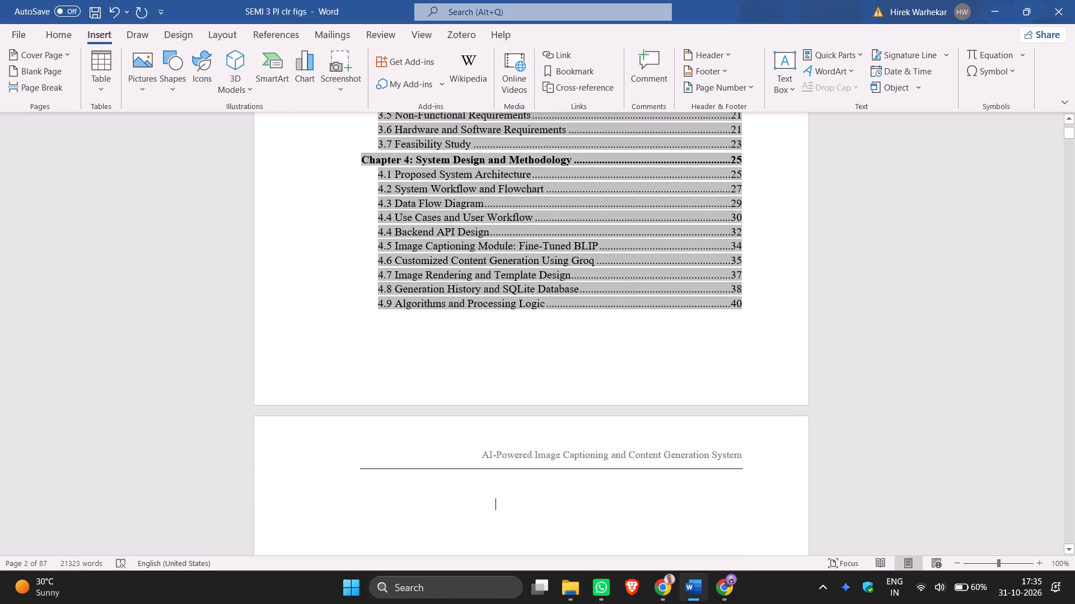
scroll(375, 245, down, 16)
scroll(375, 243, down, 14)
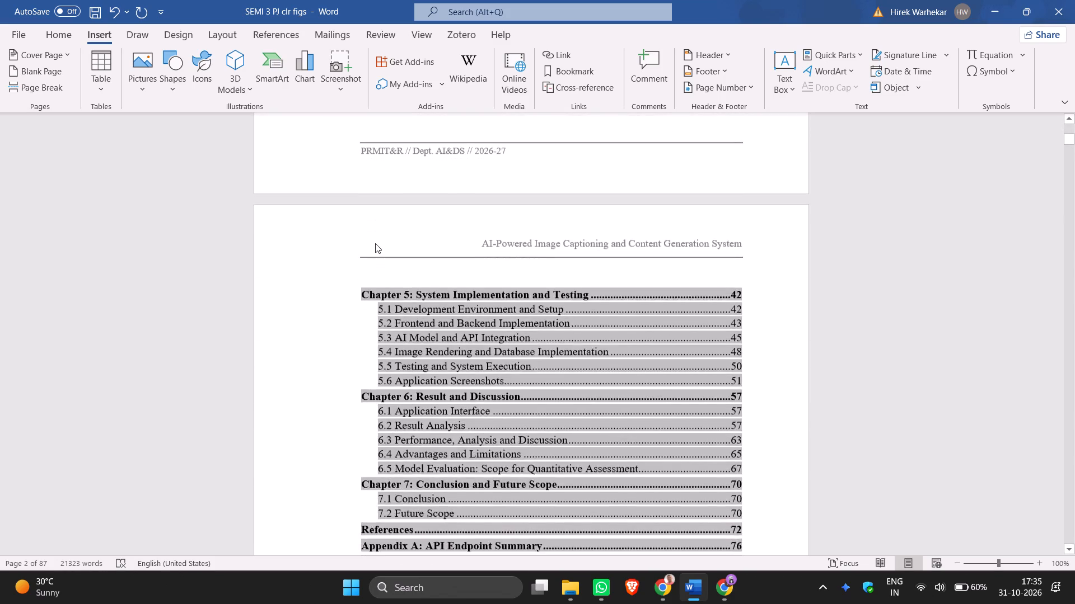
scroll(375, 243, down, 13)
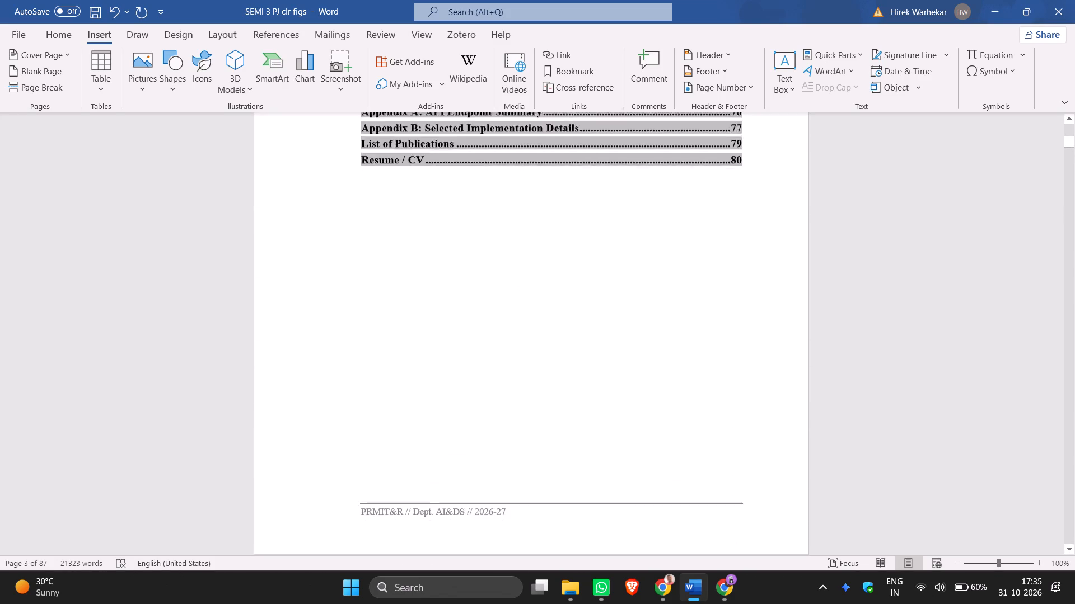
scroll(375, 243, down, 8)
Insert a page break and a blank page after the Resume / CV entry at the end of the table of contents.
scroll(375, 242, up, 4)
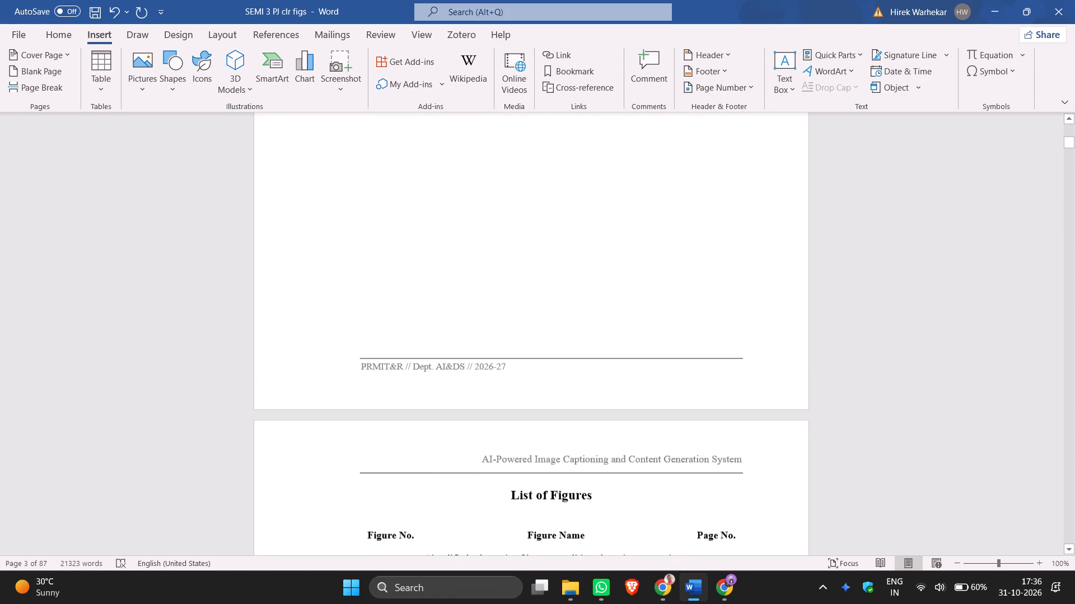
scroll(375, 242, up, 5)
click(750, 188)
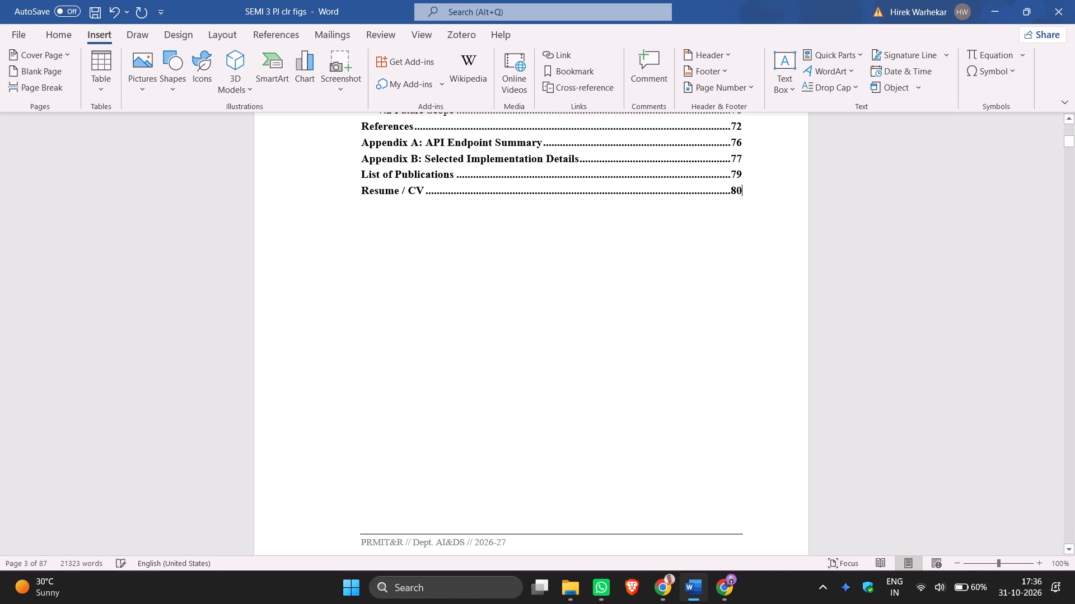
click(50, 84)
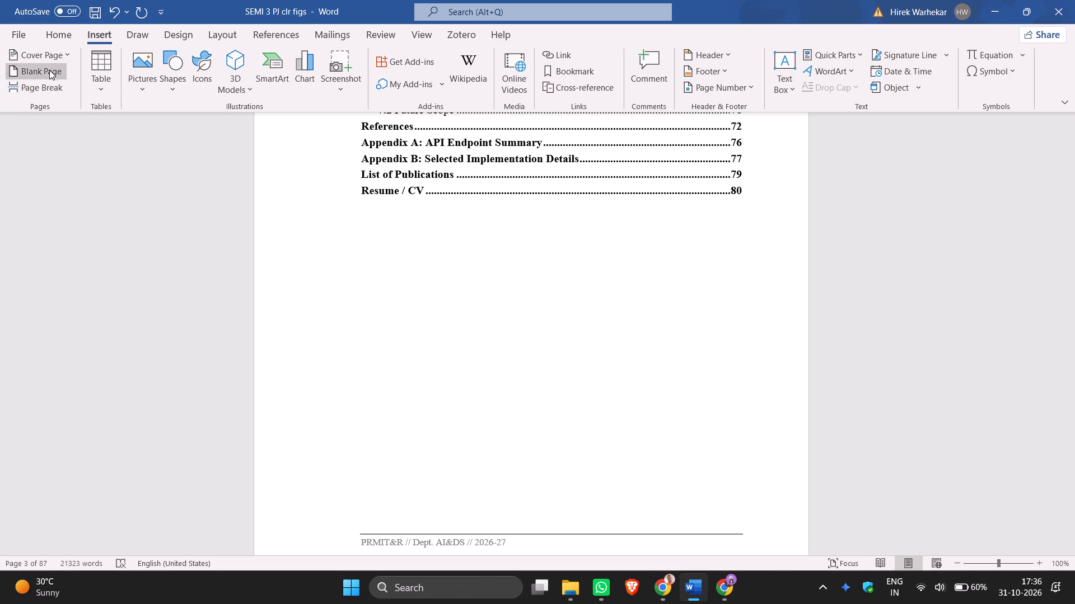
click(49, 70)
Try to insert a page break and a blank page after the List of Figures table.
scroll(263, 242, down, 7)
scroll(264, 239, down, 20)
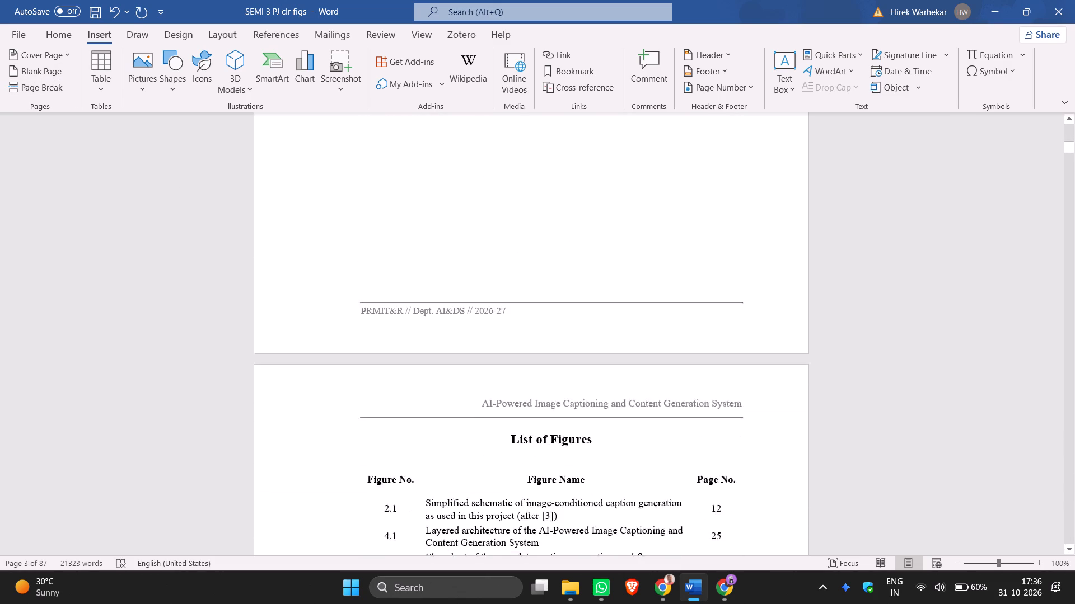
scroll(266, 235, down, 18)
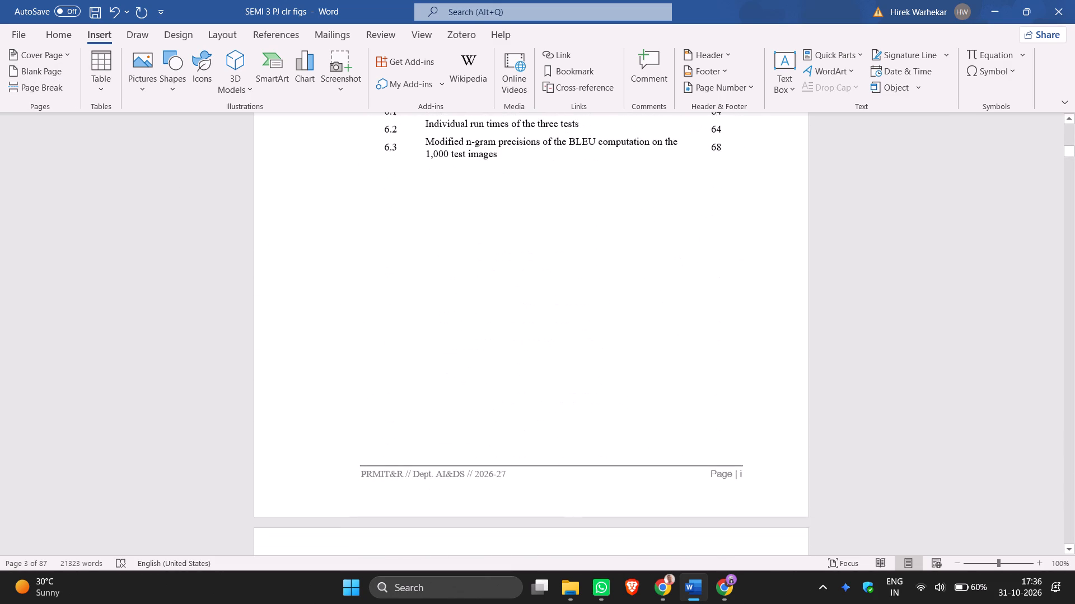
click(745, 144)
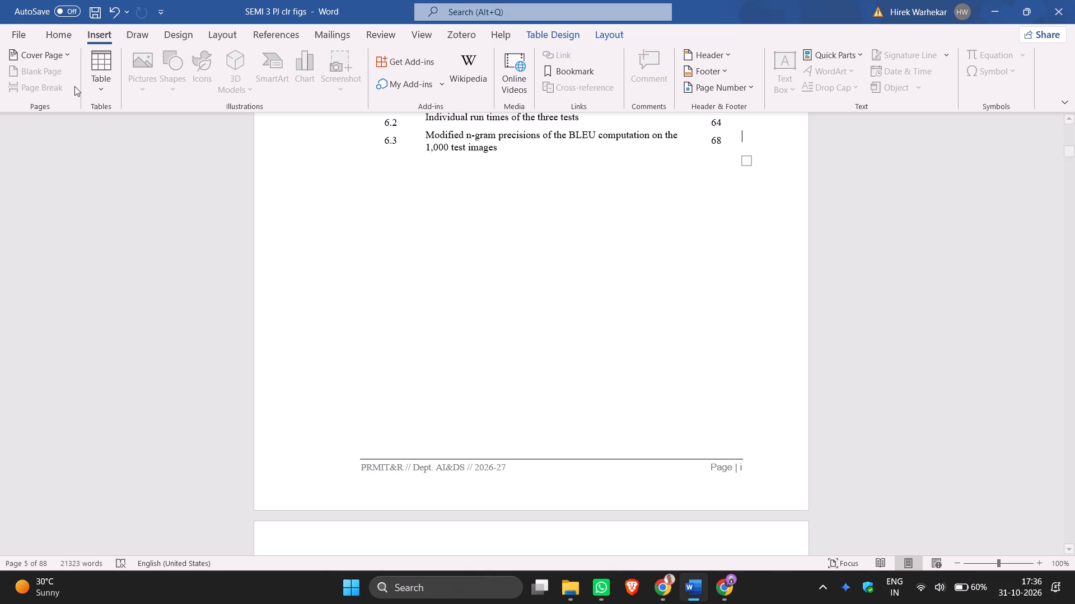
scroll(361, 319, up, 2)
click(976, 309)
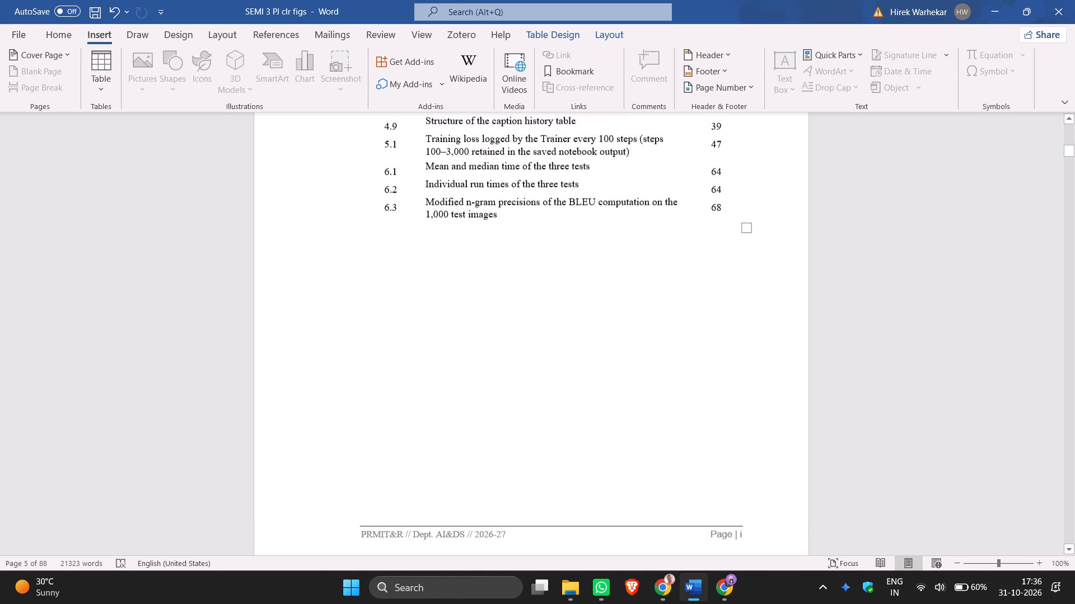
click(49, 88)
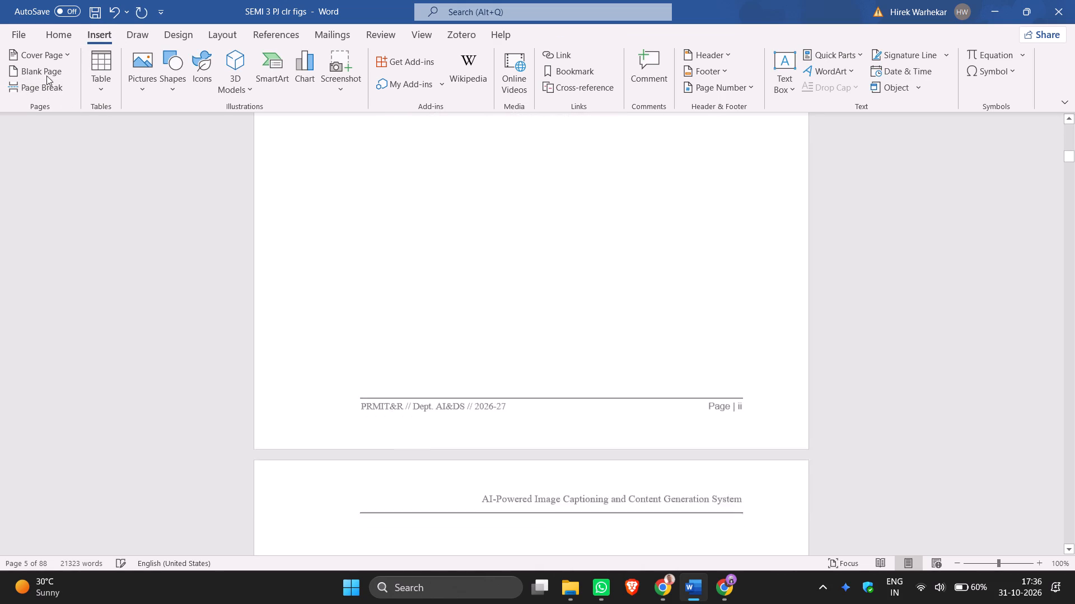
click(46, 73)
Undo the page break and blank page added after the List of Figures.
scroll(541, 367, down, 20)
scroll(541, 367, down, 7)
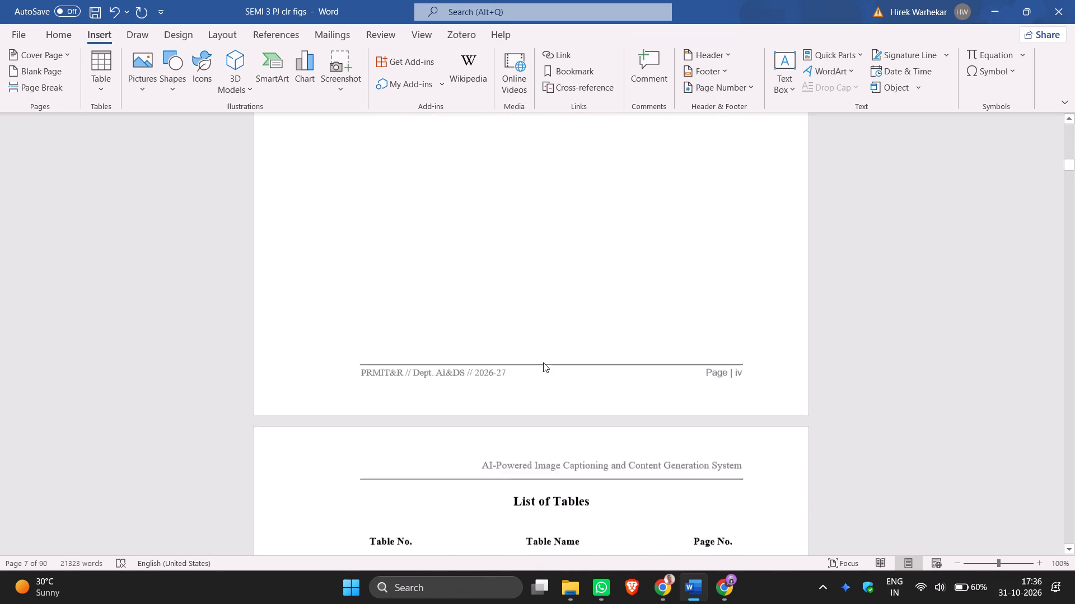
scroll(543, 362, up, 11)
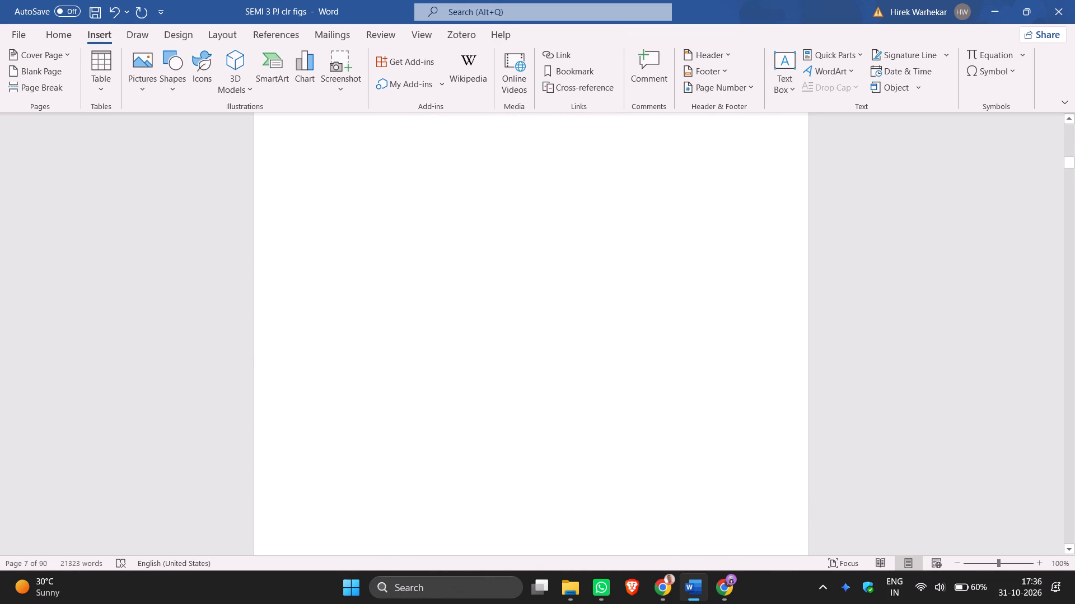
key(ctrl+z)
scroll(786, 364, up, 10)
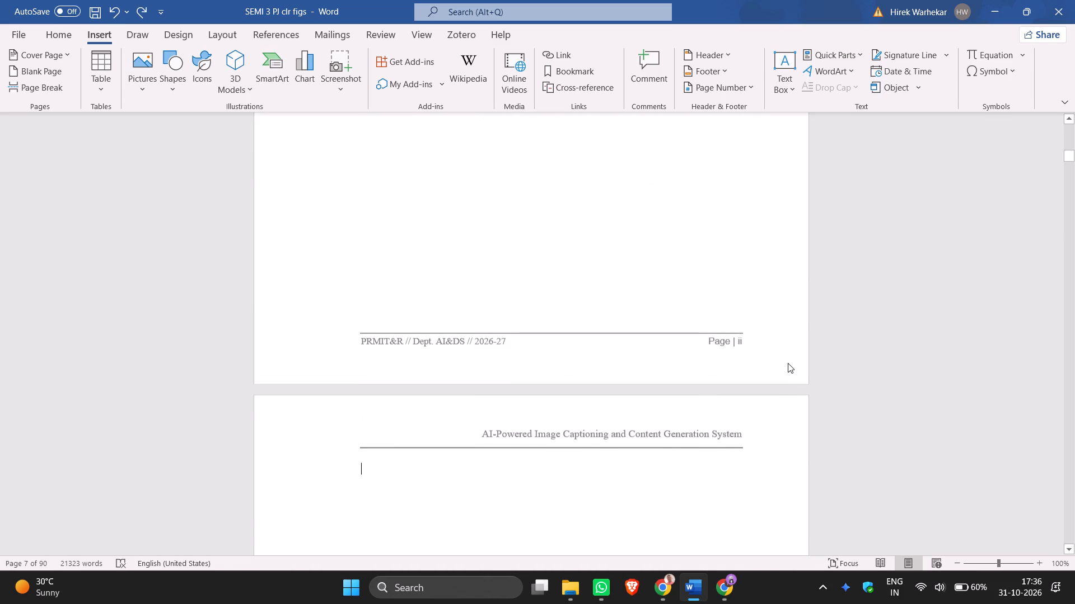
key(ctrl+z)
Review the table of contents pages and the blank pages inserted between them.
scroll(788, 363, up, 19)
scroll(787, 361, up, 5)
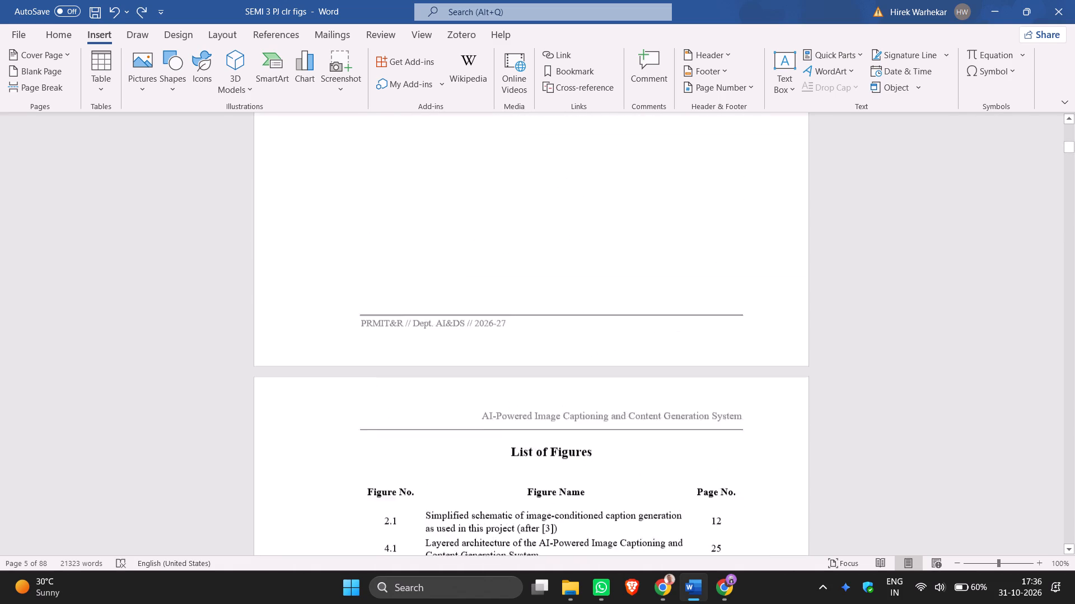
scroll(787, 361, up, 20)
scroll(787, 358, up, 17)
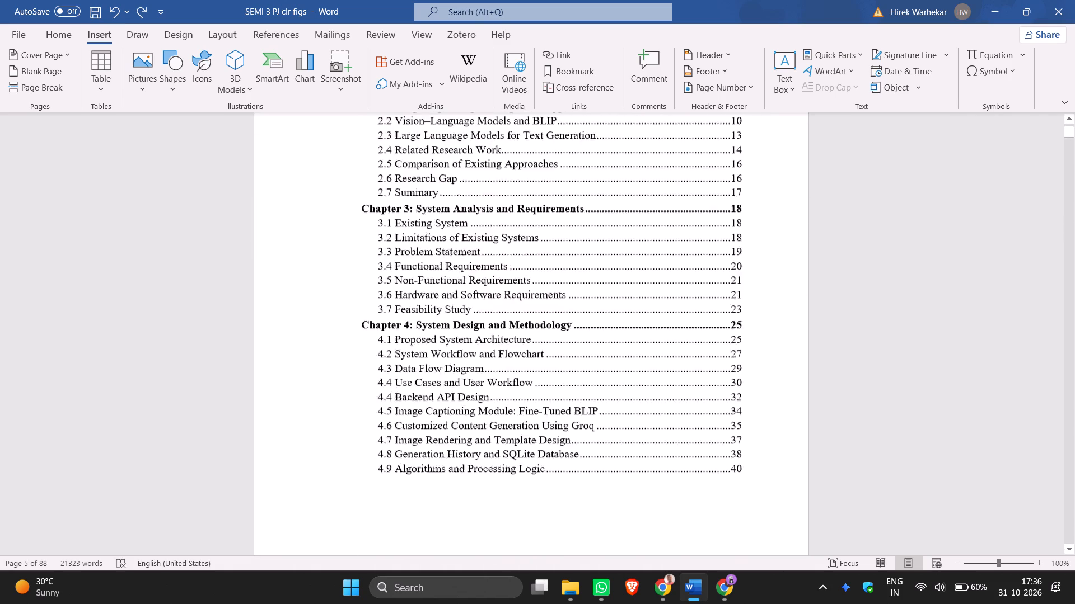
scroll(787, 358, up, 3)
scroll(787, 358, down, 4)
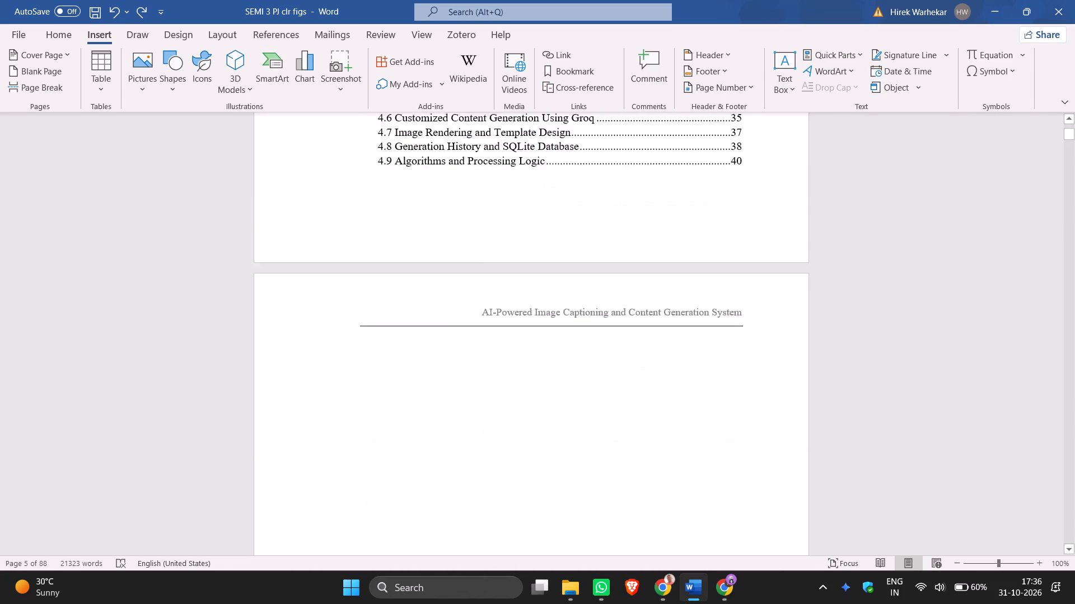
scroll(787, 352, down, 5)
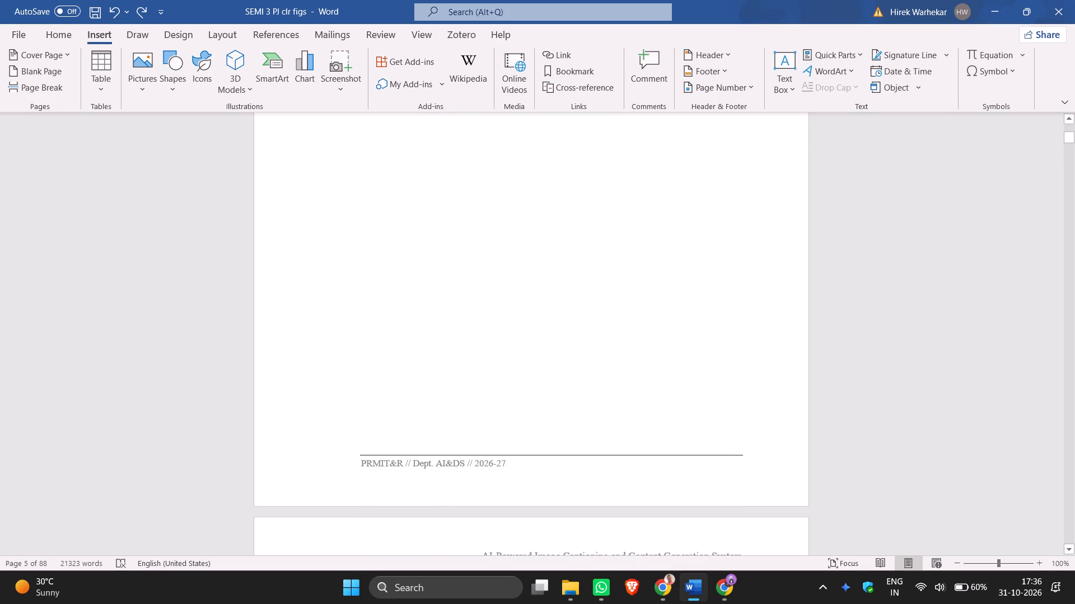
scroll(790, 346, down, 6)
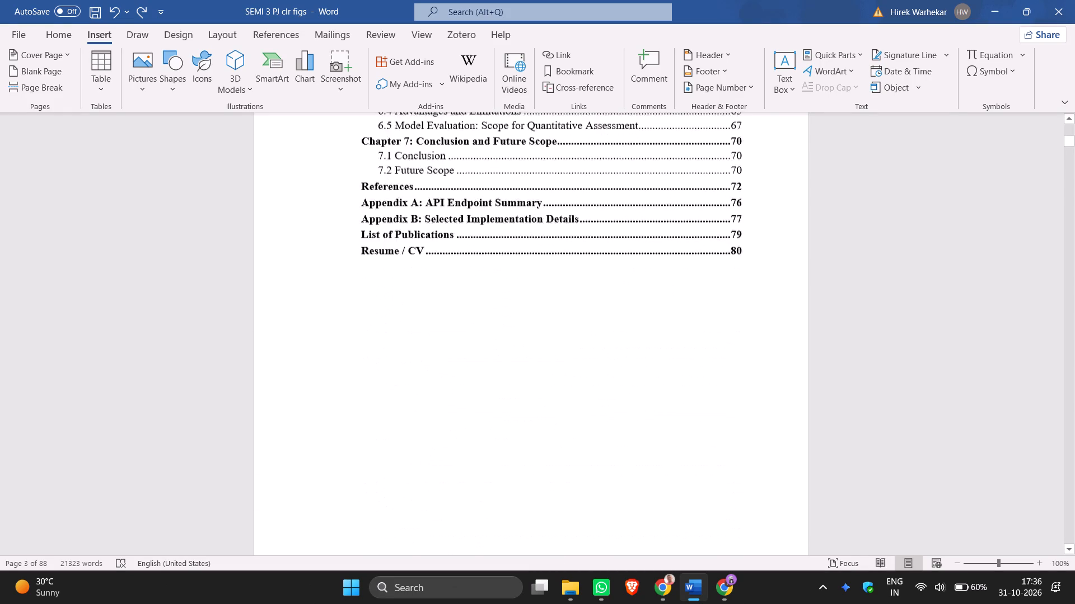
scroll(791, 345, down, 2)
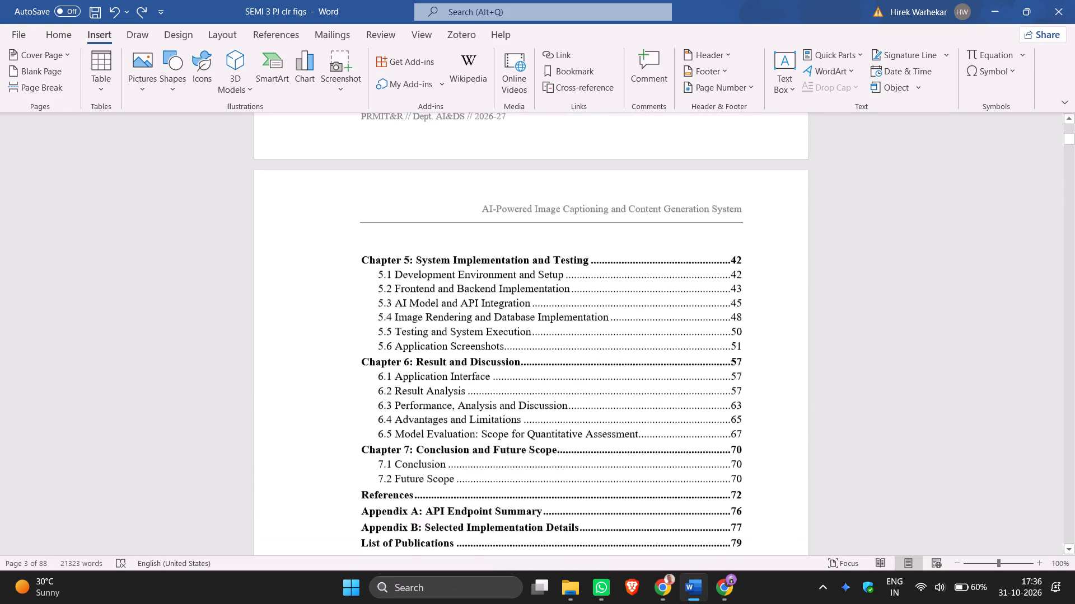
Examine the pages from the table of contents to the List of Tables, including the blank page and footer page numbering.
scroll(791, 345, down, 4)
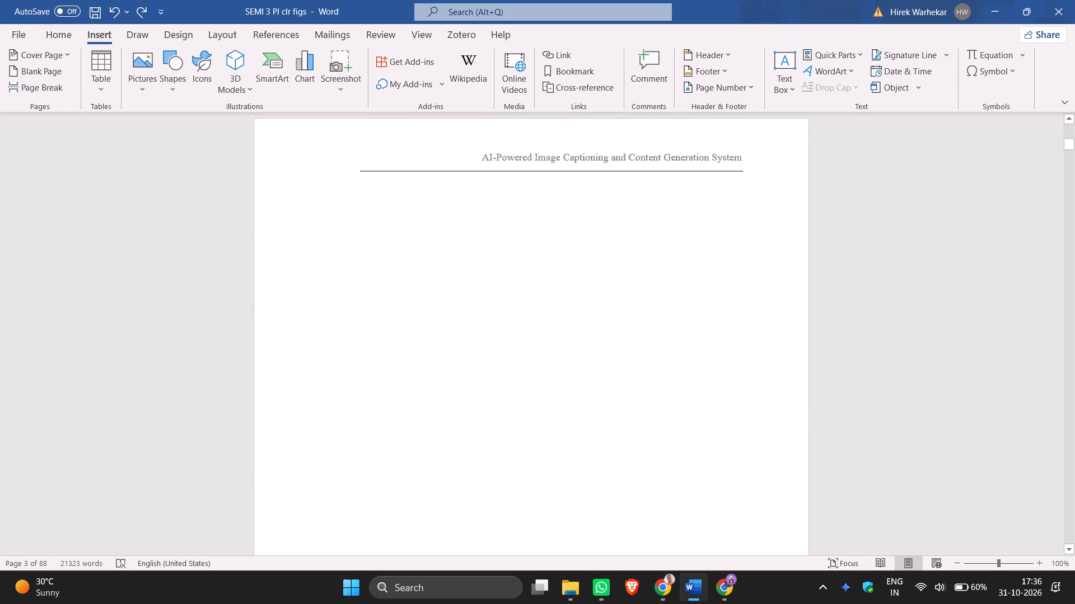
scroll(791, 345, down, 4)
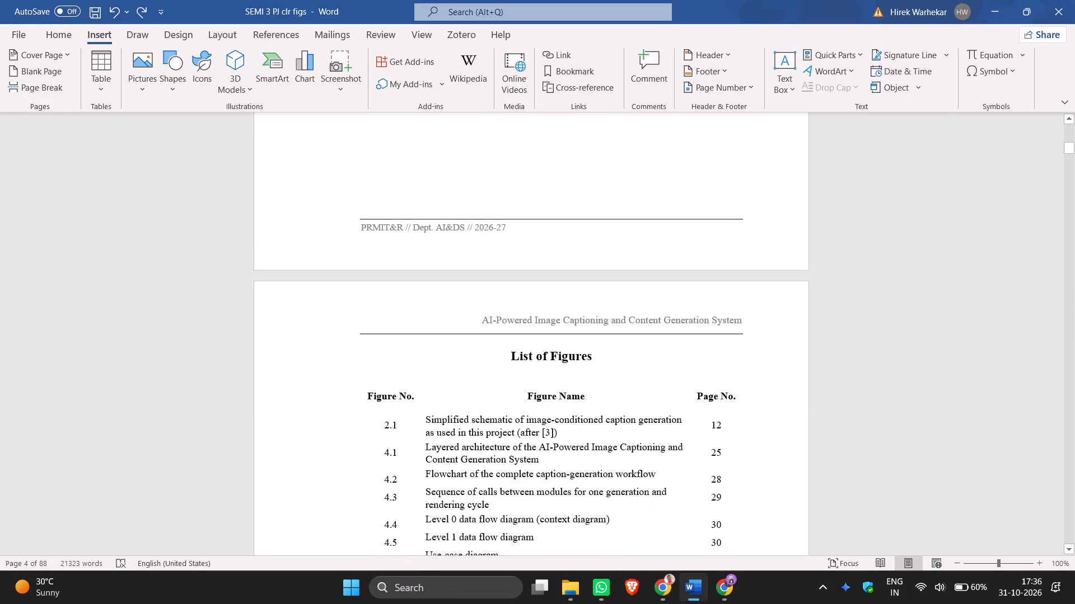
scroll(791, 345, up, 1)
scroll(792, 343, down, 5)
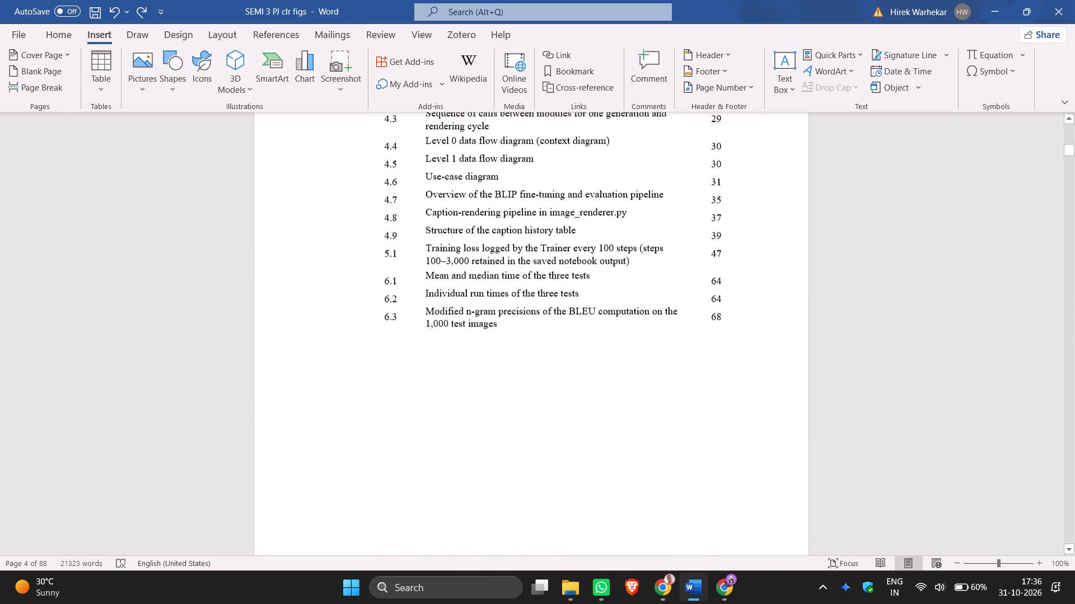
scroll(792, 343, up, 7)
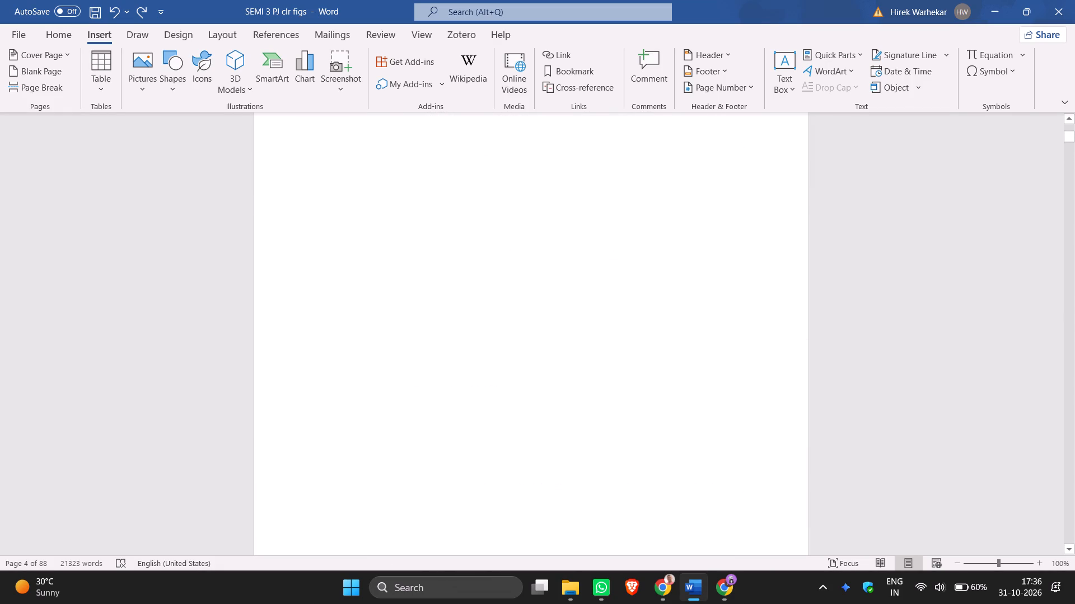
scroll(793, 342, down, 6)
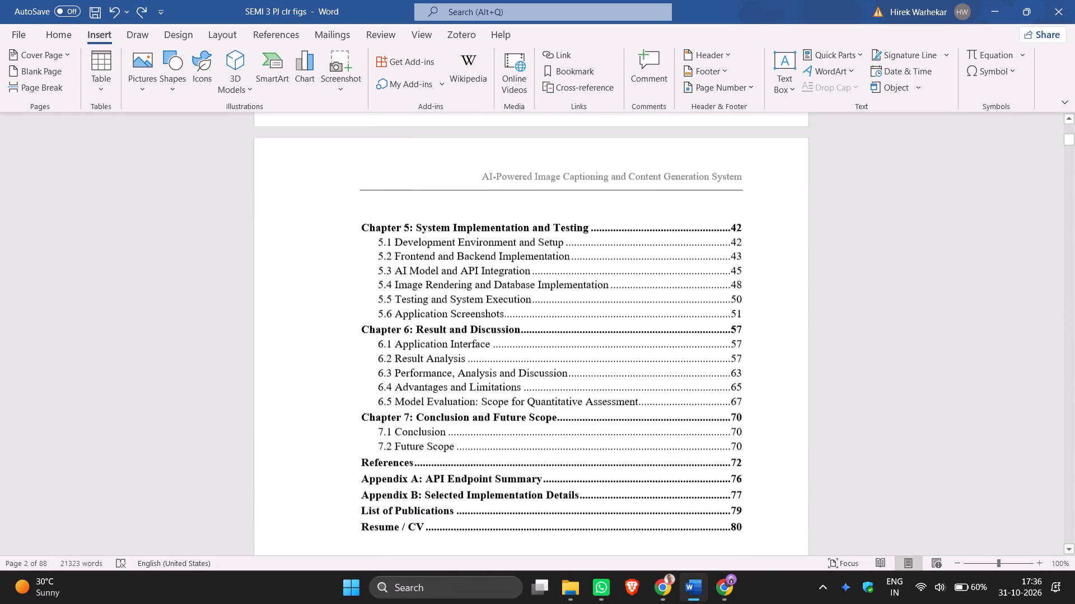
scroll(793, 342, down, 6)
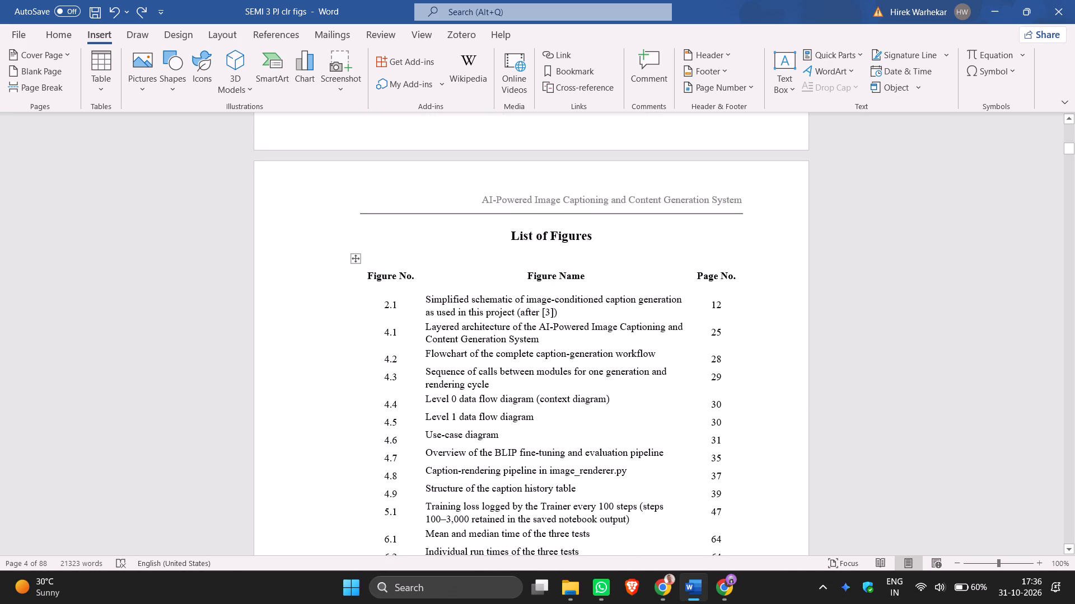
scroll(693, 294, down, 1)
scroll(694, 293, up, 1)
scroll(694, 292, down, 7)
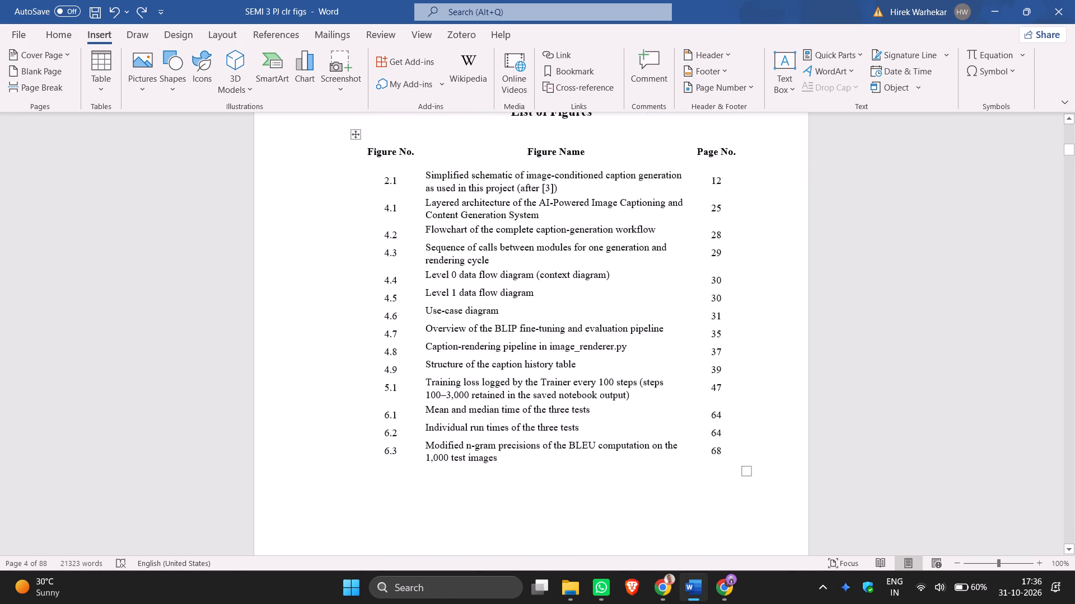
scroll(696, 292, down, 9)
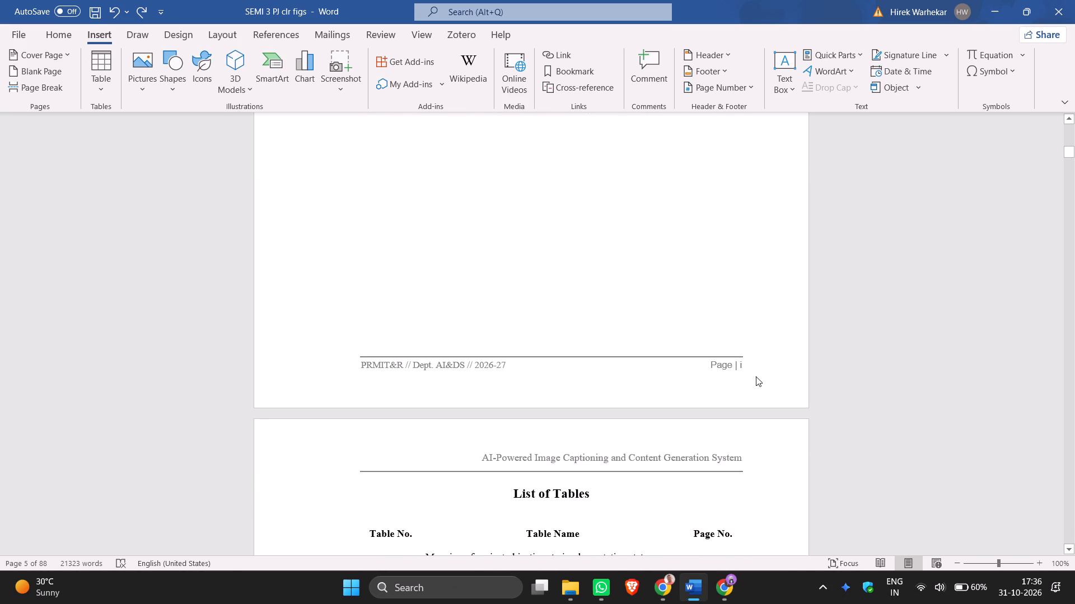
scroll(806, 523, down, 6)
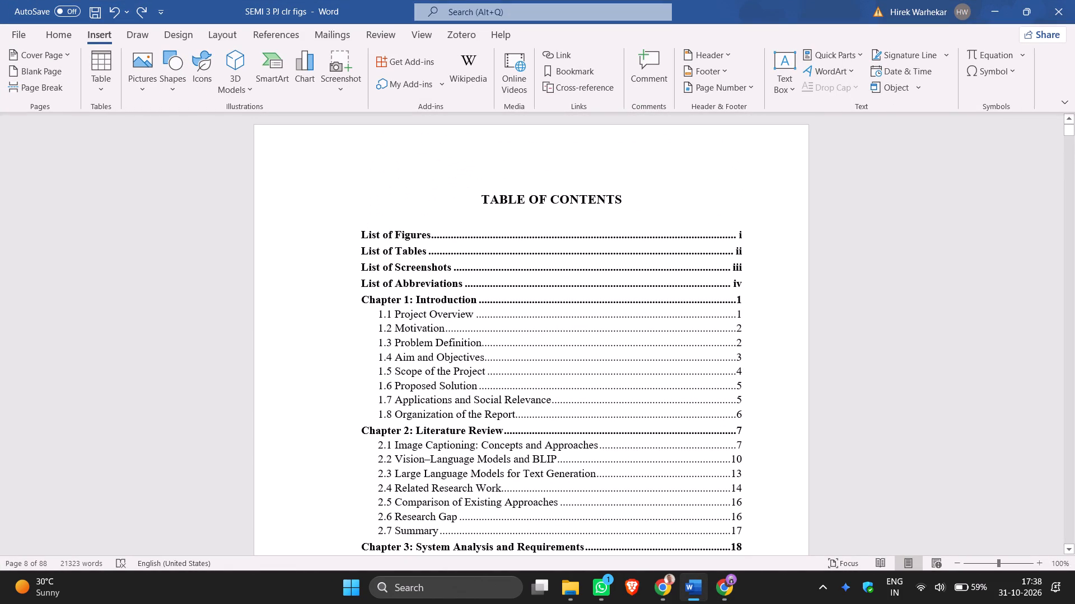
click(96, 3)
Examine the table of contents pages and the blank page between them, checking its header and footer.
scroll(876, 229, down, 2)
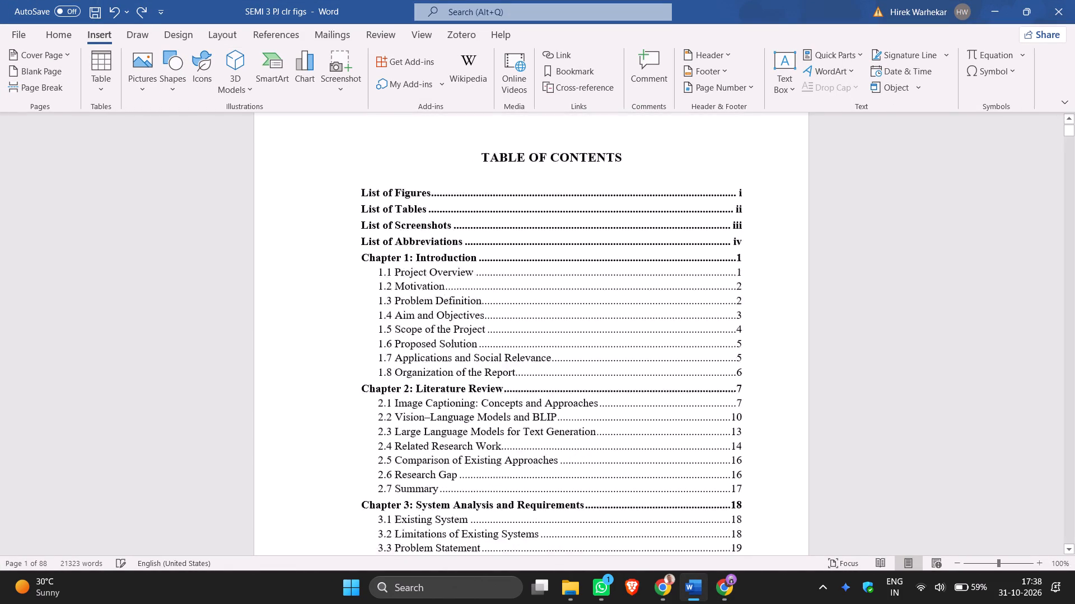
scroll(876, 229, down, 10)
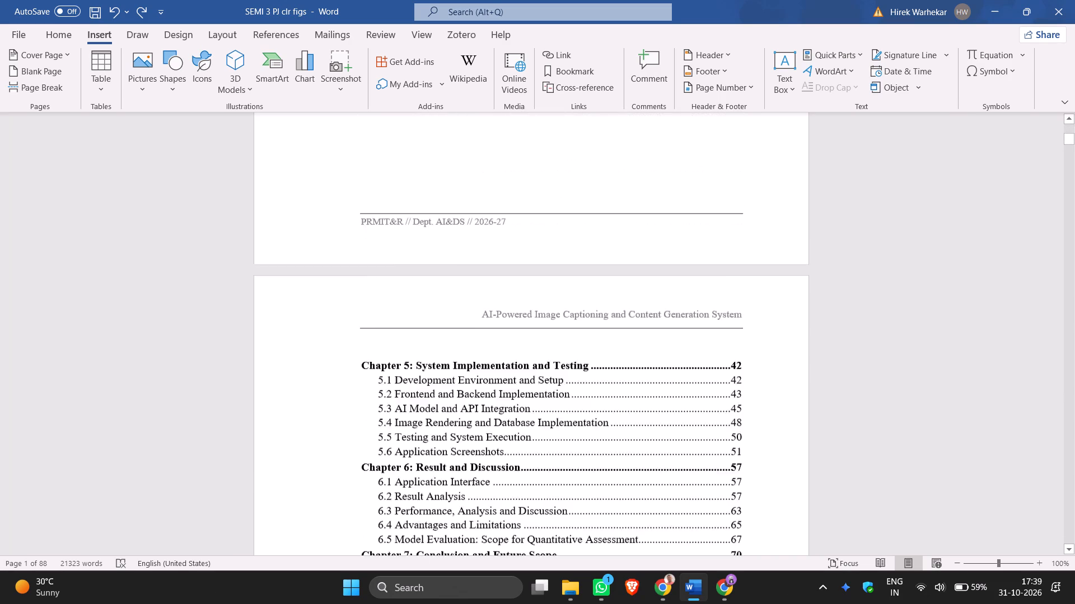
scroll(875, 229, down, 1)
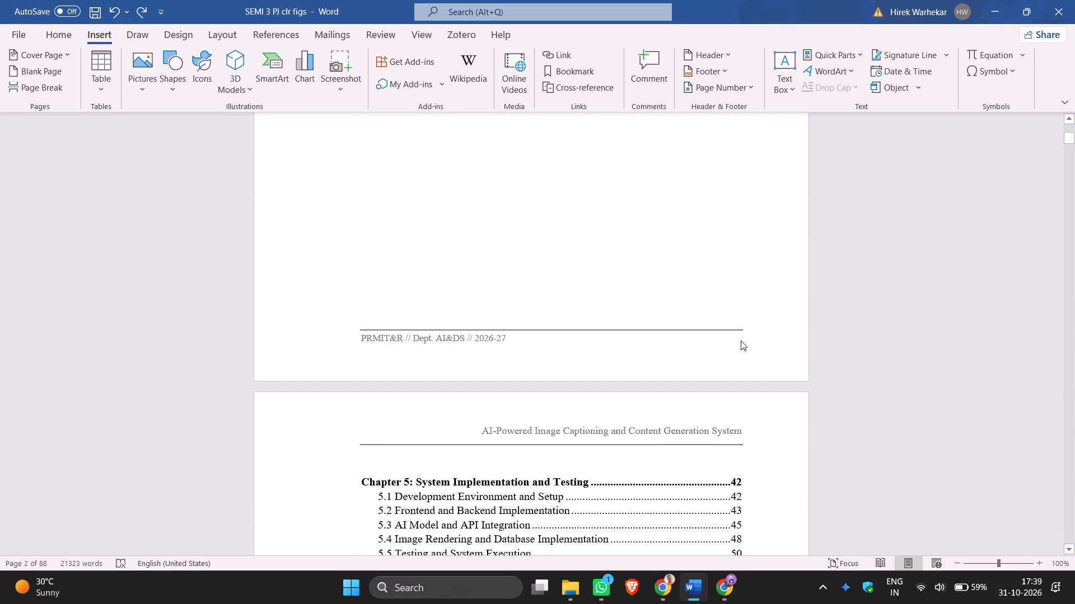
scroll(836, 320, up, 3)
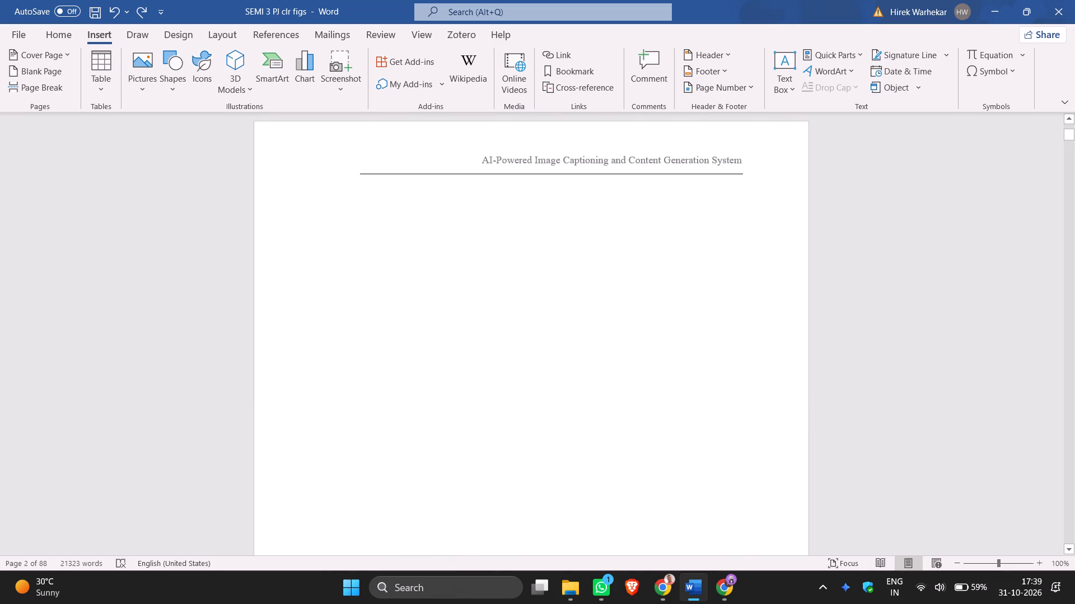
scroll(837, 319, up, 1)
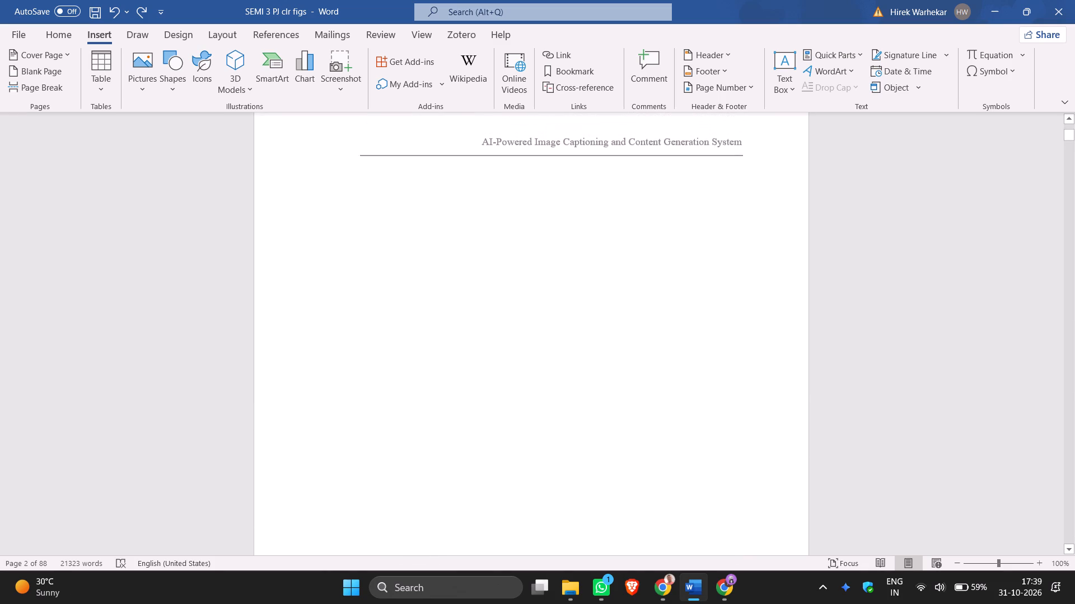
scroll(837, 319, up, 1)
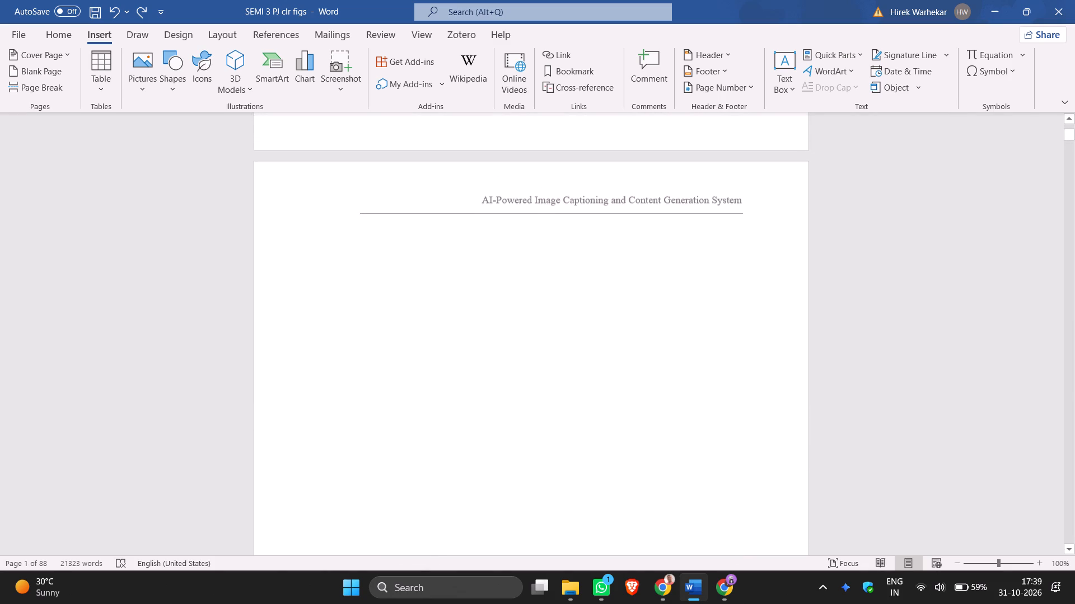
scroll(837, 319, up, 1)
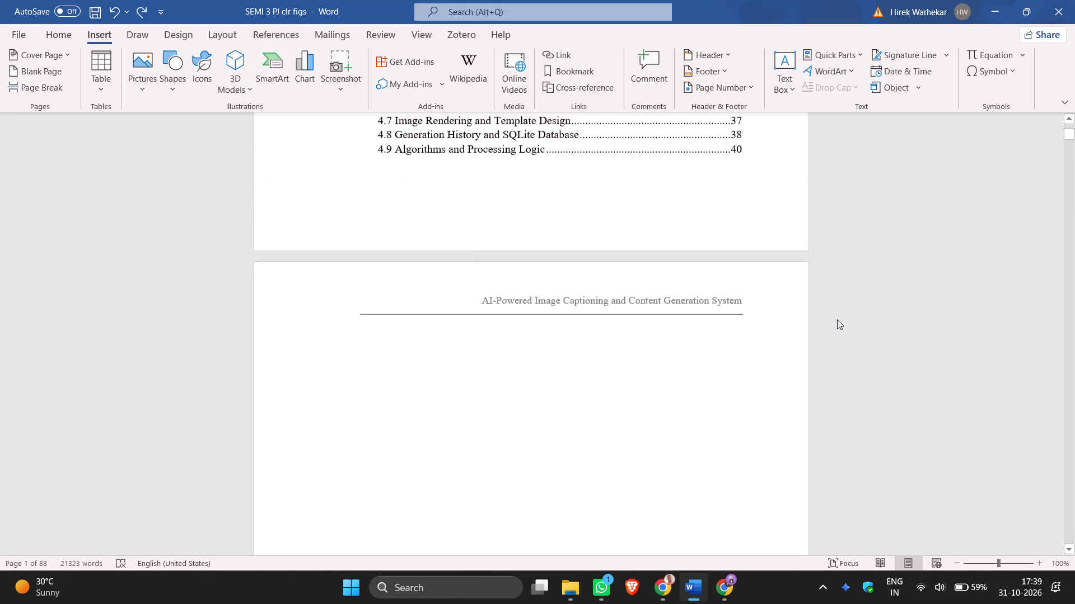
scroll(837, 319, up, 1)
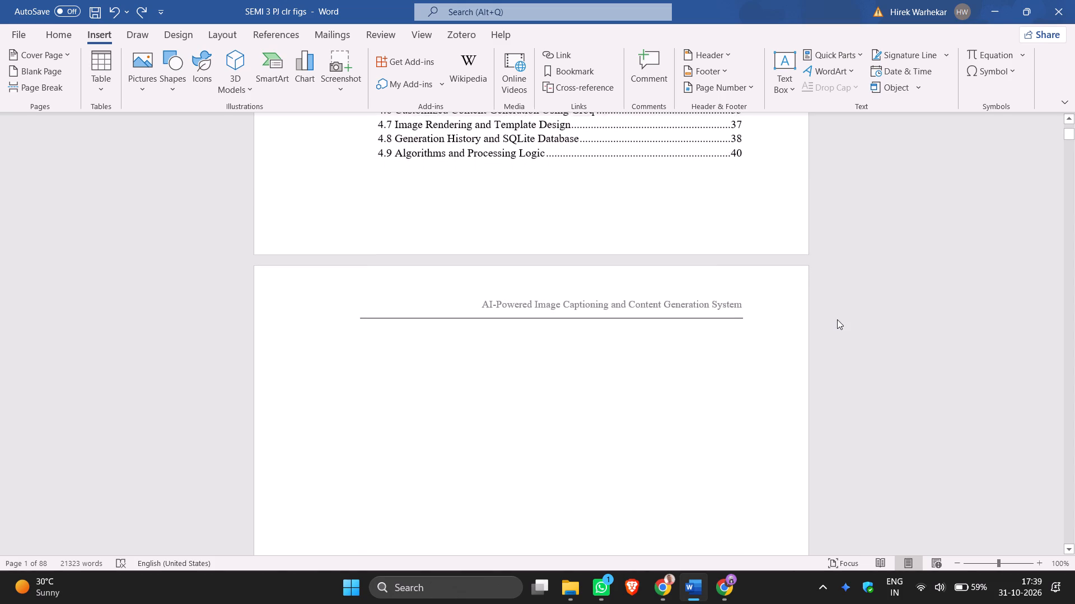
scroll(837, 319, up, 1)
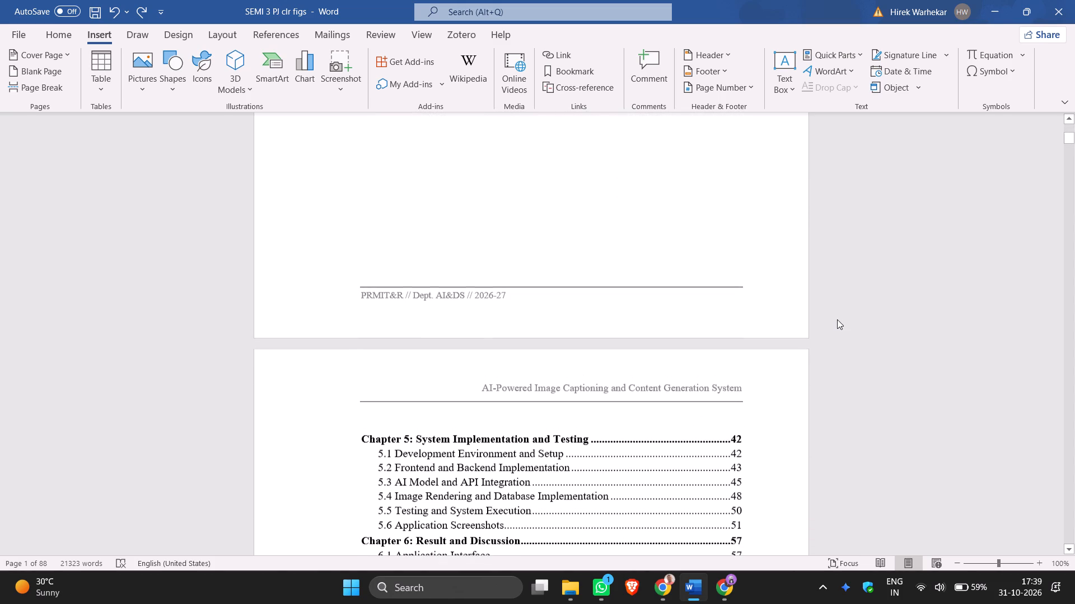
scroll(837, 319, up, 4)
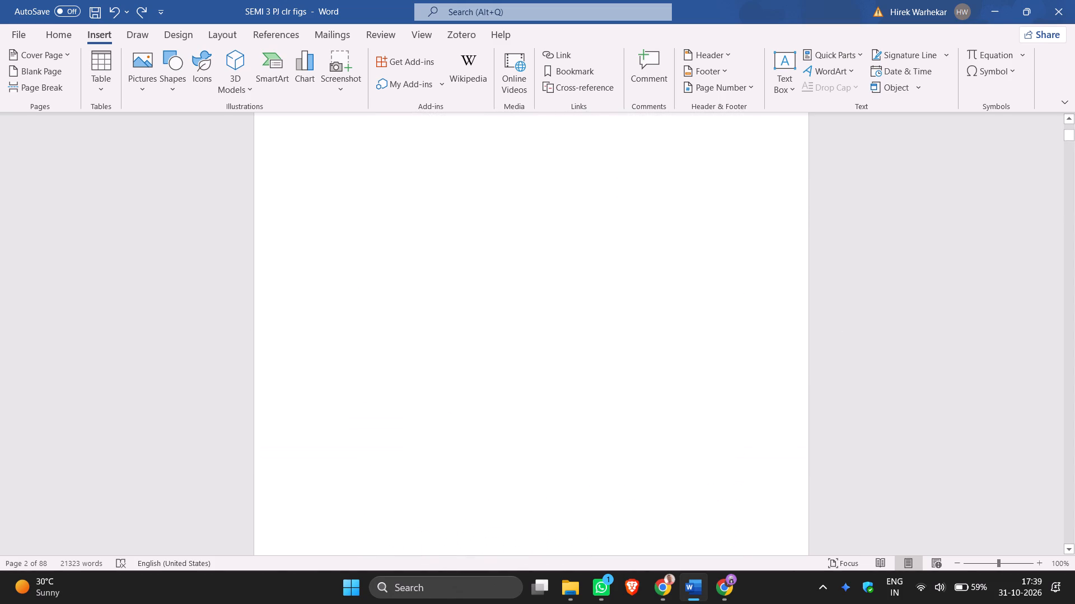
scroll(837, 319, up, 5)
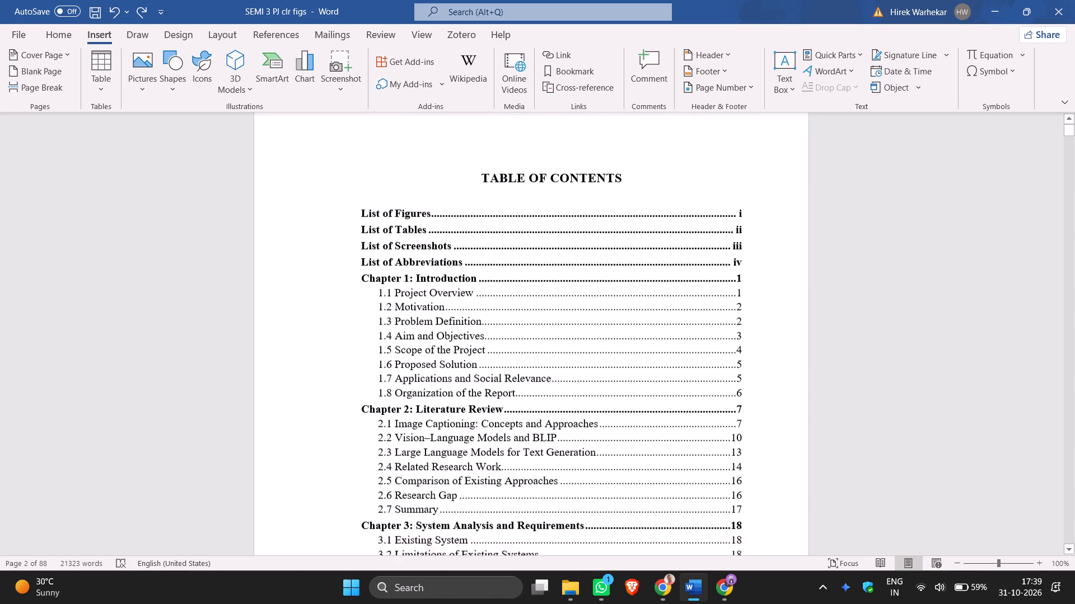
scroll(837, 319, up, 1)
scroll(837, 319, down, 3)
scroll(566, 441, down, 1)
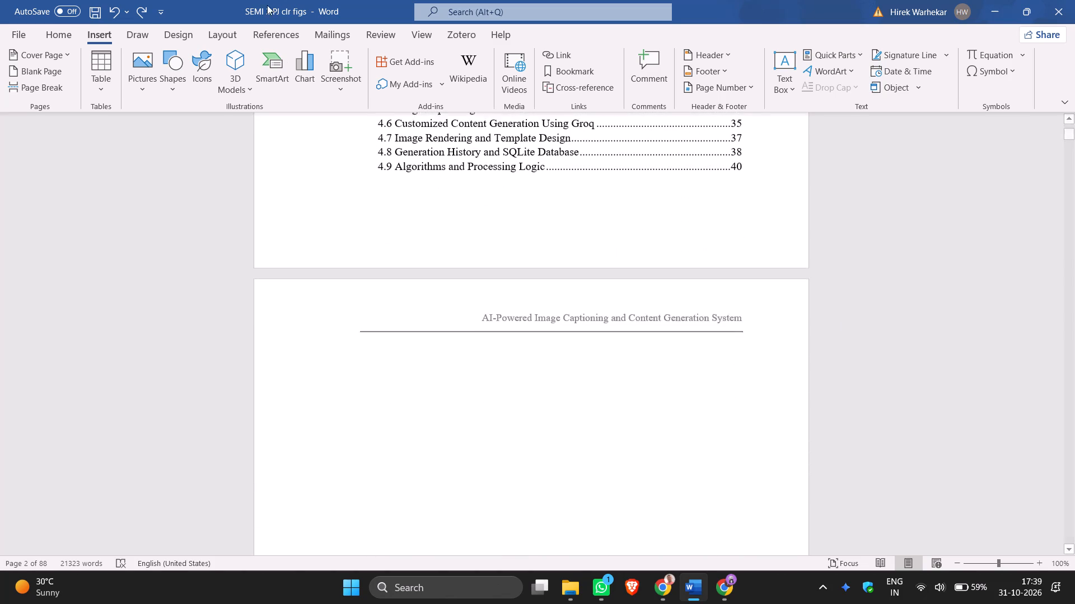
scroll(267, 5, down, 1)
Undo the last blank page insertion in the Word report.
click(112, 4)
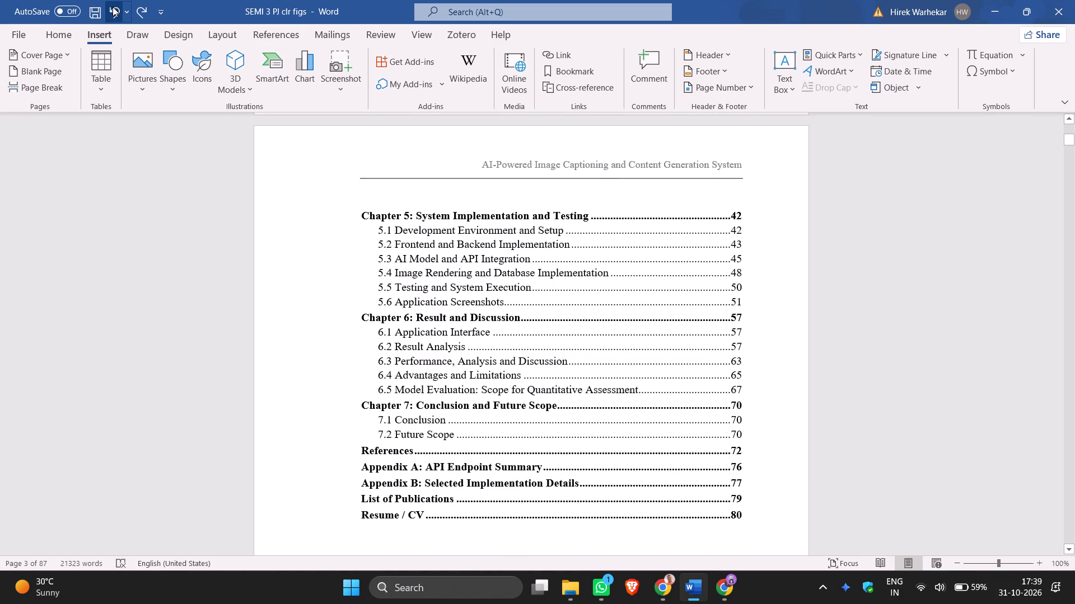
Undo two more edits in the report, checking the pages from the table of contents to the List of Figures.
click(111, 11)
scroll(222, 241, down, 5)
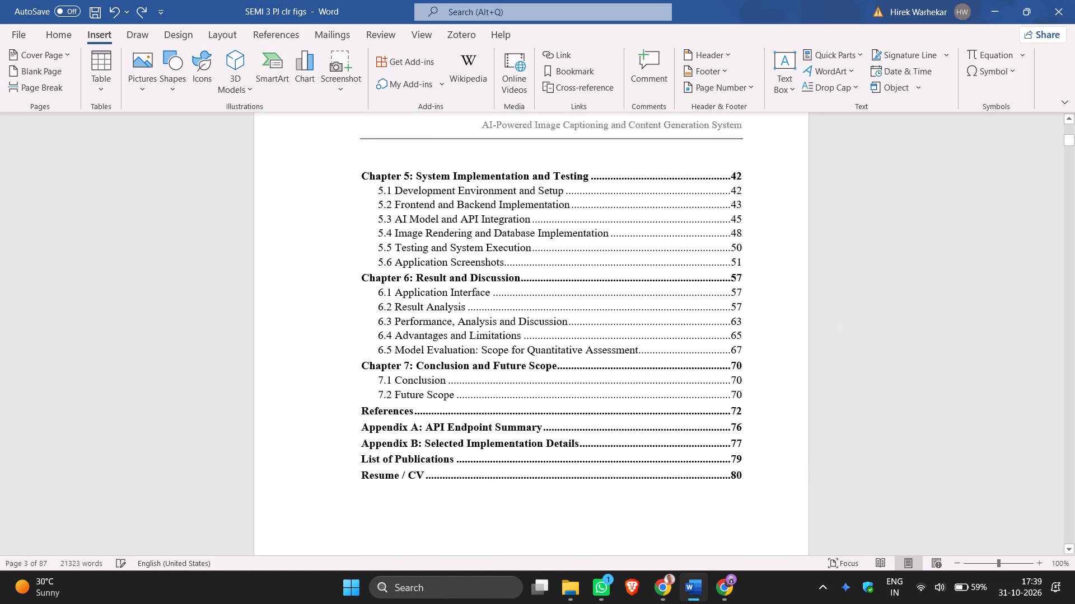
scroll(222, 241, down, 16)
scroll(222, 229, down, 5)
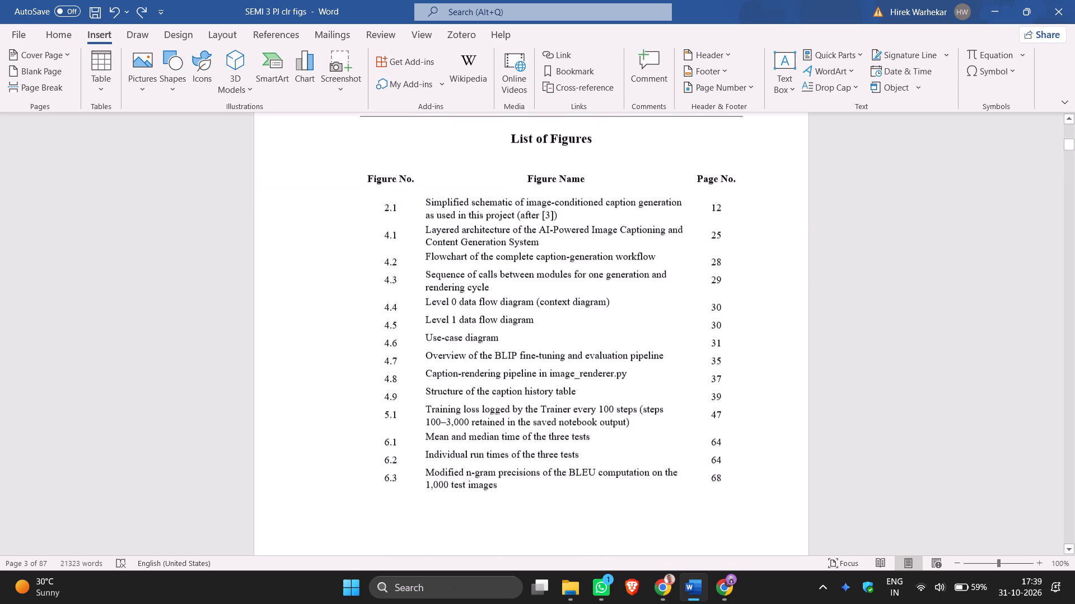
scroll(222, 227, down, 4)
scroll(222, 225, up, 17)
scroll(225, 221, up, 17)
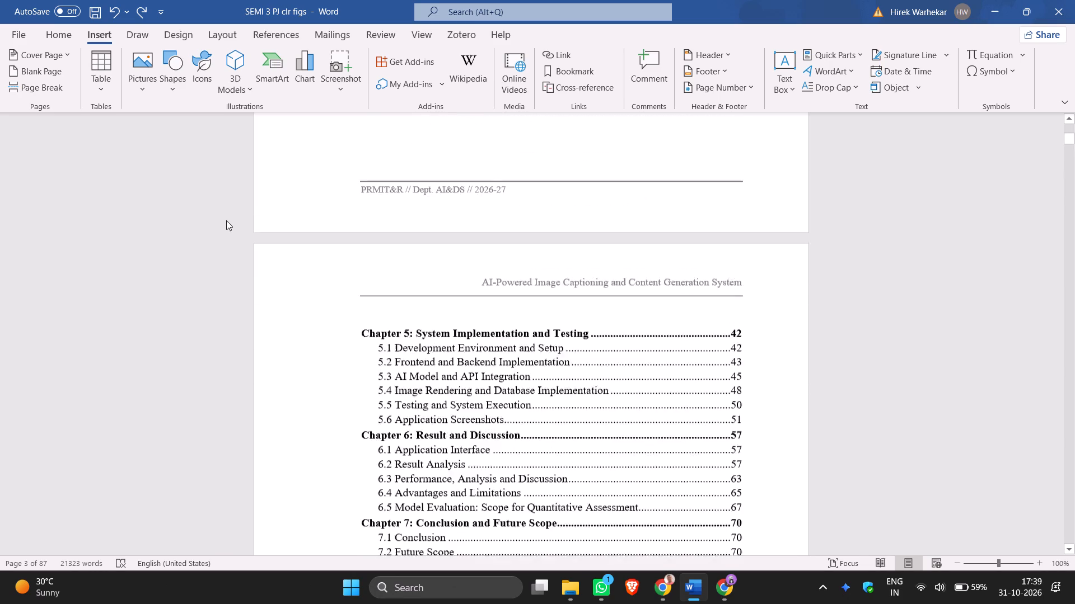
scroll(226, 220, up, 12)
click(116, 8)
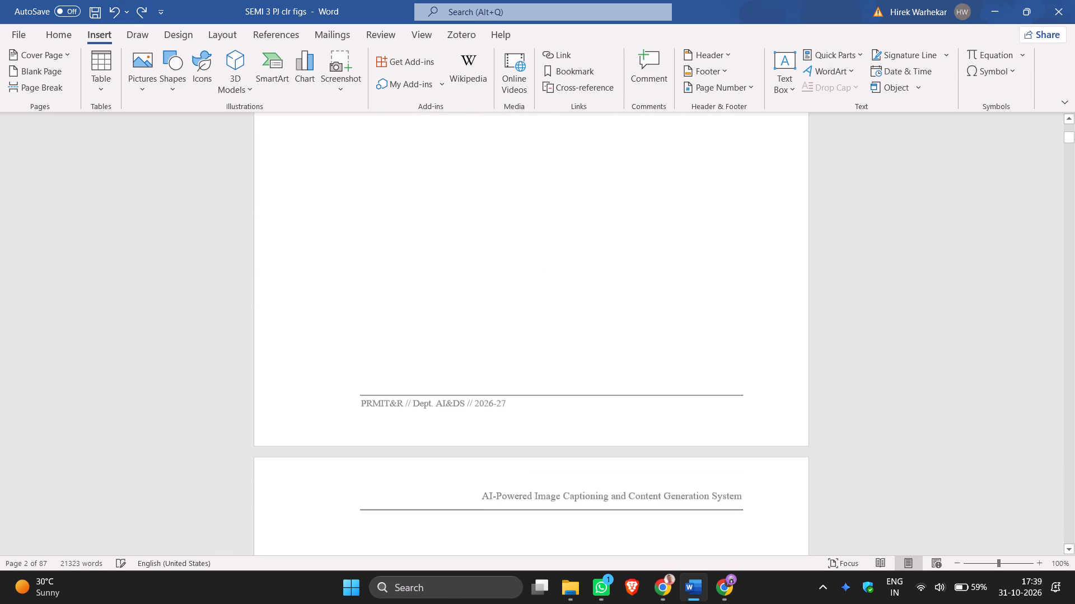
Check the table of contents and the blank page after its first page, and undo one more edit.
scroll(153, 240, up, 9)
scroll(155, 238, up, 20)
scroll(155, 238, up, 13)
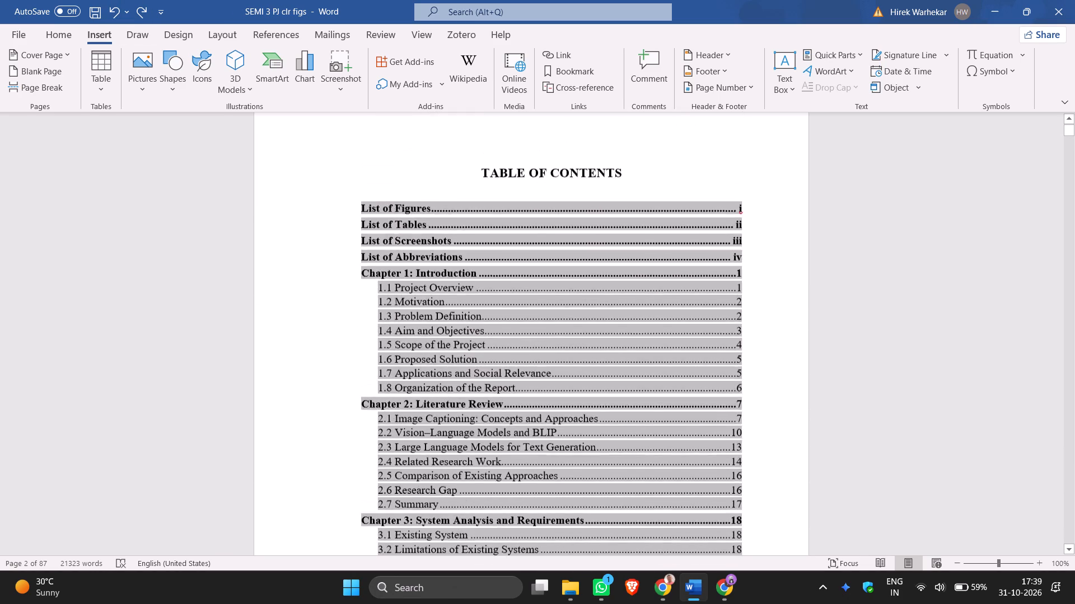
scroll(171, 219, up, 3)
scroll(171, 218, down, 14)
scroll(173, 216, down, 20)
scroll(173, 216, down, 6)
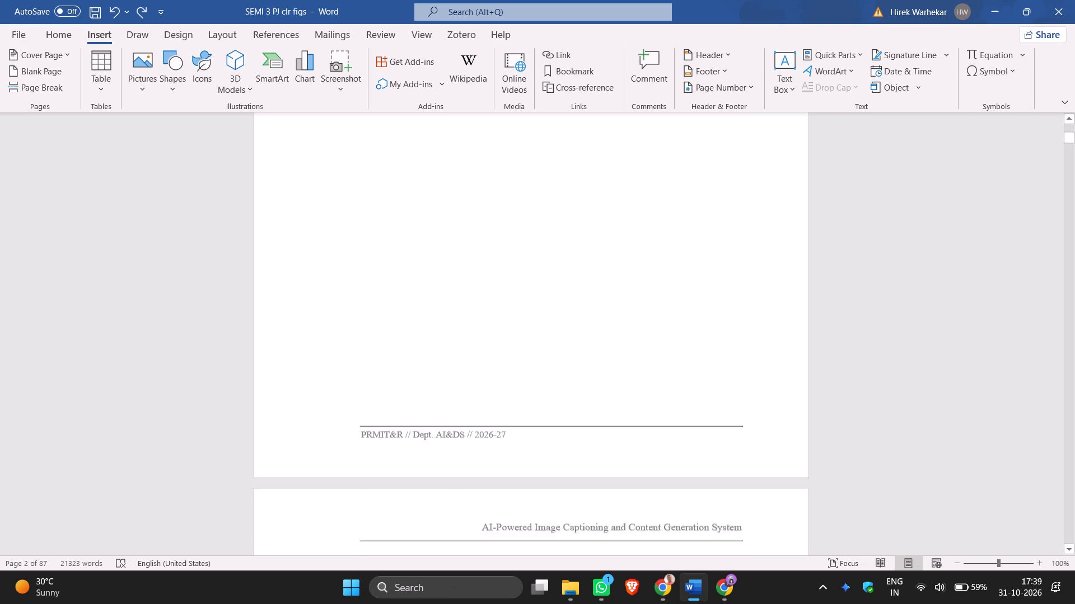
scroll(175, 213, down, 13)
scroll(176, 212, down, 13)
scroll(177, 211, up, 3)
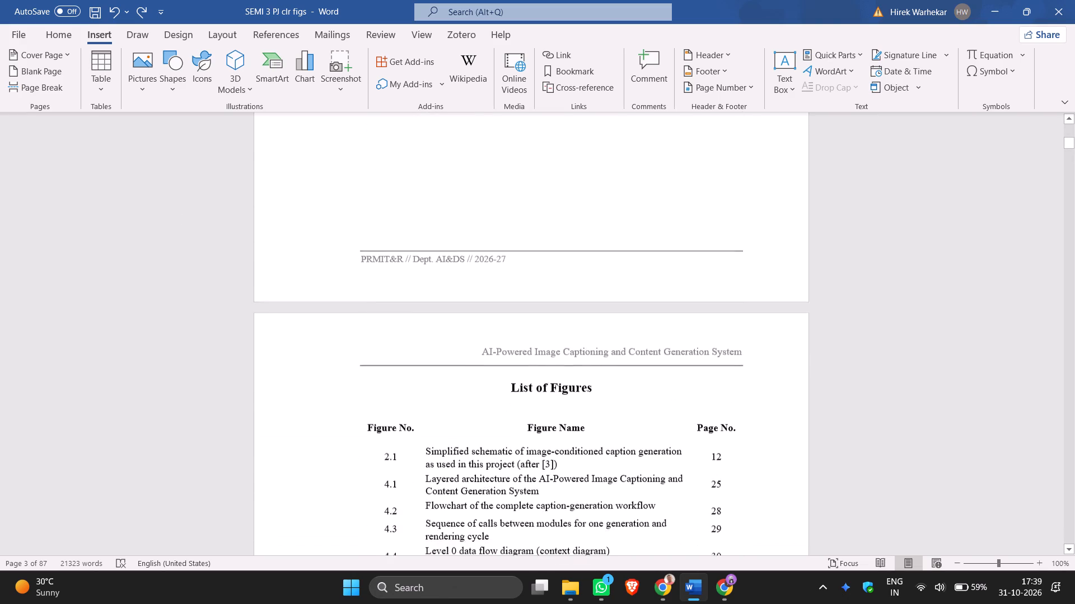
scroll(177, 211, up, 6)
scroll(177, 211, up, 20)
scroll(177, 211, up, 12)
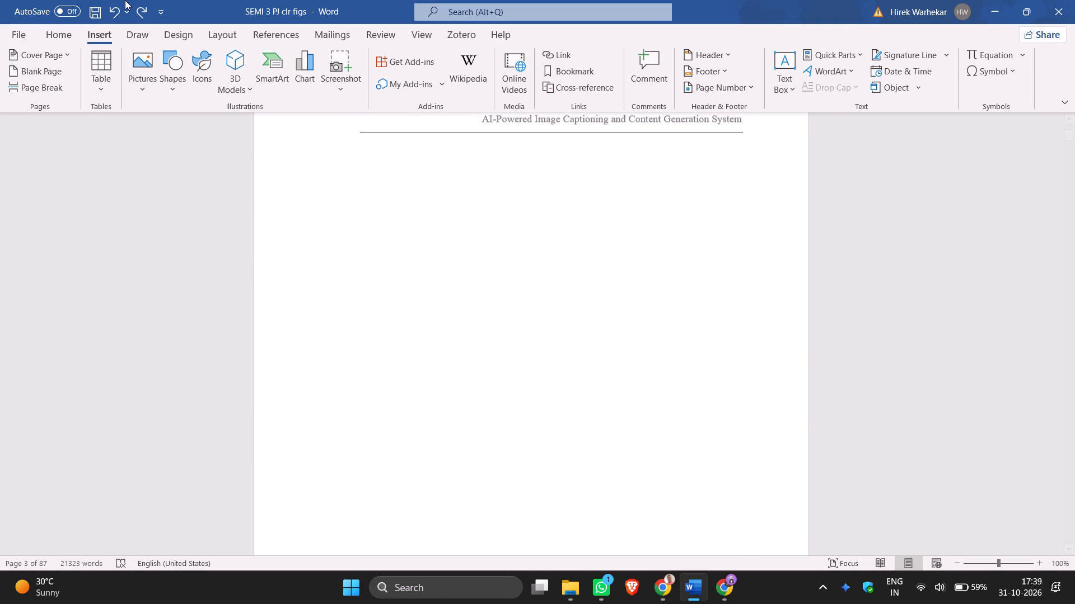
click(117, 6)
Undo the blank page insertion between the two table of contents pages.
scroll(158, 283, up, 16)
scroll(163, 278, up, 20)
scroll(163, 278, up, 13)
scroll(175, 260, down, 10)
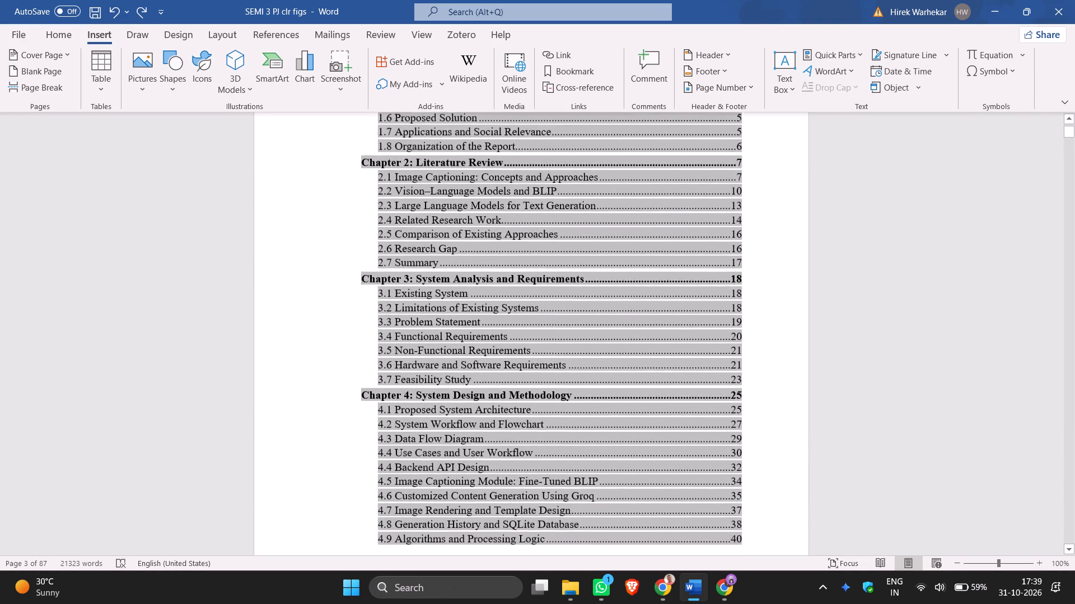
scroll(175, 259, down, 4)
scroll(175, 259, down, 20)
scroll(175, 259, down, 17)
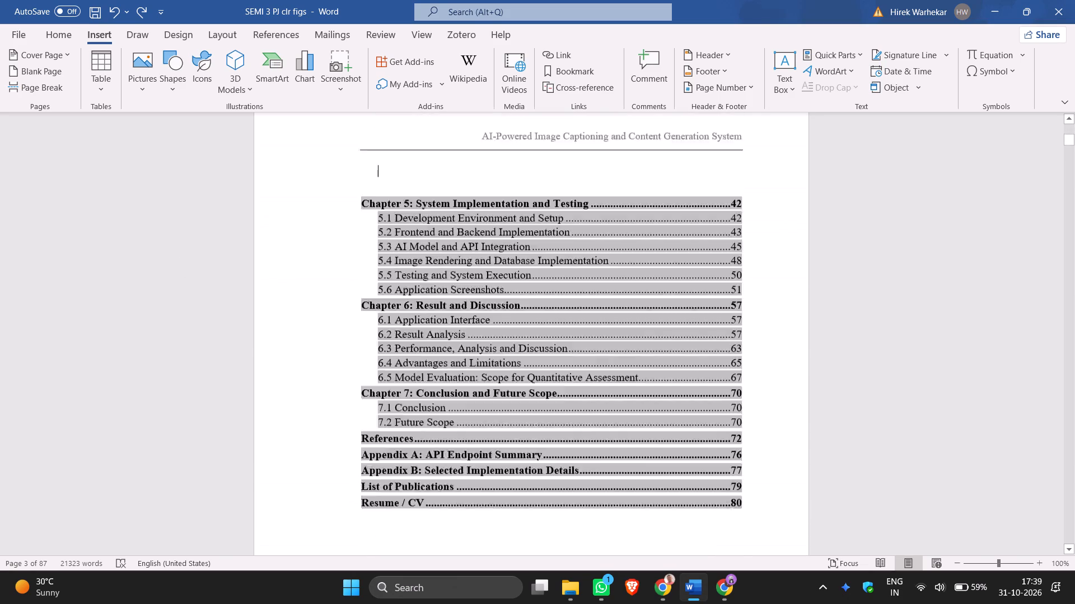
scroll(179, 256, down, 7)
click(109, 13)
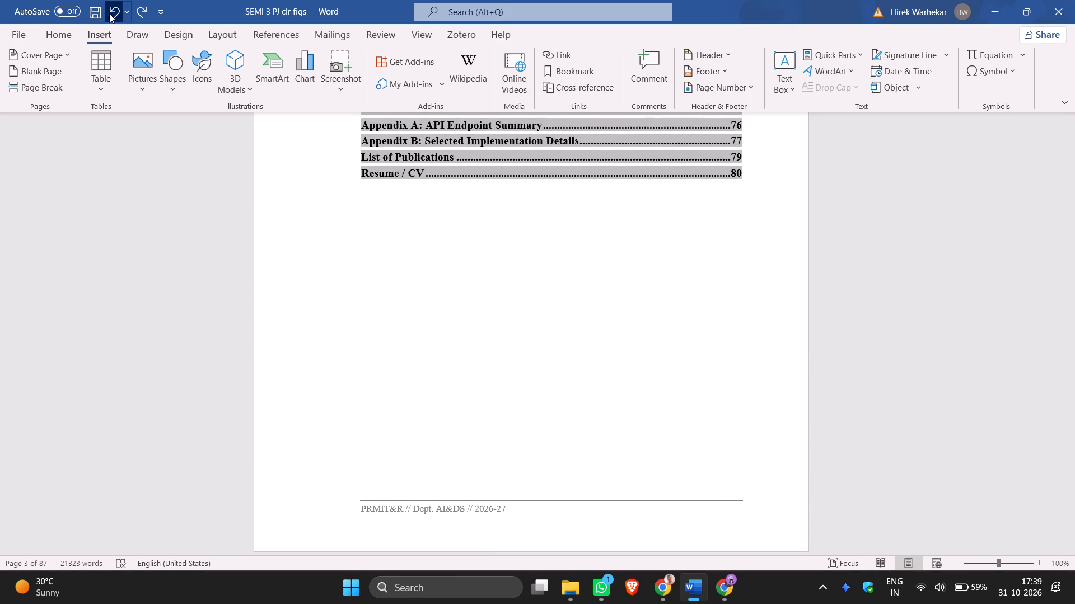
Check the pages from the table of contents to the List of Tables and save the report.
scroll(175, 321, up, 8)
scroll(176, 314, up, 20)
scroll(176, 314, up, 9)
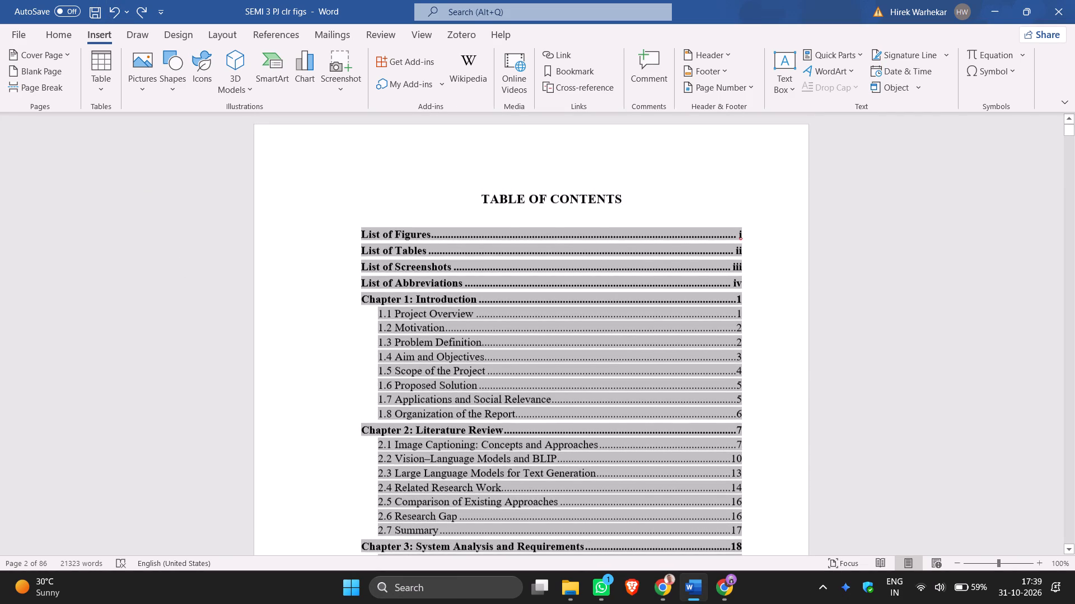
scroll(183, 294, up, 6)
scroll(187, 290, down, 17)
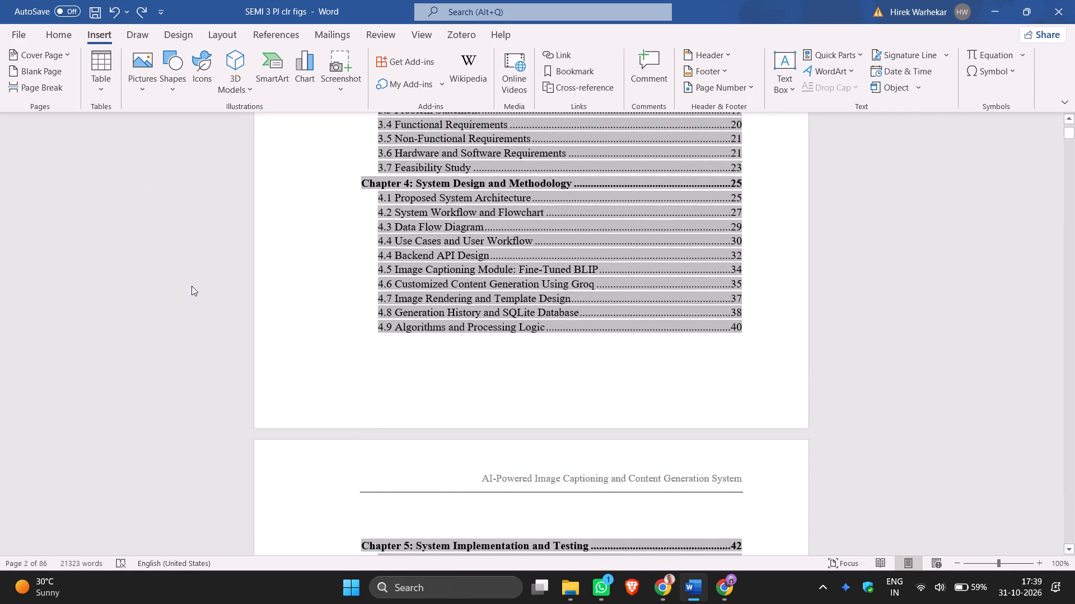
scroll(191, 286, down, 19)
scroll(194, 282, down, 7)
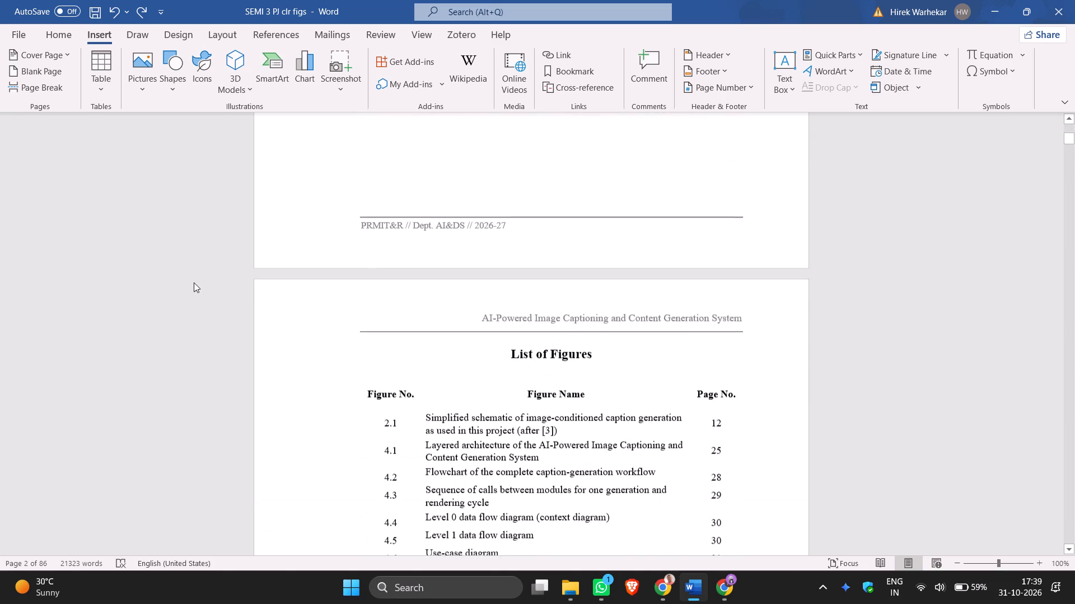
scroll(194, 282, down, 17)
scroll(194, 282, down, 8)
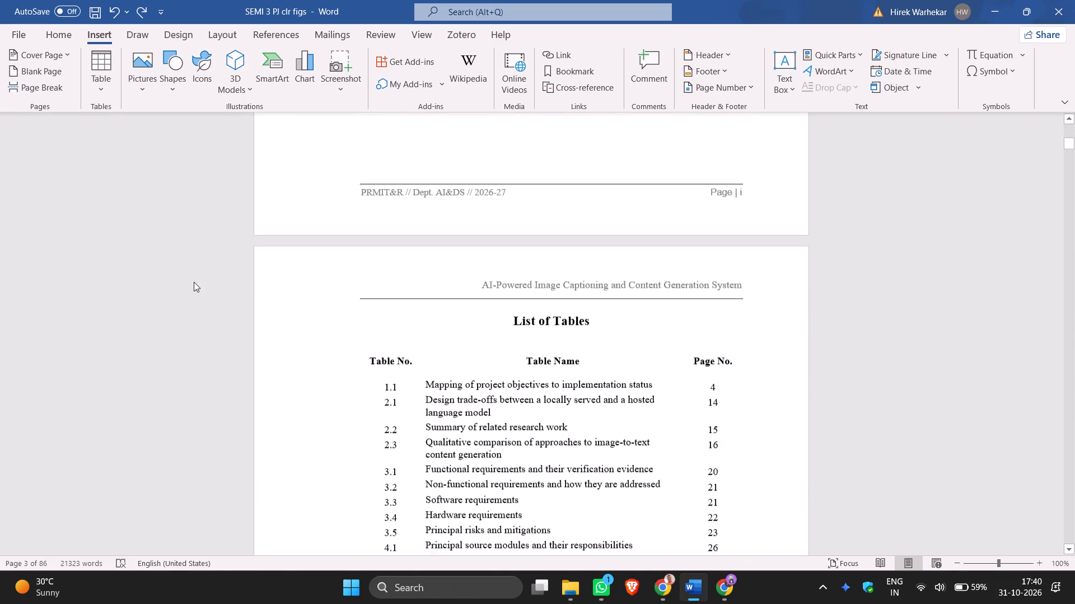
click(99, 14)
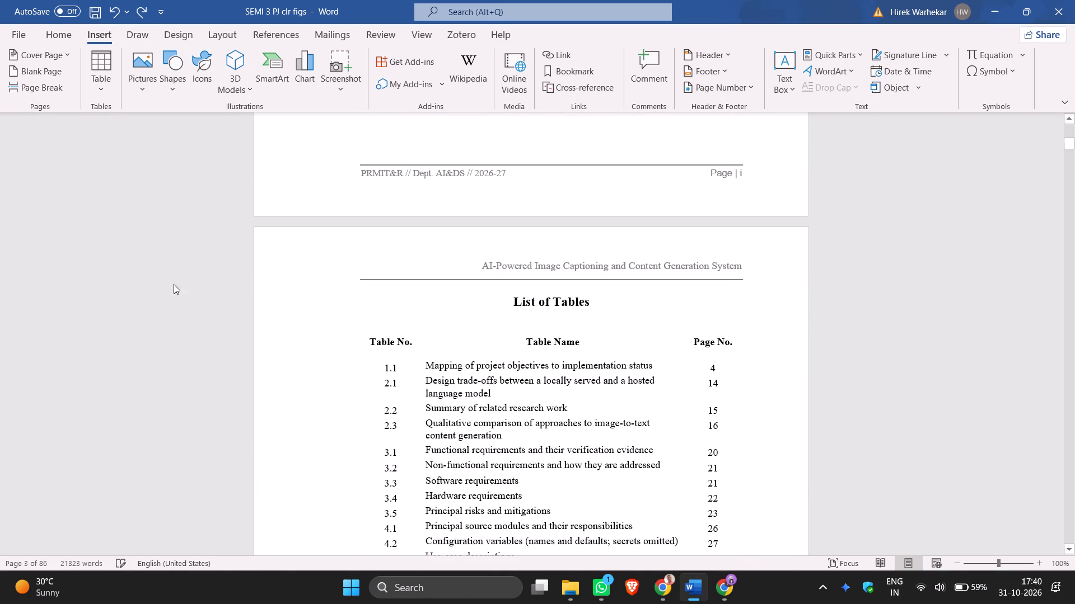
Examine both table of contents pages and the List of Figures page in the saved report.
scroll(688, 448, up, 14)
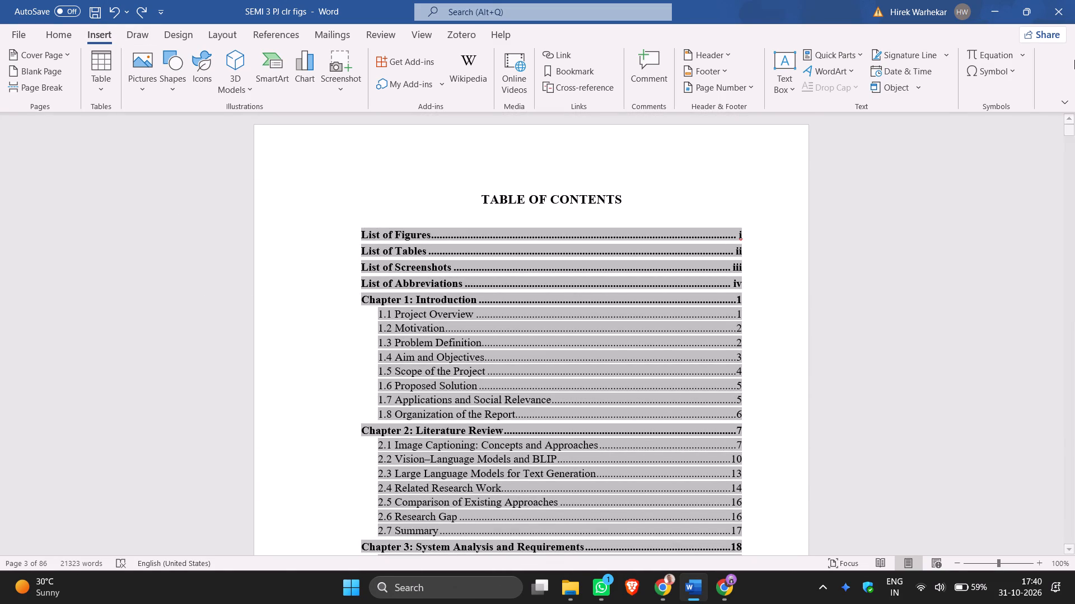
scroll(1074, 60, down, 3)
scroll(1074, 59, up, 3)
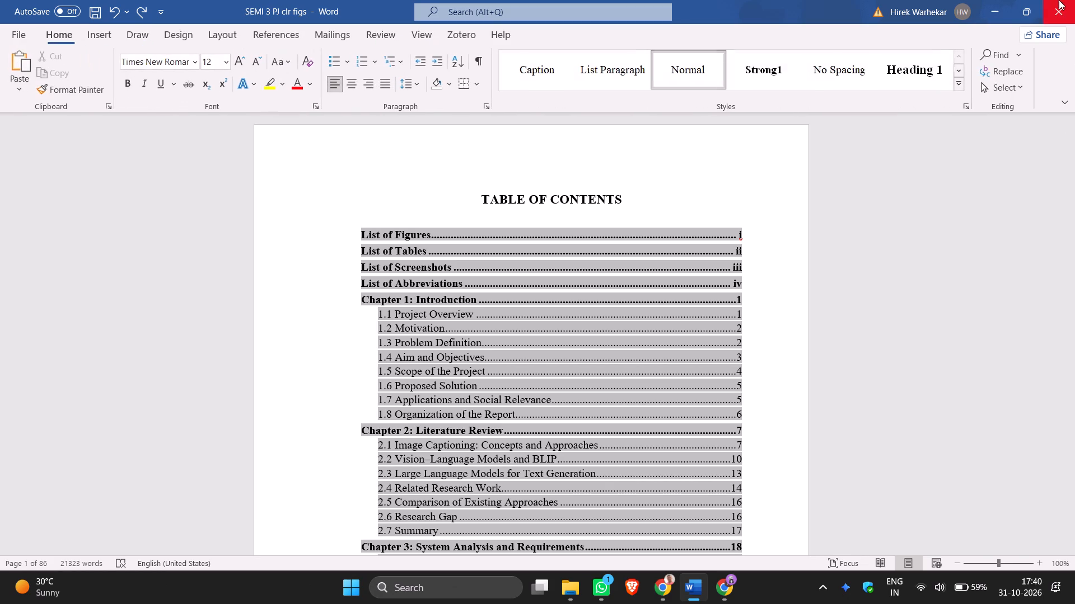
scroll(1074, 439, down, 6)
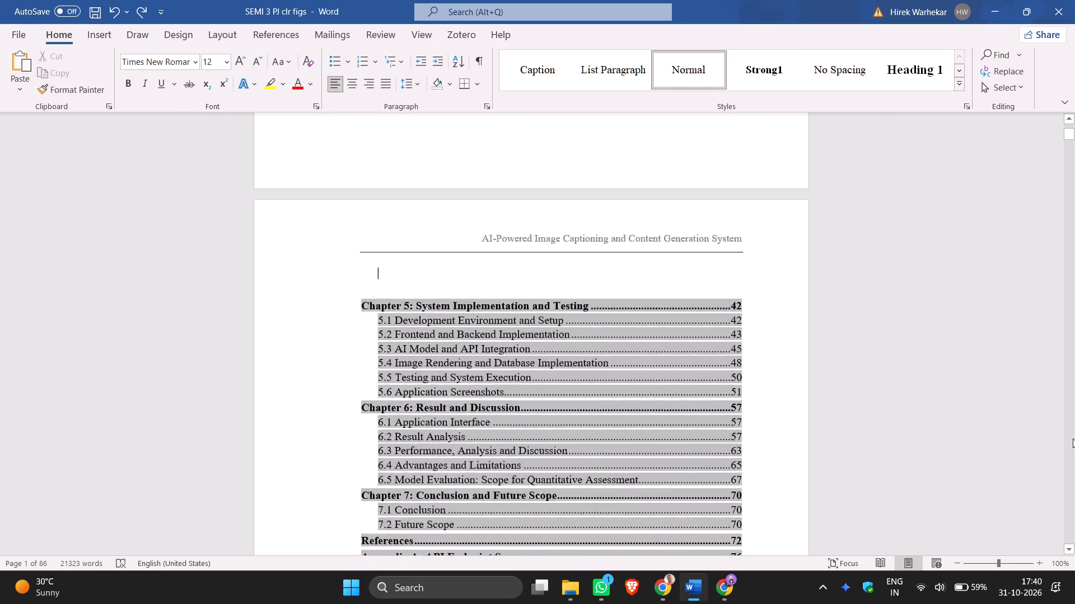
scroll(1073, 438, down, 6)
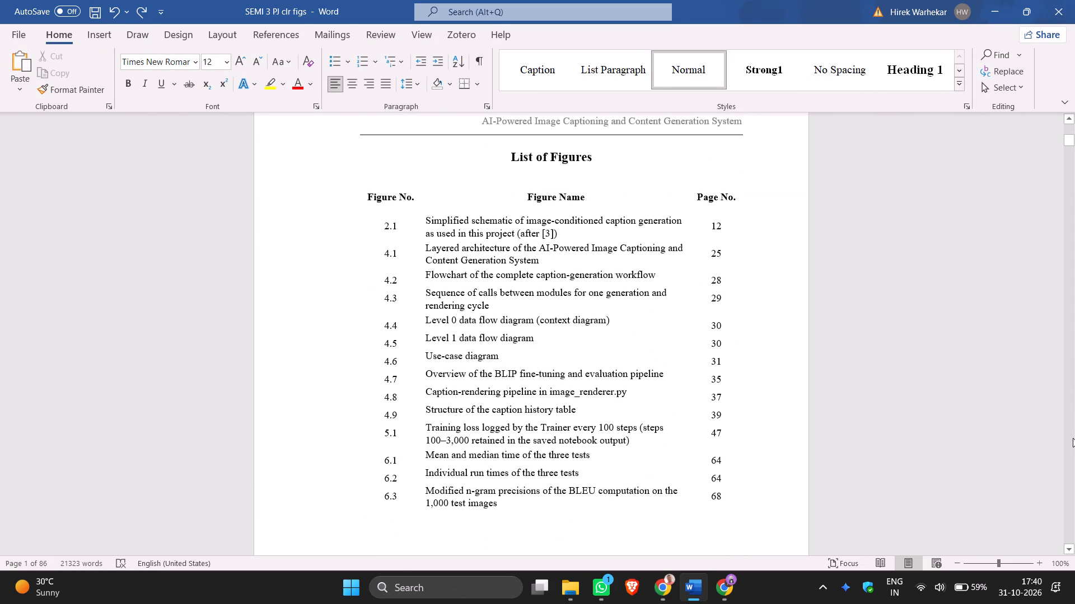
scroll(1073, 438, up, 1)
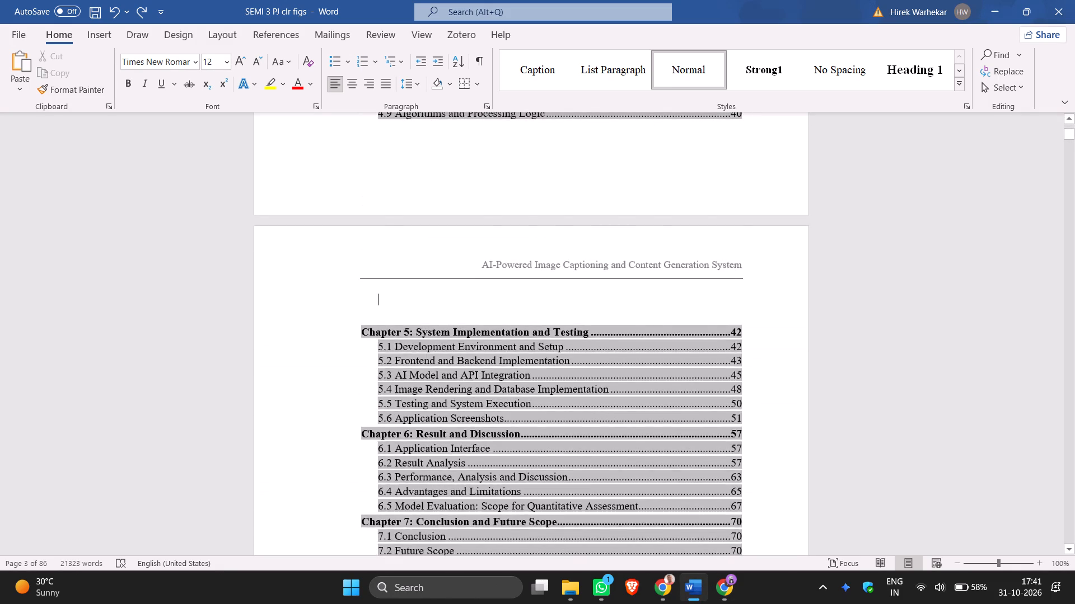
scroll(690, 448, down, 8)
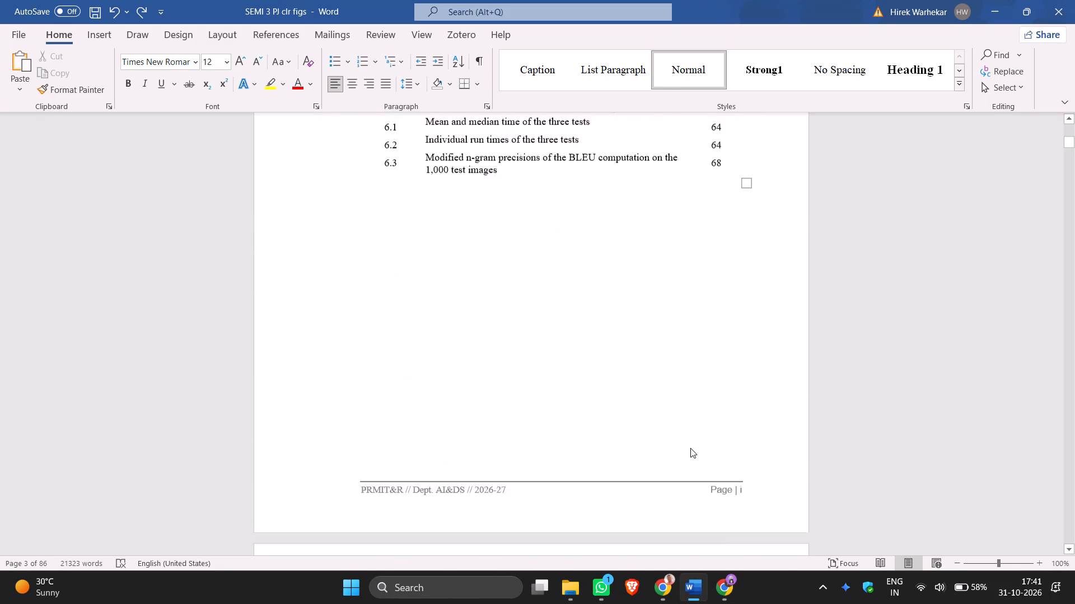
scroll(690, 448, down, 3)
scroll(690, 448, up, 5)
scroll(690, 448, down, 1)
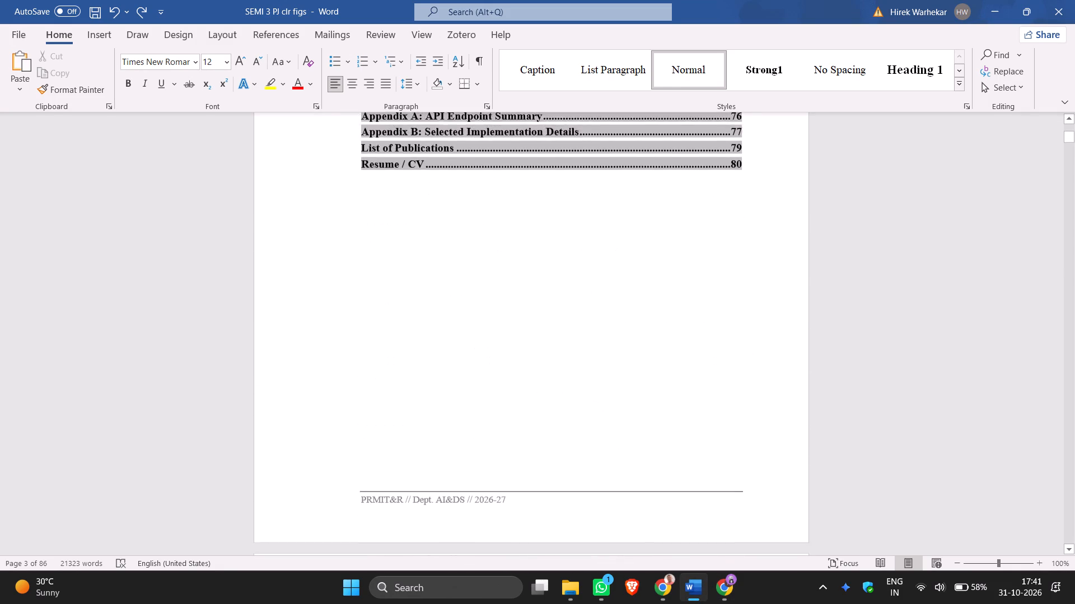
scroll(690, 448, down, 7)
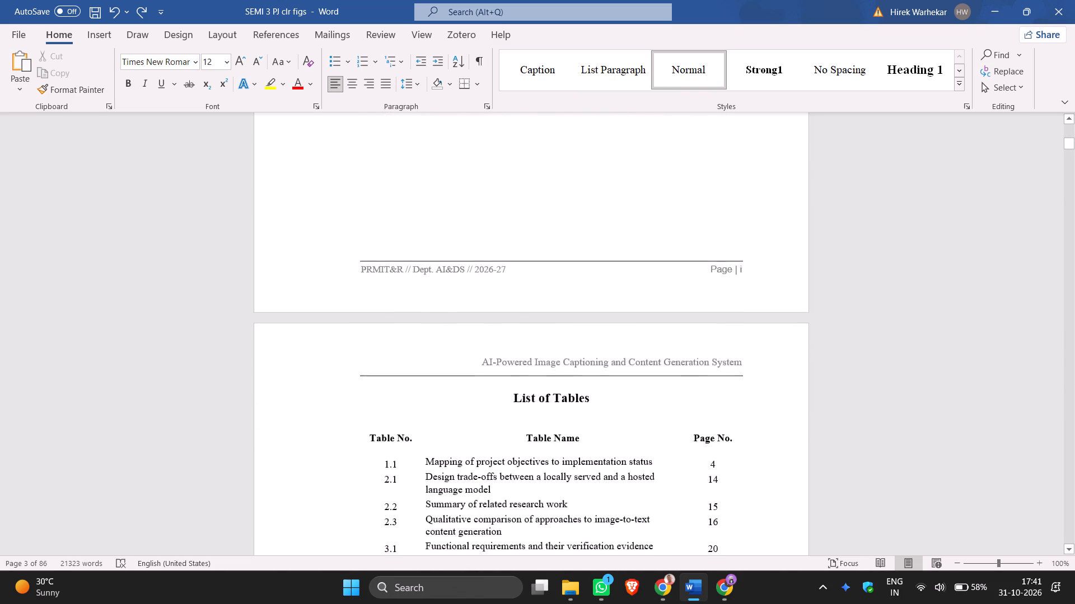
scroll(690, 448, down, 4)
scroll(690, 448, up, 1)
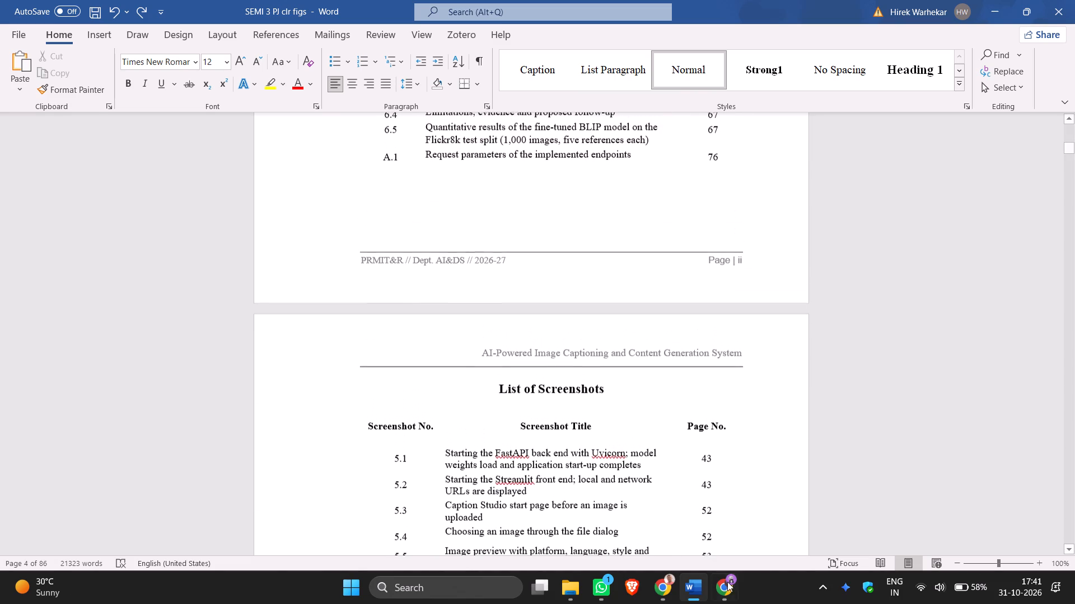
click(660, 588)
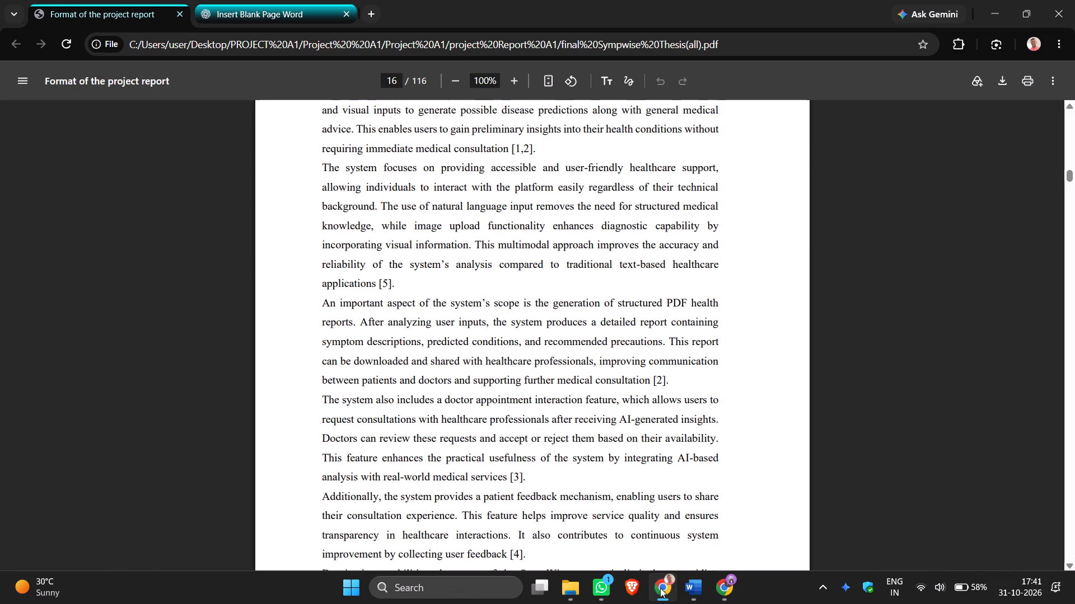
click(717, 589)
click(703, 595)
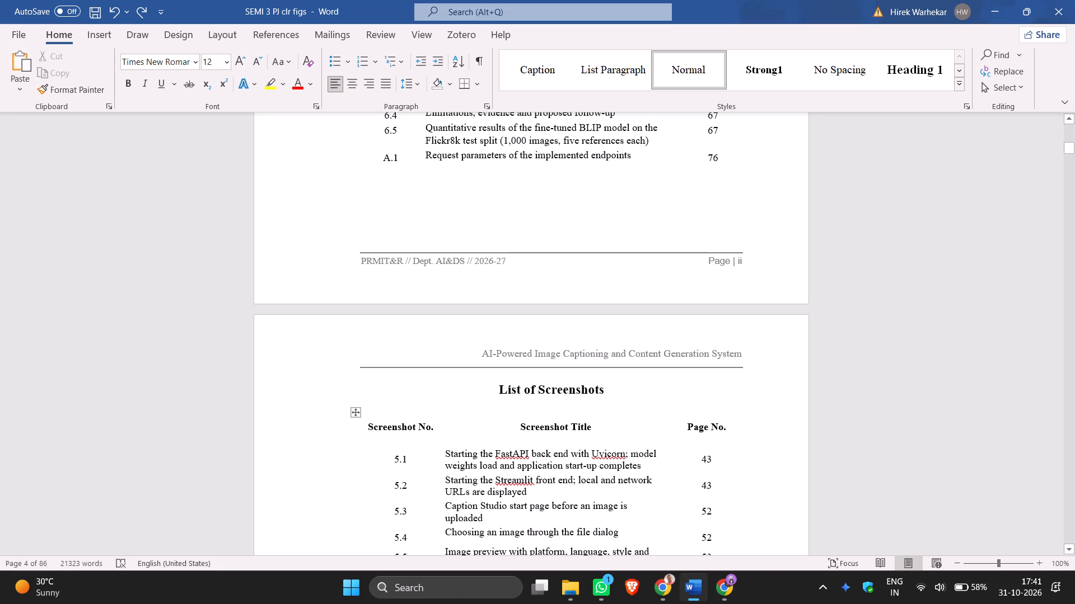
scroll(683, 426, down, 20)
scroll(683, 426, down, 2)
scroll(681, 436, up, 1)
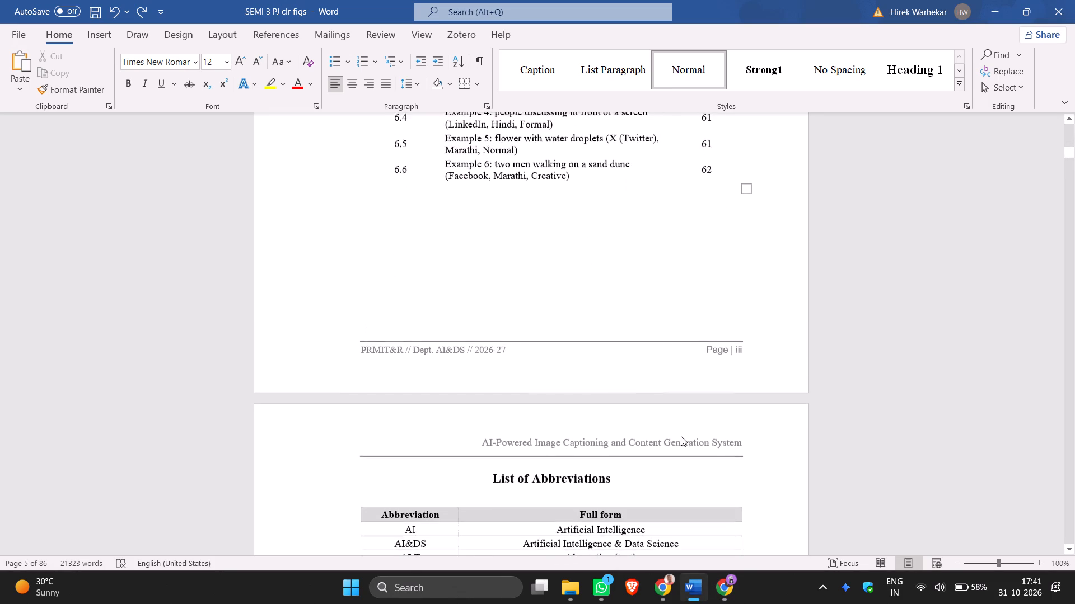
Examine the page numbering from the List of Abbreviations through Chapter 1 to the start of Chapter 2: Literature Review.
scroll(681, 436, down, 15)
scroll(681, 435, down, 16)
scroll(681, 434, down, 5)
scroll(681, 433, up, 7)
scroll(681, 433, down, 8)
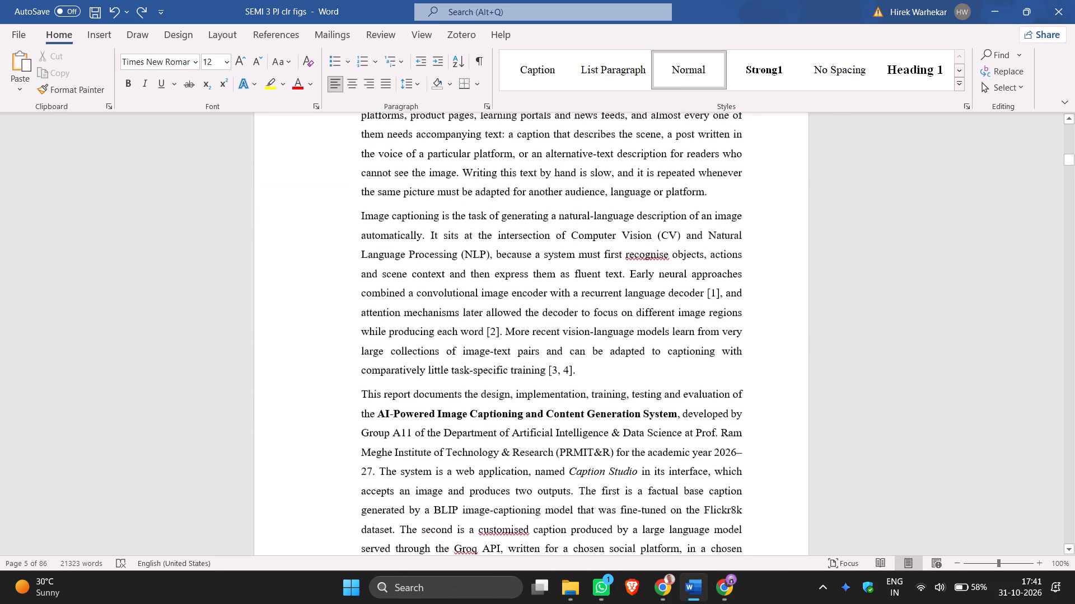
scroll(681, 433, down, 20)
scroll(681, 433, down, 1)
scroll(681, 432, up, 14)
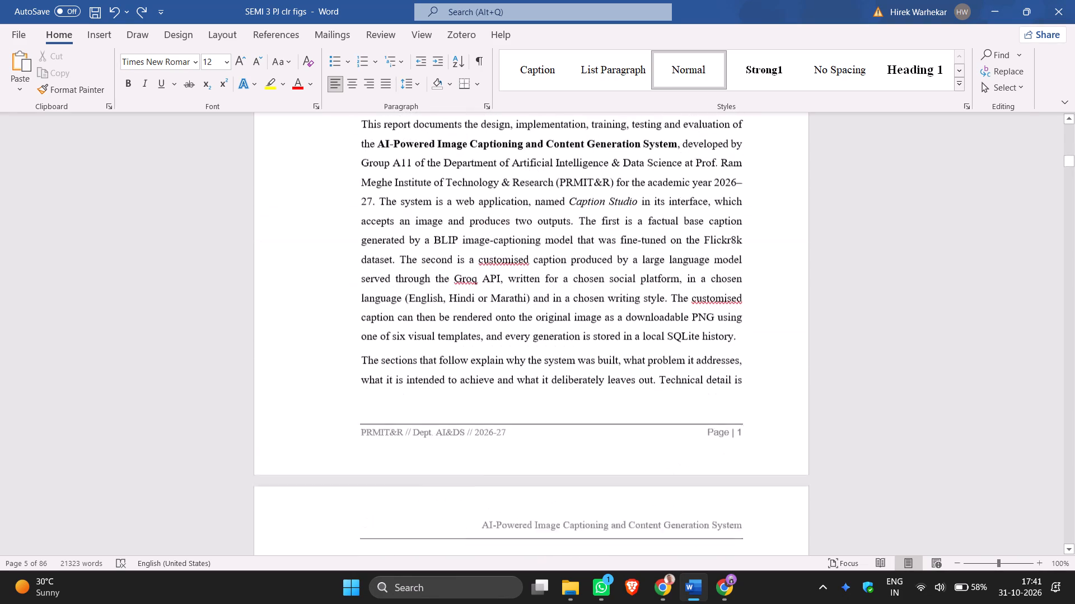
scroll(681, 432, up, 9)
scroll(682, 428, down, 5)
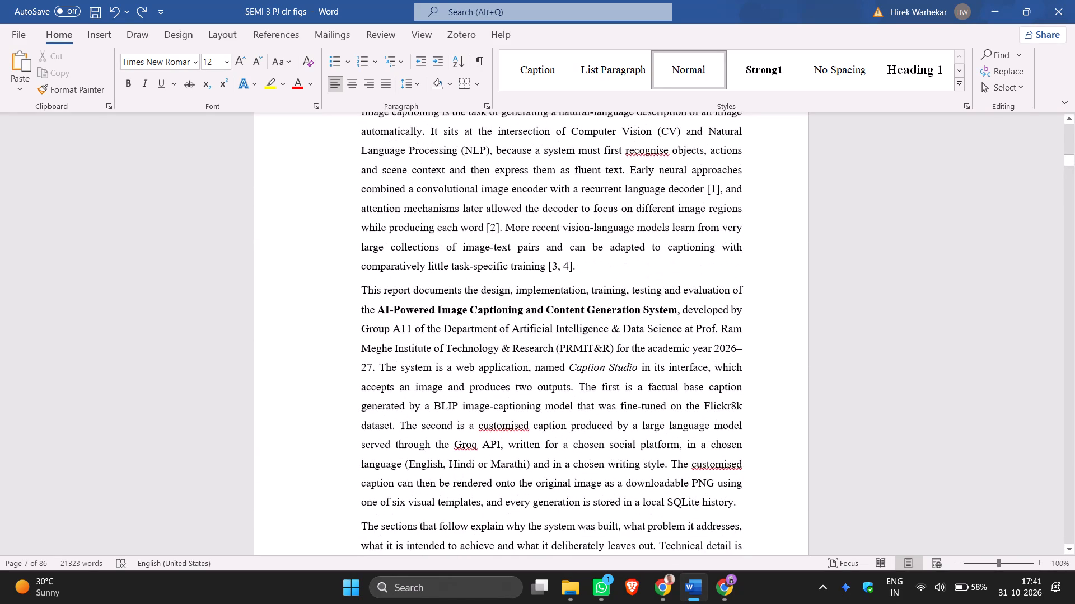
scroll(694, 402, down, 4)
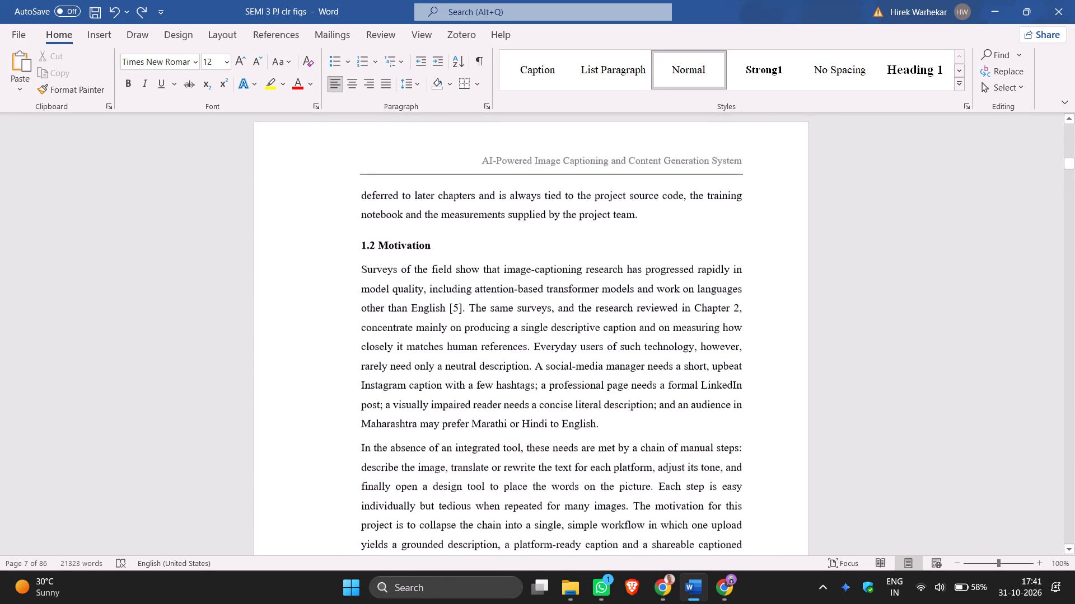
scroll(694, 402, down, 5)
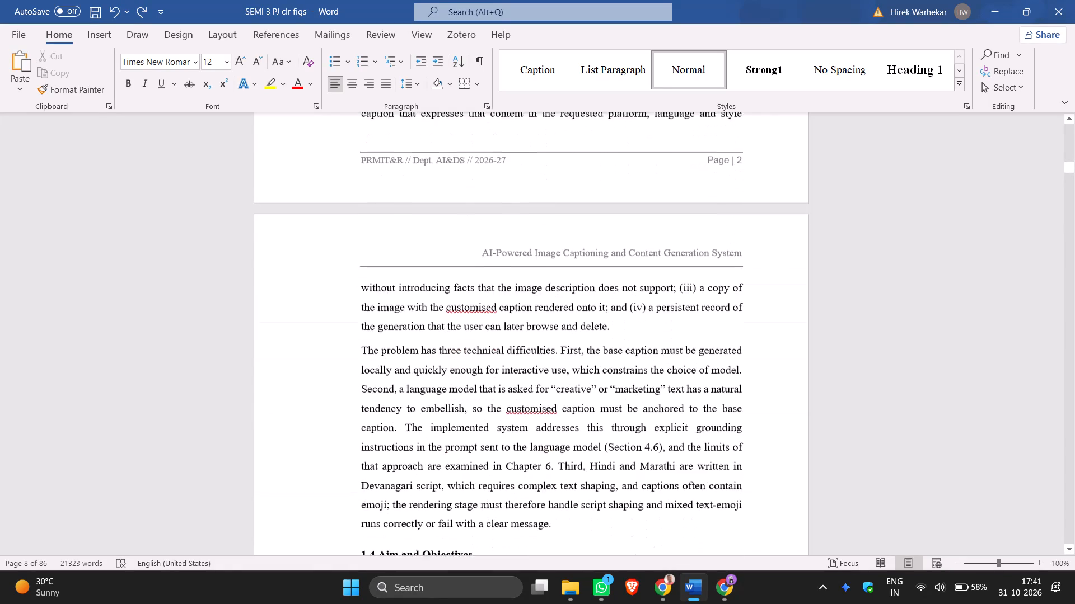
scroll(694, 400, down, 2)
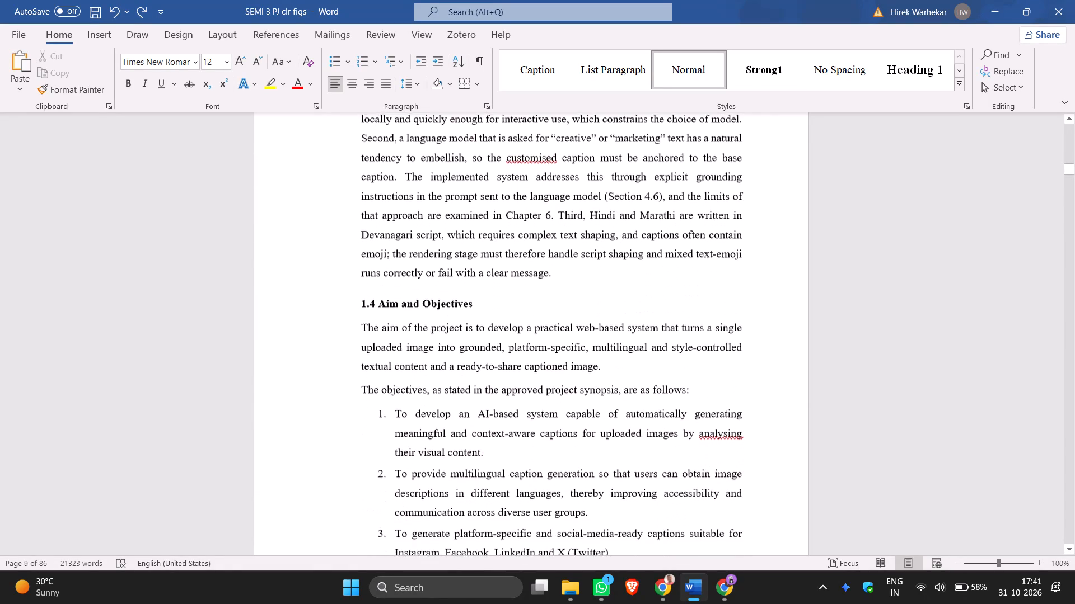
scroll(694, 400, down, 6)
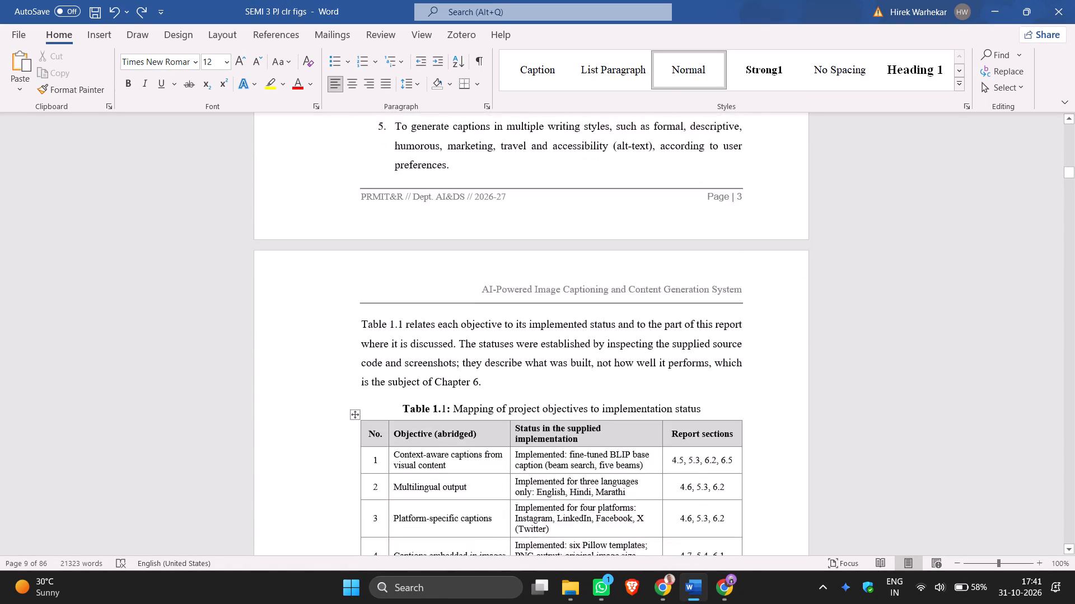
scroll(694, 400, down, 6)
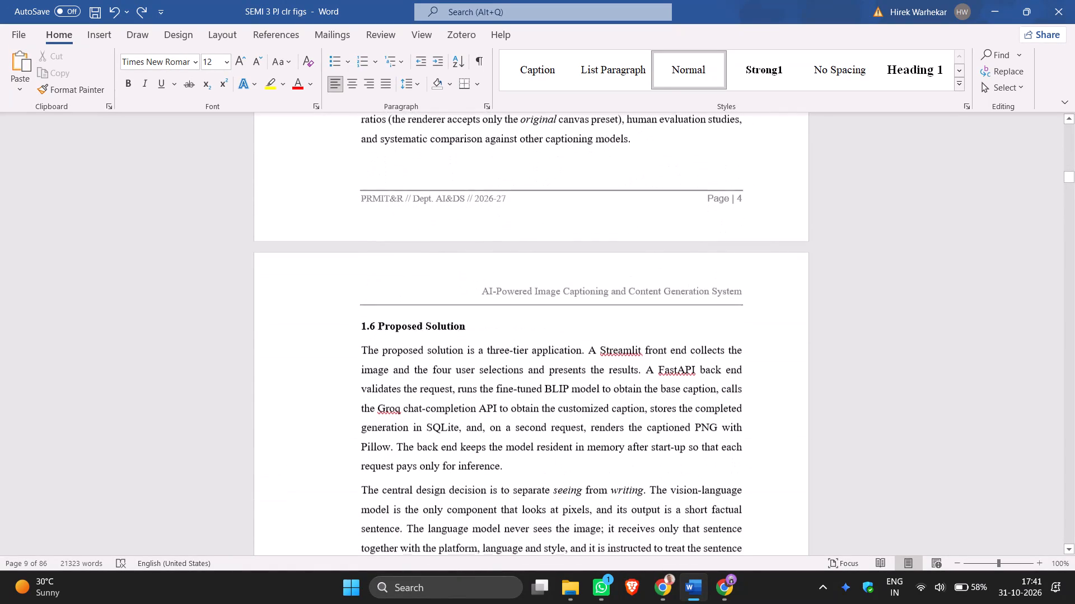
scroll(694, 400, down, 3)
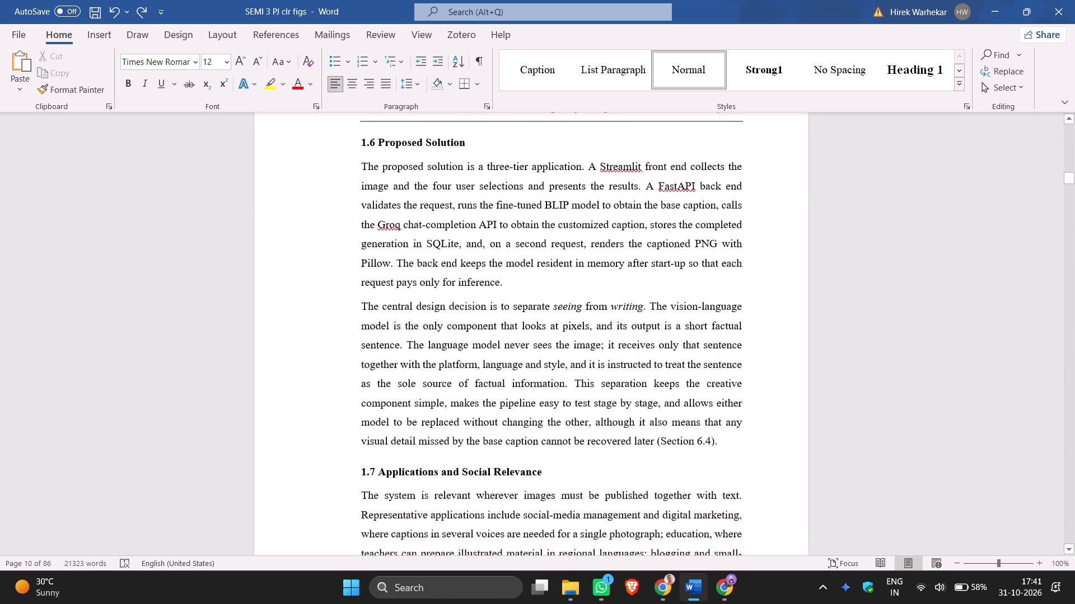
scroll(694, 400, down, 8)
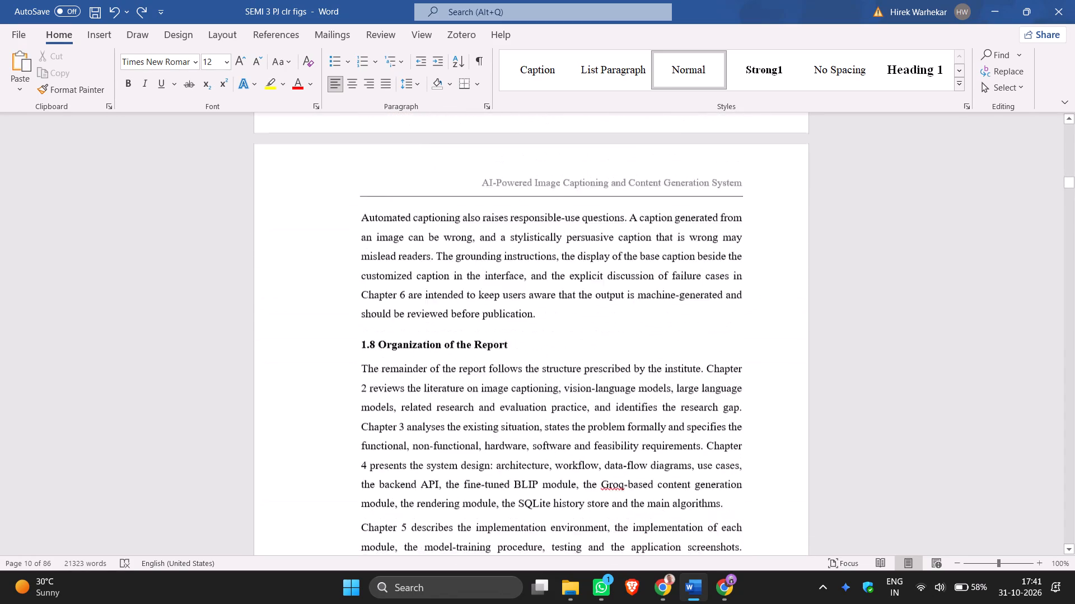
scroll(694, 400, down, 3)
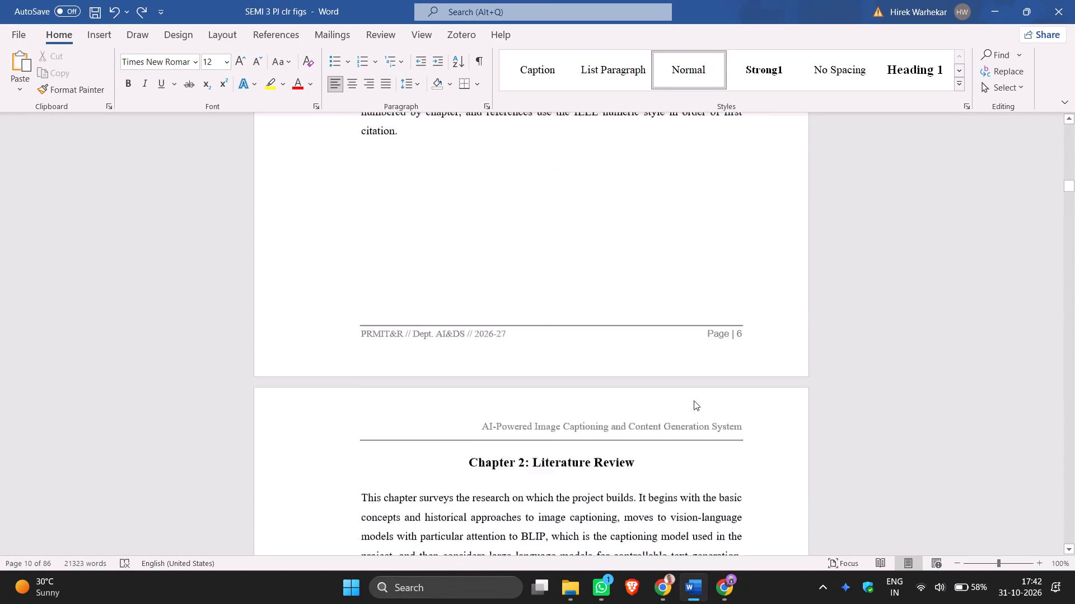
scroll(694, 400, down, 4)
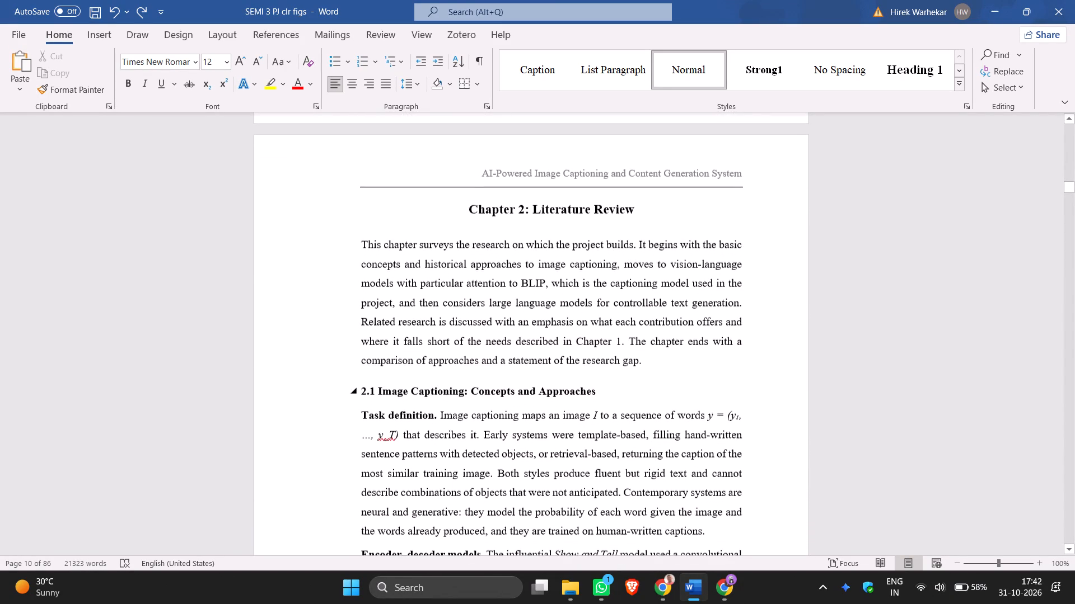
scroll(694, 400, up, 2)
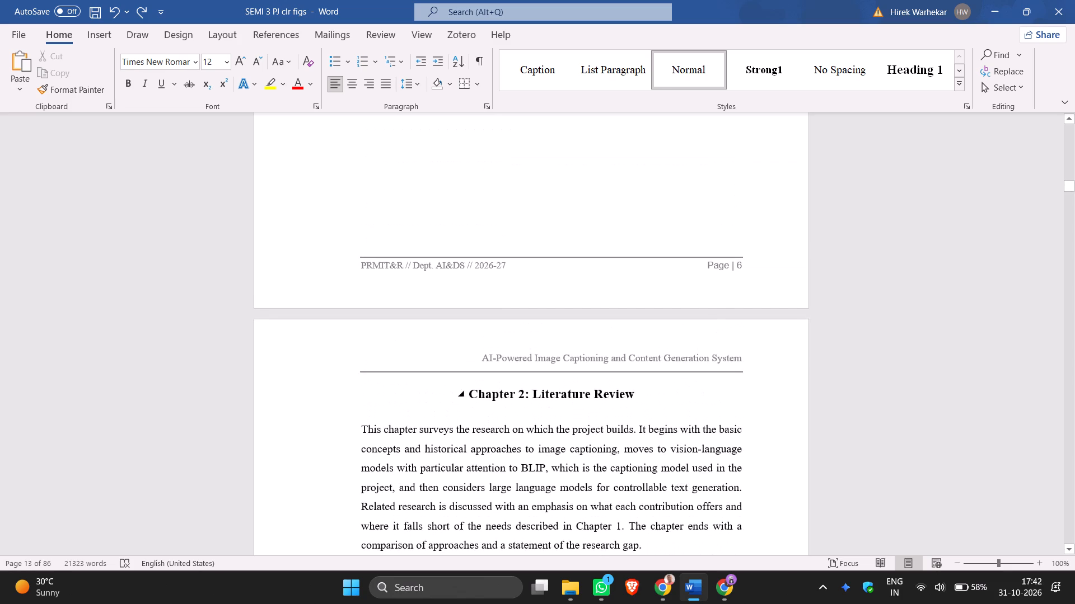
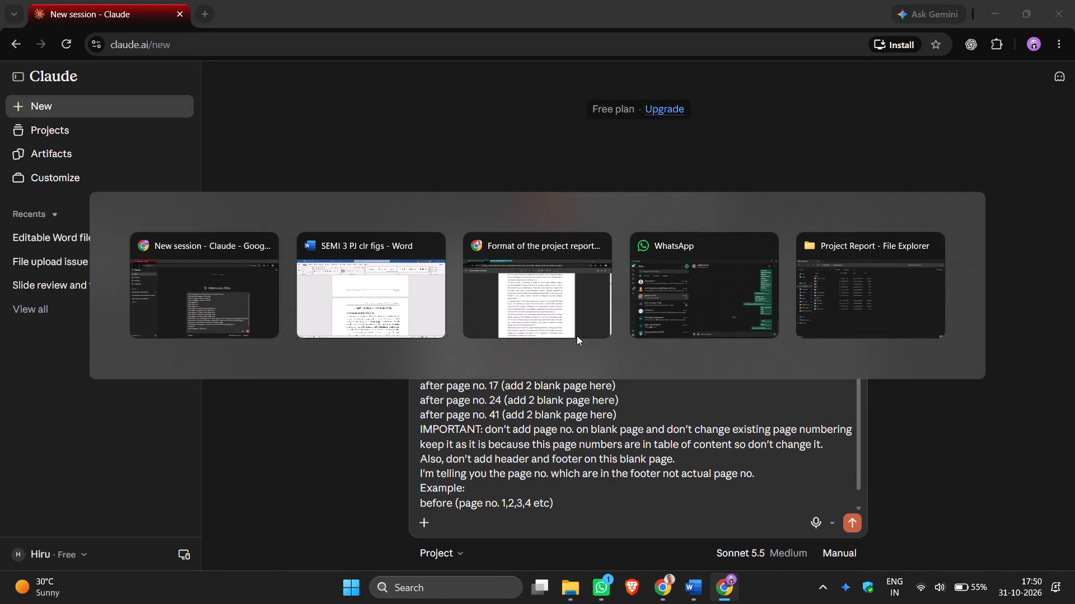
Switch to the Word report, skim the opening pages of Chapter 5 and return to the chapter's heading.
scroll(616, 387, down, 2)
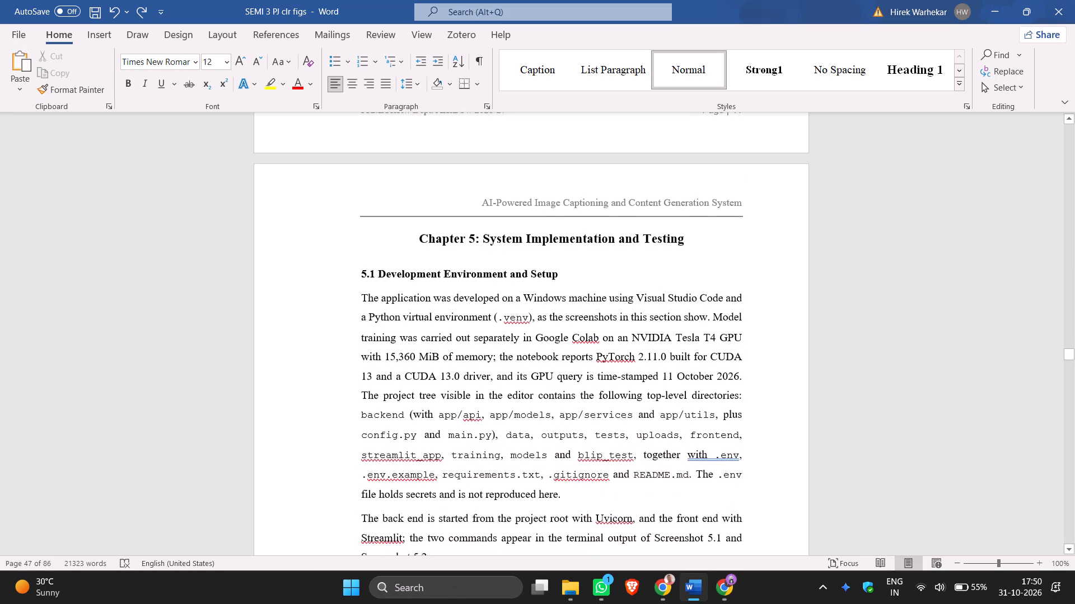
scroll(616, 387, down, 8)
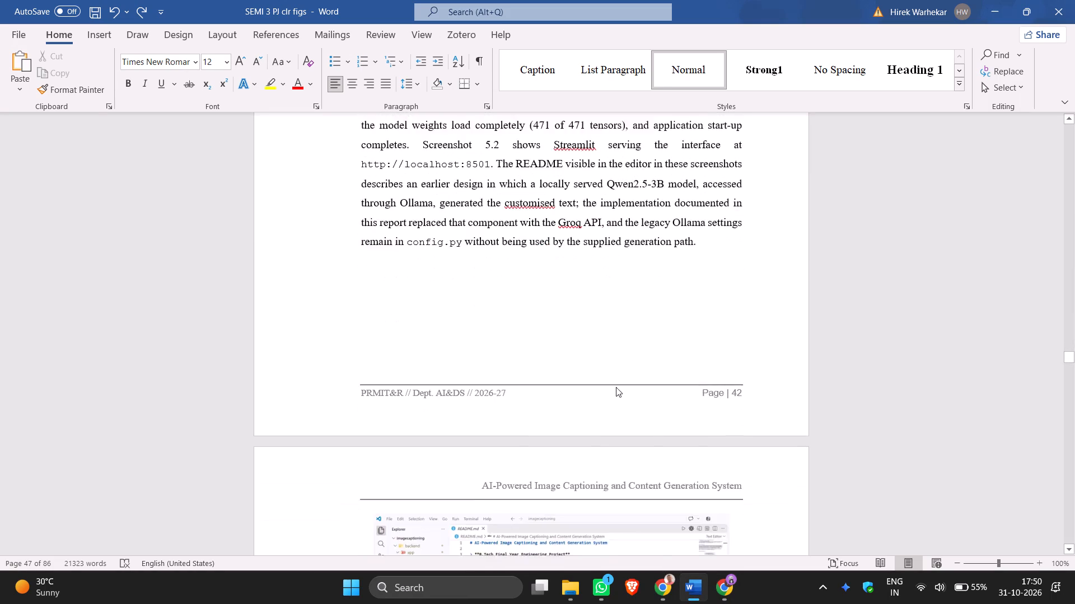
scroll(616, 387, down, 9)
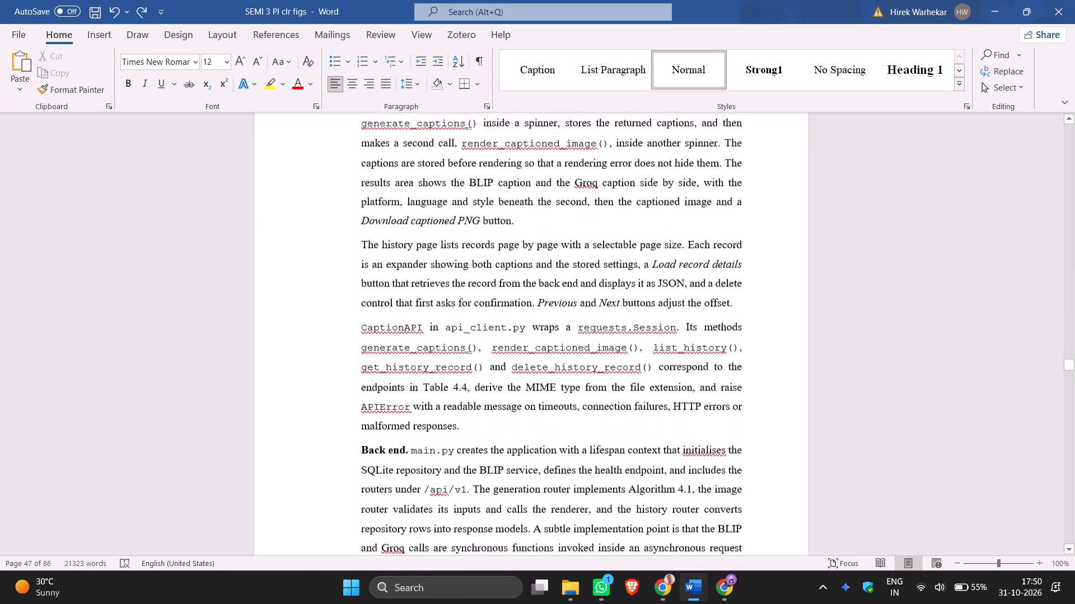
scroll(616, 387, down, 7)
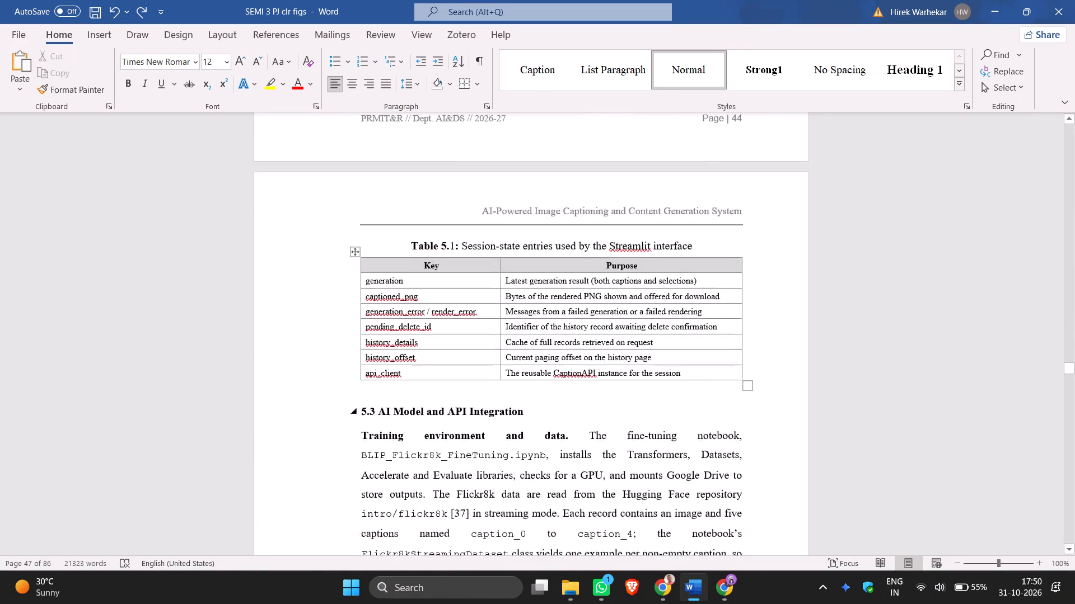
scroll(616, 387, down, 7)
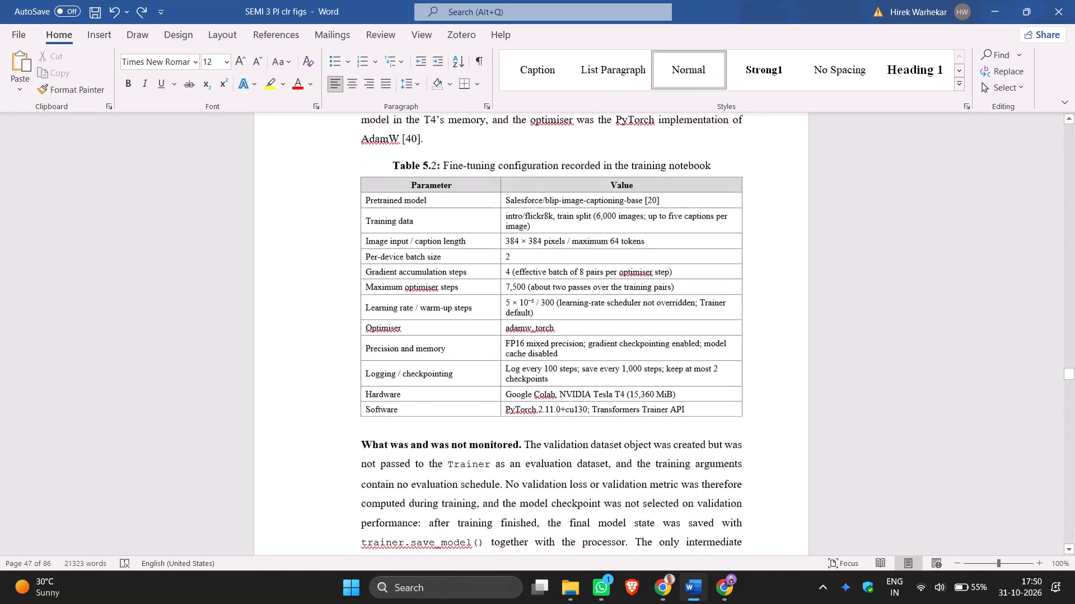
scroll(616, 387, up, 11)
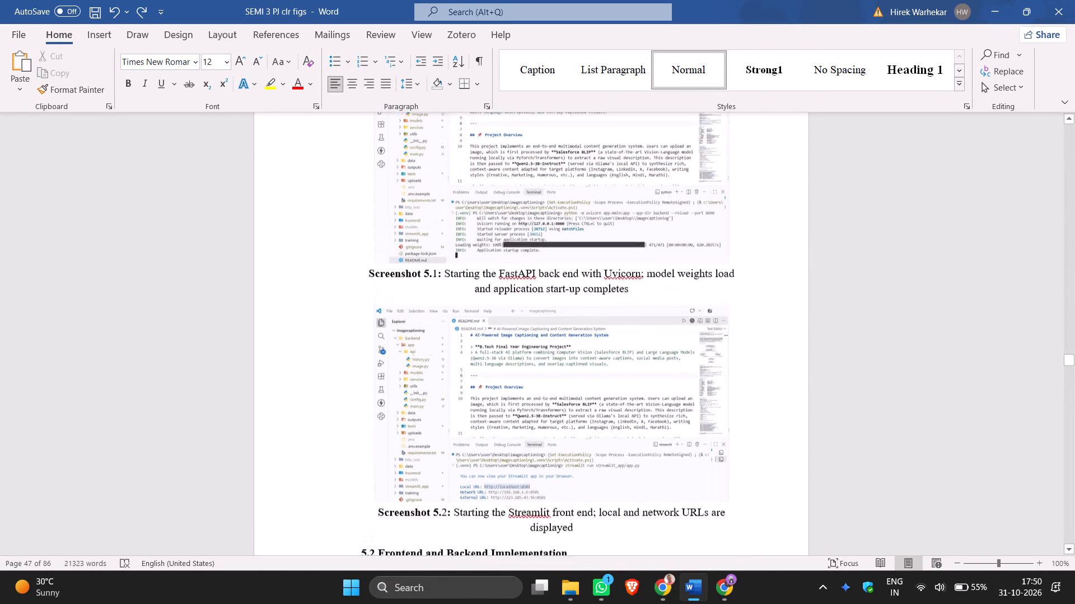
scroll(616, 387, up, 6)
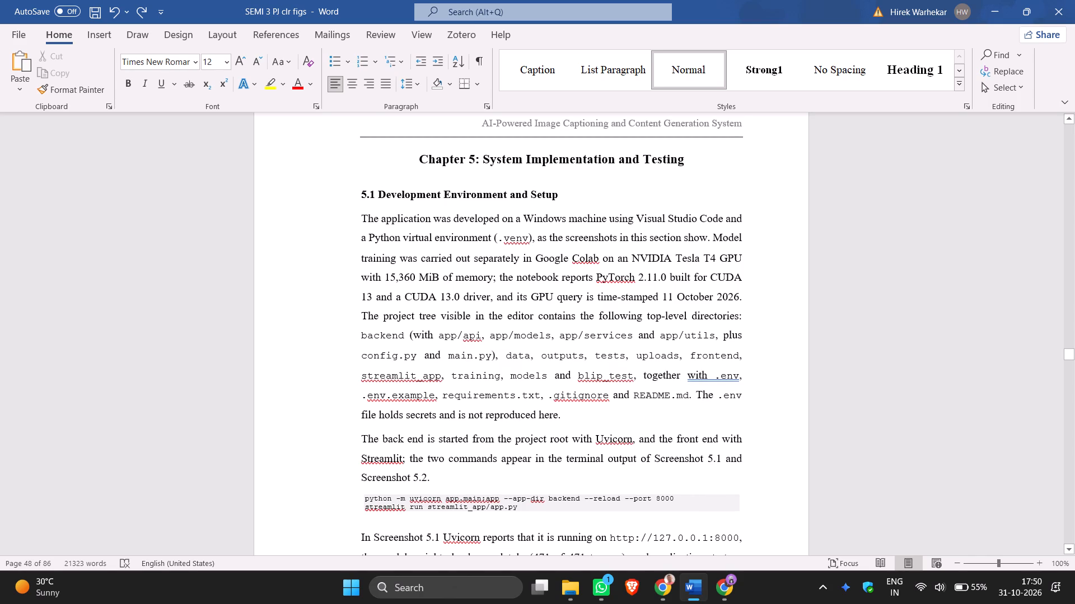
Show the report's page thumbnails and check the footer page numbers around the first page of Chapter 5.
click(34, 558)
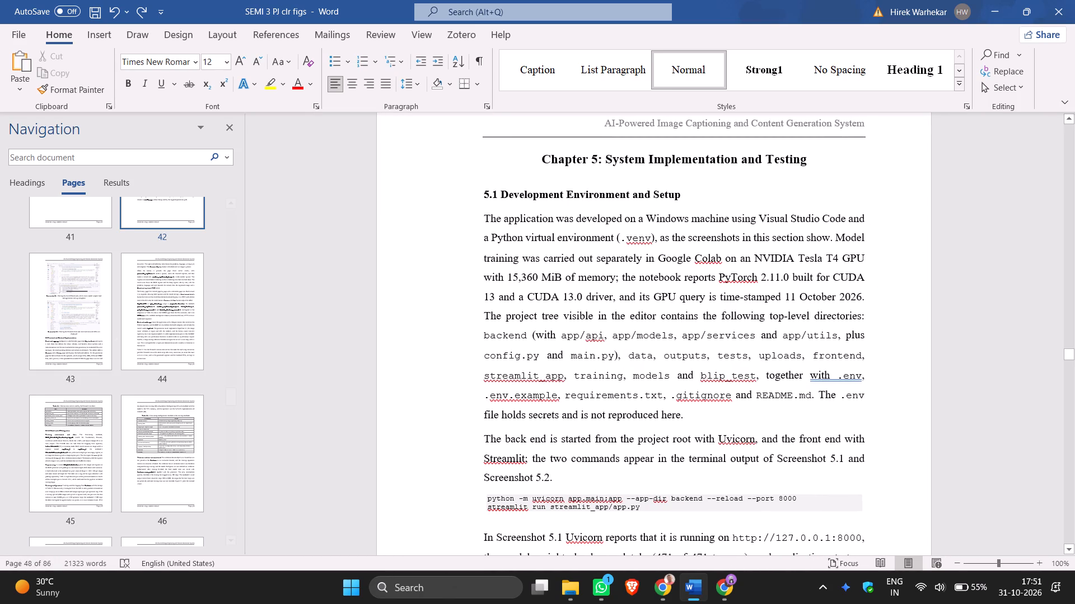
scroll(161, 332, up, 1)
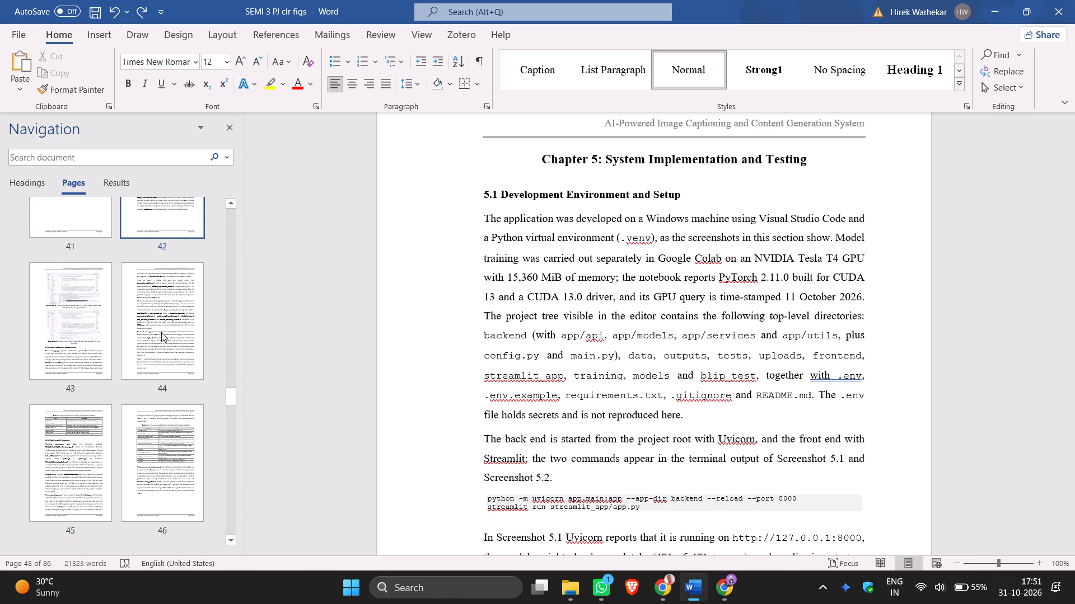
scroll(187, 337, up, 1)
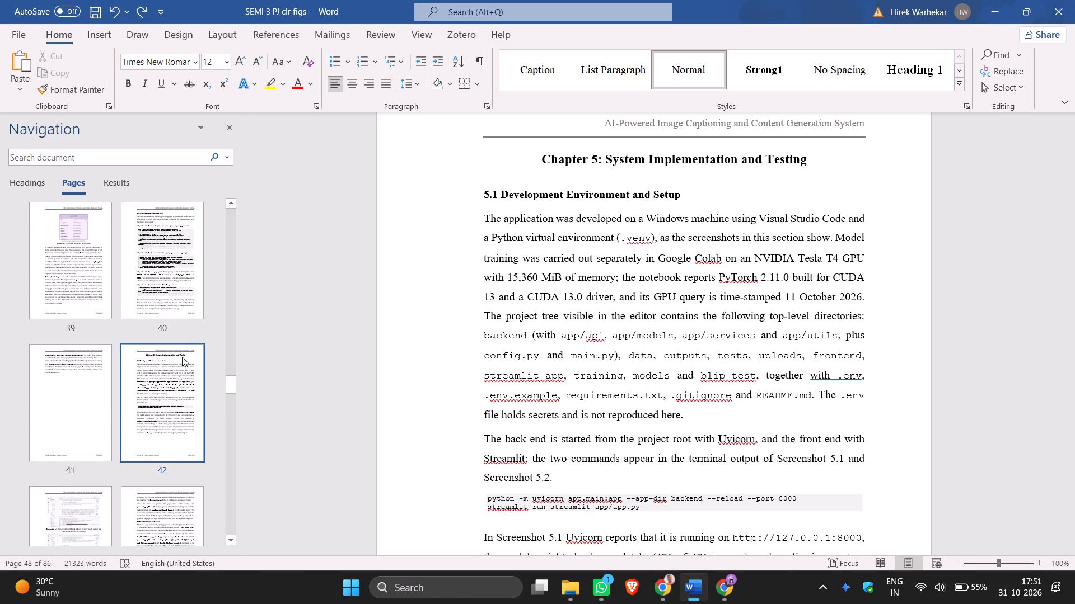
click(179, 362)
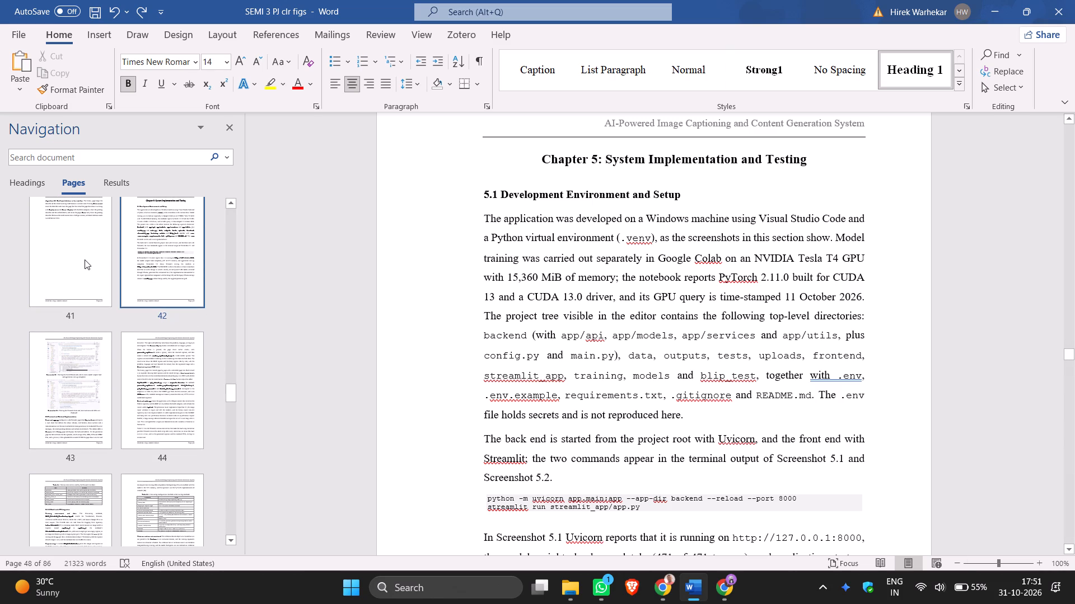
click(85, 259)
click(148, 259)
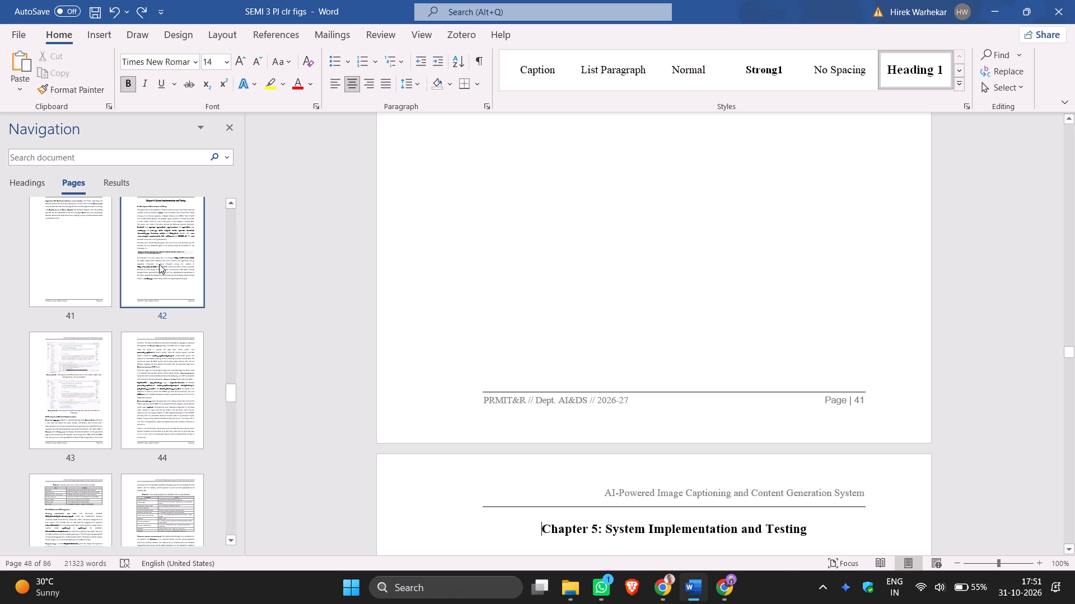
click(48, 358)
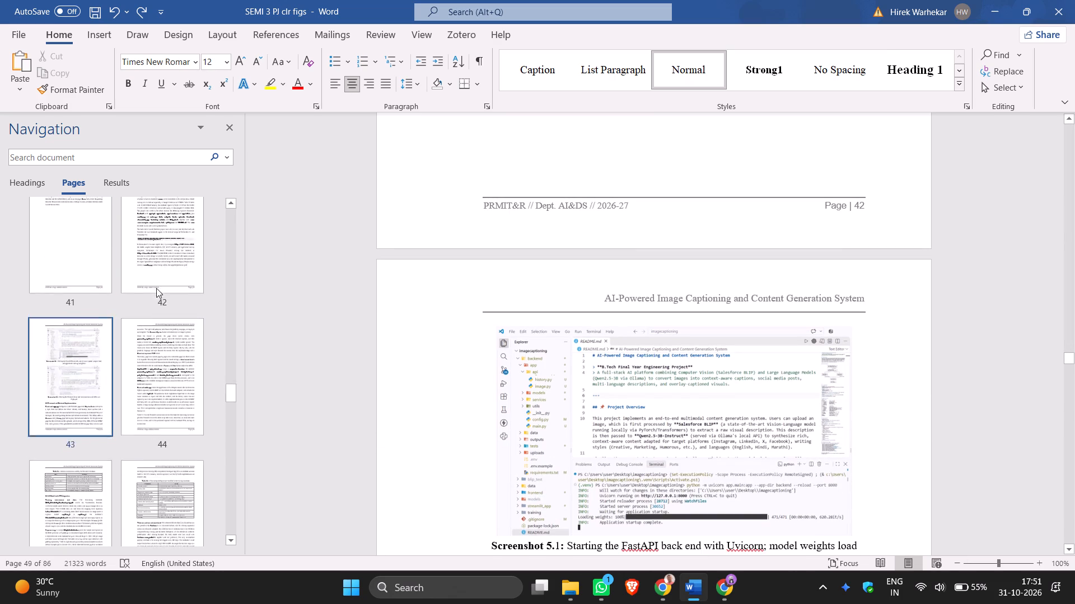
click(156, 288)
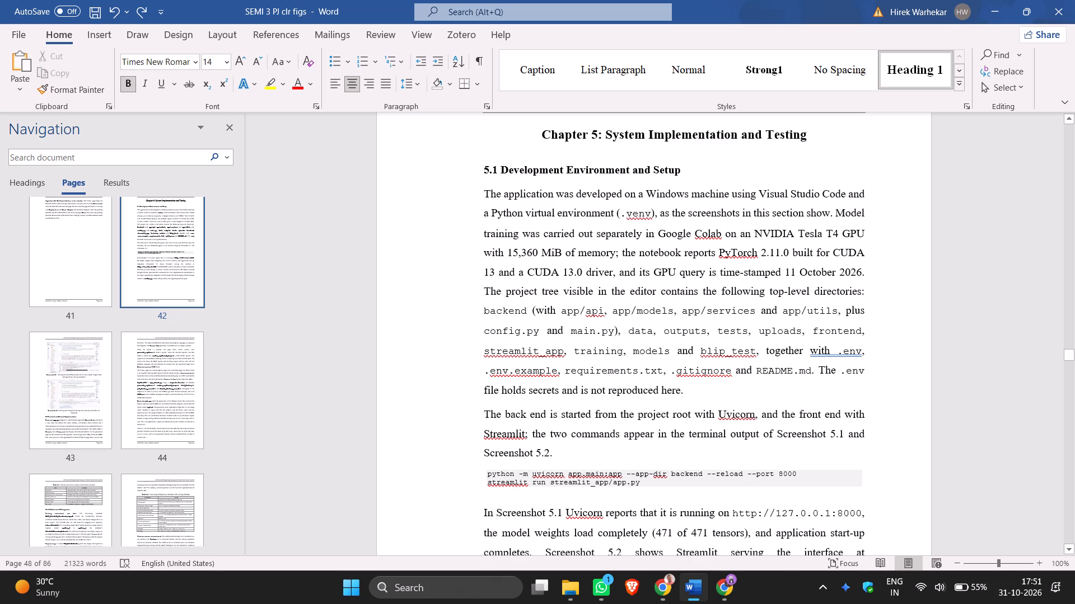
Look through the page thumbnails for the start of Chapter 6 and check the footer page number on the page before it.
scroll(152, 406, down, 1)
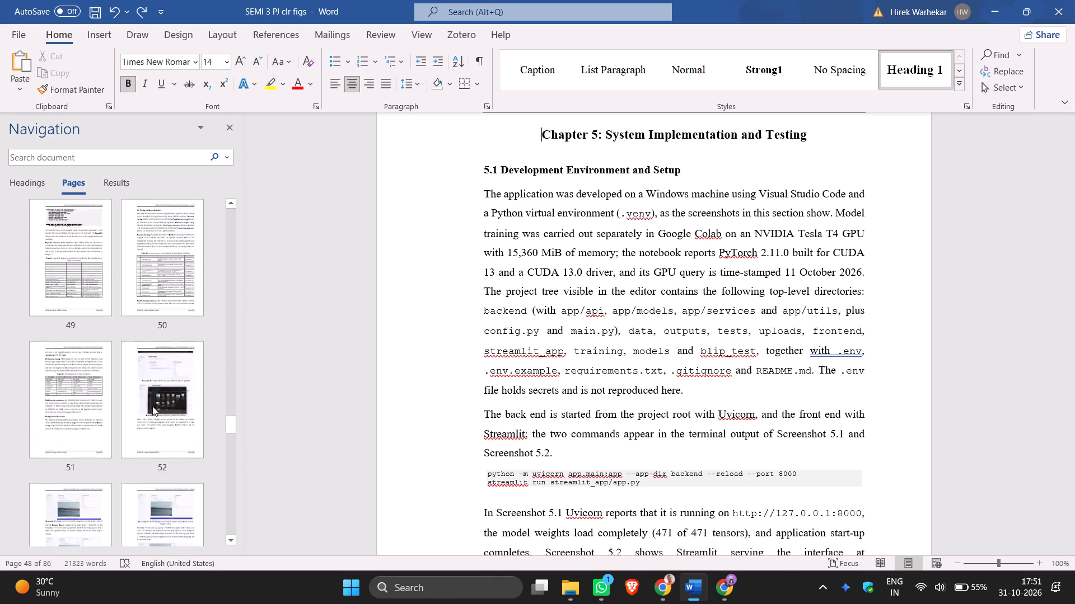
scroll(152, 406, down, 1)
scroll(152, 406, up, 1)
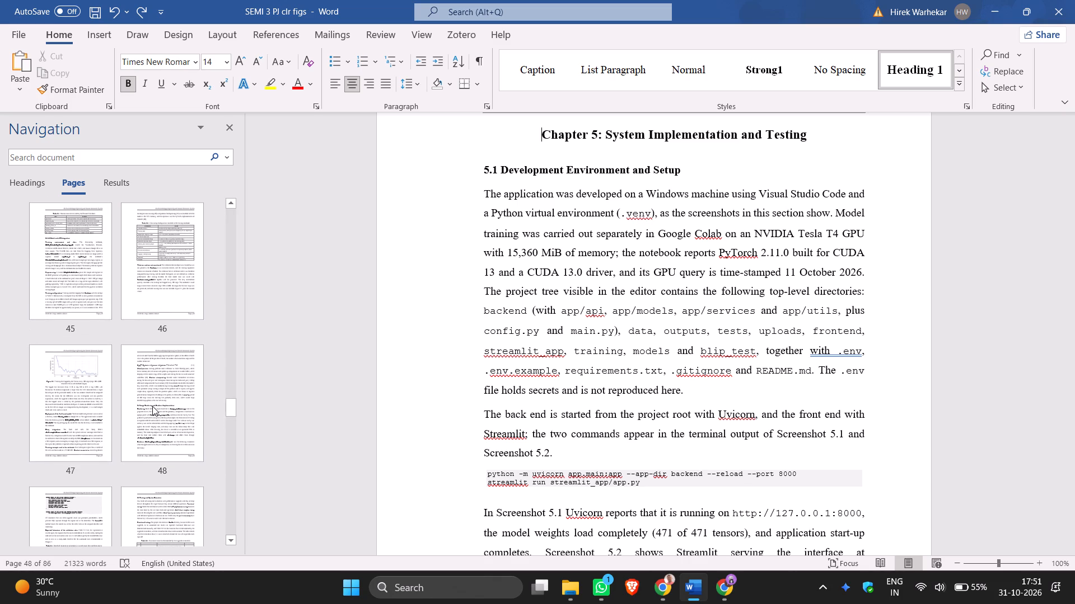
scroll(152, 406, up, 1)
scroll(157, 339, right, 1)
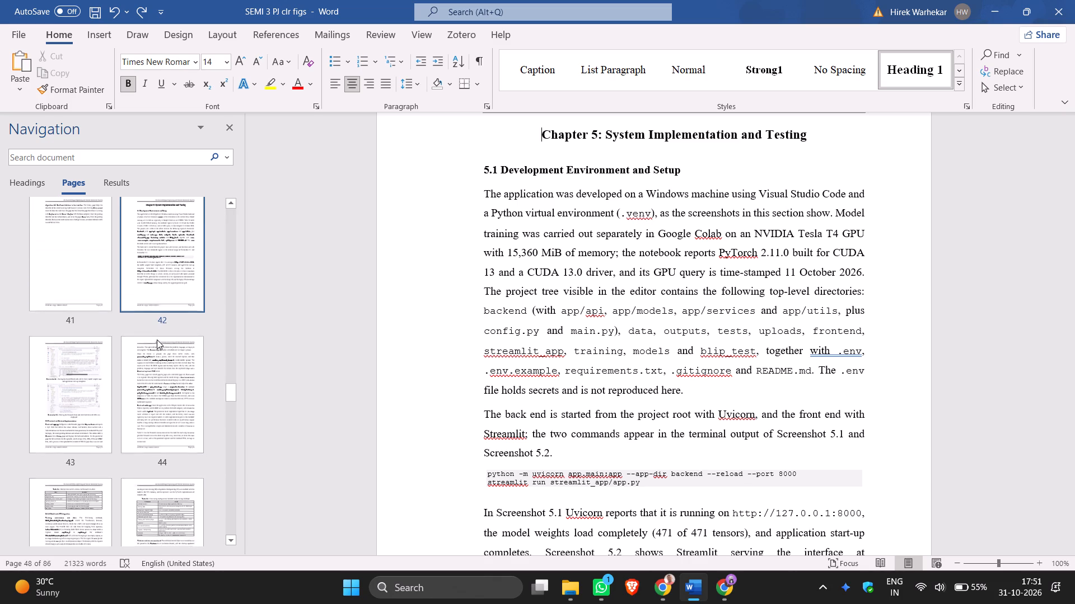
scroll(157, 339, right, 1)
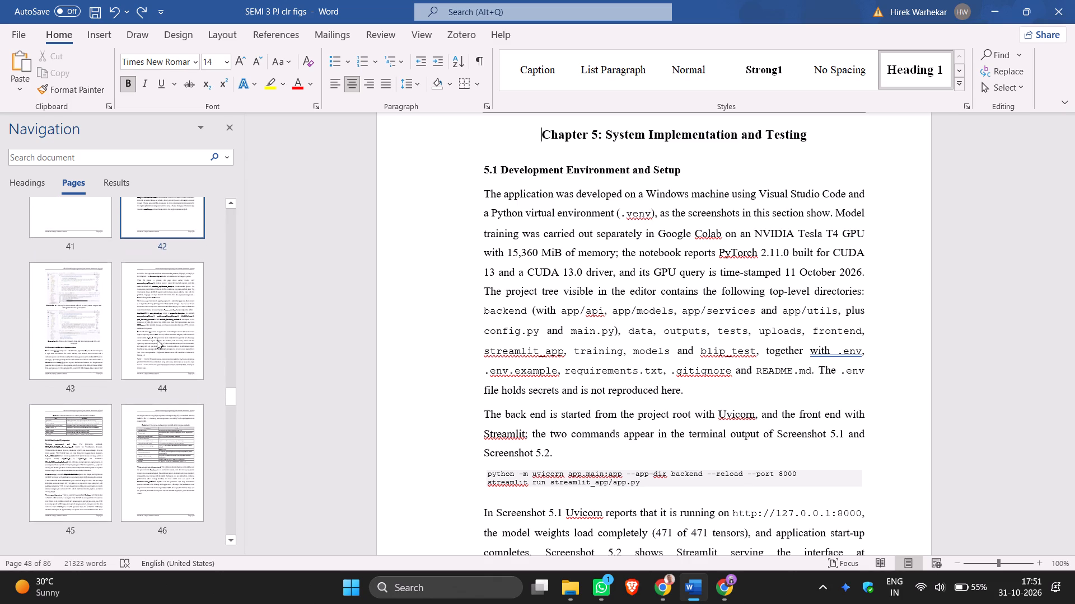
scroll(157, 339, right, 1)
scroll(157, 339, down, 1)
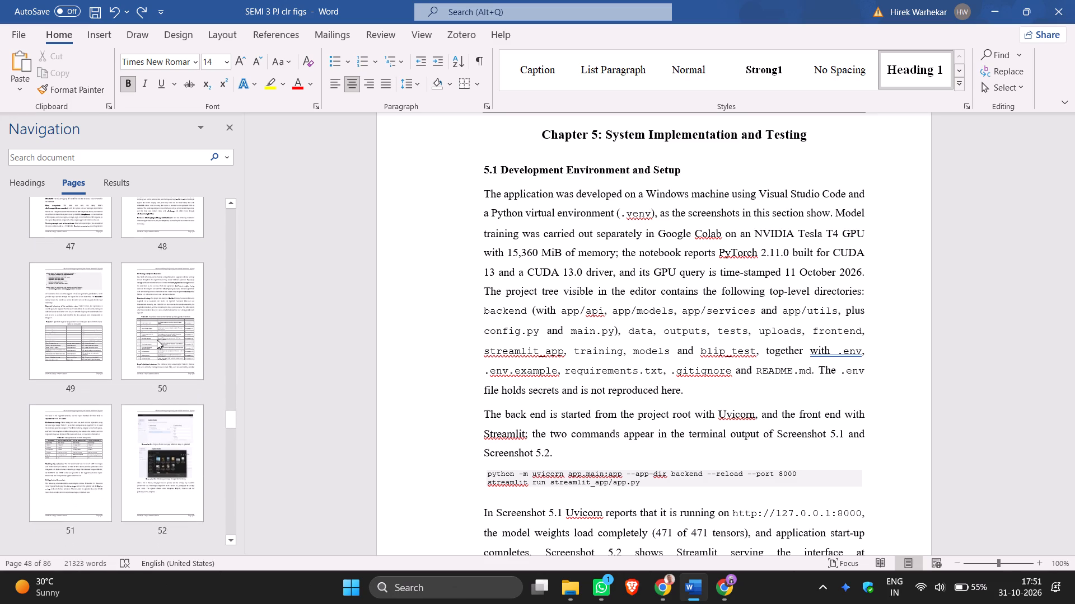
scroll(157, 339, down, 2)
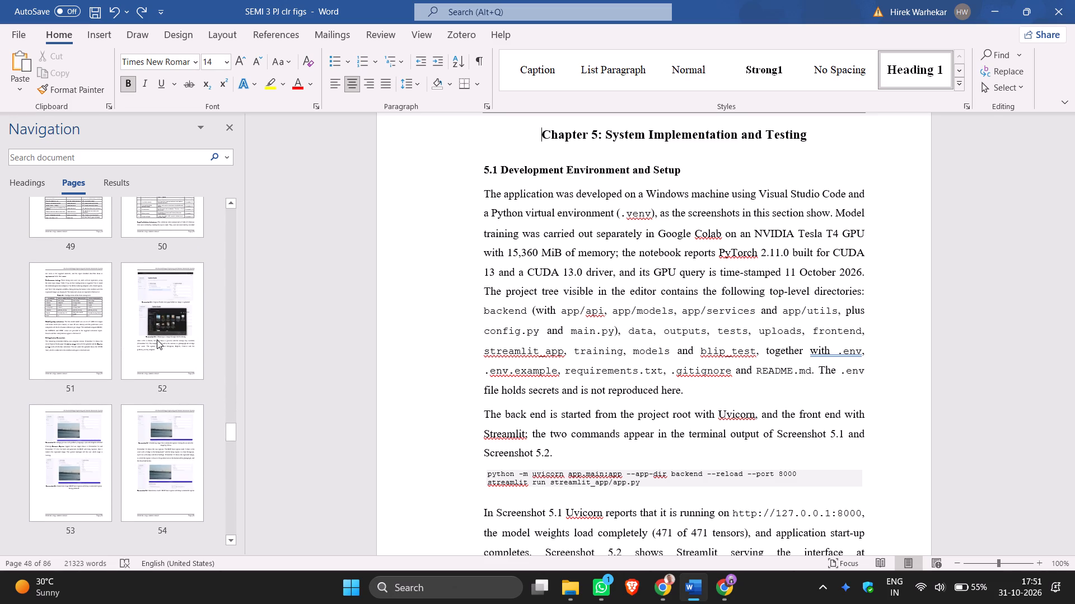
scroll(157, 339, down, 3)
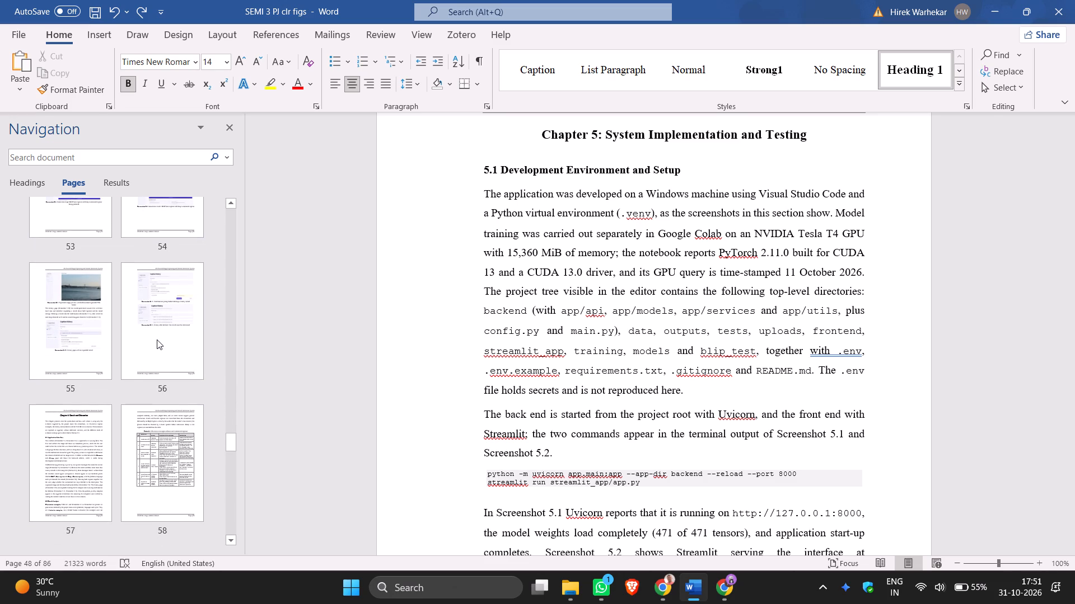
scroll(157, 339, down, 1)
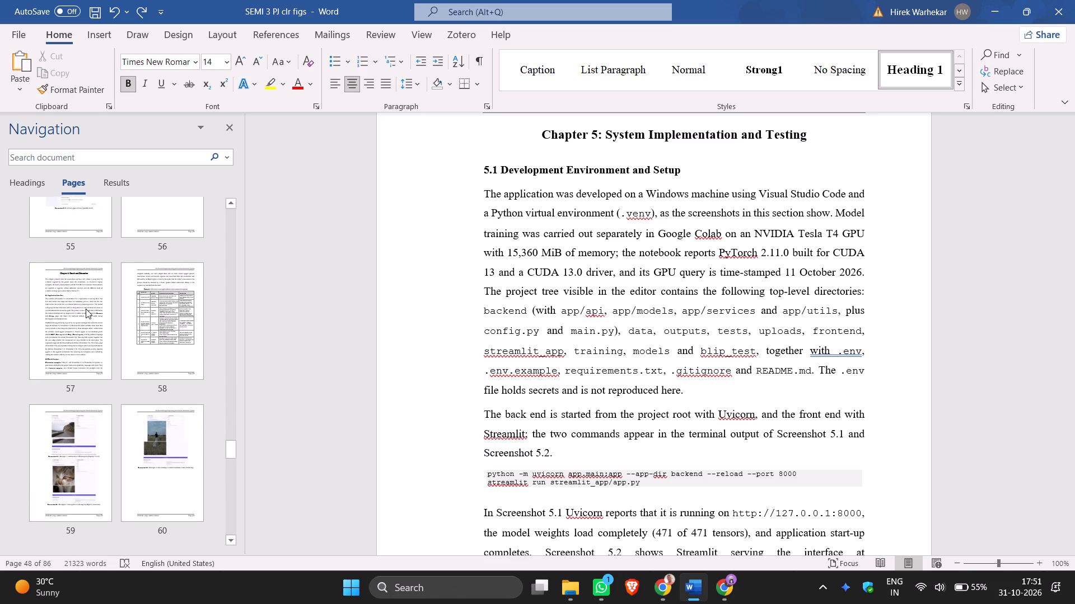
click(86, 309)
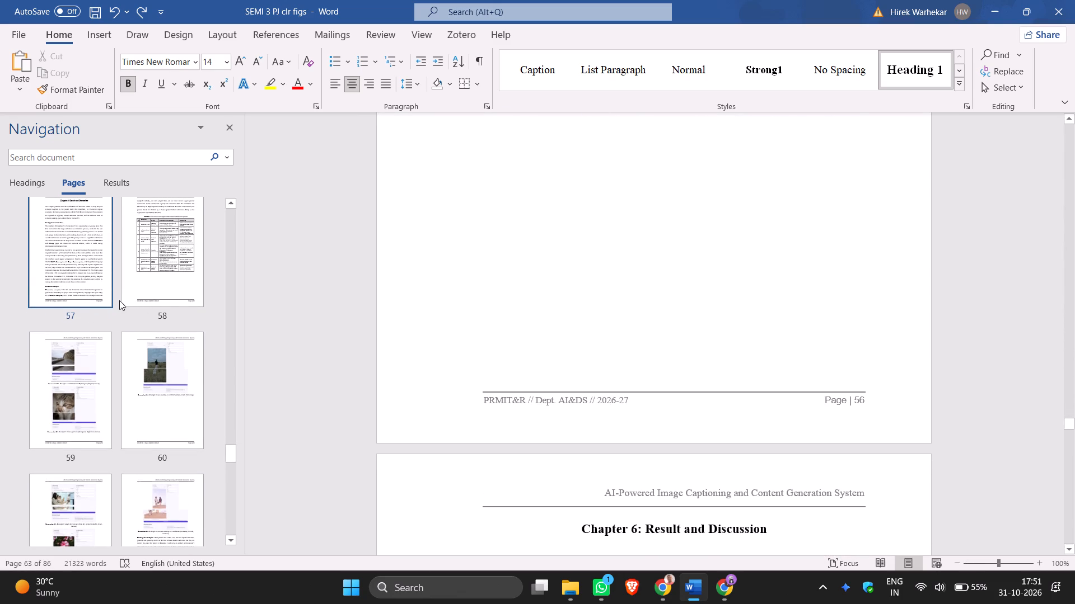
scroll(484, 292, down, 1)
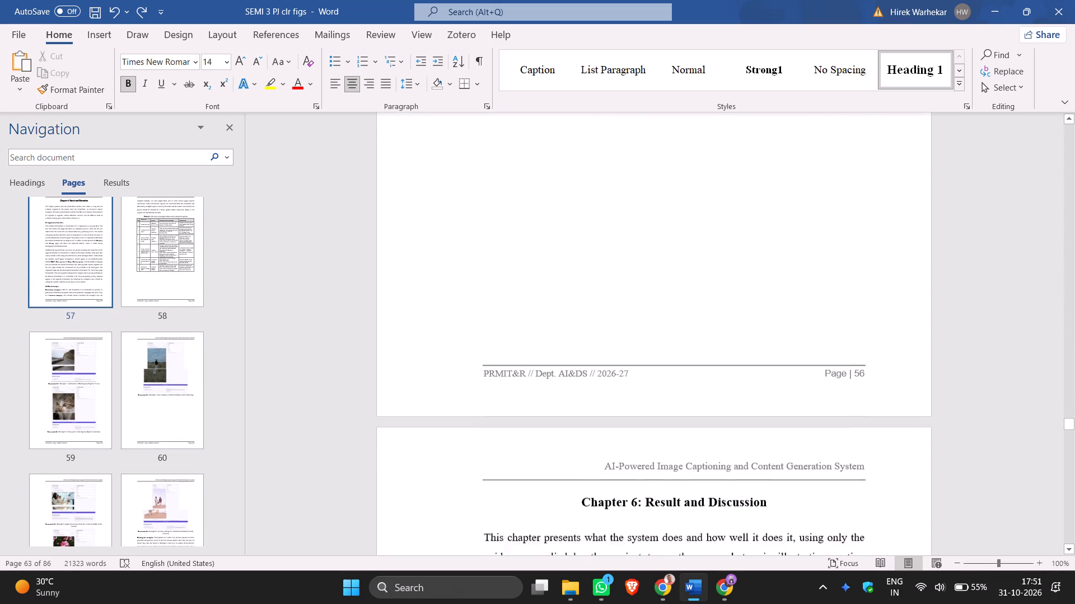
scroll(484, 292, down, 1)
click(141, 268)
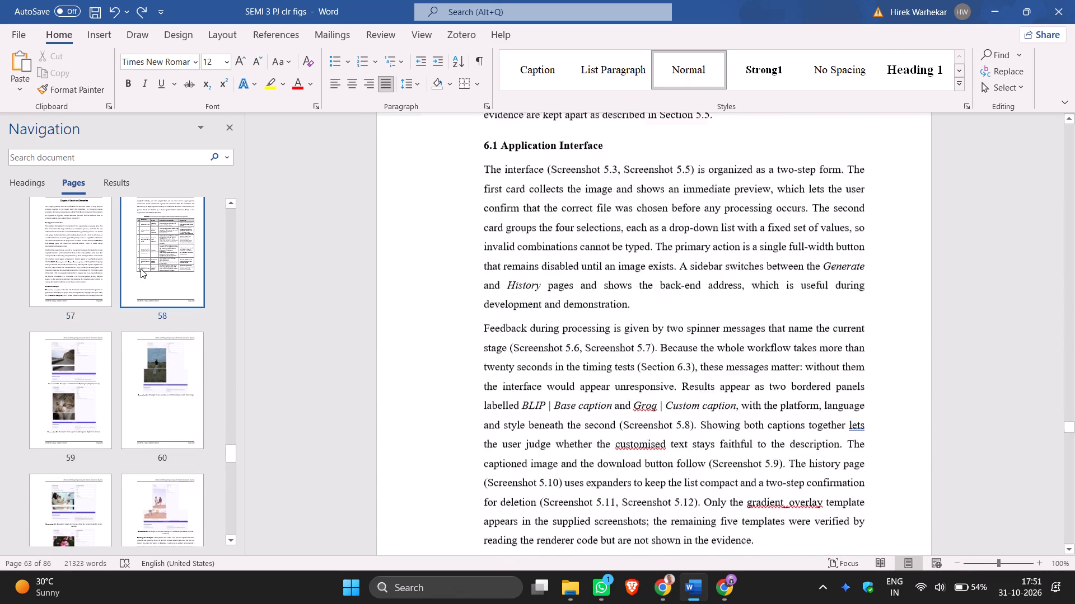
click(88, 271)
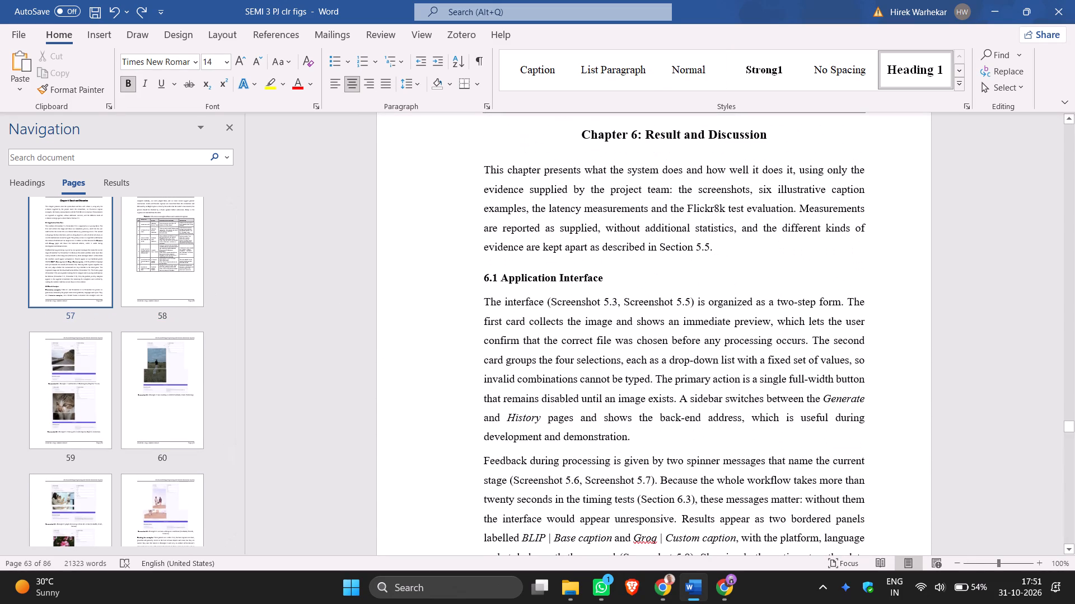
Go back through the page thumbnails to the first page of Chapter 5.
scroll(125, 295, up, 1)
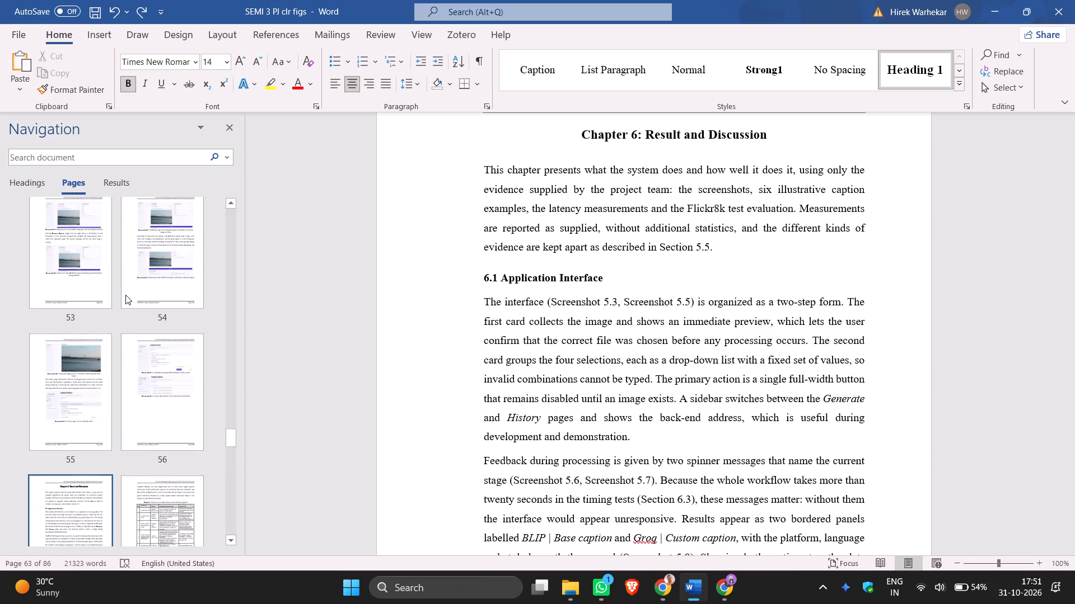
scroll(125, 295, up, 2)
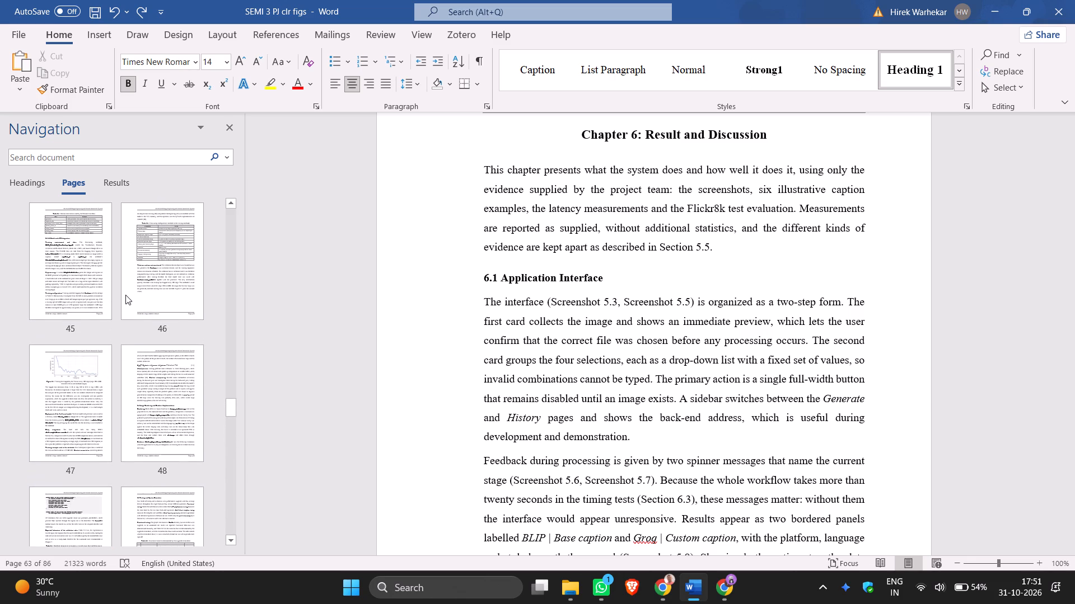
scroll(125, 295, up, 1)
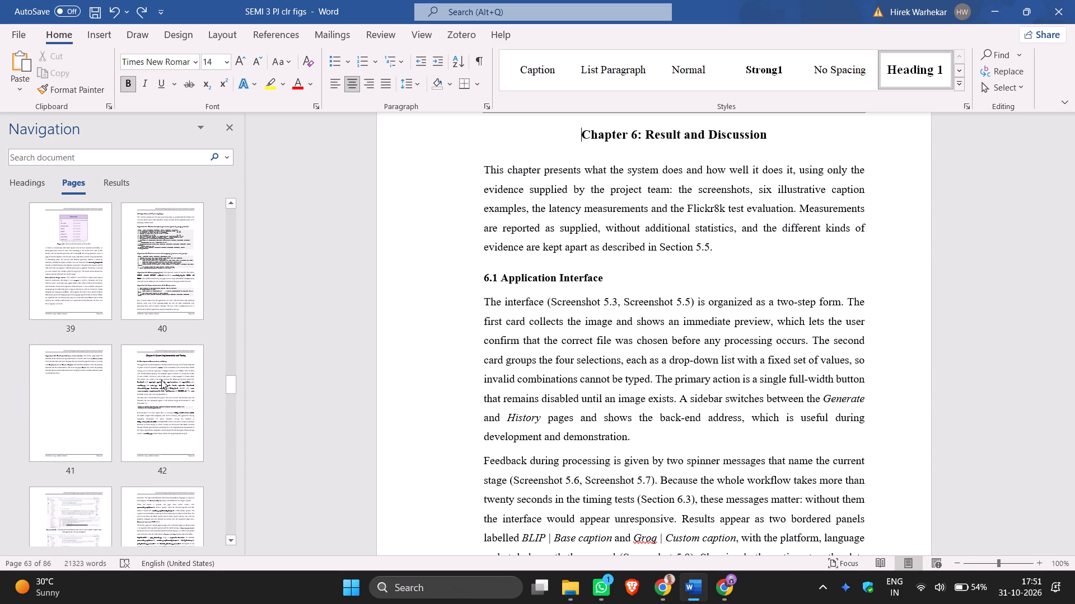
click(161, 380)
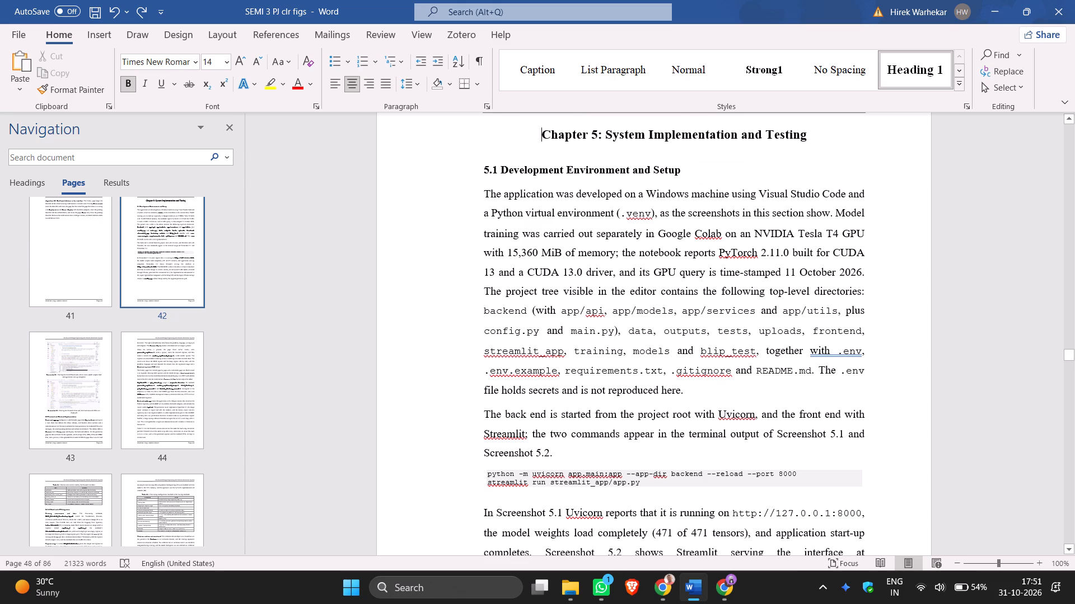
Look over the page thumbnails just before and after the first page of Chapter 5.
scroll(145, 362, down, 1)
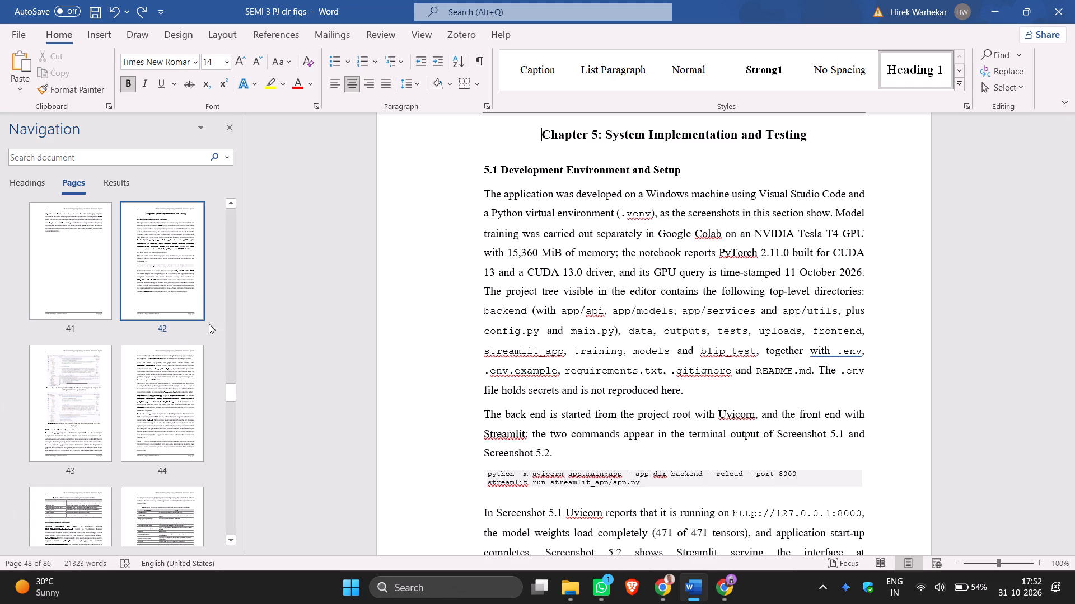
scroll(165, 405, down, 2)
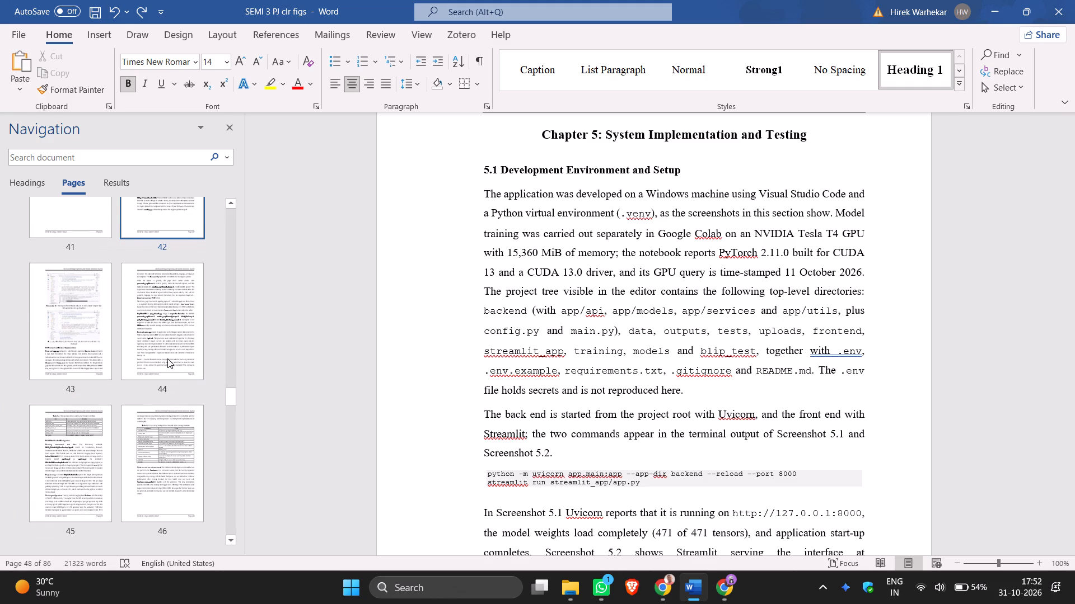
scroll(129, 400, down, 2)
scroll(142, 350, up, 6)
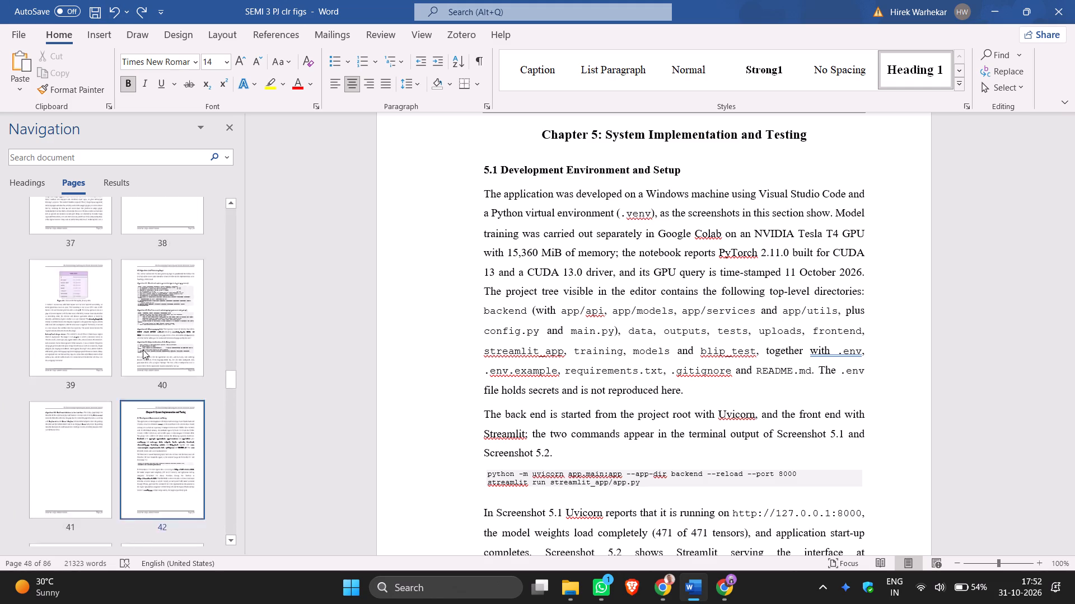
scroll(143, 348, down, 4)
scroll(143, 347, up, 1)
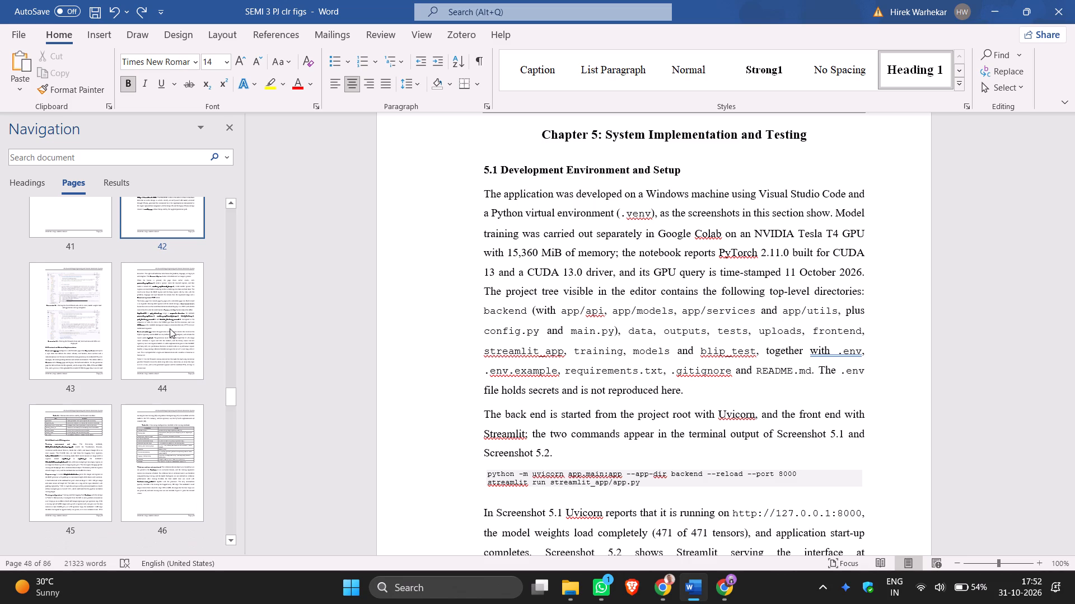
Look through the Chapter 5 page thumbnails in order until the first page of Chapter 6.
click(228, 538)
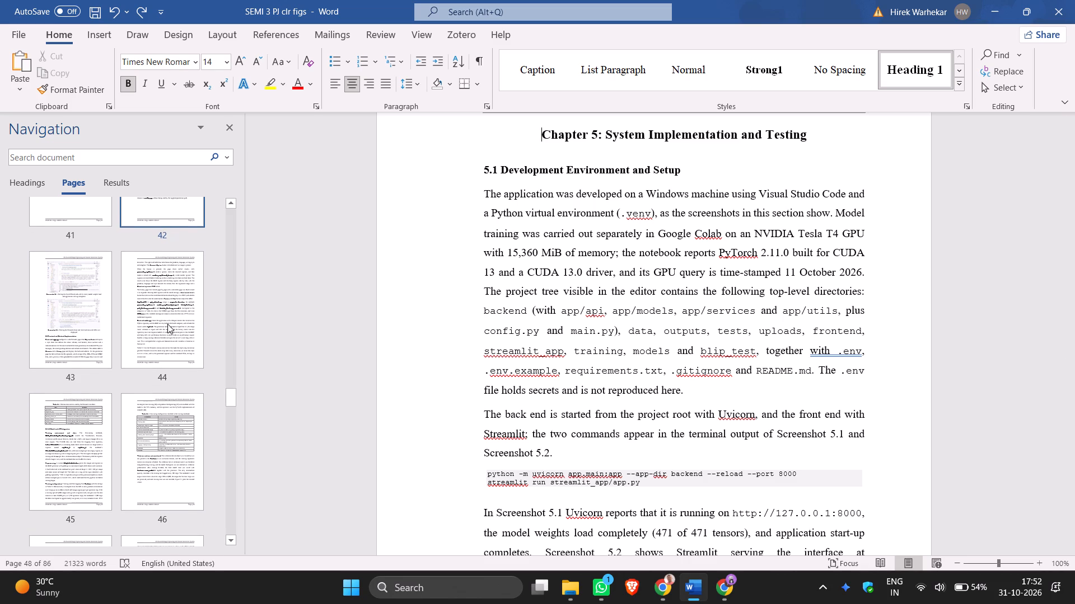
triple_click(230, 539)
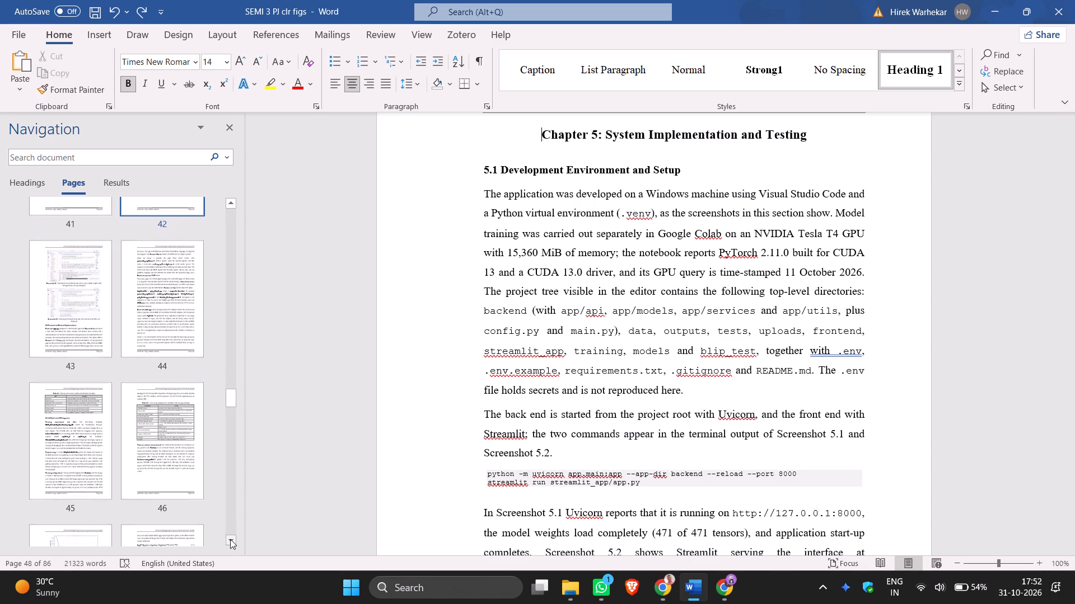
double_click(233, 541)
triple_click(233, 541)
double_click(233, 542)
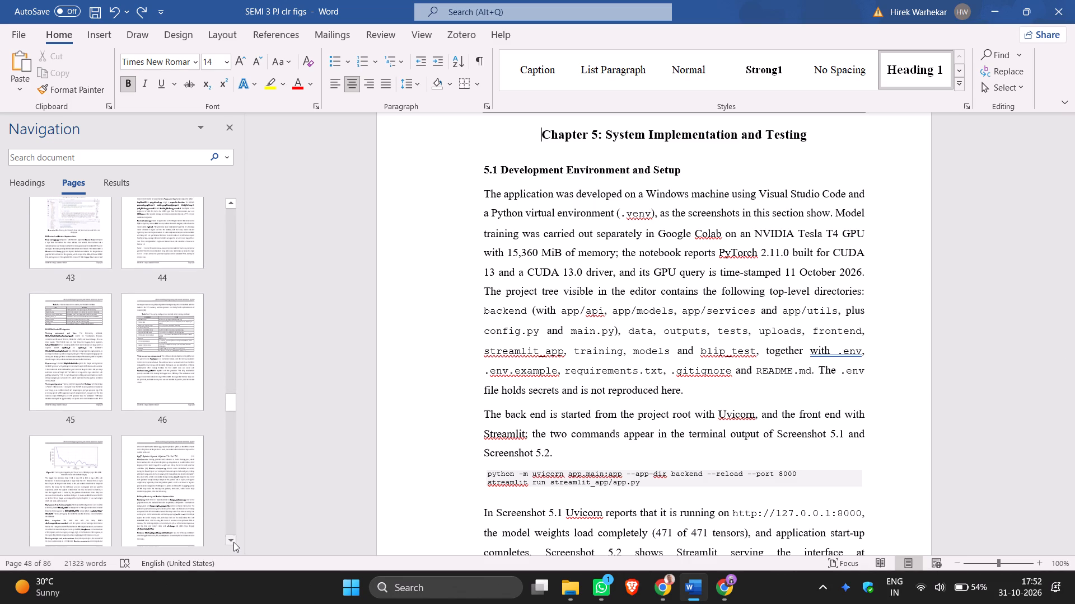
triple_click(233, 542)
triple_click(233, 542)
triple_click(233, 542)
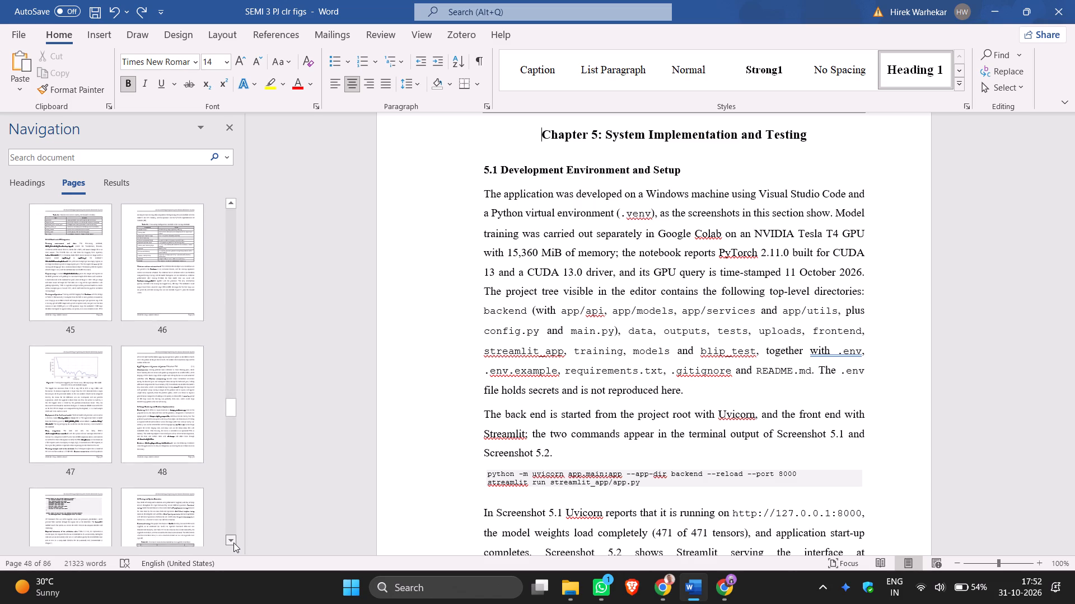
triple_click(233, 542)
triple_click(233, 542)
triple_click(232, 542)
triple_click(231, 542)
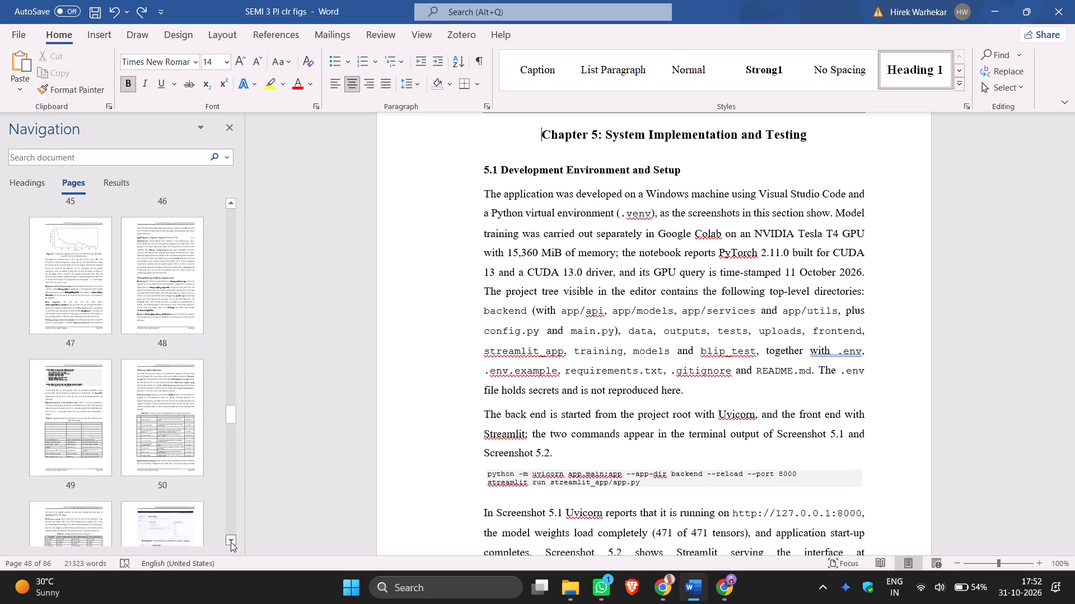
triple_click(230, 542)
triple_click(229, 542)
triple_click(228, 542)
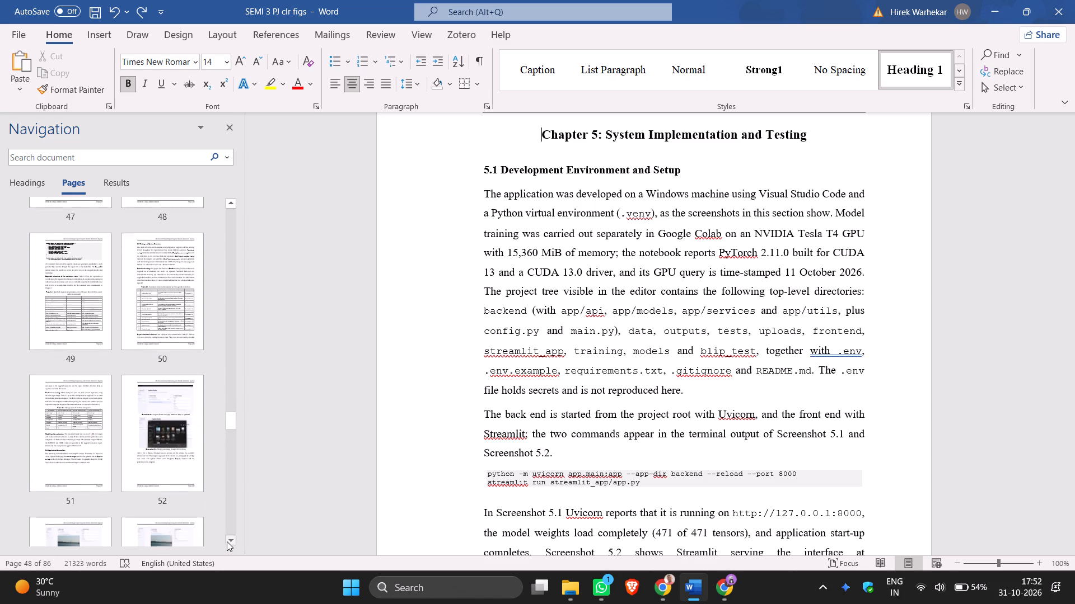
triple_click(227, 541)
triple_click(227, 541)
triple_click(227, 541)
triple_click(229, 540)
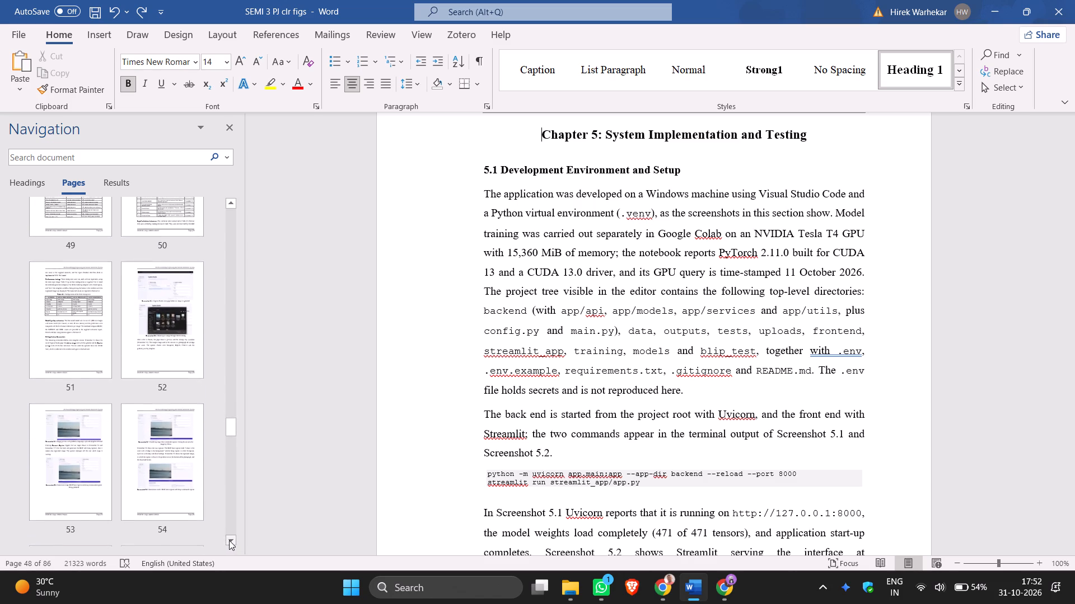
triple_click(229, 540)
triple_click(229, 540)
triple_click(229, 540)
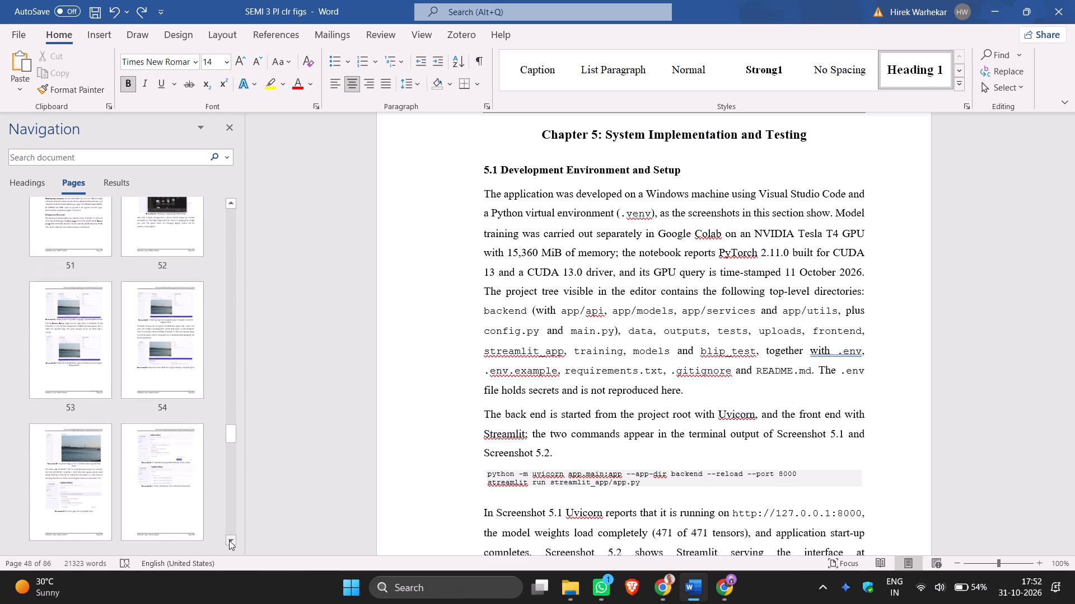
triple_click(229, 540)
triple_click(229, 539)
triple_click(229, 539)
triple_click(229, 539)
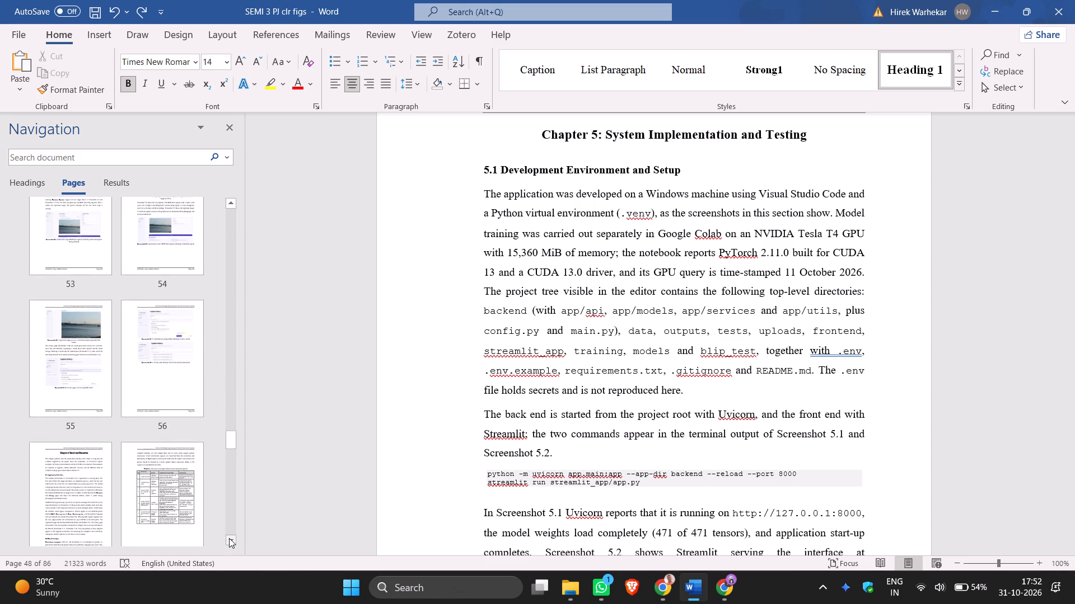
triple_click(229, 537)
triple_click(229, 537)
triple_click(229, 537)
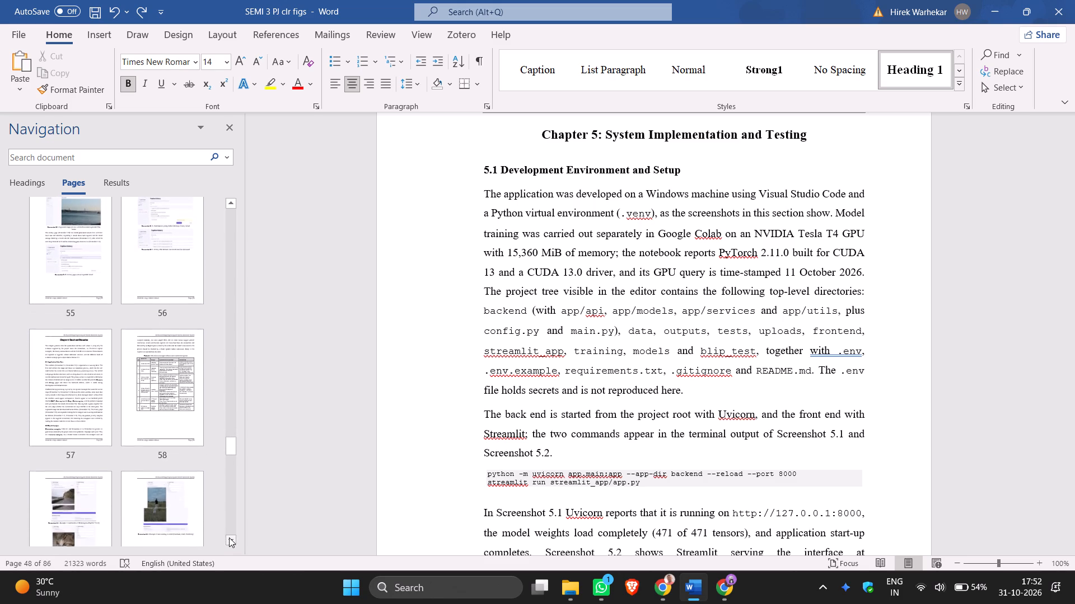
Look through the Chapter 6 page thumbnails and locate the first page of Chapter 7, coming back from the references if overshot.
triple_click(229, 537)
triple_click(229, 537)
triple_click(229, 537)
triple_click(229, 537)
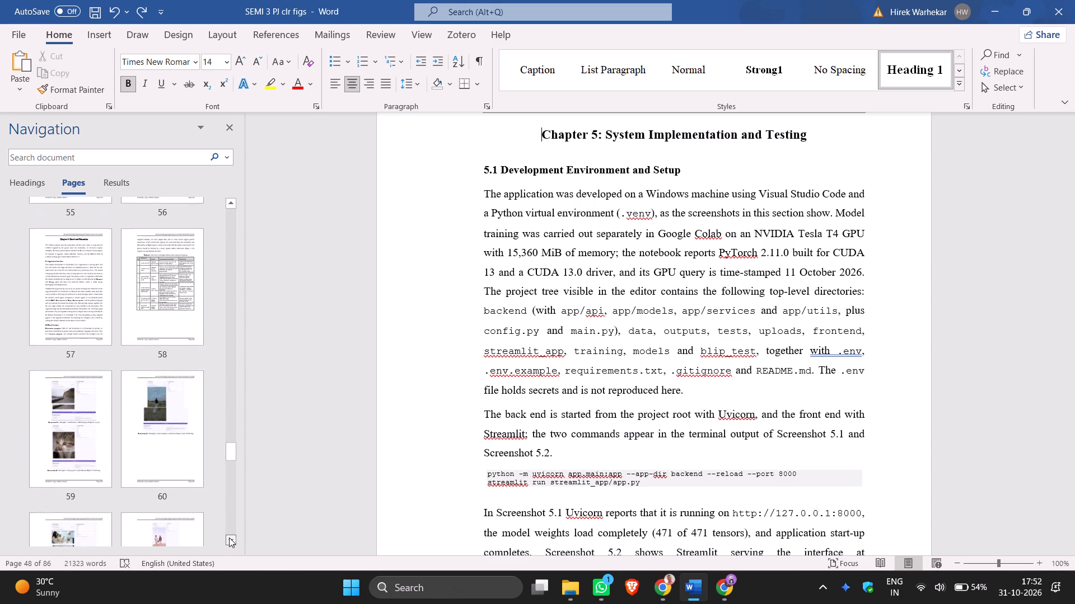
triple_click(229, 537)
double_click(229, 536)
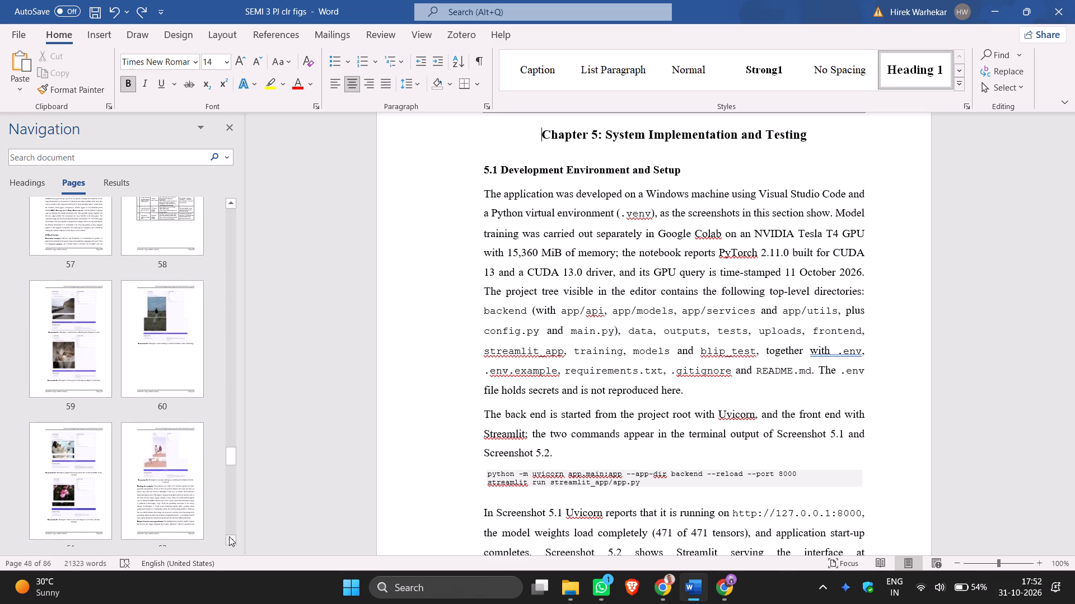
click(229, 536)
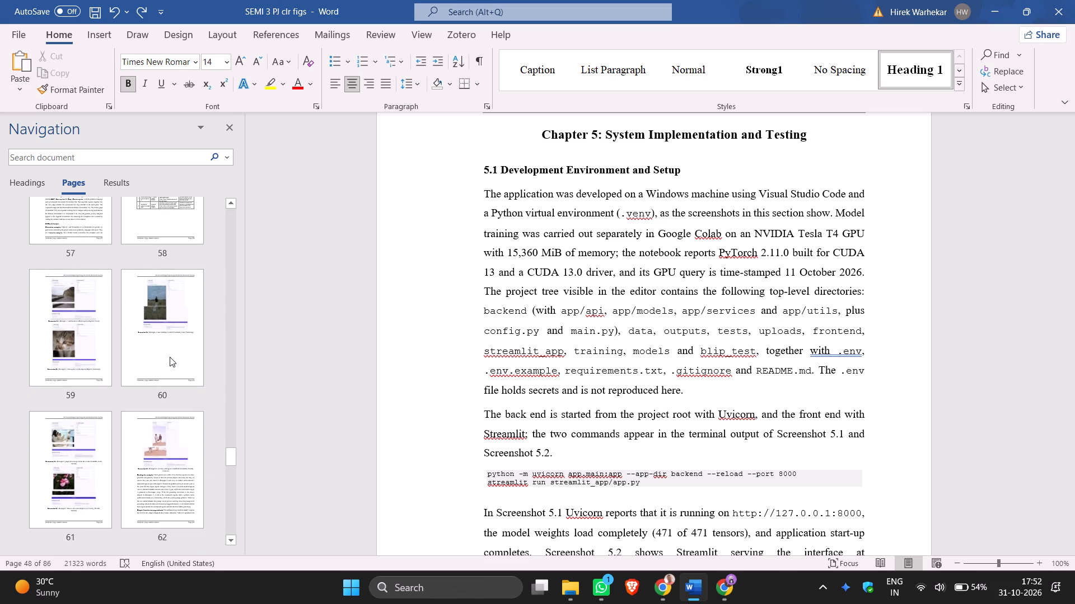
triple_click(228, 537)
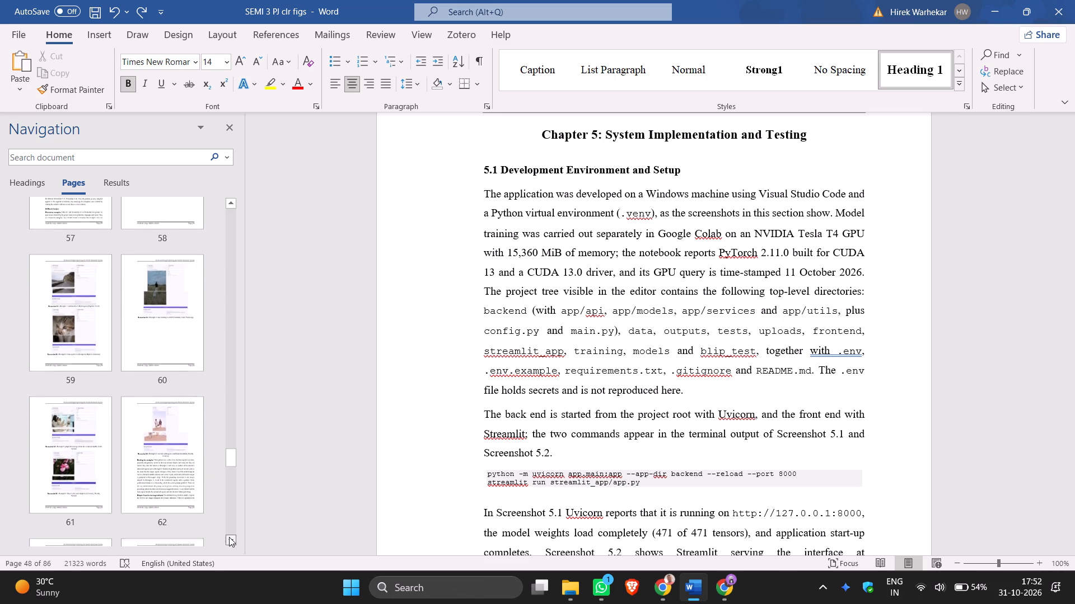
triple_click(229, 537)
triple_click(230, 537)
triple_click(231, 537)
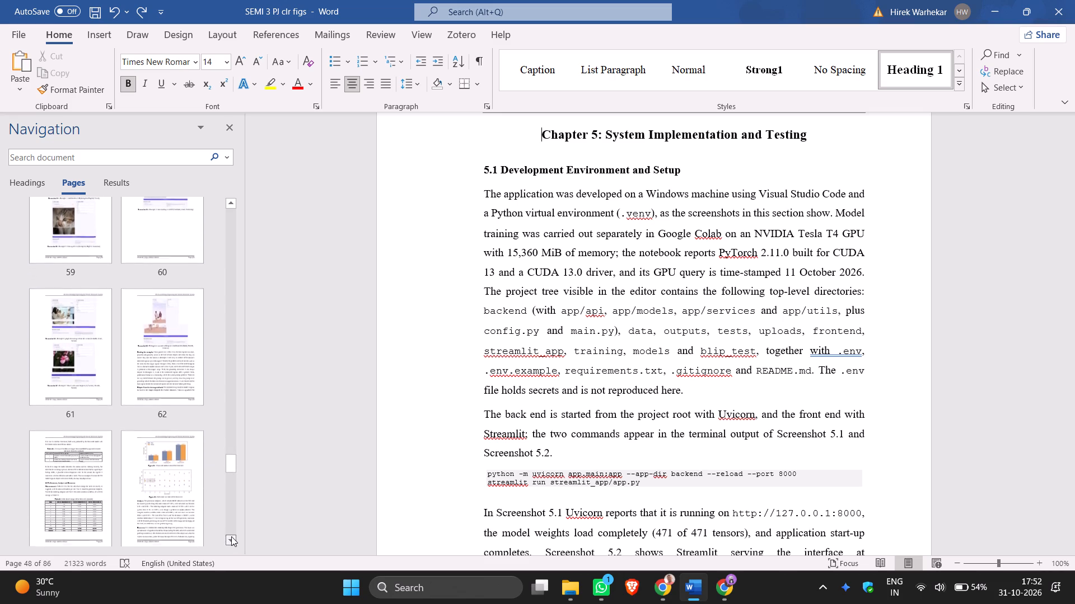
triple_click(231, 536)
triple_click(231, 536)
triple_click(231, 536)
triple_click(231, 536)
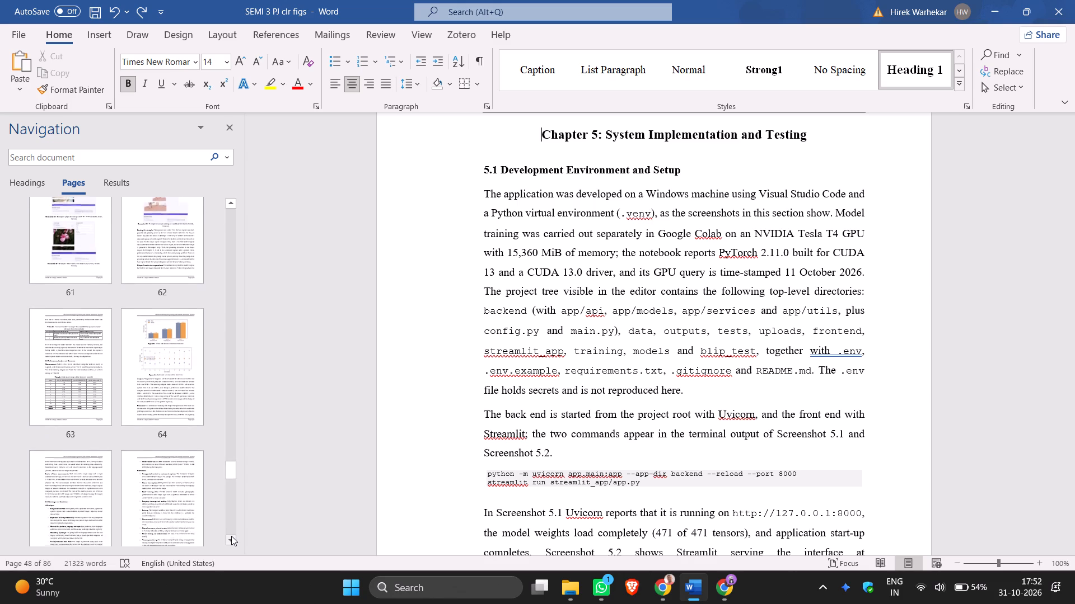
triple_click(230, 535)
triple_click(230, 535)
triple_click(230, 535)
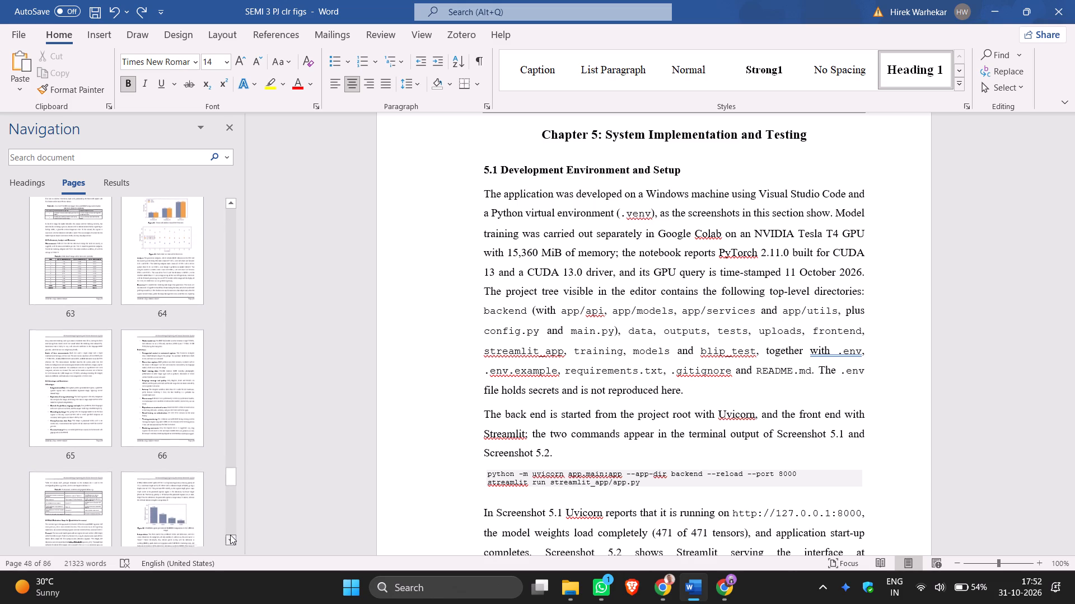
triple_click(230, 535)
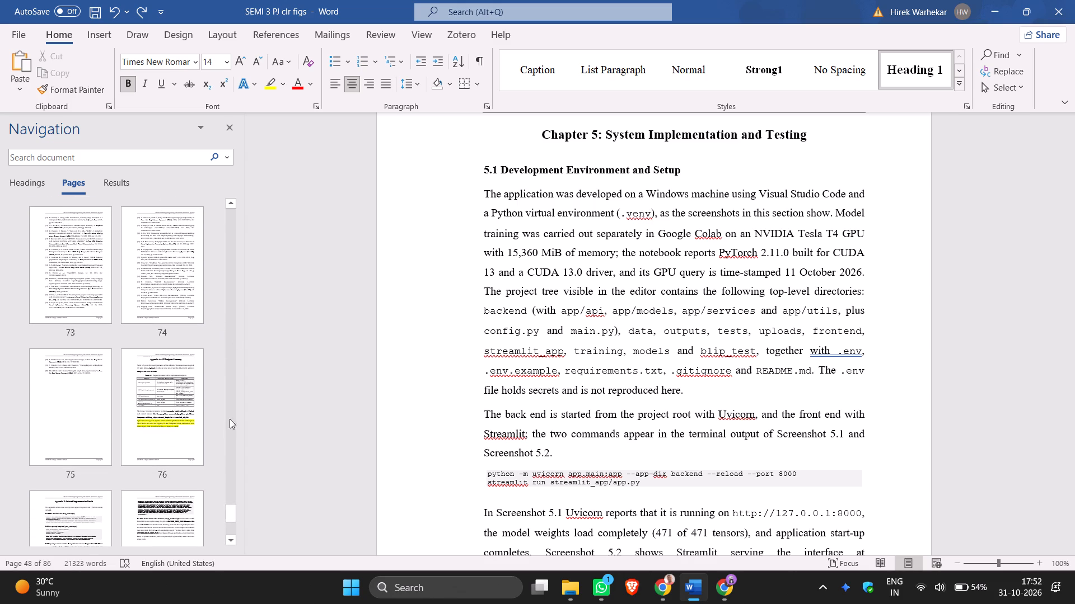
triple_click(230, 202)
triple_click(230, 202)
triple_click(230, 202)
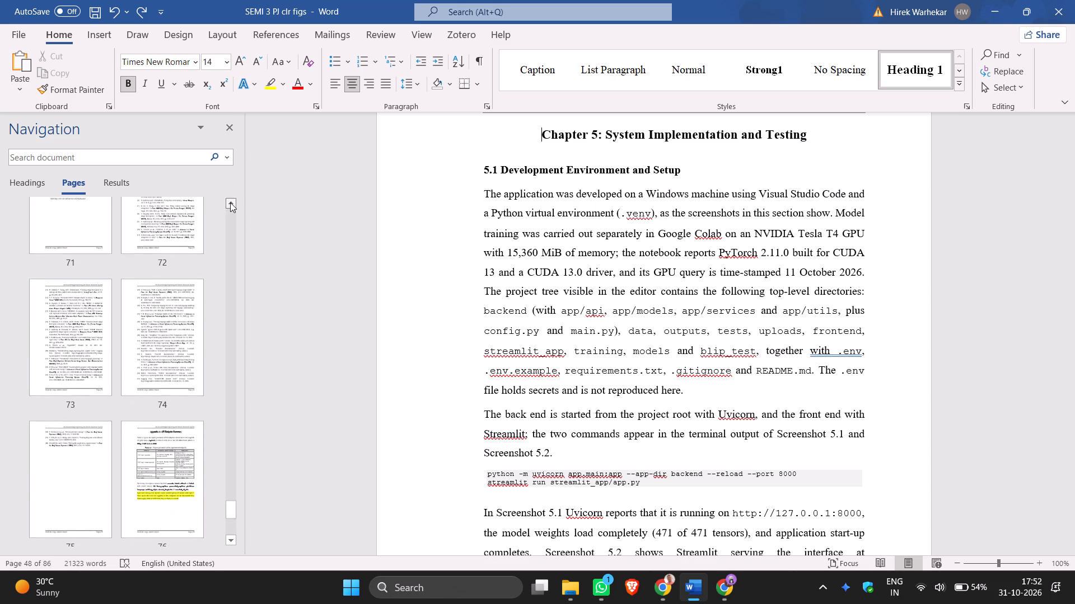
triple_click(230, 202)
triple_click(230, 202)
triple_click(230, 202)
triple_click(230, 202)
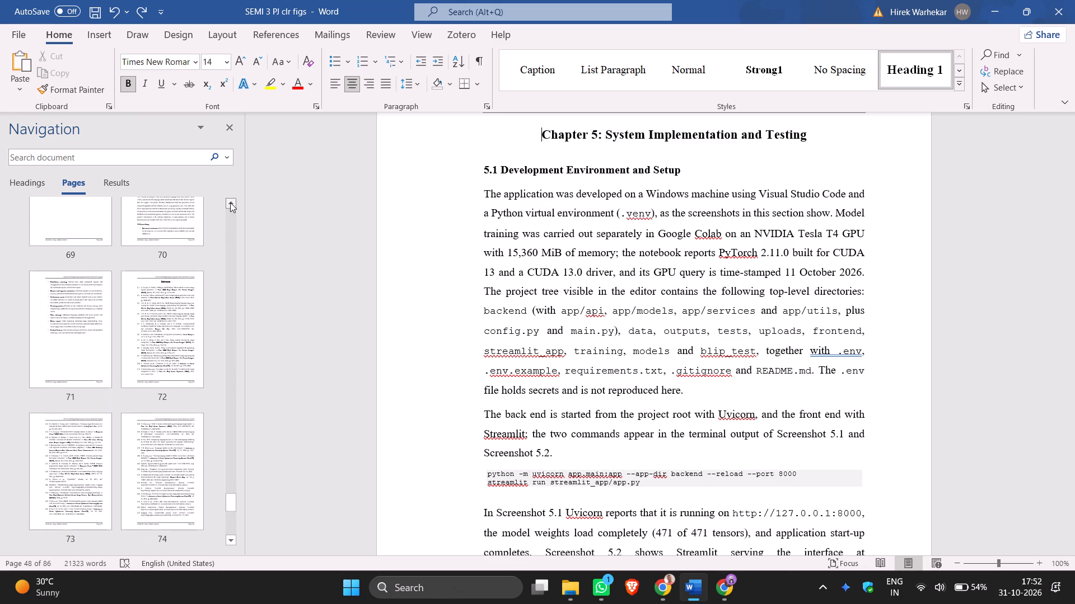
triple_click(230, 202)
click(230, 202)
triple_click(230, 202)
click(230, 202)
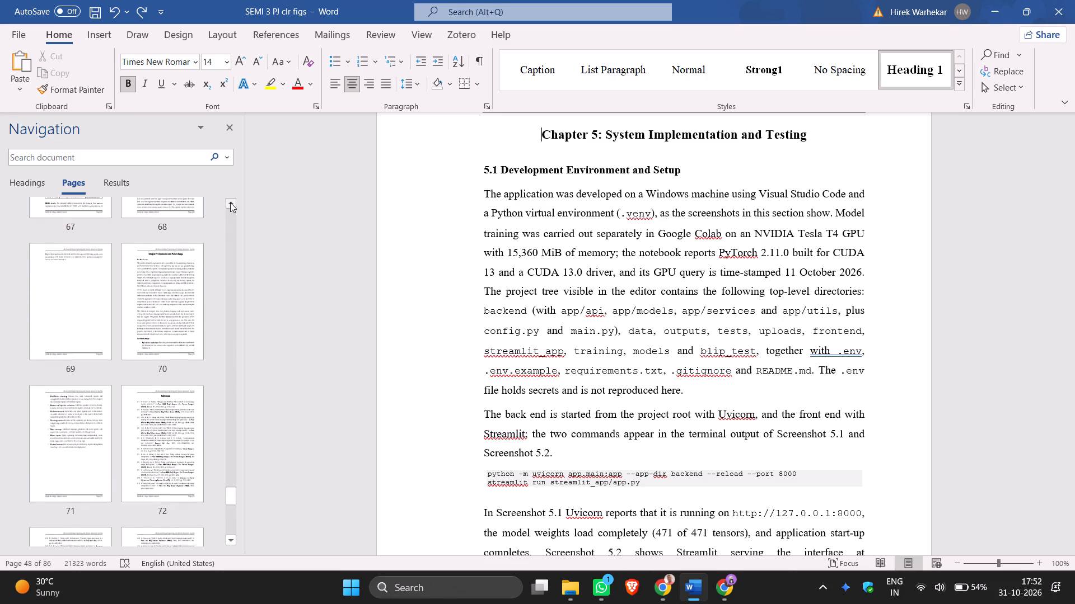
Go to the first page of Chapter 7 and look back over the closing pages of Chapter 6 and their footer page numbers.
click(166, 304)
scroll(573, 369, up, 6)
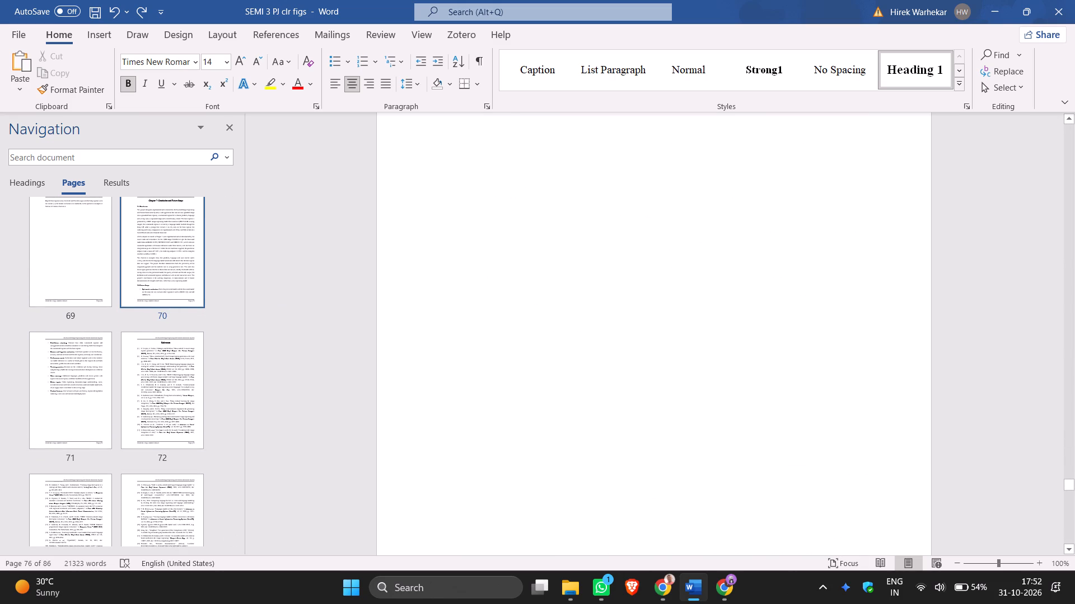
scroll(570, 369, up, 16)
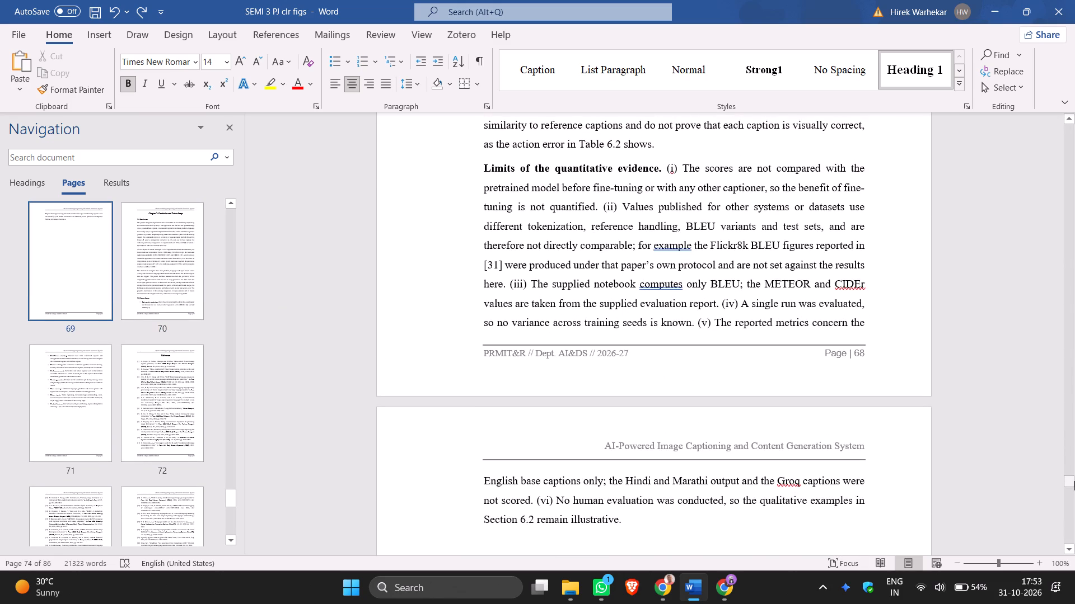
drag(1074, 482, 1074, 474)
scroll(886, 498, up, 13)
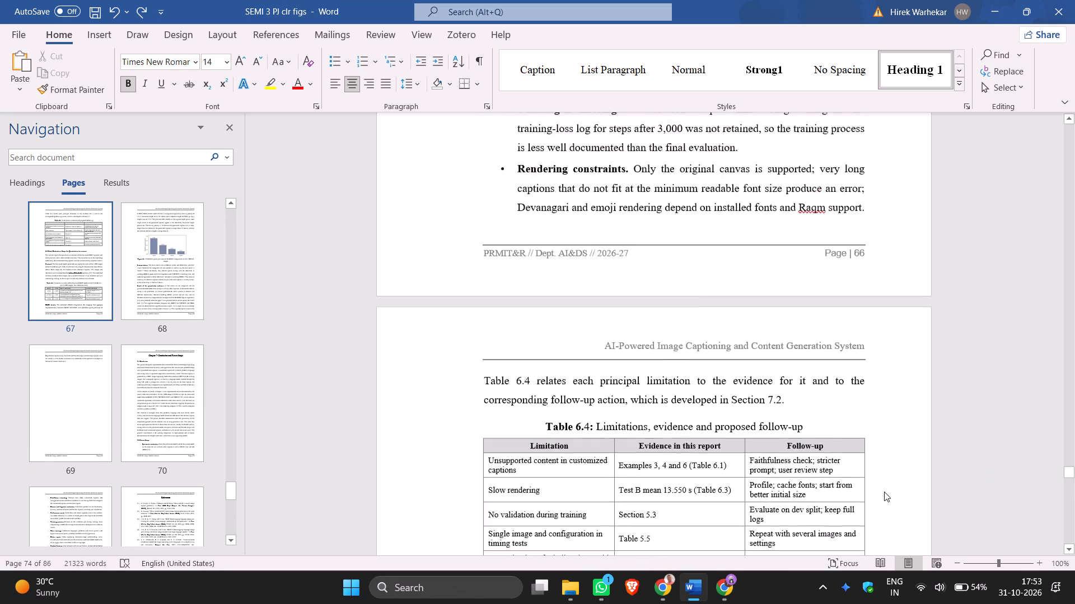
scroll(884, 492, up, 3)
click(1072, 119)
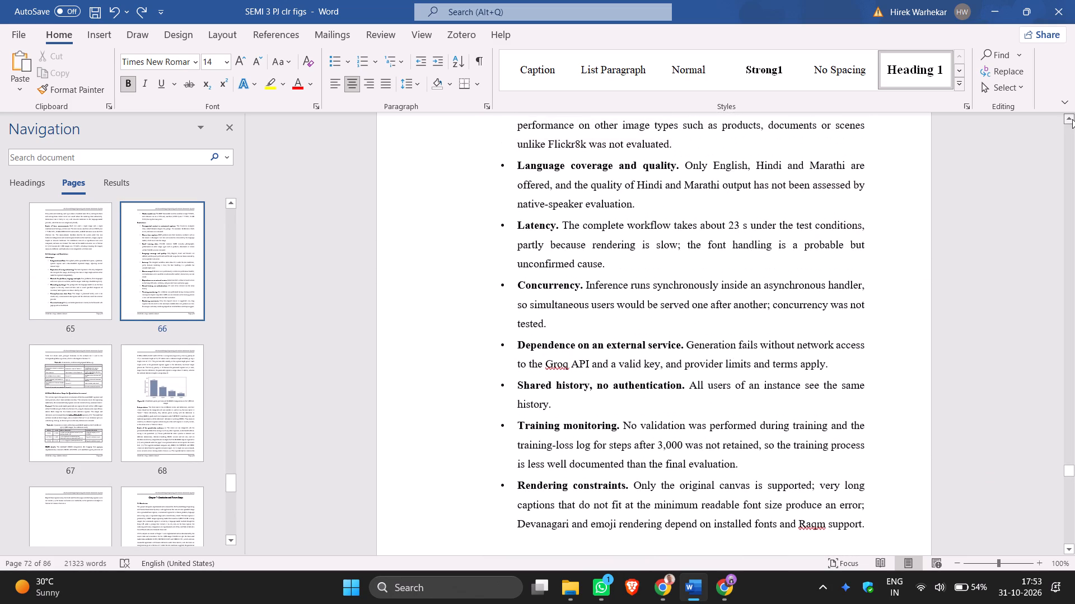
scroll(92, 323, up, 5)
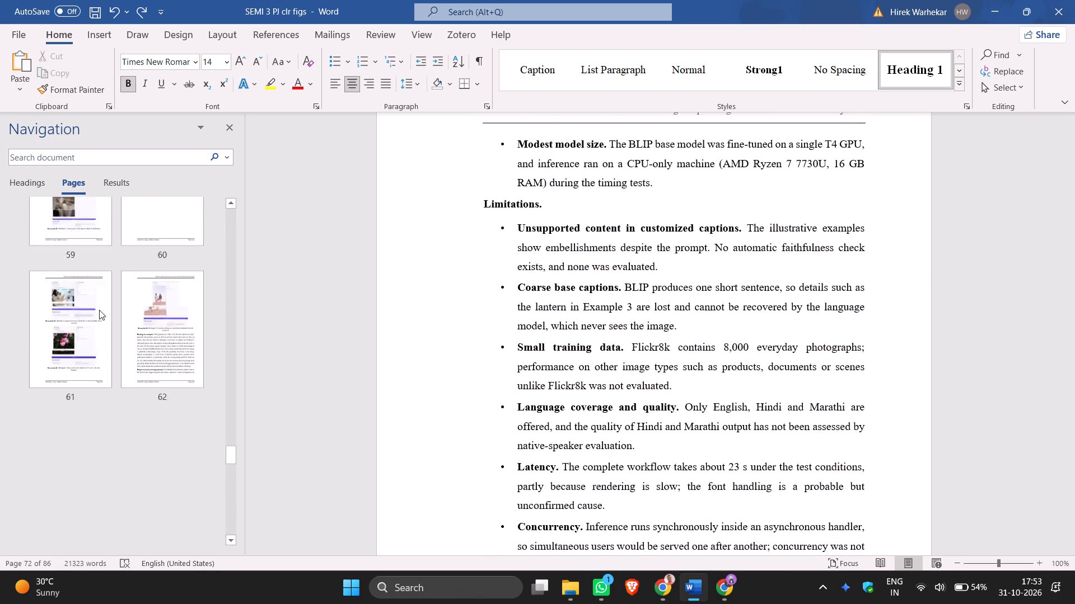
Go back through the page thumbnails, by way of the Chapter 5 pages, to the first page of Chapter 5.
scroll(99, 310, up, 8)
scroll(111, 302, down, 3)
scroll(148, 291, up, 1)
click(160, 286)
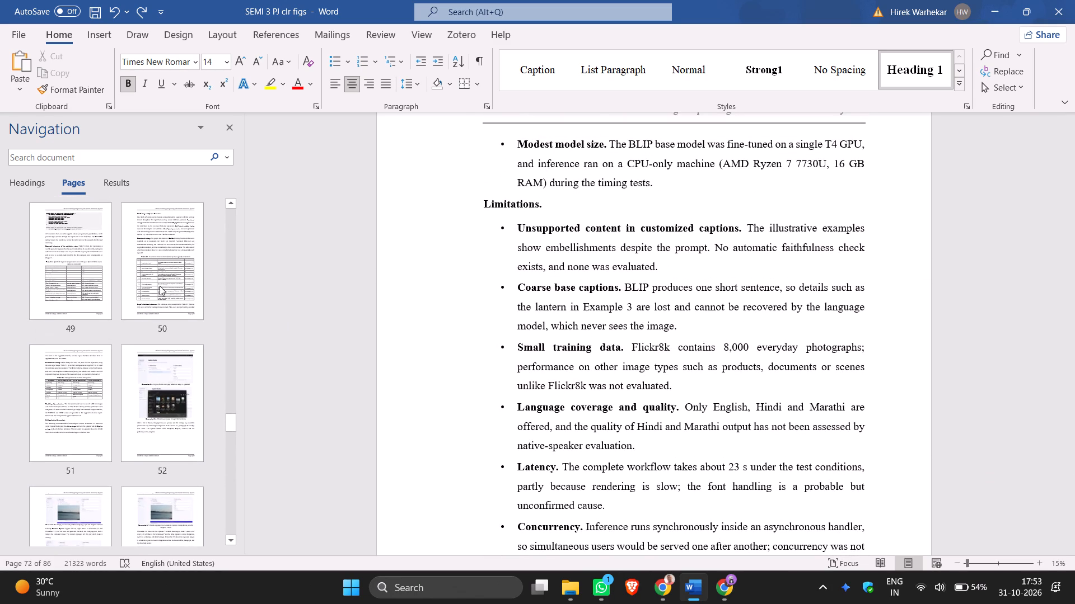
scroll(487, 289, up, 10)
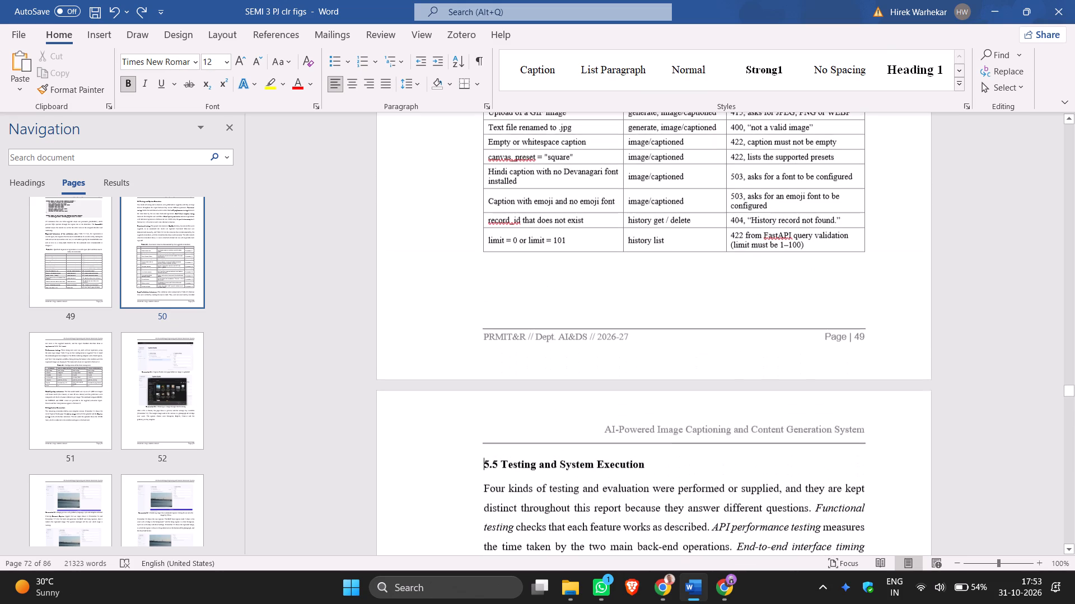
scroll(164, 281, up, 7)
scroll(166, 282, down, 2)
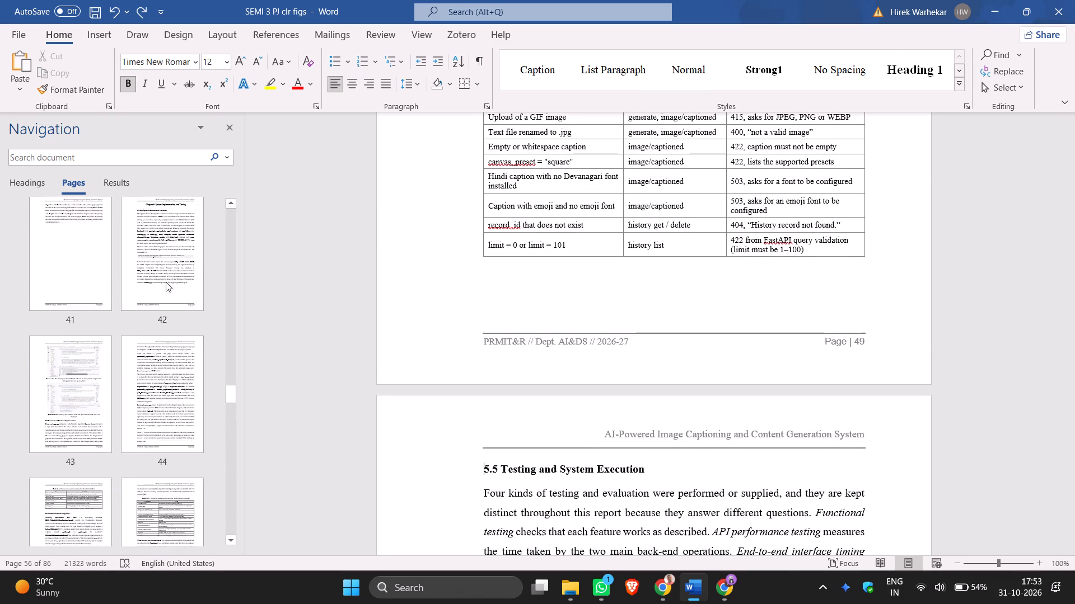
click(167, 282)
click(181, 382)
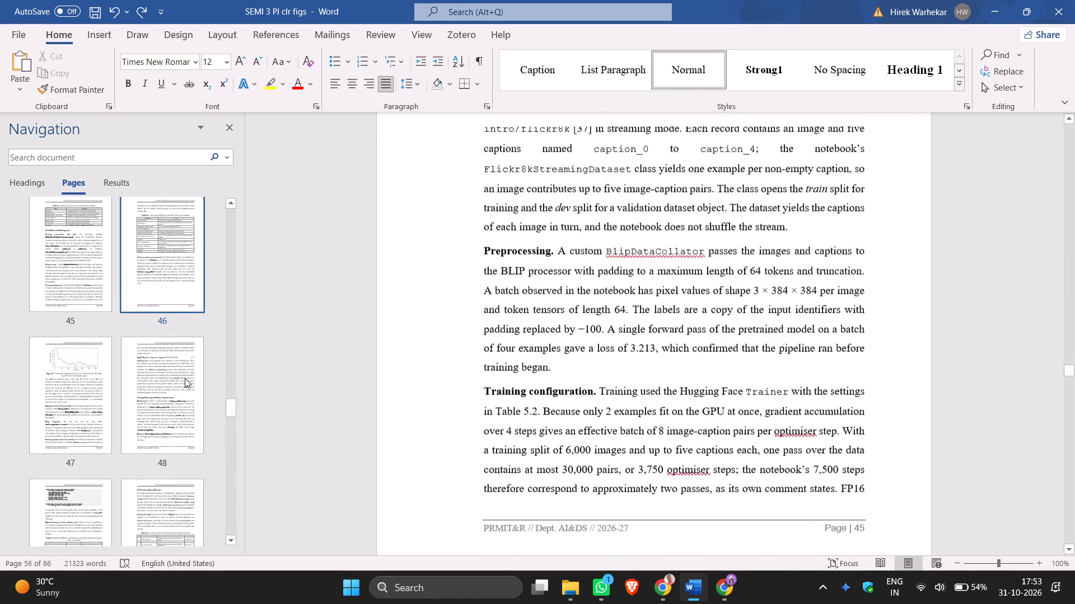
scroll(185, 377, up, 4)
click(166, 371)
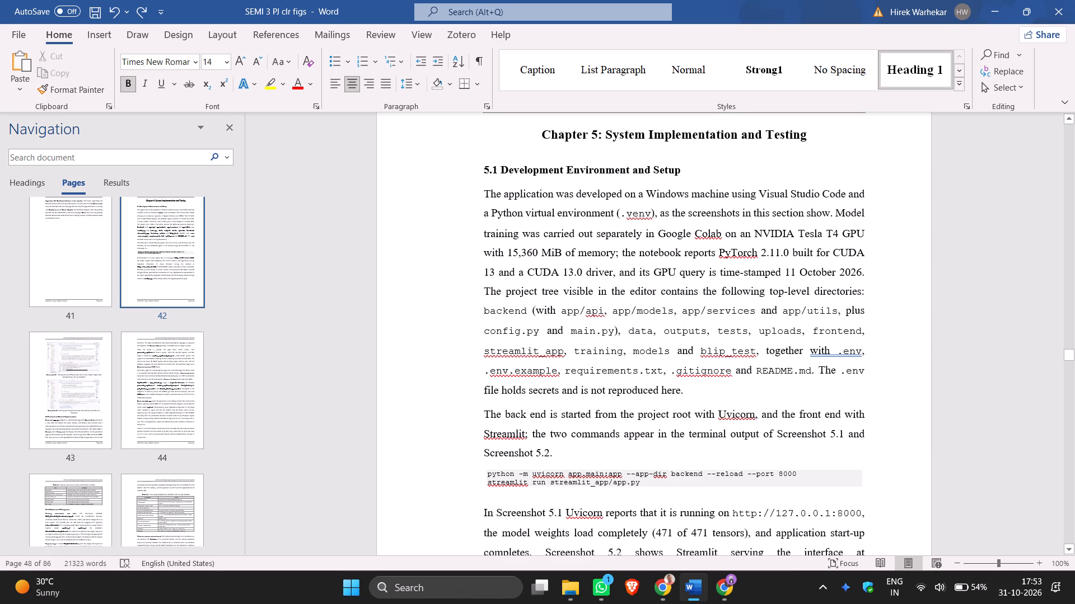
Look over the boundary between Chapters 4 and 5 and the first page of Chapter 5, including their footer page numbers.
scroll(711, 353, up, 5)
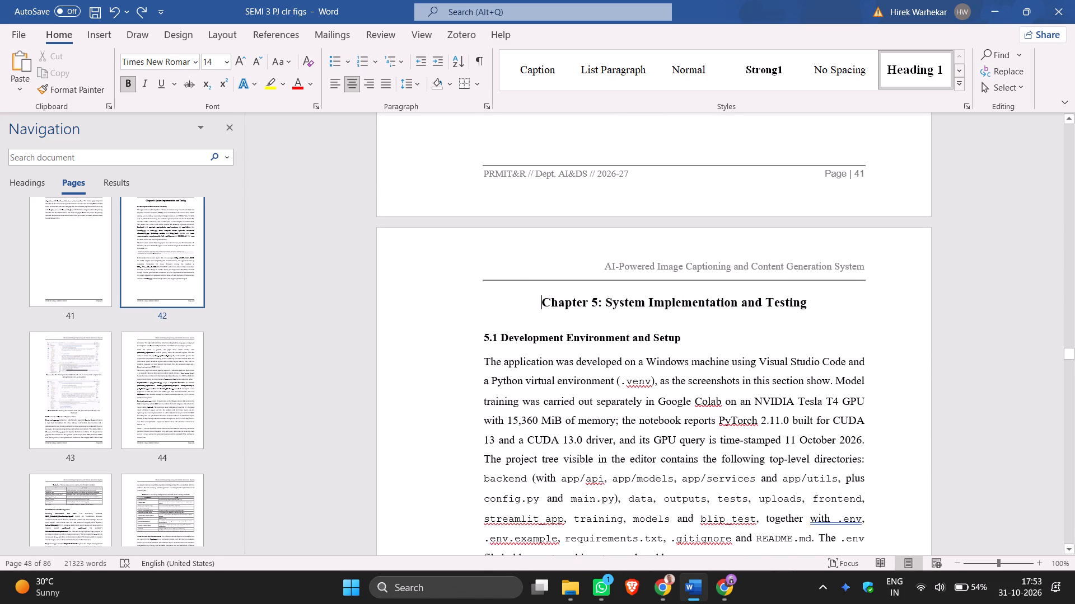
scroll(871, 322, down, 1)
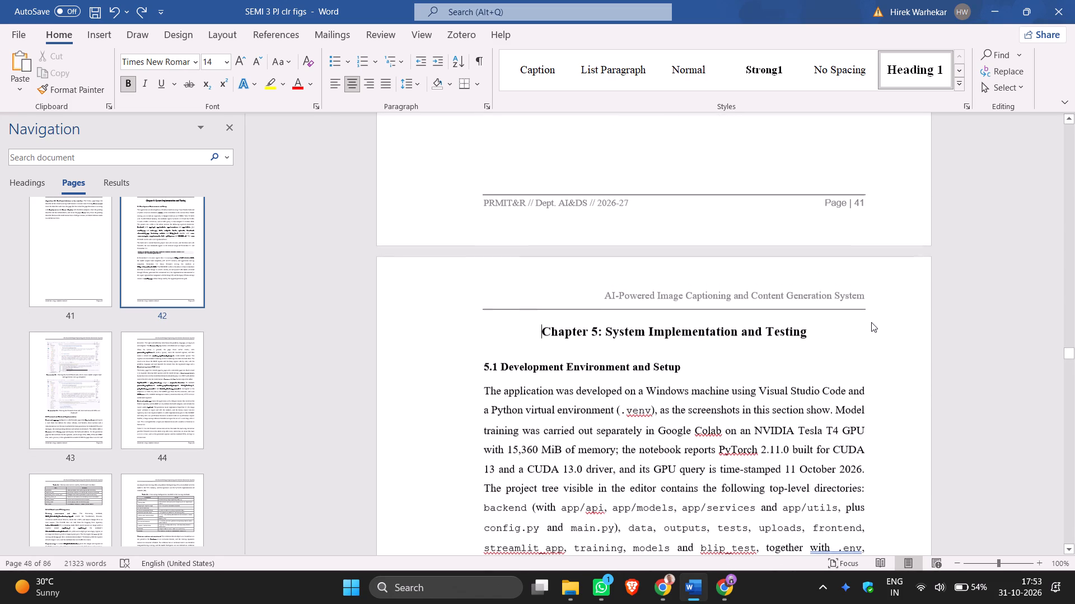
scroll(871, 322, down, 3)
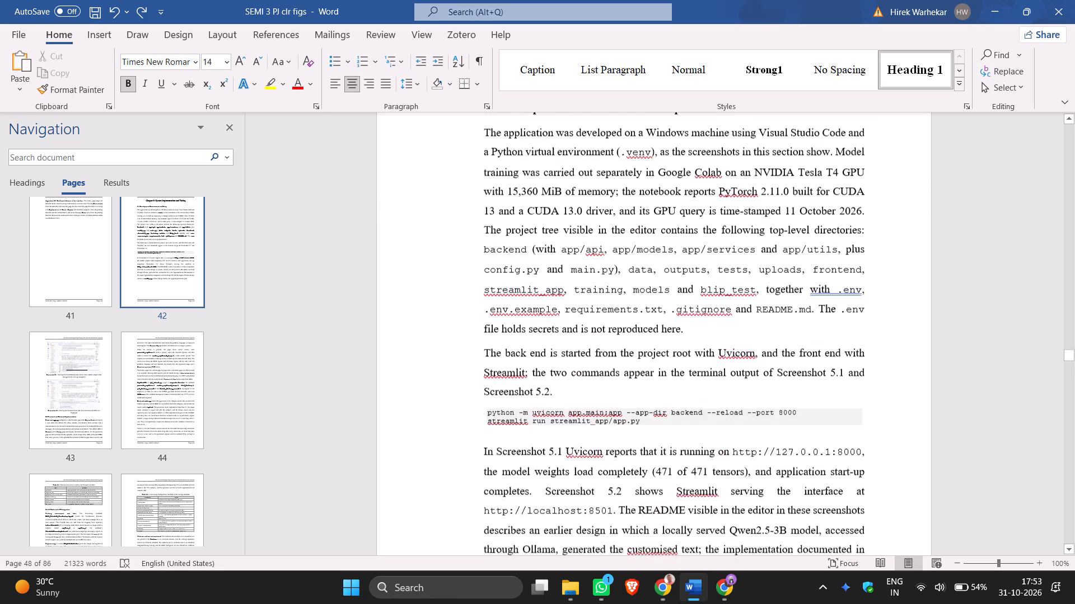
scroll(871, 322, down, 2)
scroll(871, 322, up, 1)
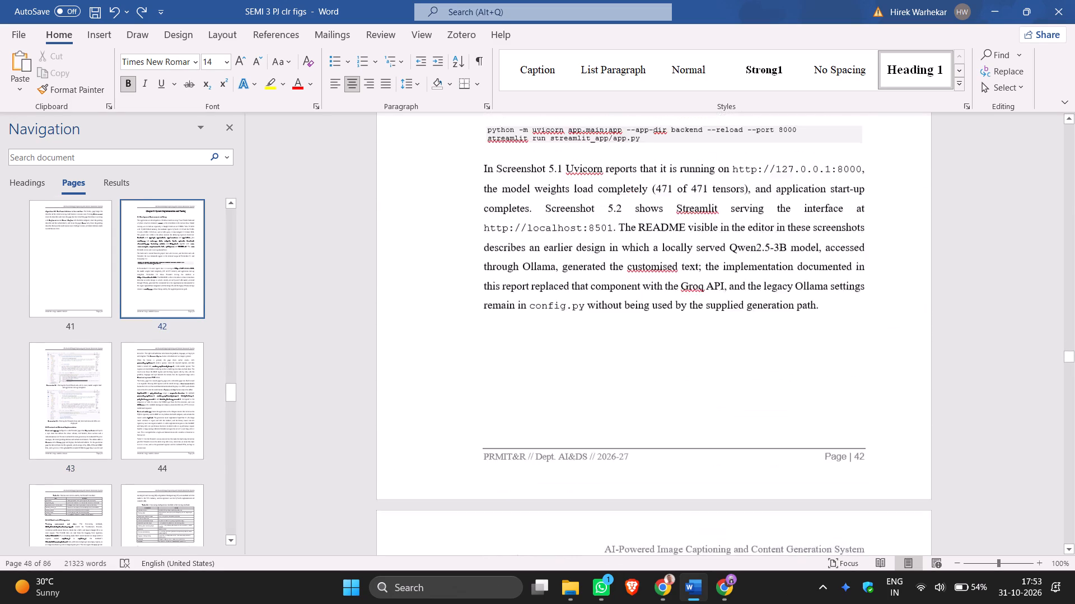
scroll(871, 322, up, 2)
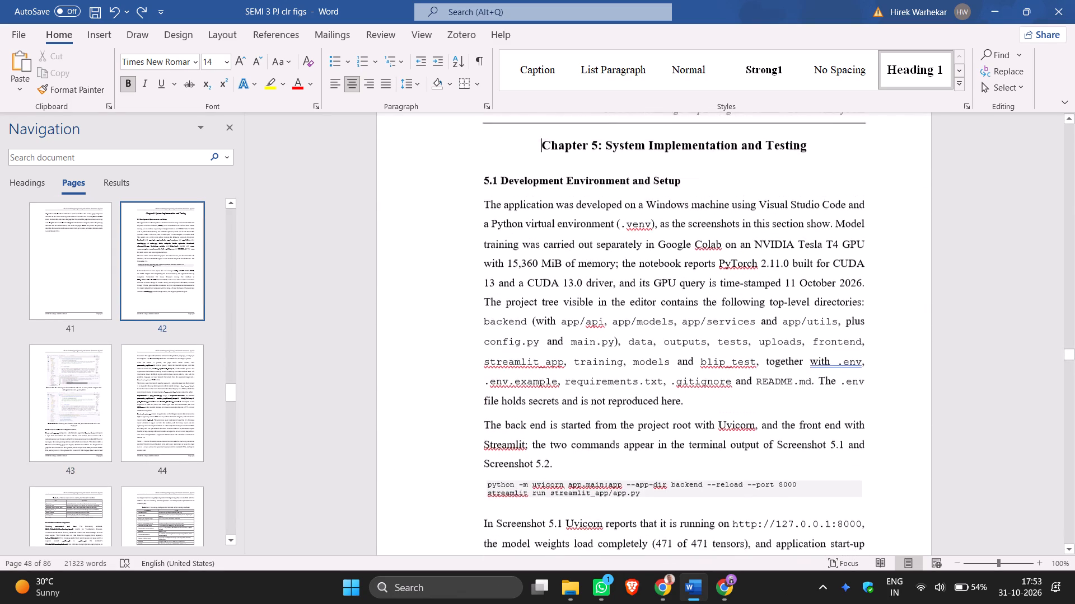
scroll(871, 322, up, 1)
scroll(871, 322, down, 3)
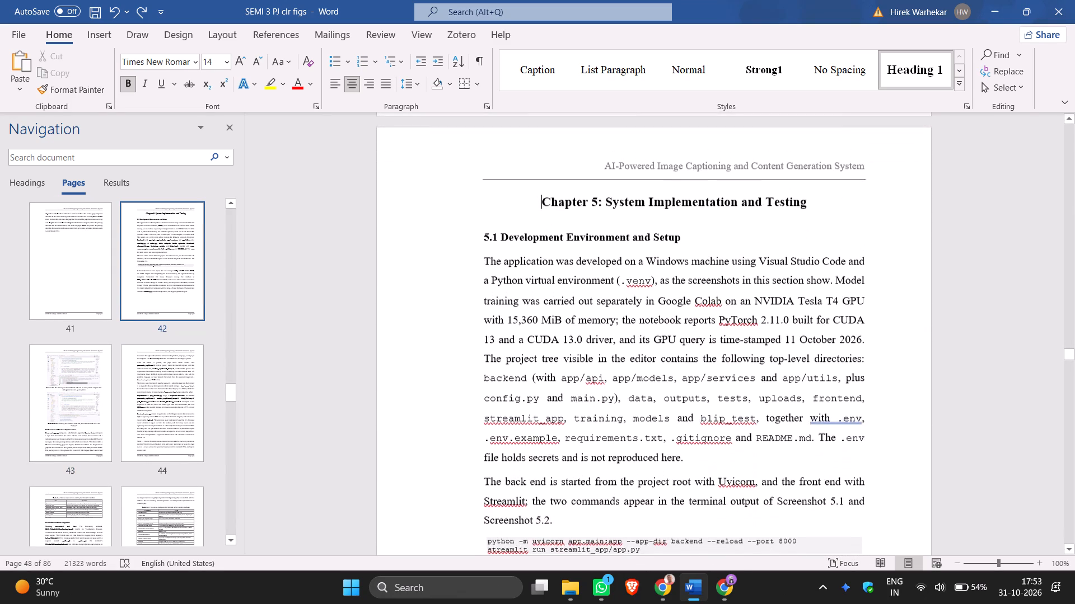
Go through the Chapter 5 pages to the start of Chapter 6 and check the footer page number of Chapter 5's last page.
scroll(871, 322, down, 4)
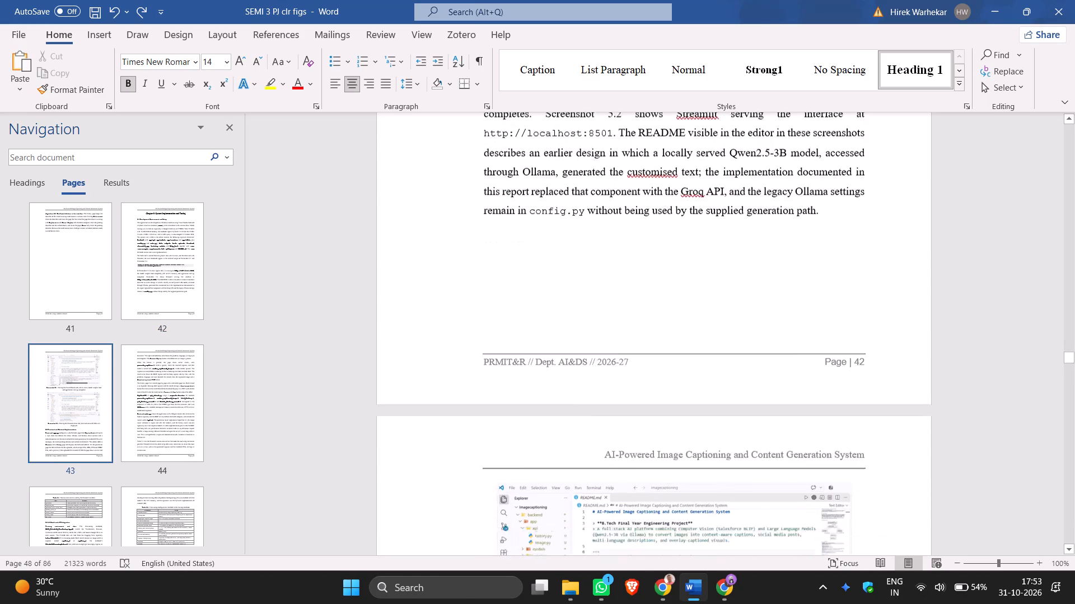
scroll(871, 322, down, 6)
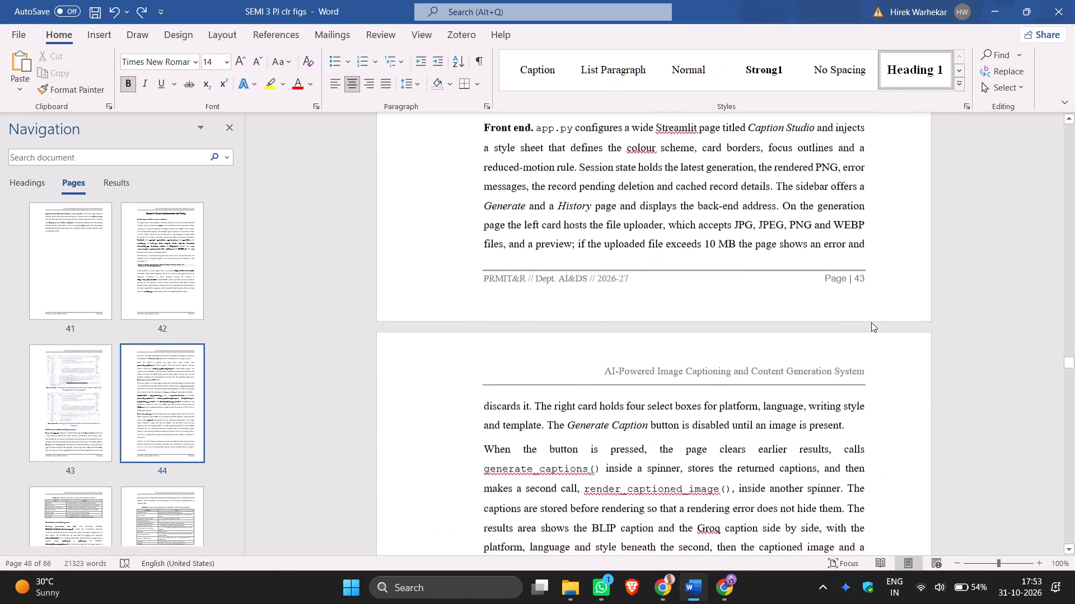
scroll(871, 322, down, 8)
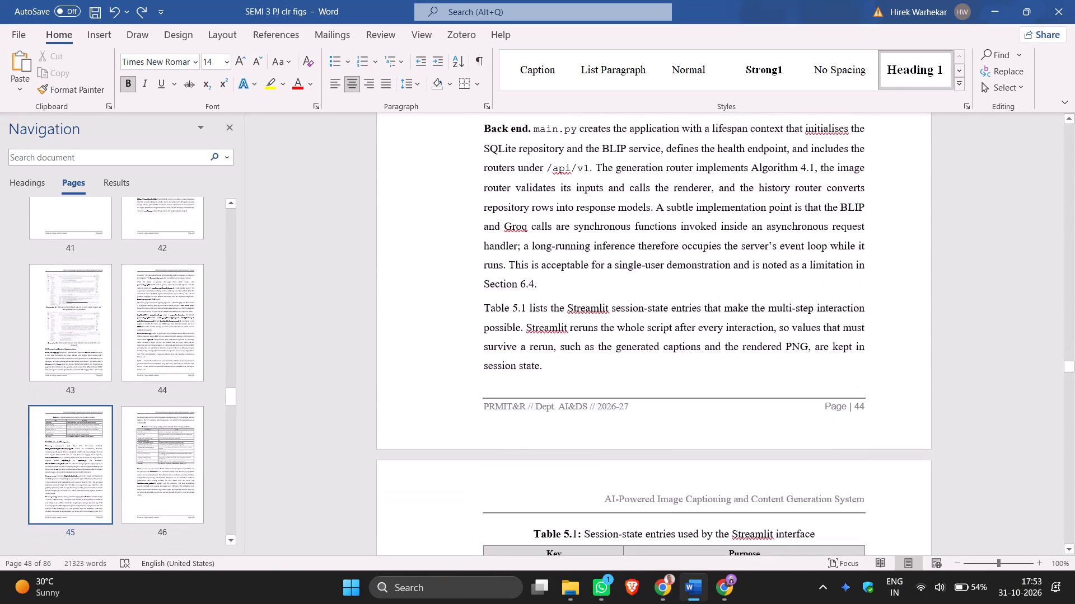
scroll(871, 322, down, 8)
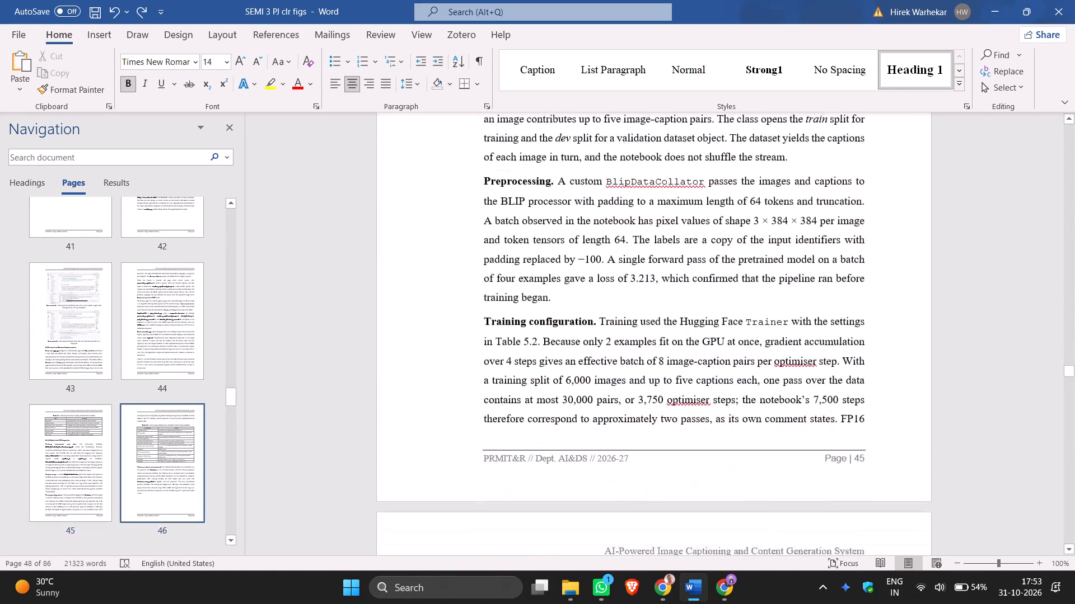
scroll(871, 322, down, 8)
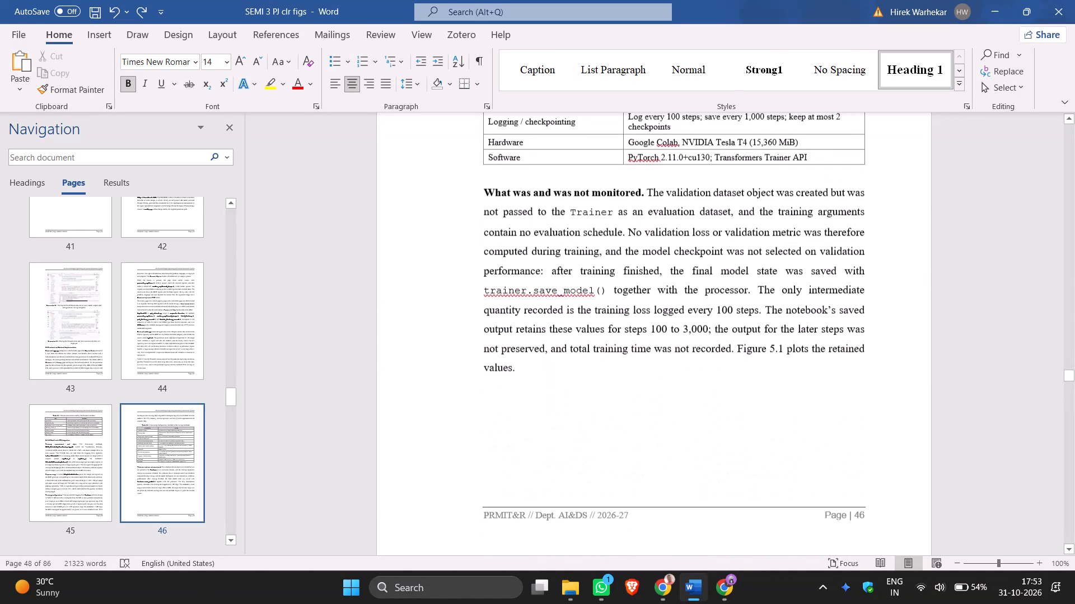
scroll(871, 322, down, 7)
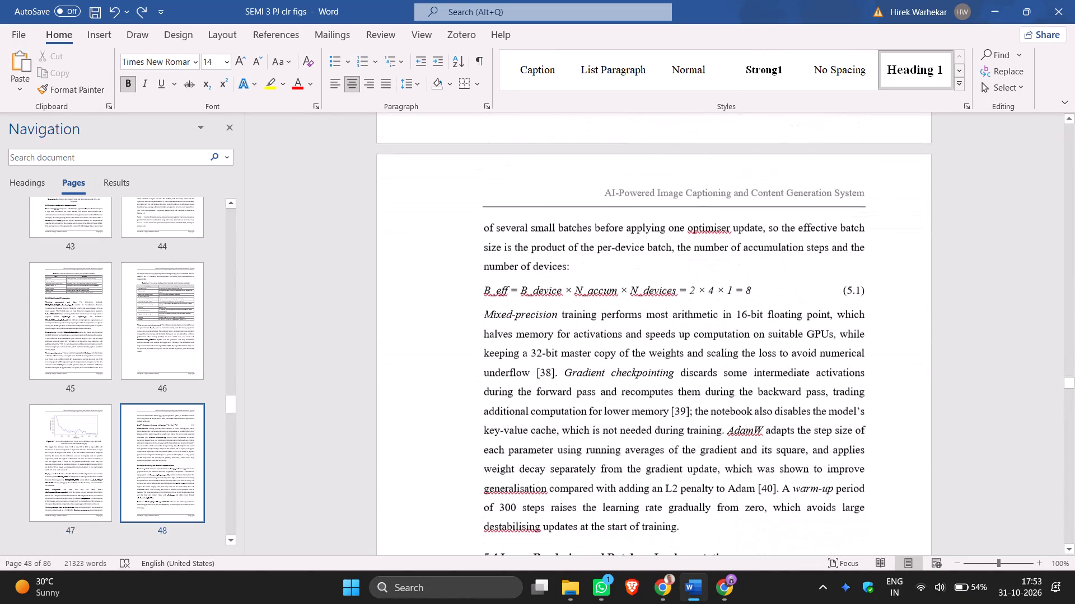
scroll(871, 322, down, 9)
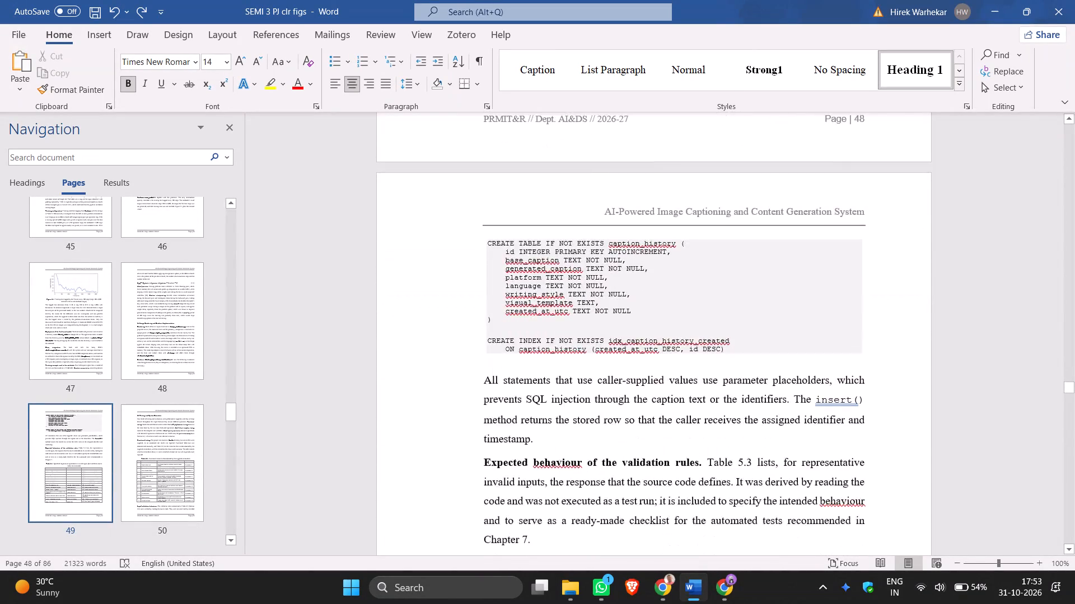
scroll(871, 322, down, 7)
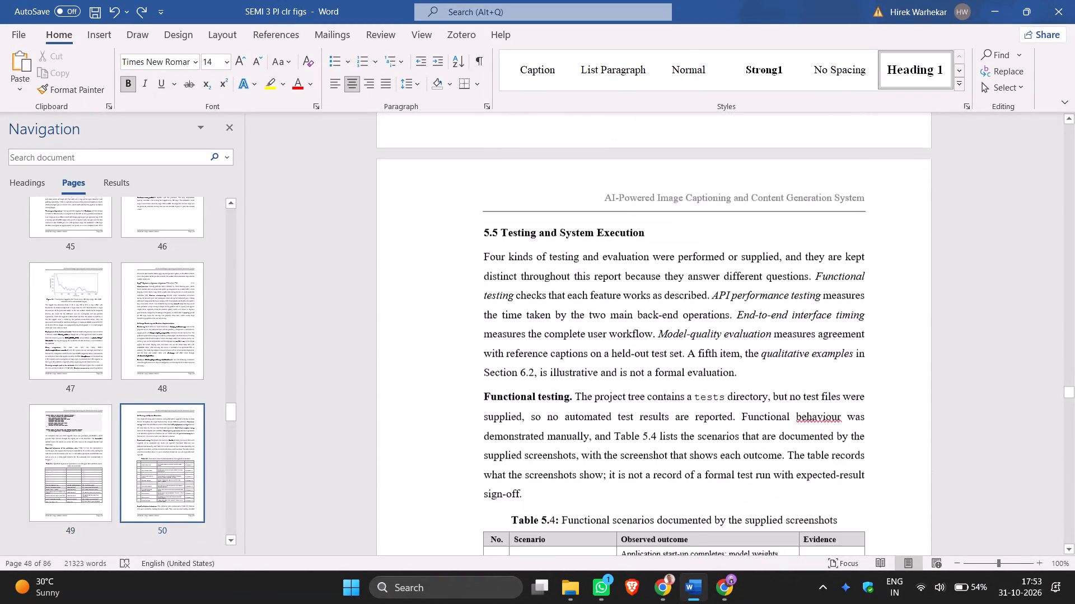
scroll(871, 322, down, 8)
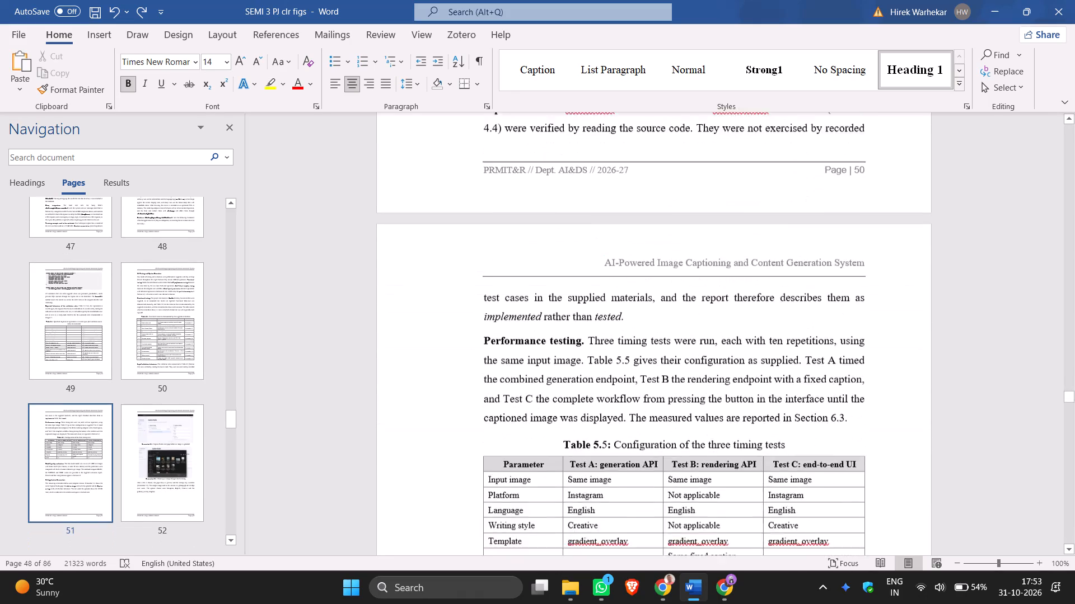
scroll(871, 322, down, 9)
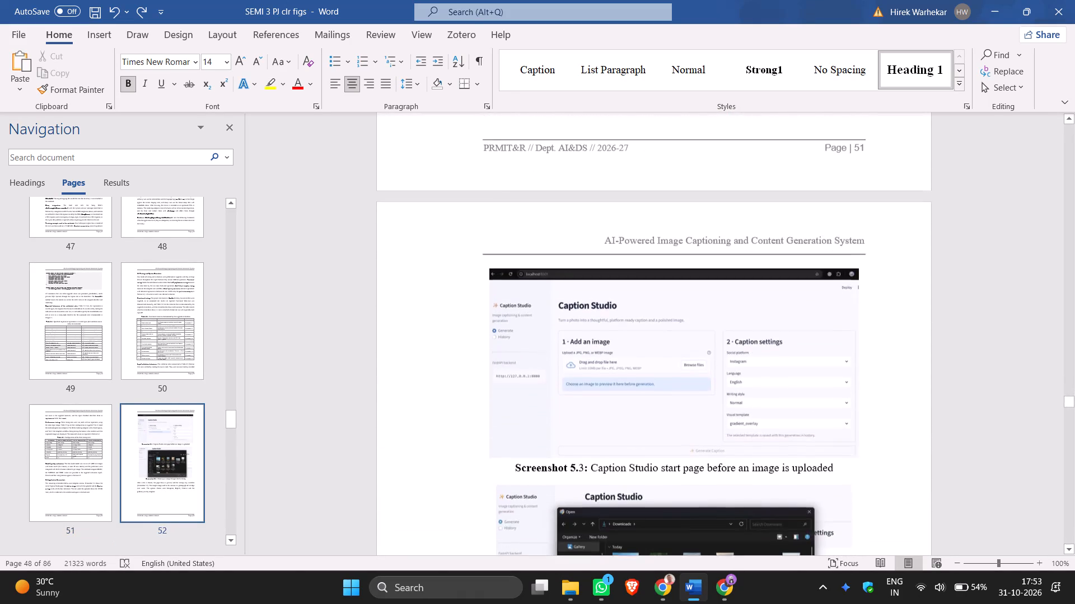
scroll(871, 322, down, 18)
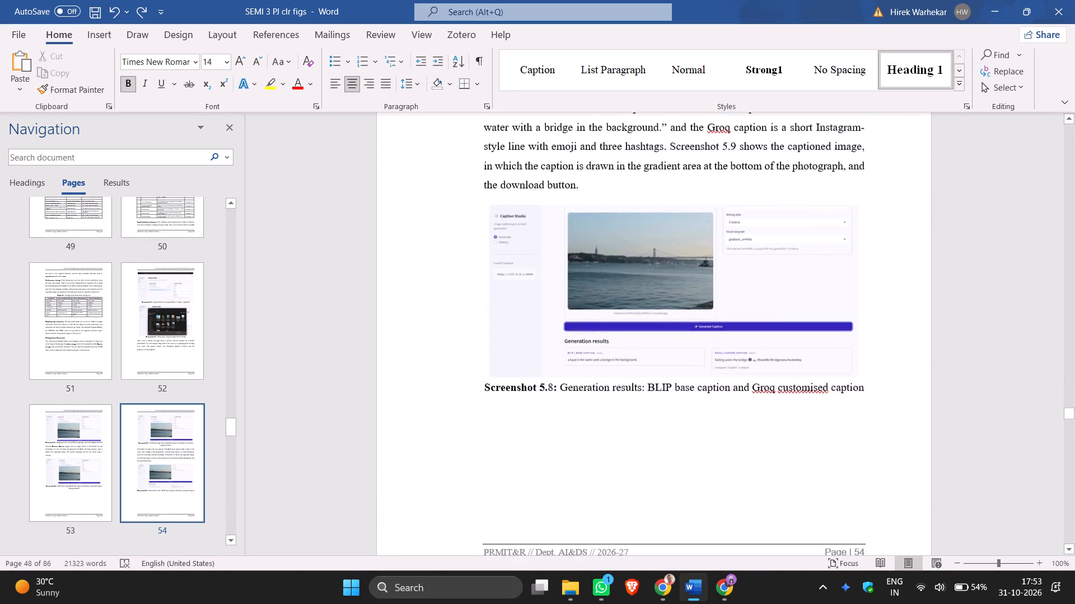
scroll(871, 322, down, 9)
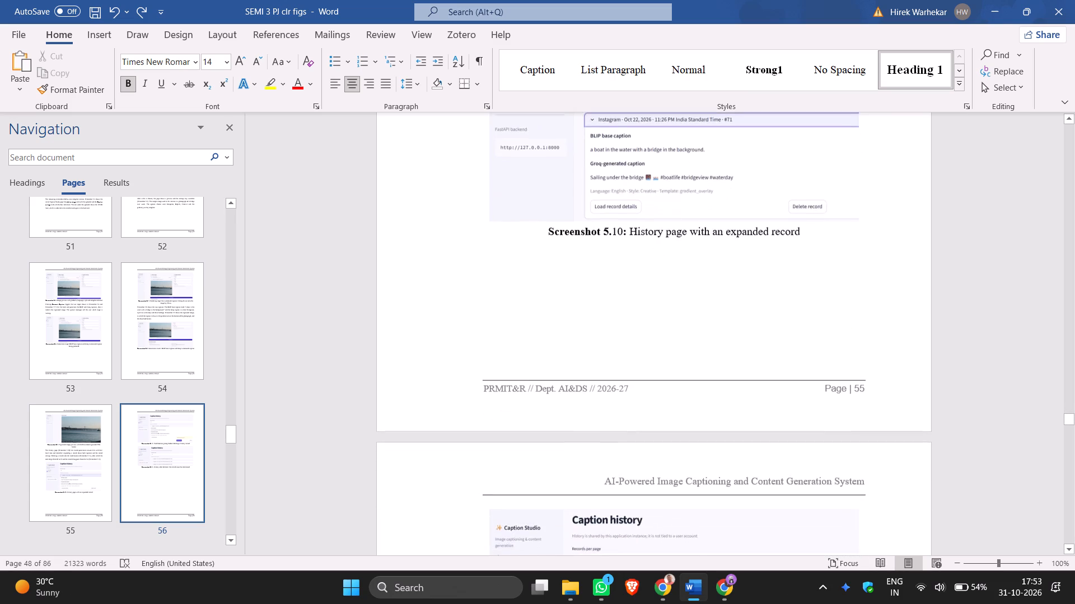
scroll(871, 322, down, 9)
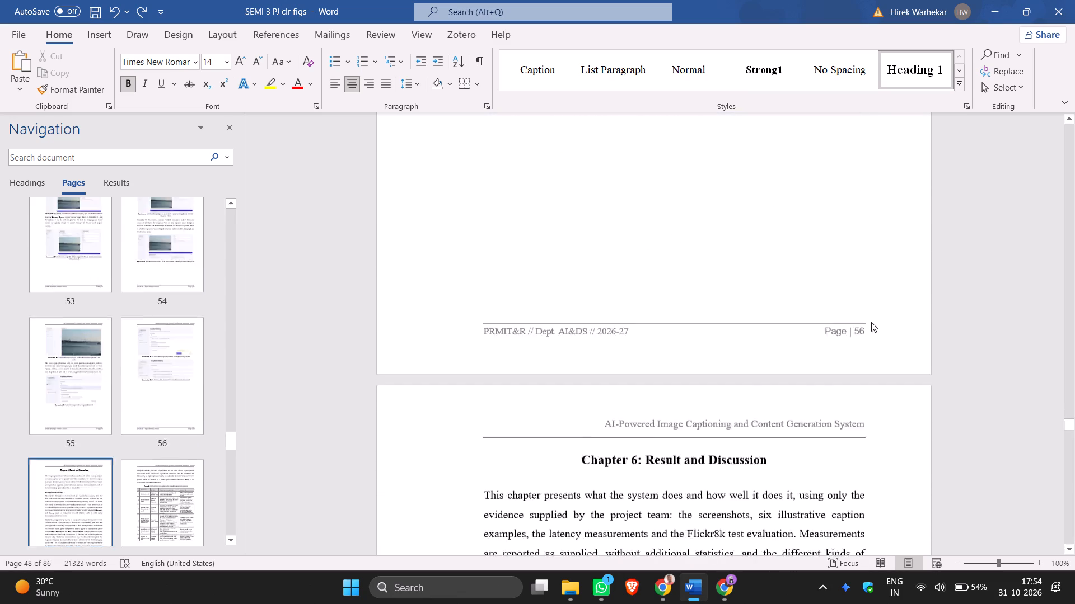
scroll(871, 322, down, 2)
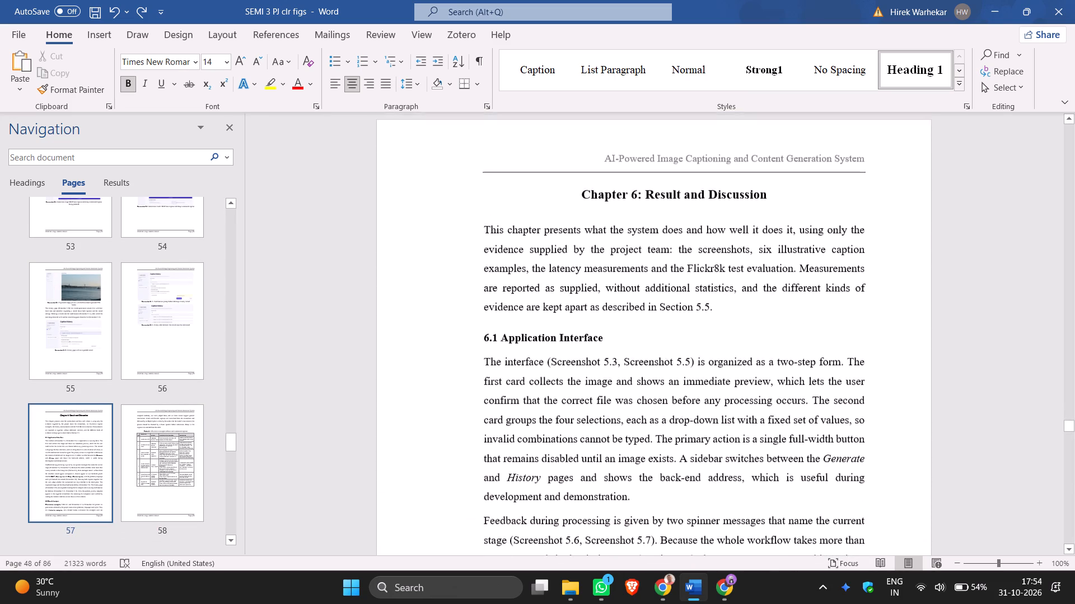
scroll(871, 322, up, 1)
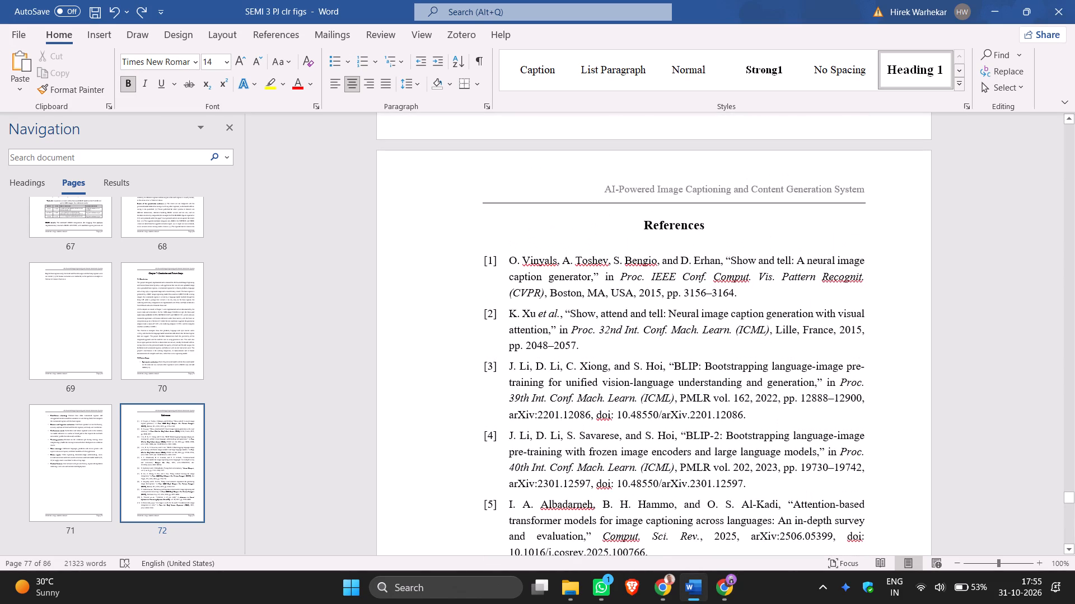
scroll(909, 460, up, 1)
scroll(909, 460, down, 1)
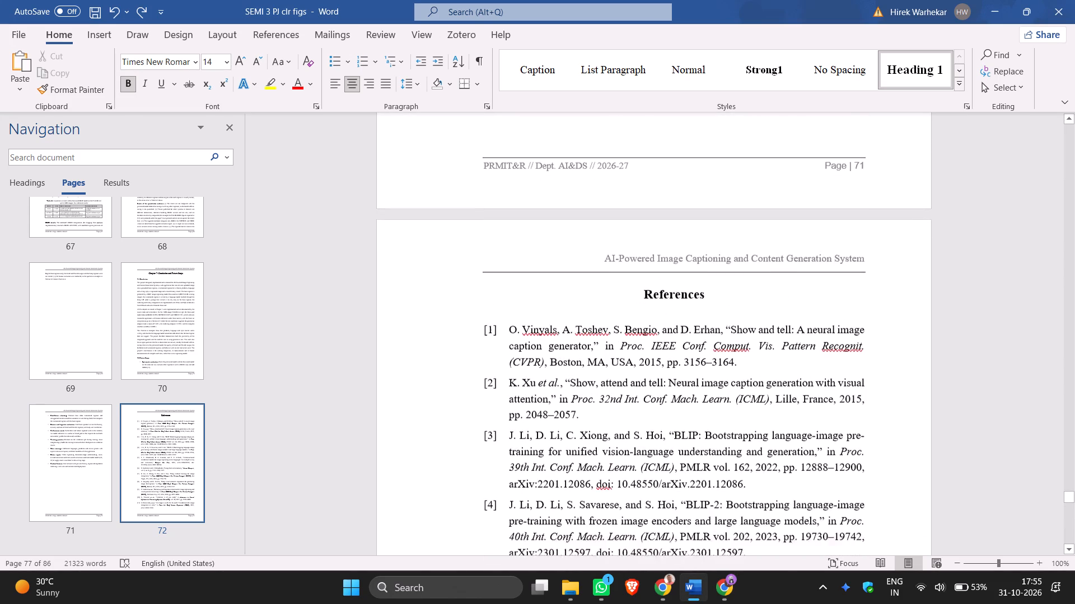
scroll(909, 460, down, 1)
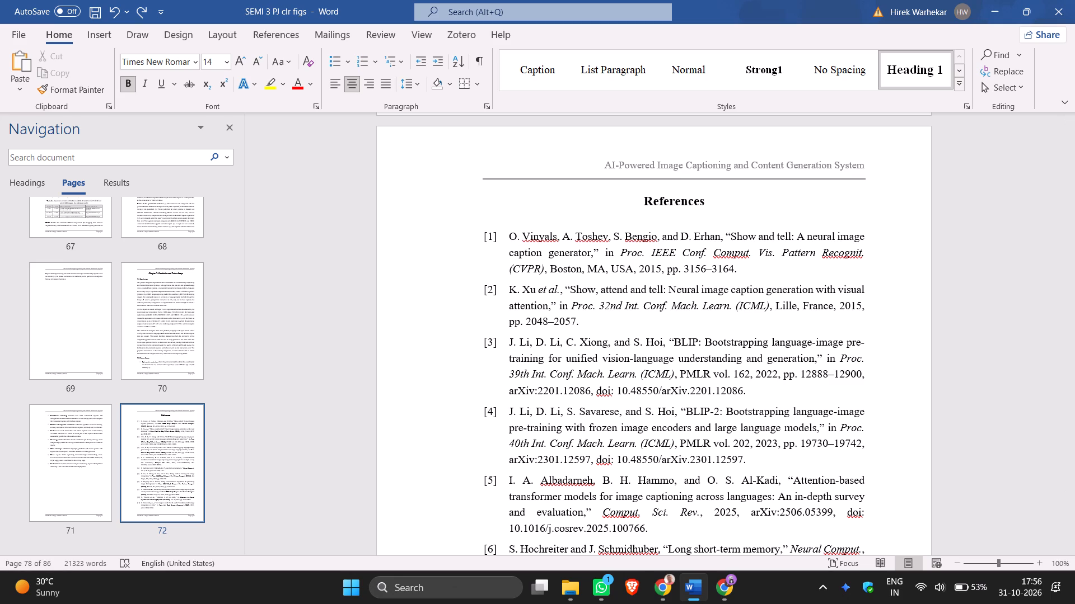
scroll(782, 398, down, 1)
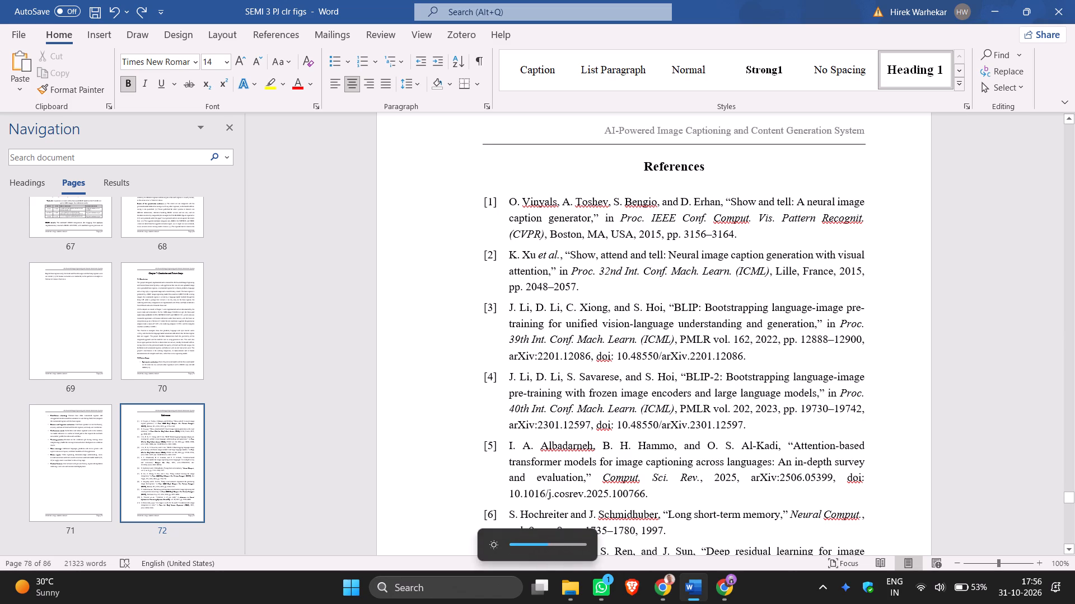
scroll(760, 414, down, 3)
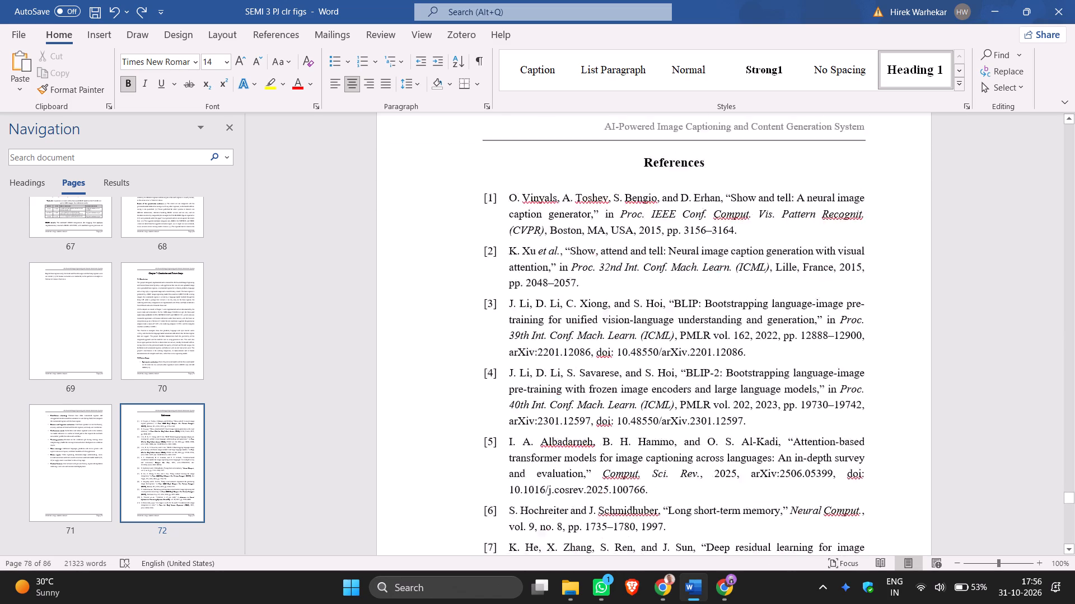
scroll(760, 414, down, 4)
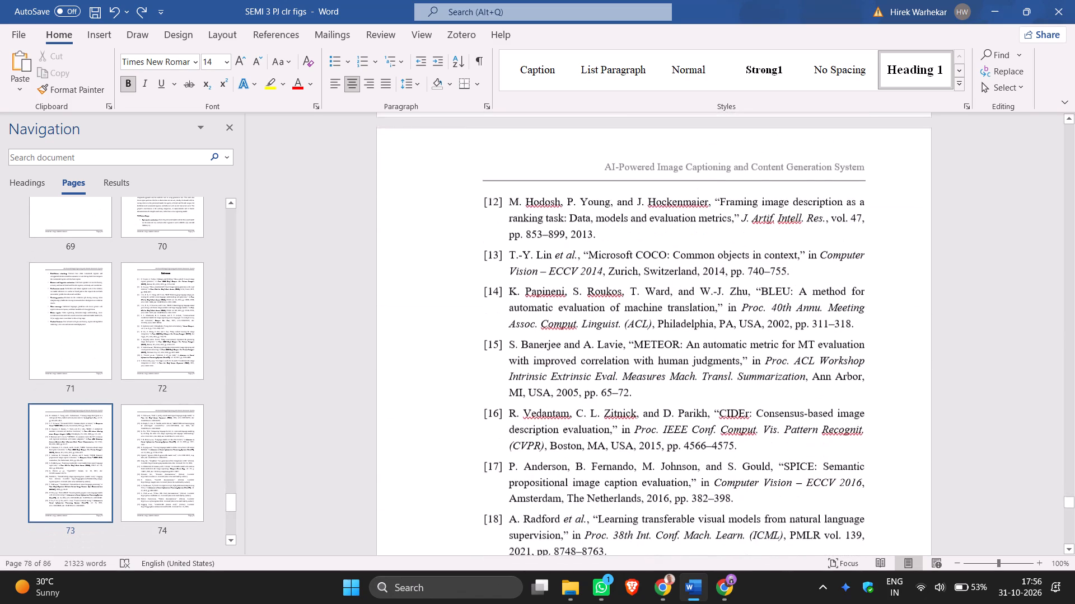
scroll(760, 414, down, 5)
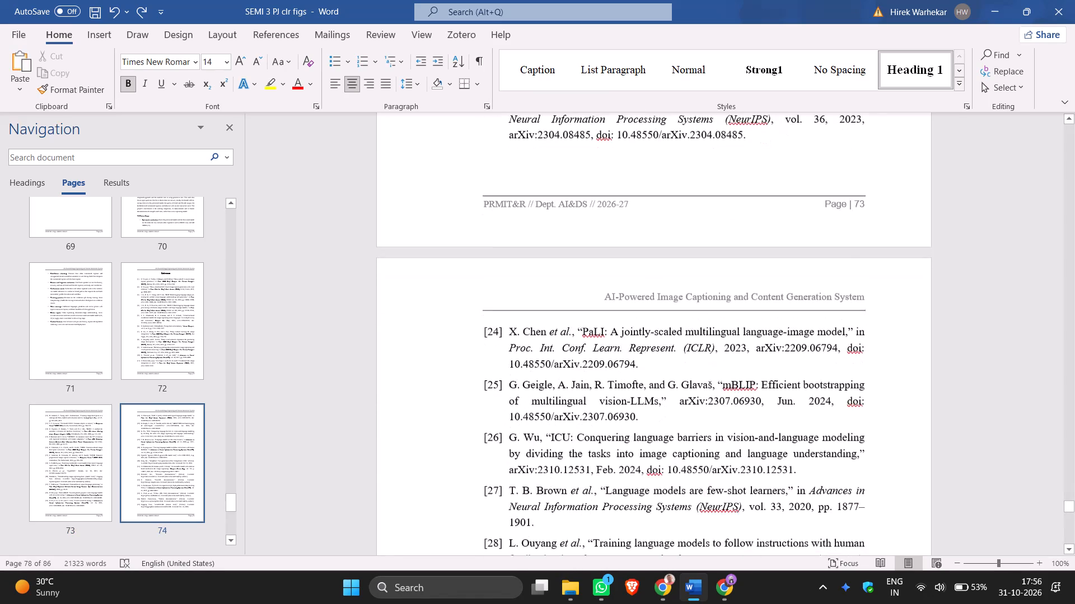
scroll(760, 414, down, 6)
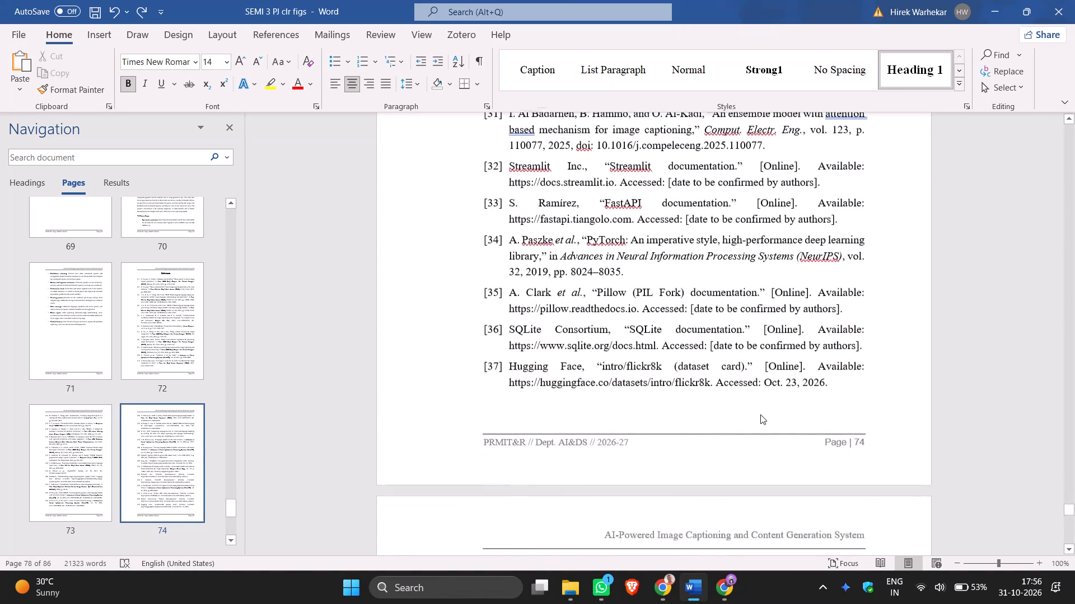
scroll(760, 414, down, 4)
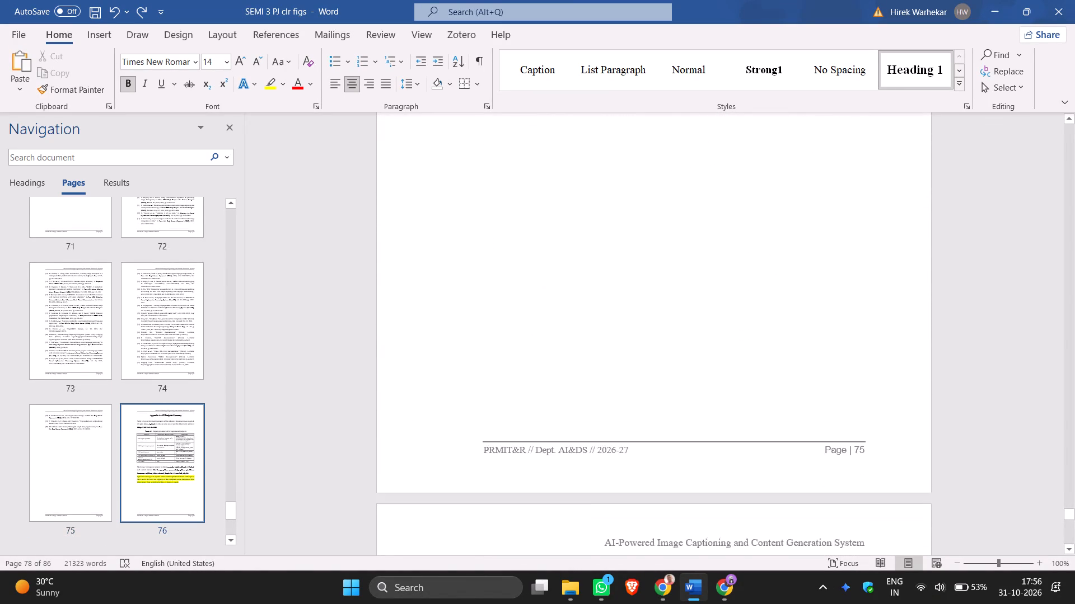
Examine the transition from the last References page to Appendix A: API Endpoint Summary, checking the footer page number before the appendix heading.
scroll(760, 414, down, 5)
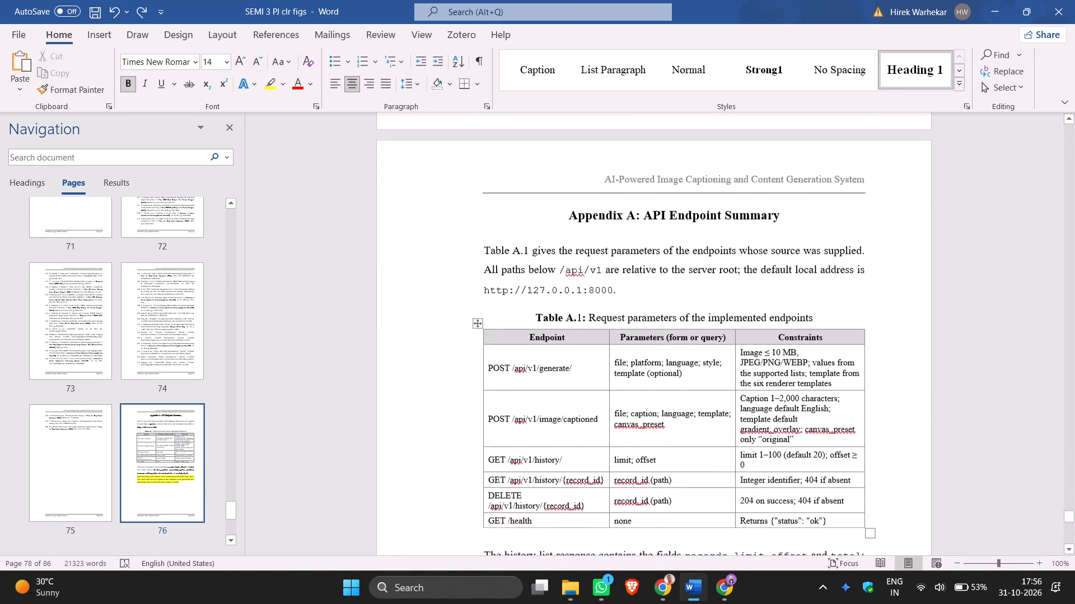
scroll(760, 414, down, 2)
scroll(760, 414, up, 1)
scroll(760, 414, down, 1)
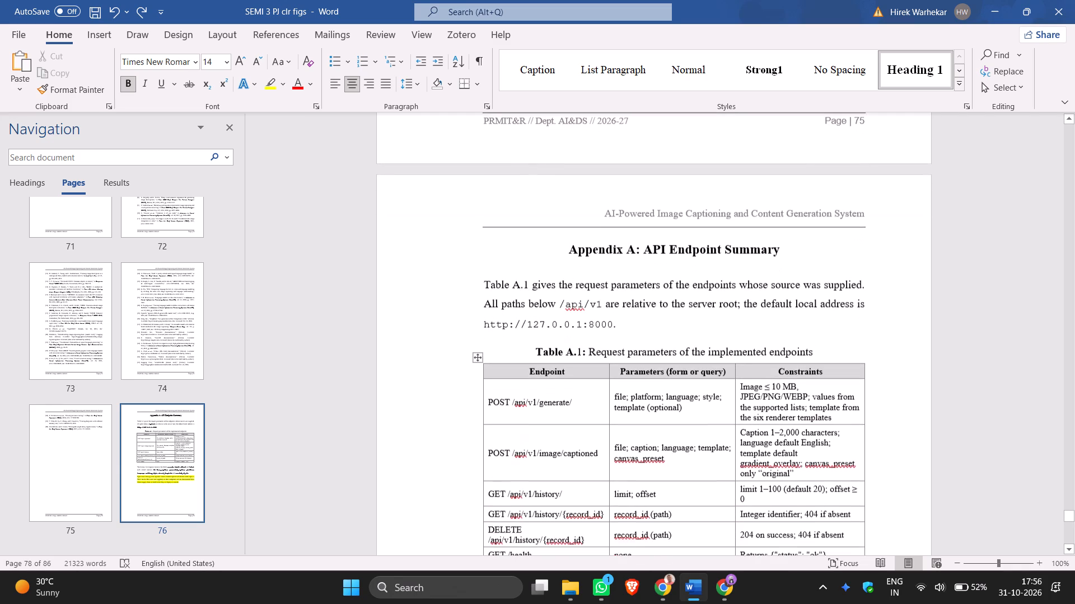
scroll(760, 414, down, 1)
scroll(720, 511, up, 1)
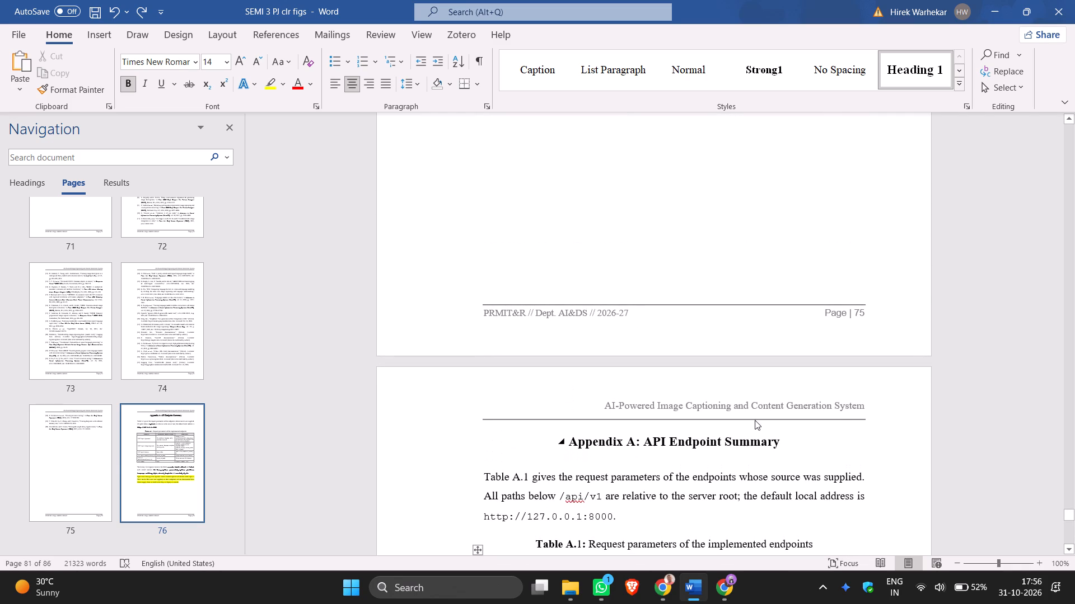
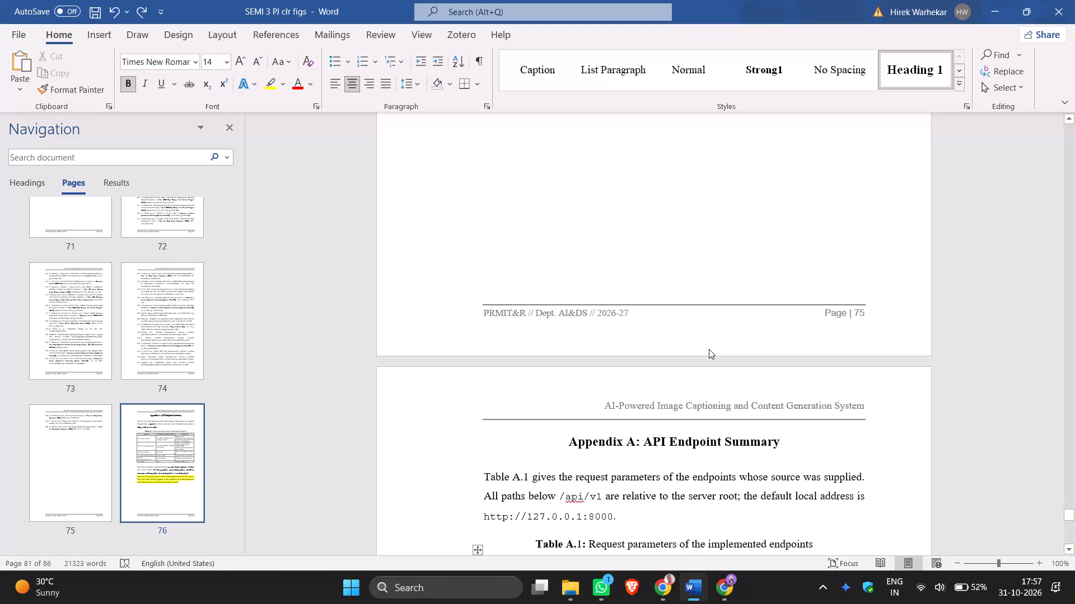
Review the report's closing pages, from Appendix A and Appendix B through the List of Publications and Resume / CV sections.
scroll(709, 349, down, 8)
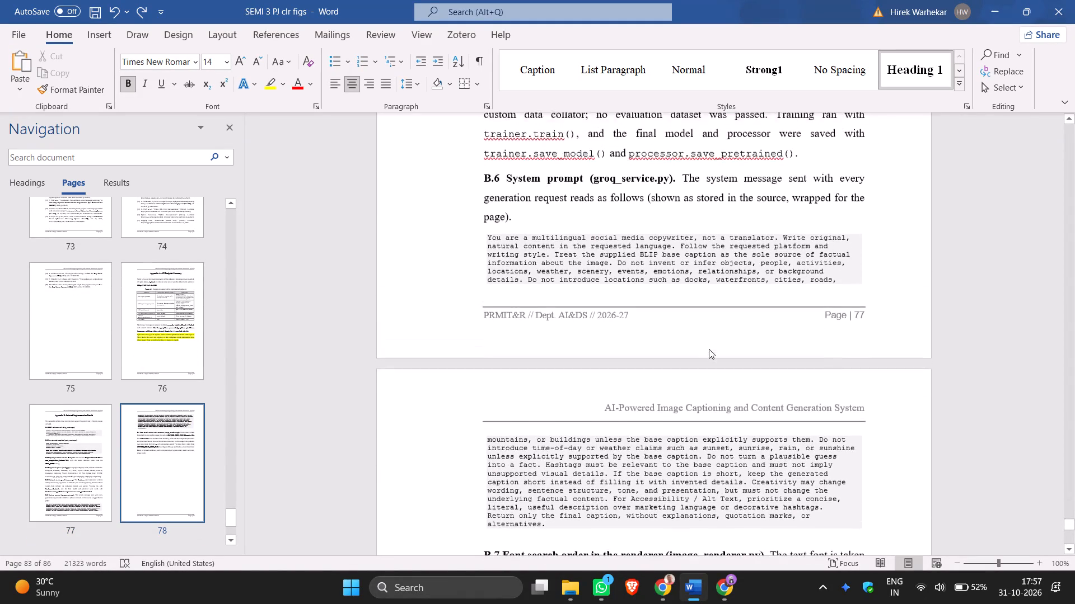
scroll(709, 349, up, 5)
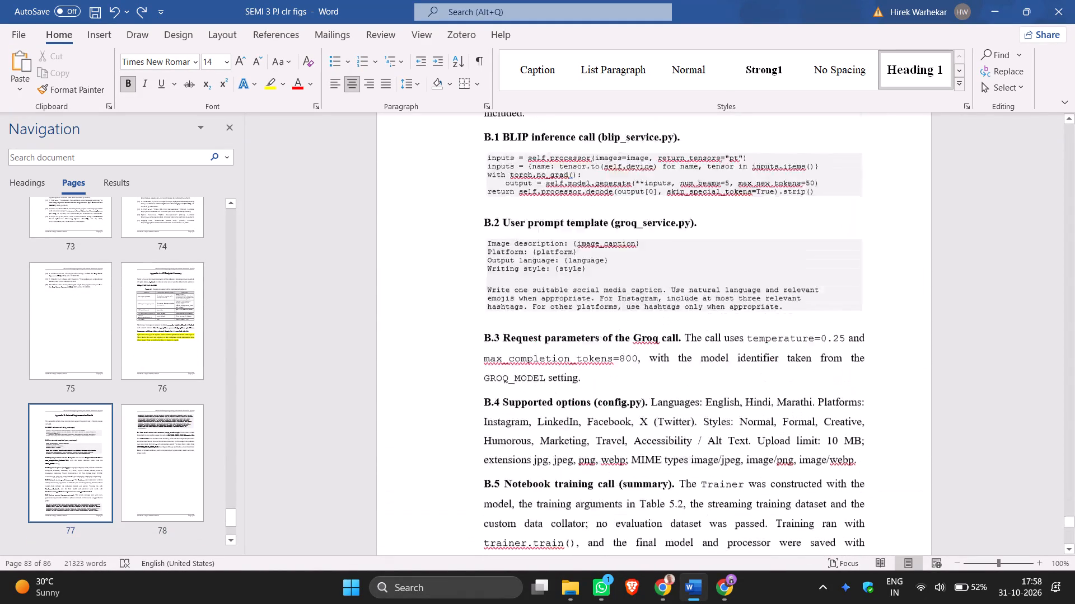
scroll(709, 349, up, 1)
scroll(709, 349, down, 7)
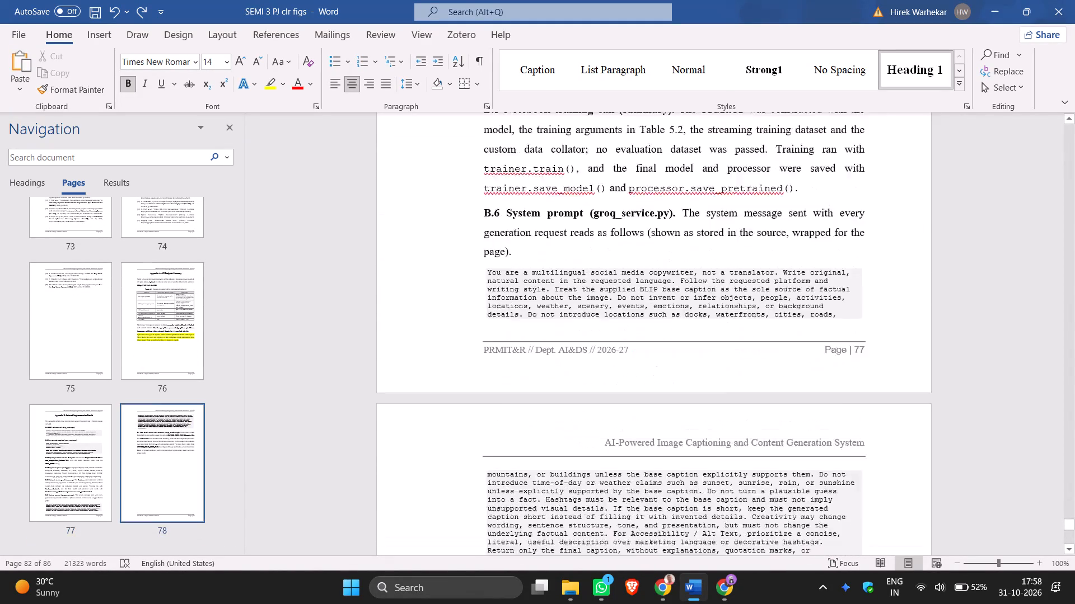
scroll(709, 349, down, 6)
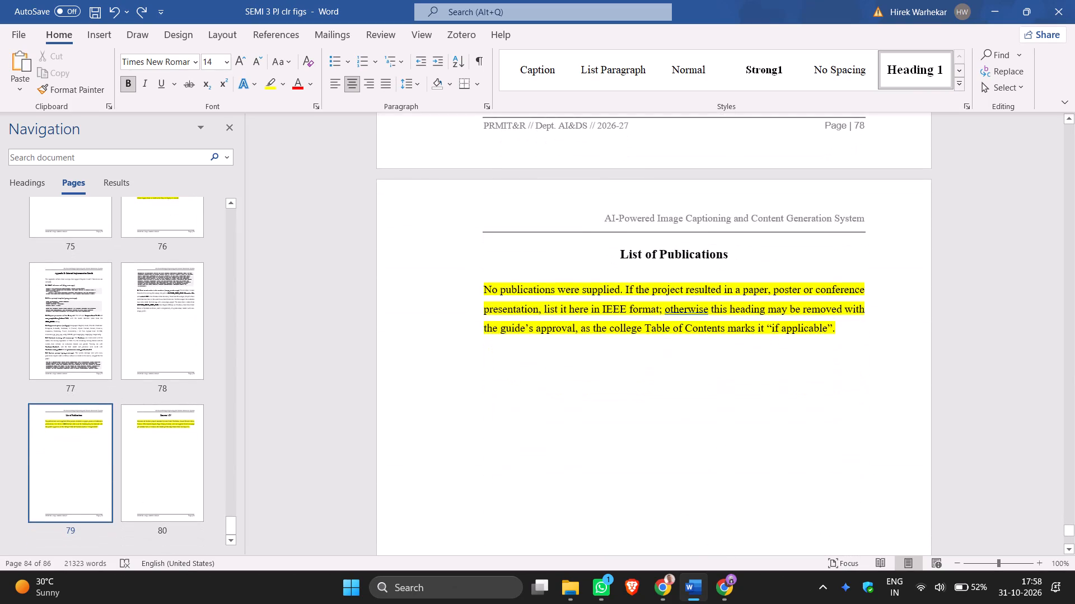
scroll(709, 349, down, 7)
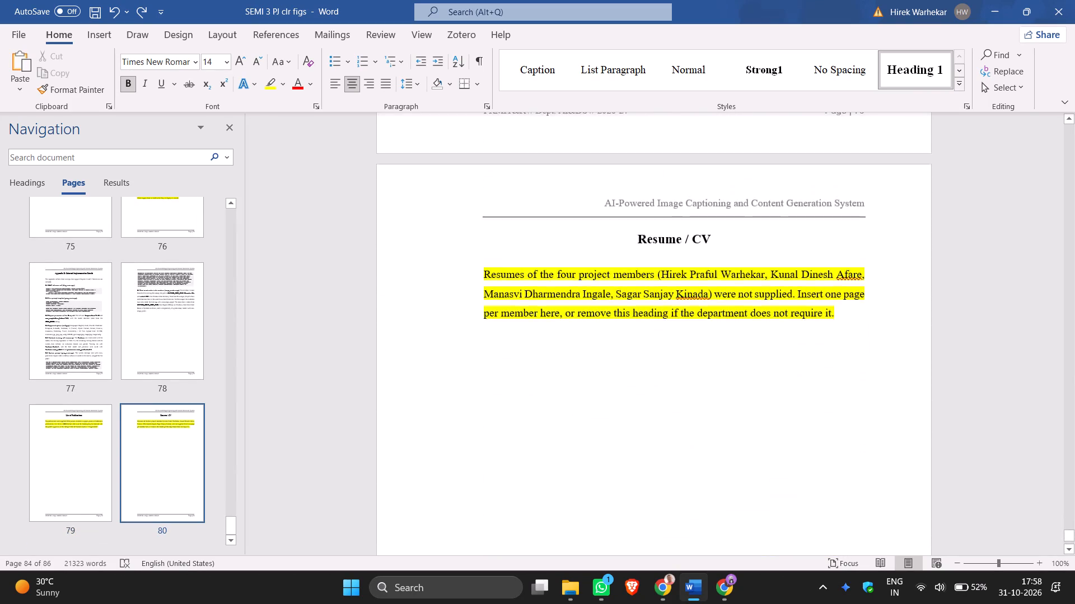
scroll(709, 349, down, 4)
scroll(709, 349, up, 4)
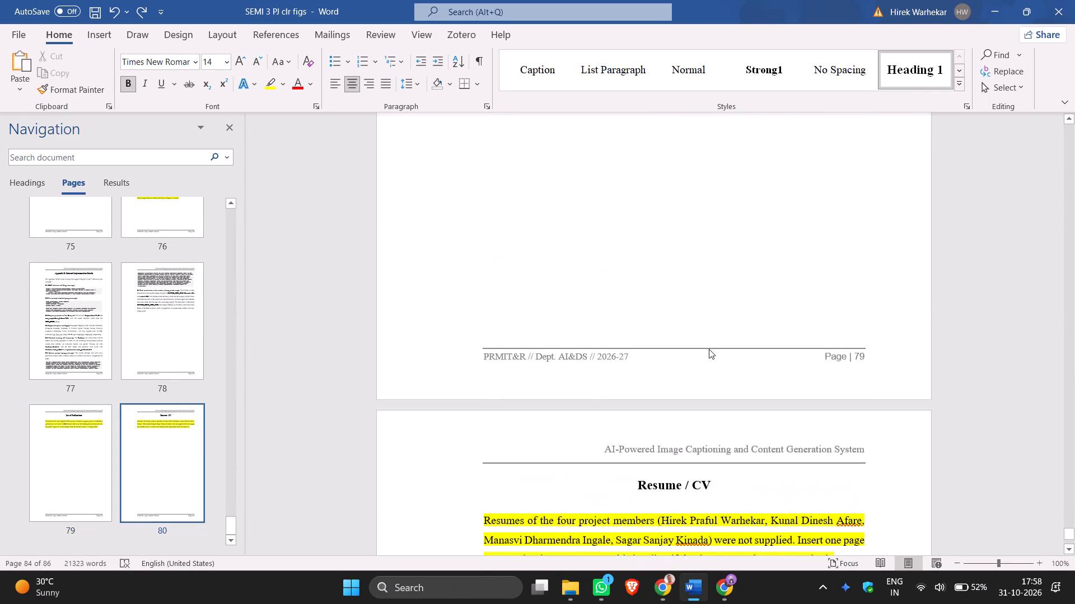
scroll(709, 349, up, 5)
scroll(709, 349, down, 3)
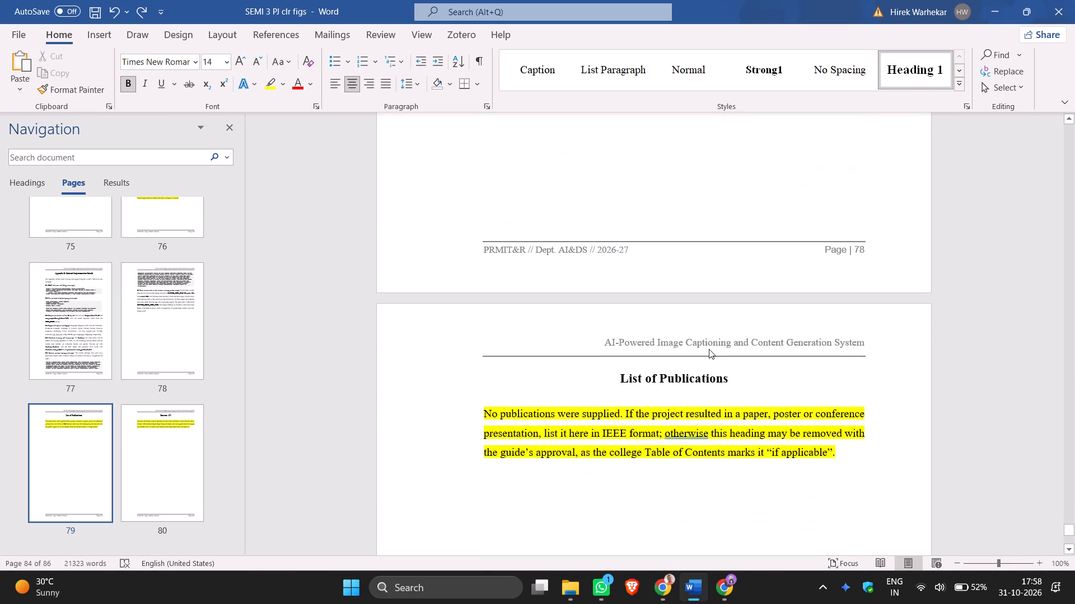
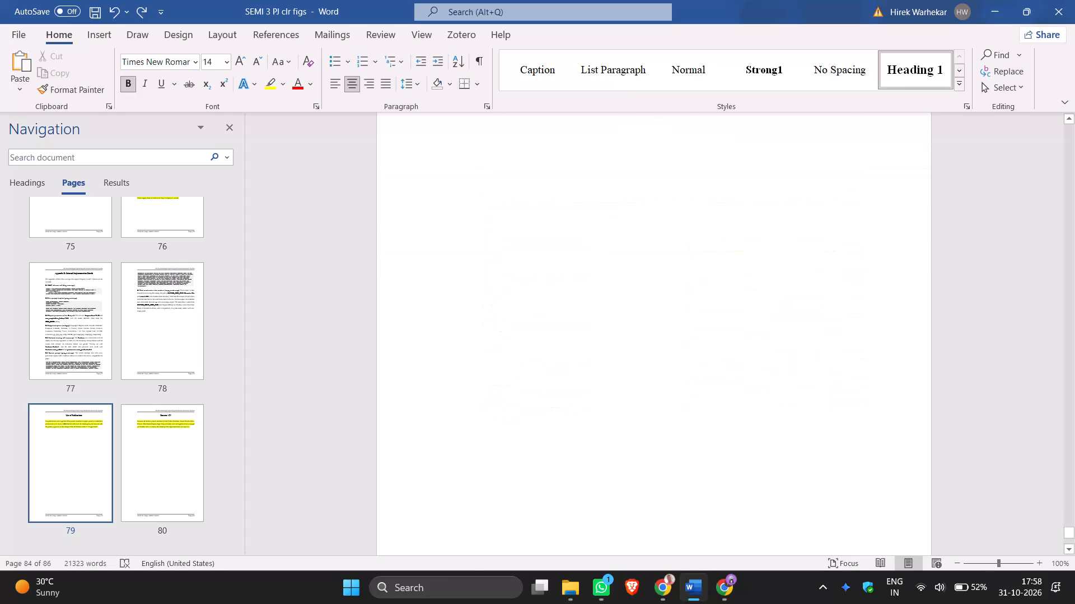
Examine the report's closing pages and the full References section, up to where Appendix A begins, for places needing blank pages.
scroll(709, 349, down, 3)
scroll(709, 349, up, 5)
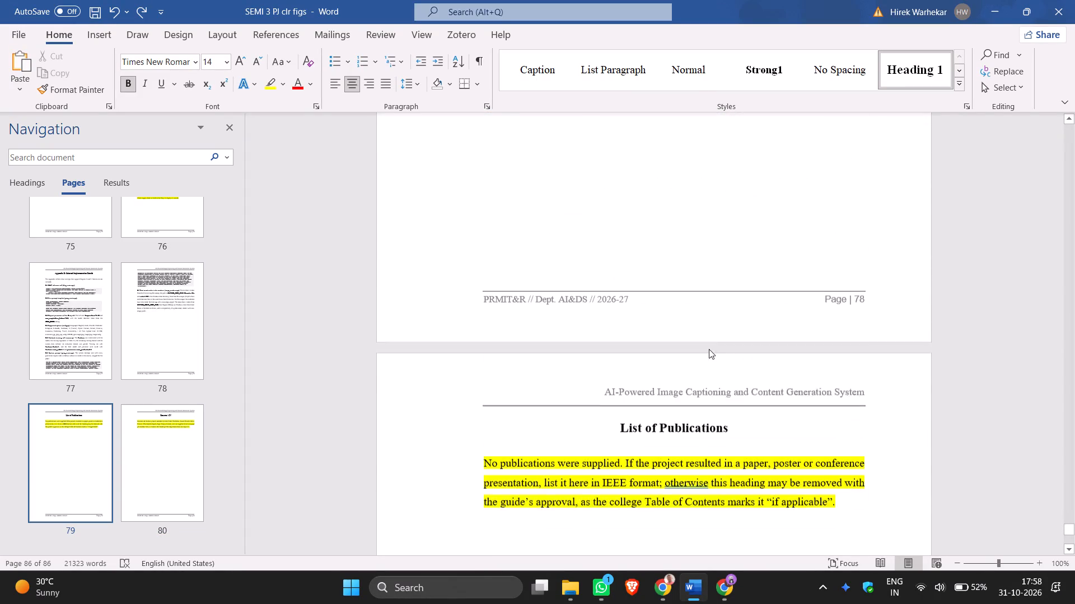
scroll(709, 349, down, 1)
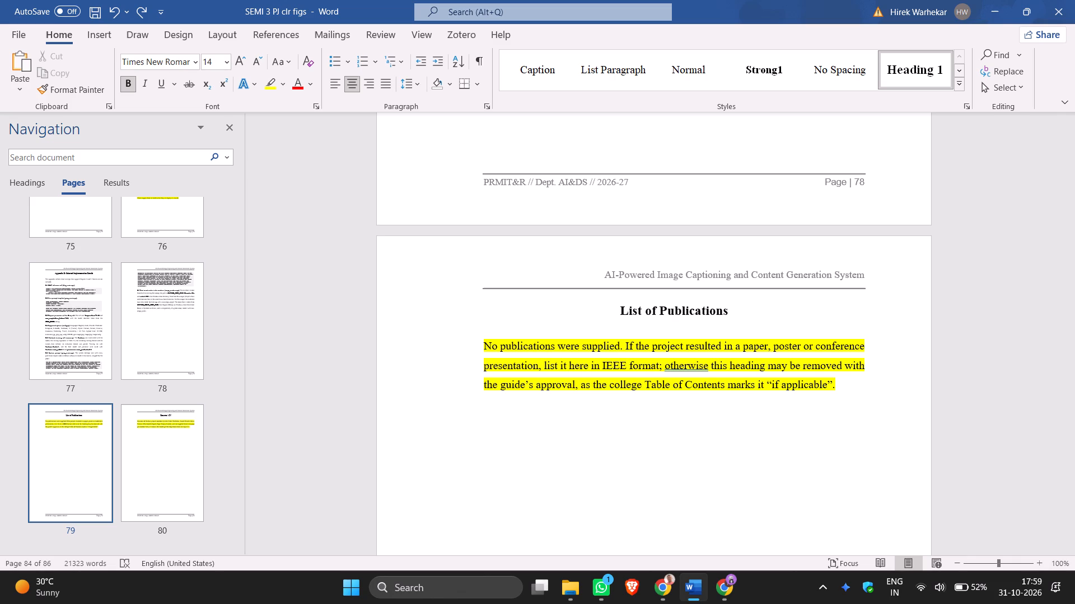
scroll(780, 221, up, 4)
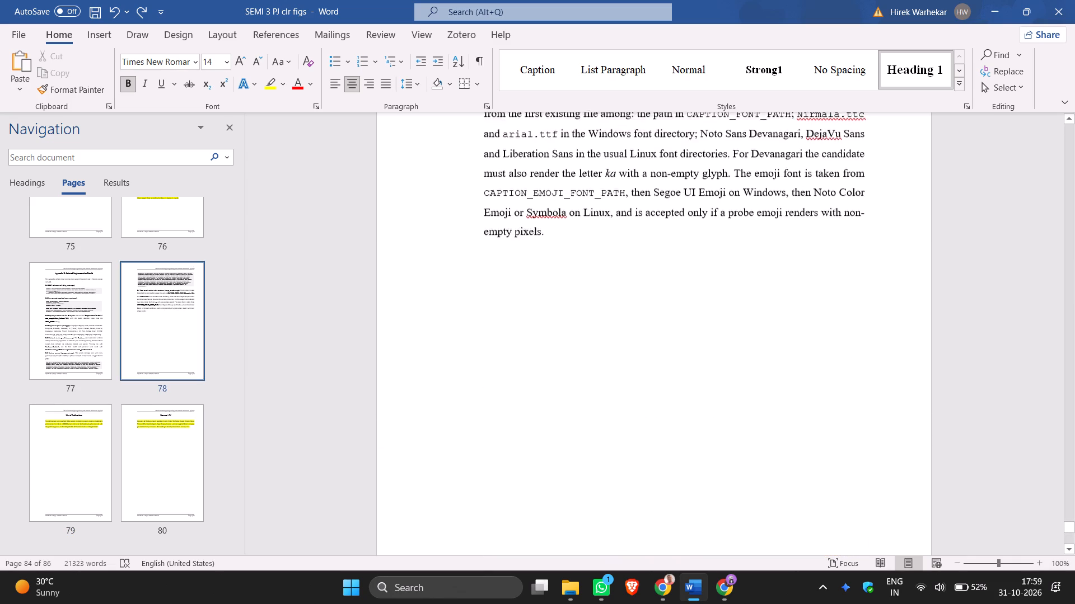
scroll(780, 221, up, 8)
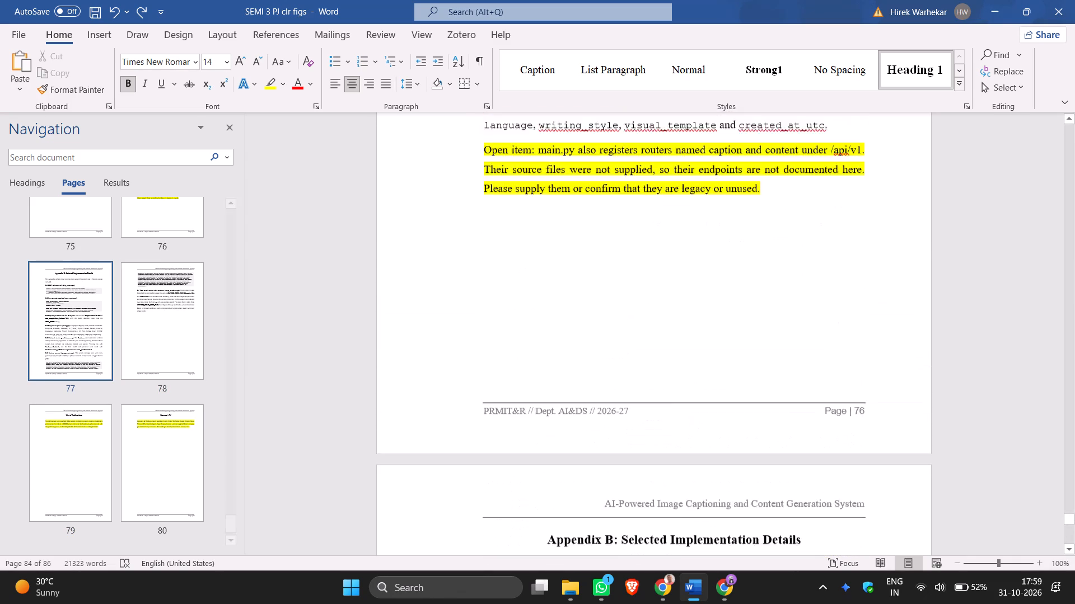
scroll(780, 221, up, 8)
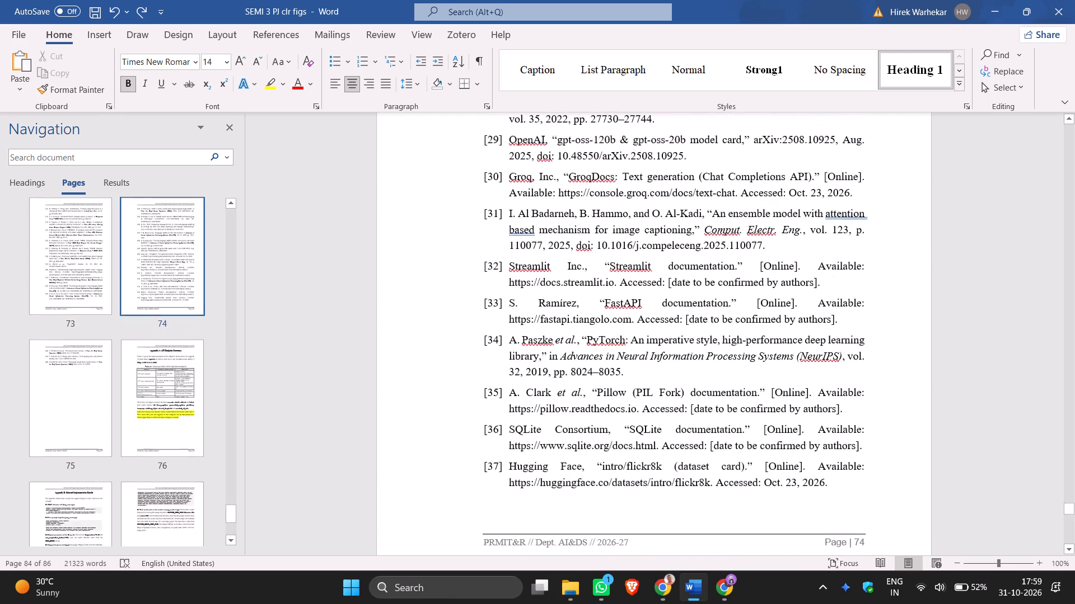
scroll(780, 221, up, 8)
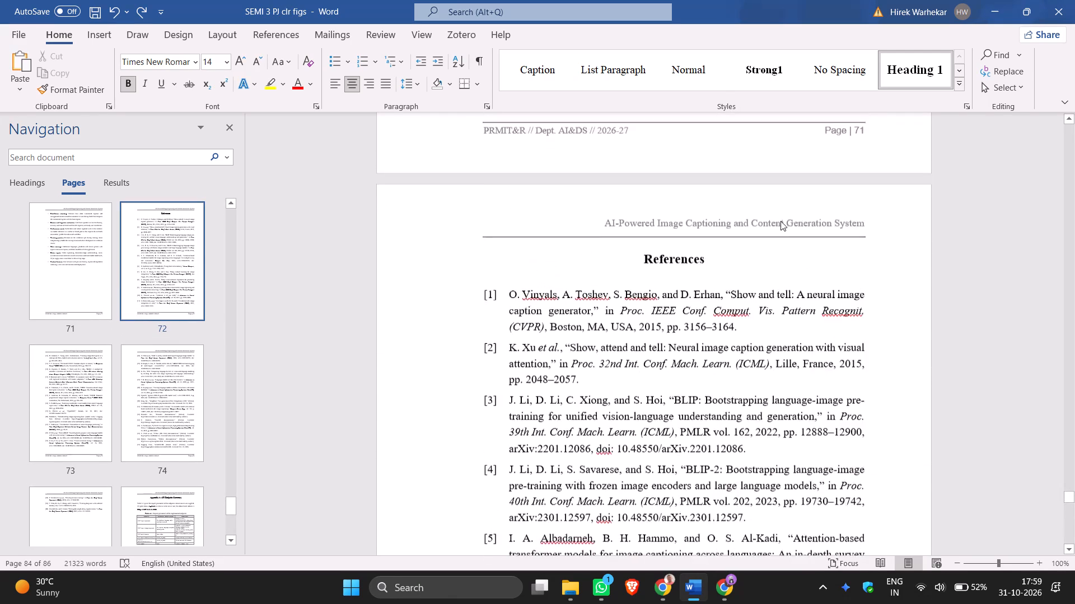
scroll(780, 221, up, 2)
scroll(780, 221, down, 6)
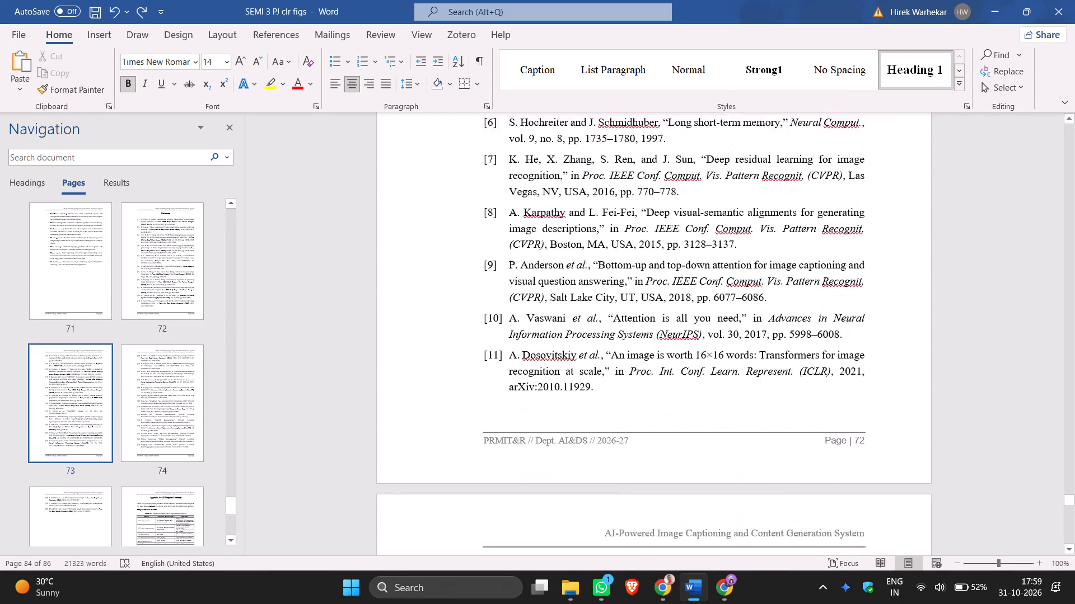
scroll(780, 221, down, 9)
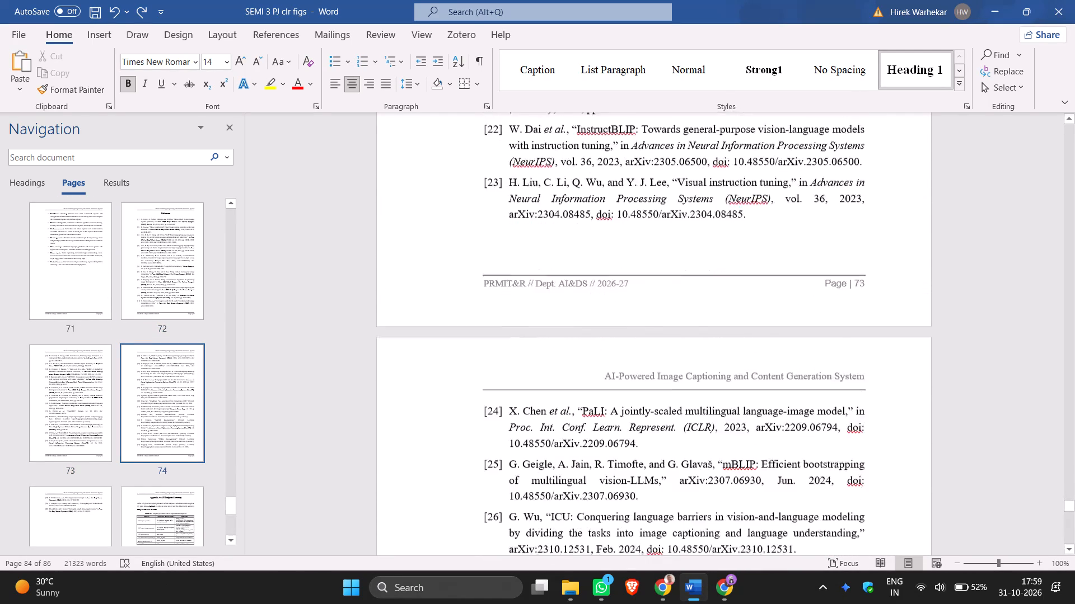
scroll(780, 221, down, 5)
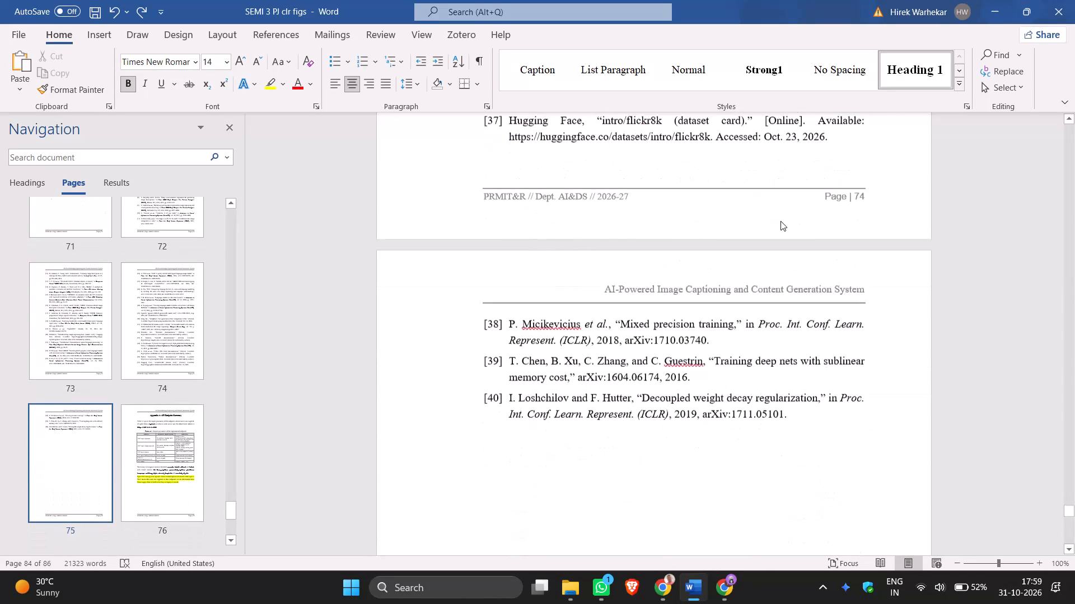
scroll(780, 221, down, 3)
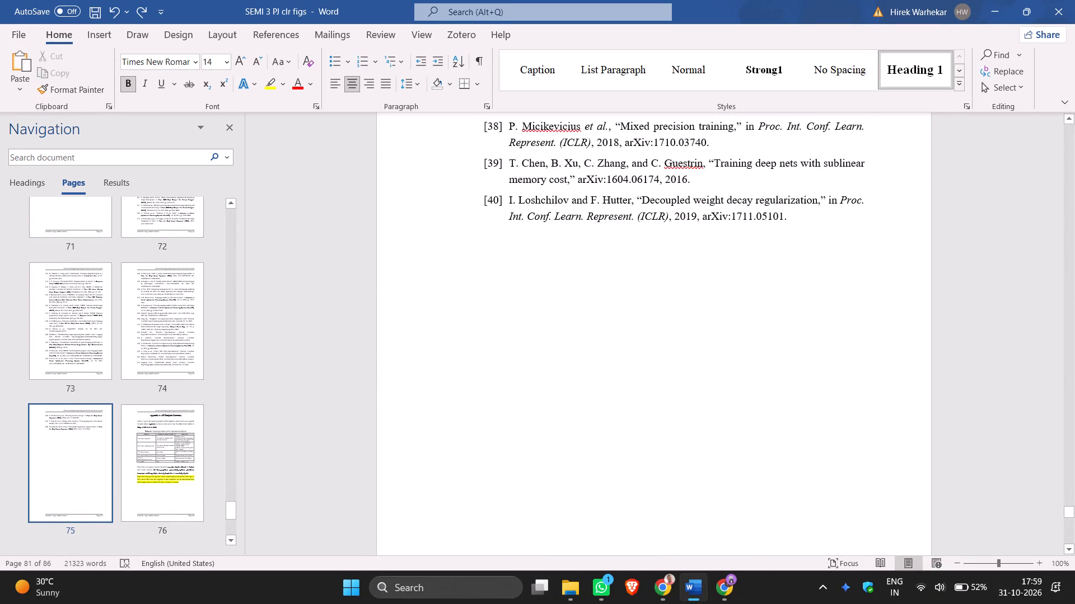
scroll(780, 221, down, 4)
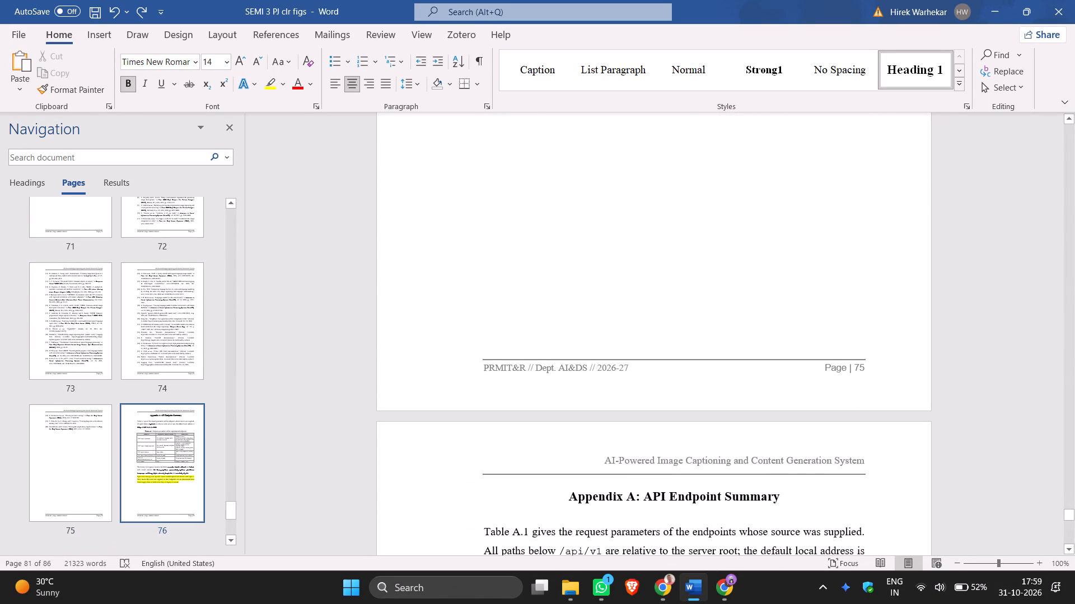
scroll(780, 221, down, 2)
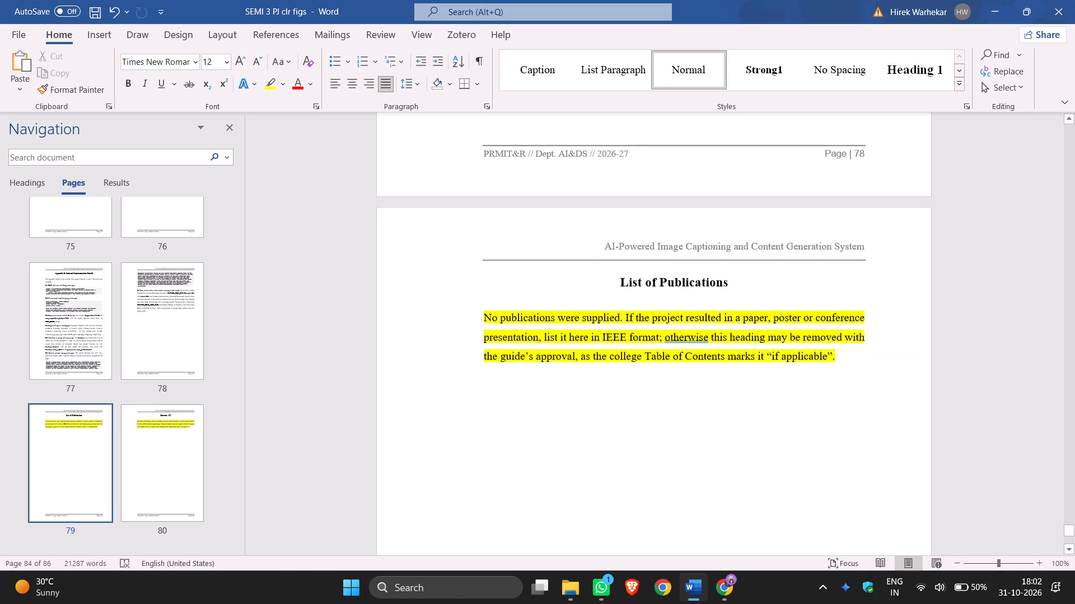
scroll(792, 318, down, 2)
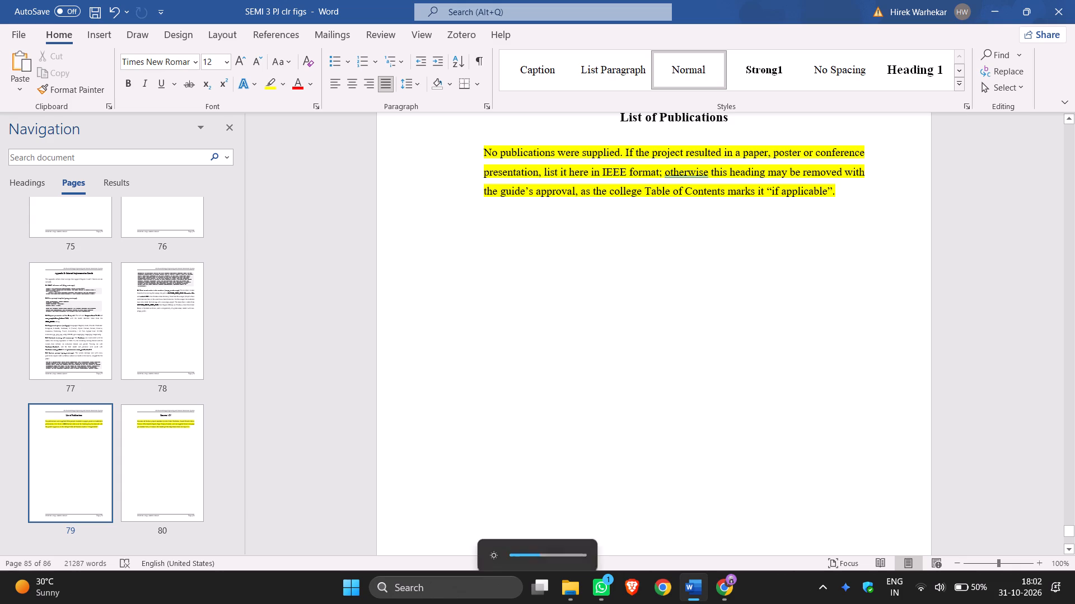
scroll(559, 393, down, 17)
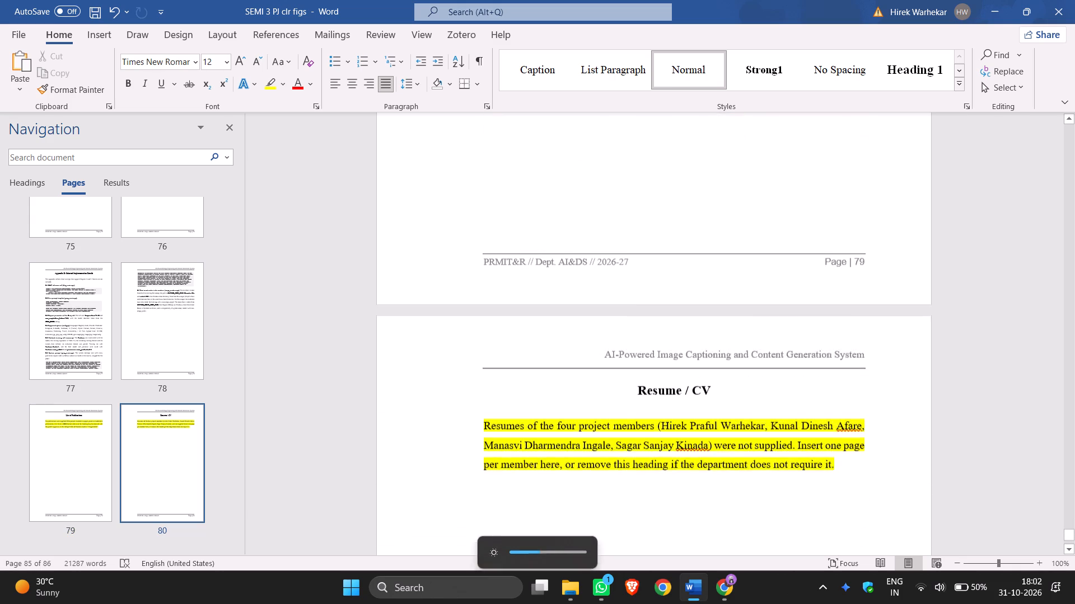
scroll(566, 376, down, 5)
scroll(566, 376, up, 7)
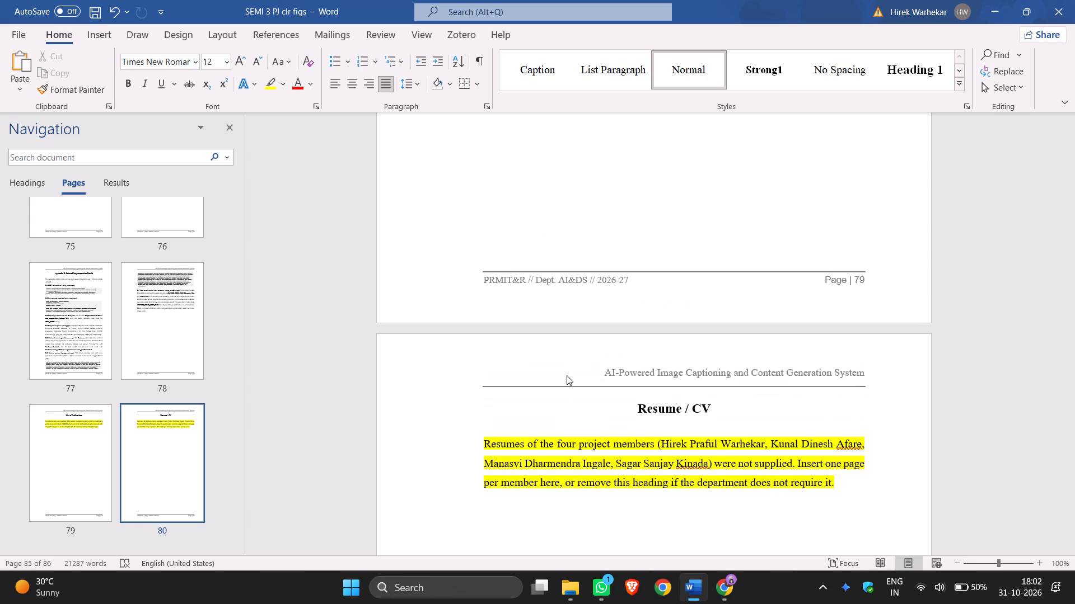
scroll(567, 375, down, 16)
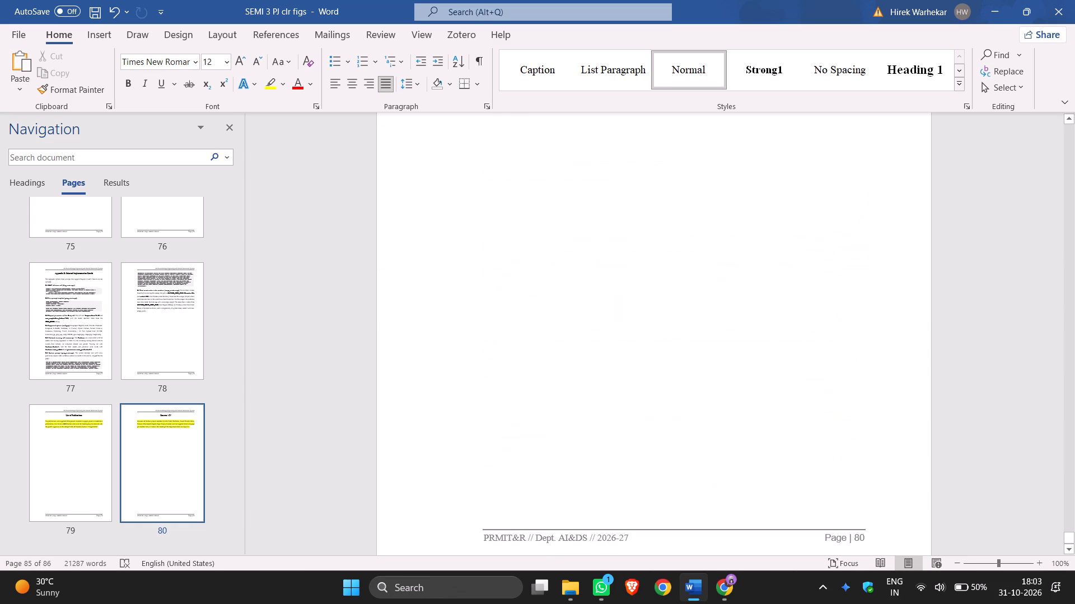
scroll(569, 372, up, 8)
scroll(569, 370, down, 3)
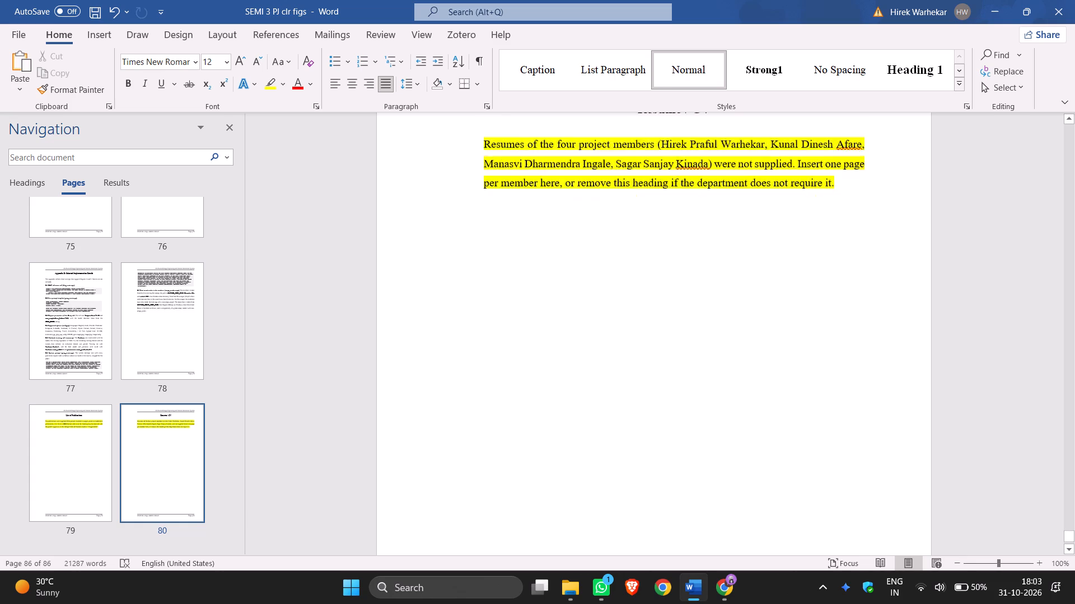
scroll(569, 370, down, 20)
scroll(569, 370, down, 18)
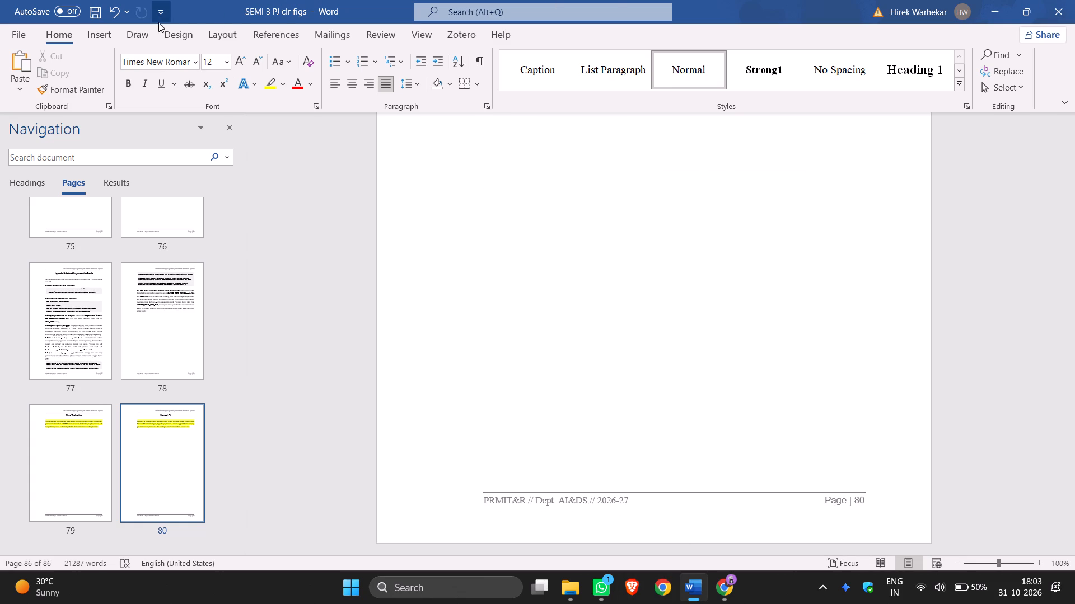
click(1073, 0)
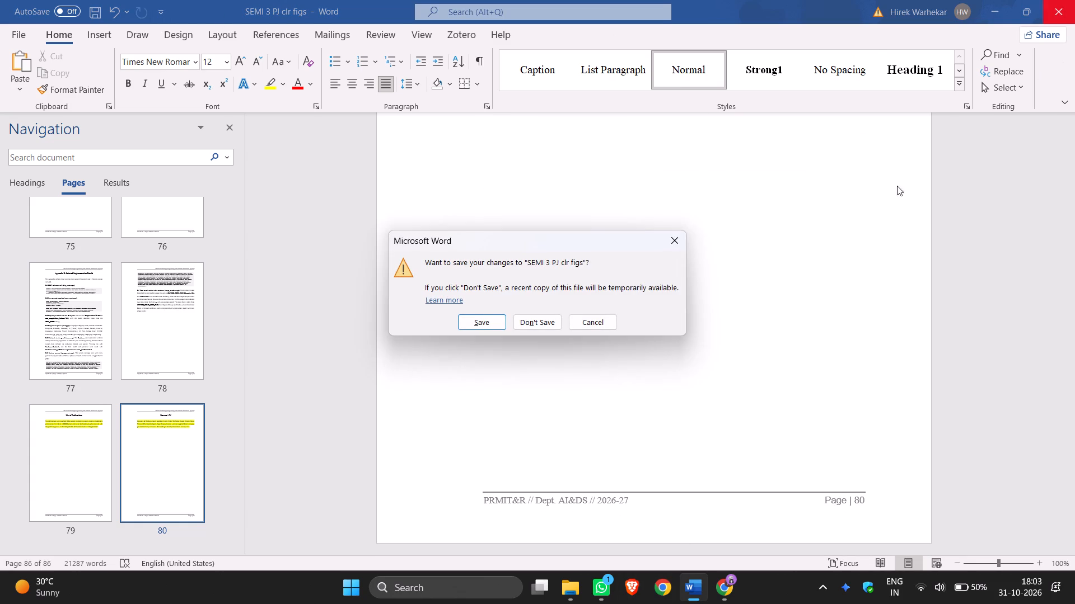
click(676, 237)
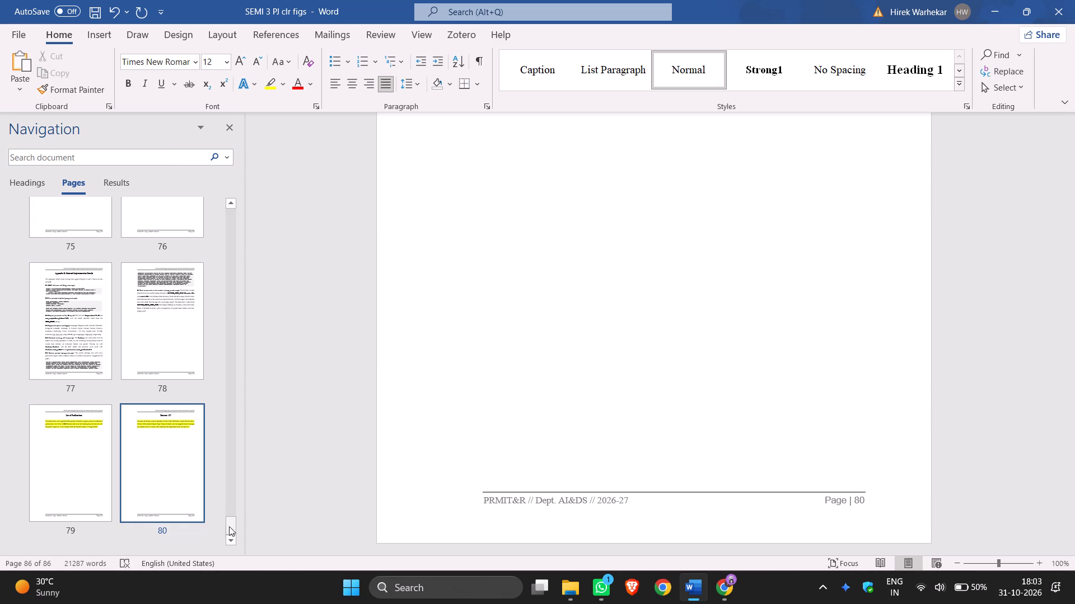
Examine the report's front matter from the Table of Contents through the List of Figures, list of tables and List of Screenshots.
drag(229, 526, 293, 85)
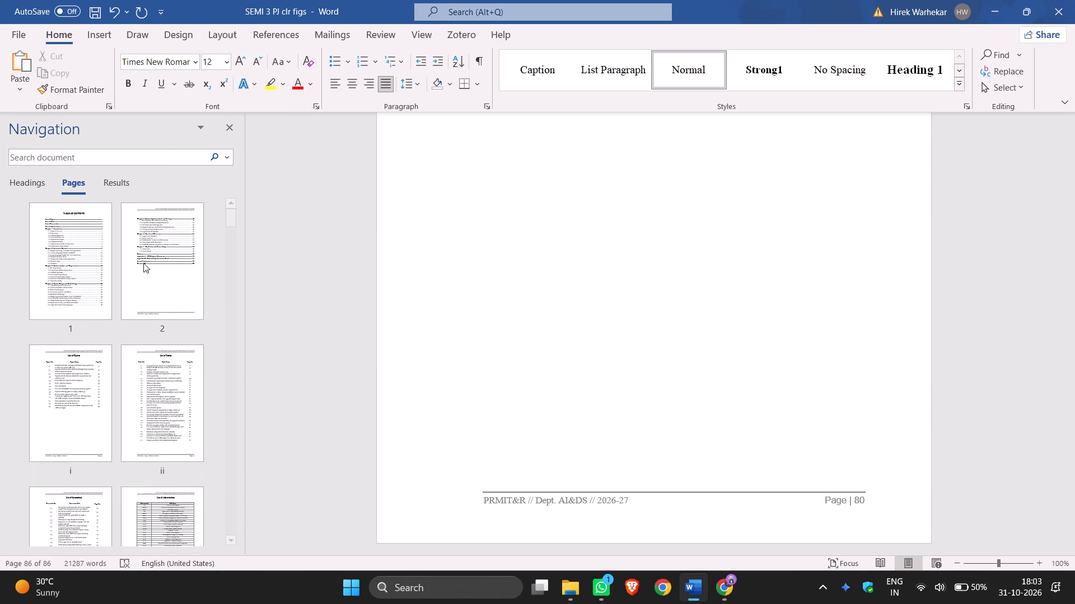
click(80, 280)
scroll(709, 287, down, 13)
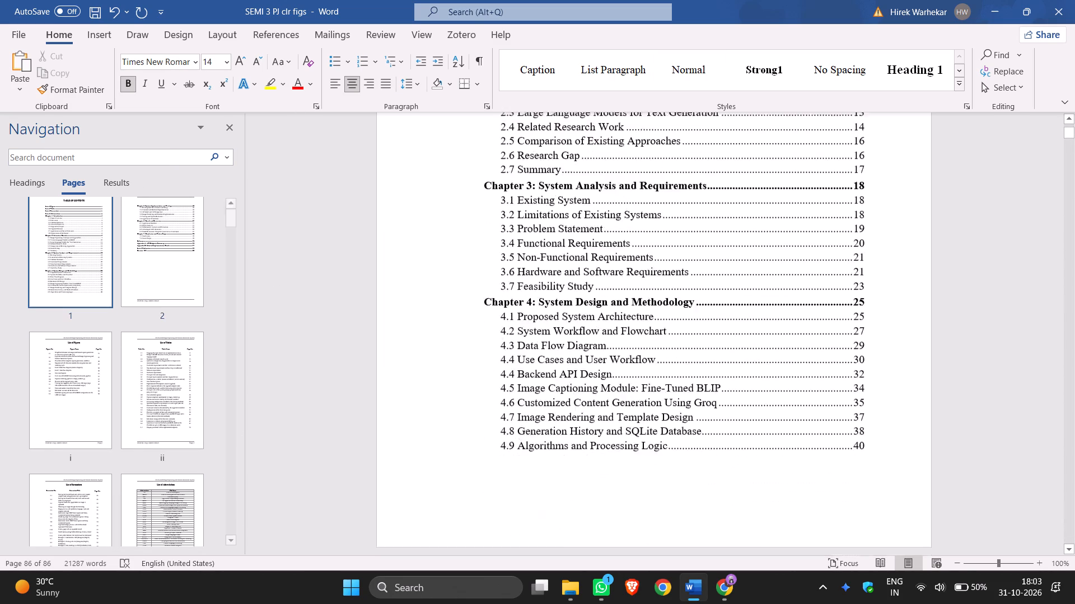
scroll(712, 282, down, 2)
scroll(714, 279, down, 20)
scroll(714, 279, down, 1)
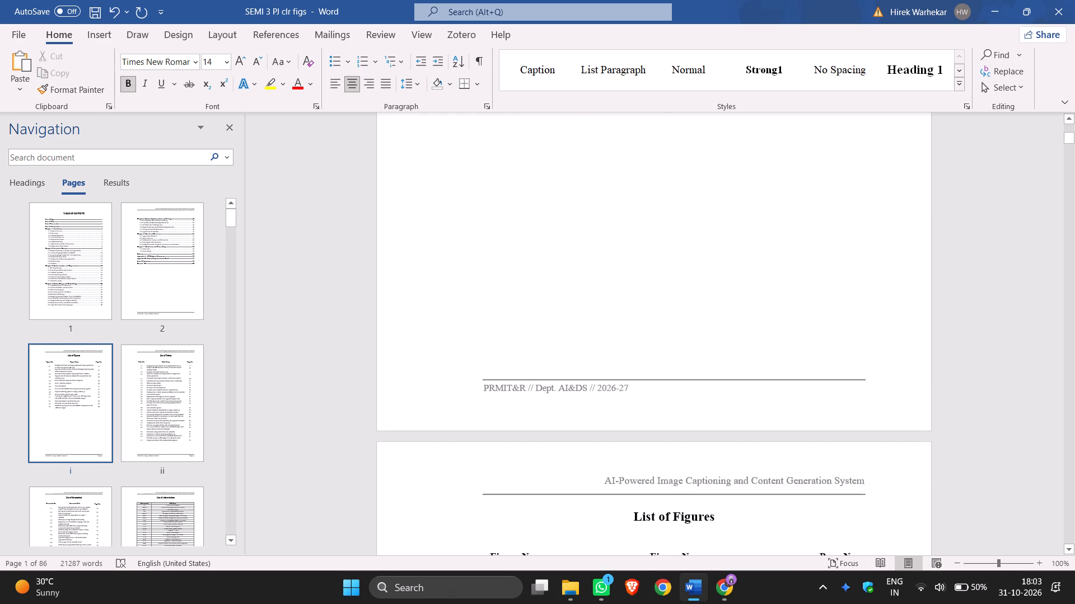
scroll(718, 267, down, 15)
scroll(721, 263, up, 5)
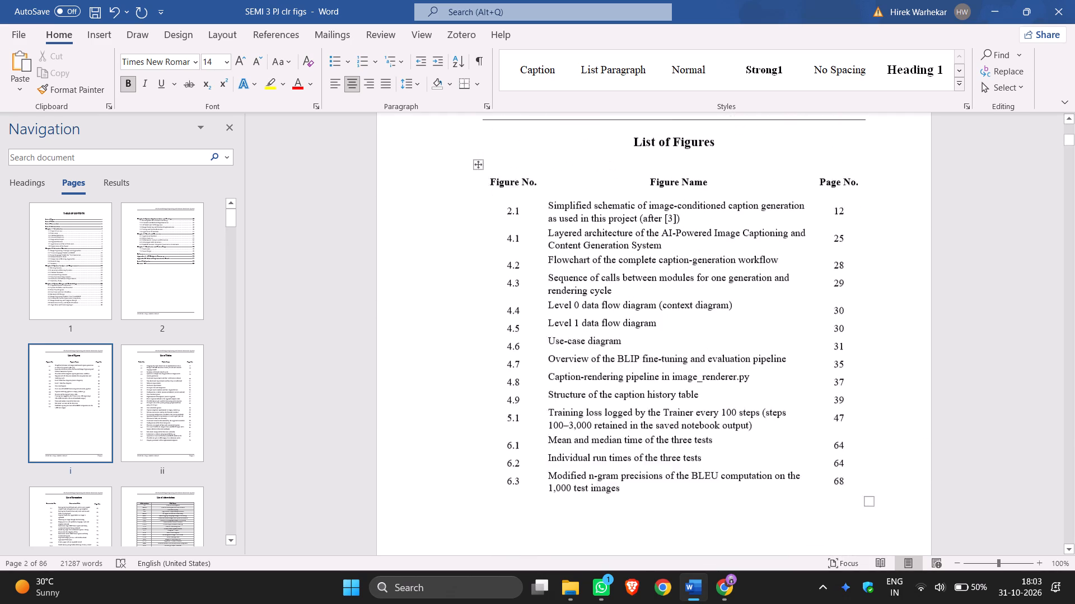
scroll(722, 263, down, 20)
scroll(722, 263, down, 9)
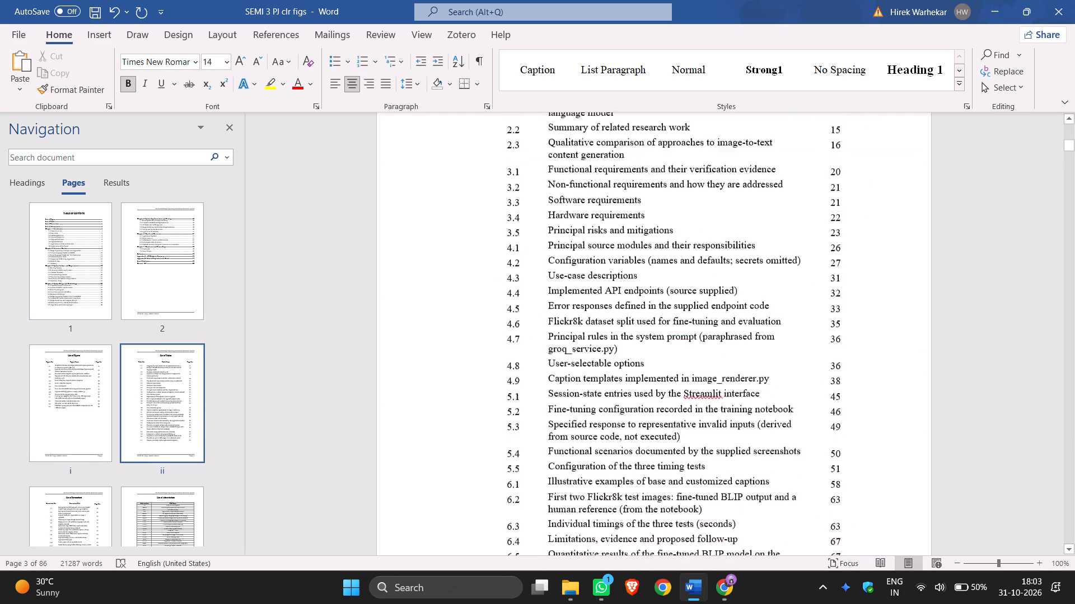
scroll(731, 256, down, 20)
scroll(732, 256, down, 2)
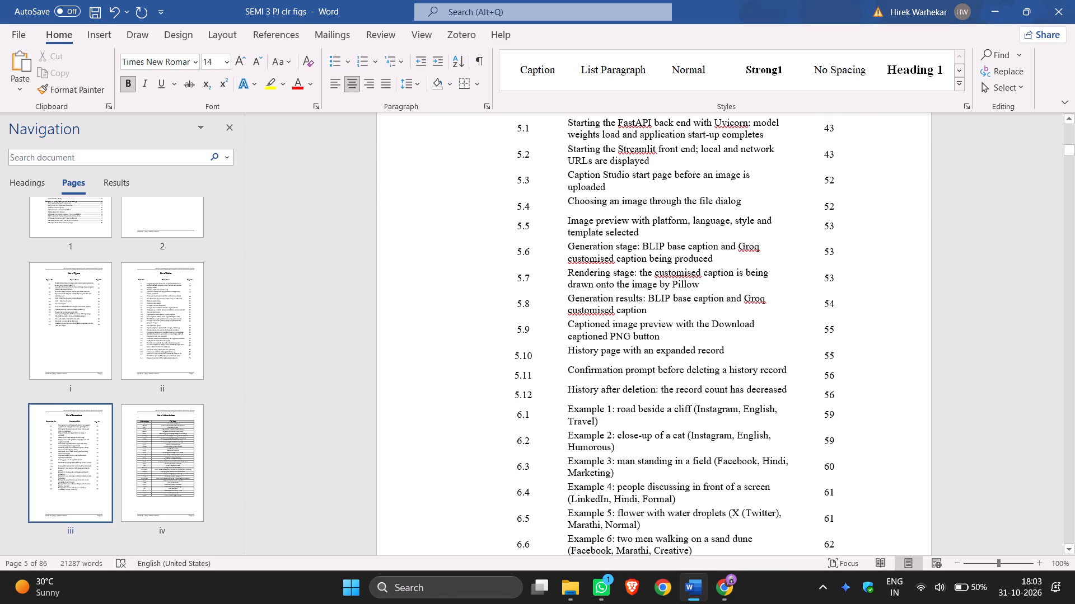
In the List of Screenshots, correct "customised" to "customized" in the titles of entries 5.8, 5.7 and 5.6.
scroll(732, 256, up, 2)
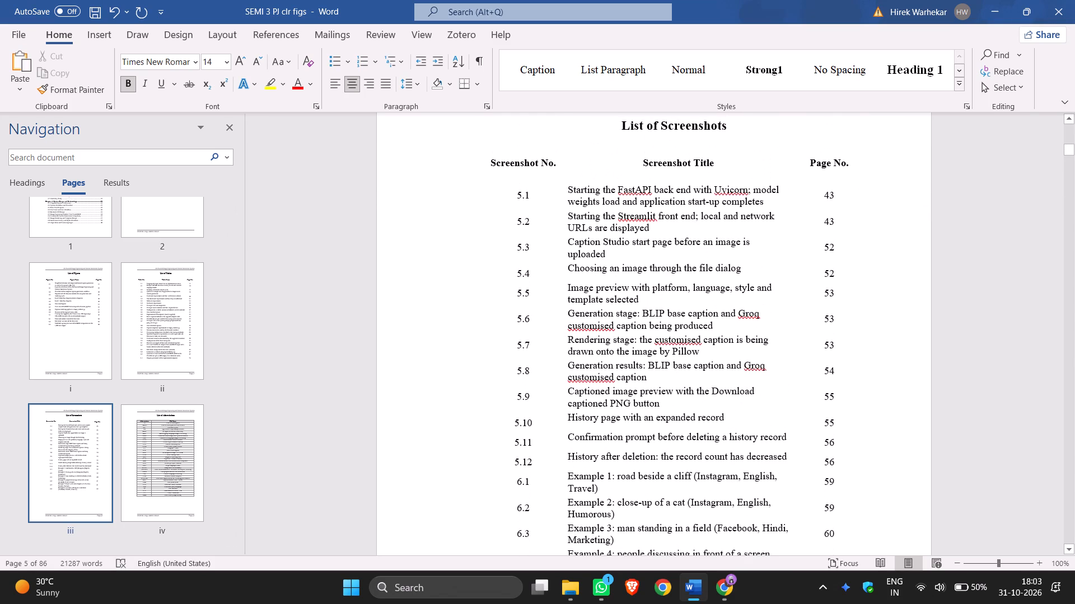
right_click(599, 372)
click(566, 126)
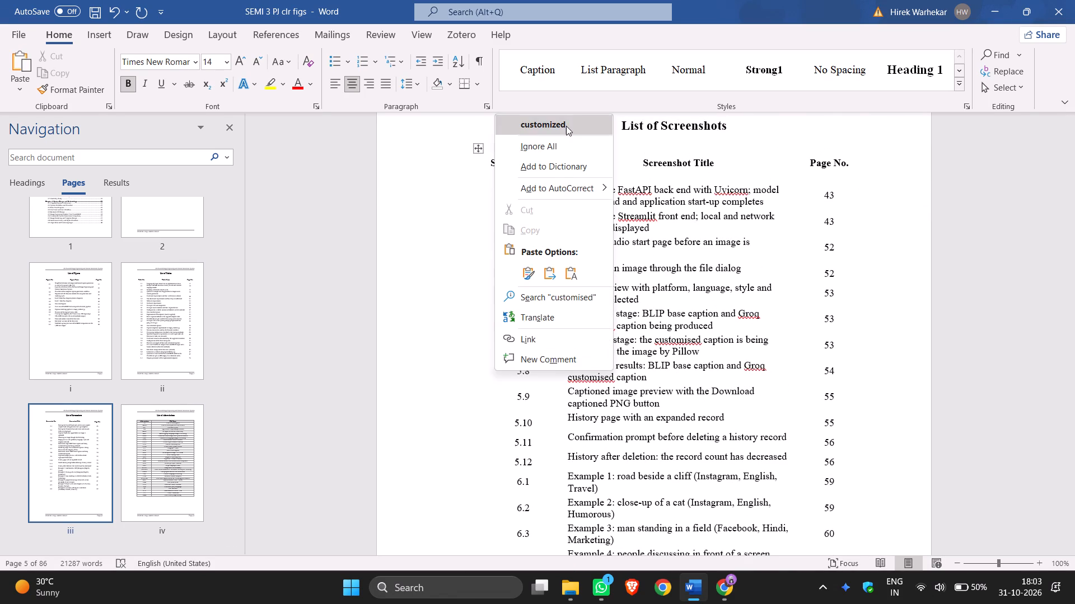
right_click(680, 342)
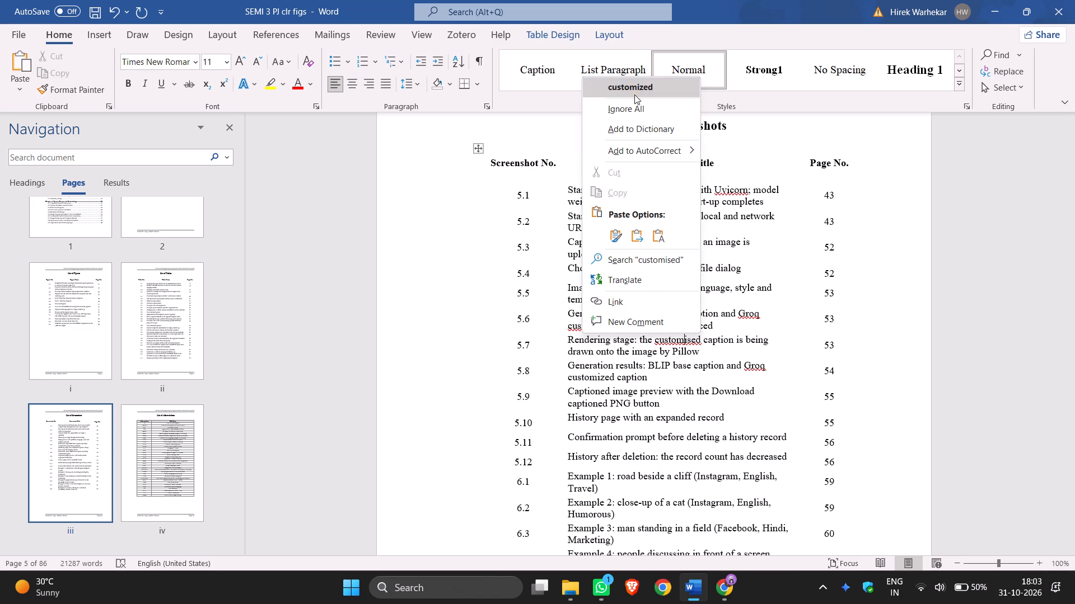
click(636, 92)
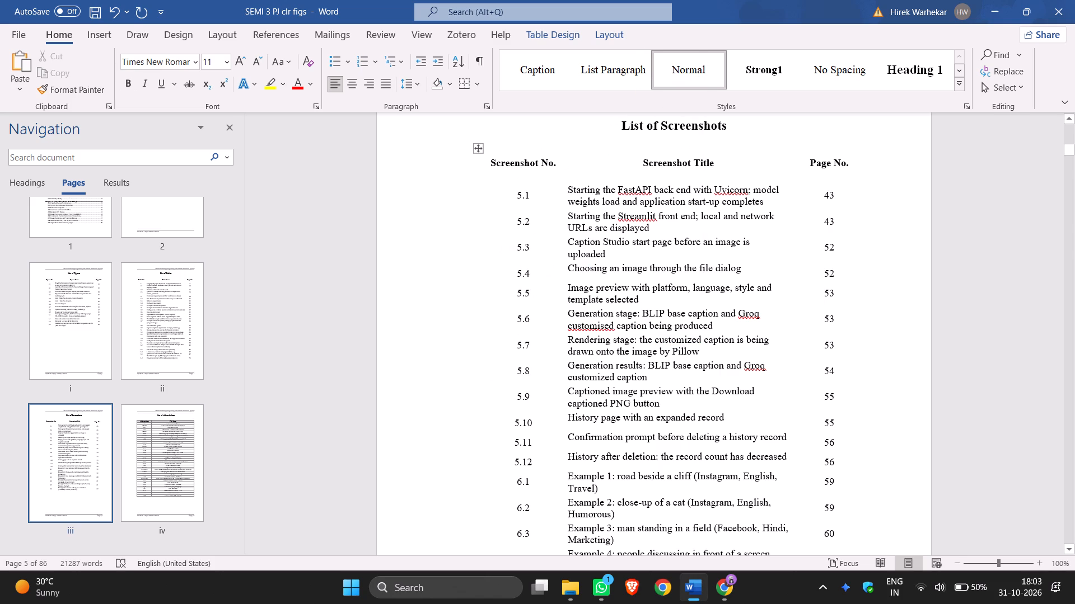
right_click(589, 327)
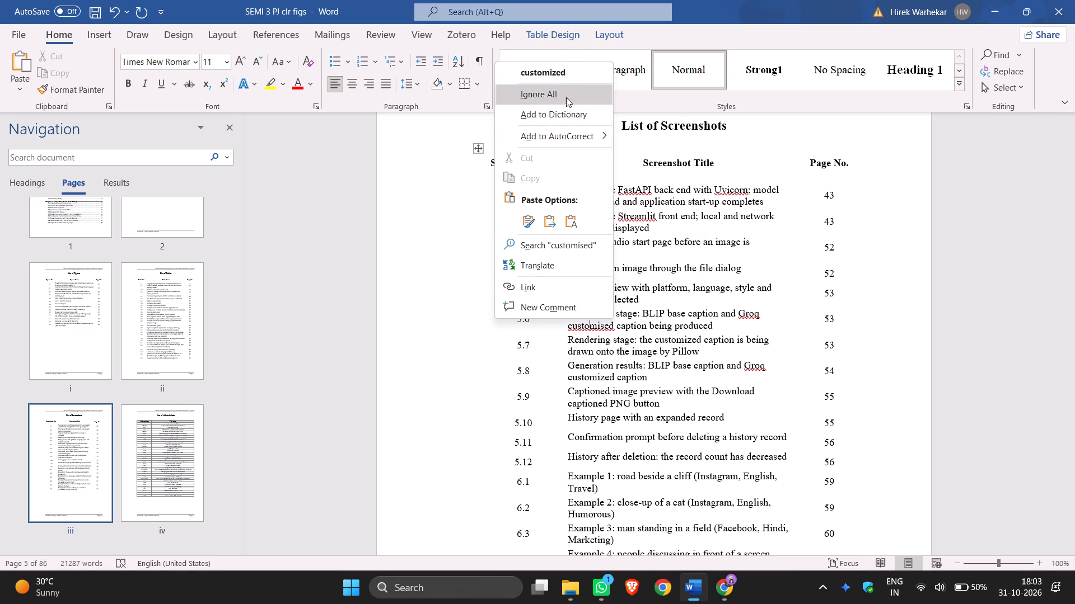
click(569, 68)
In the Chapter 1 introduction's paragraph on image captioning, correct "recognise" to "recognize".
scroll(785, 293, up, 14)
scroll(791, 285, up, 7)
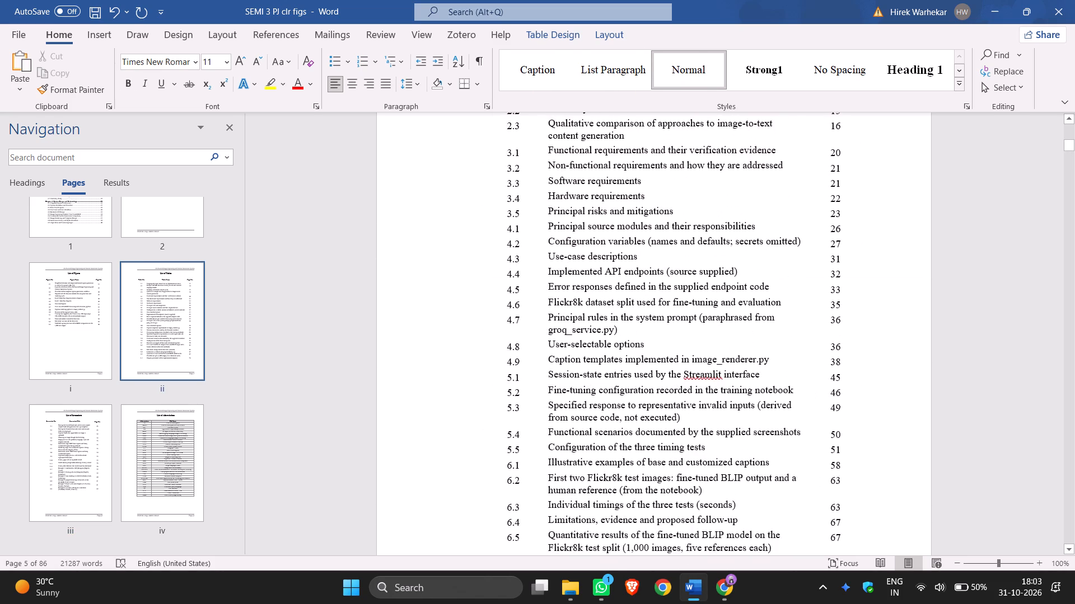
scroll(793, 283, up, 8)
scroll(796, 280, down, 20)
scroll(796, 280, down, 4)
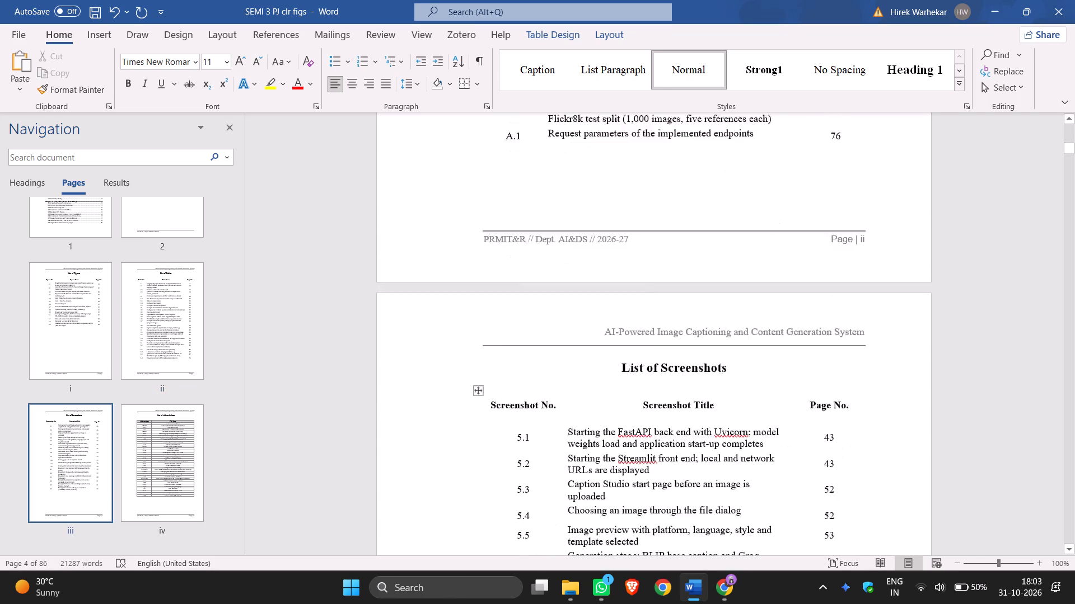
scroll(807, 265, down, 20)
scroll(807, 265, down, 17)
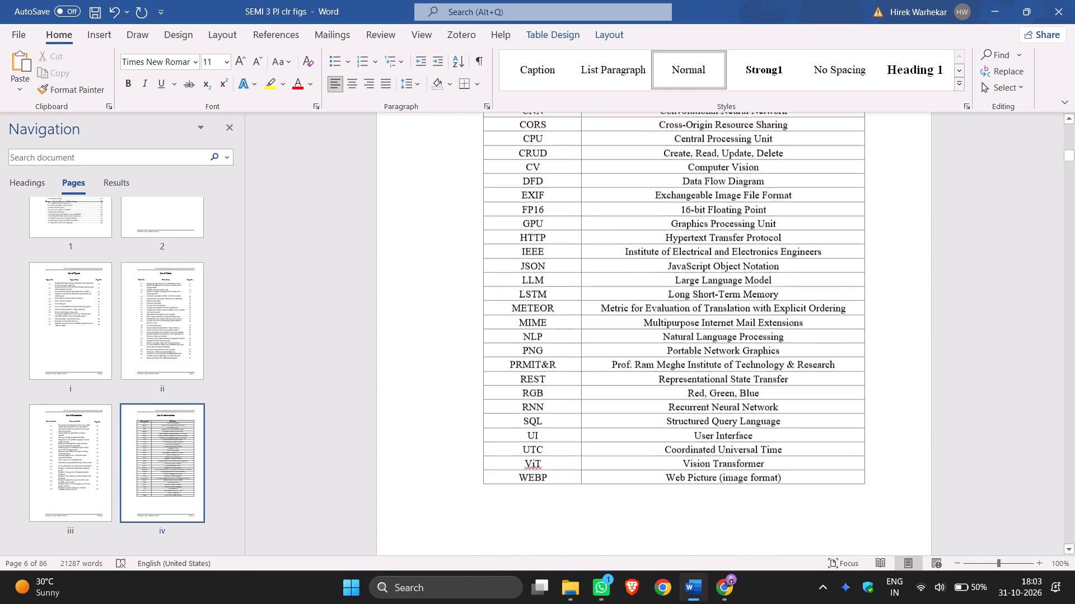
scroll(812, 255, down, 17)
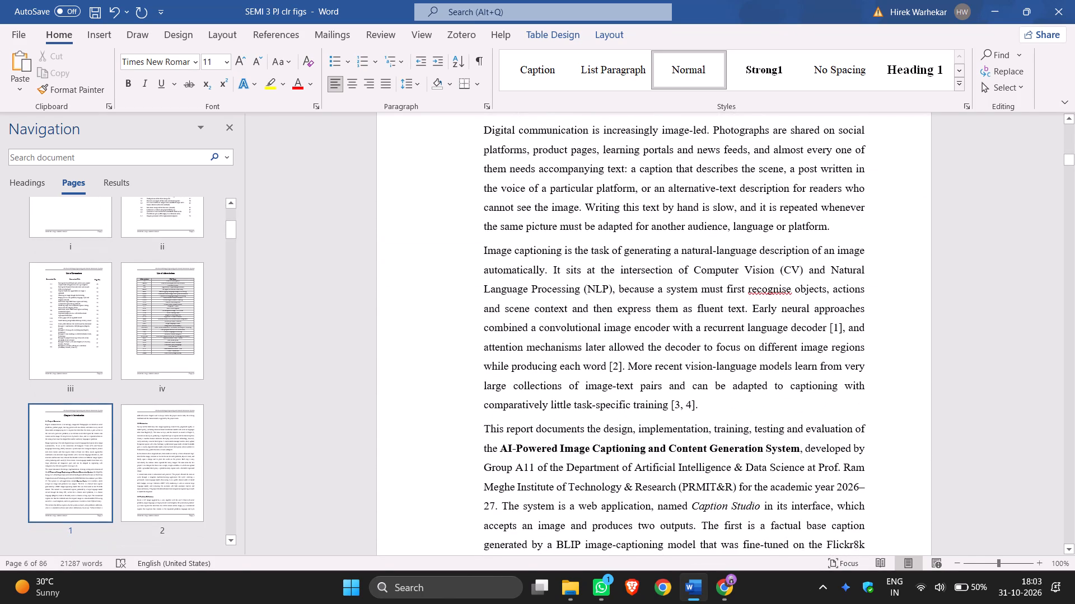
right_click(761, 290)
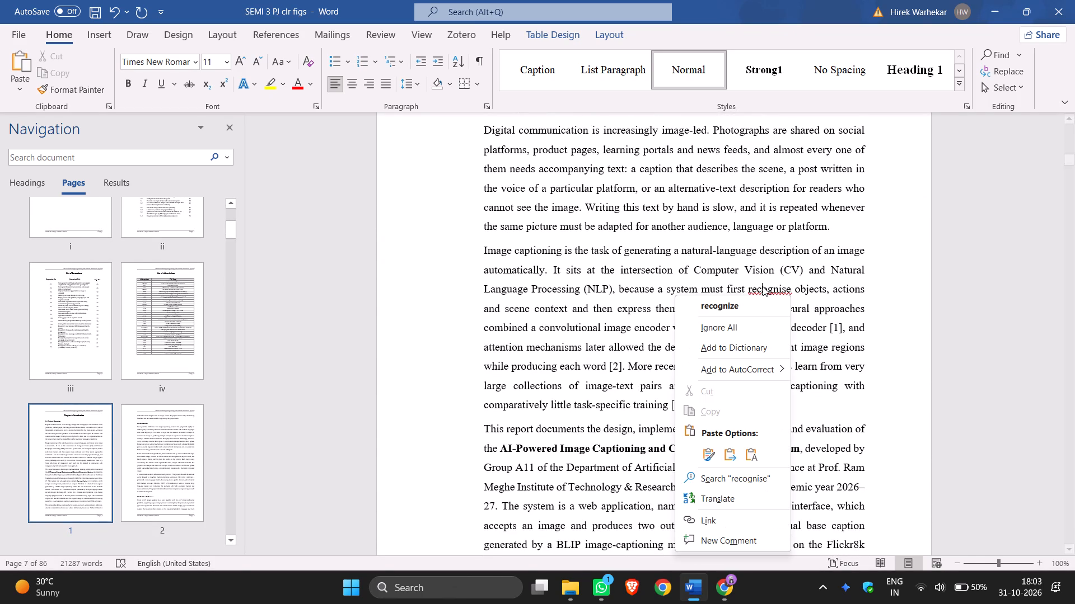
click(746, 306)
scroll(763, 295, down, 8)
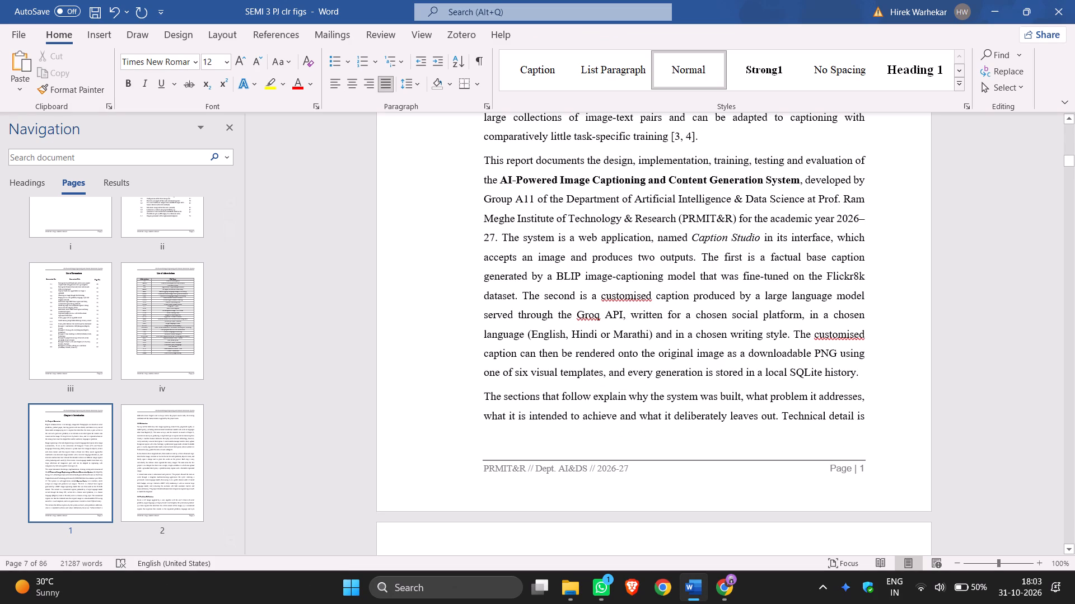
Close the Project Report folder window that is open behind the report.
click(1074, 592)
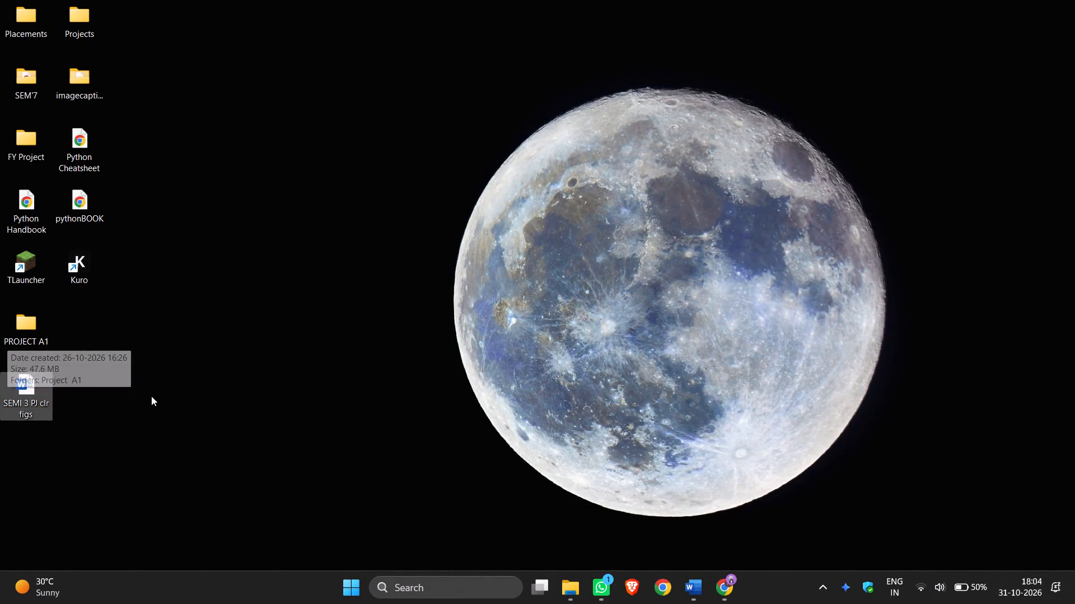
click(206, 388)
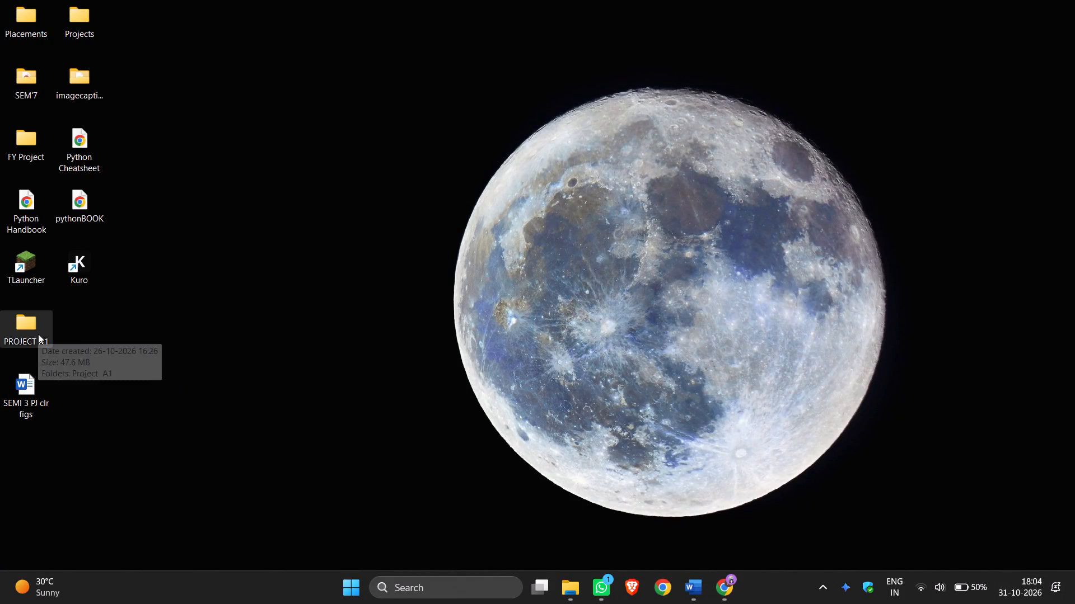
click(565, 594)
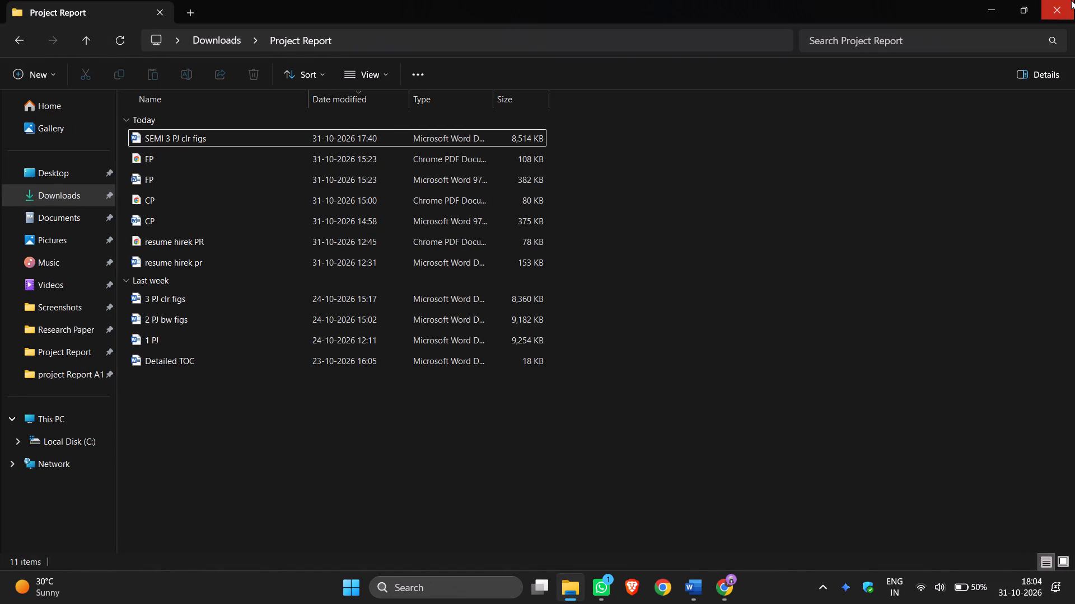
click(1071, 0)
Close the SEMI 3 PJ clr figs report in Word without saving its changes.
click(690, 588)
click(1074, 0)
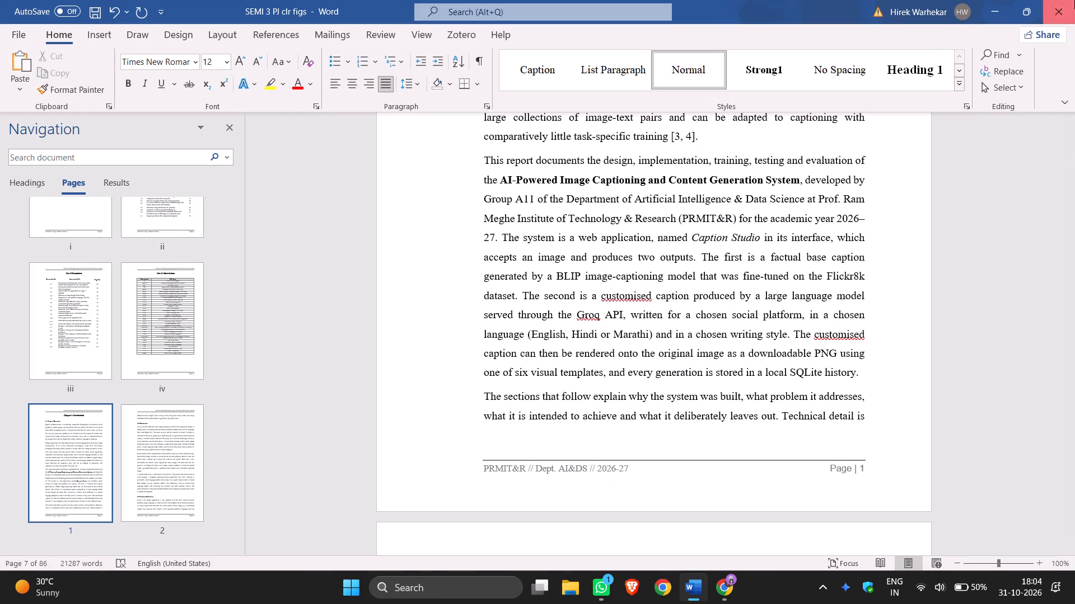
click(544, 322)
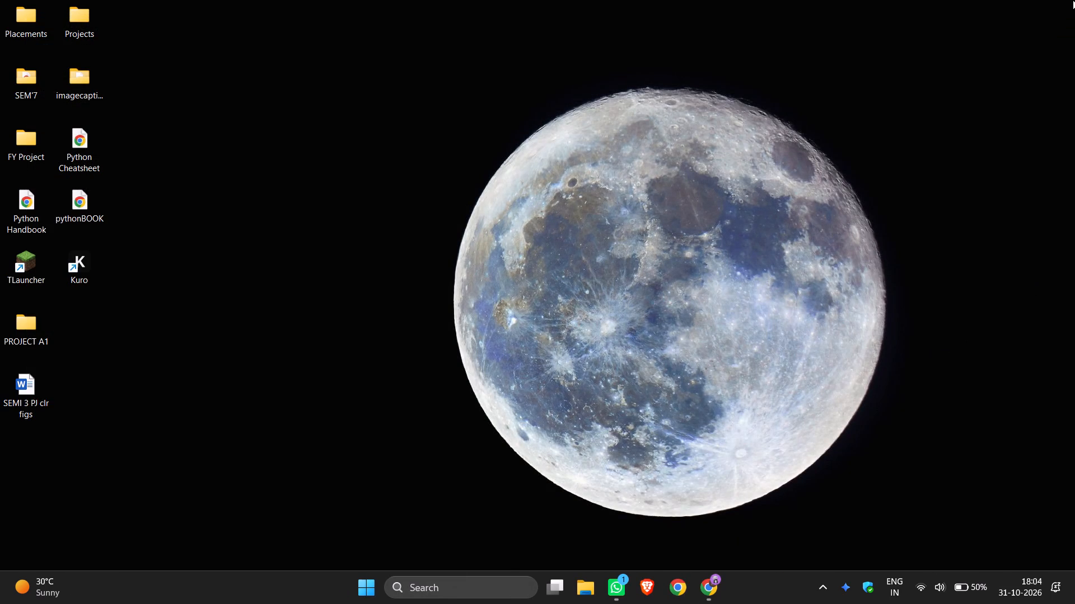
Open the SEMI 3 PJ clr figs document from the Project Report folder in Downloads.
click(581, 586)
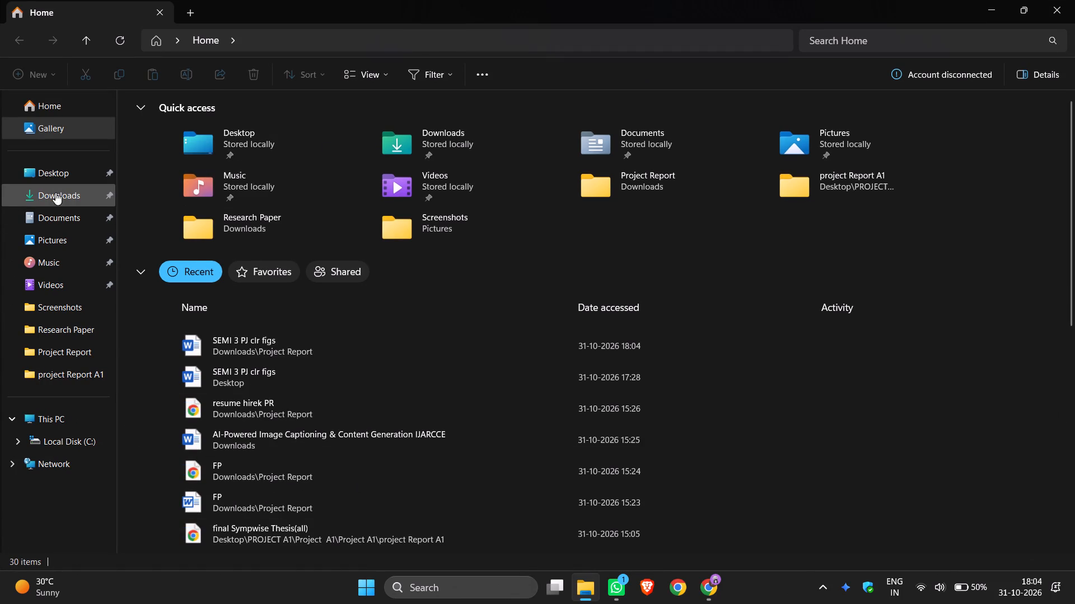
click(57, 202)
double_click(149, 152)
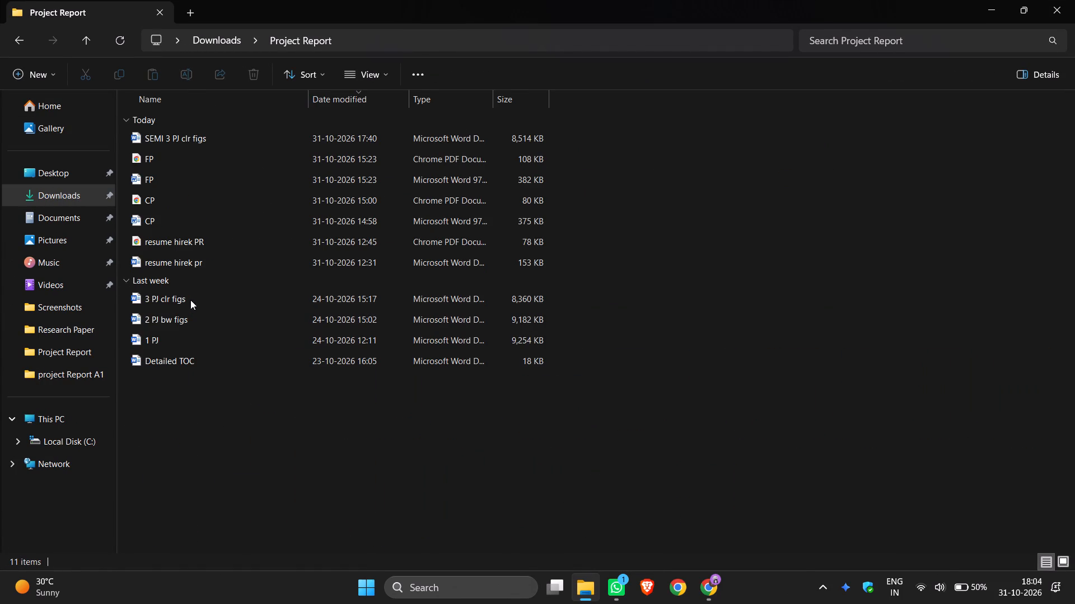
double_click(197, 139)
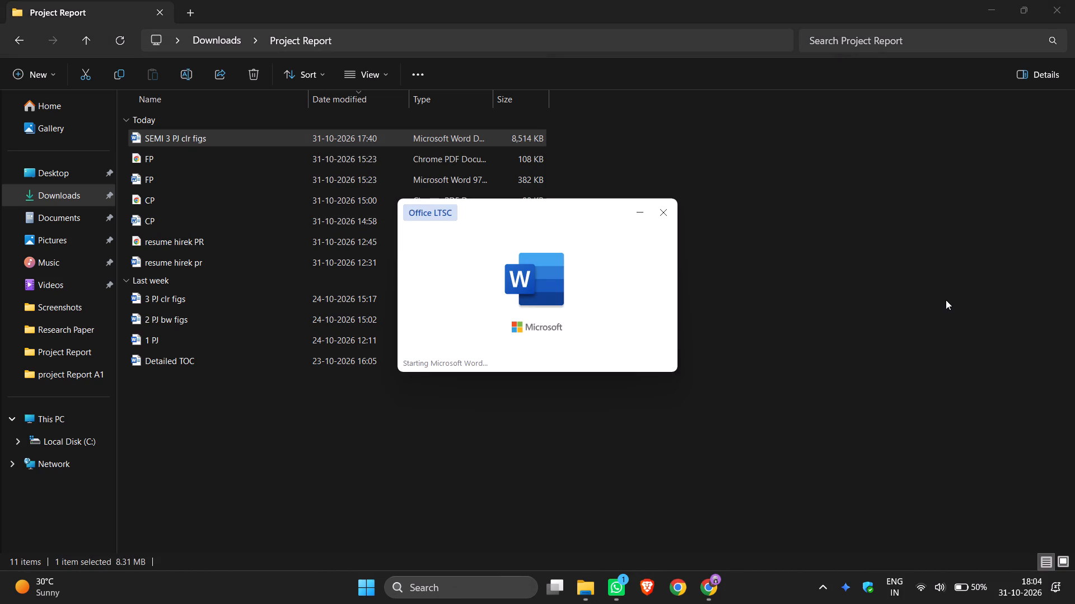
scroll(674, 330, down, 11)
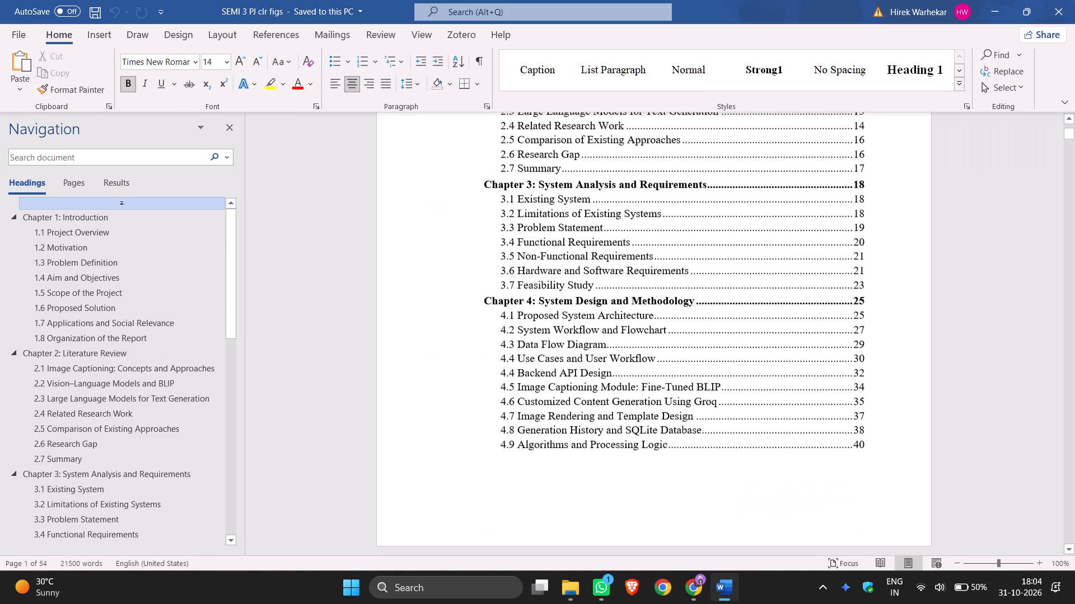
scroll(674, 323, down, 13)
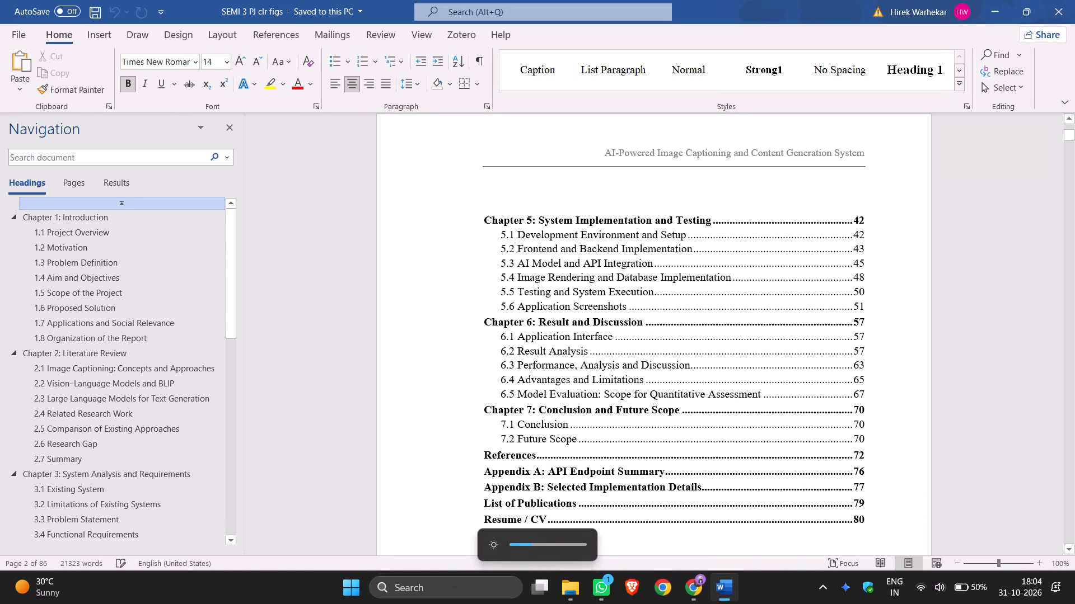
scroll(683, 312, up, 5)
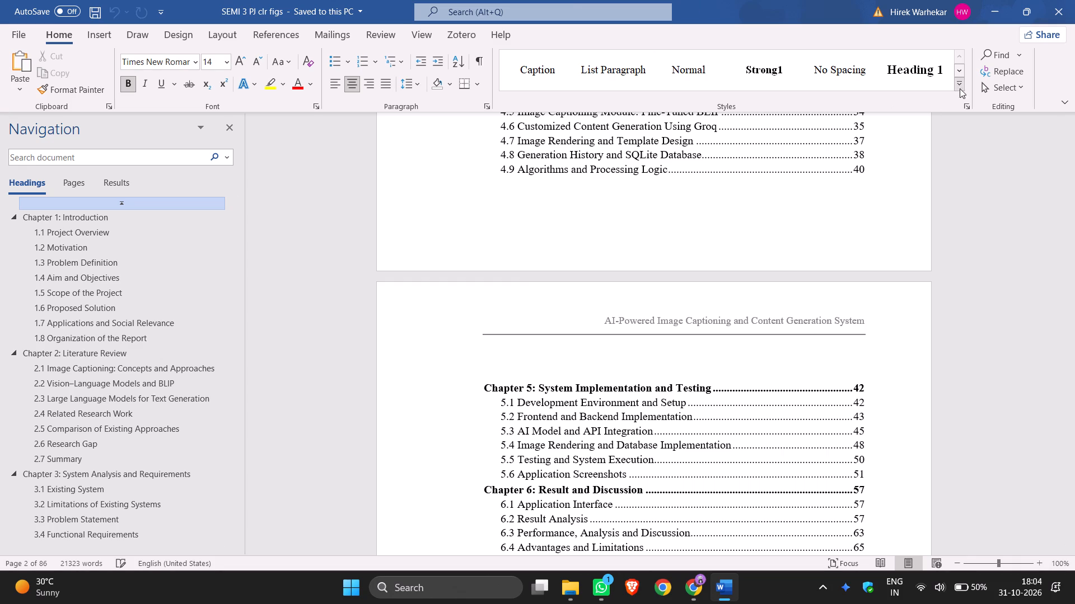
scroll(755, 301, down, 9)
scroll(760, 290, up, 2)
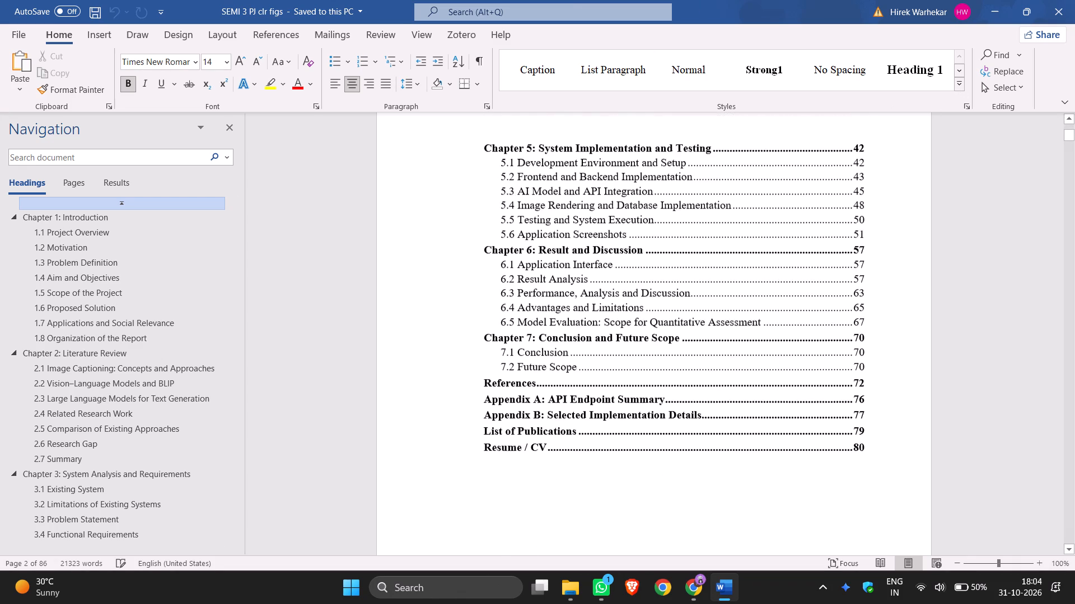
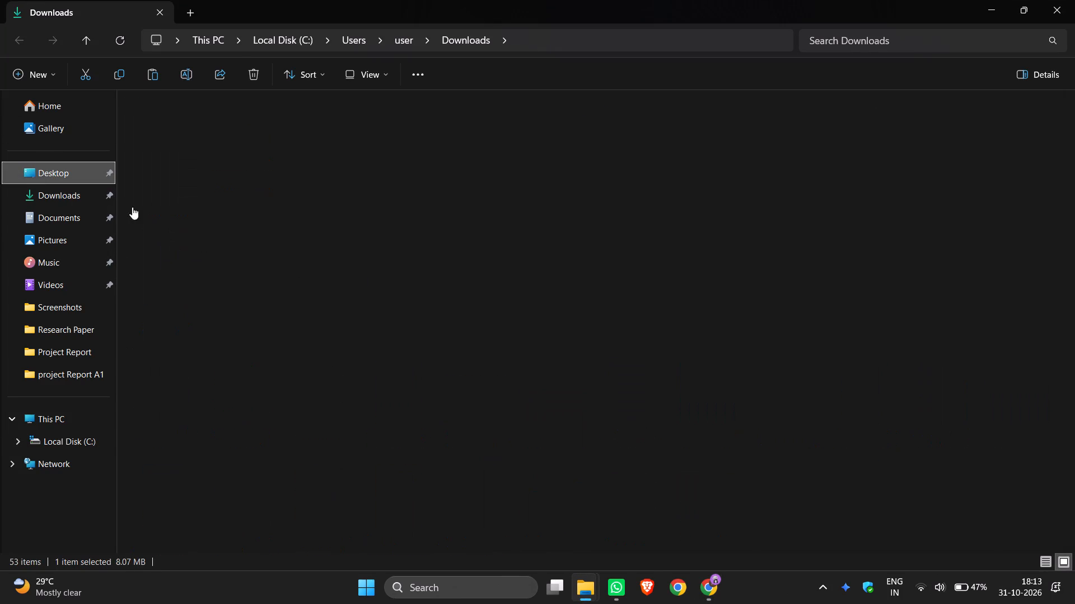
click(437, 314)
key(ctrl+v)
click(588, 284)
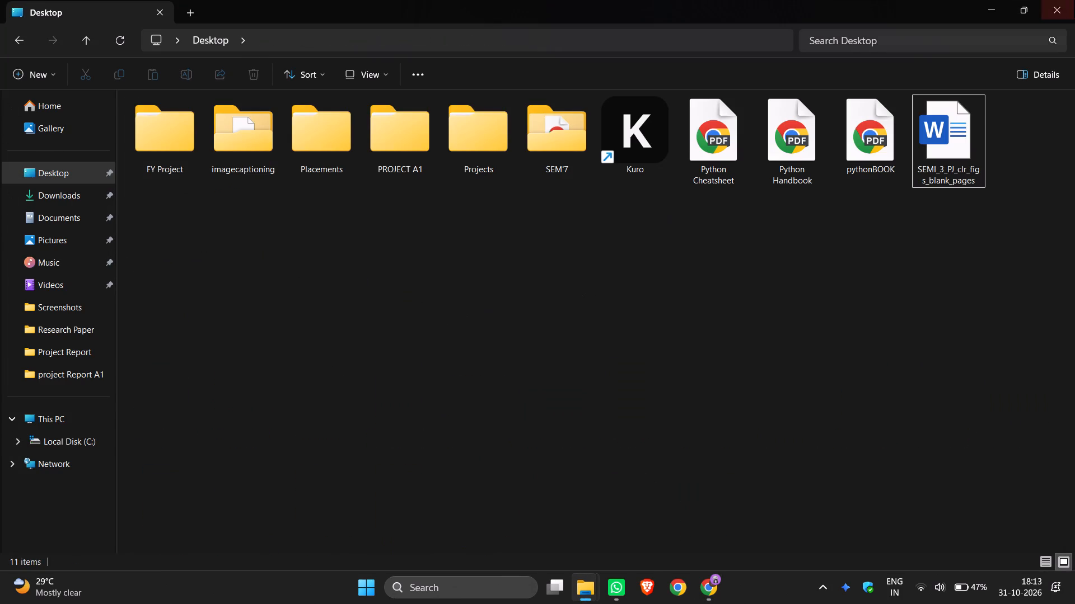
click(988, 2)
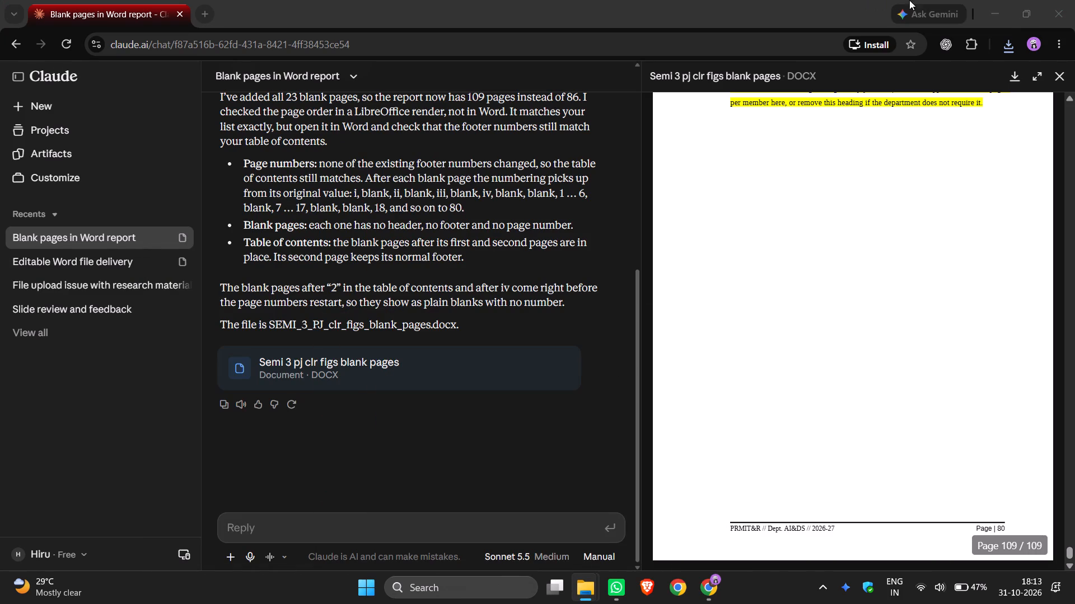
click(985, 10)
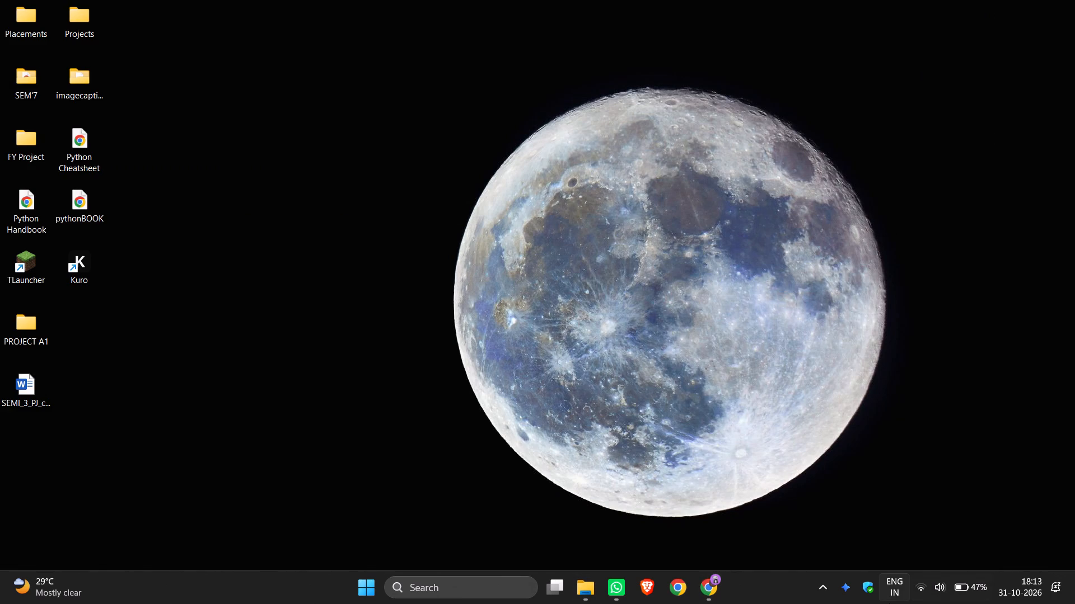
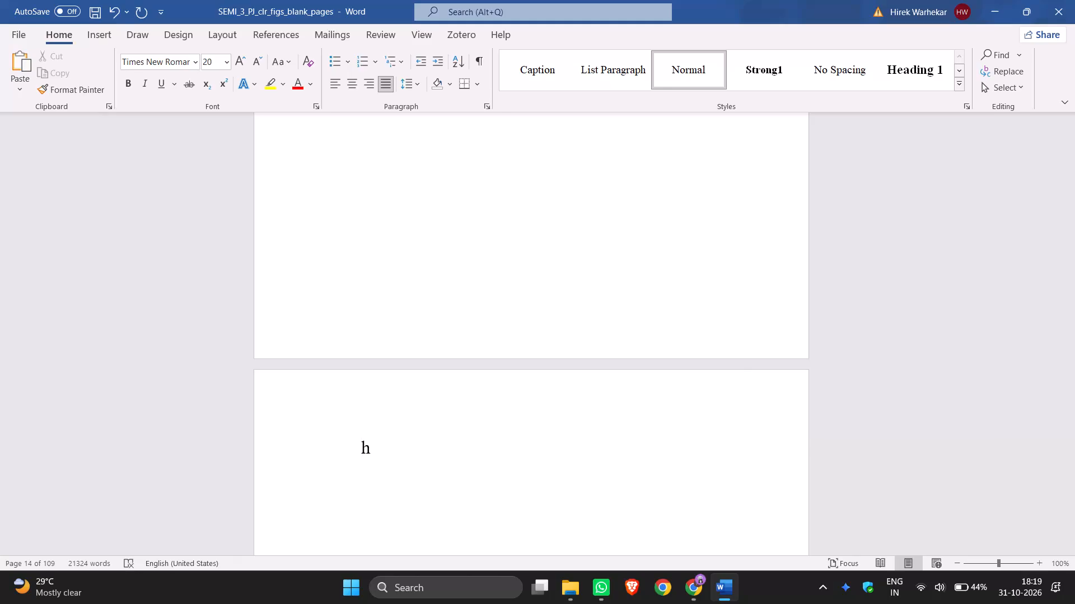
Undo the last edit around the letter h on the blank page before Chapter 1.
key(ctrl+z)
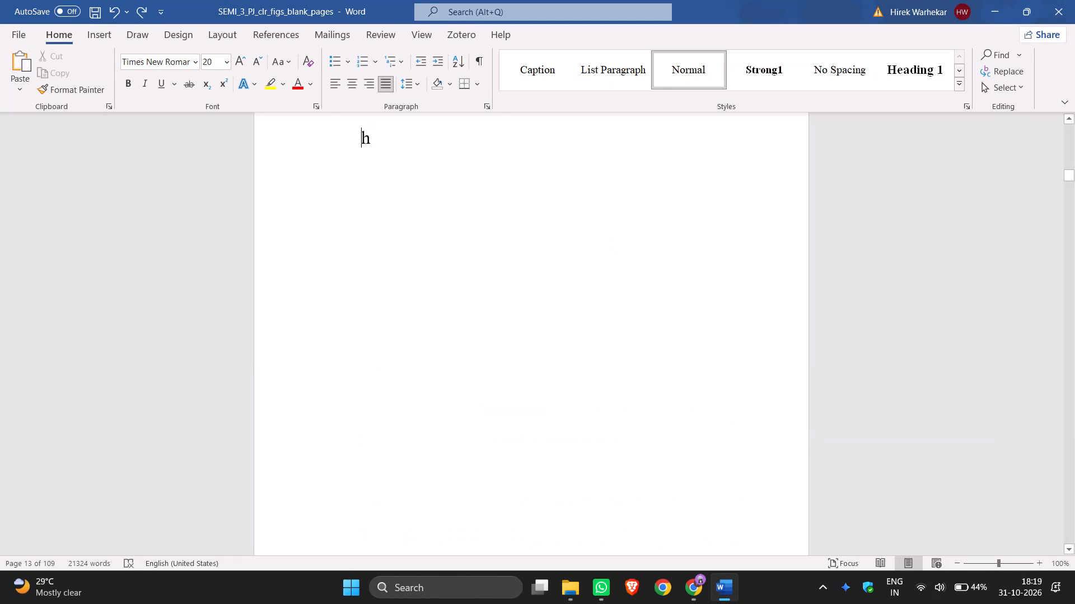
Examine the blank pages before Chapter 1: Introduction in a multi-page view at 50% zoom.
scroll(610, 240, up, 1)
scroll(610, 240, down, 4)
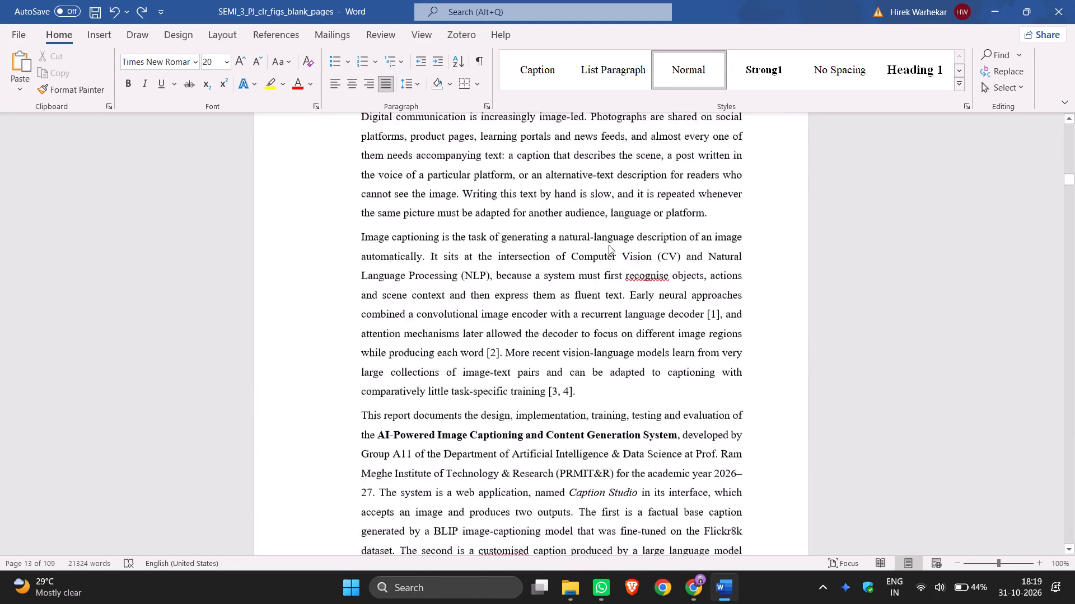
scroll(609, 245, up, 2)
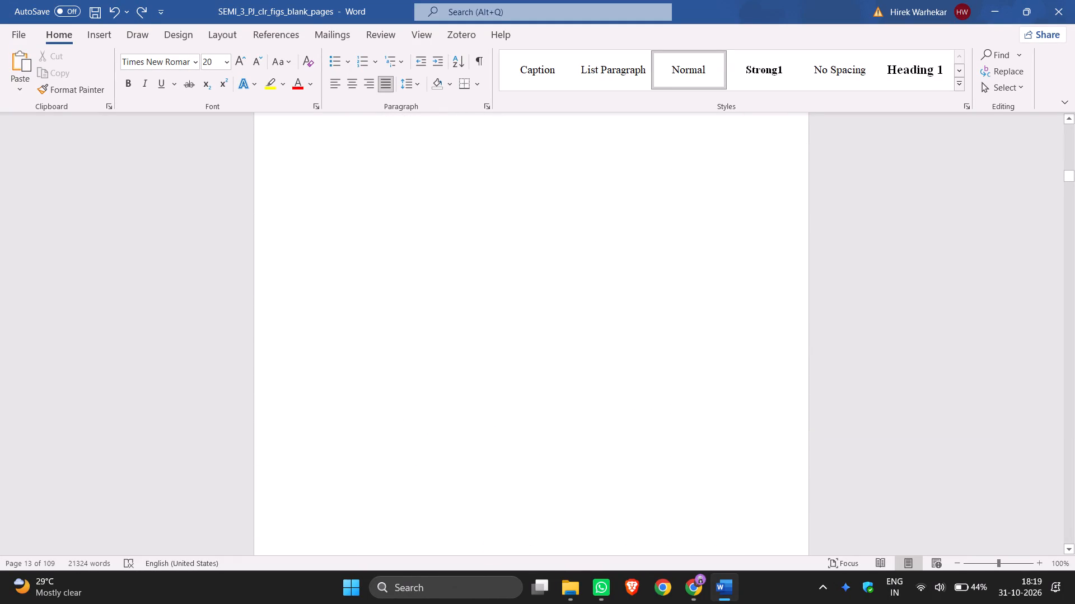
scroll(609, 245, up, 1)
ctrl+scroll(609, 245, down, 2)
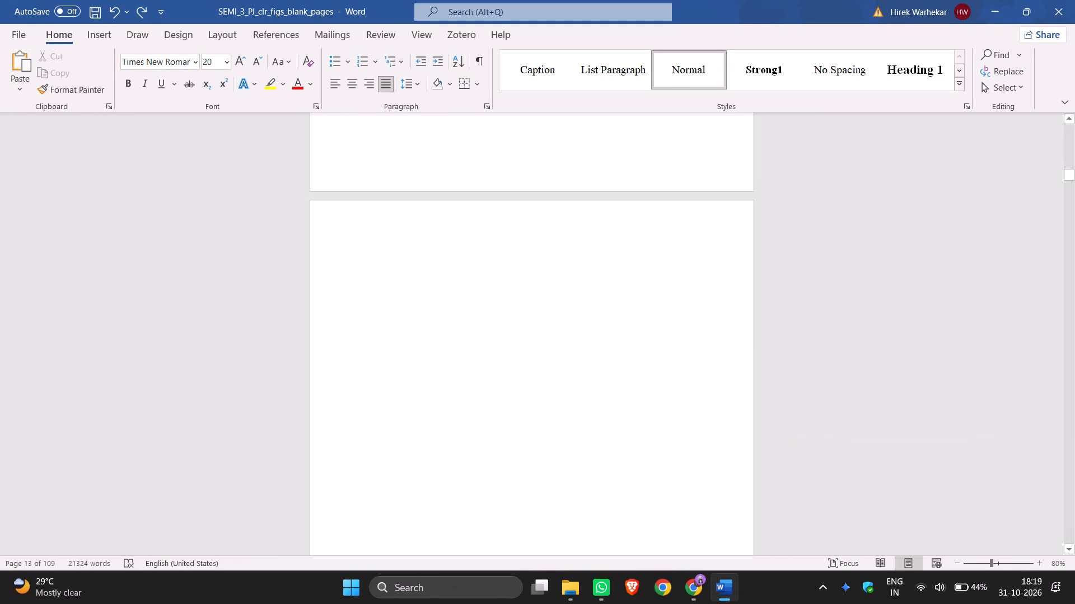
ctrl+scroll(609, 245, down, 1)
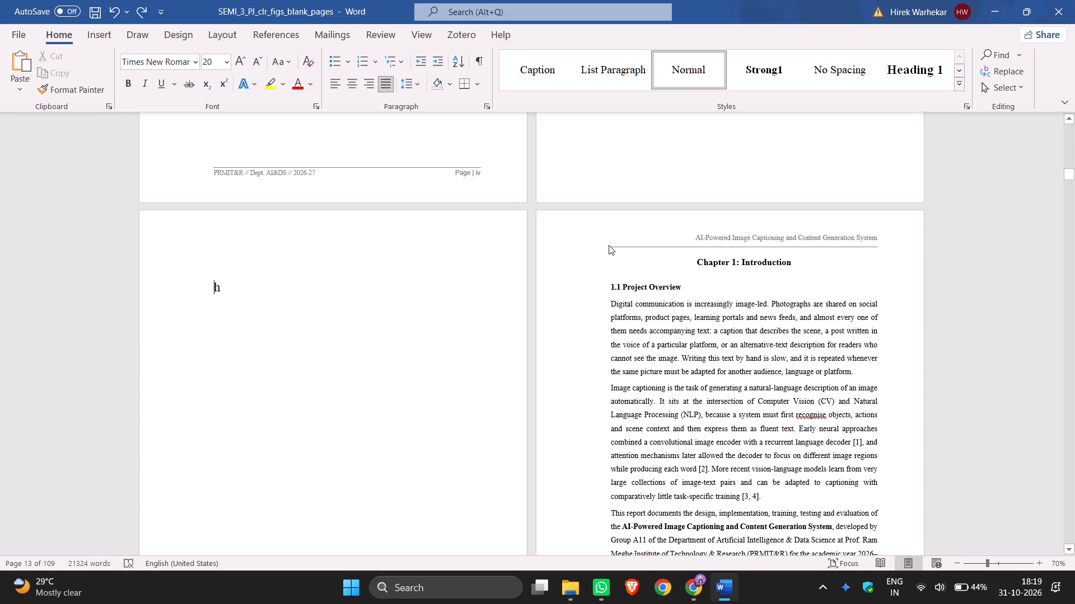
scroll(609, 245, down, 1)
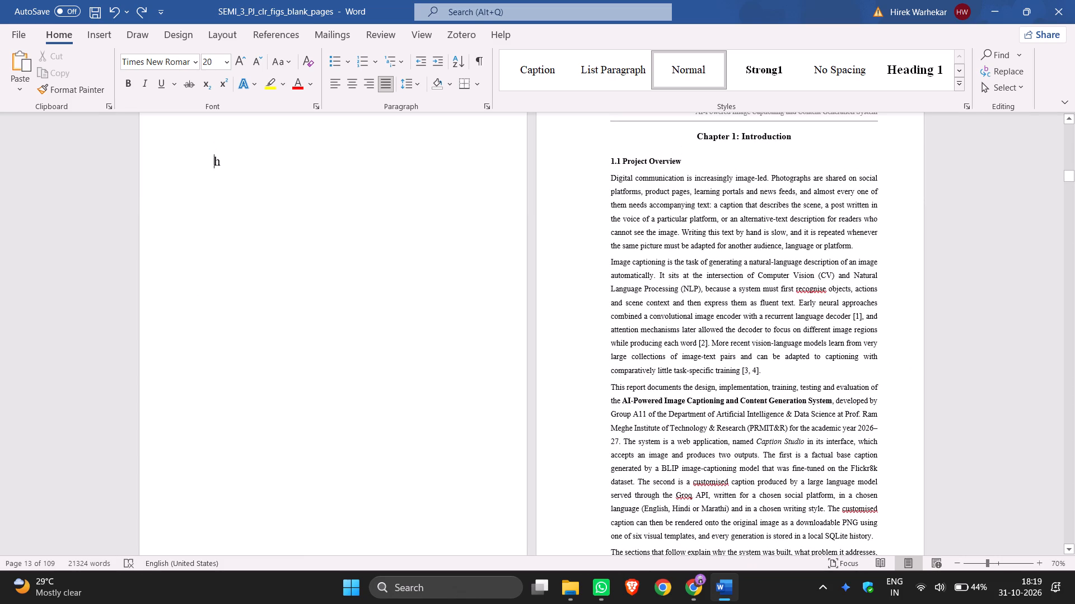
click(961, 565)
click(961, 565)
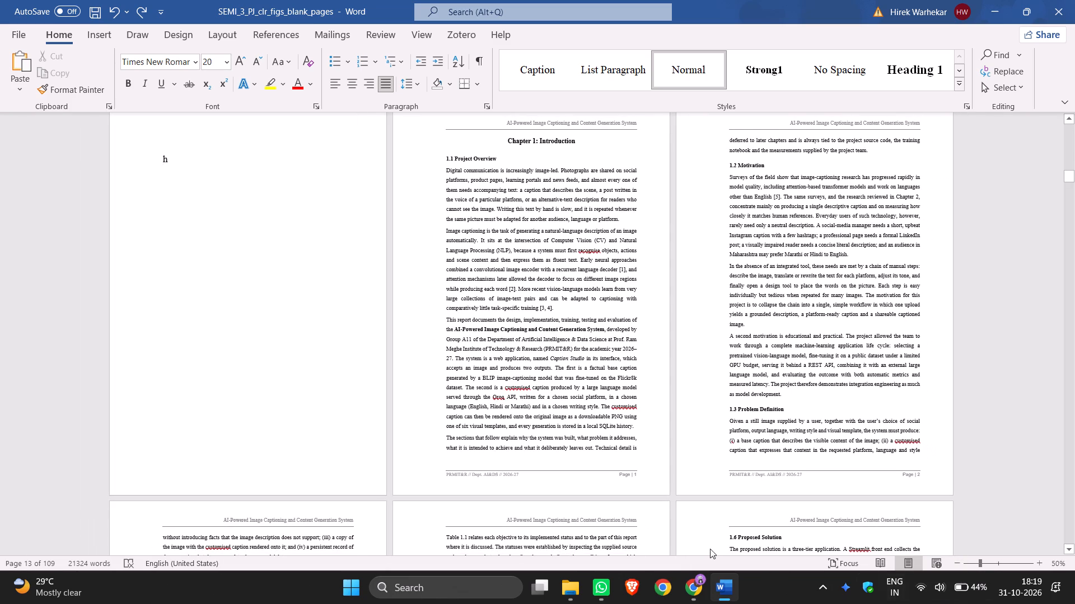
scroll(695, 536, up, 1)
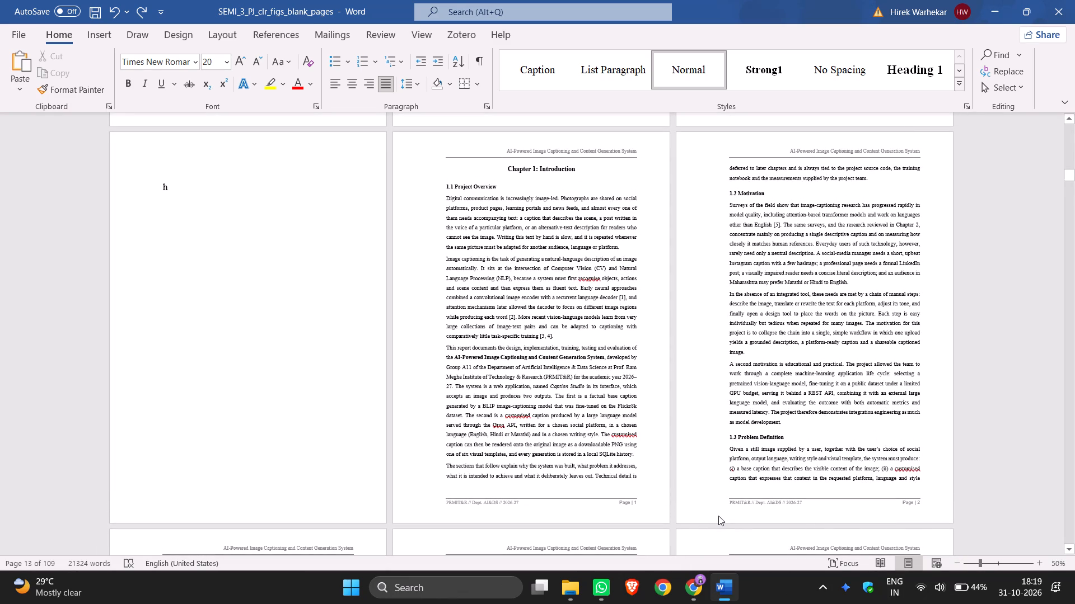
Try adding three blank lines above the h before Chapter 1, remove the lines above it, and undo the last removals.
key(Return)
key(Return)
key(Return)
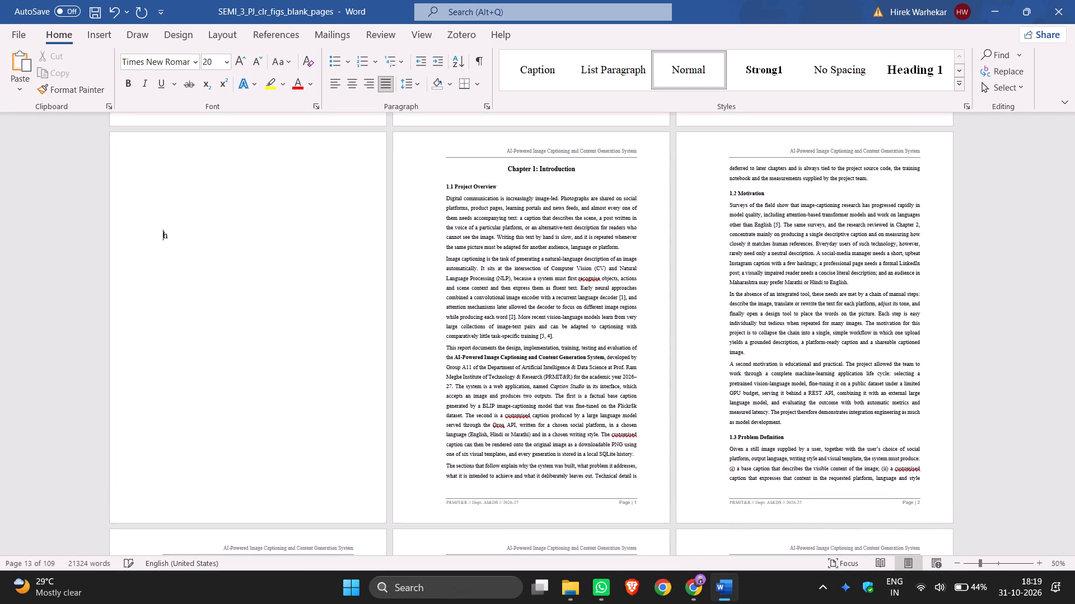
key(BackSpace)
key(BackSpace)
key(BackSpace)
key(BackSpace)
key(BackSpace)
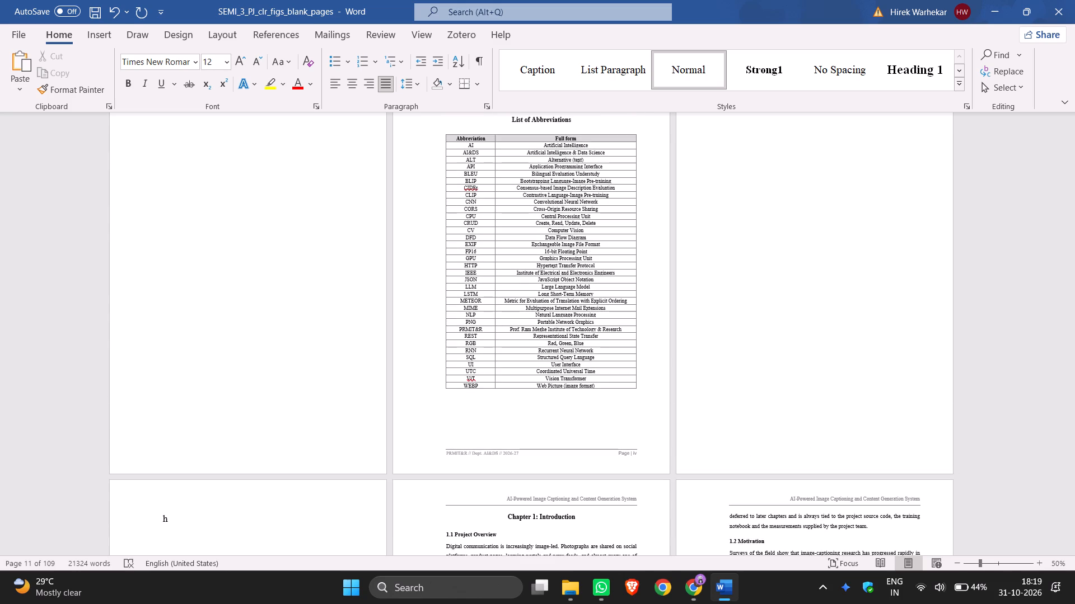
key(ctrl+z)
Add eight blank lines above the h on the blank page before Chapter 1: Introduction.
scroll(718, 516, down, 5)
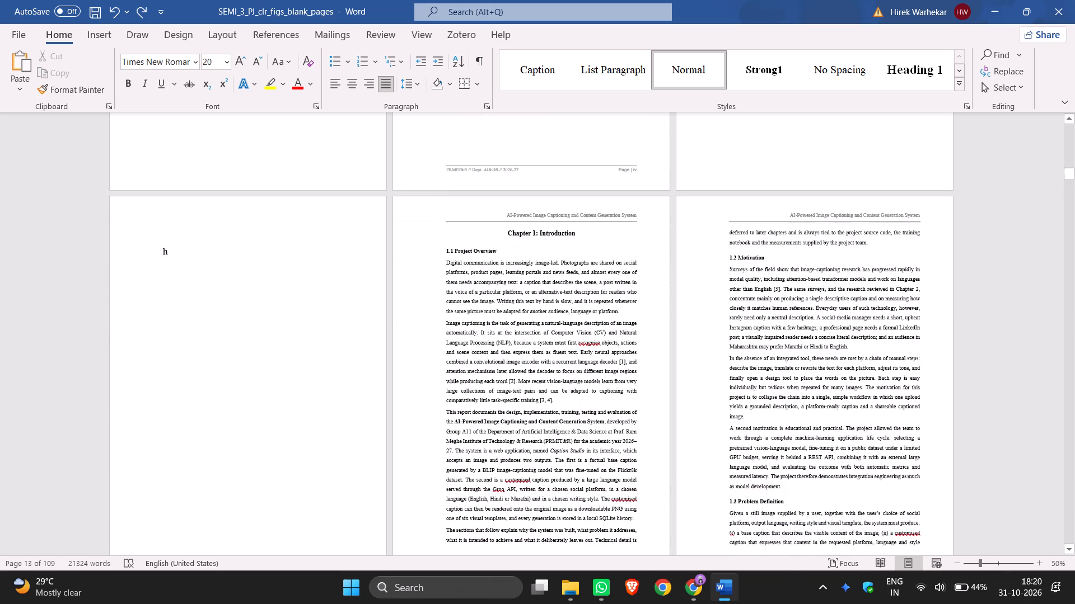
scroll(718, 516, down, 3)
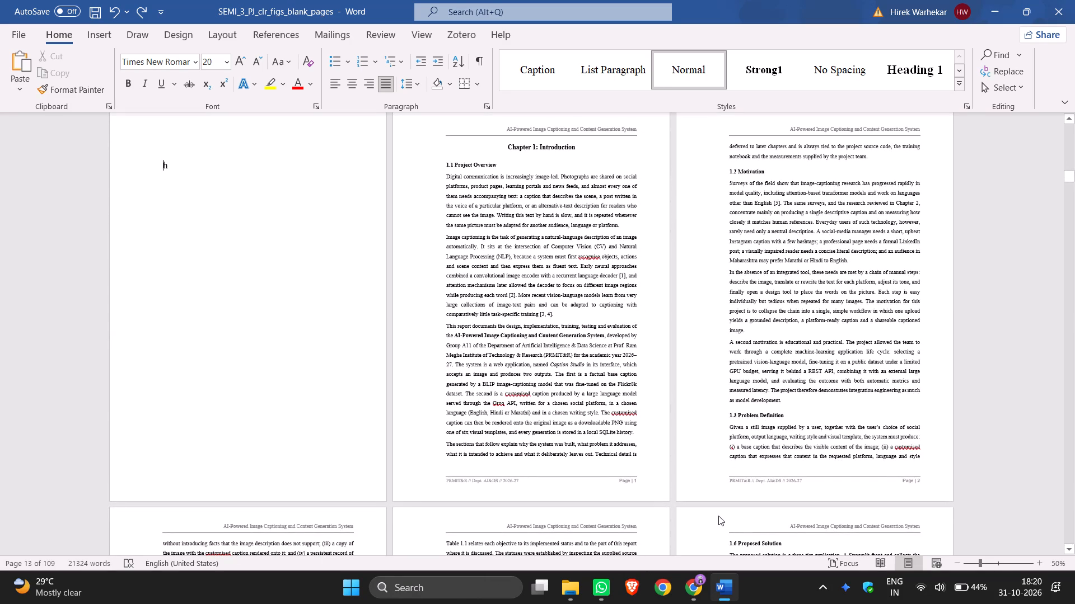
key(Return)
key(Return)
key(Return)
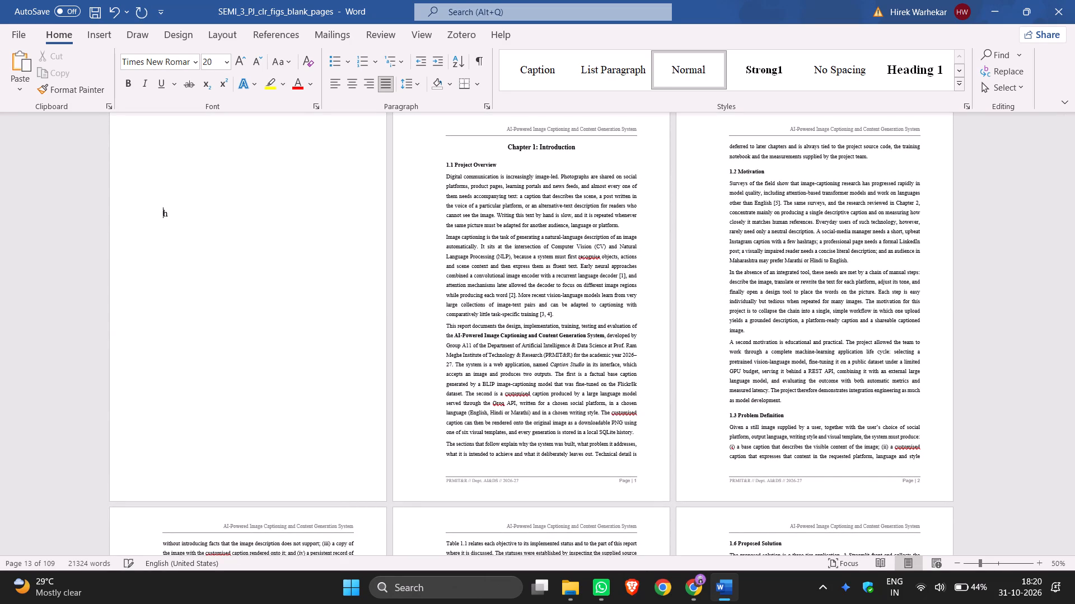
key(Return)
key(Return)
key(Return)
key(Return)
key(Return)
Replace the placeholder h with text starting with a capital C, one line lower on the blank page.
scroll(718, 516, up, 1)
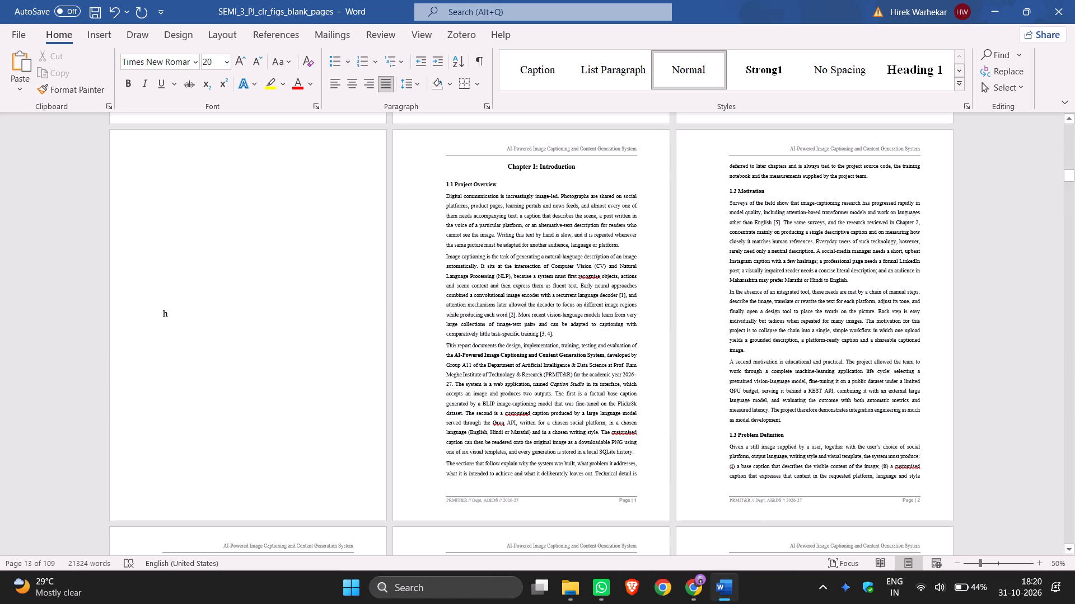
key(Right)
key(BackSpace)
key(Return)
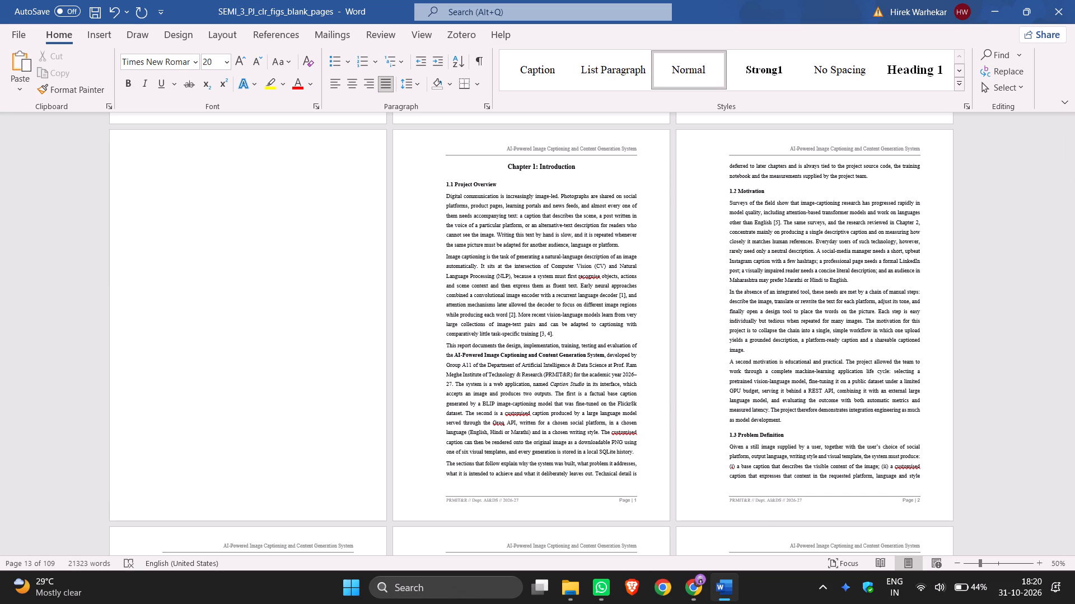
key(shift+c)
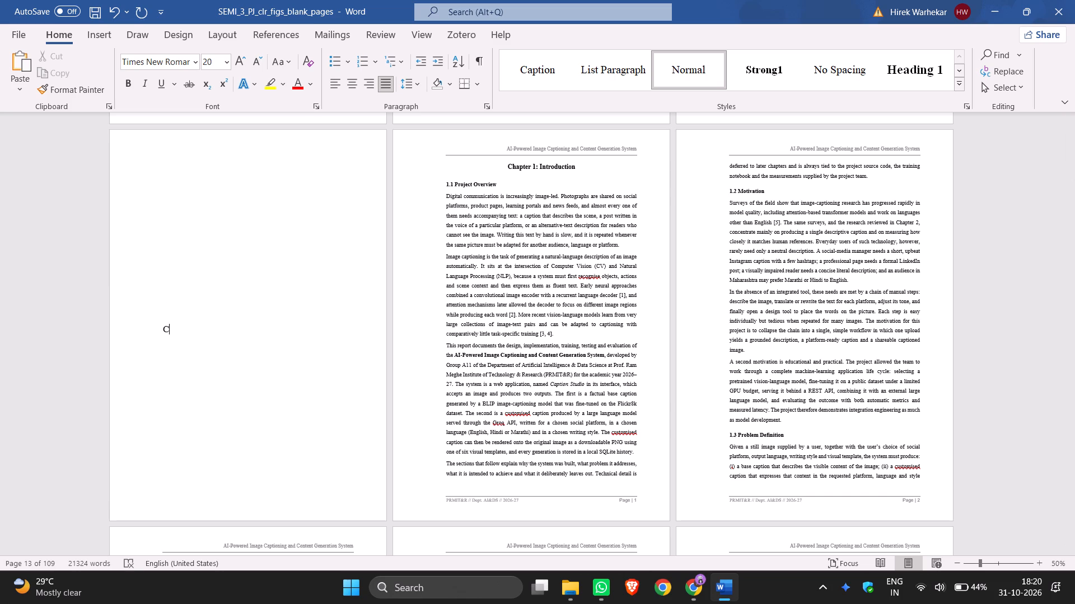
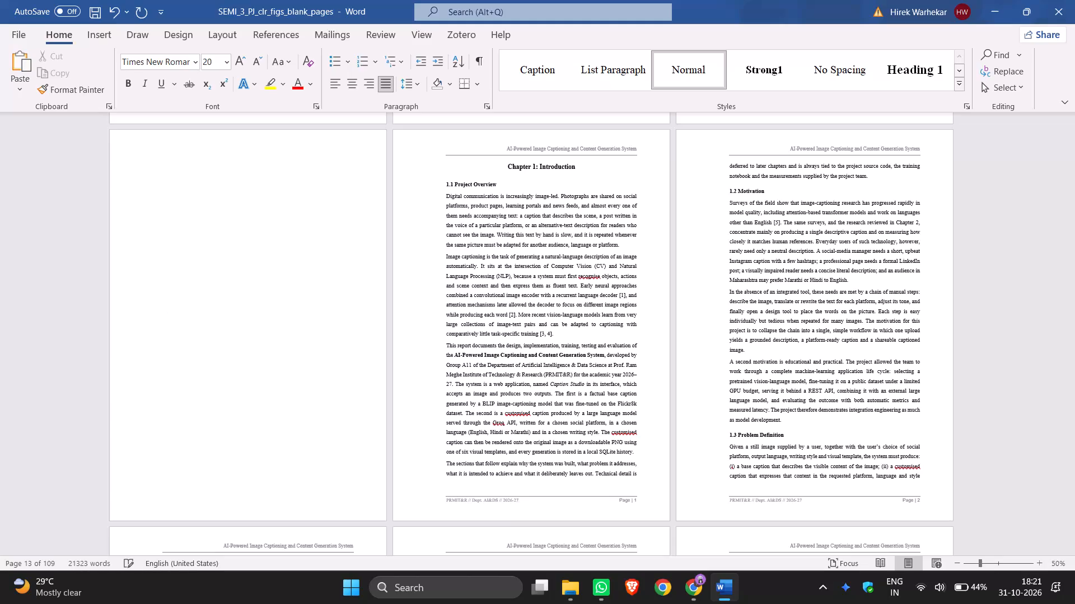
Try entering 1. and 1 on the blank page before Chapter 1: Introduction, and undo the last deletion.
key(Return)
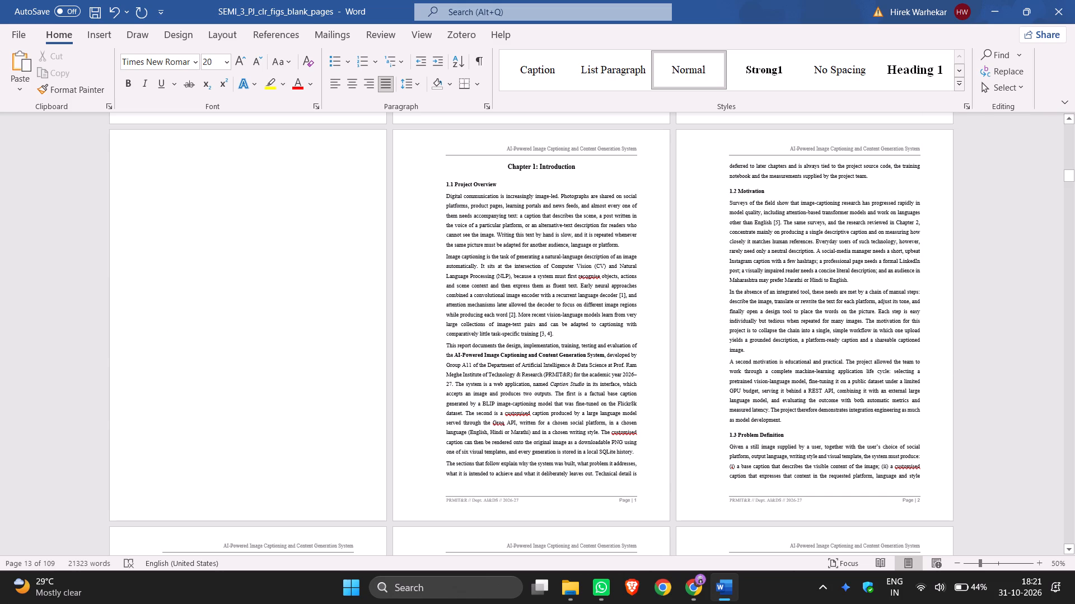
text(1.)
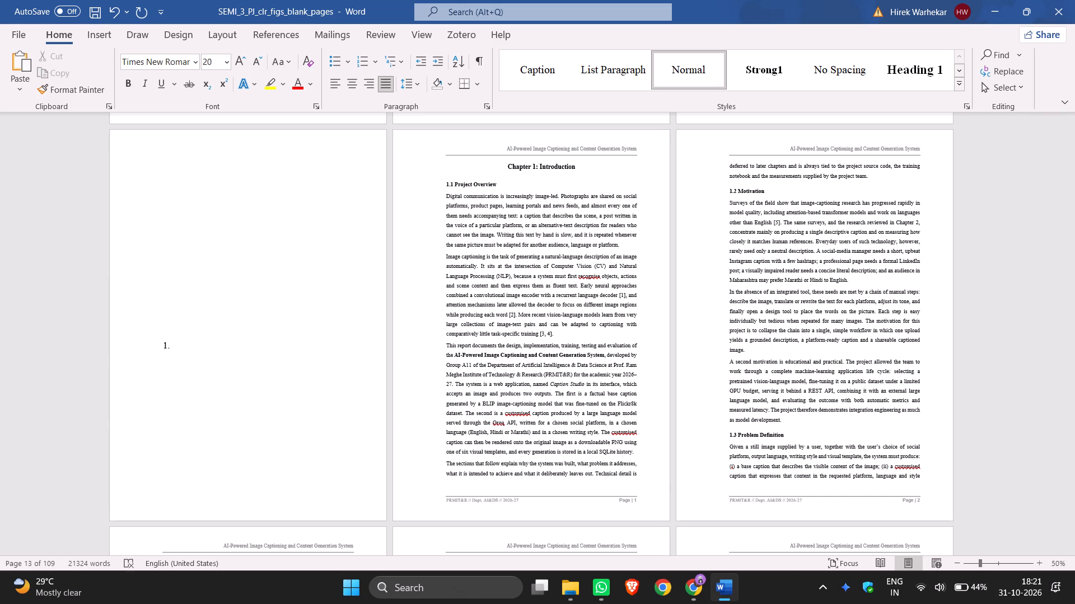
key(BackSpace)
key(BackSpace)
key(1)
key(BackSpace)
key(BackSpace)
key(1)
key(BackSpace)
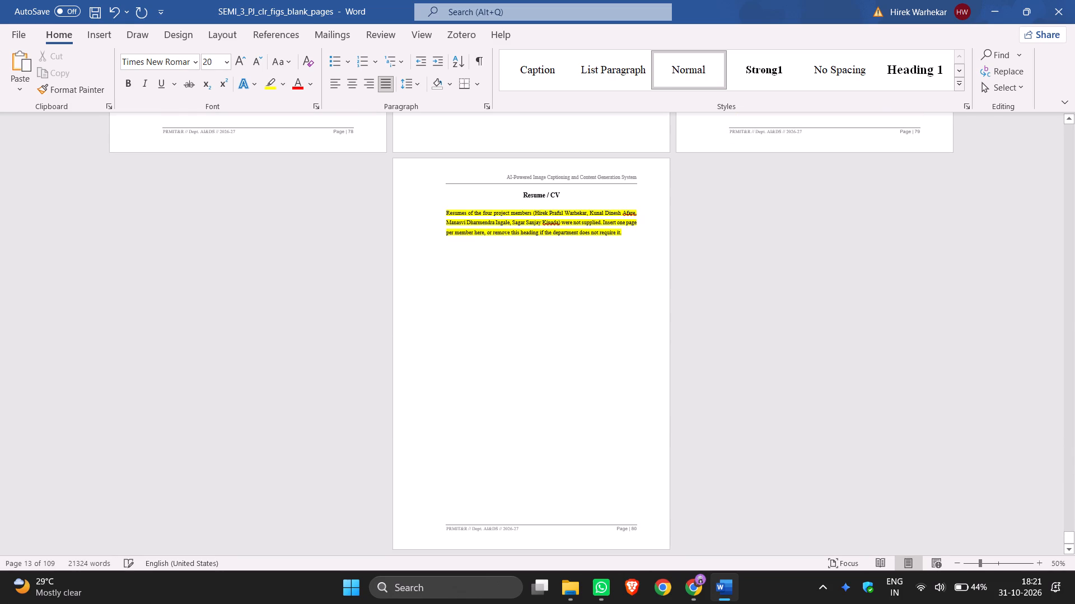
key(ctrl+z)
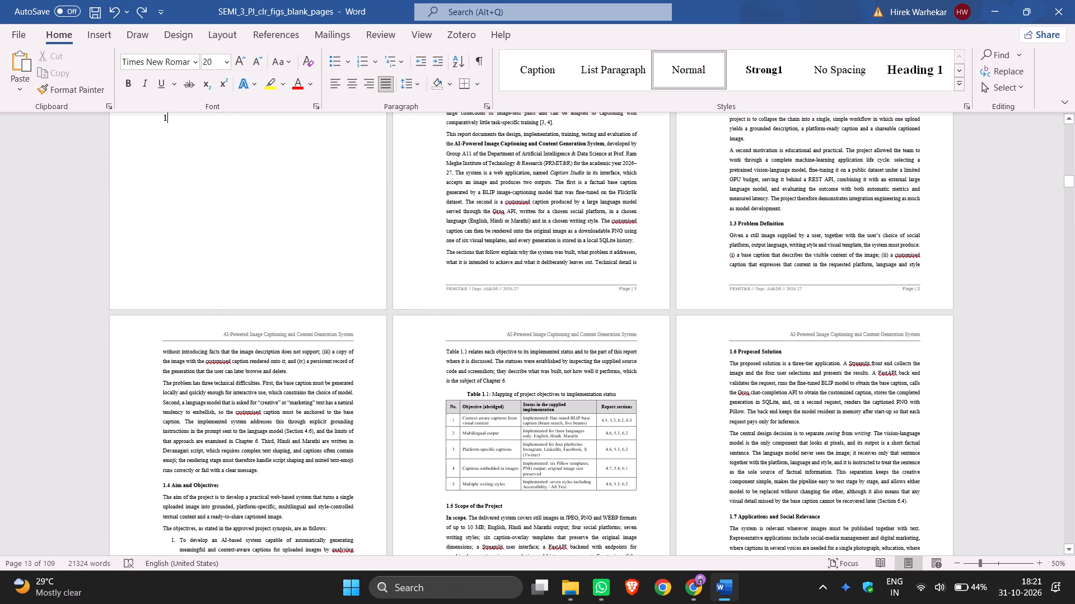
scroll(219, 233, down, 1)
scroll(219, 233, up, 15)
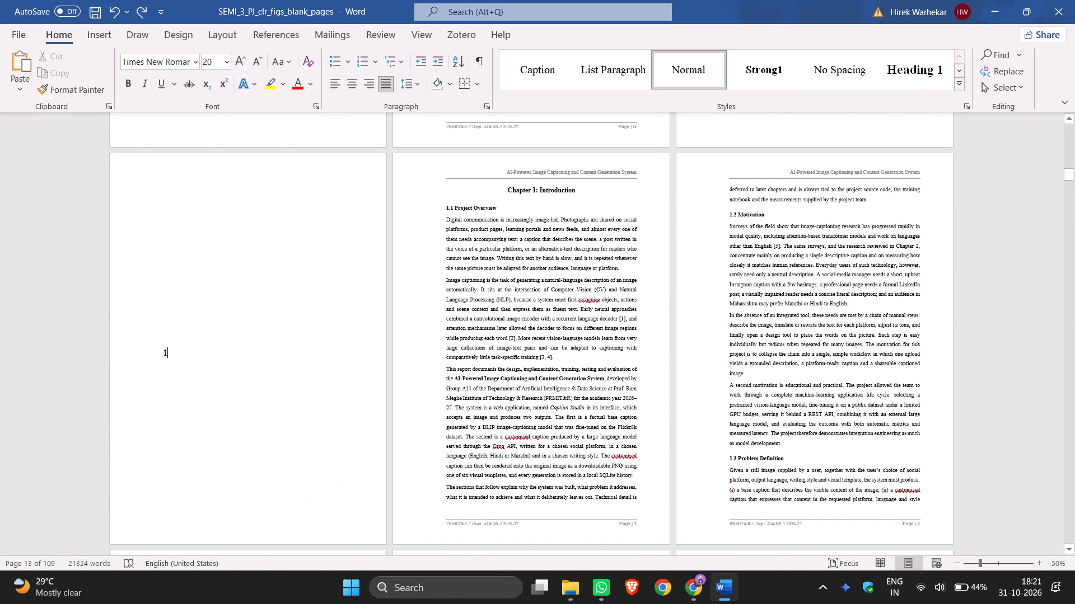
Remove the 1 and the blank lines above it on the page before Chapter 1: Introduction, and undo the last removal.
key(BackSpace)
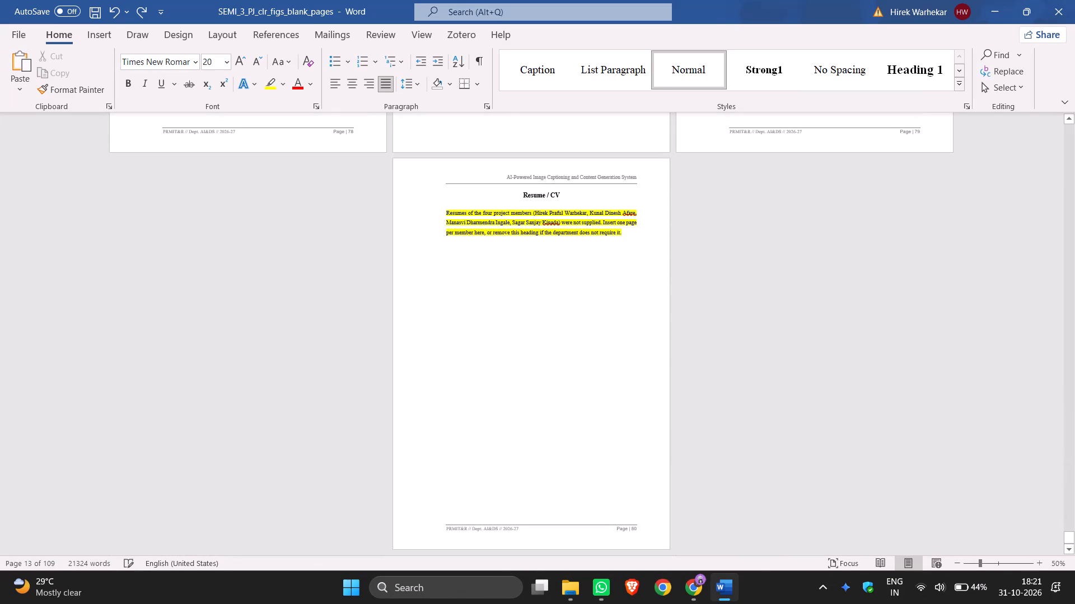
key(BackSpace)
key(BackSpace)
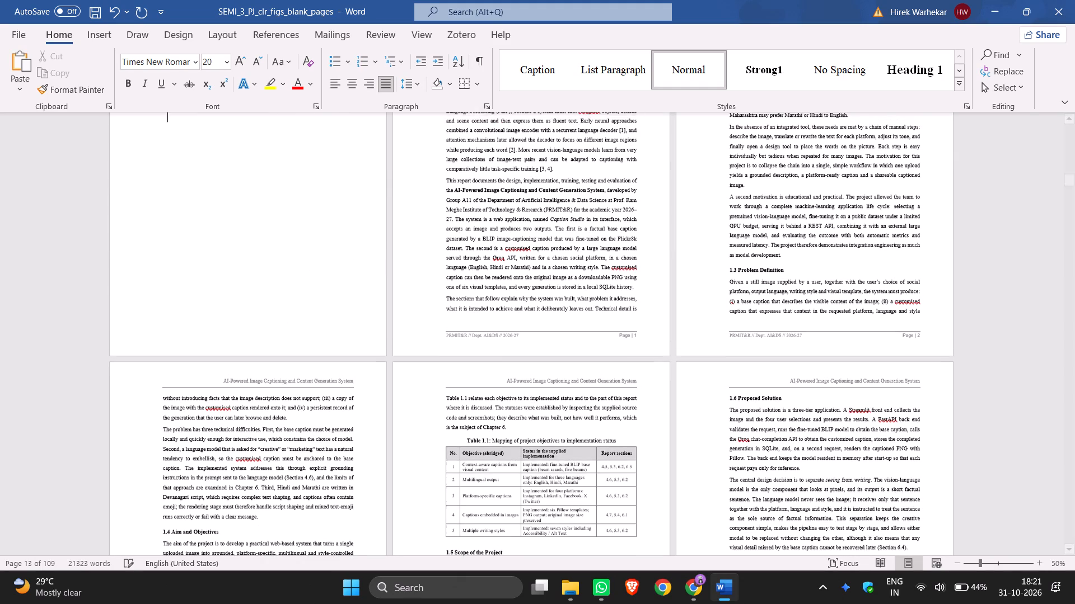
scroll(205, 243, up, 5)
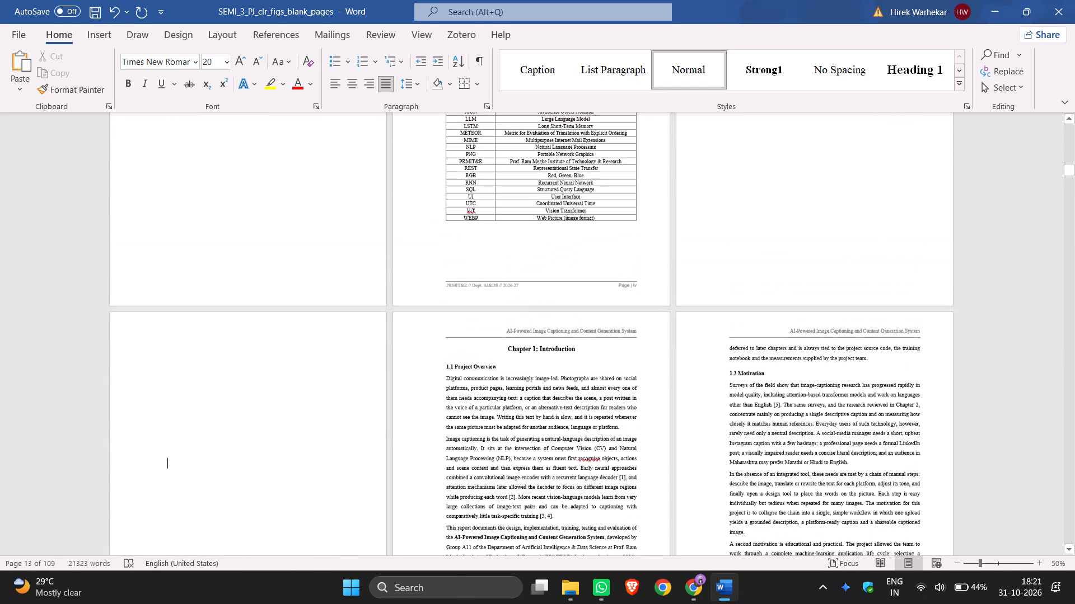
key(BackSpace)
key(BackSpace)
key(BackSpace)
key(BackSpace)
key(BackSpace)
key(BackSpace)
key(BackSpace)
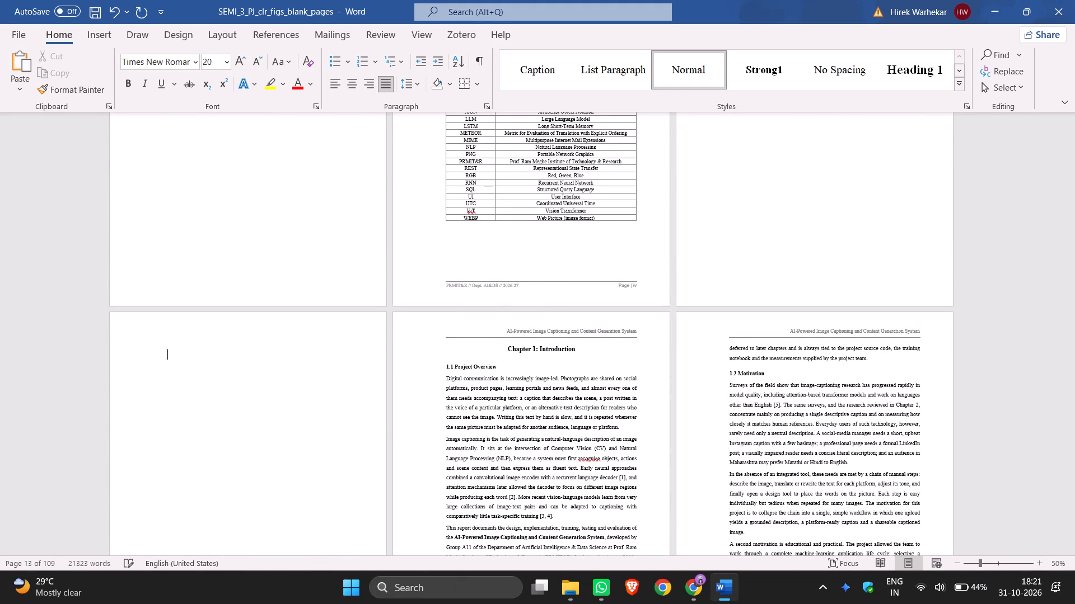
key(BackSpace)
scroll(205, 243, up, 3)
scroll(205, 243, down, 1)
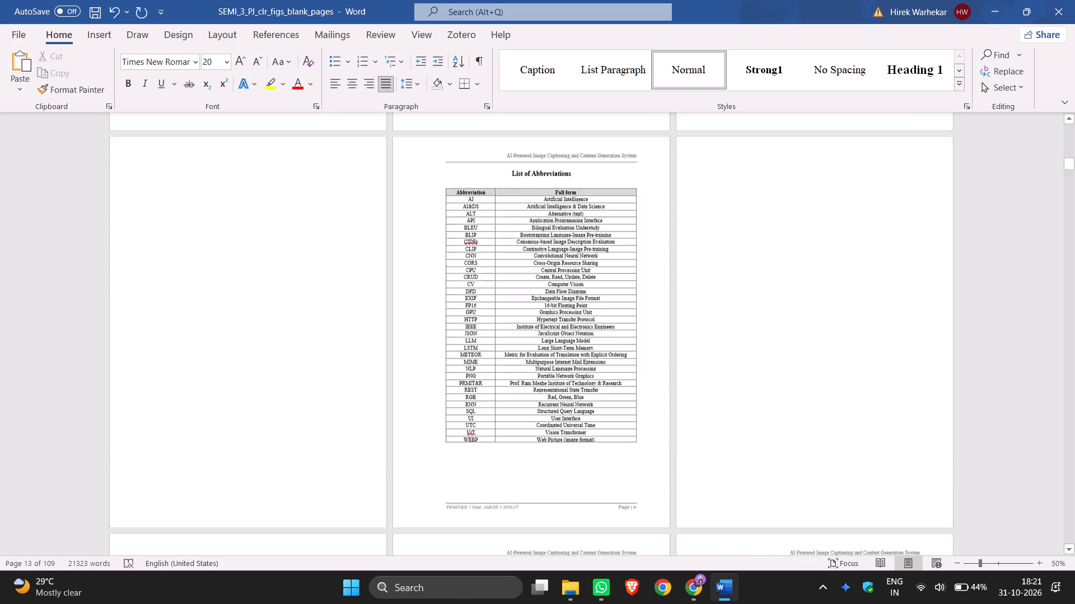
scroll(205, 243, down, 1)
key(ctrl+z)
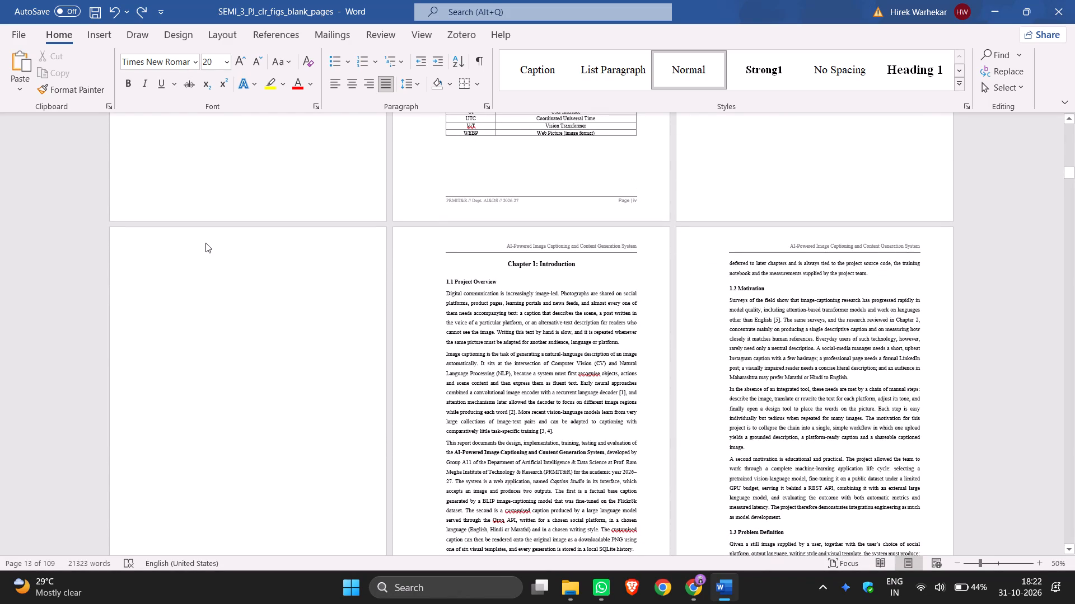
Add eight blank lines on the blank page before Chapter 1: Introduction.
key(Return)
key(Return)
key(Return)
key(Return)
key(Return)
key(Return)
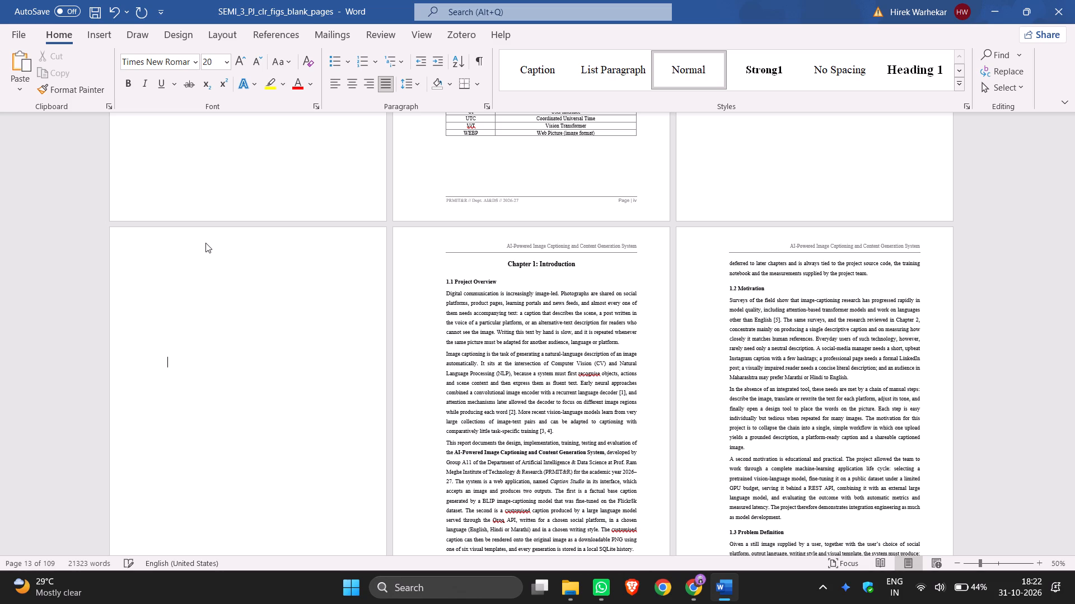
key(Return)
scroll(205, 243, down, 3)
key(Return)
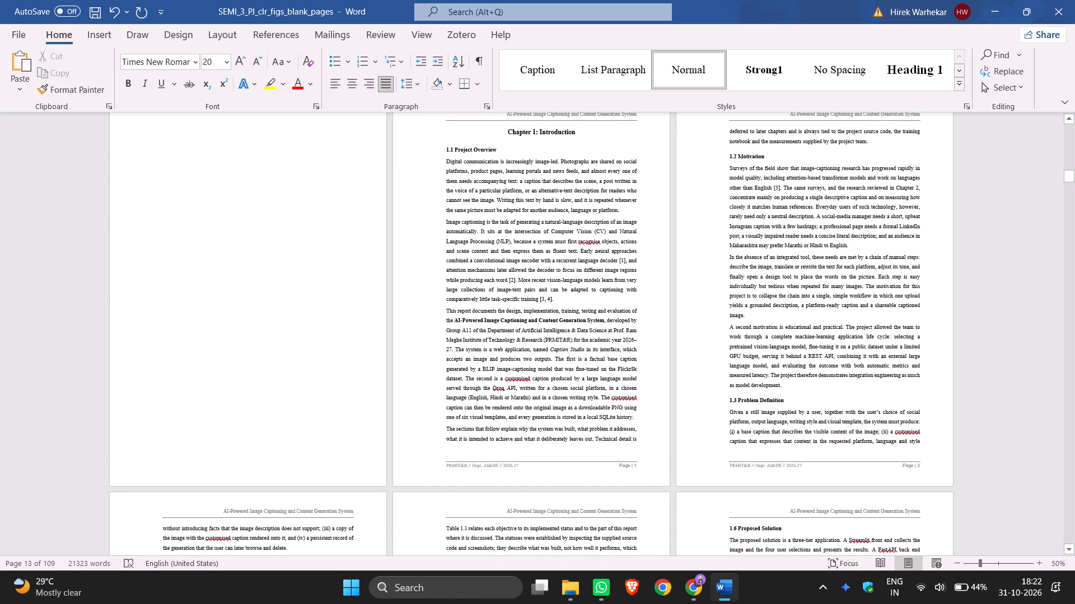
Start a numbered list item 1. one line higher on the blank page before Chapter 1: Introduction.
key(1)
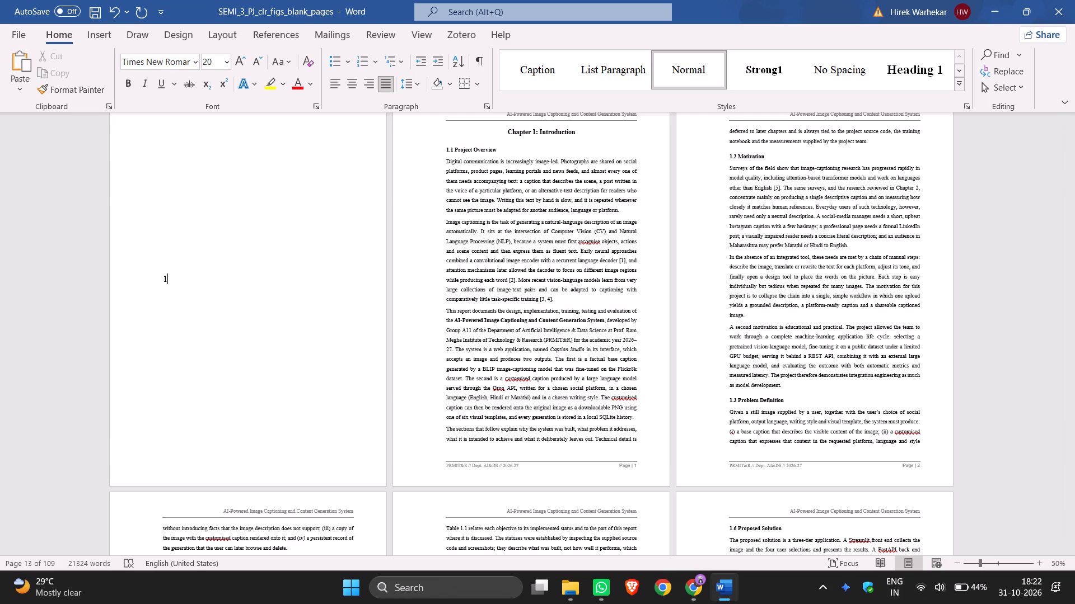
scroll(205, 243, up, 1)
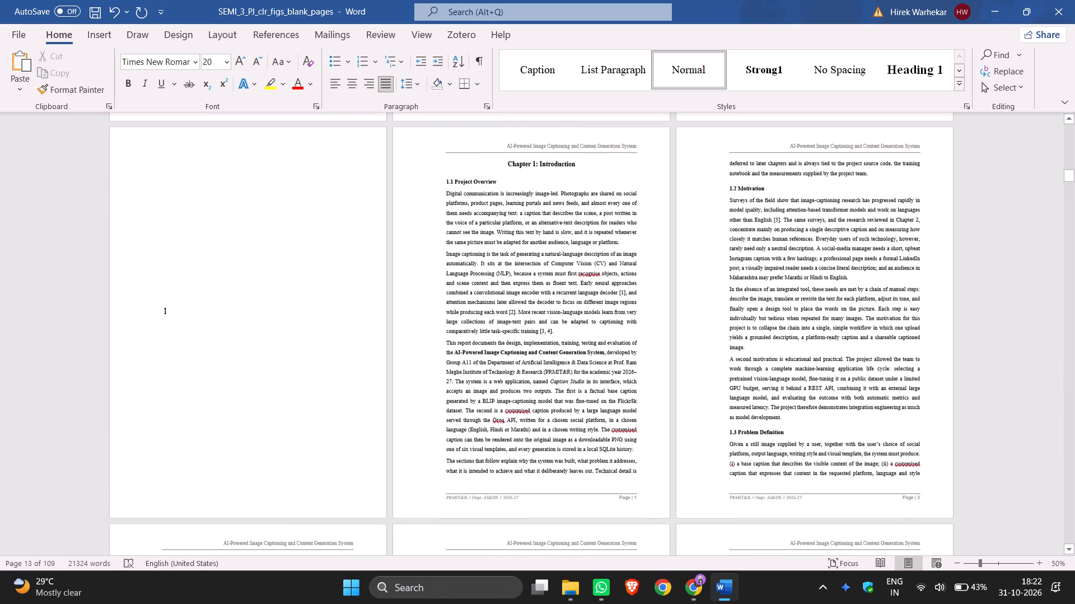
scroll(205, 243, up, 1)
key(BackSpace)
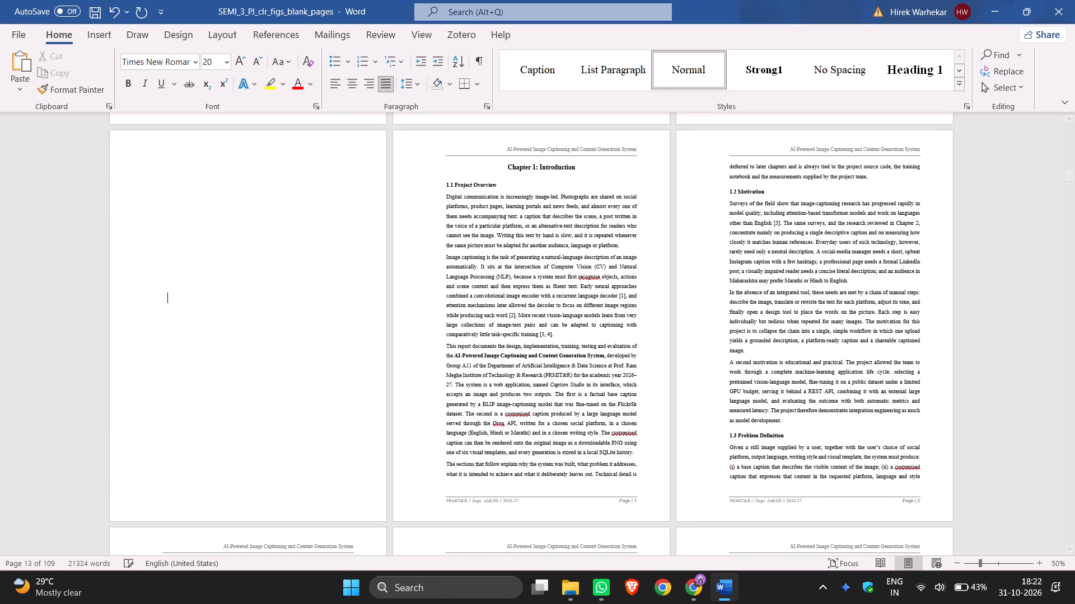
key(BackSpace)
key(1)
text(.)
key(space)
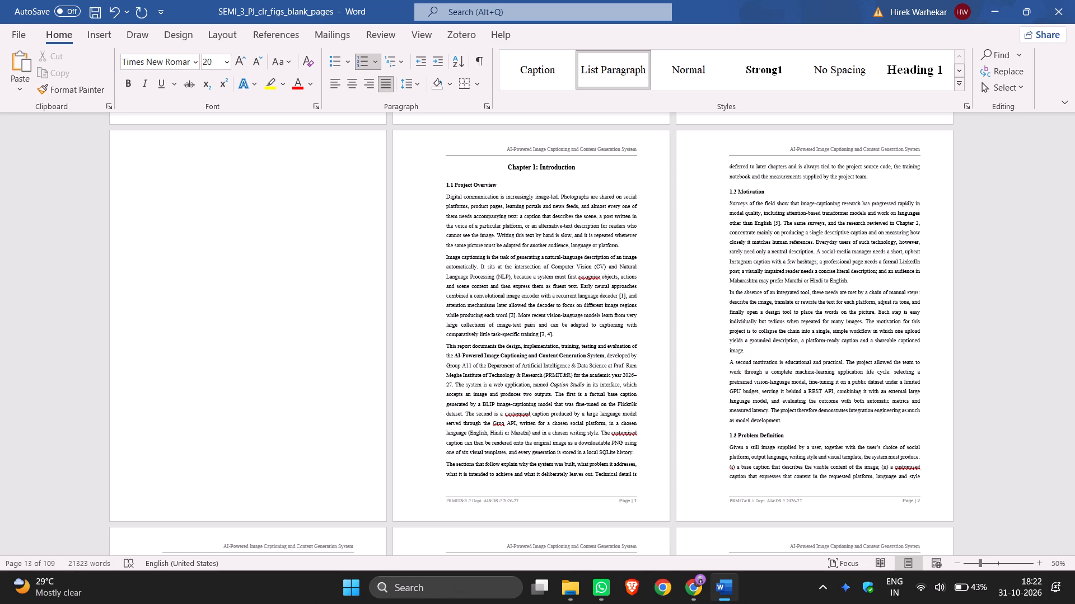
key(1)
key(BackSpace)
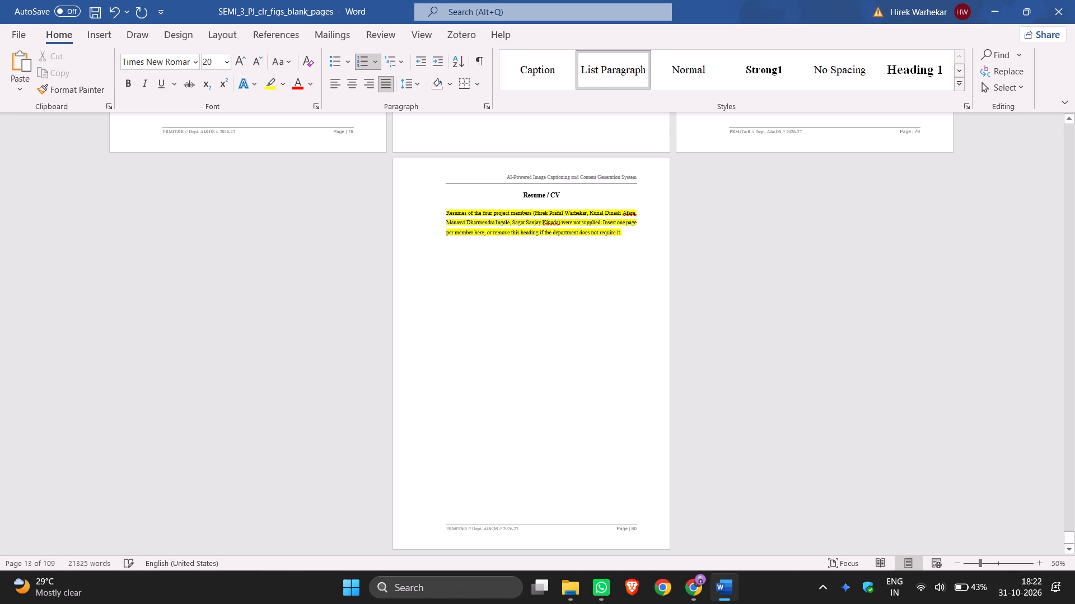
Look through the report's closing pages, table of contents and lists of figures, tables, screenshots and abbreviations, checking where the blank pages fall.
scroll(989, 281, up, 9)
scroll(989, 281, up, 14)
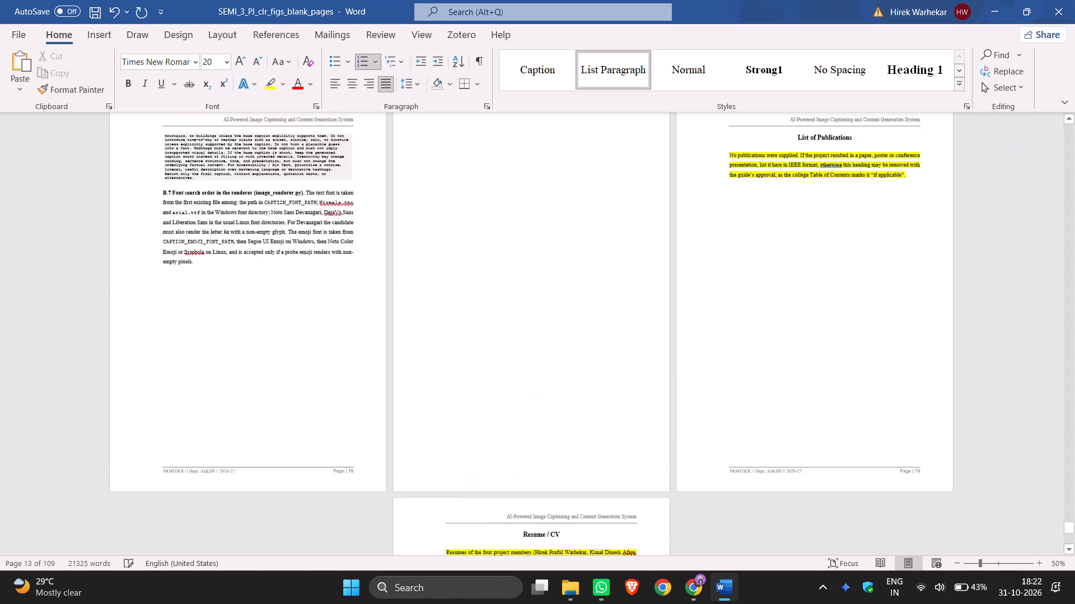
scroll(988, 293, up, 20)
scroll(988, 293, up, 20)
scroll(988, 293, up, 12)
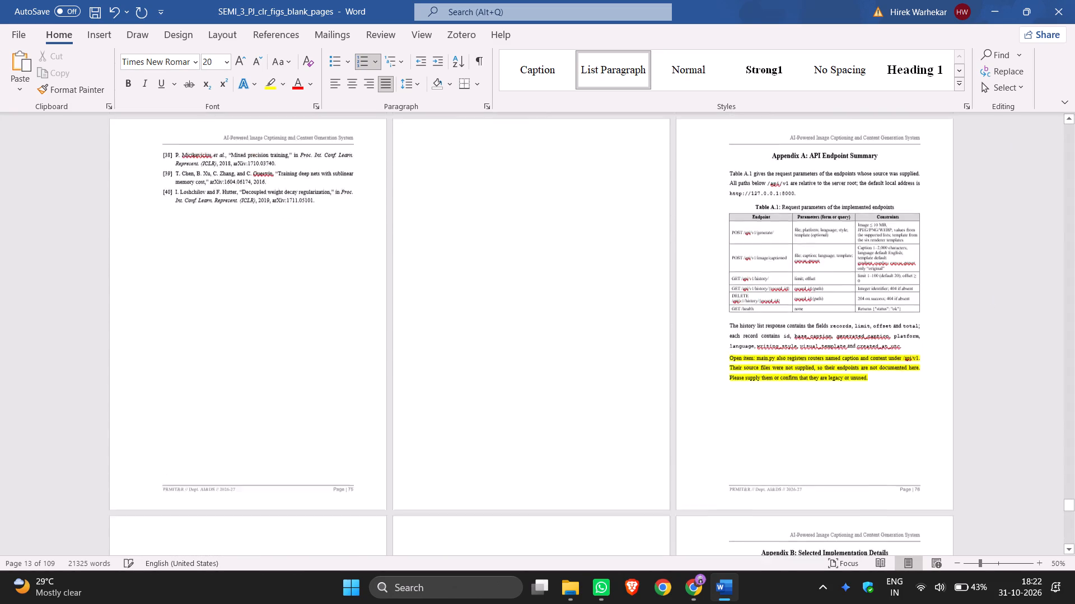
scroll(988, 295, up, 19)
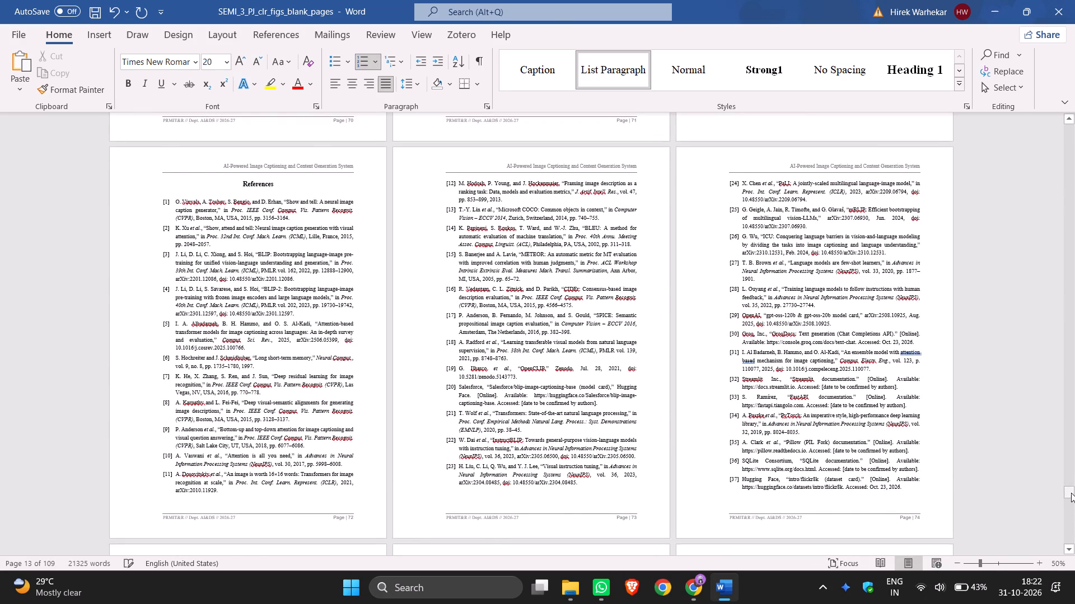
drag(1071, 492, 1069, 248)
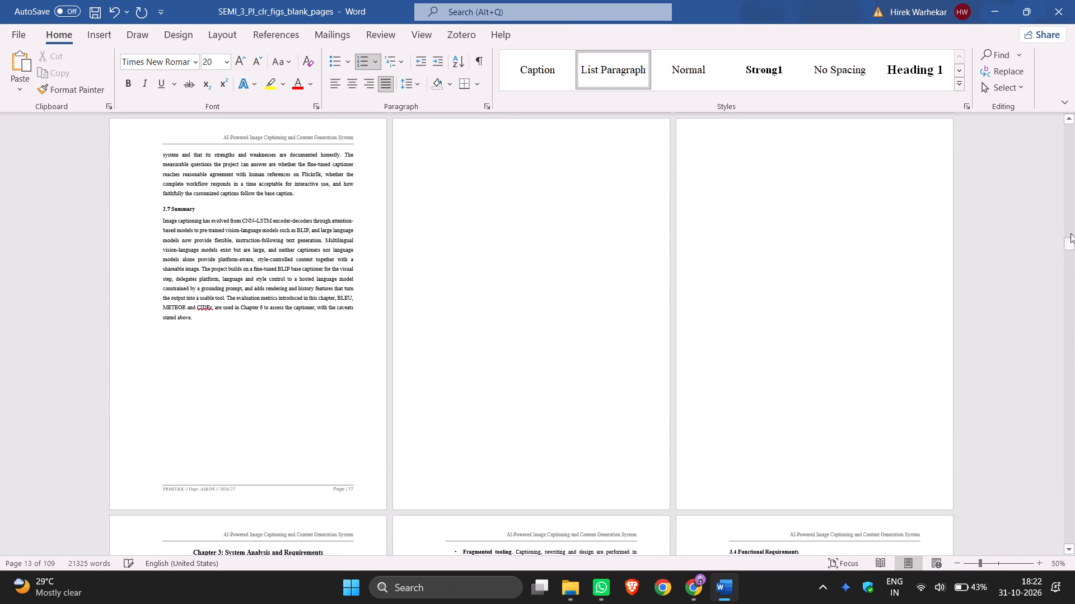
drag(1074, 248, 1074, 82)
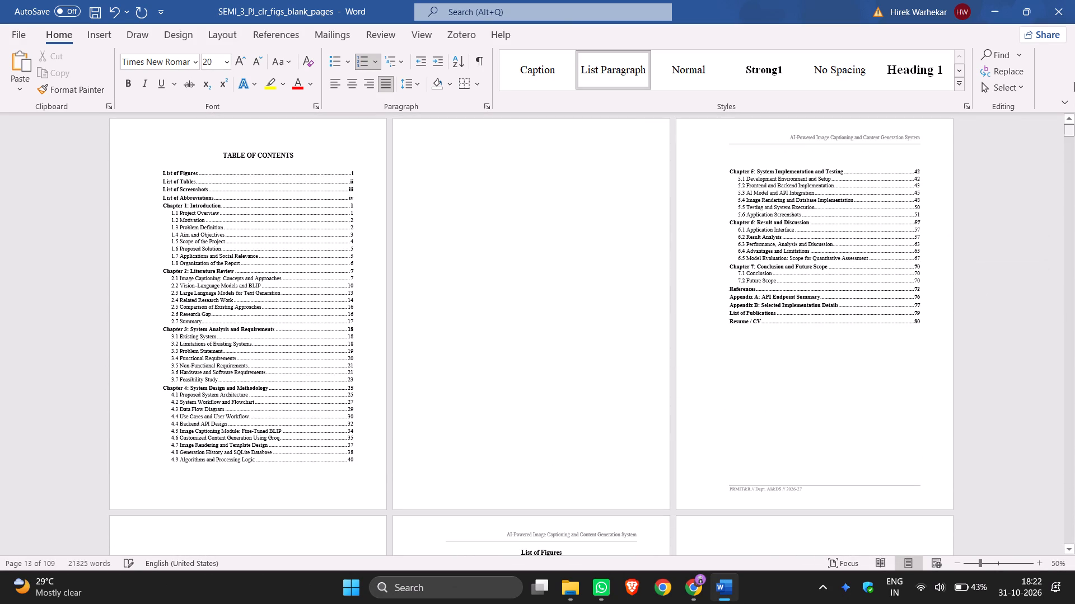
scroll(259, 401, down, 8)
scroll(259, 401, down, 20)
scroll(259, 401, down, 4)
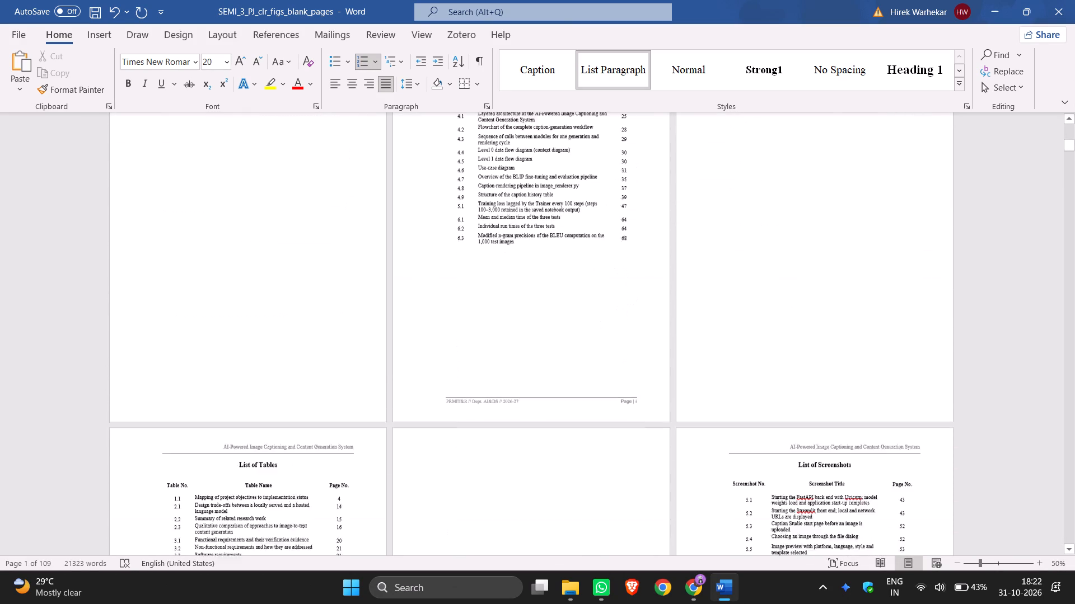
scroll(260, 402, down, 20)
scroll(261, 404, down, 6)
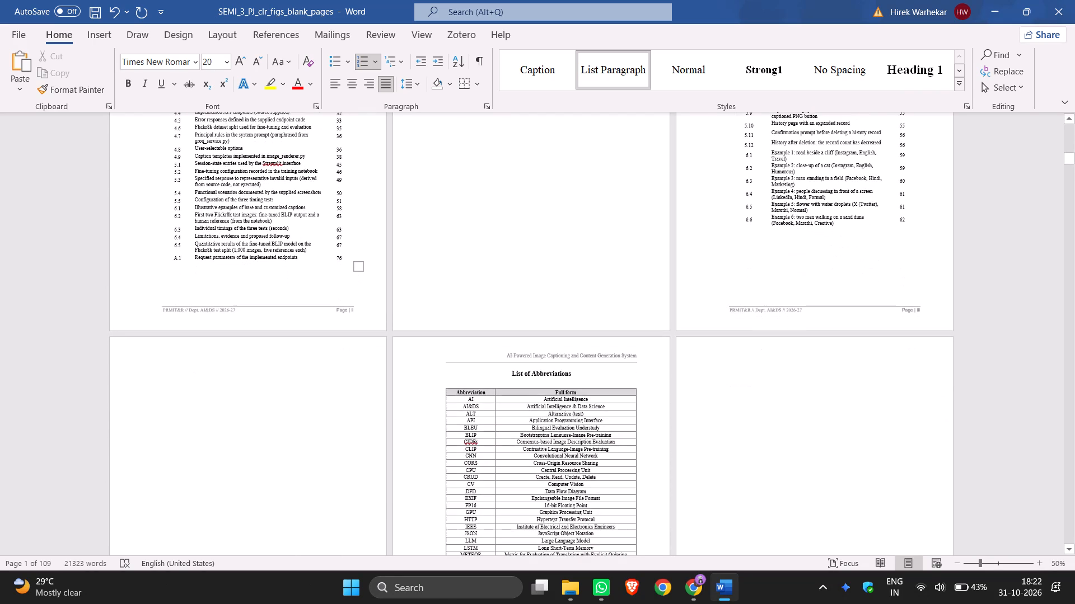
scroll(261, 404, down, 2)
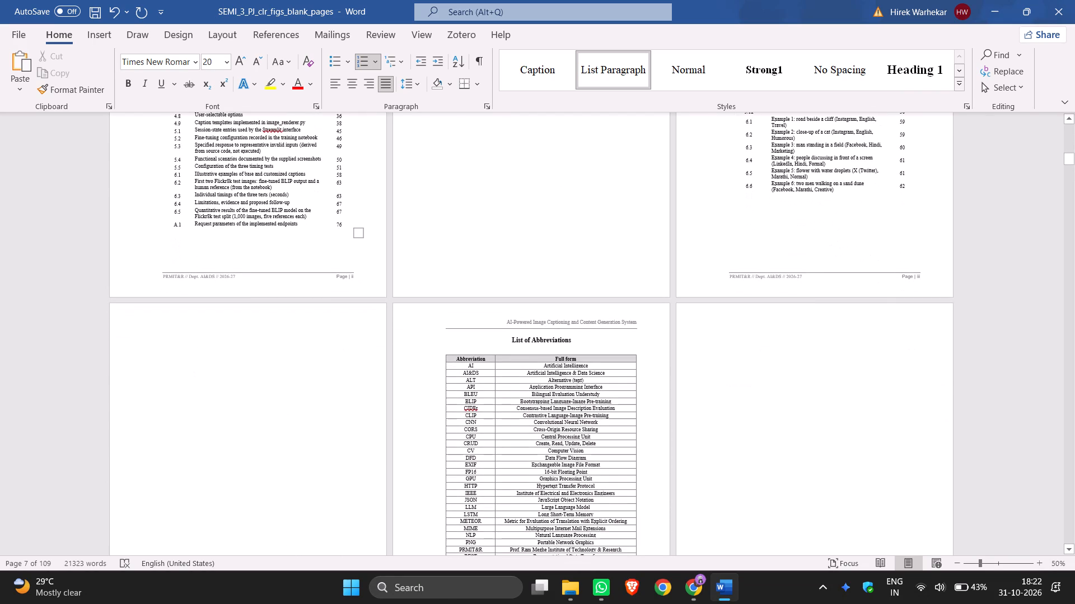
scroll(291, 407, up, 9)
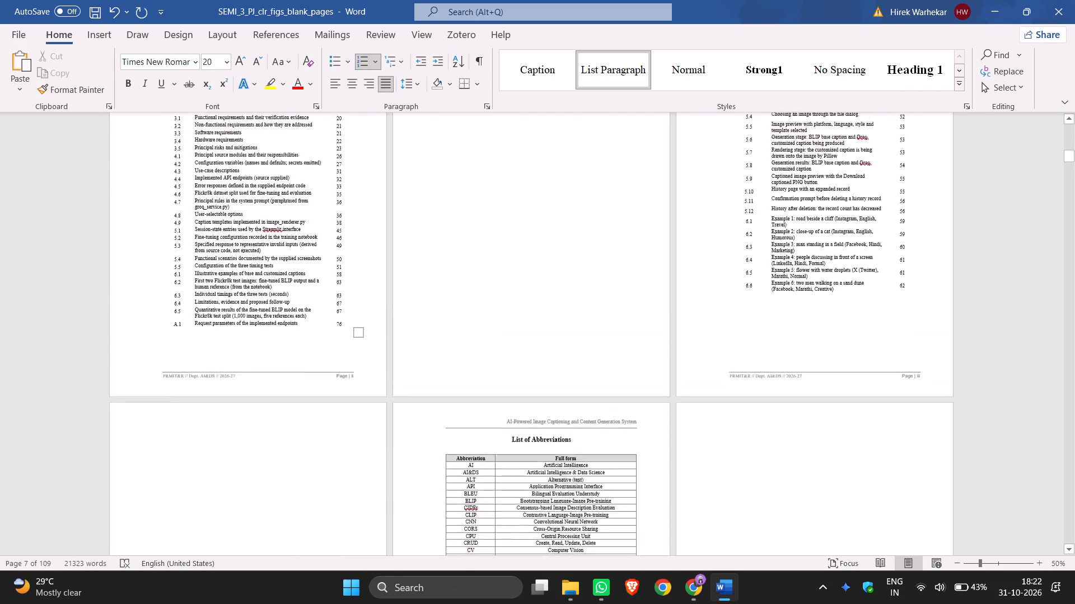
scroll(291, 407, up, 12)
scroll(291, 407, up, 20)
scroll(291, 407, up, 6)
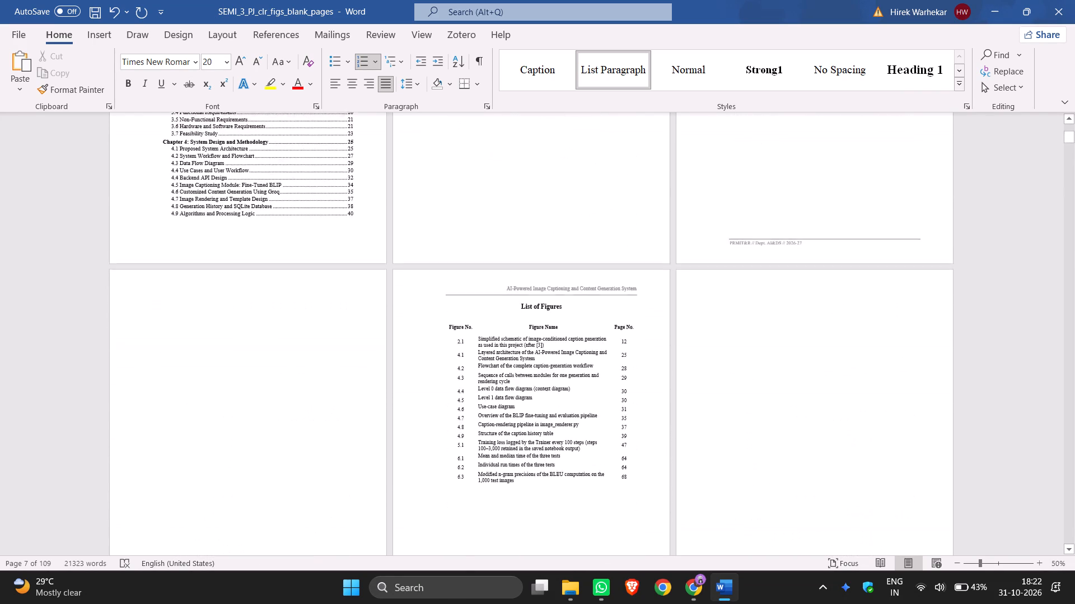
scroll(291, 407, up, 15)
scroll(291, 407, down, 11)
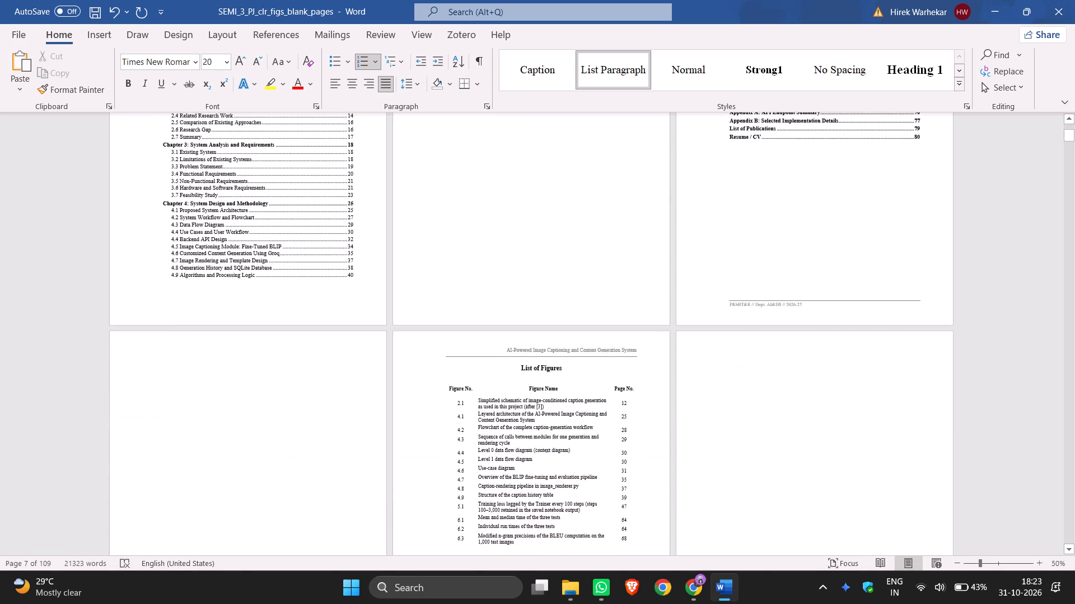
scroll(291, 407, up, 4)
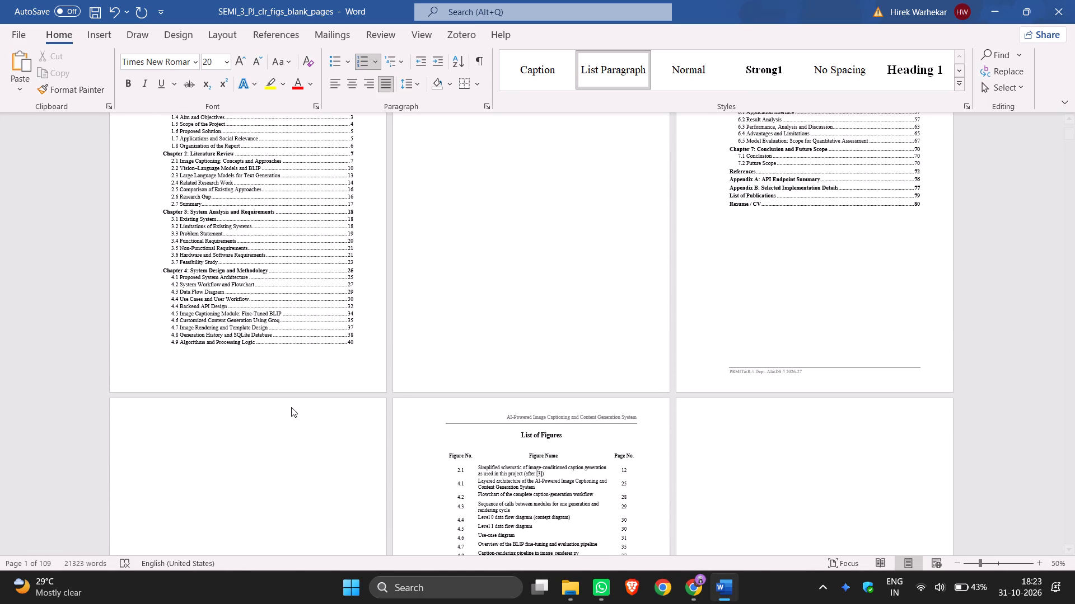
scroll(297, 403, down, 20)
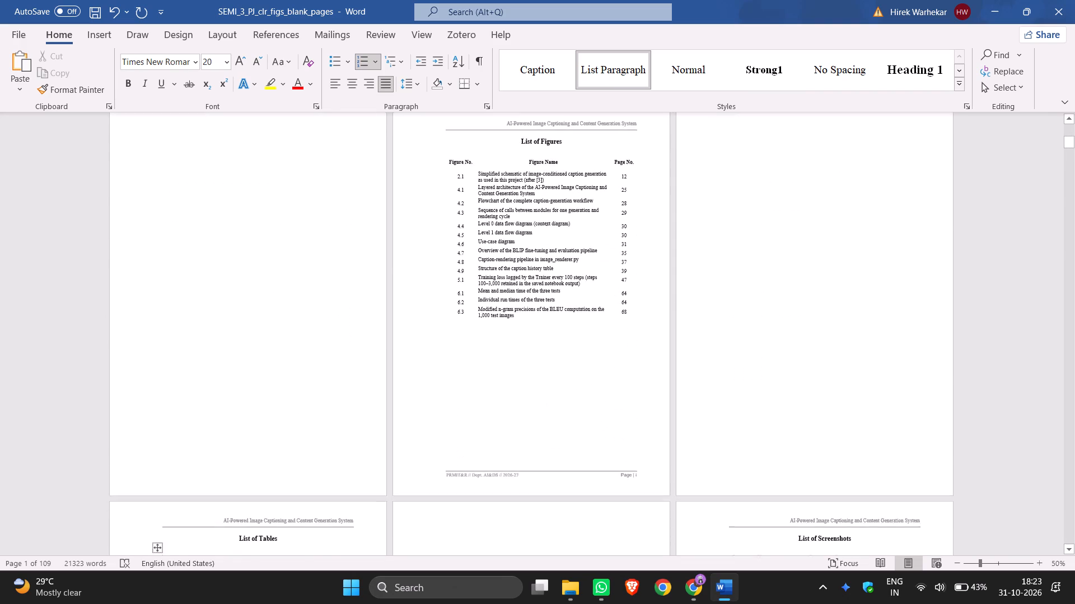
scroll(300, 398, down, 6)
scroll(300, 398, up, 12)
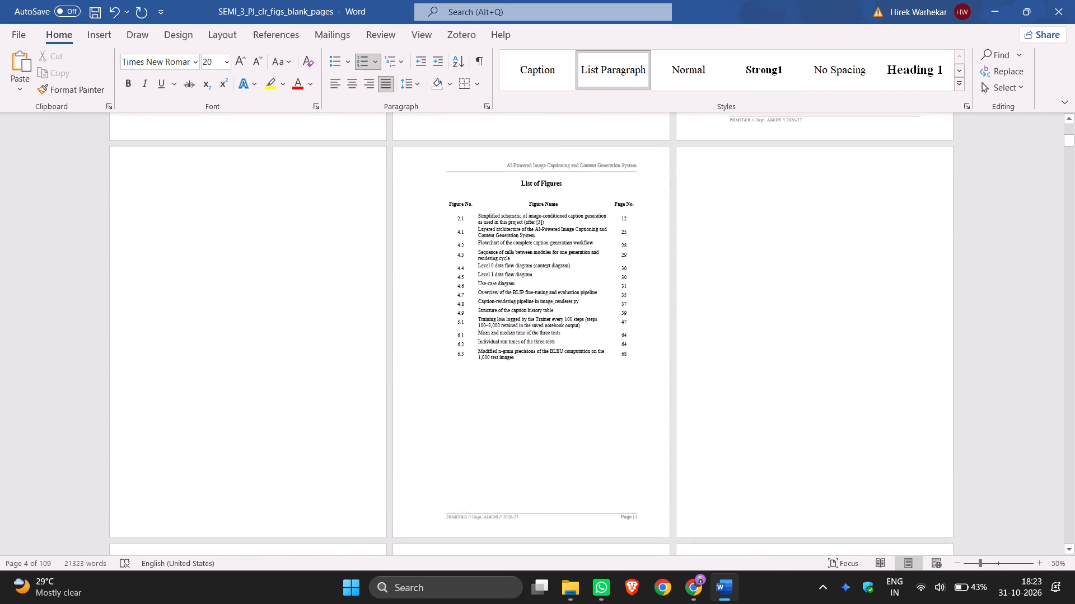
scroll(301, 398, down, 4)
scroll(301, 398, up, 13)
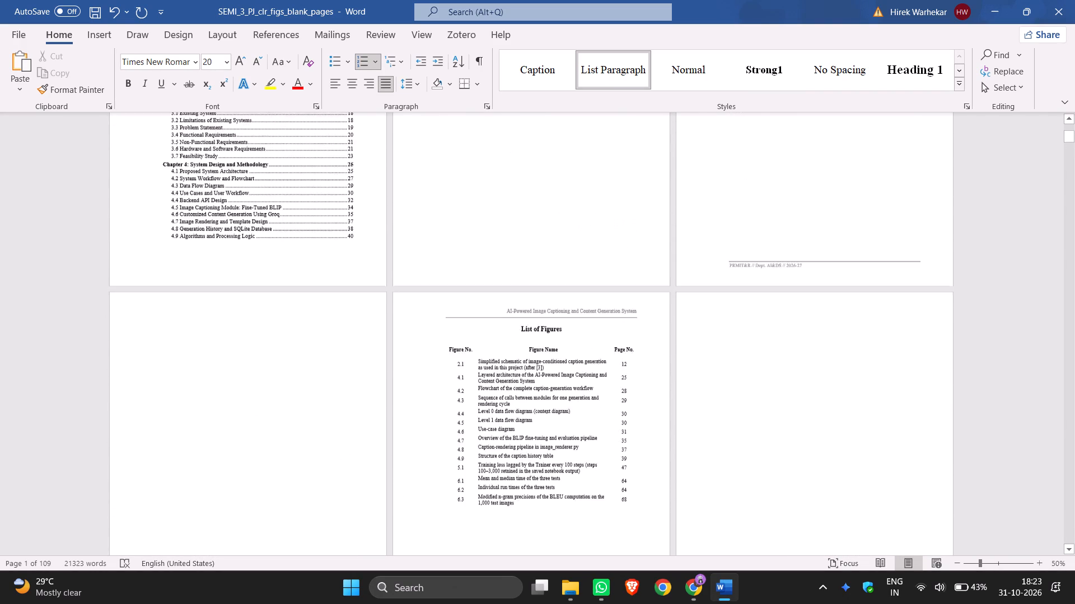
scroll(301, 397, up, 16)
scroll(301, 397, up, 17)
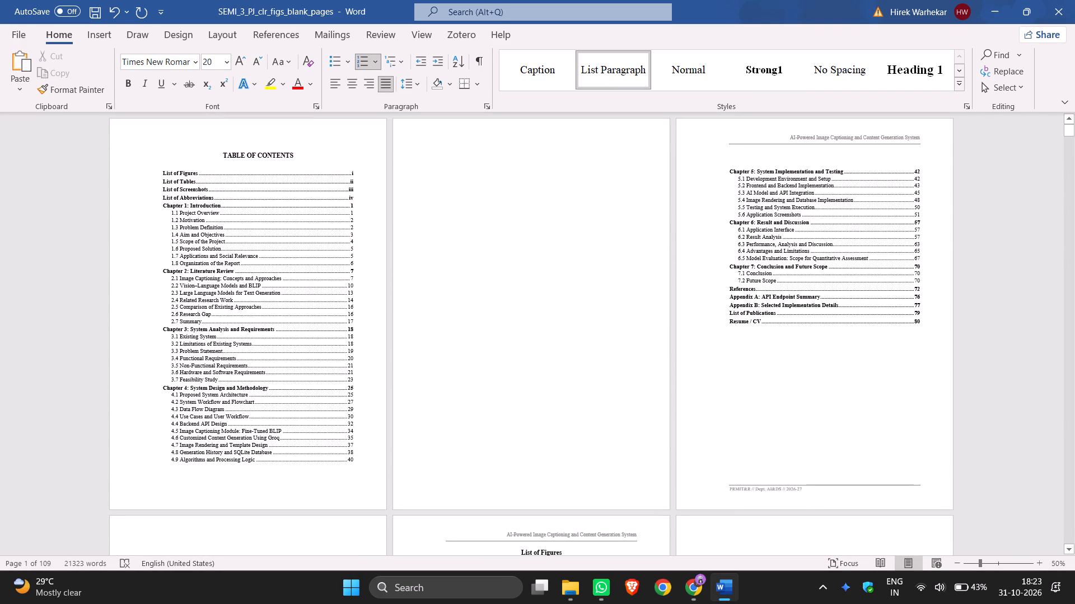
Remove the empty numbered item and the blank lines above it on the blank page before Chapter 1: Introduction, leaving space for a title near its top.
drag(1074, 125, 1074, 129)
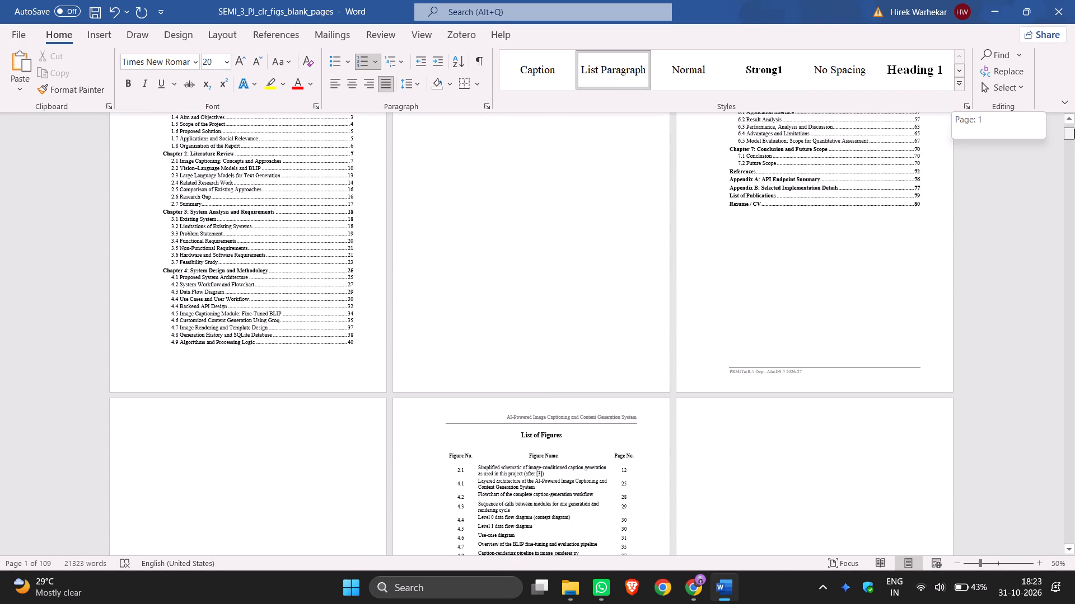
drag(1074, 129, 1074, 147)
drag(1074, 147, 1074, 163)
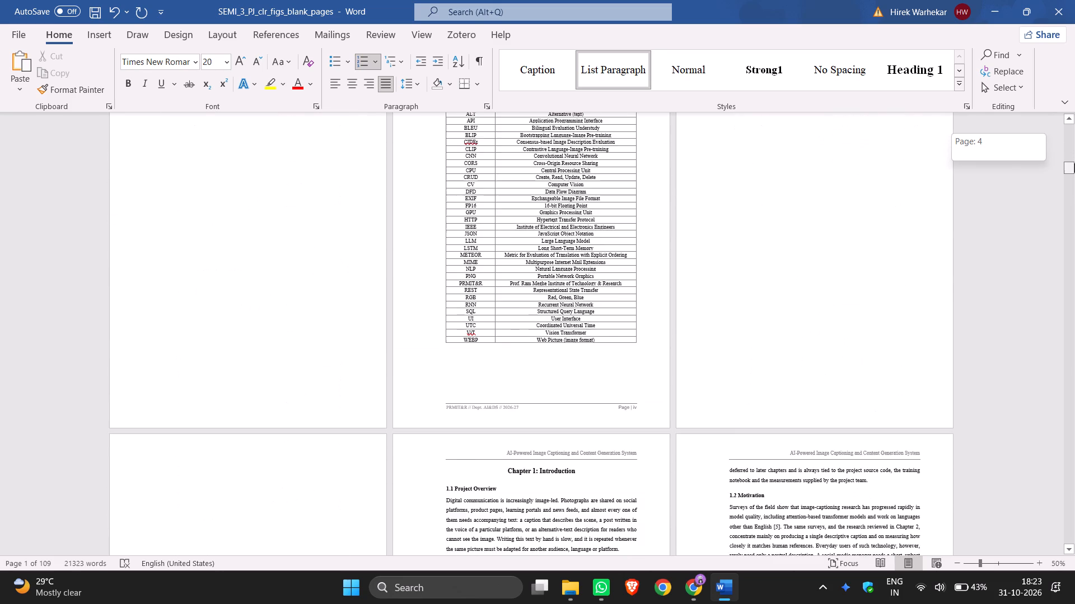
drag(1074, 163, 1074, 168)
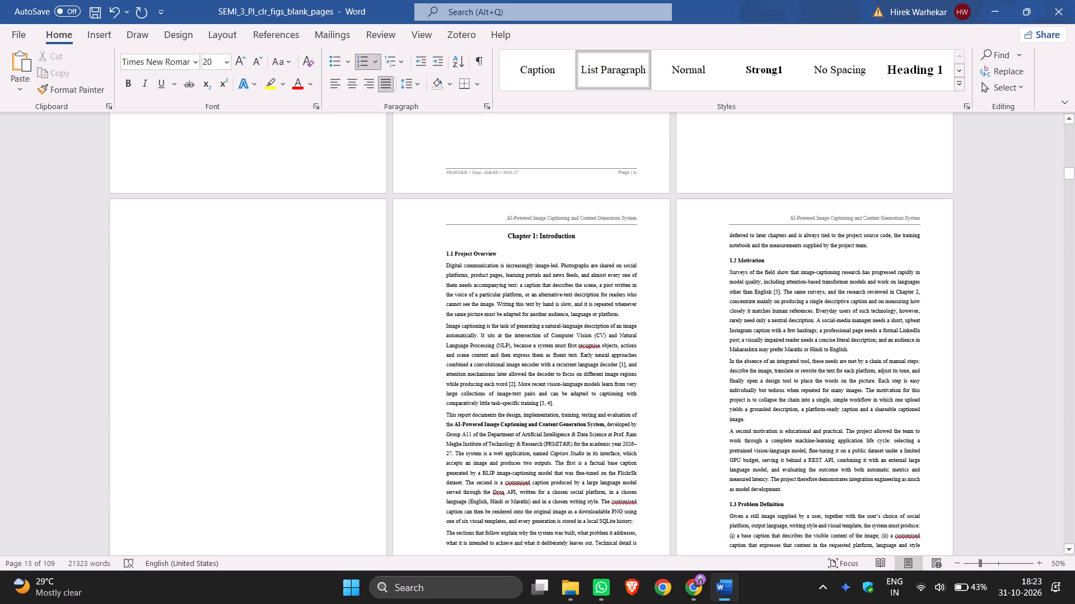
key(BackSpace)
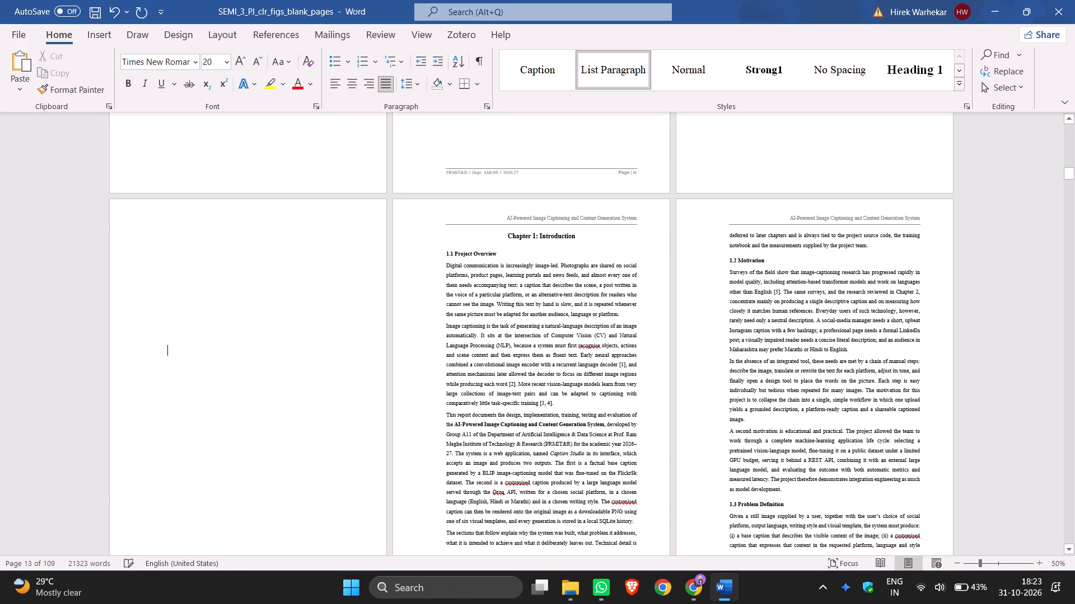
key(BackSpace)
key(BackSpace)
key(BackSpace)
key(BackSpace)
key(BackSpace)
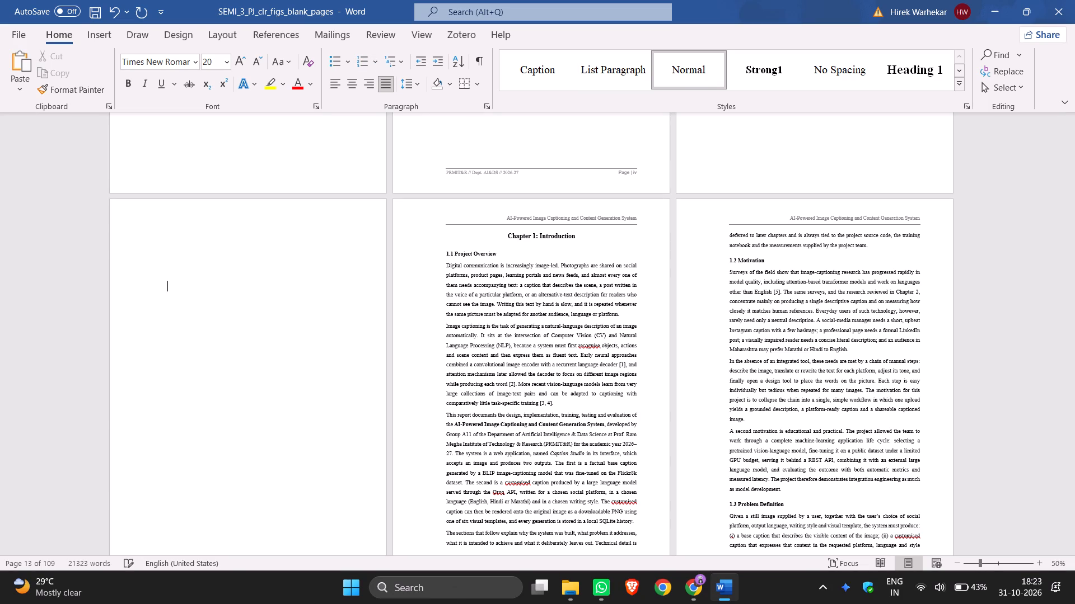
key(BackSpace)
key(BackSpace)
key(BackSpace)
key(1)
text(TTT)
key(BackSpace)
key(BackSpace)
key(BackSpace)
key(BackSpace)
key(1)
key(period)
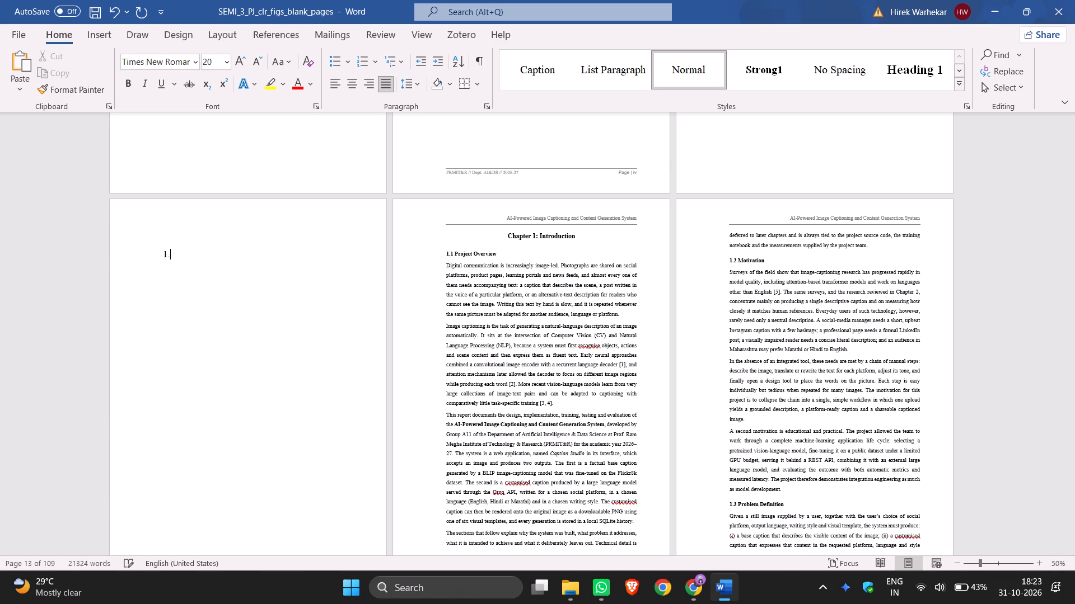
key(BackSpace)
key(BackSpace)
Enter the numbered title 1. INTRODUCTION near the top of the blank page before Chapter 1: Introduction.
key(1)
key(period)
key(space)
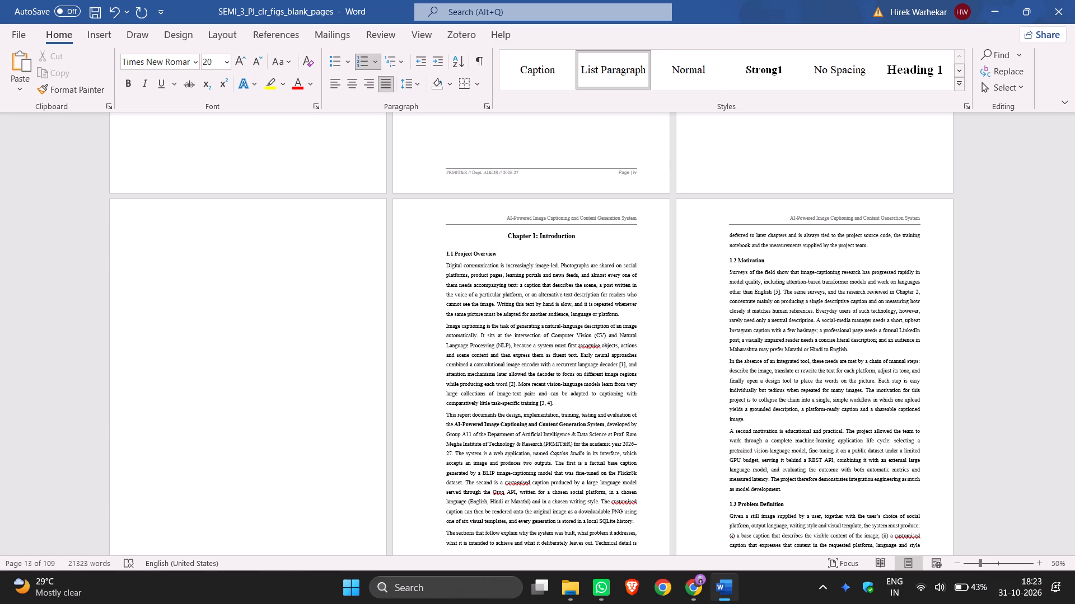
key(i)
text(NTRODUCTIO)
key(n)
Centre the INTRODUCTION title on its page and increase its font size to 24.
drag(255, 257, 169, 254)
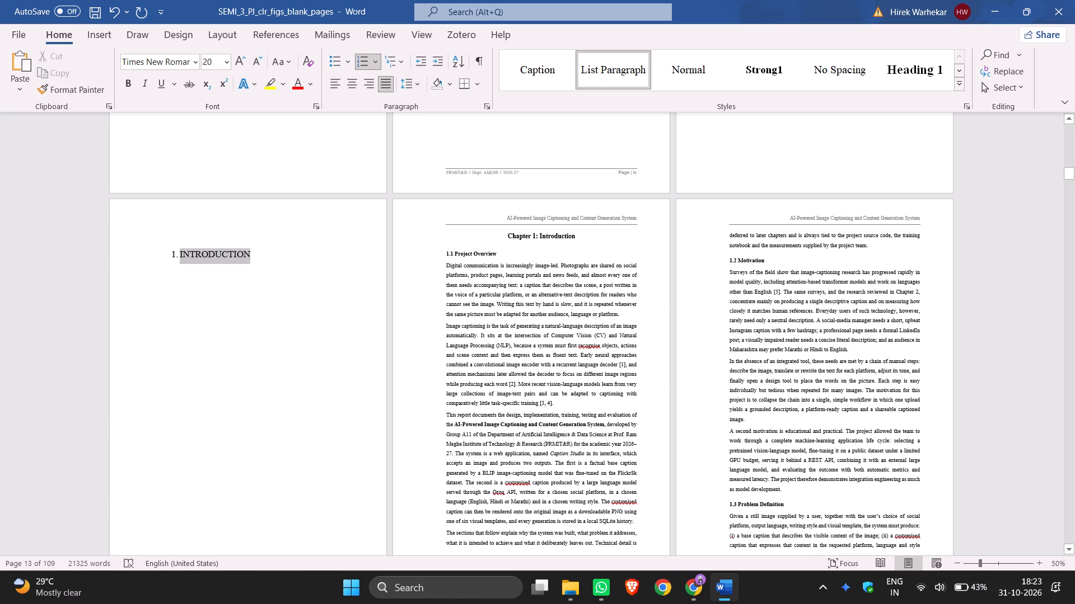
drag(169, 254, 166, 254)
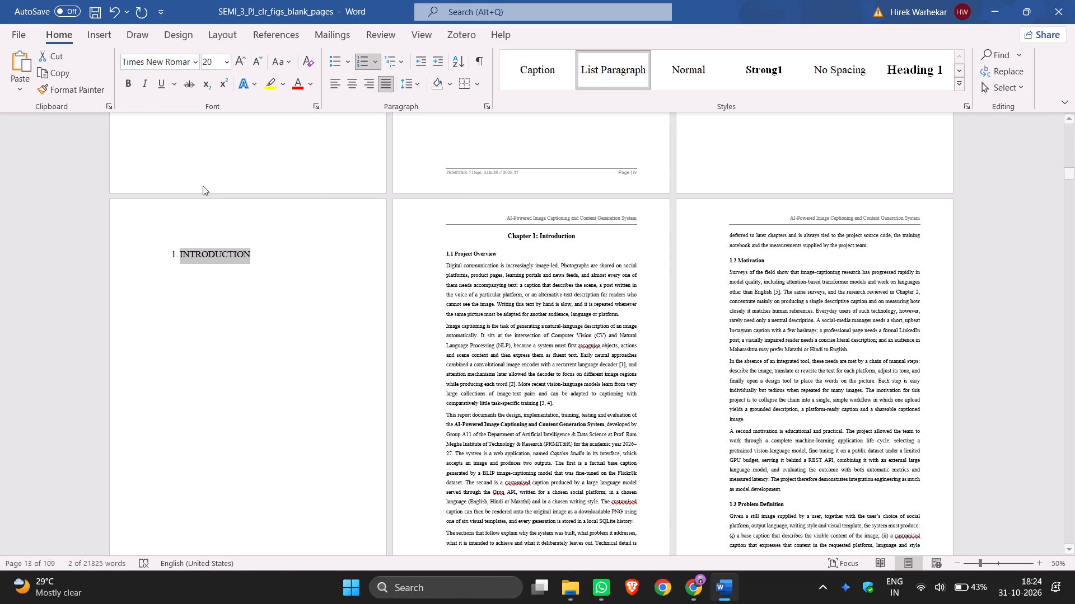
click(356, 86)
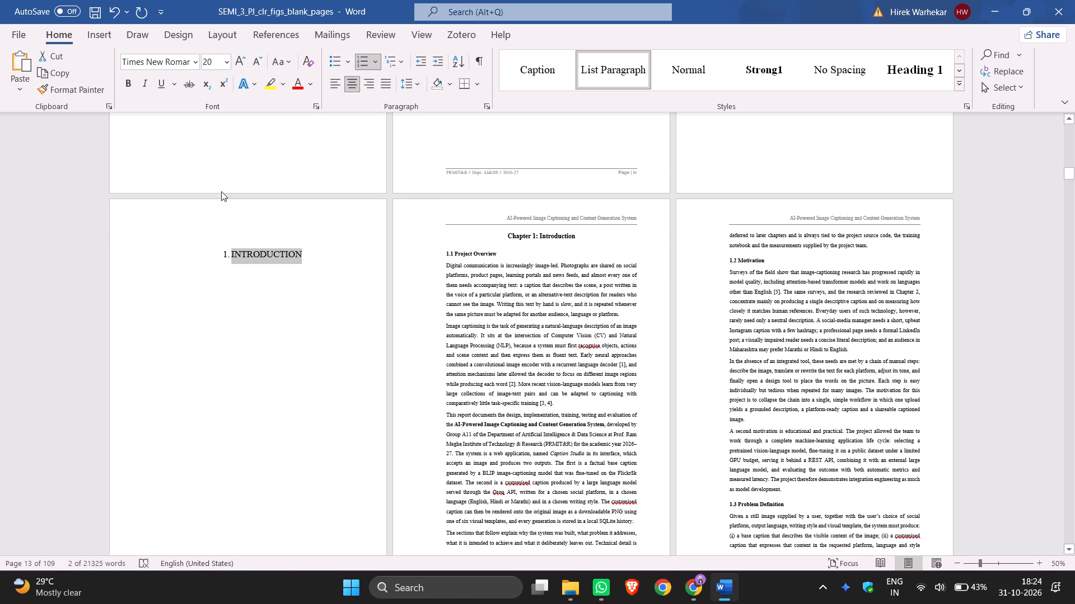
click(236, 61)
double_click(236, 61)
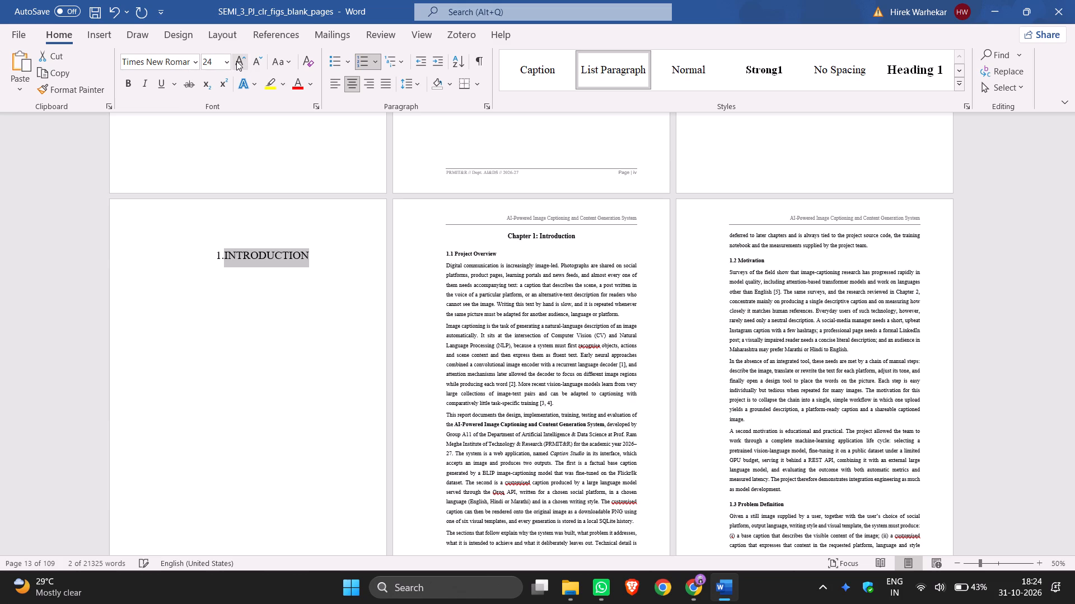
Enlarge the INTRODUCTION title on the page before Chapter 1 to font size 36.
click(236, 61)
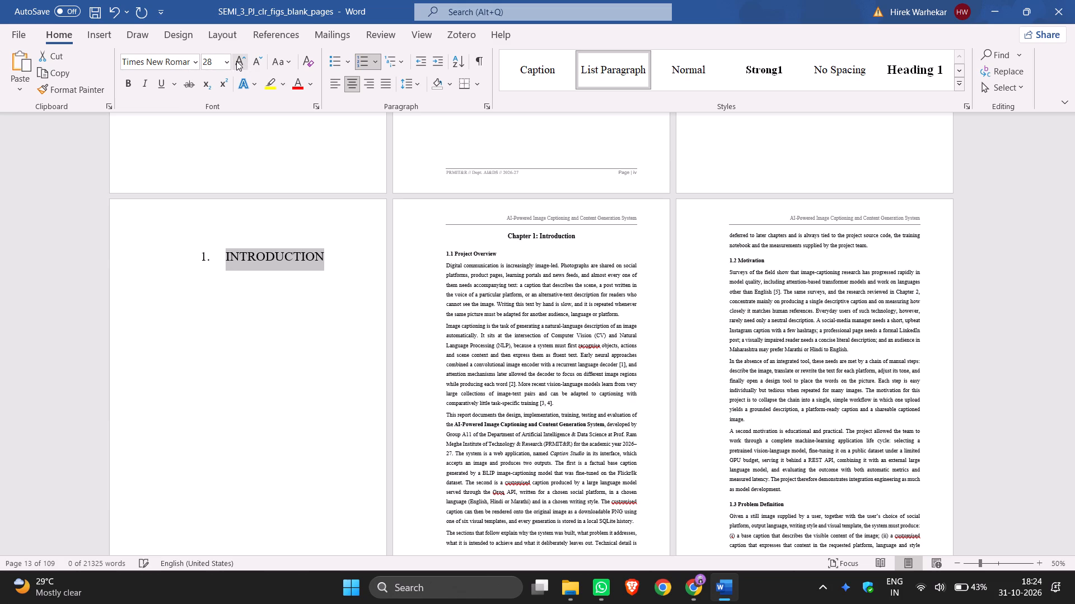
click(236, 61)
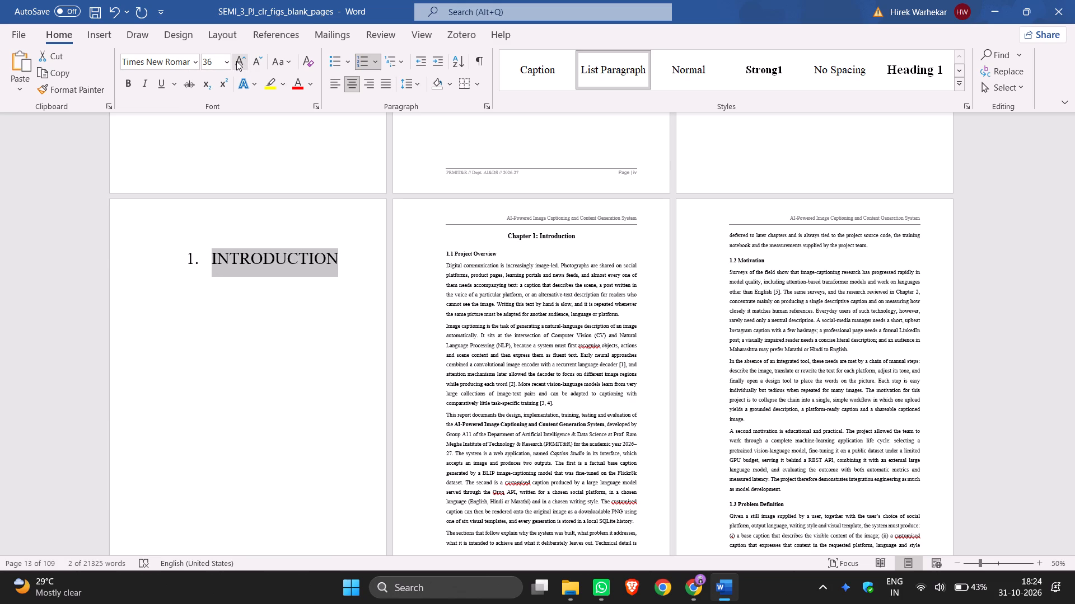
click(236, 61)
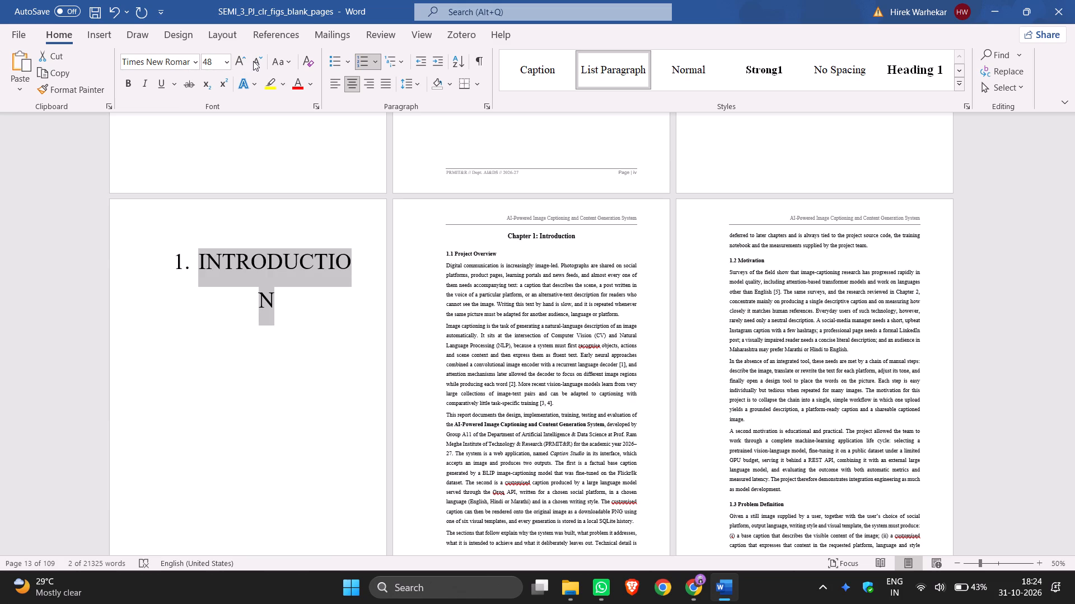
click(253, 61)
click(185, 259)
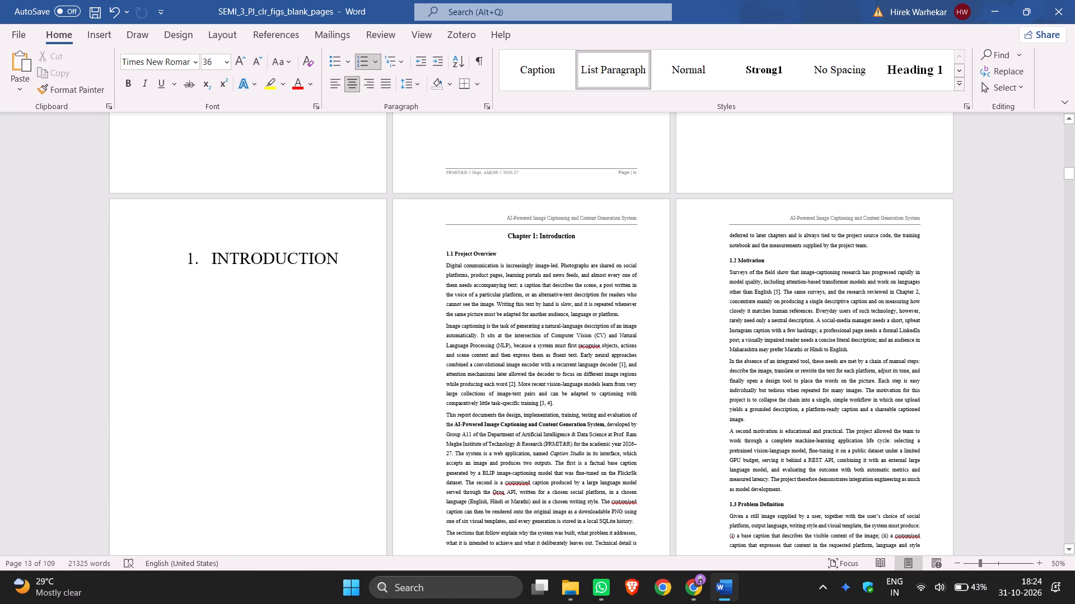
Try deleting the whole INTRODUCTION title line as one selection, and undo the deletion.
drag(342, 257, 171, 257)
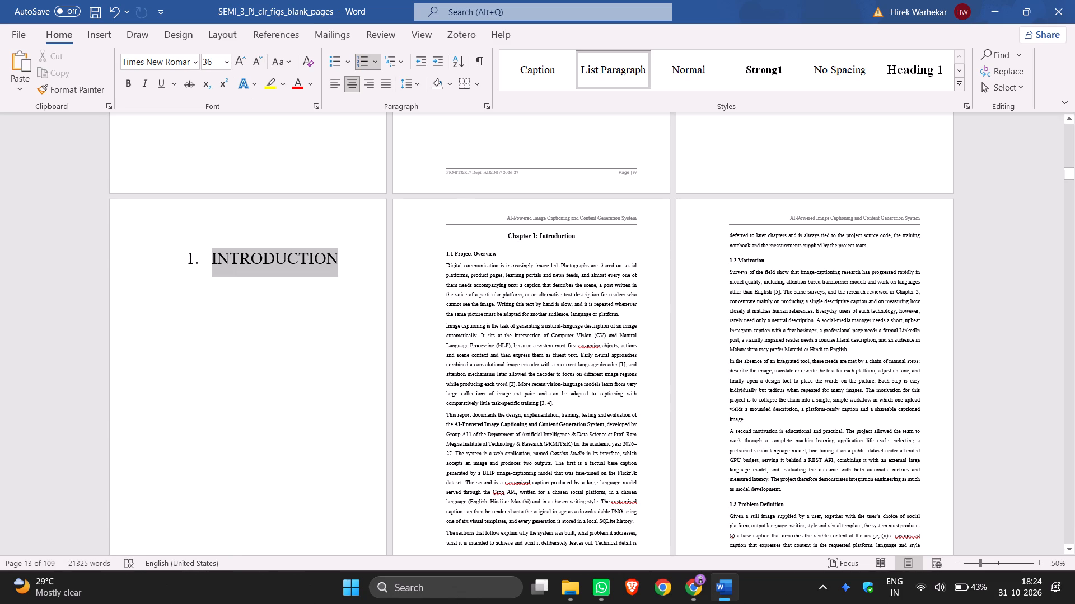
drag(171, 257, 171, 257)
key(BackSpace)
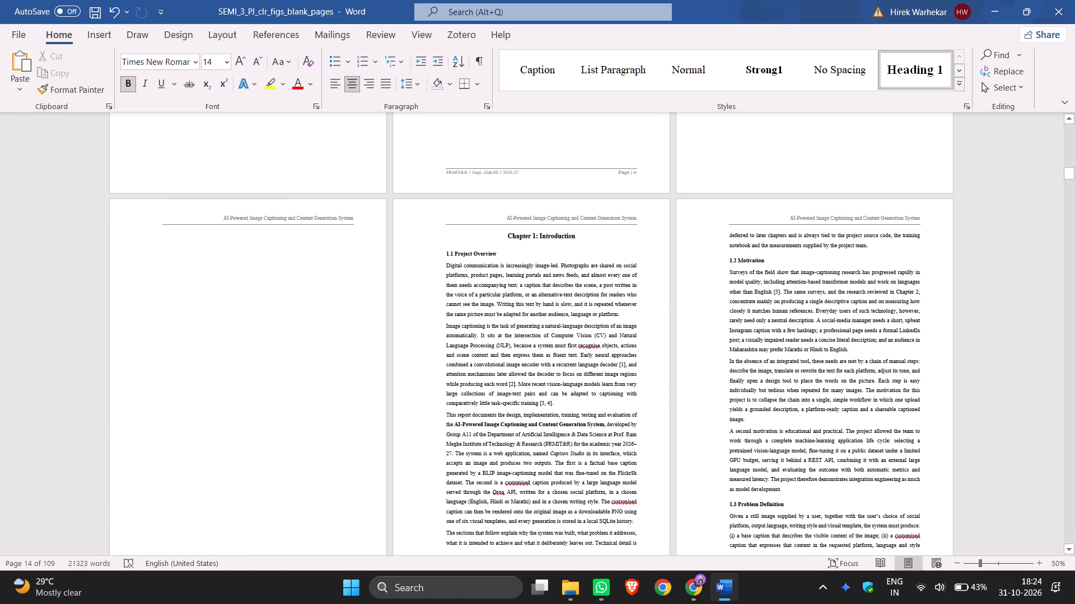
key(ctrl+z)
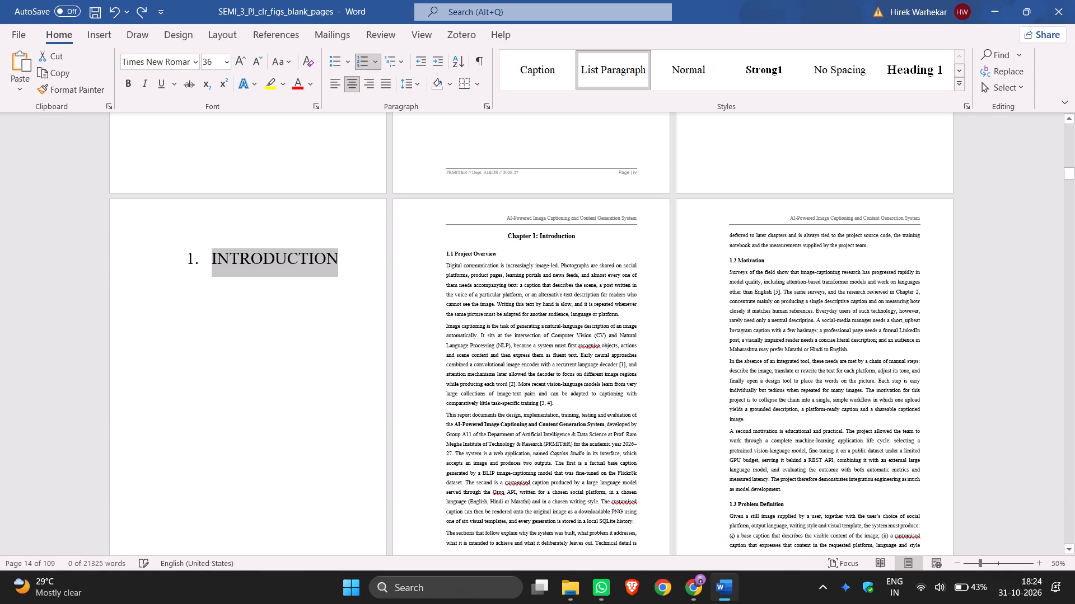
Delete the title 1. INTRODUCTION, including its number, from the page before Chapter 1 while keeping the page itself.
scroll(321, 304, up, 9)
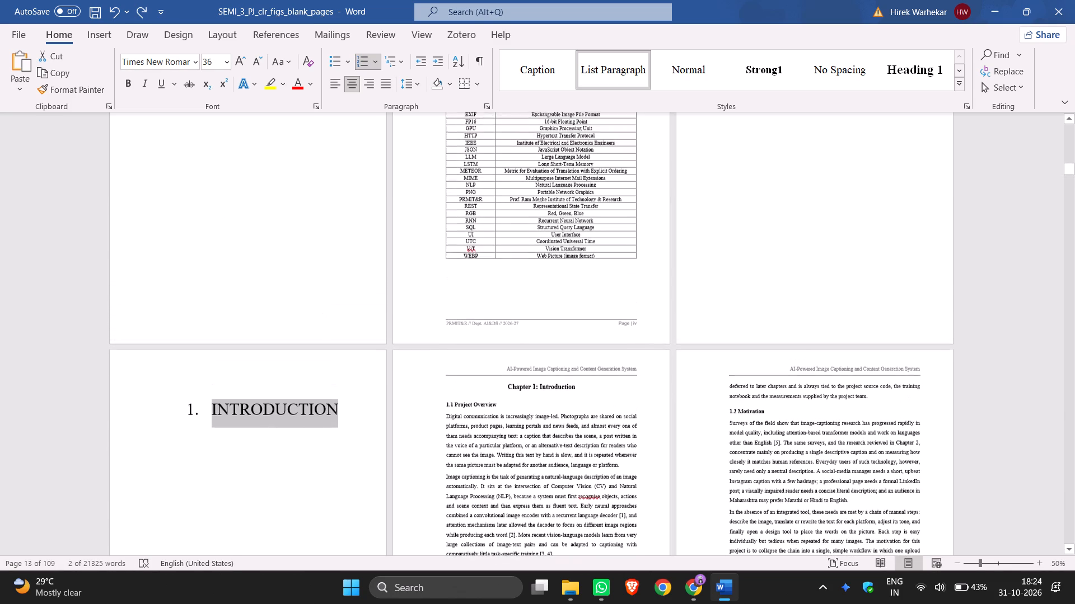
scroll(321, 304, up, 1)
scroll(321, 305, down, 4)
click(263, 361)
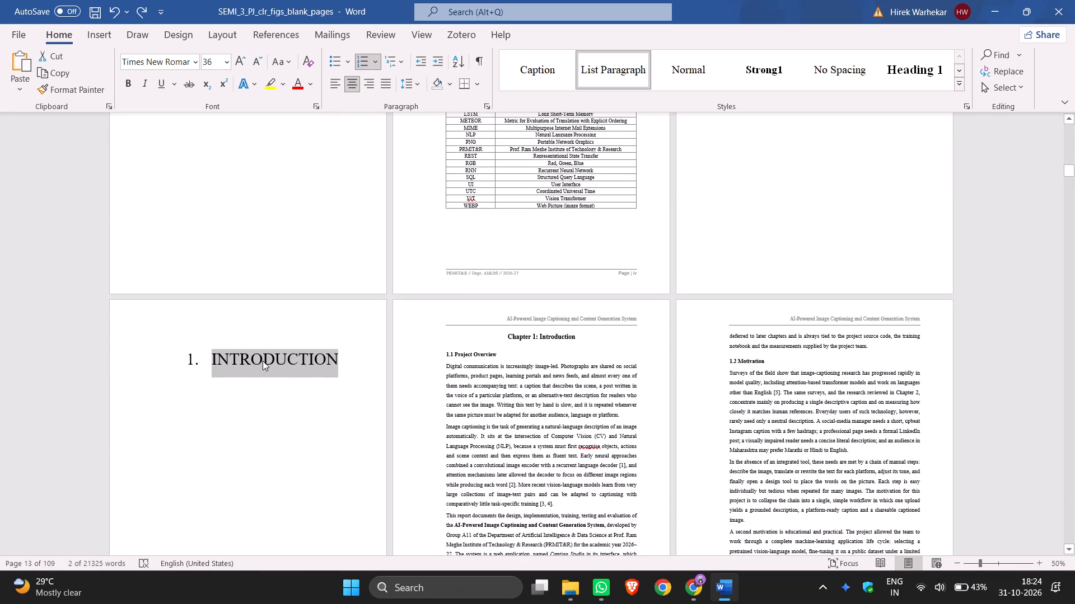
click(340, 361)
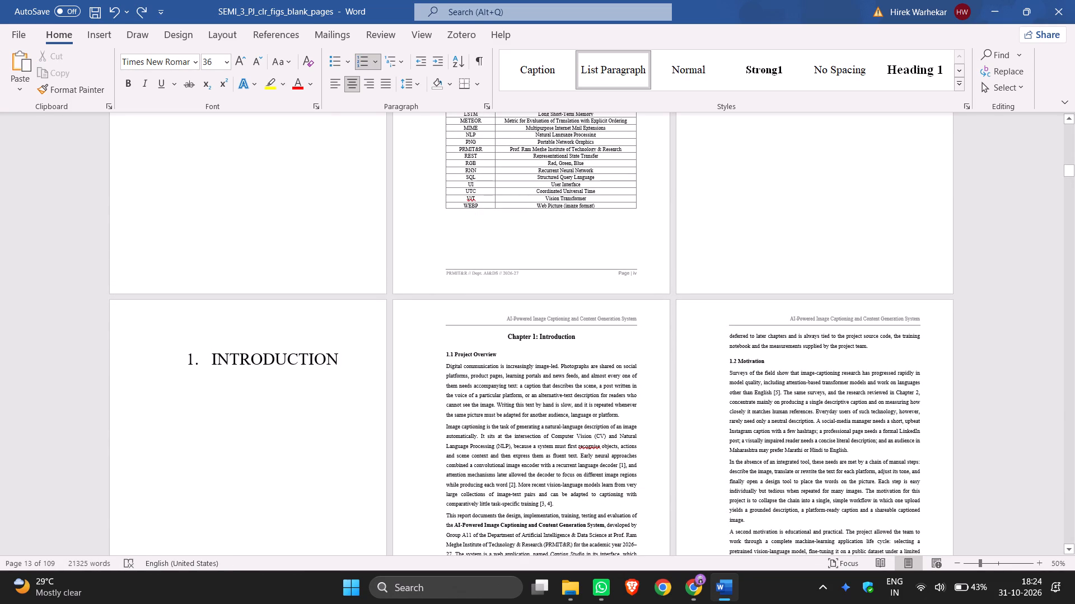
key(BackSpace)
key(BackSpace)
key(BackSpace)
key(BackSpace)
key(BackSpace)
key(BackSpace)
key(BackSpace)
key(BackSpace)
key(BackSpace)
key(BackSpace)
key(BackSpace)
key(BackSpace)
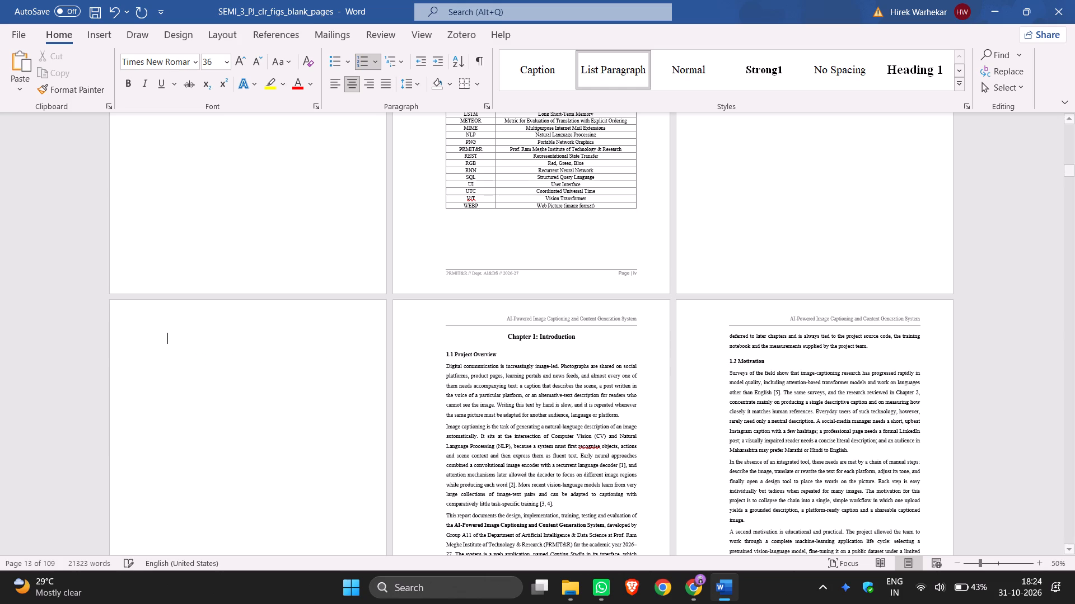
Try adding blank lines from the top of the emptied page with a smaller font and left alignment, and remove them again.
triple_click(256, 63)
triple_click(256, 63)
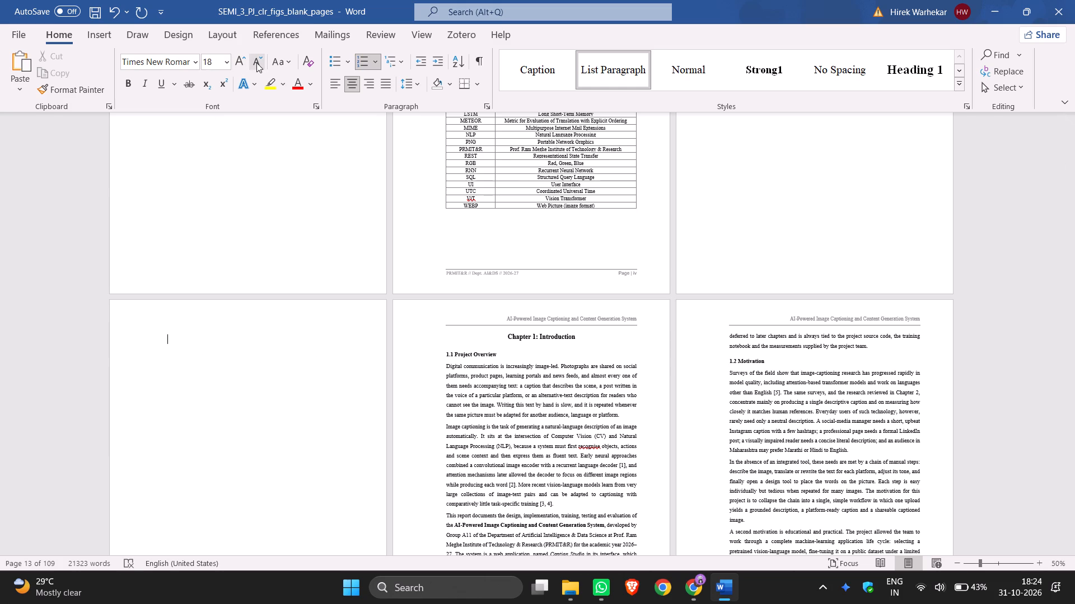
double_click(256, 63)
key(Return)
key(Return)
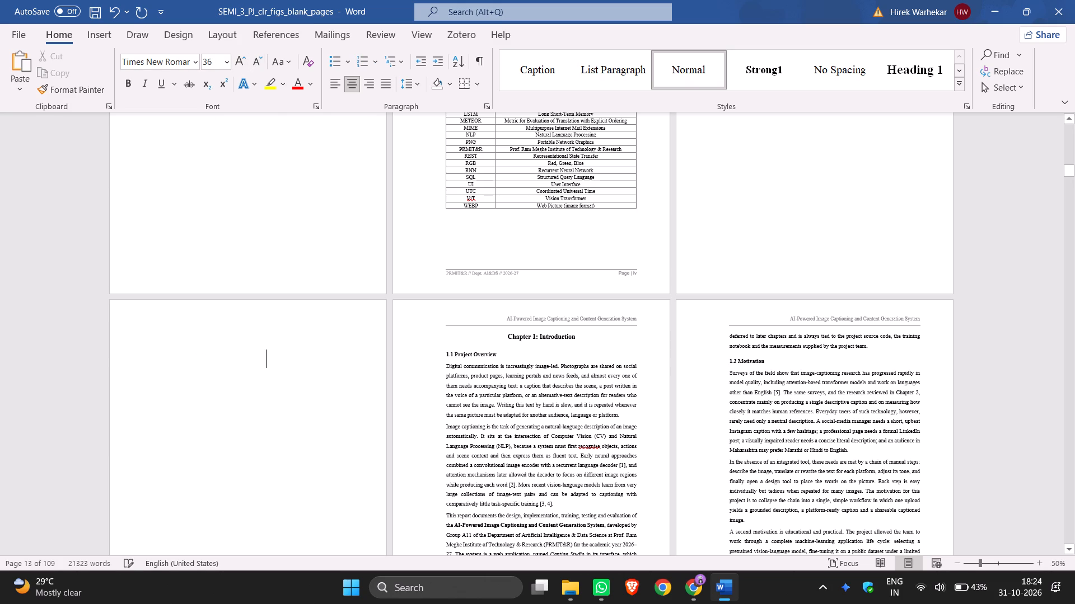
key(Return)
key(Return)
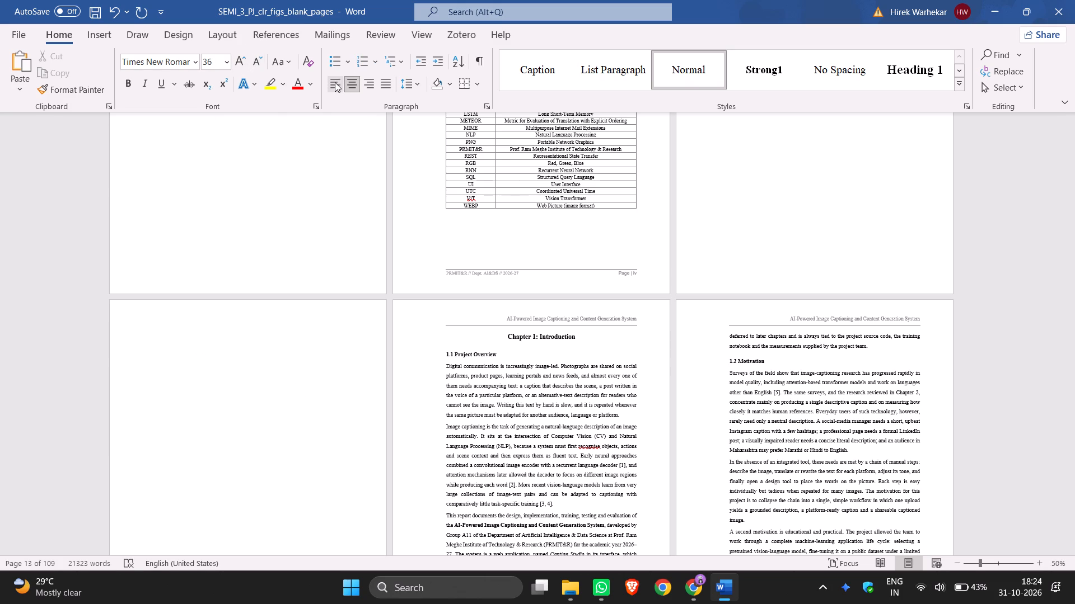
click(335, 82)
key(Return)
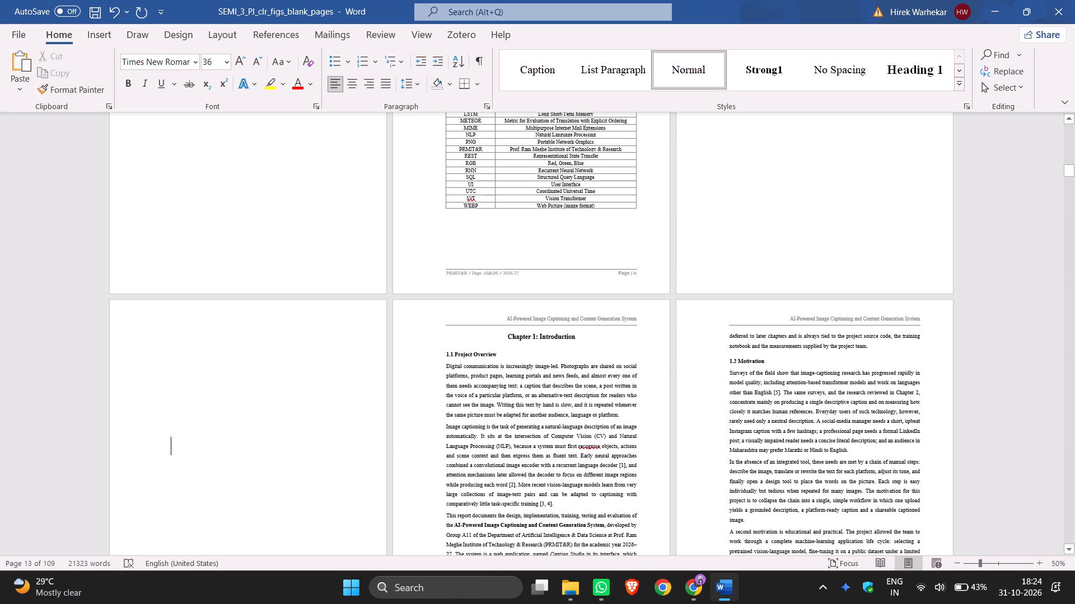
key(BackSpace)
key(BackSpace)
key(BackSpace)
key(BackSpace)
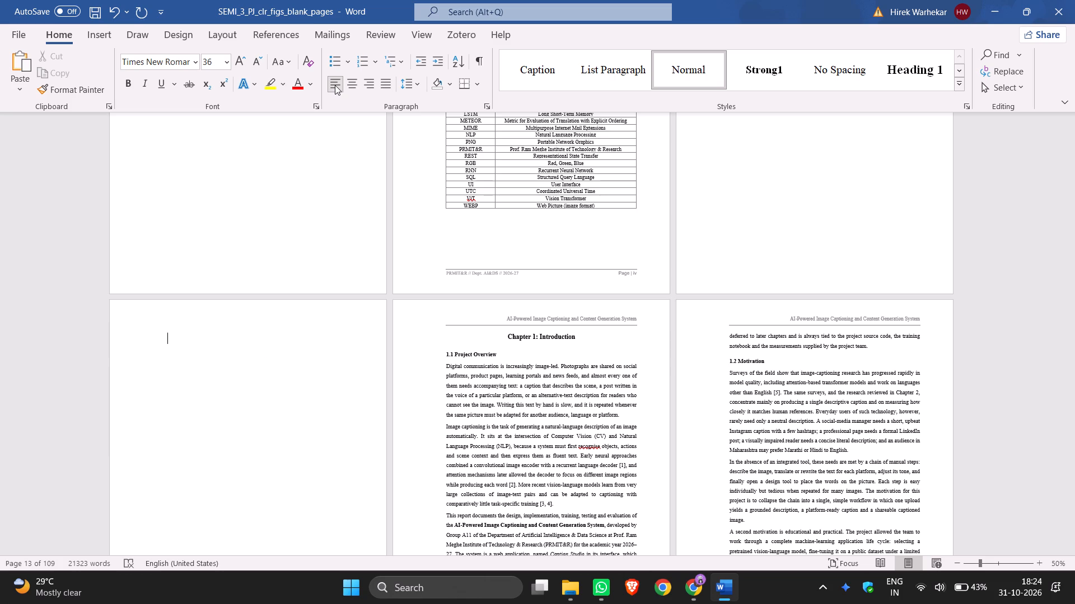
Add left-aligned blank lines down to about the middle of the page before Chapter 1 and set the last line's font size to 20.
key(Return)
click(335, 85)
key(Return)
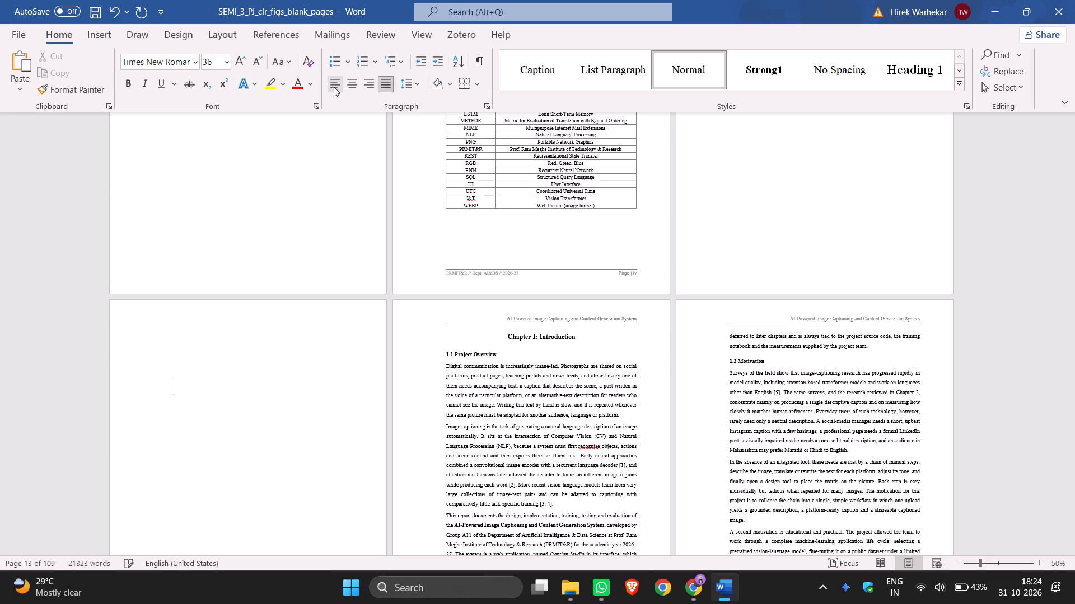
click(334, 87)
key(Return)
key(Return)
key(Return)
key(Return)
scroll(247, 365, down, 5)
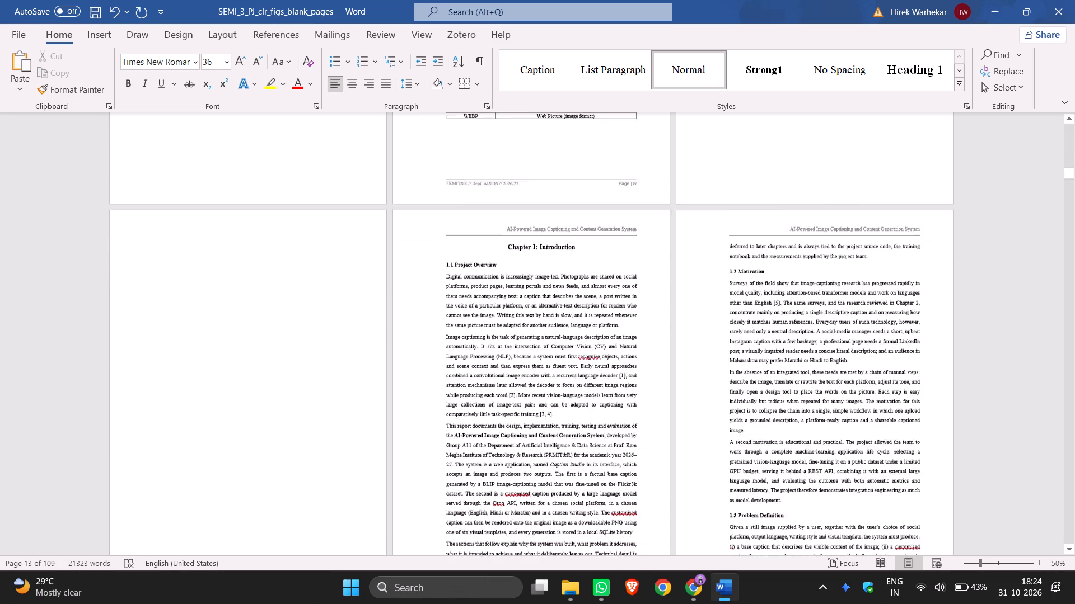
scroll(247, 364, down, 3)
triple_click(260, 65)
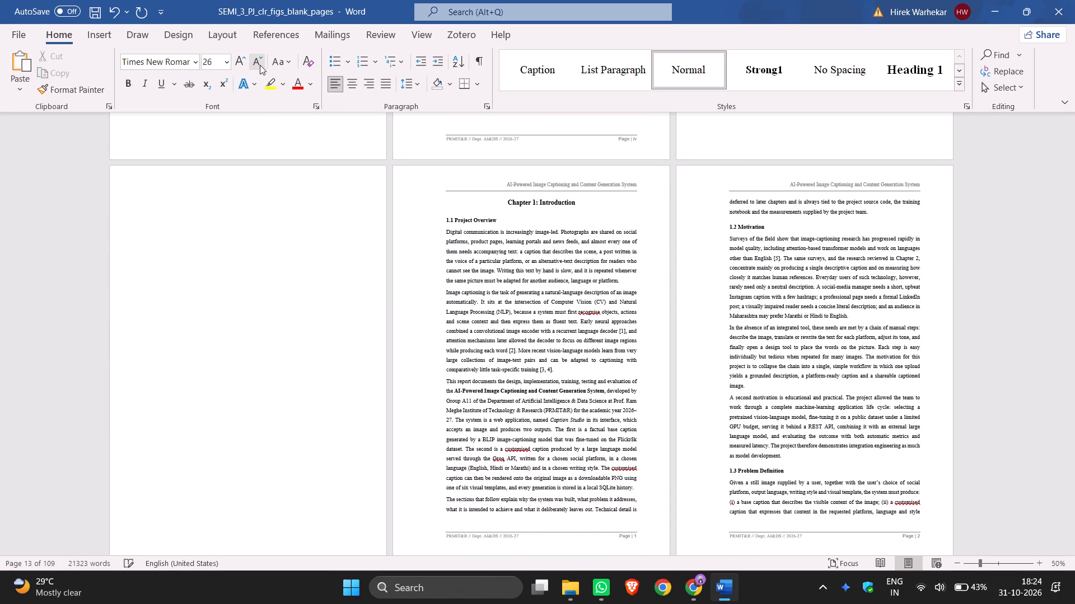
double_click(260, 65)
Look through the built-in text box designs for one suited to the chapter title page.
click(97, 40)
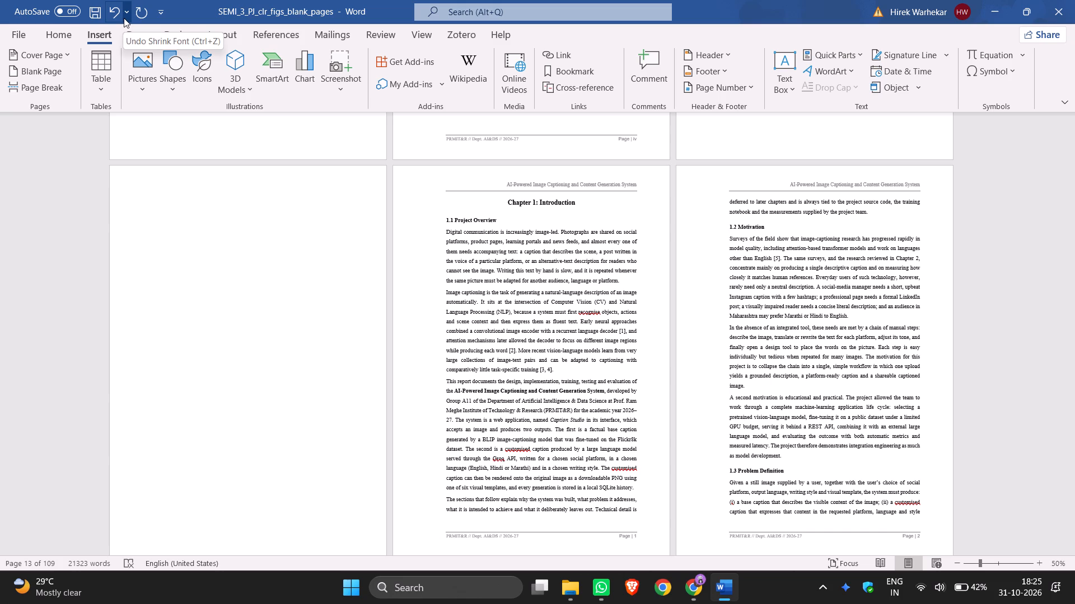
click(791, 84)
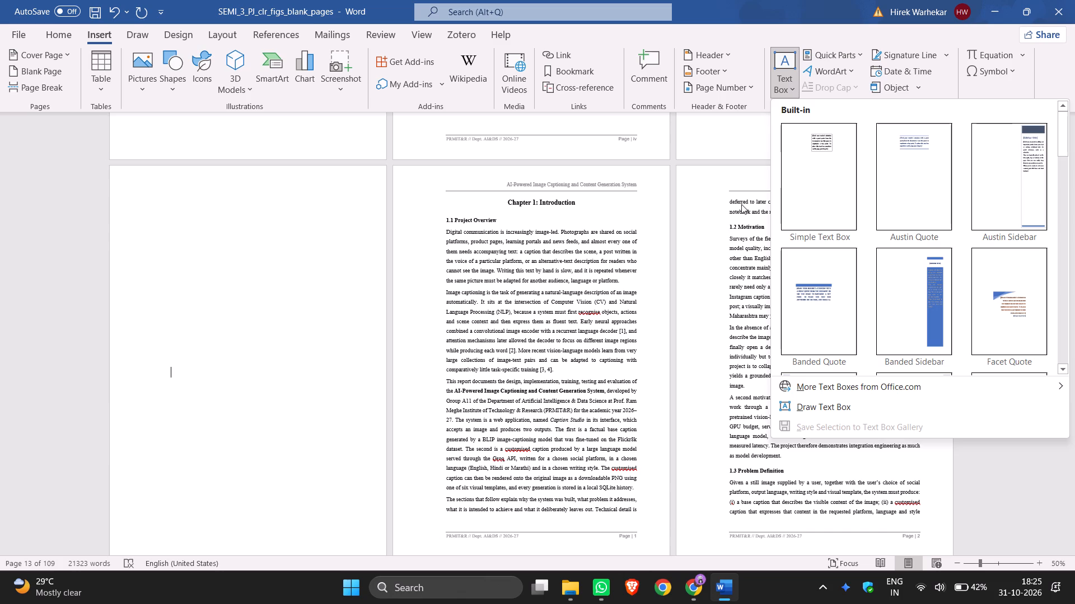
scroll(857, 247, down, 1)
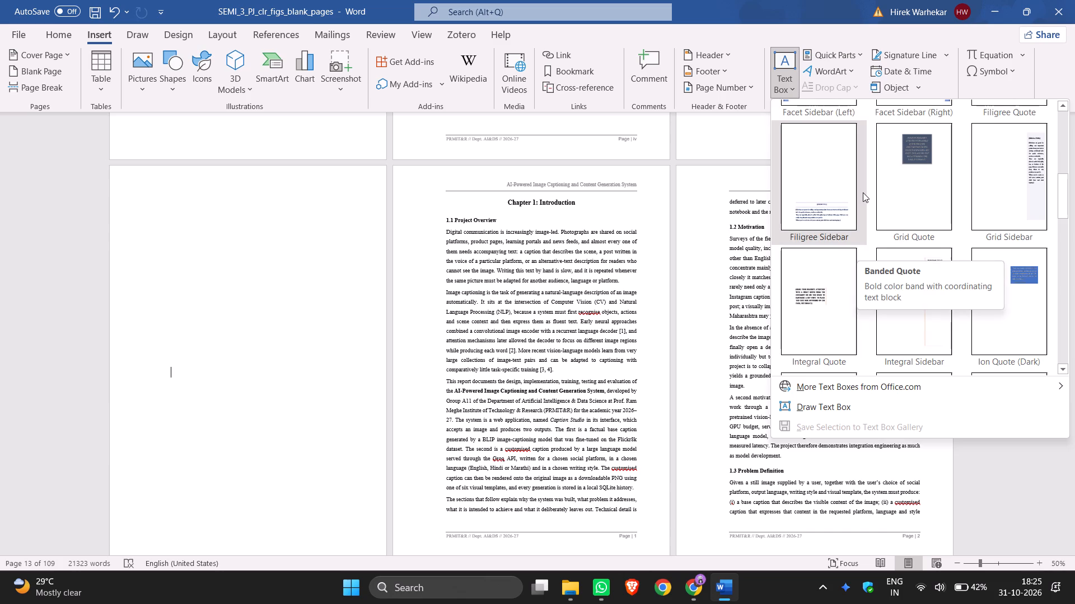
scroll(981, 249, down, 2)
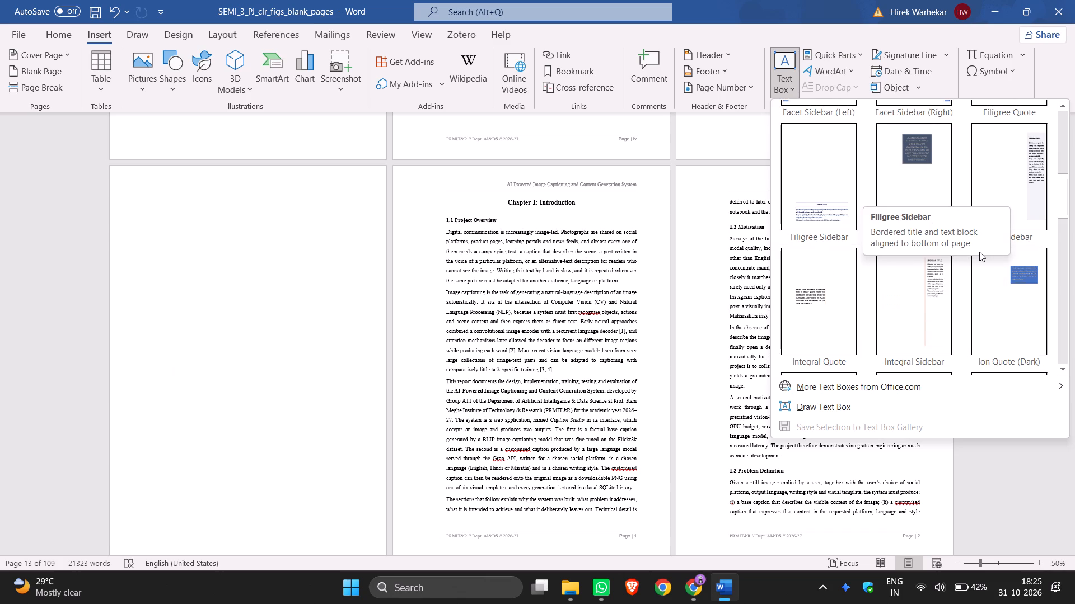
scroll(979, 252, down, 2)
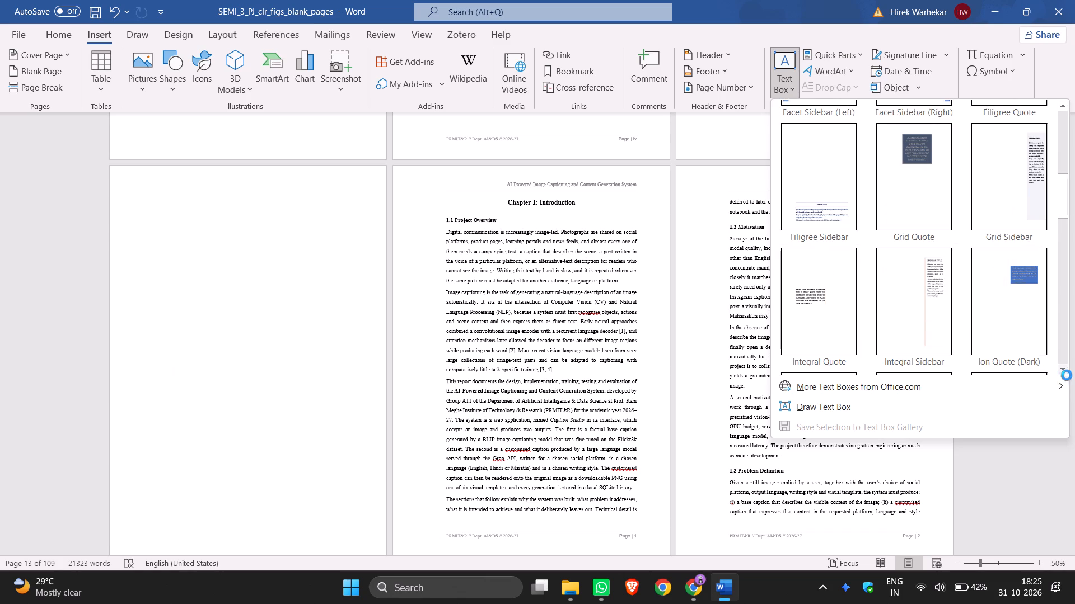
click(1063, 367)
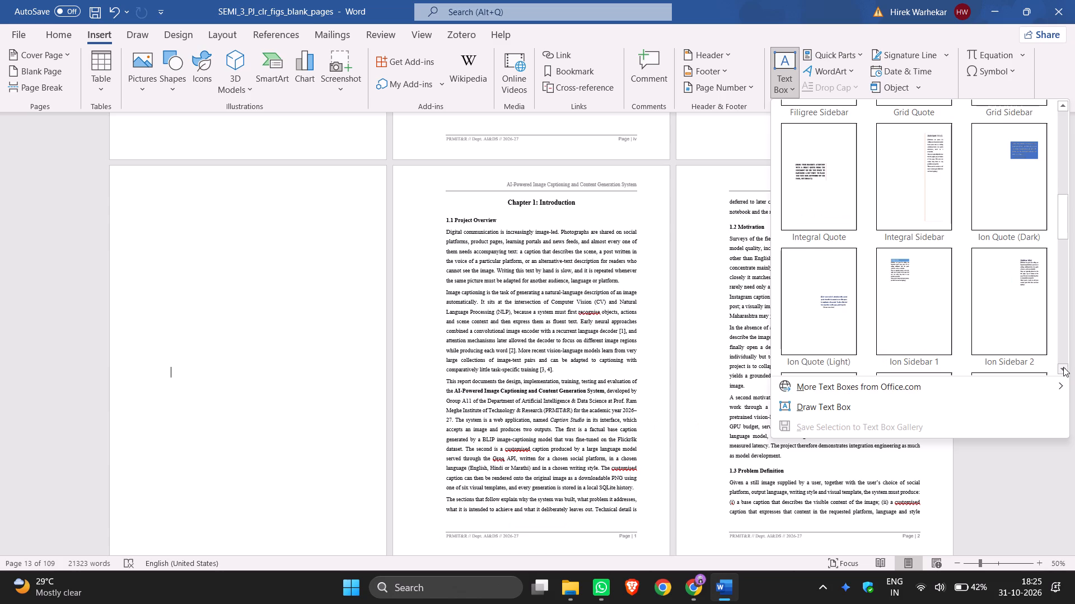
click(1063, 367)
click(1063, 367)
double_click(1063, 367)
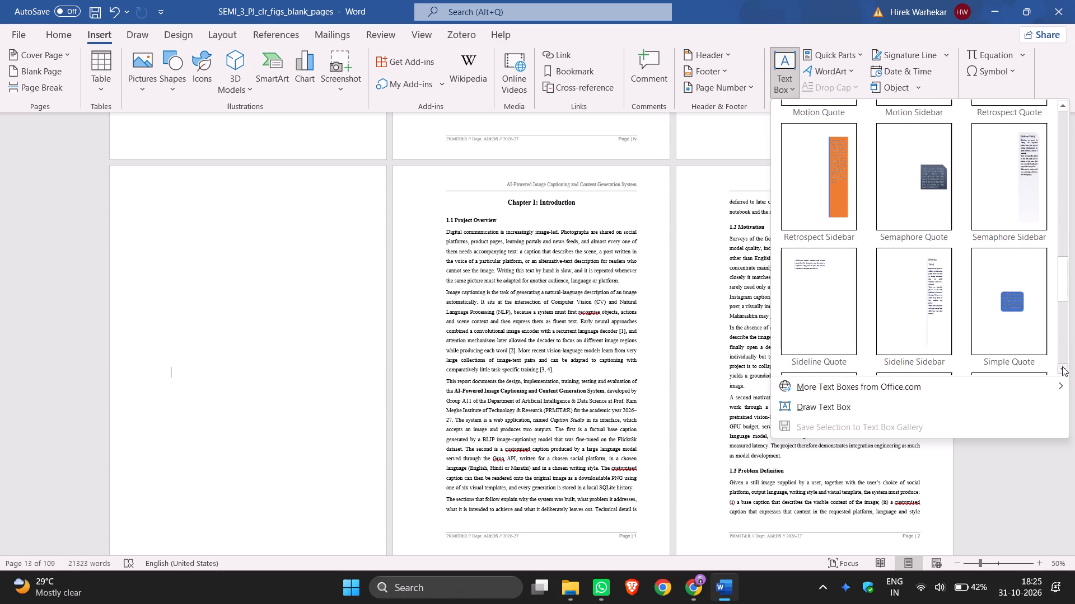
double_click(1062, 366)
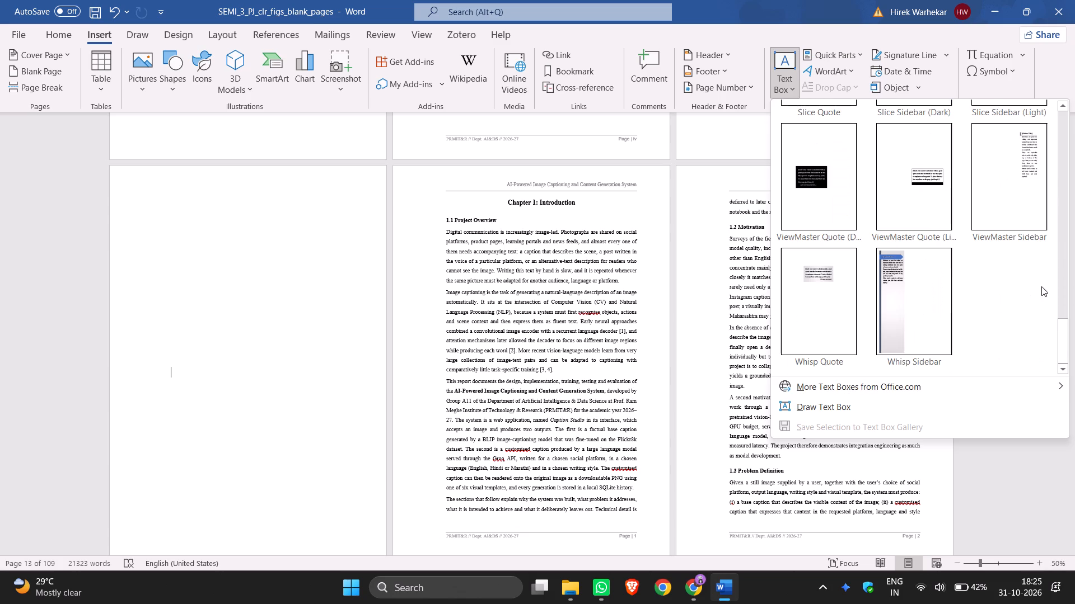
Draw a plain text box across the text width at the middle of the blank page before Chapter 1.
click(826, 403)
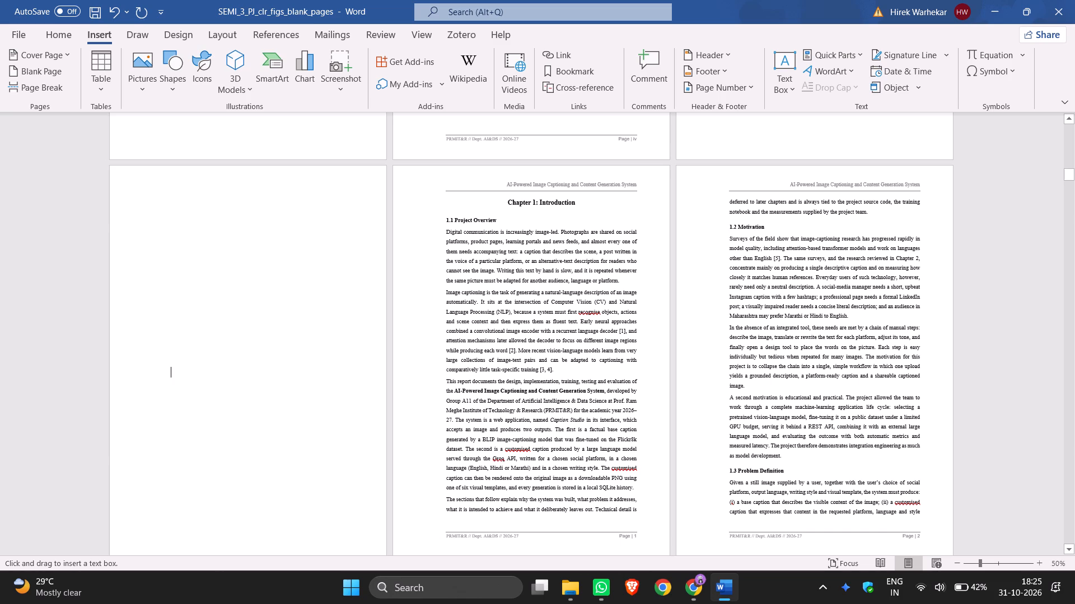
drag(159, 324, 301, 397)
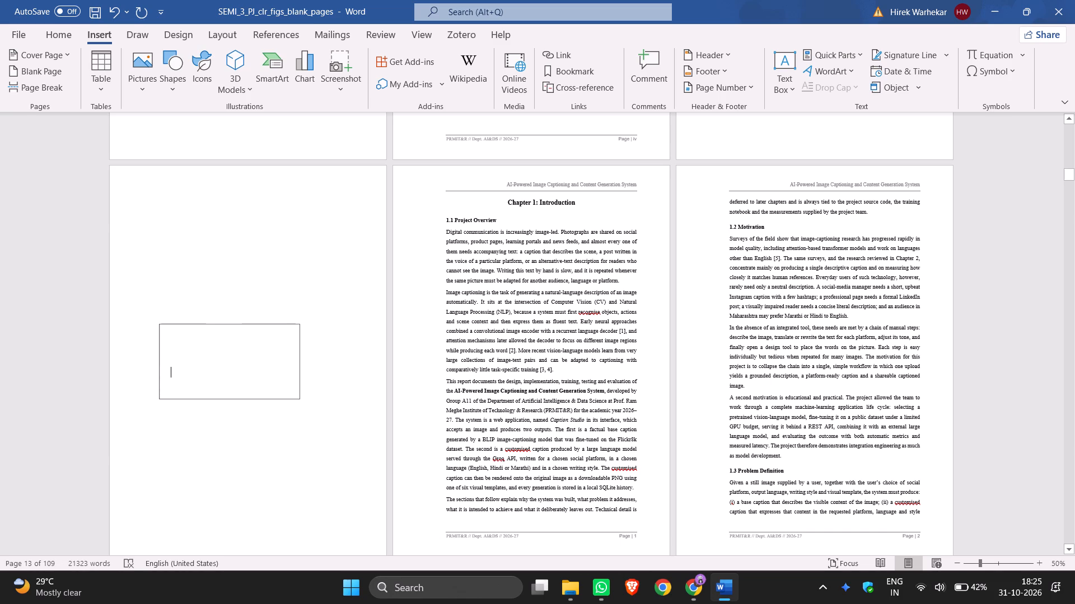
drag(301, 397, 352, 398)
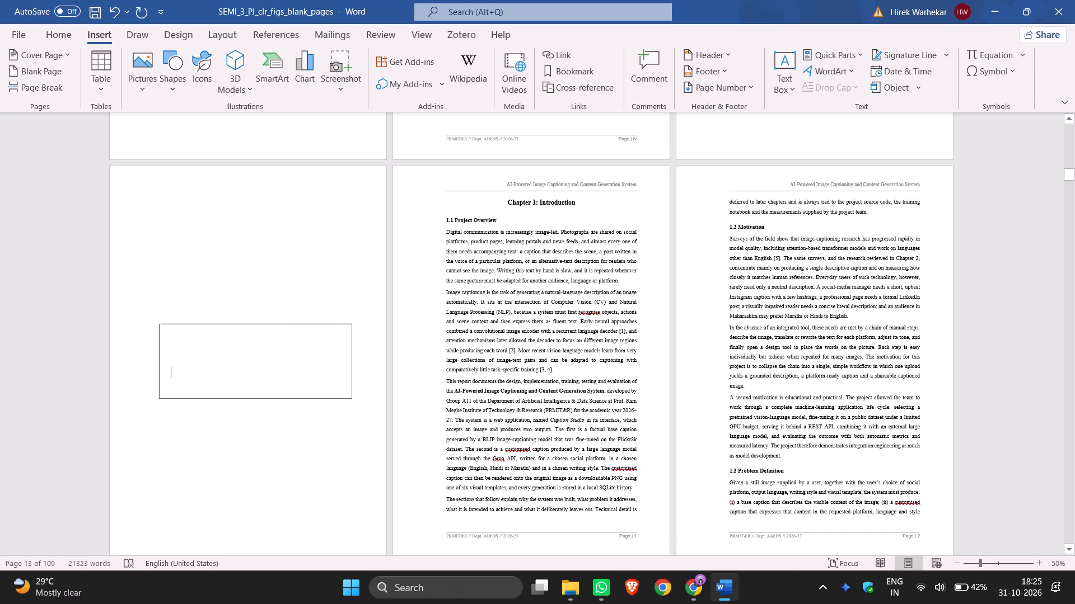
Widen the text box on the page before Chapter 1 to about 14.9 cm and apply the black outline shape style.
drag(352, 398, 356, 398)
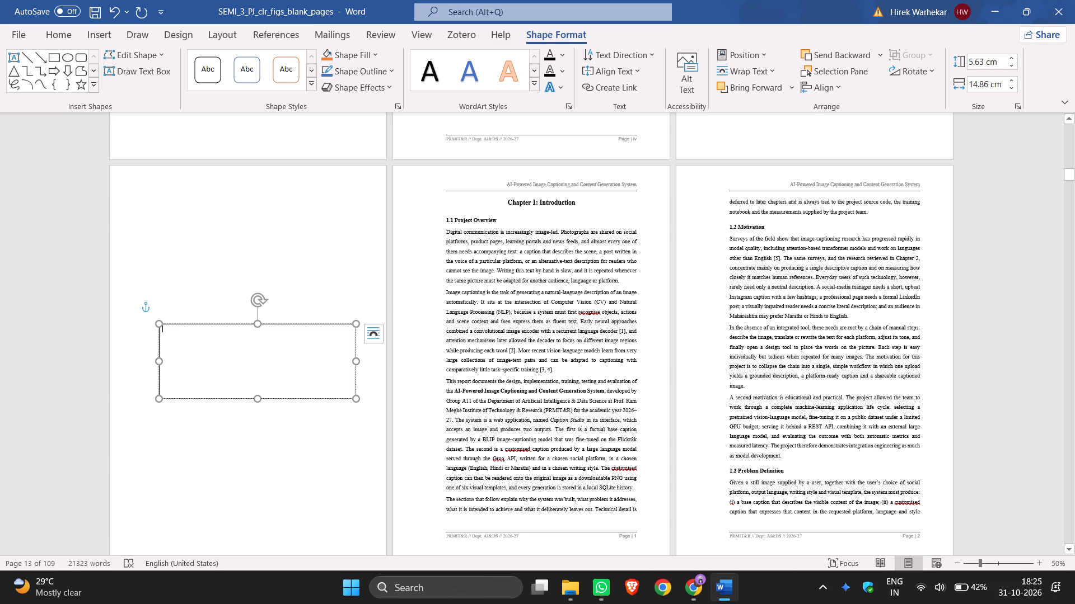
click(237, 76)
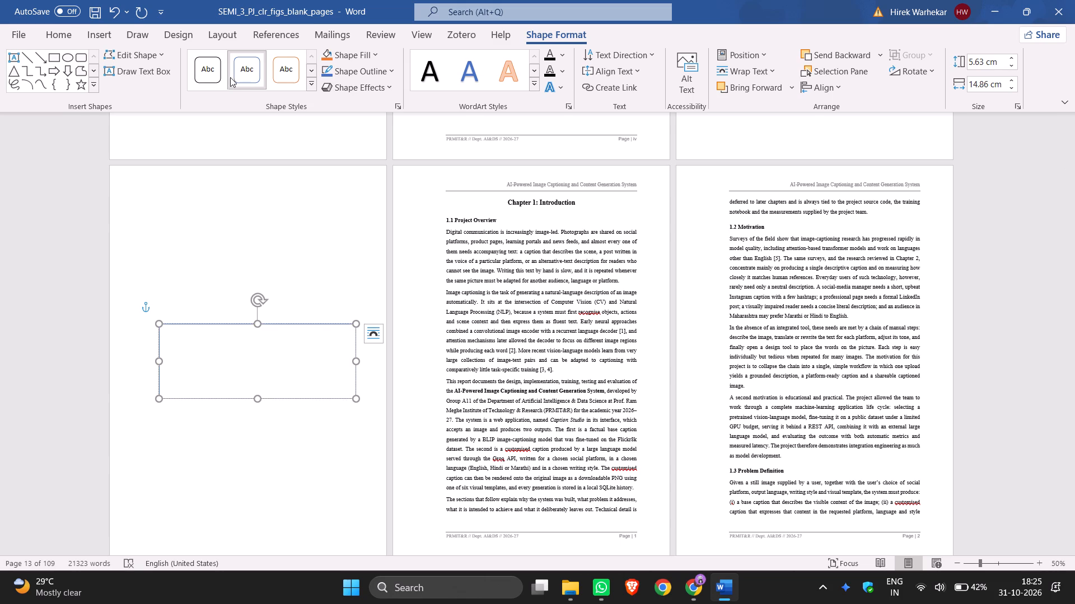
click(217, 80)
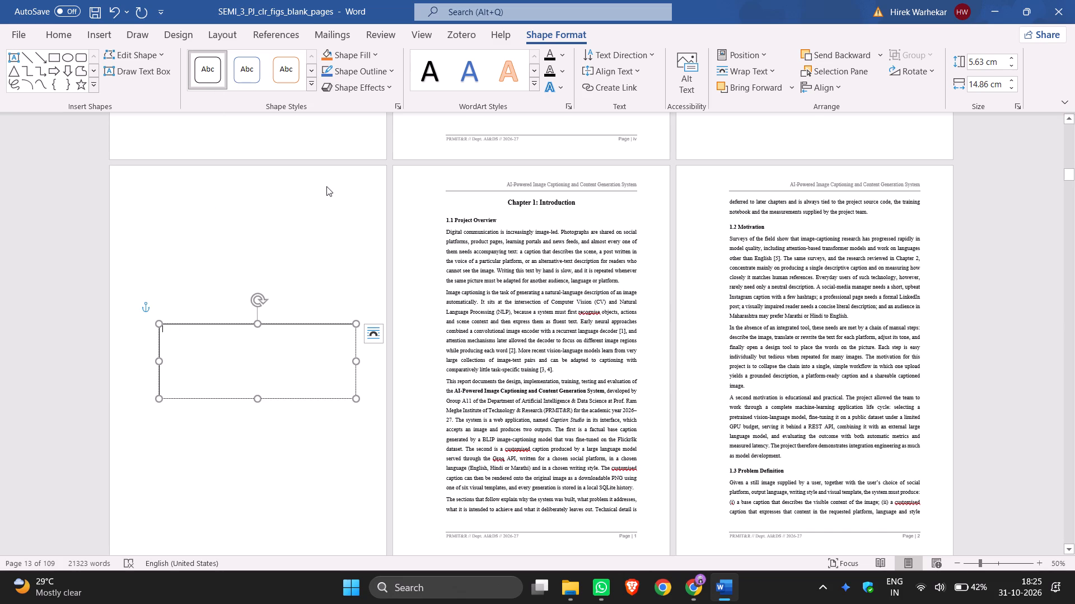
click(156, 313)
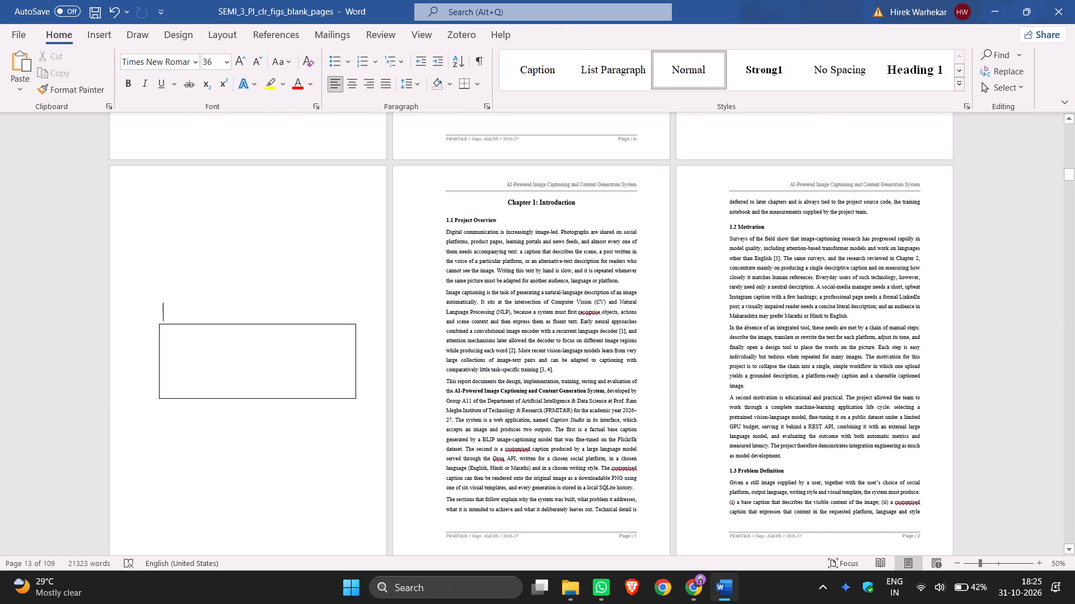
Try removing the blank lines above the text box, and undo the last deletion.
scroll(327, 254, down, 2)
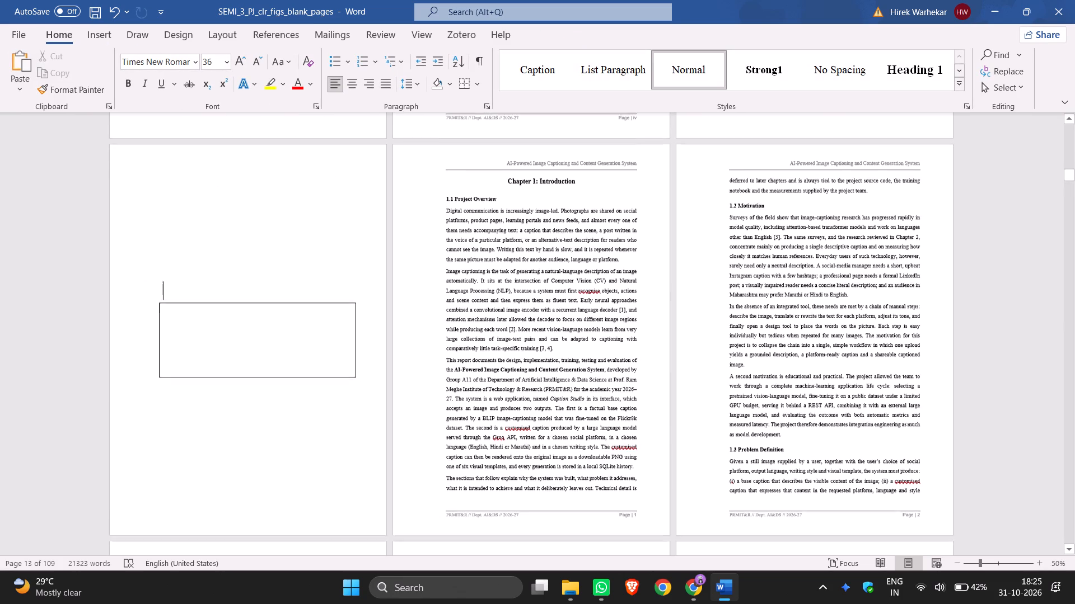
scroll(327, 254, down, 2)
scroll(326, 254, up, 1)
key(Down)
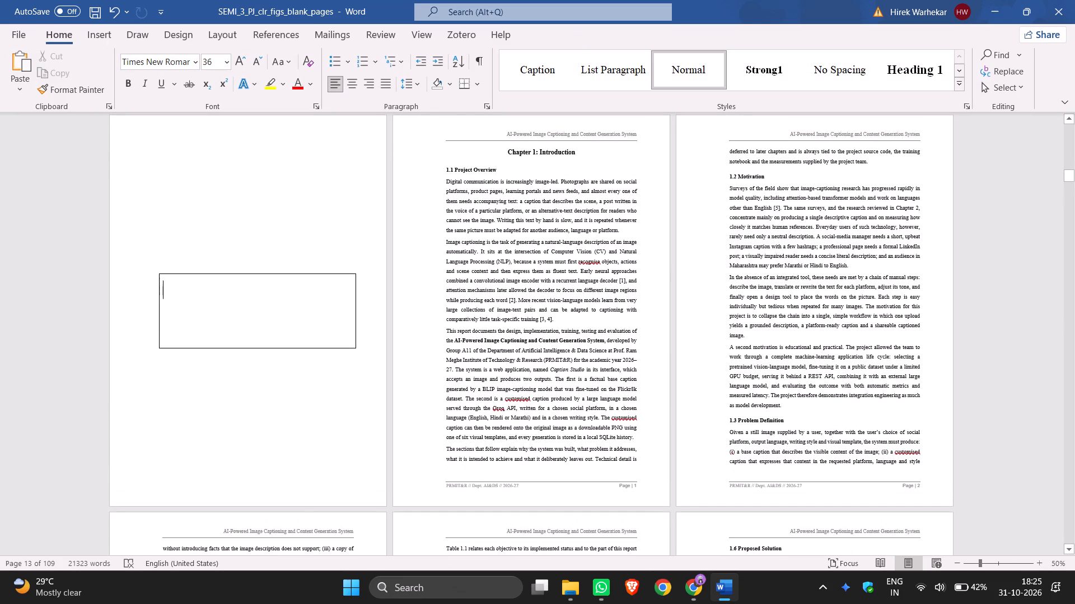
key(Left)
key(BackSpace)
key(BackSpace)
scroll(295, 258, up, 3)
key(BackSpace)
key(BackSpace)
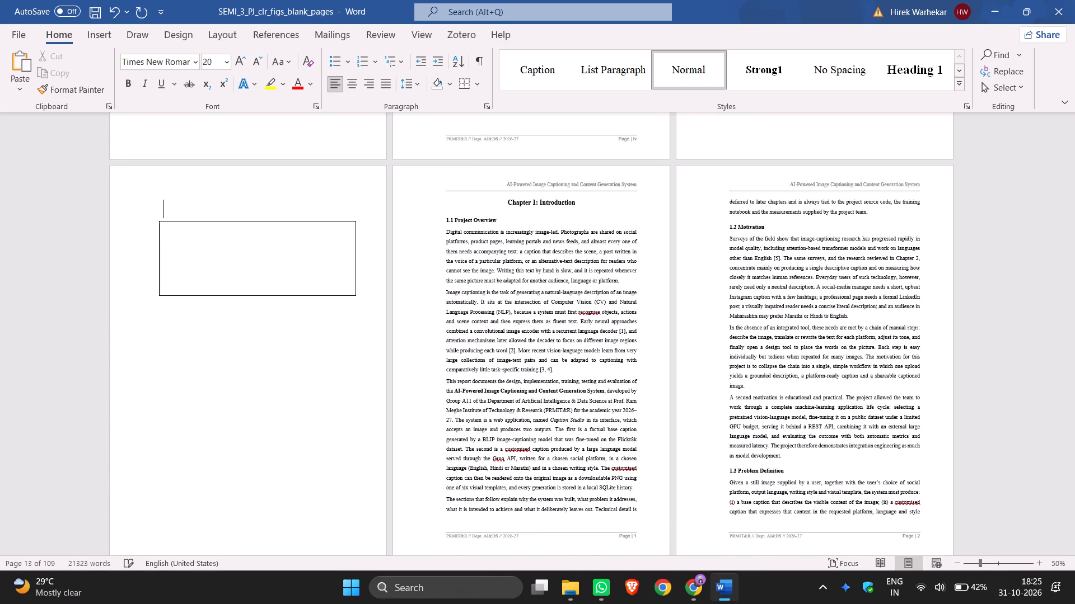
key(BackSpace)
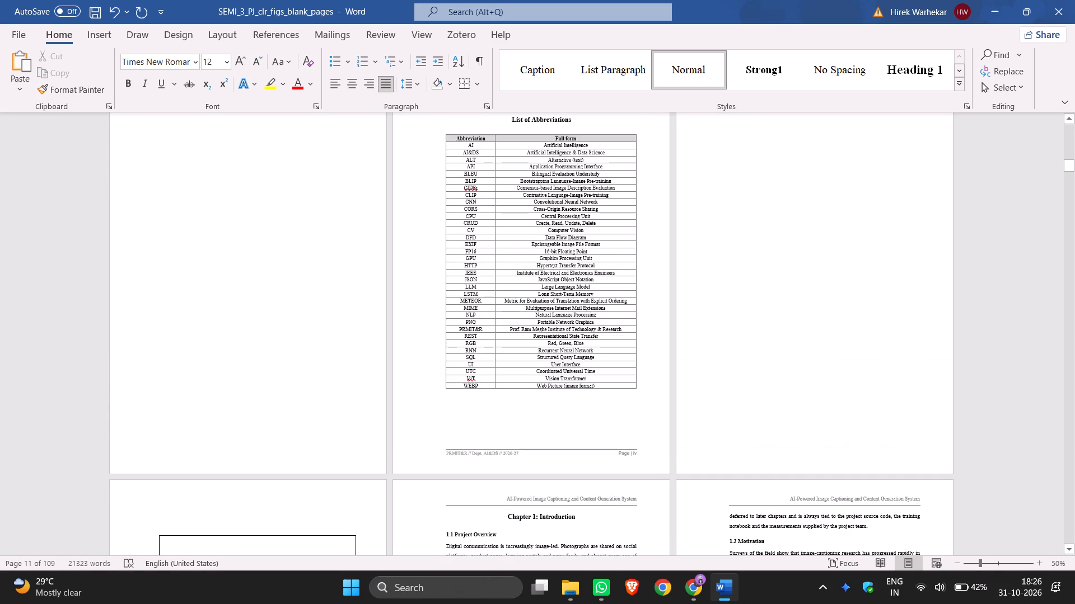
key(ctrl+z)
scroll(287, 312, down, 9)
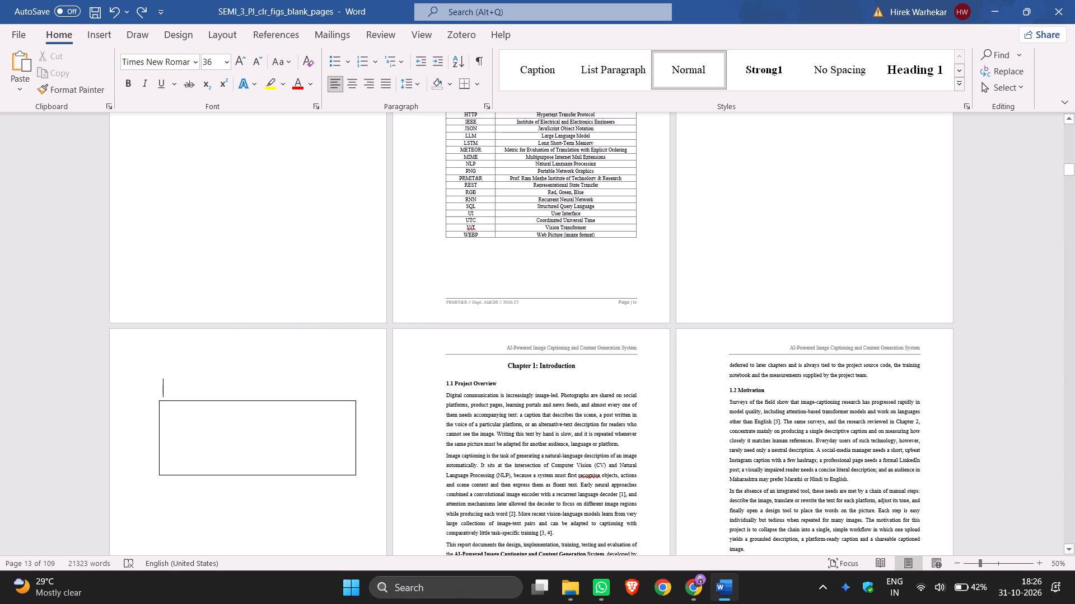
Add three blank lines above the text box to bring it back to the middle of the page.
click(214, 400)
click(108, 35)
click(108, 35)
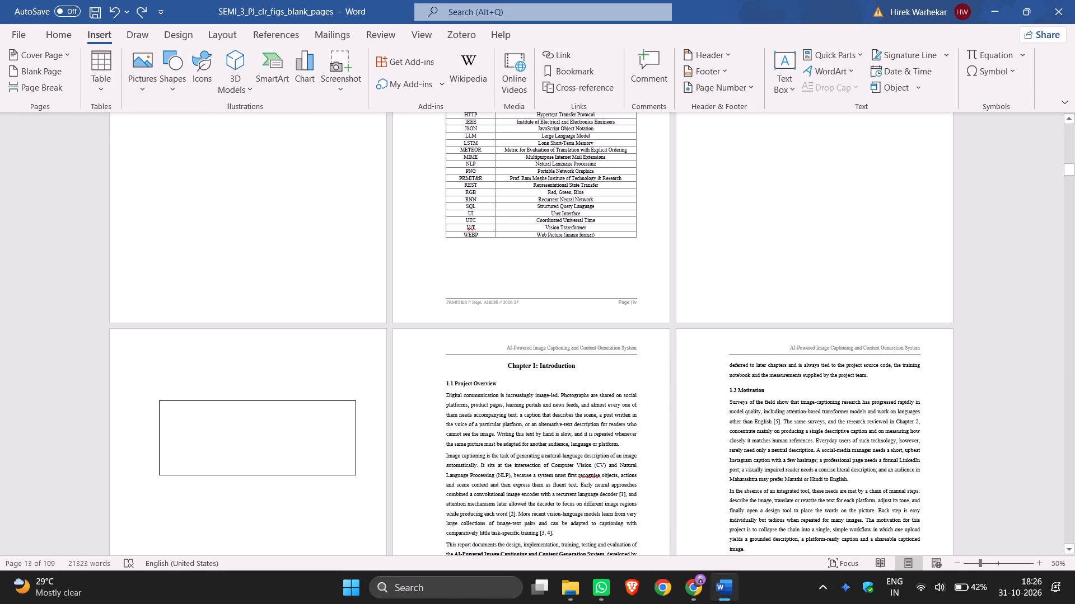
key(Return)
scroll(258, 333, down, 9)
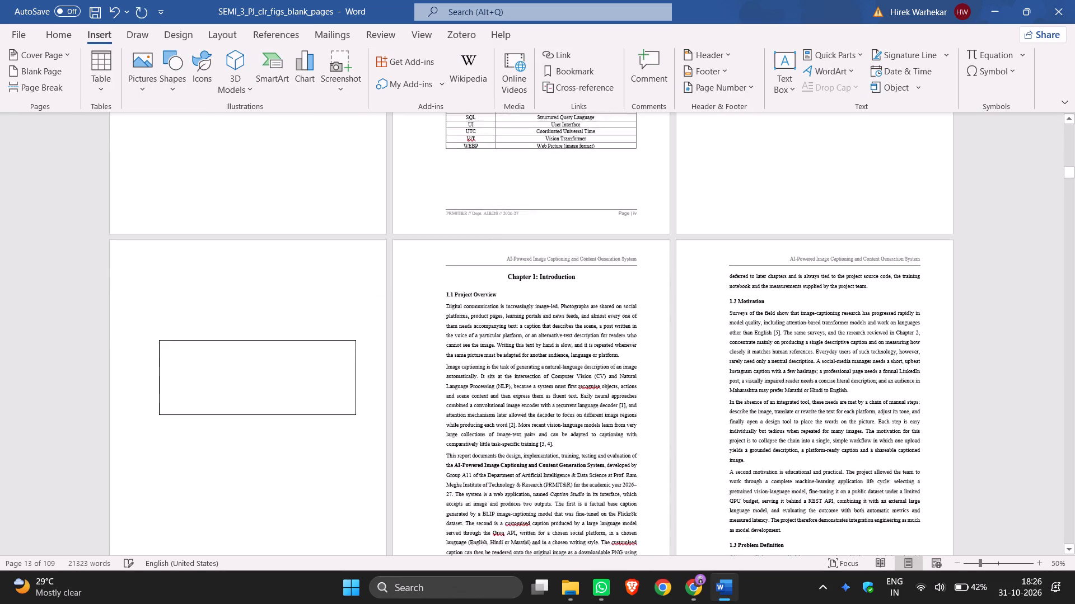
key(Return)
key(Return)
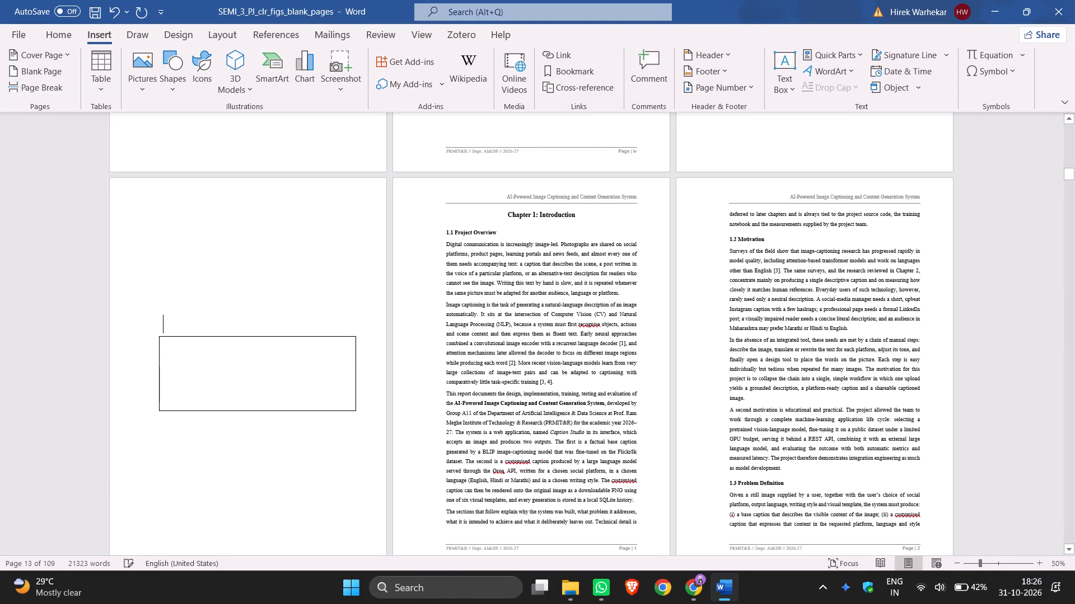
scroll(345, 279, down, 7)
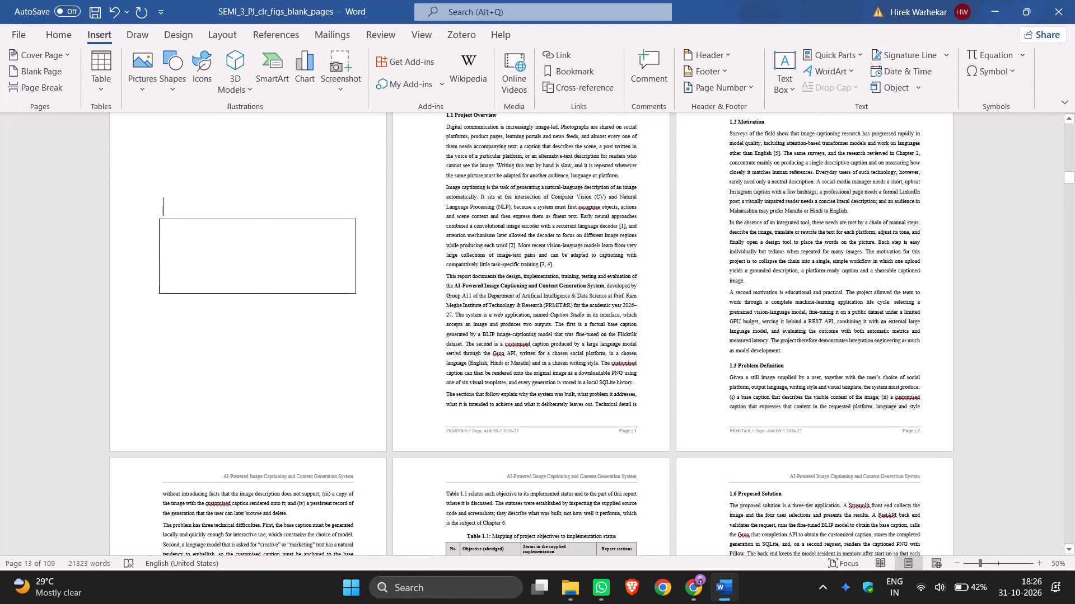
Resize the text box to be slightly wider and shorter.
click(181, 237)
drag(356, 294, 353, 287)
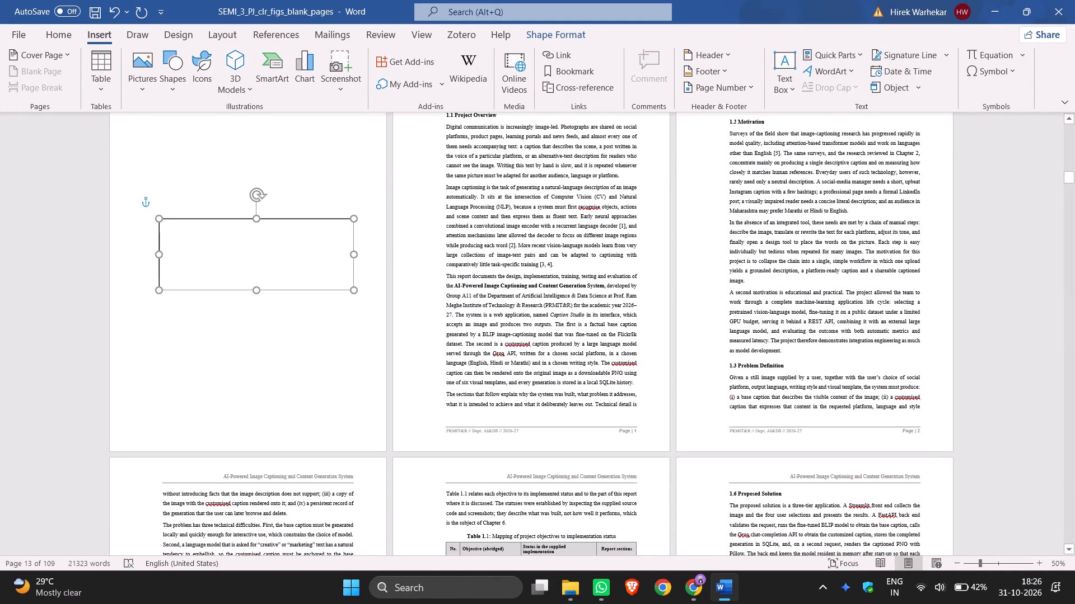
drag(353, 287, 361, 284)
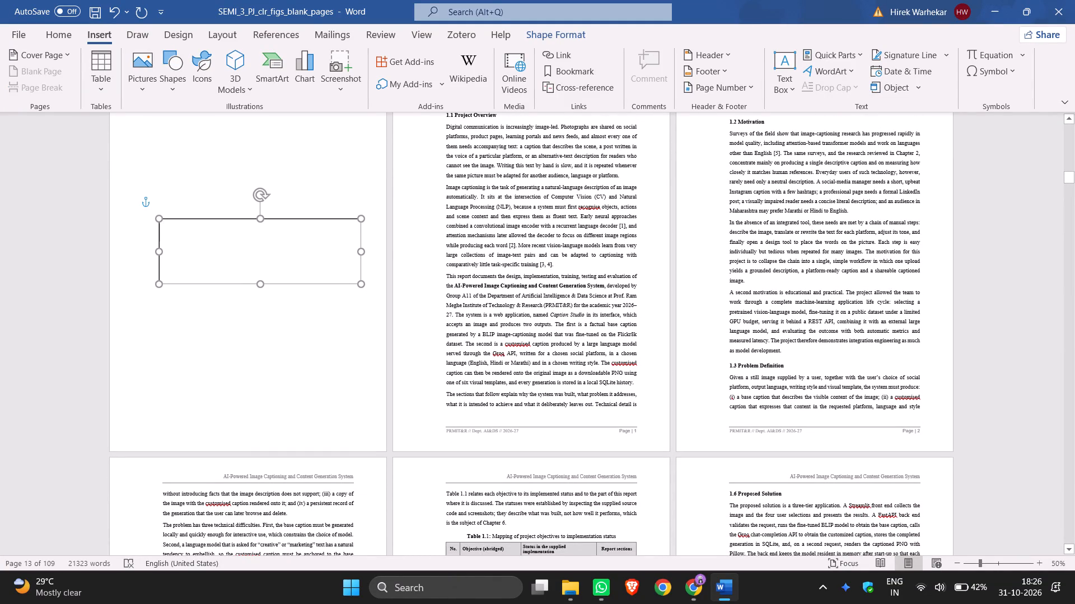
drag(361, 284, 361, 286)
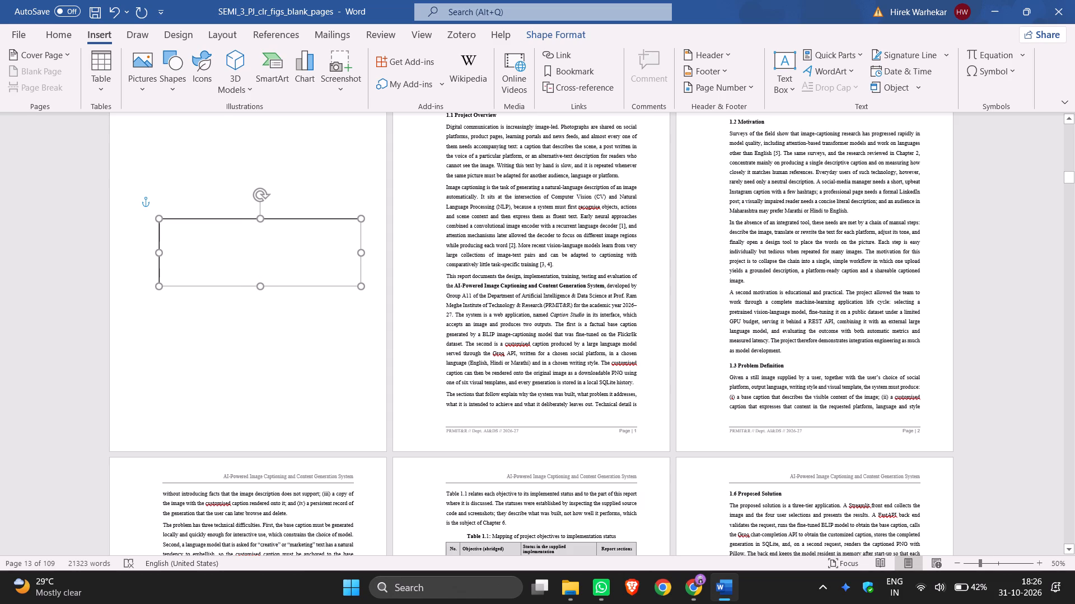
drag(361, 286, 360, 284)
Add three blank lines inside the text box.
click(180, 254)
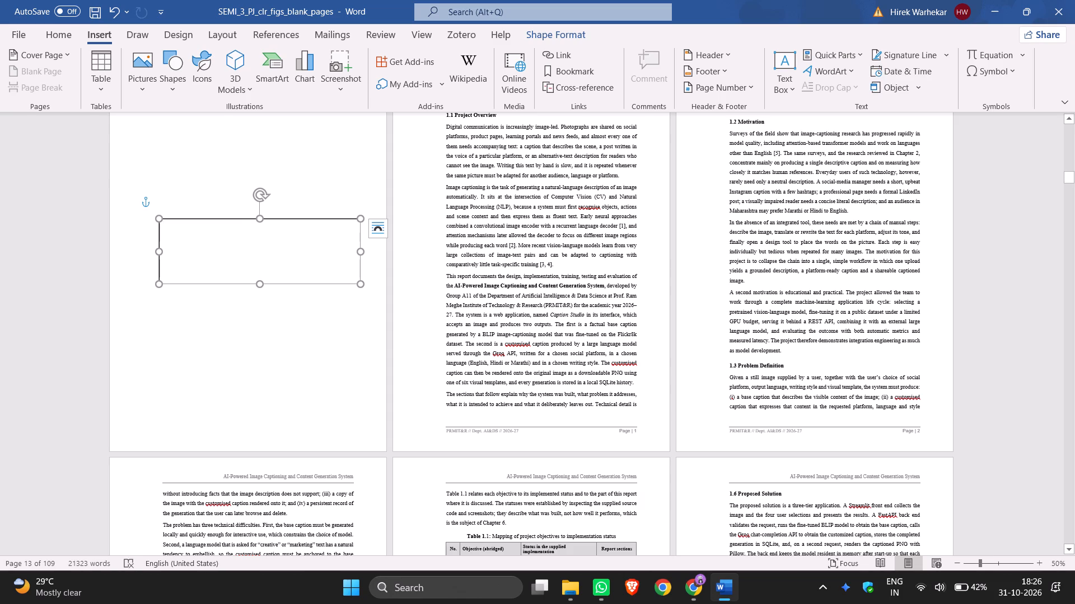
key(Return)
key(Return)
key(Return)
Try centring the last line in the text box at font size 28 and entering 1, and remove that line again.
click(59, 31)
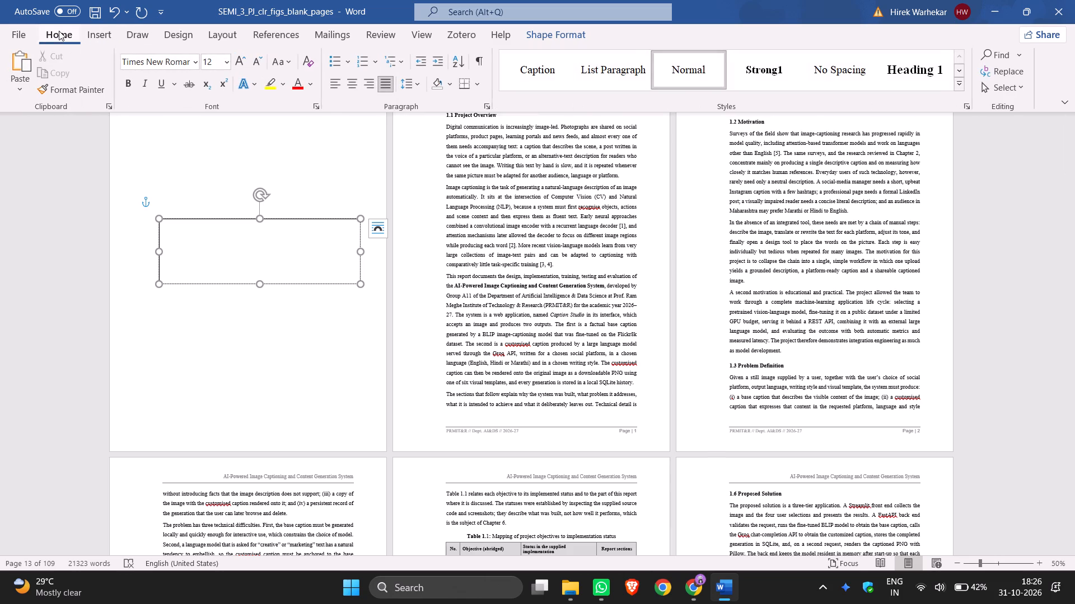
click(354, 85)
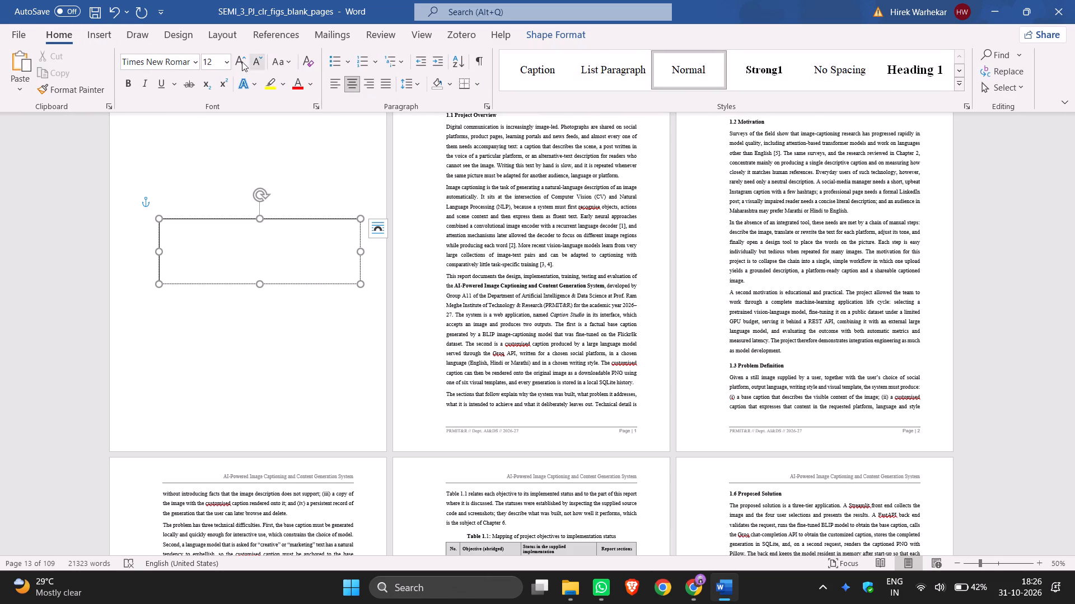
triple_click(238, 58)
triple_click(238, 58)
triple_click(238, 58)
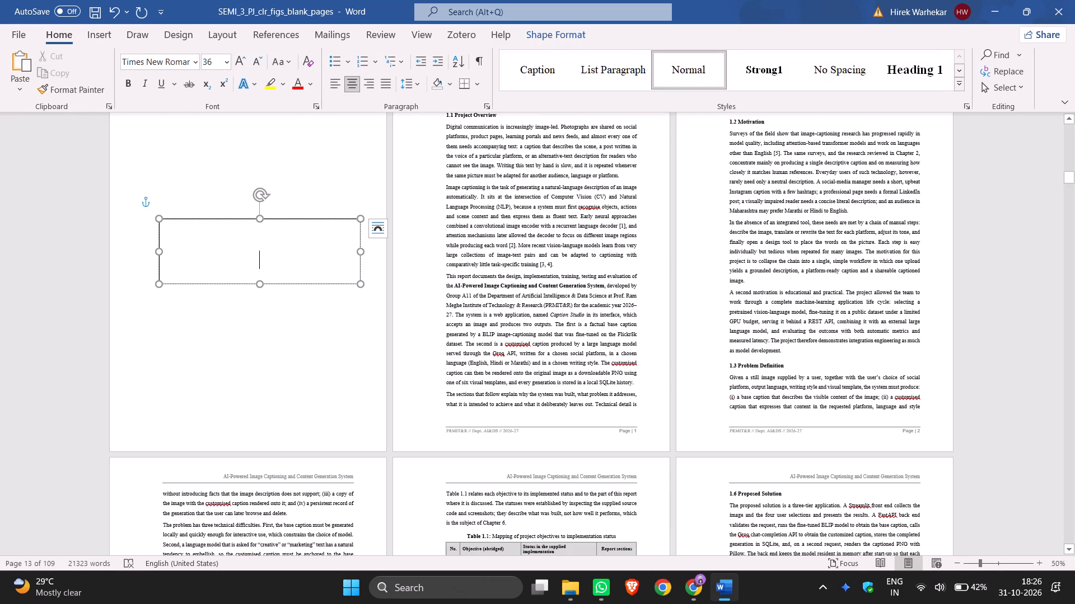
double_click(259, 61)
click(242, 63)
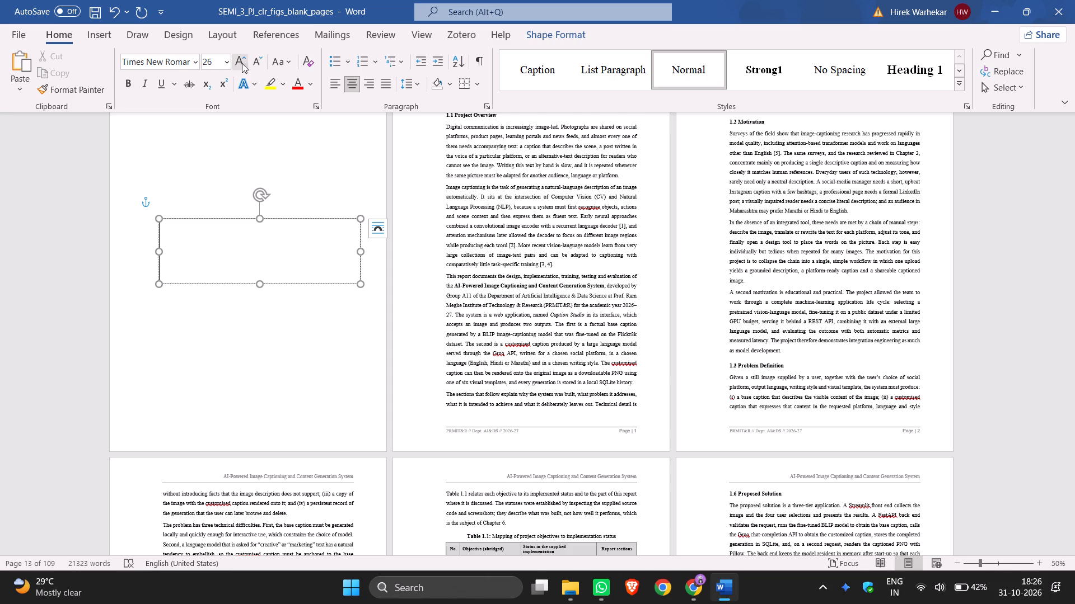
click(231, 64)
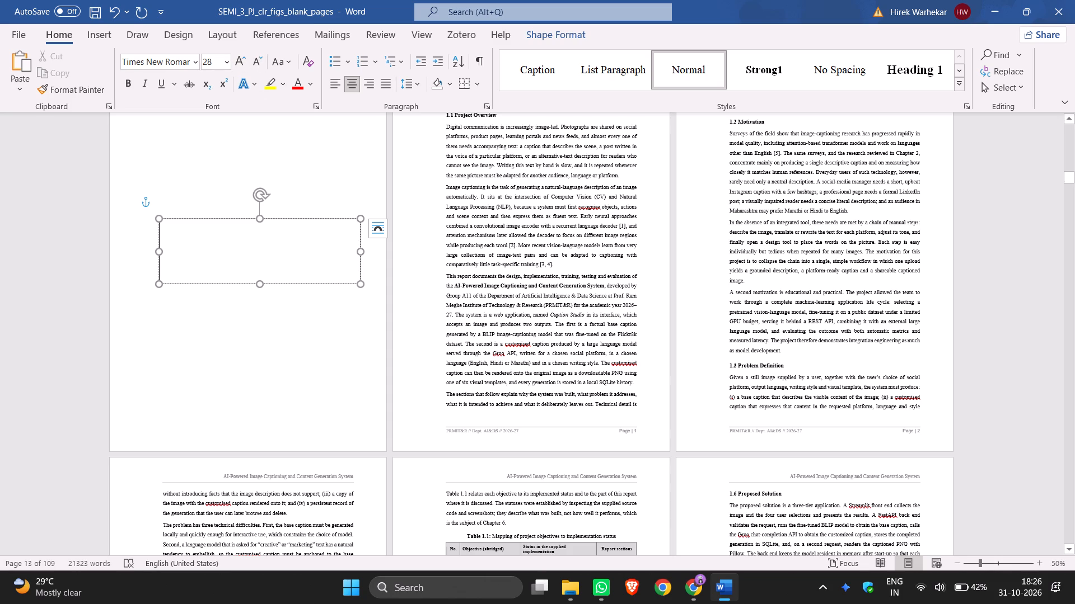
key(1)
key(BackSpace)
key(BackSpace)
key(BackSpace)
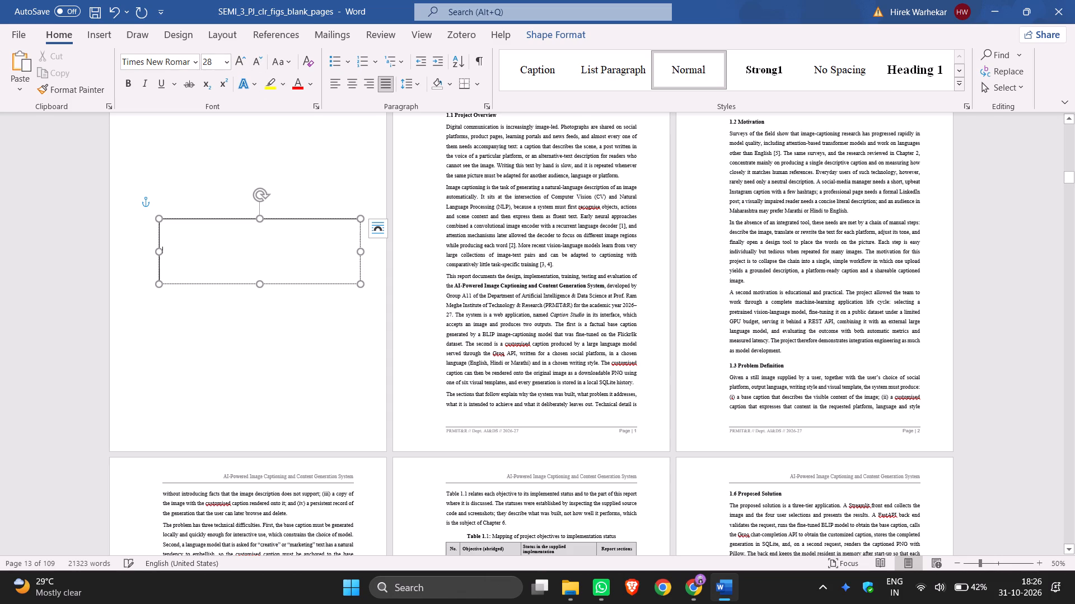
Set the last line in the text box to font size 28 and centre it.
click(243, 59)
click(243, 59)
triple_click(243, 59)
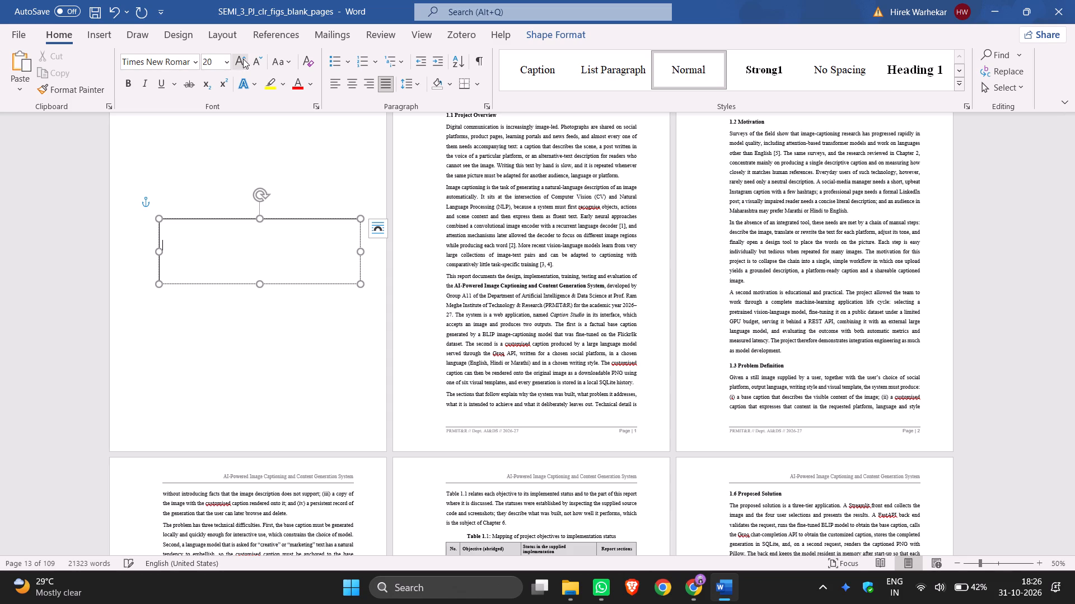
triple_click(243, 59)
double_click(242, 59)
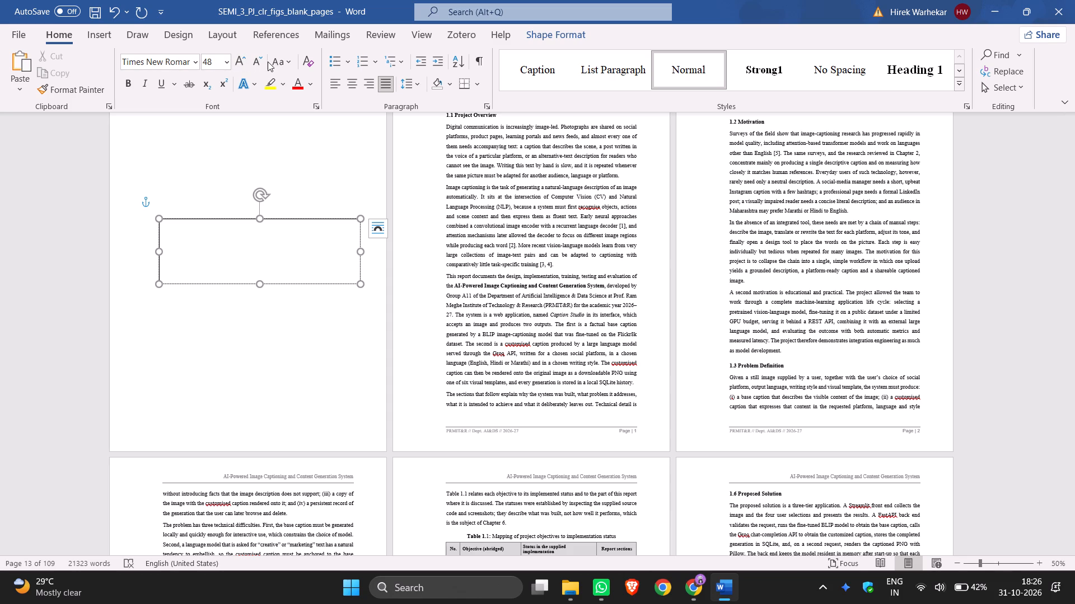
triple_click(257, 62)
click(237, 59)
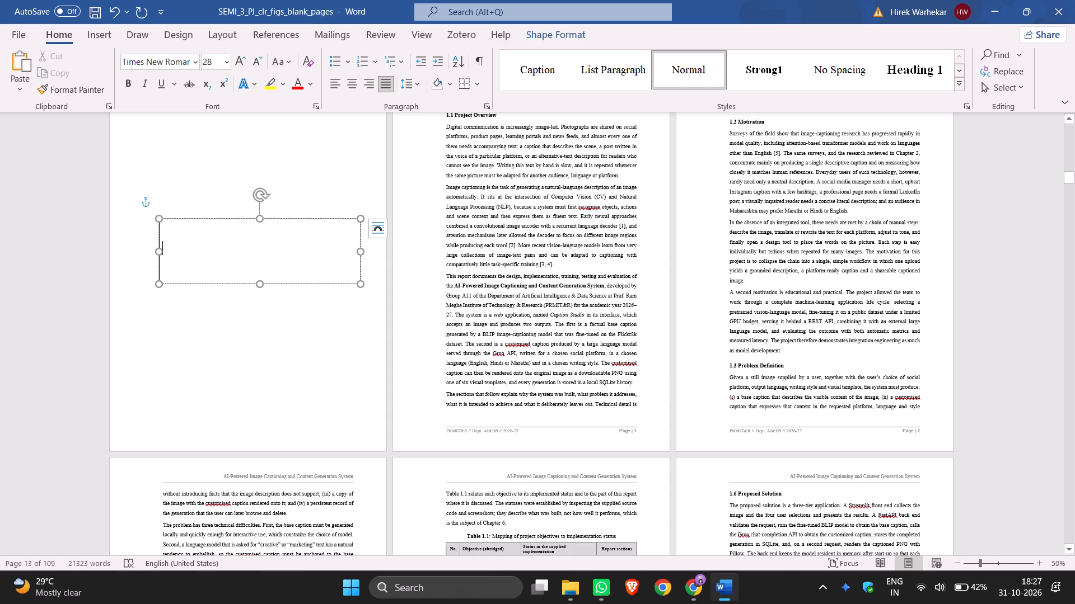
key(1)
key(BackSpace)
click(348, 87)
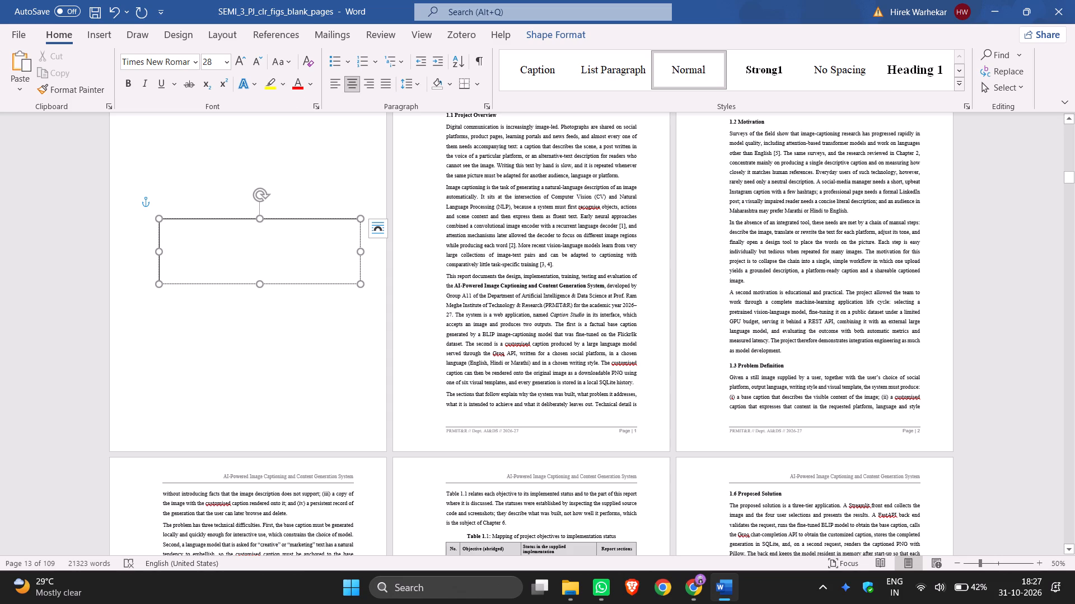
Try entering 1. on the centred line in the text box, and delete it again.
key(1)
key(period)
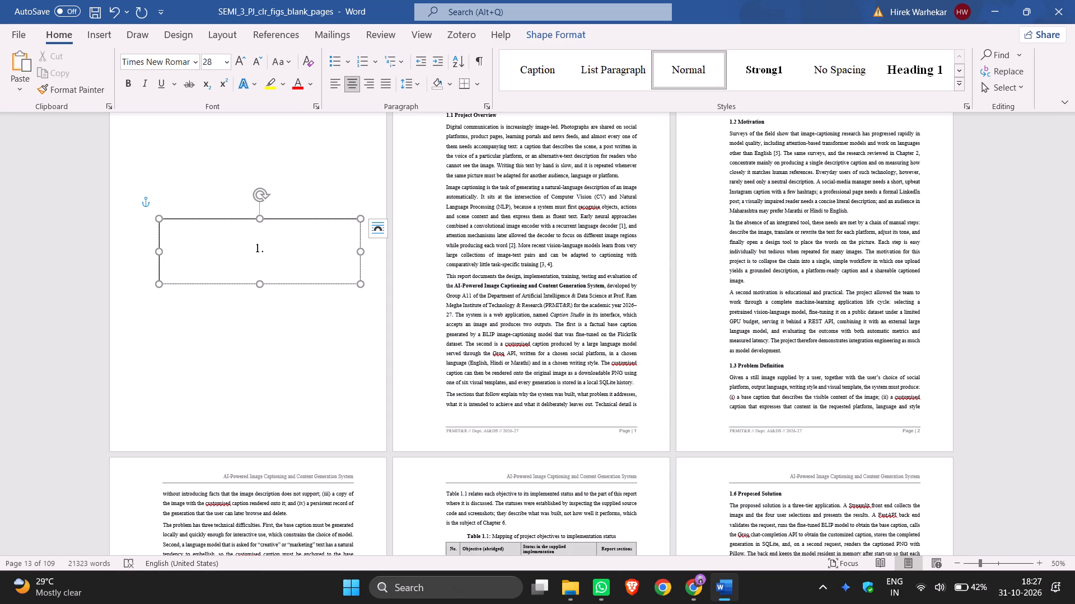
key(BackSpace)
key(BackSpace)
Enter the numbered title 1. INTRODUCTION at font size 36 on the centred line in the text box.
click(237, 59)
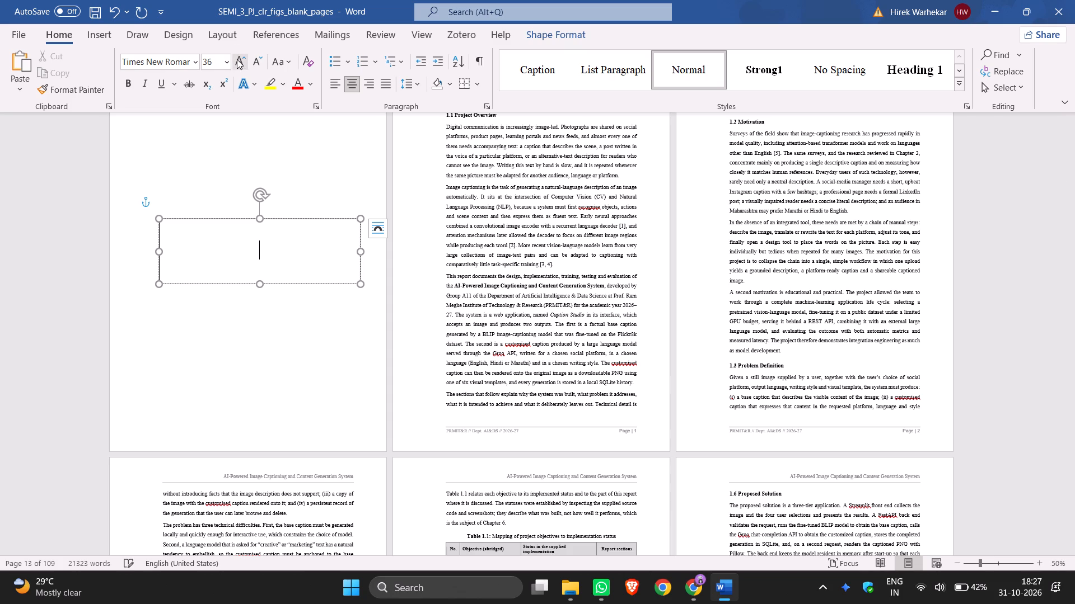
click(224, 63)
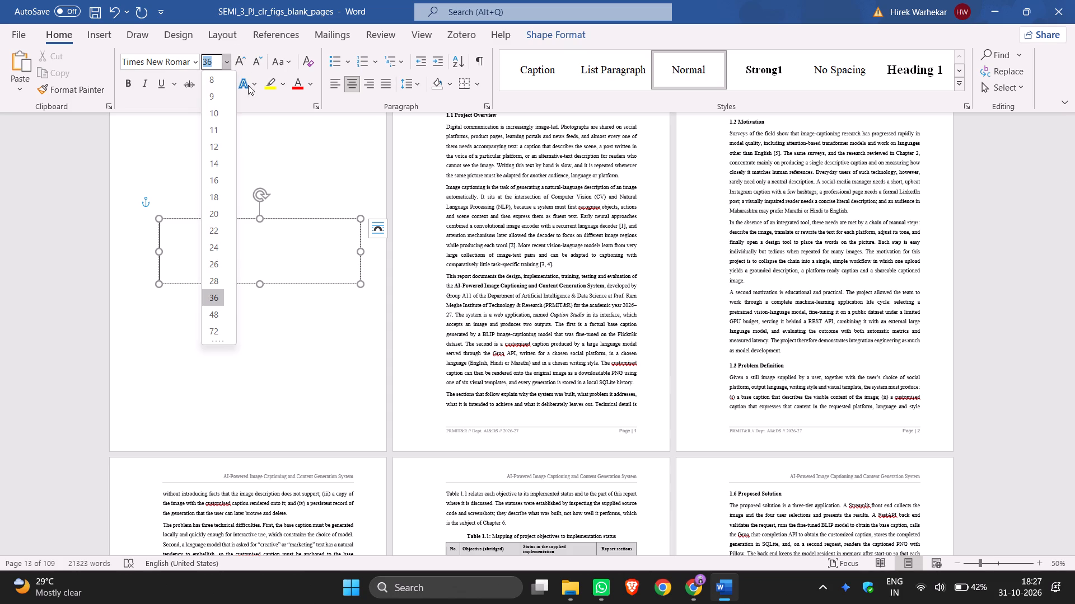
click(217, 285)
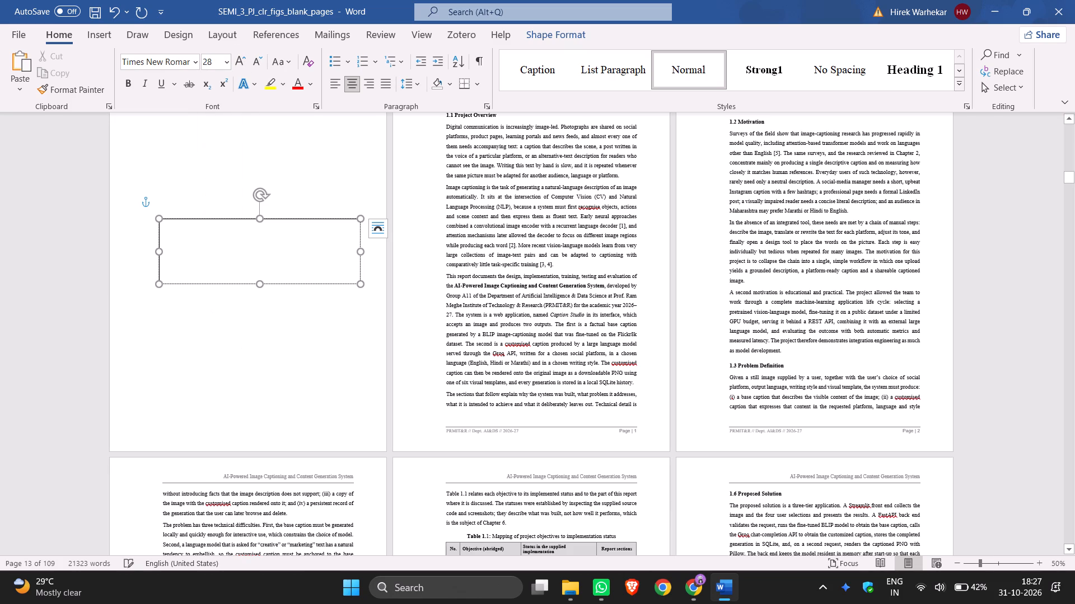
click(243, 58)
key(1)
key(period)
key(space)
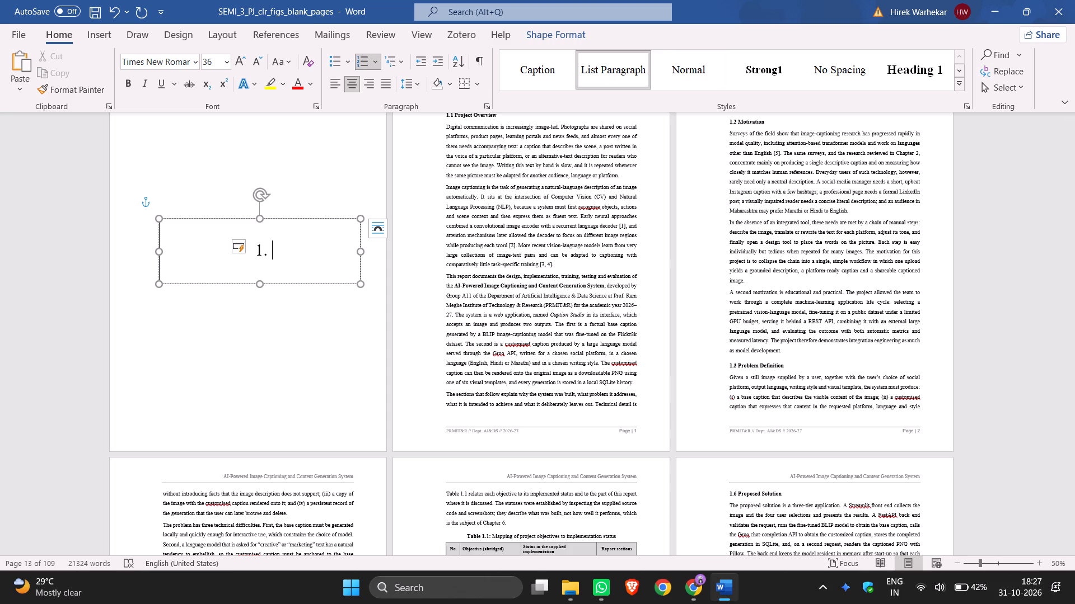
key(i)
text(NTR)
text(ODUCTION)
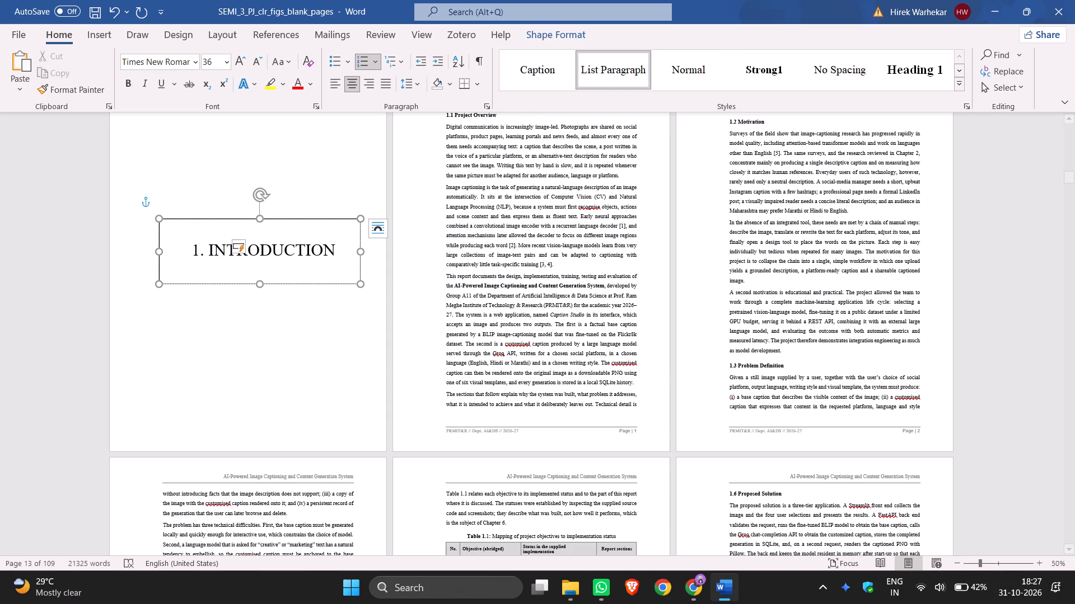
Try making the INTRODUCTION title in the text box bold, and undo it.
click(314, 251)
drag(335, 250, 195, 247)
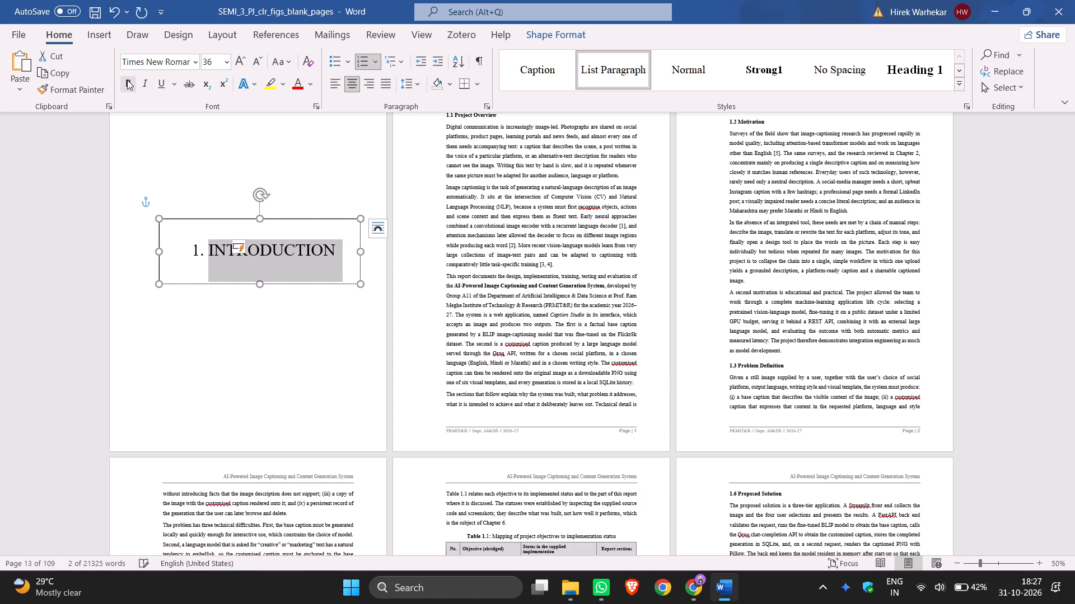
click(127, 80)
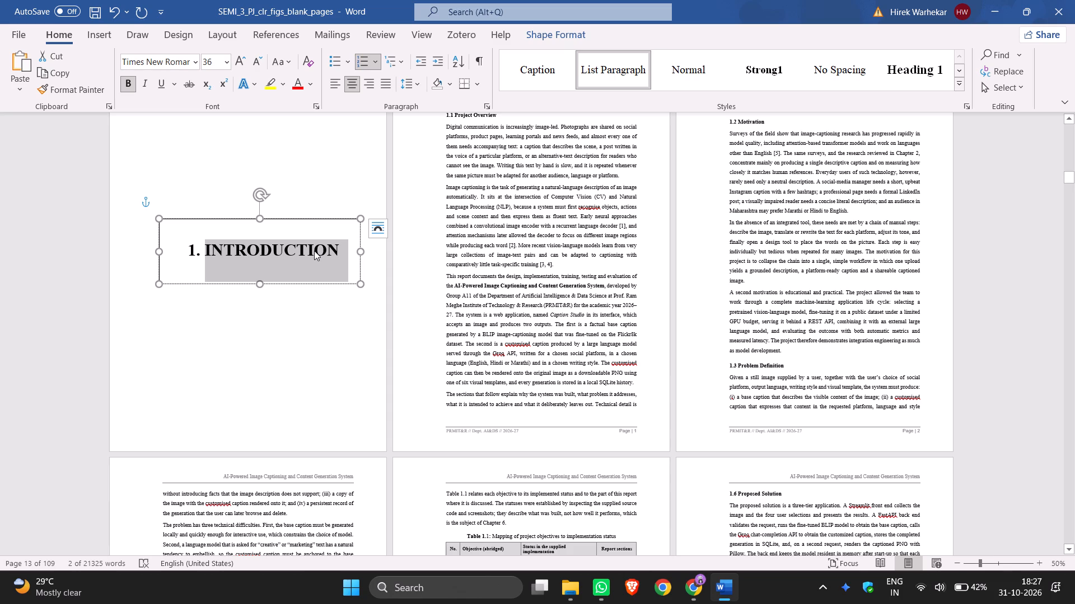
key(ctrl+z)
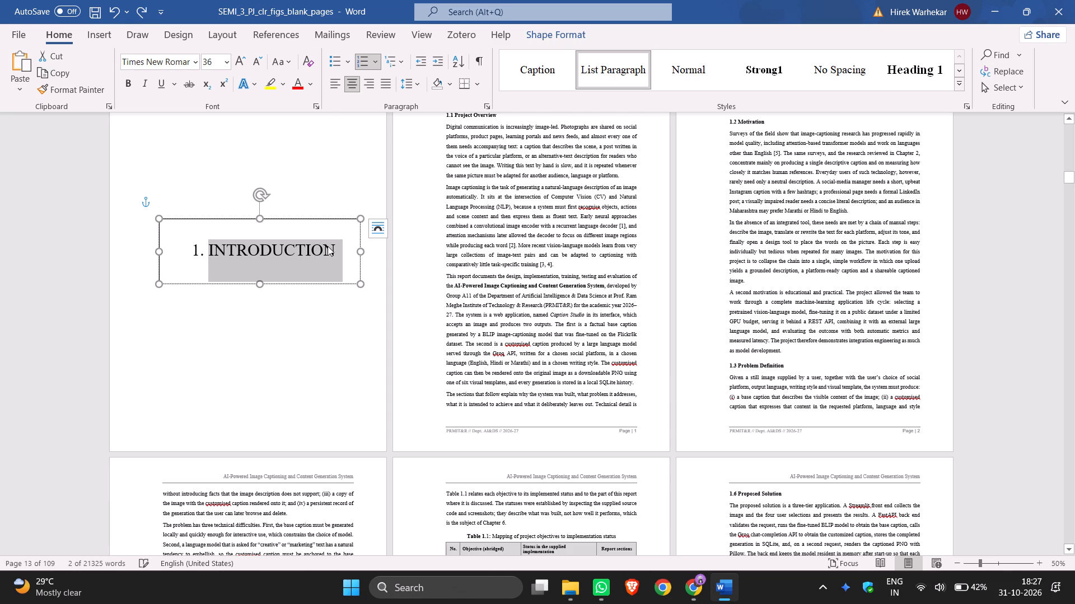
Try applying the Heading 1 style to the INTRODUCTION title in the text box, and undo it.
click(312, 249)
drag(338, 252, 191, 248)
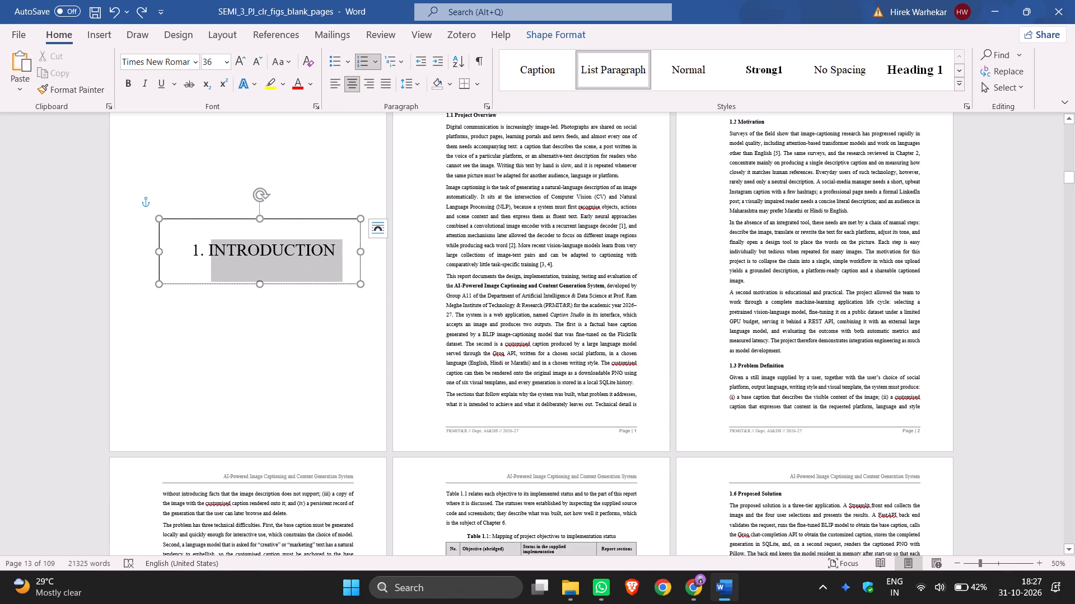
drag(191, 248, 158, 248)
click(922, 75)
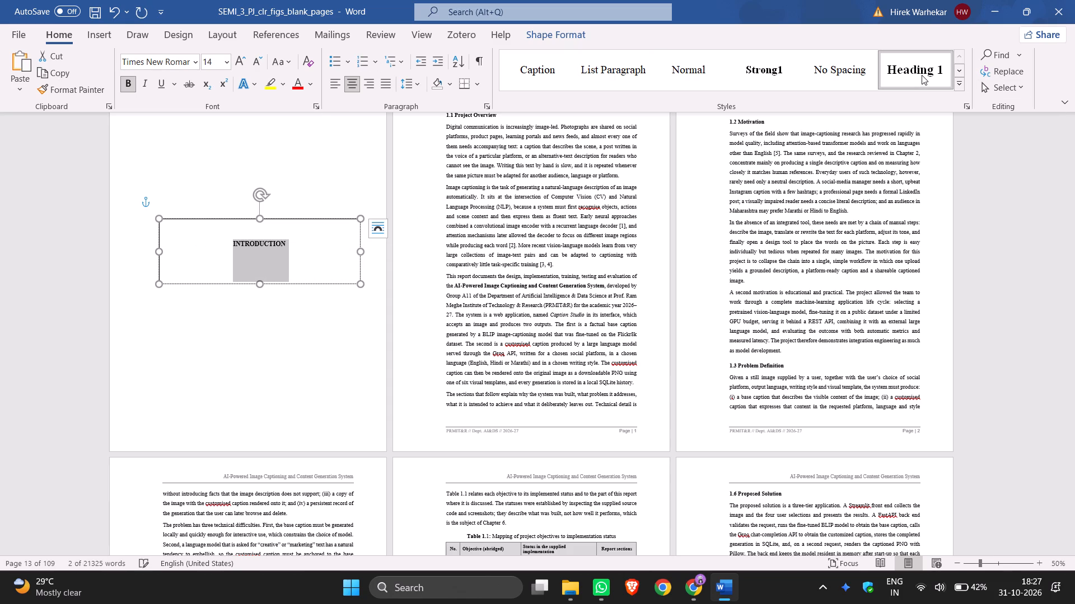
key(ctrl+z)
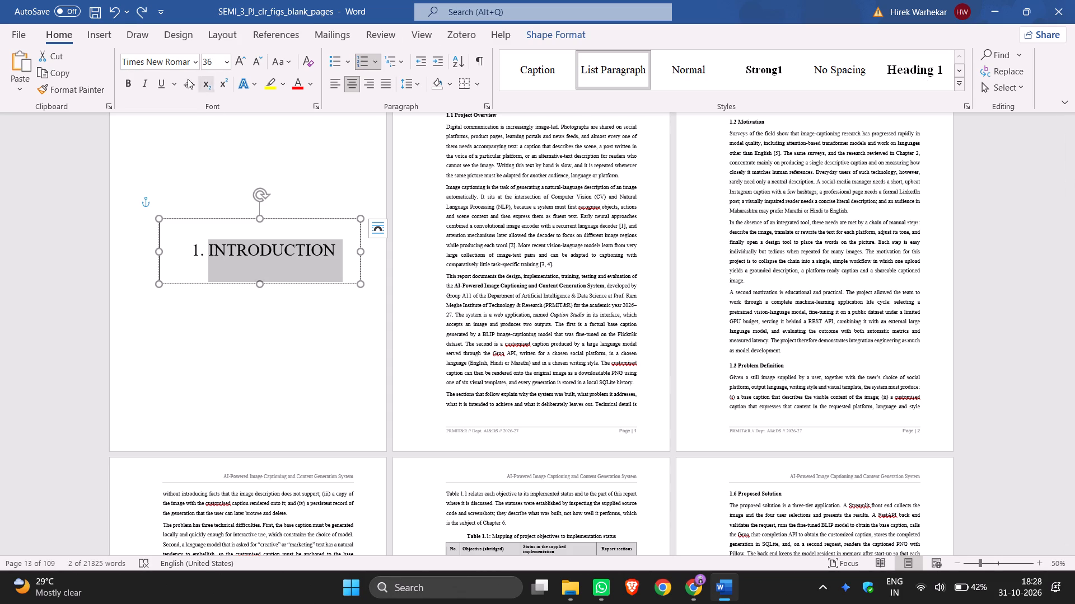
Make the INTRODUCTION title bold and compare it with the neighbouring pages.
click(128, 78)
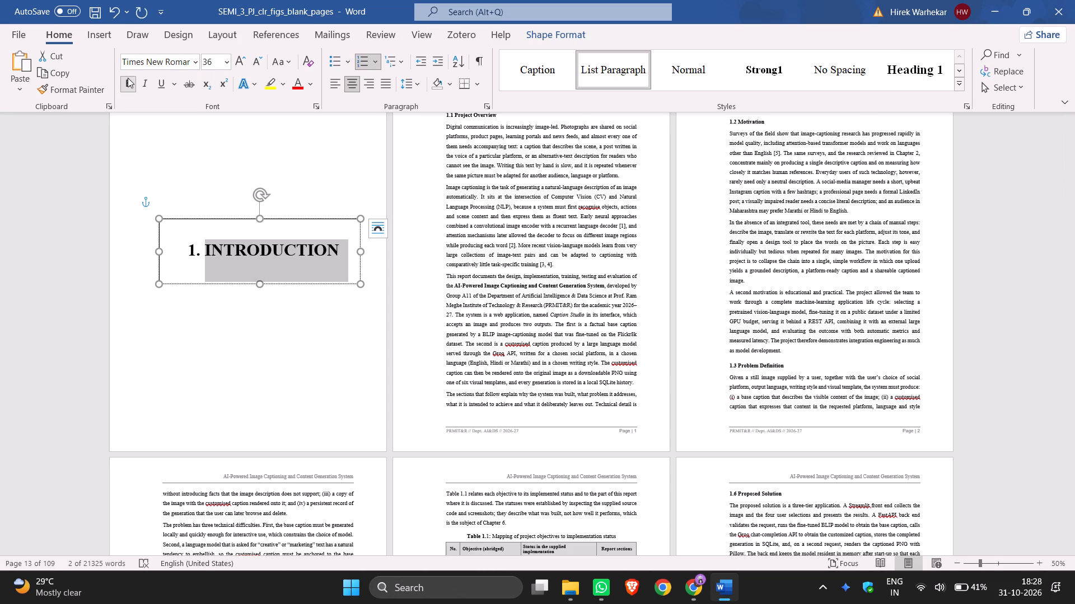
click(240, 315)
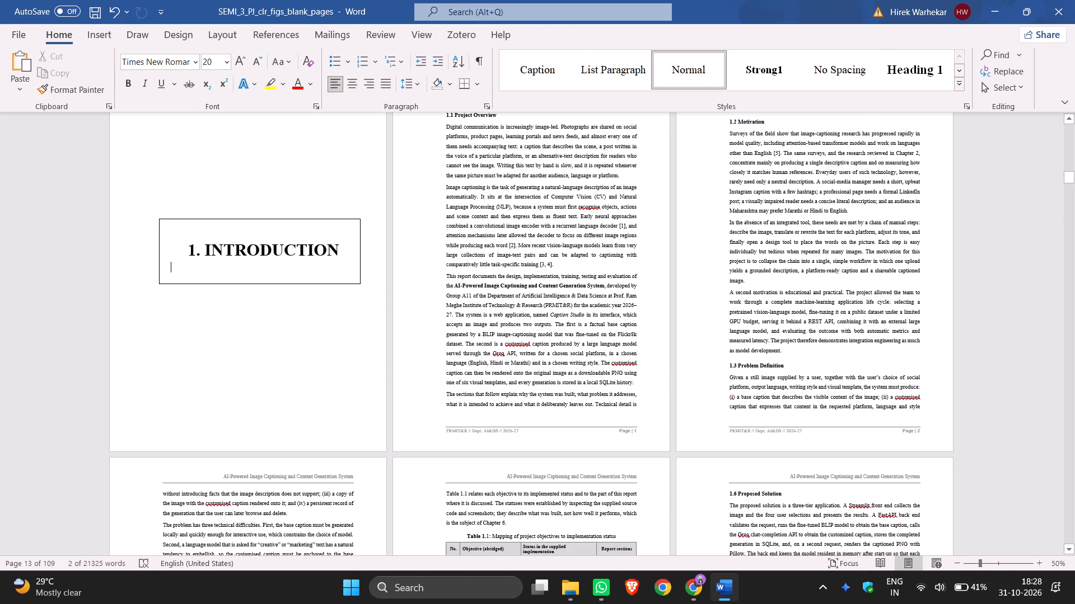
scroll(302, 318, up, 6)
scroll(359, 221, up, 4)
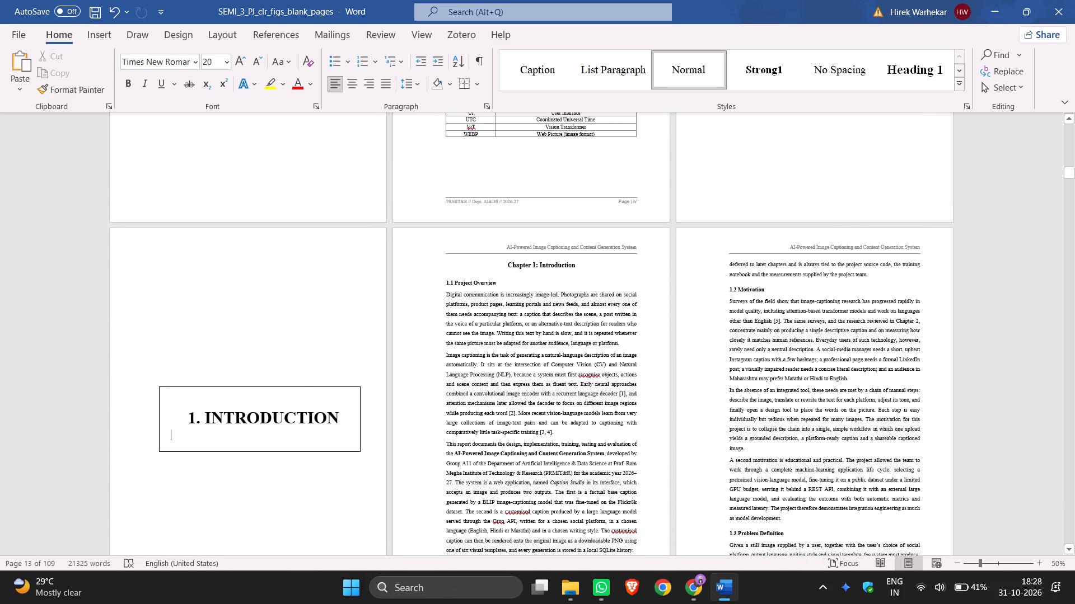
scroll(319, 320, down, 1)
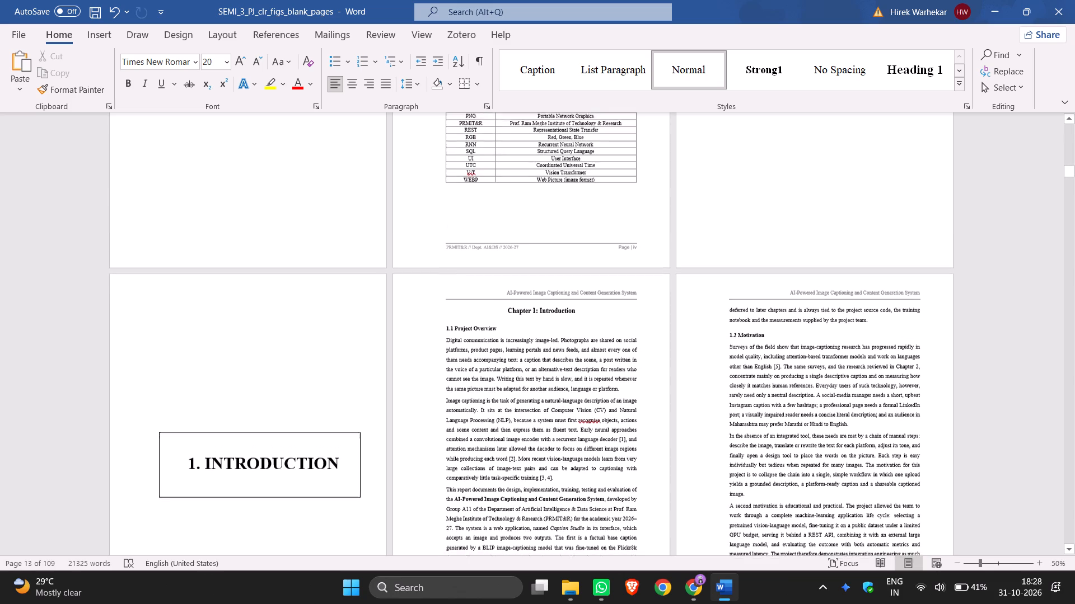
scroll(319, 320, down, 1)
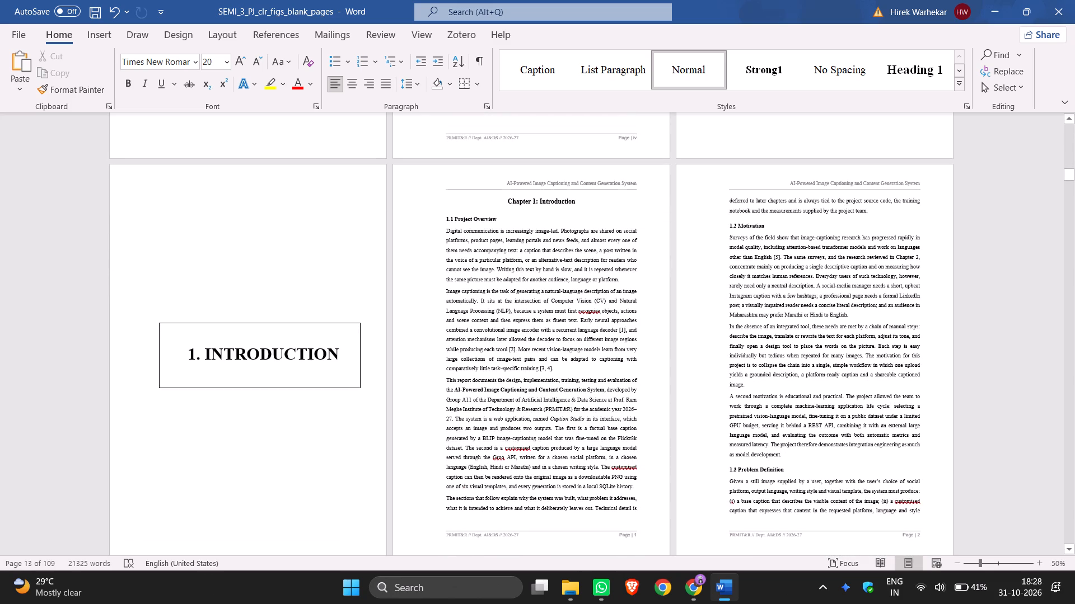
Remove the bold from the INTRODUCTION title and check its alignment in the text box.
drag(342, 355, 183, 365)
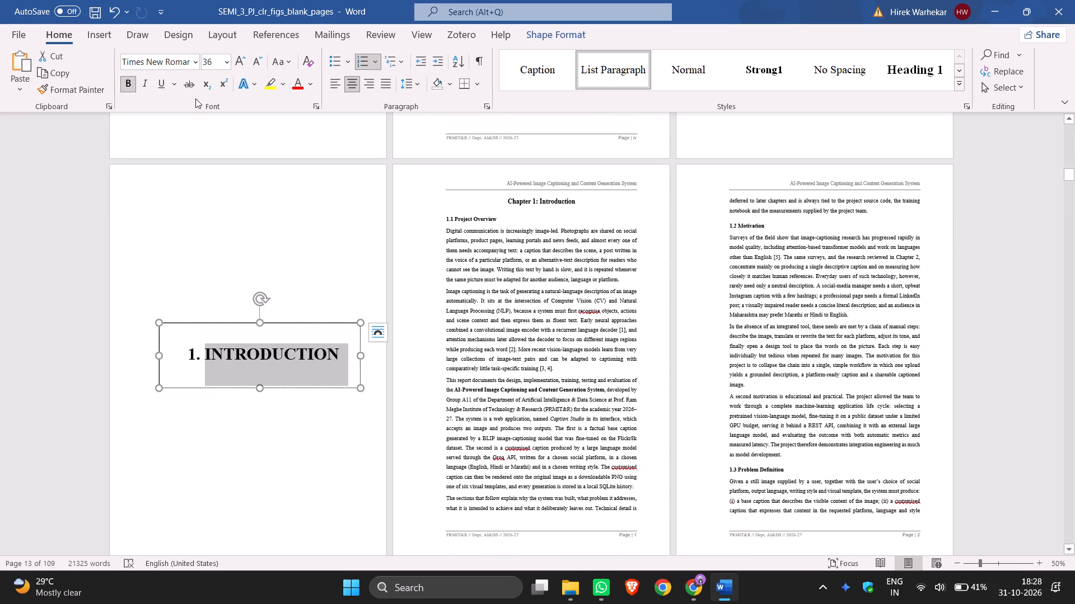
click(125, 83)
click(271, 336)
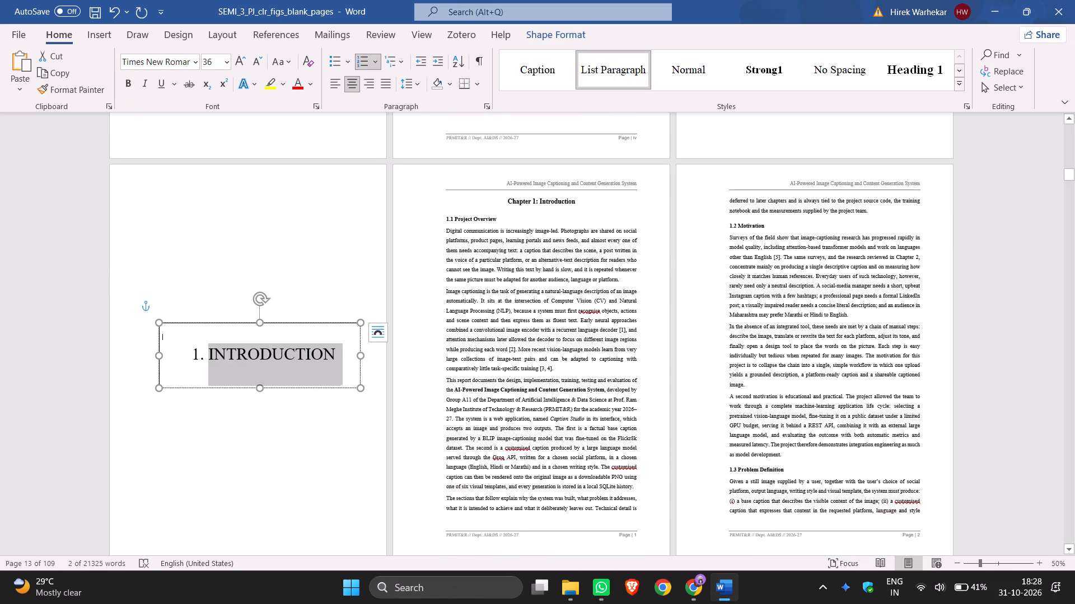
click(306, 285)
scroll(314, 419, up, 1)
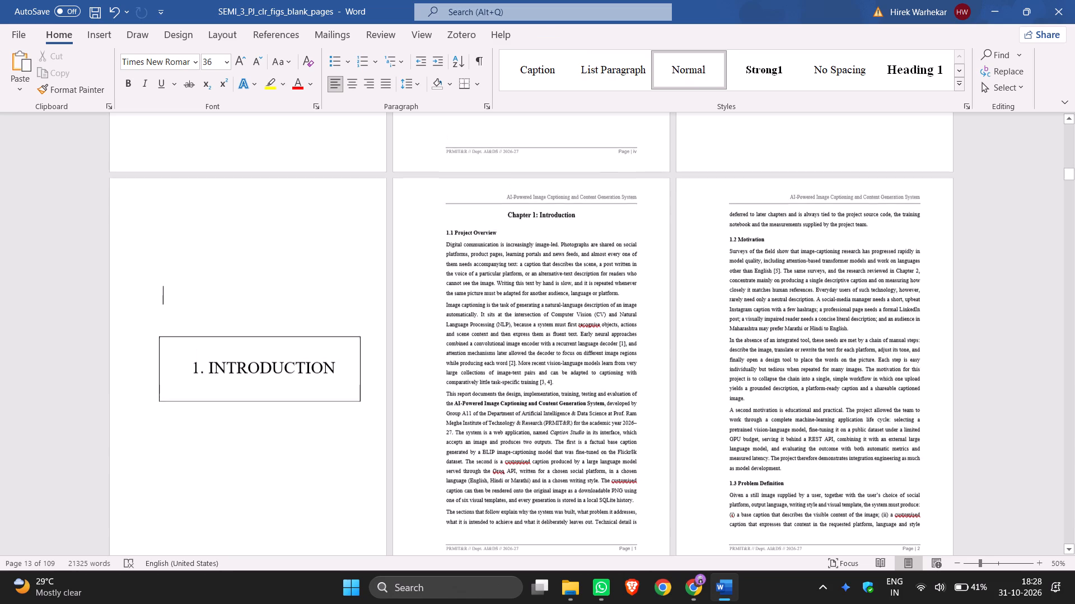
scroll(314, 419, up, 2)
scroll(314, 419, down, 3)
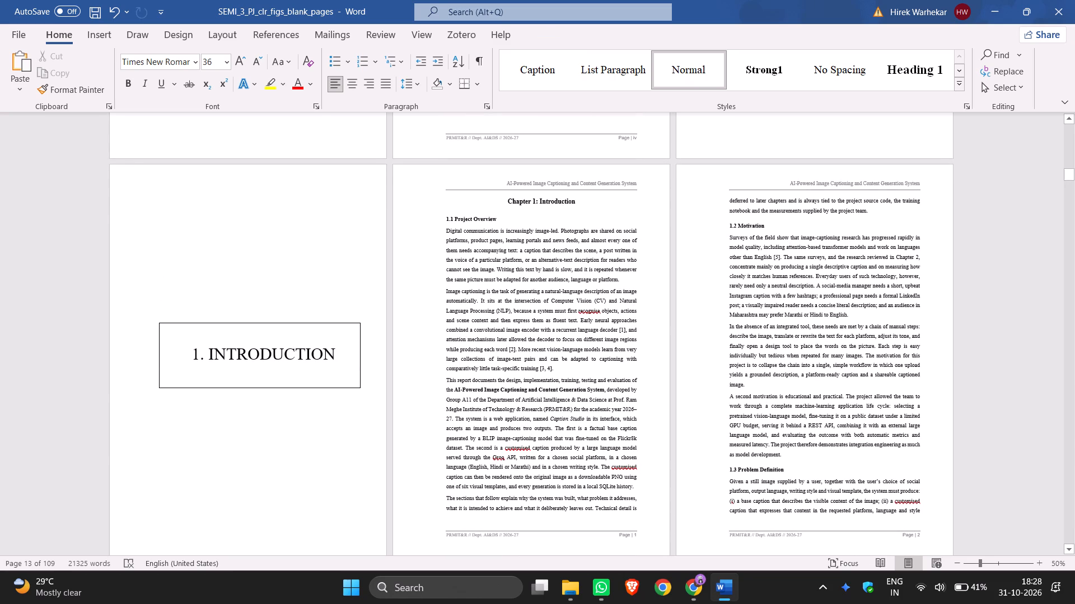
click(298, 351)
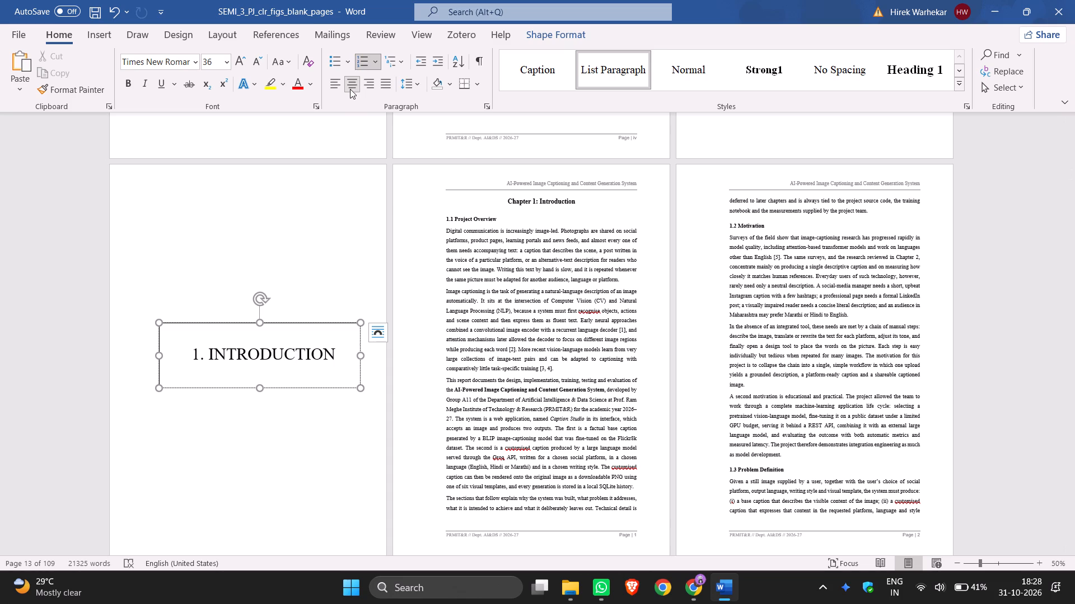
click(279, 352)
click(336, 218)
Set the font size to 20 on the blank page before Chapter 2: Literature Review.
scroll(707, 281, down, 8)
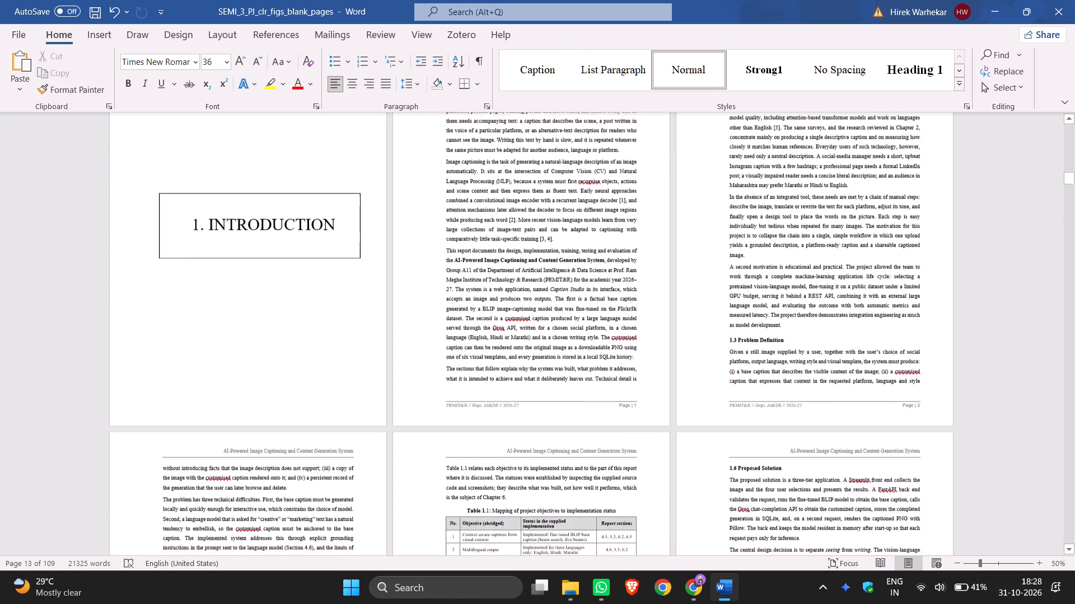
scroll(708, 281, down, 20)
scroll(708, 281, down, 16)
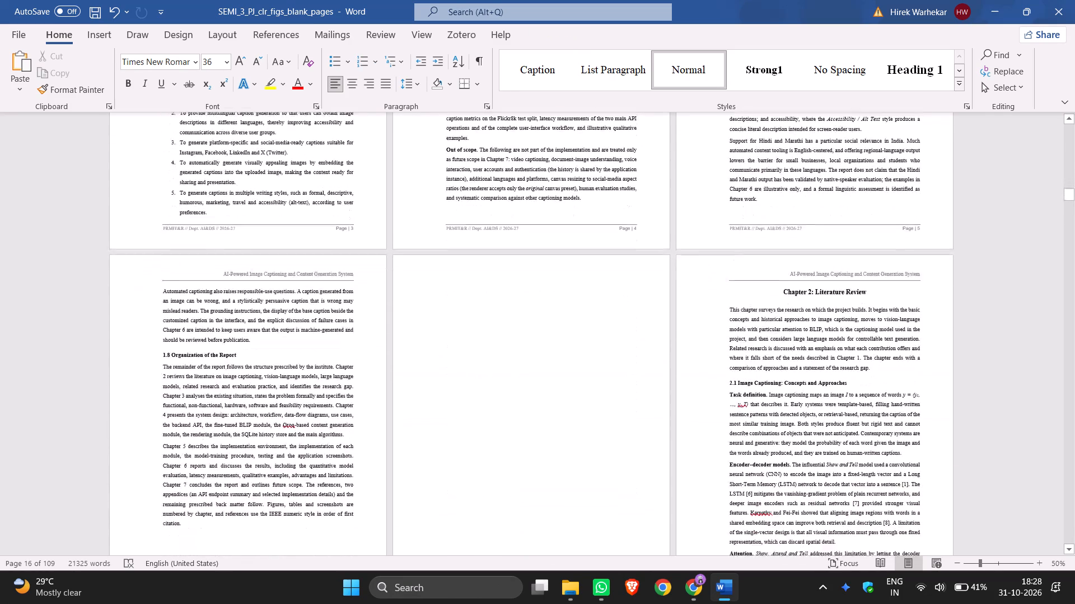
scroll(708, 280, down, 4)
click(474, 253)
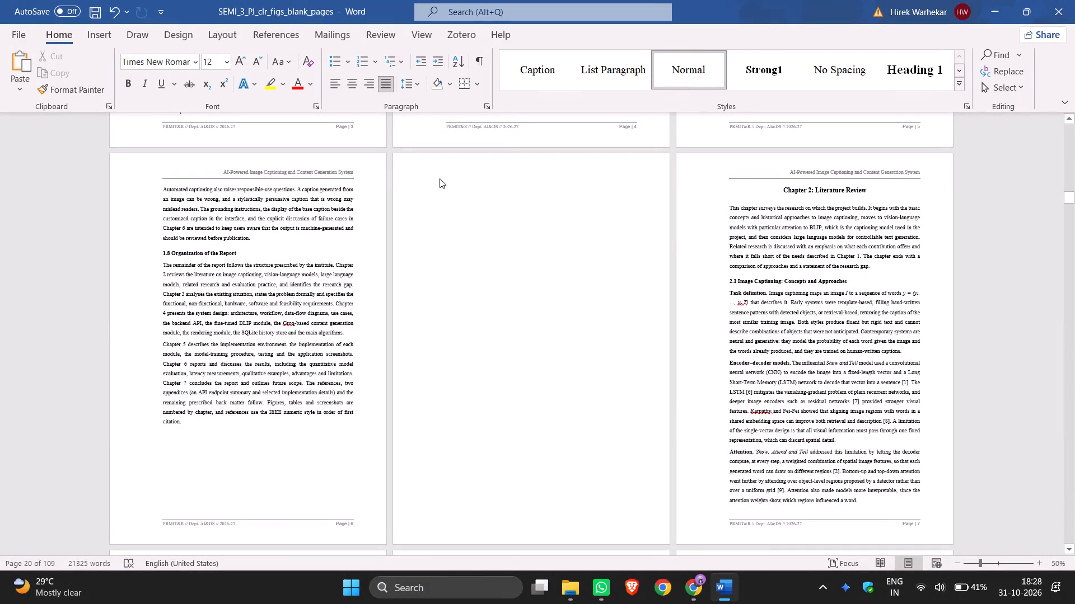
click(440, 178)
click(452, 204)
click(457, 217)
key(f)
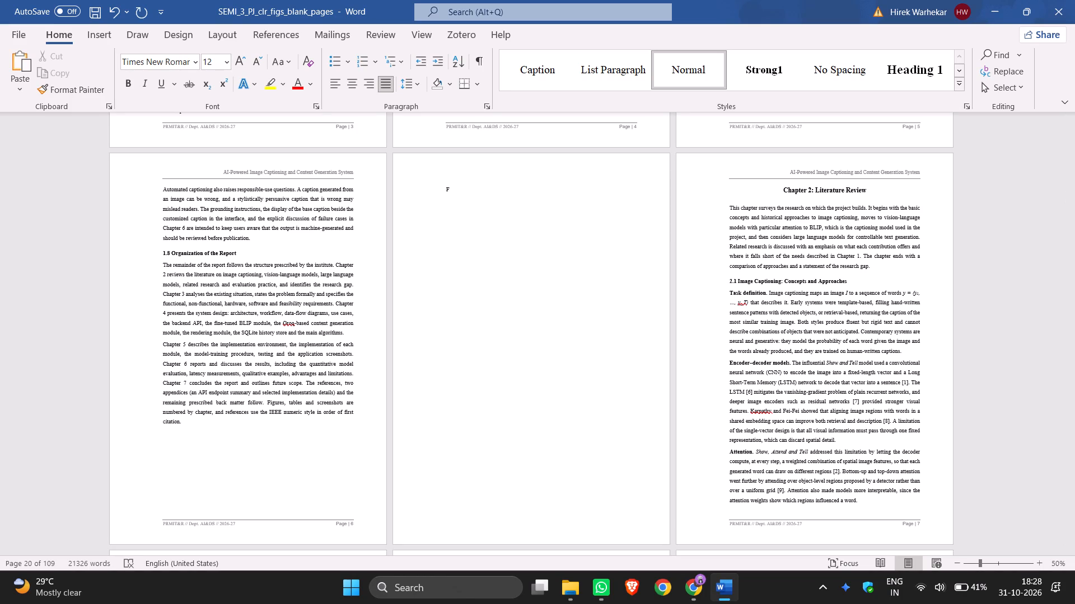
key(BackSpace)
click(225, 58)
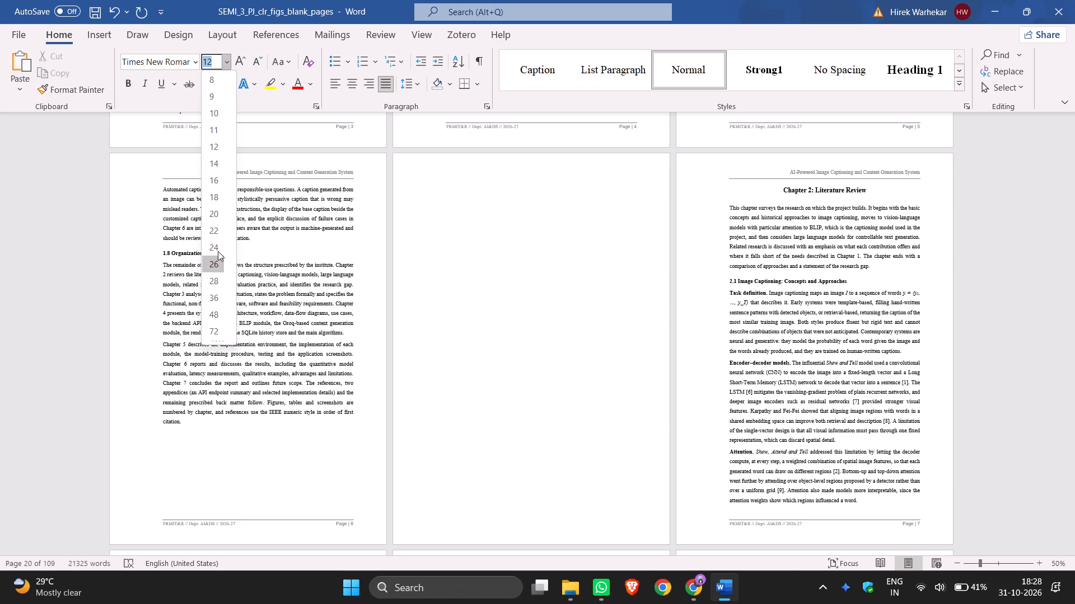
click(216, 214)
click(440, 200)
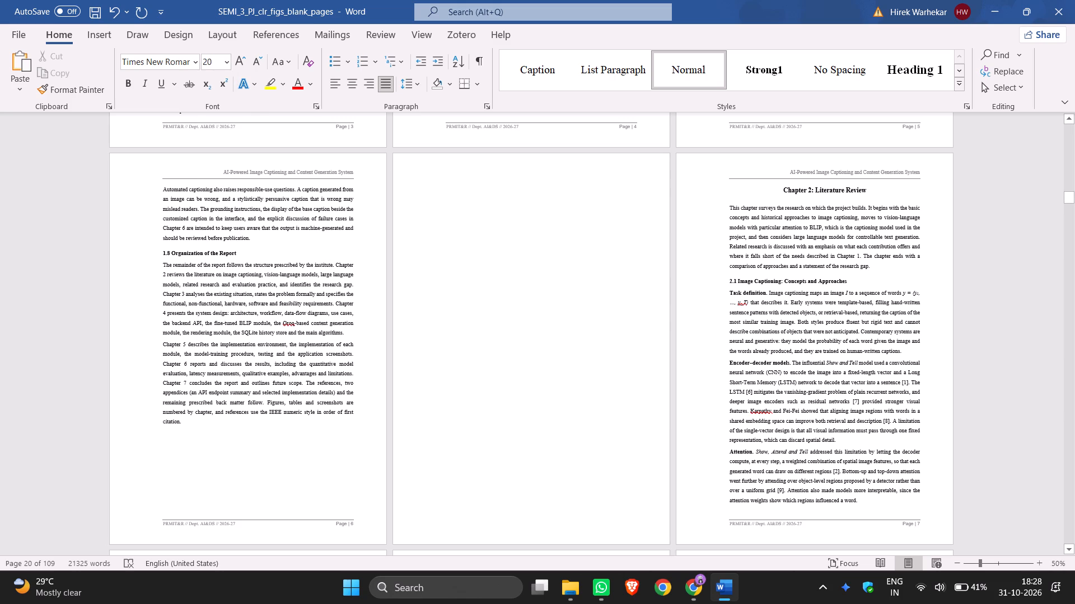
Draw a text box about 14.9 cm wide and 5.9 cm high on the blank page before Chapter 2: Literature Review.
click(96, 36)
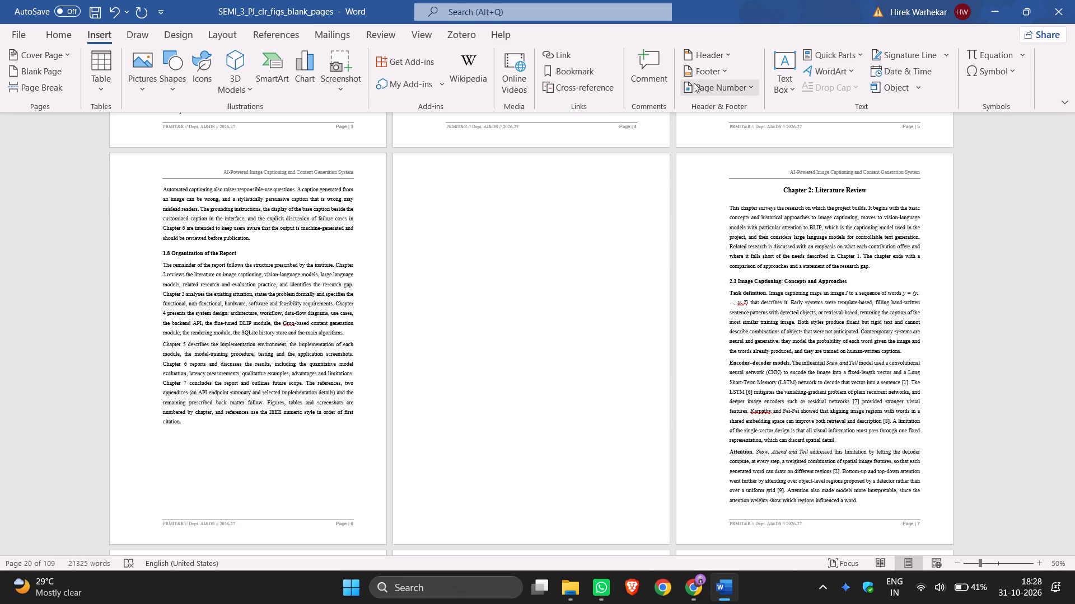
click(786, 89)
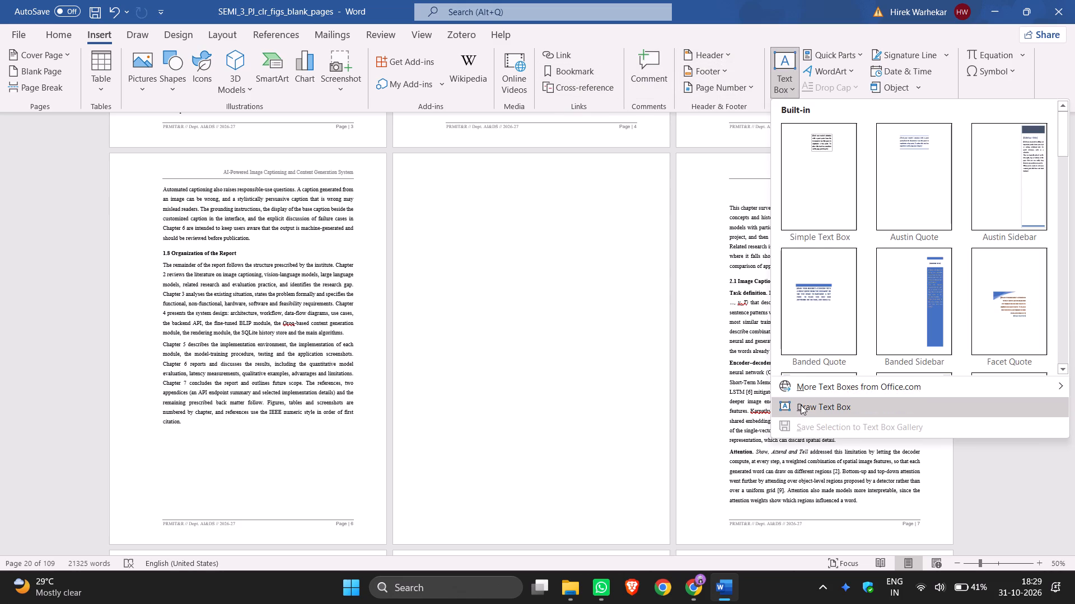
click(801, 405)
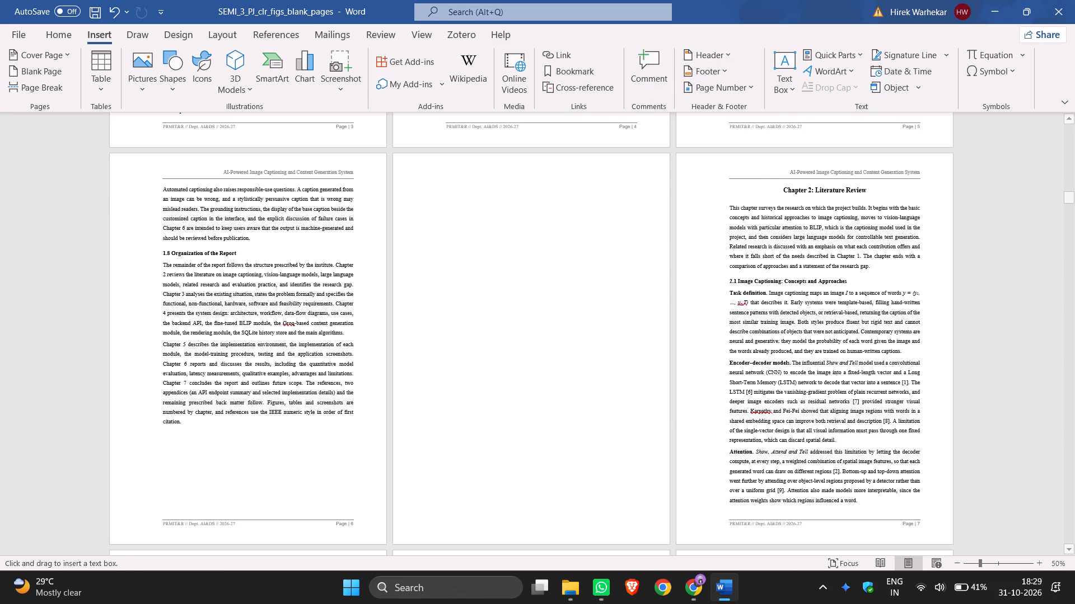
drag(442, 284, 567, 345)
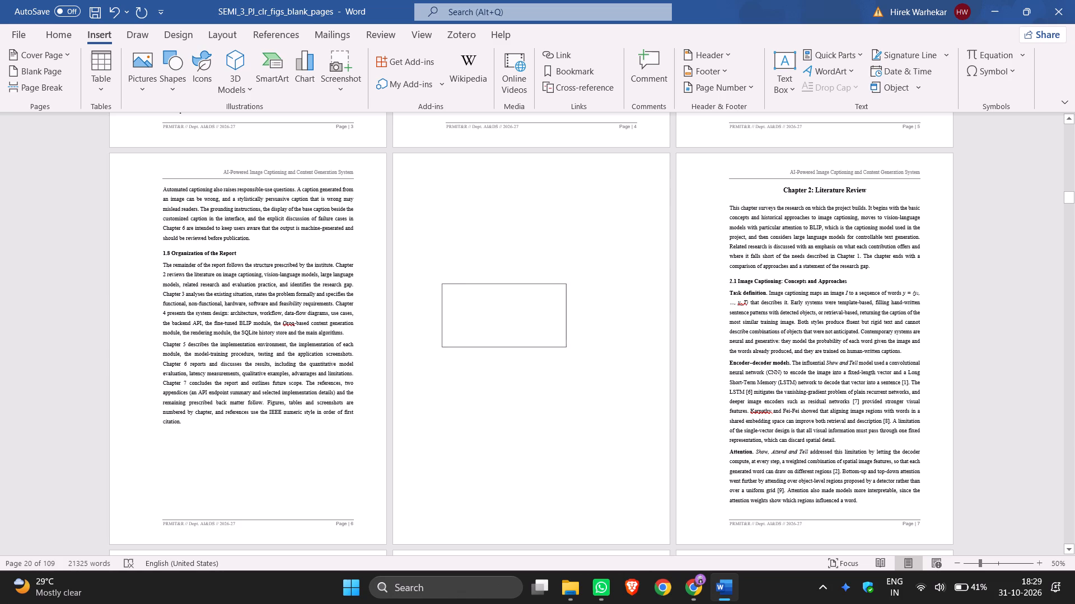
drag(567, 345, 648, 347)
drag(648, 347, 649, 352)
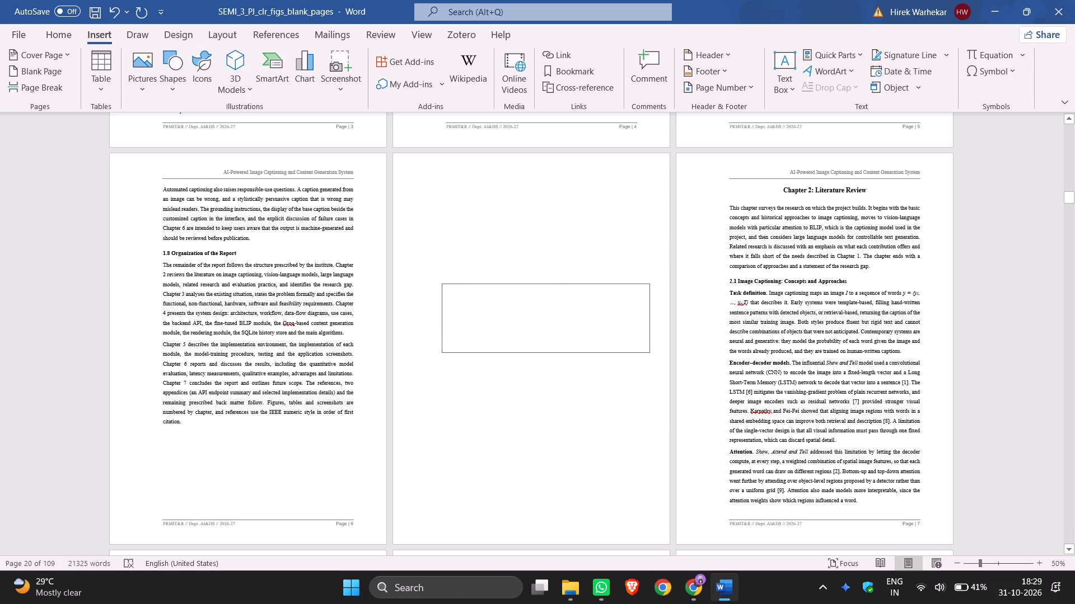
drag(649, 352, 639, 361)
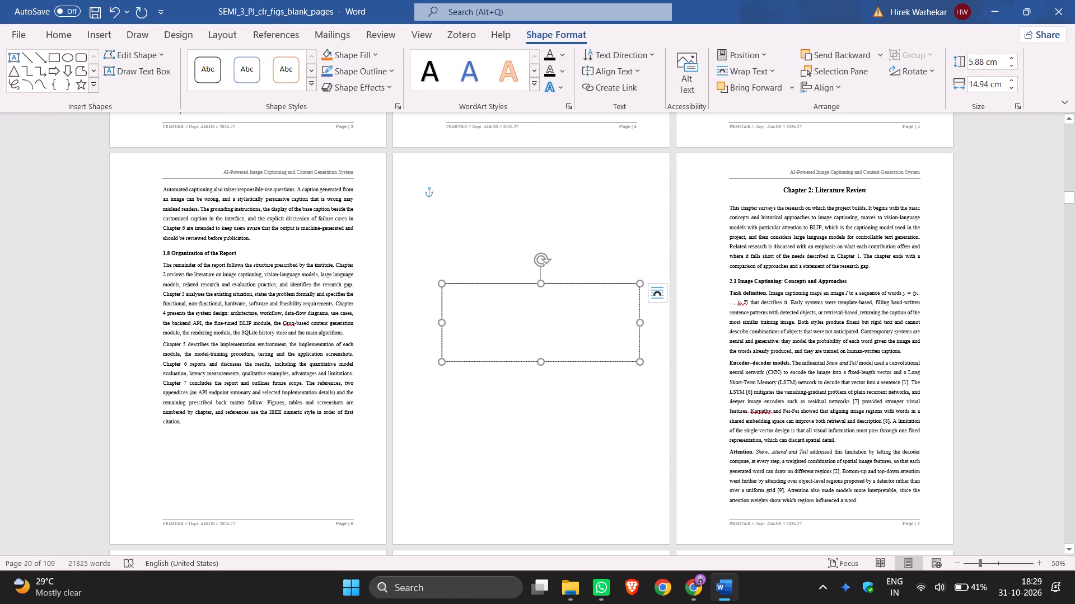
Enter the title 2. LITERATURE REVIEW in the text box below a few blank lines, centred at font size 36.
key(Return)
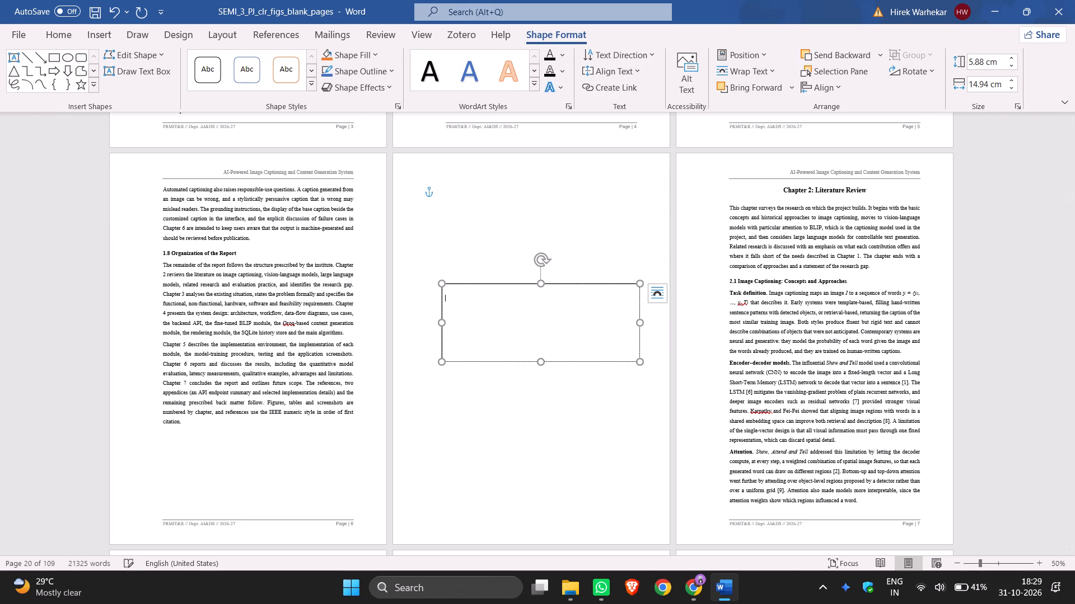
key(Return)
key(Return)
key(Return)
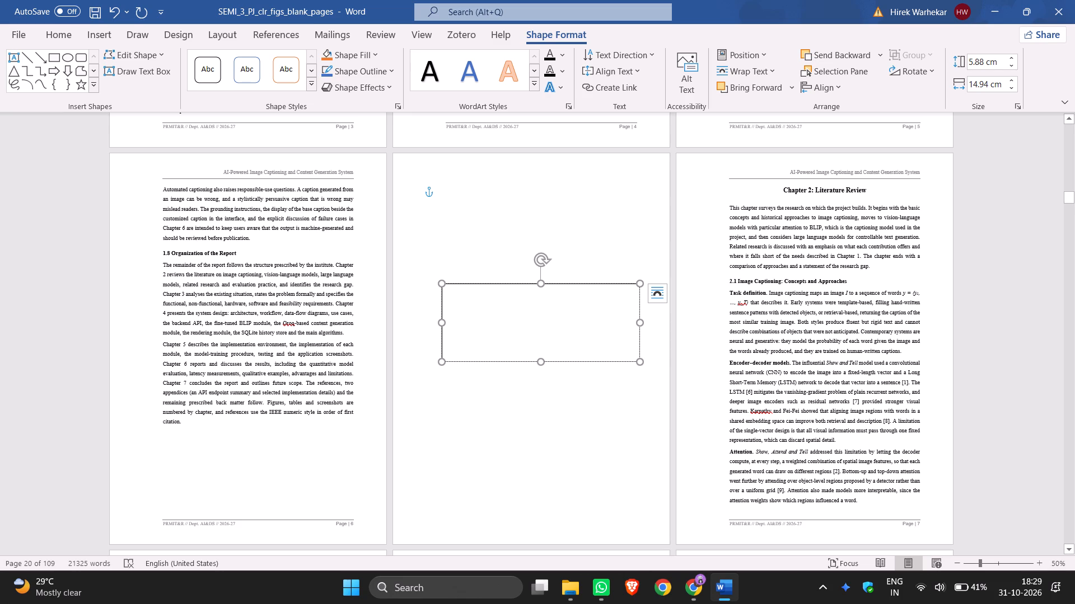
key(BackSpace)
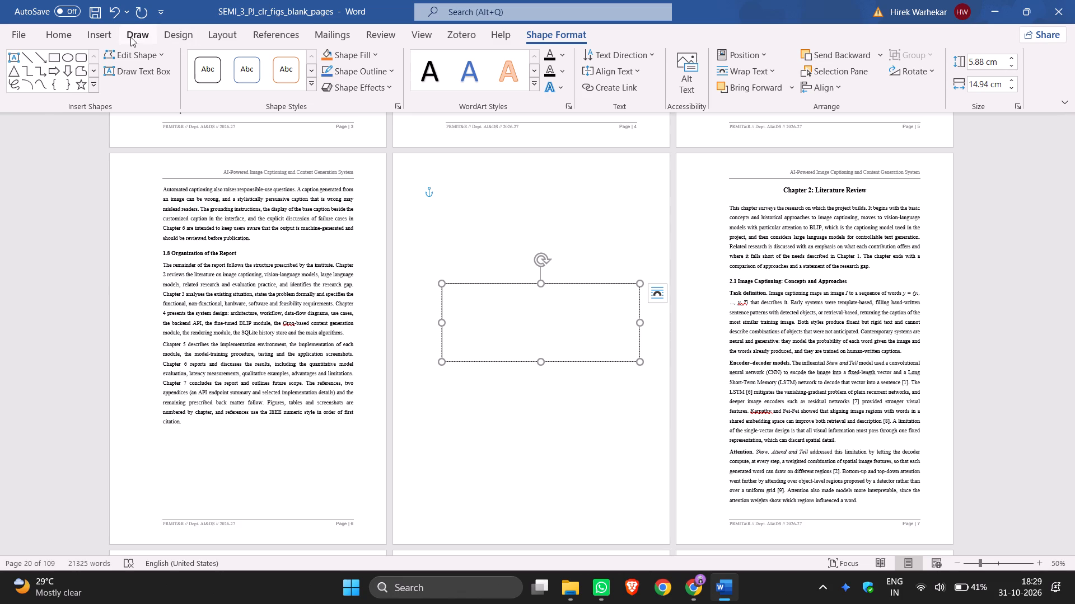
click(64, 32)
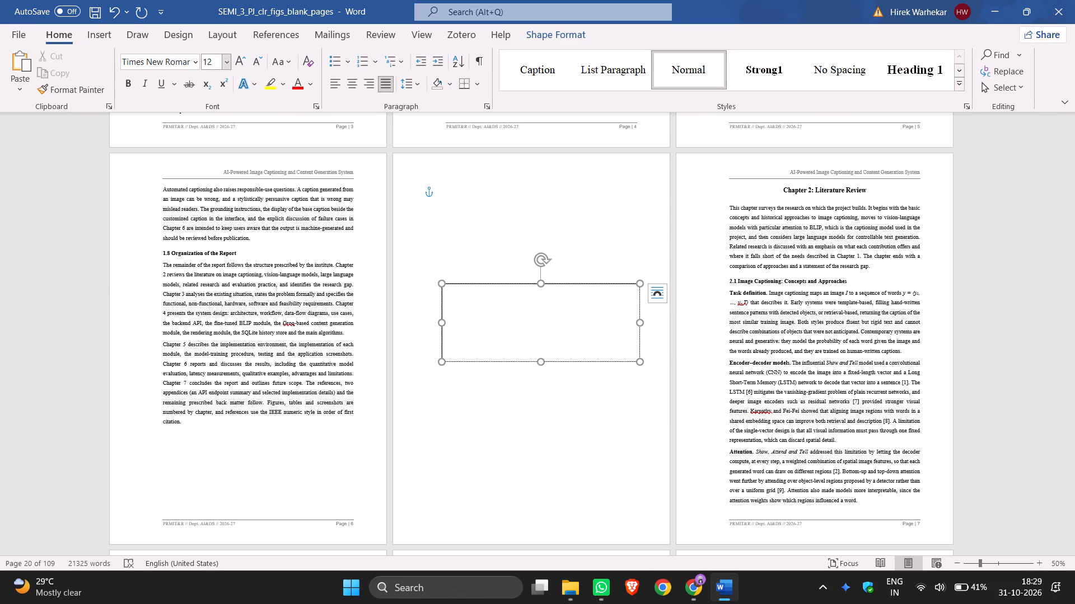
click(224, 63)
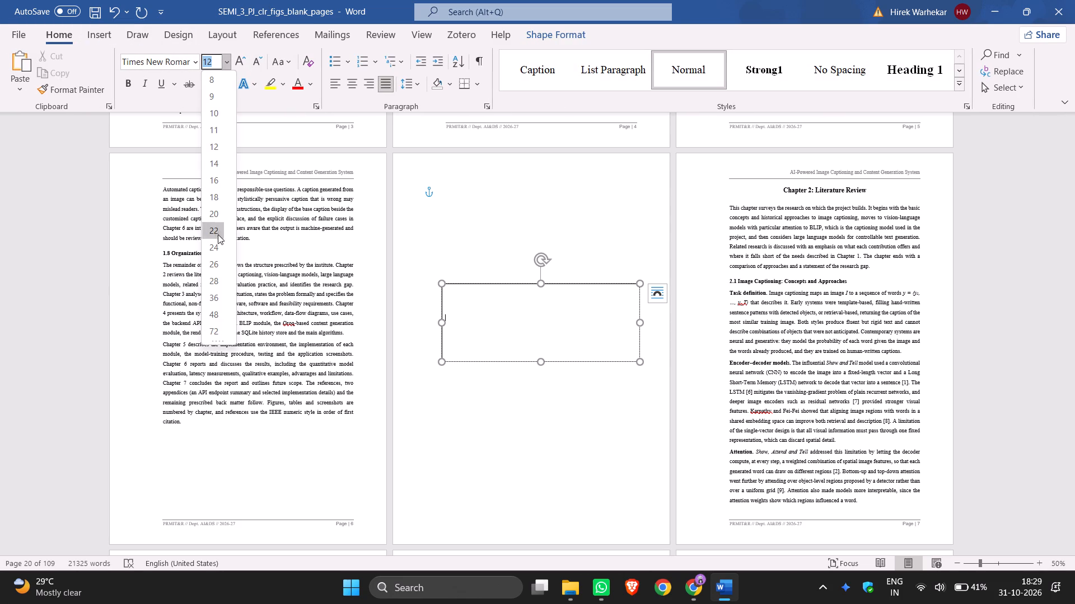
click(215, 293)
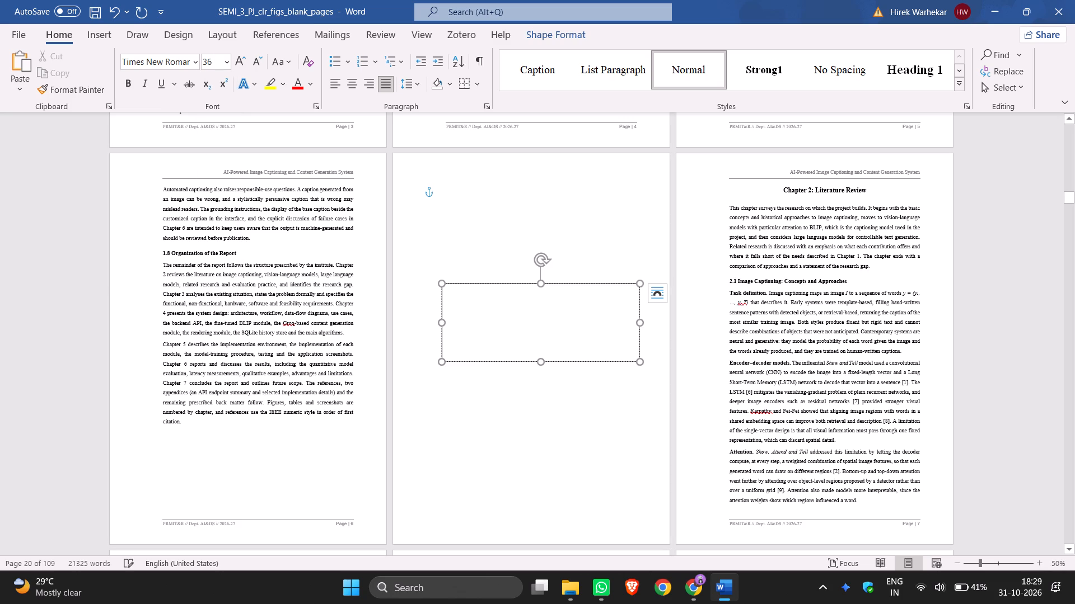
click(352, 86)
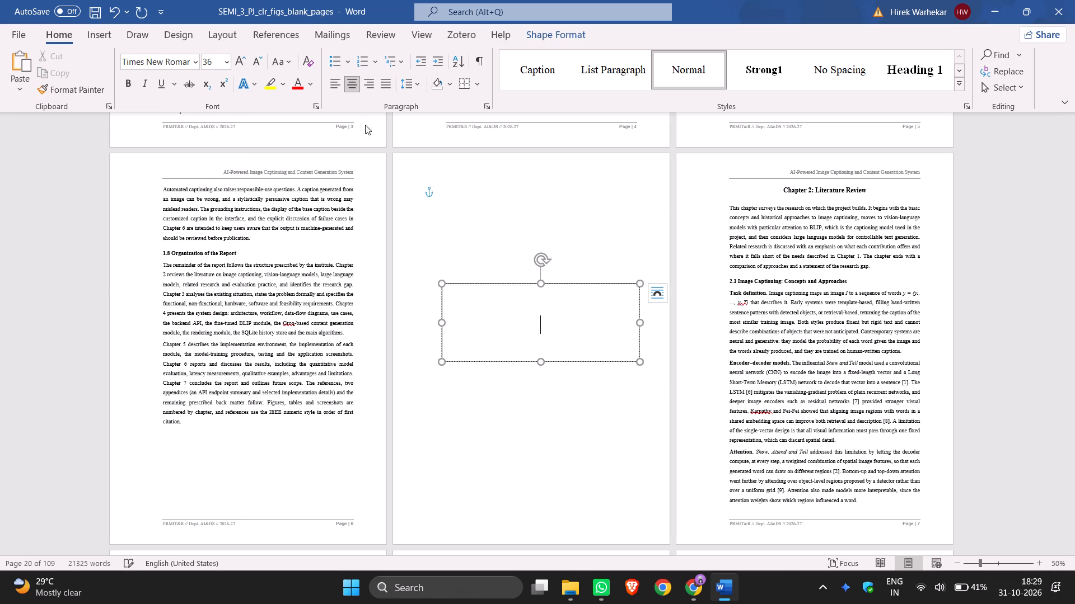
text(2.)
key(space)
text(lI)
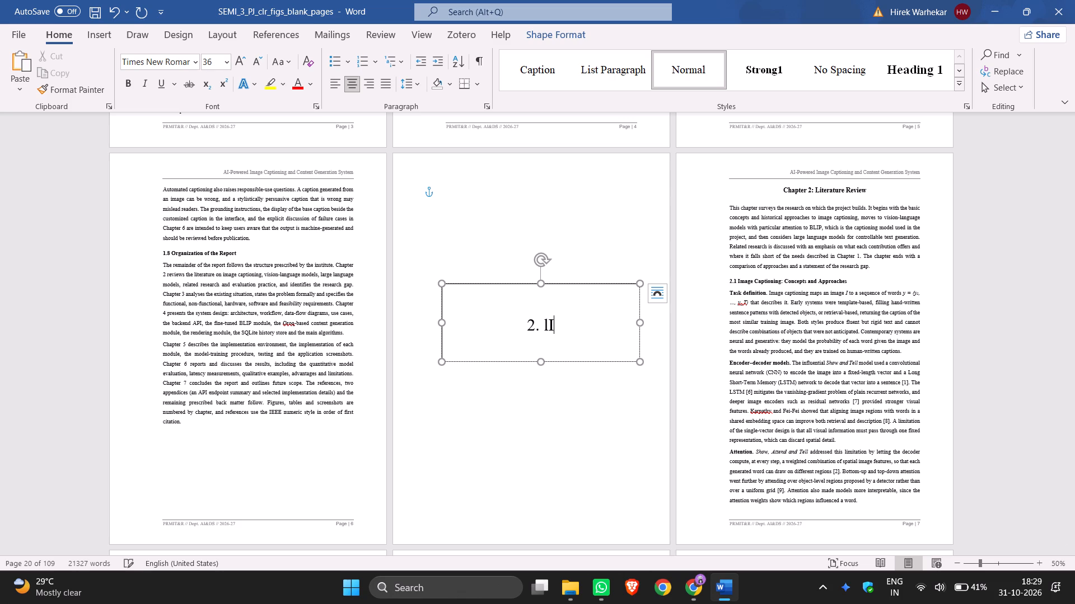
key(BackSpace)
key(BackSpace)
text(LITERATURE)
key(space)
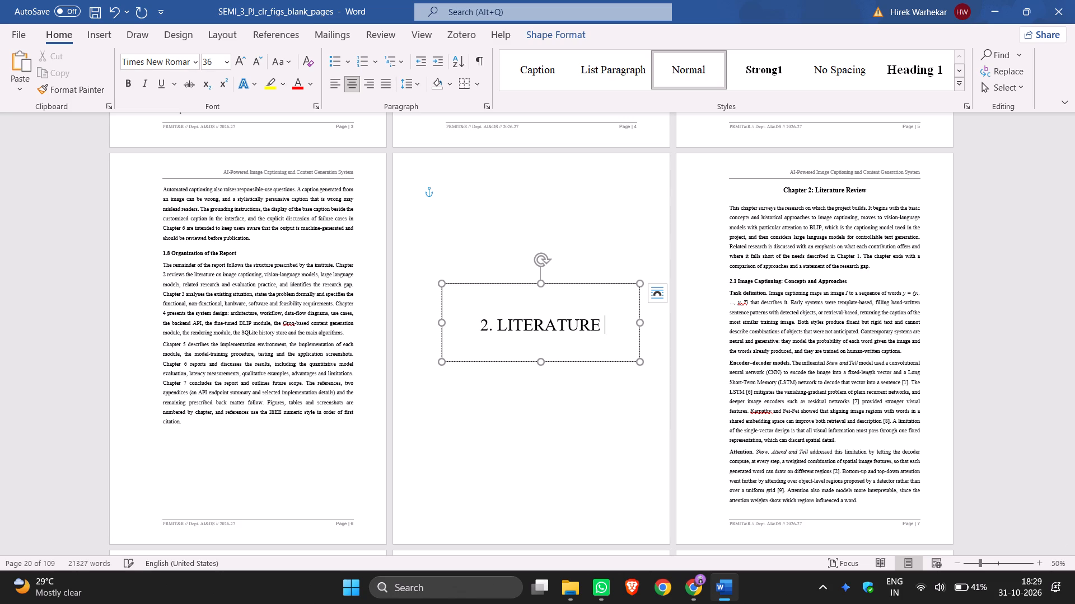
text(REVIEW)
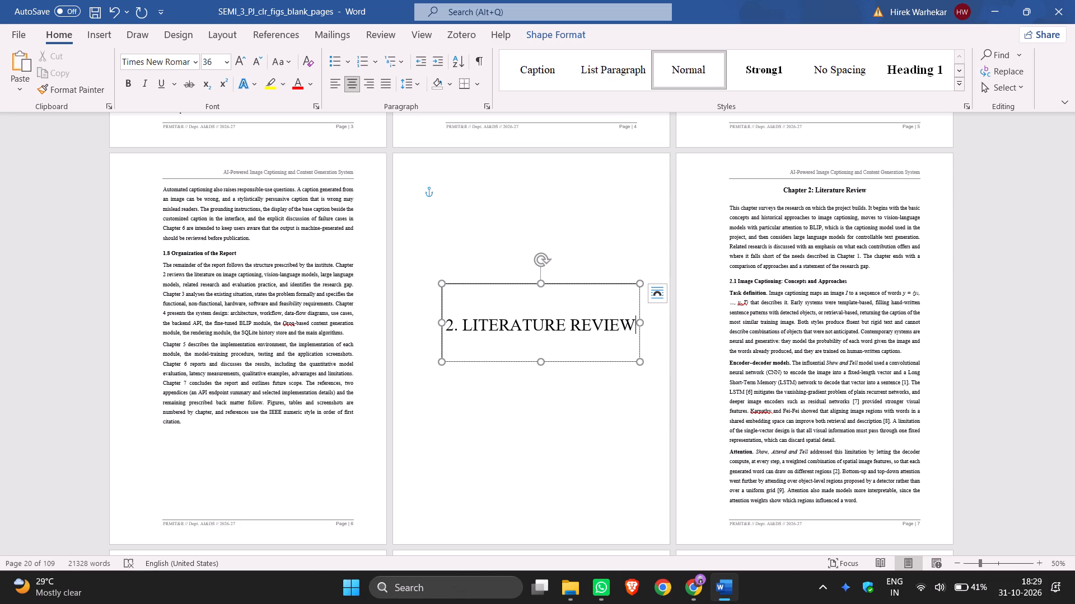
Remove one blank line above the LITERATURE REVIEW title and reduce the text box's height to fit around it.
click(638, 324)
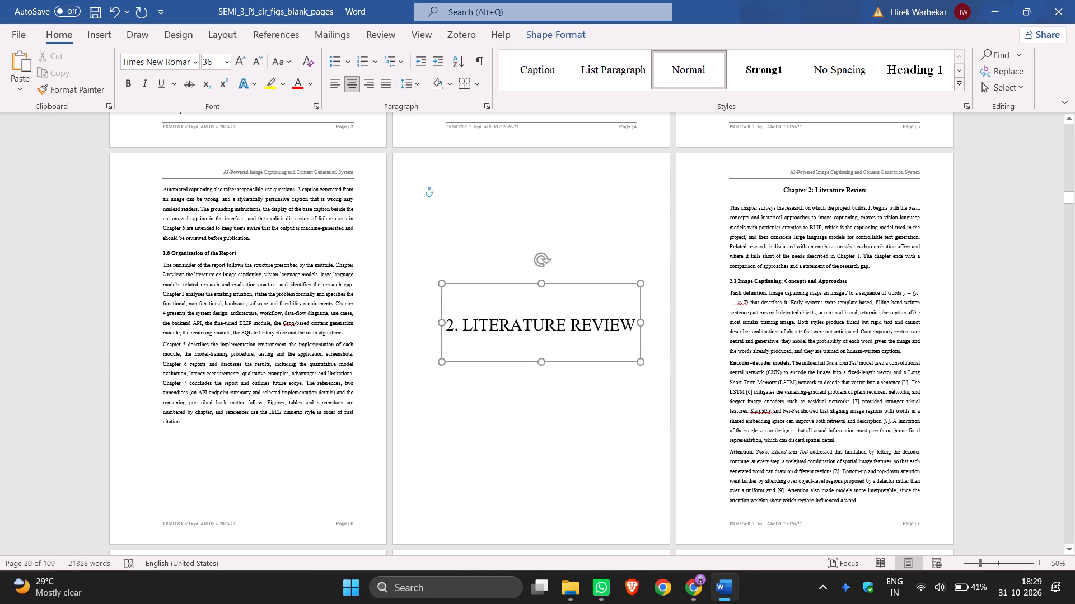
drag(639, 360, 637, 360)
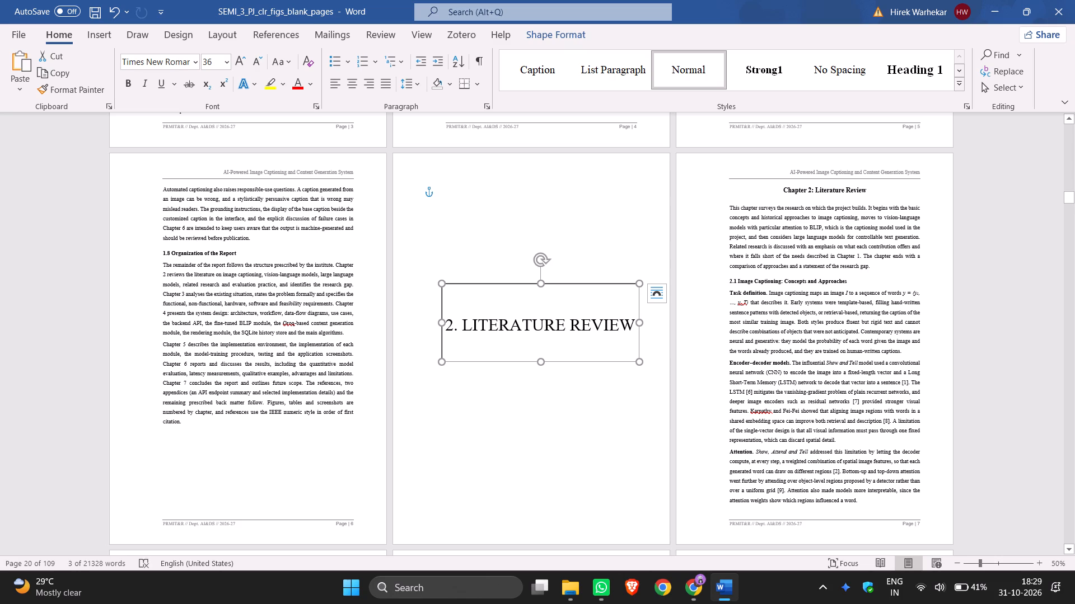
drag(637, 360, 639, 358)
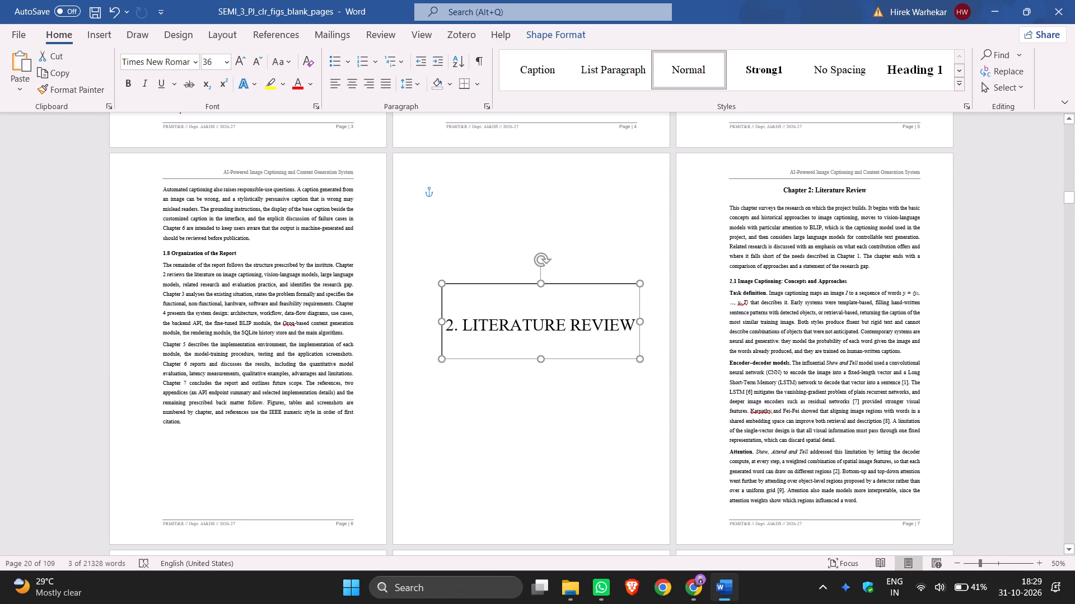
drag(639, 358, 640, 355)
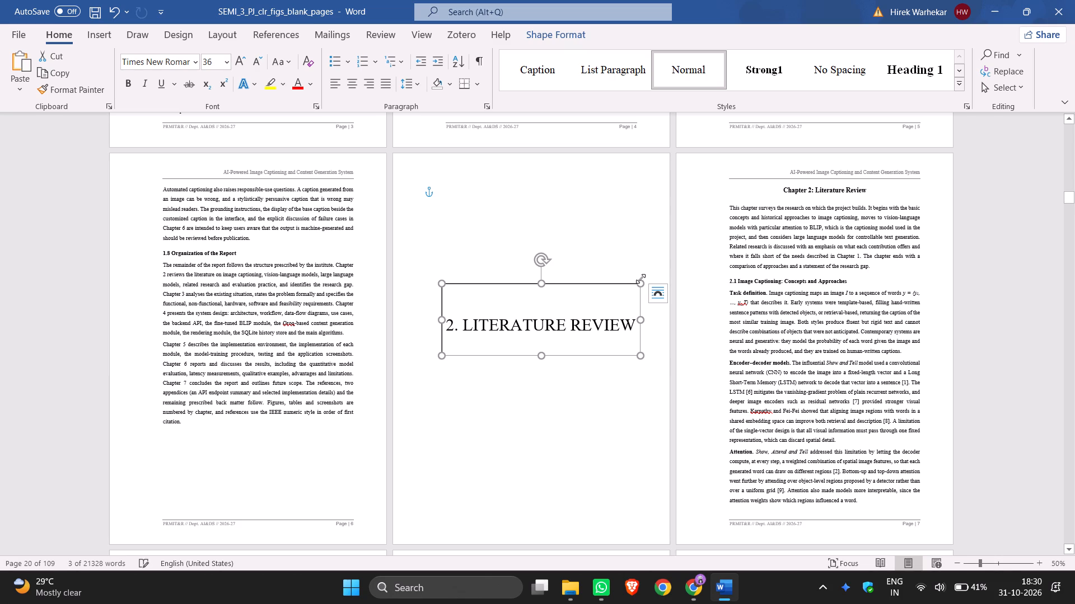
drag(544, 284, 549, 283)
click(456, 312)
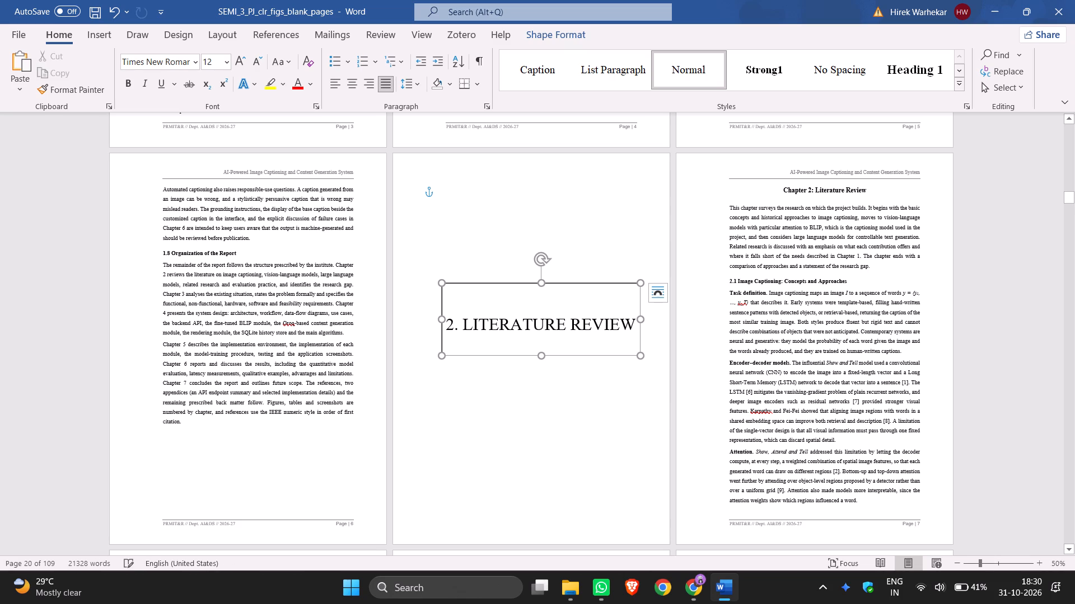
key(BackSpace)
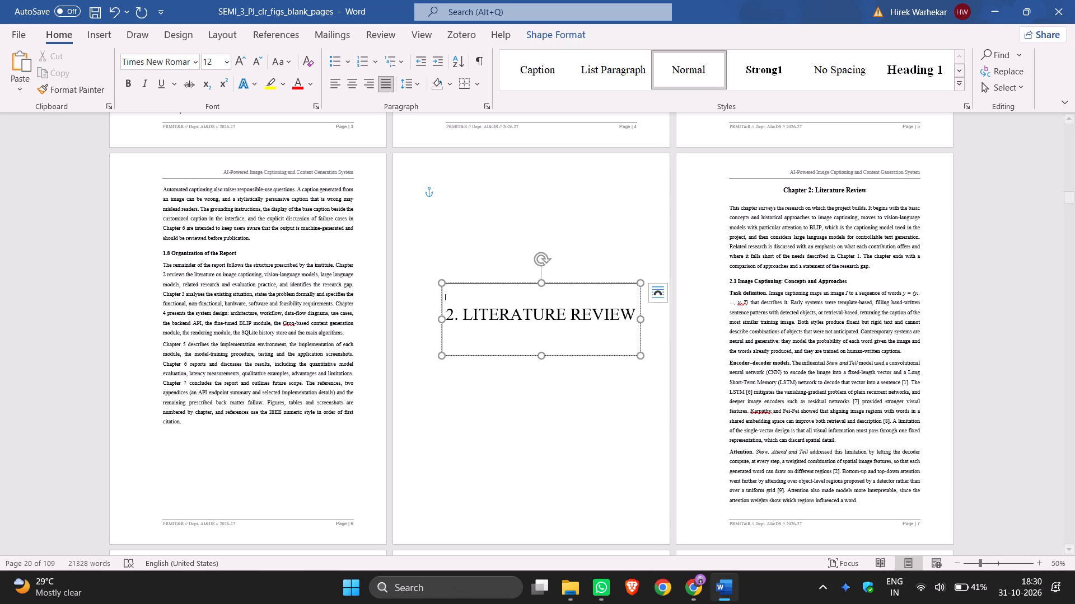
drag(541, 355, 541, 352)
drag(541, 352, 541, 348)
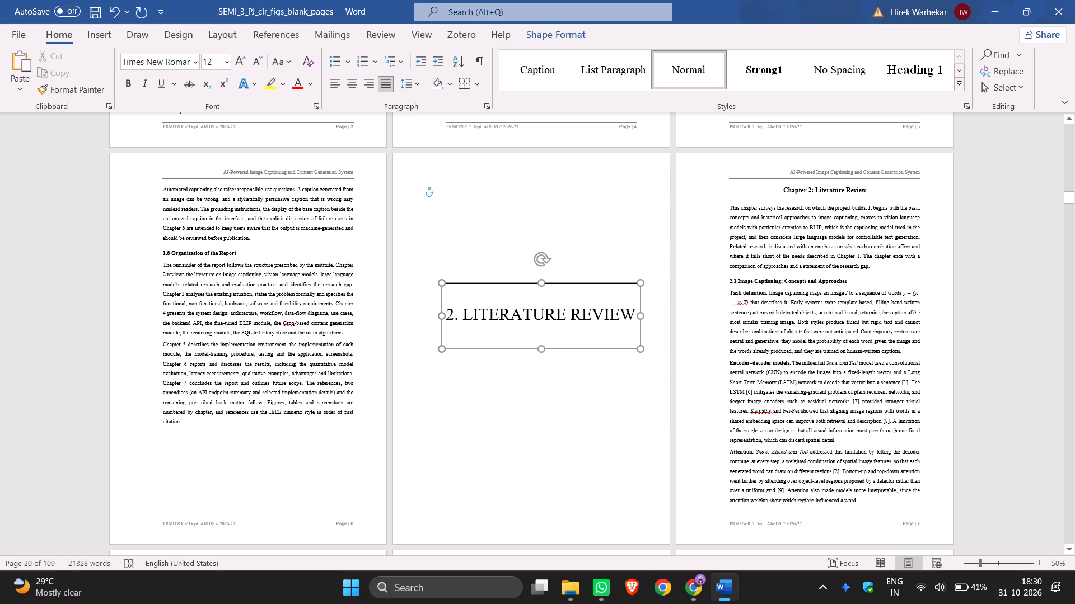
drag(541, 348, 541, 347)
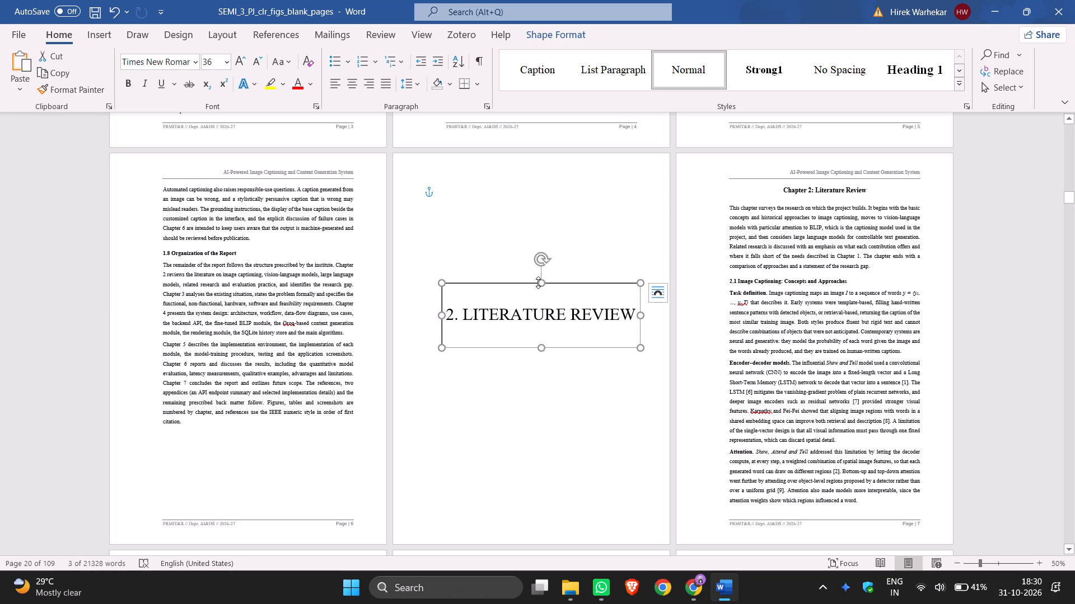
Move the LITERATURE REVIEW text box down to the centre of its page using the alignment guides.
drag(552, 284, 553, 296)
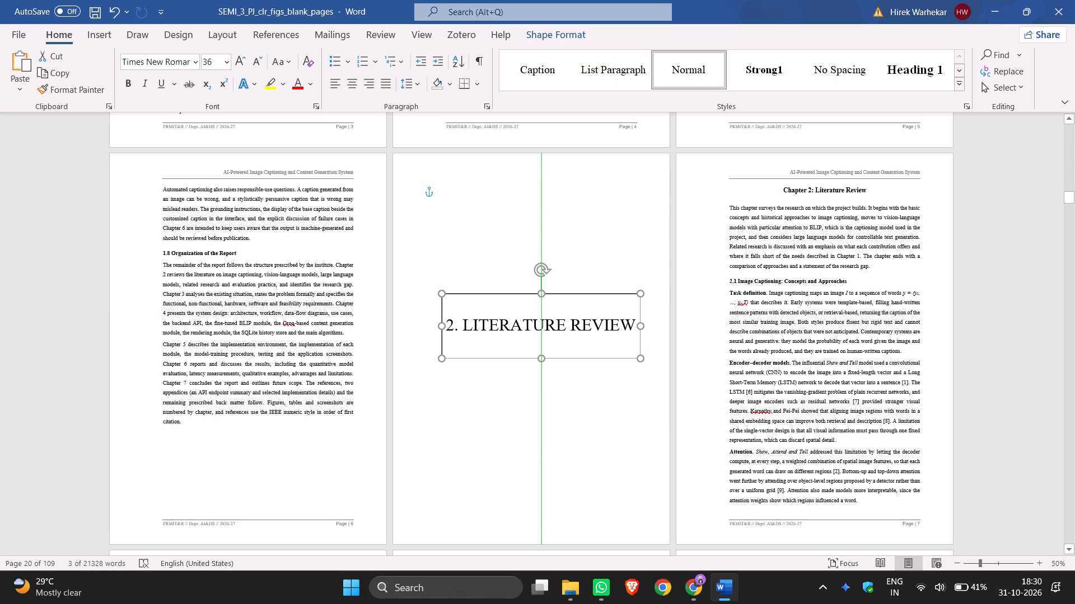
drag(553, 296, 552, 313)
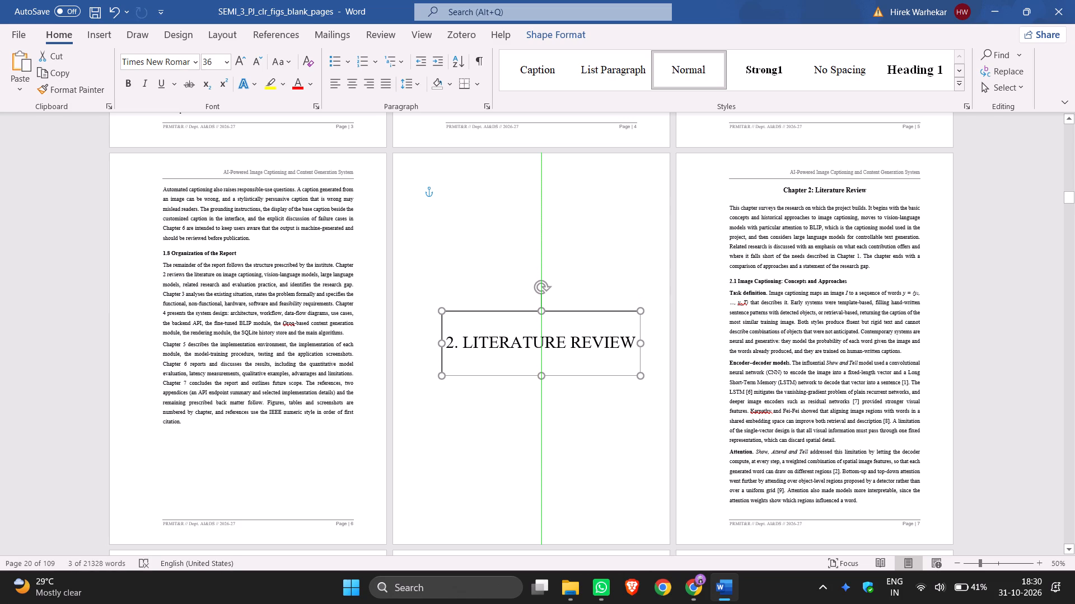
drag(552, 313, 548, 324)
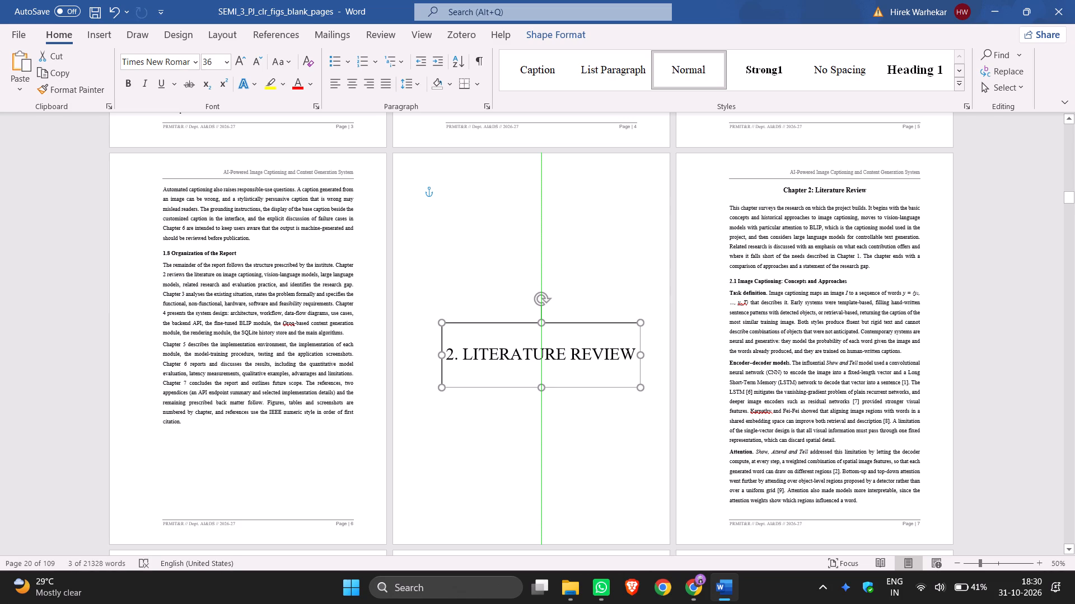
drag(548, 324, 550, 313)
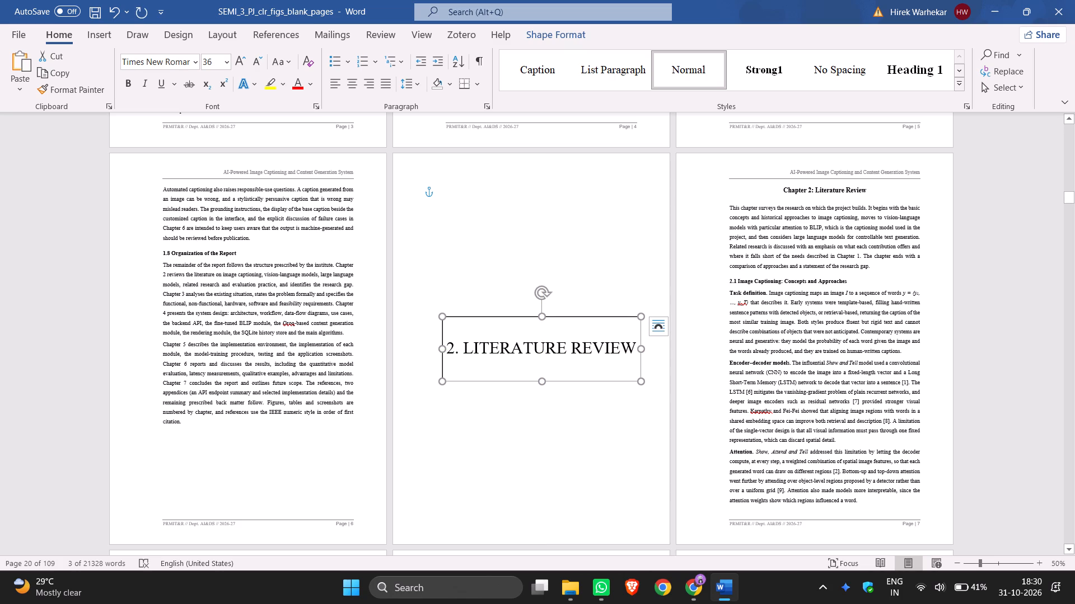
click(557, 315)
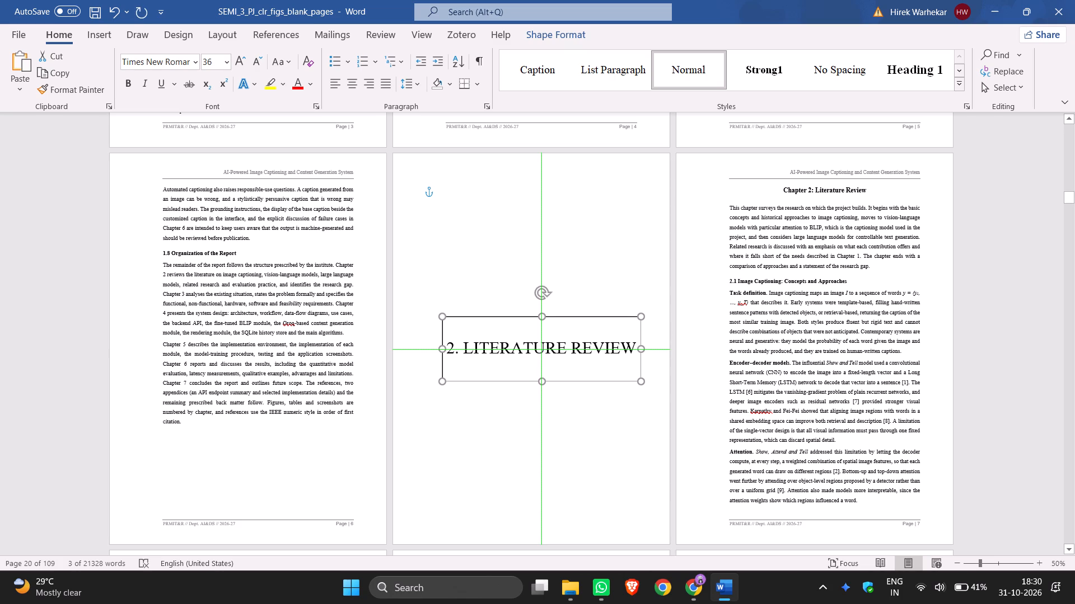
click(591, 202)
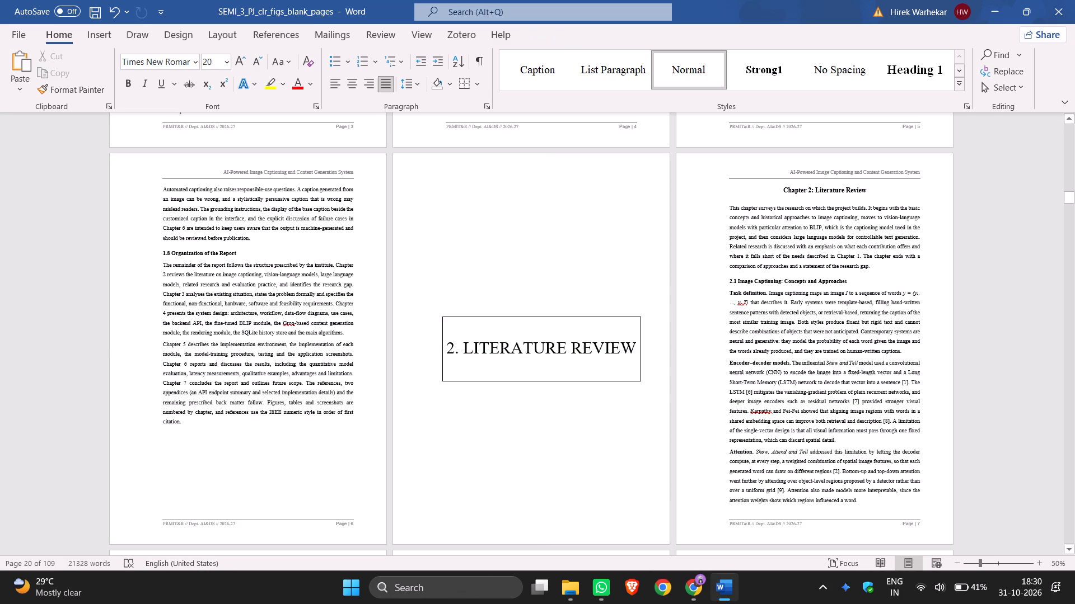
Nudge the 1. INTRODUCTION text box into the centre of its page using the alignment guides.
scroll(596, 225, up, 6)
scroll(596, 224, up, 17)
scroll(598, 220, up, 14)
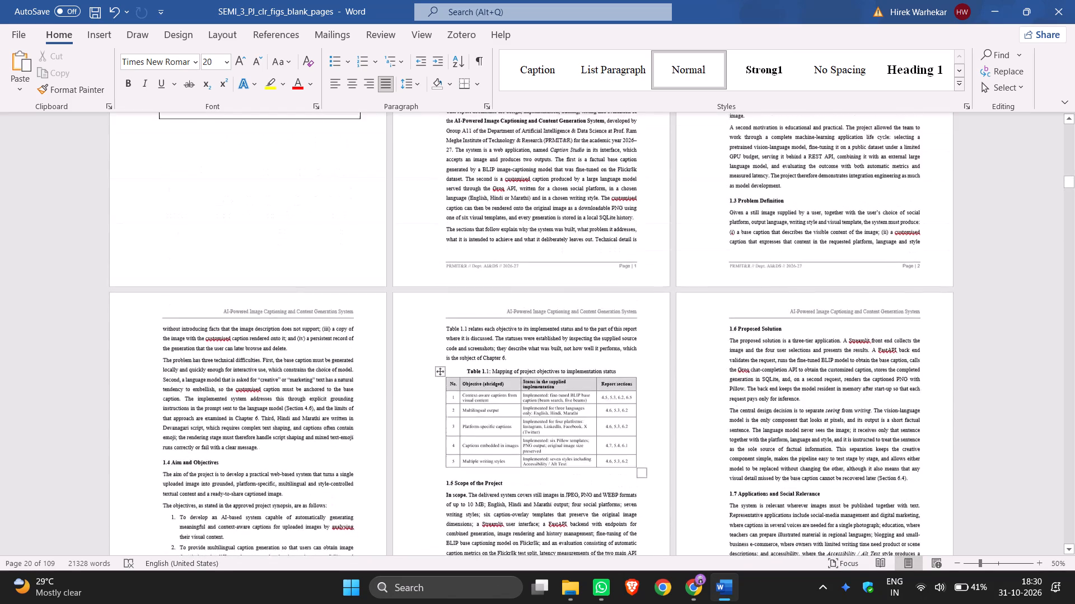
scroll(599, 218, up, 5)
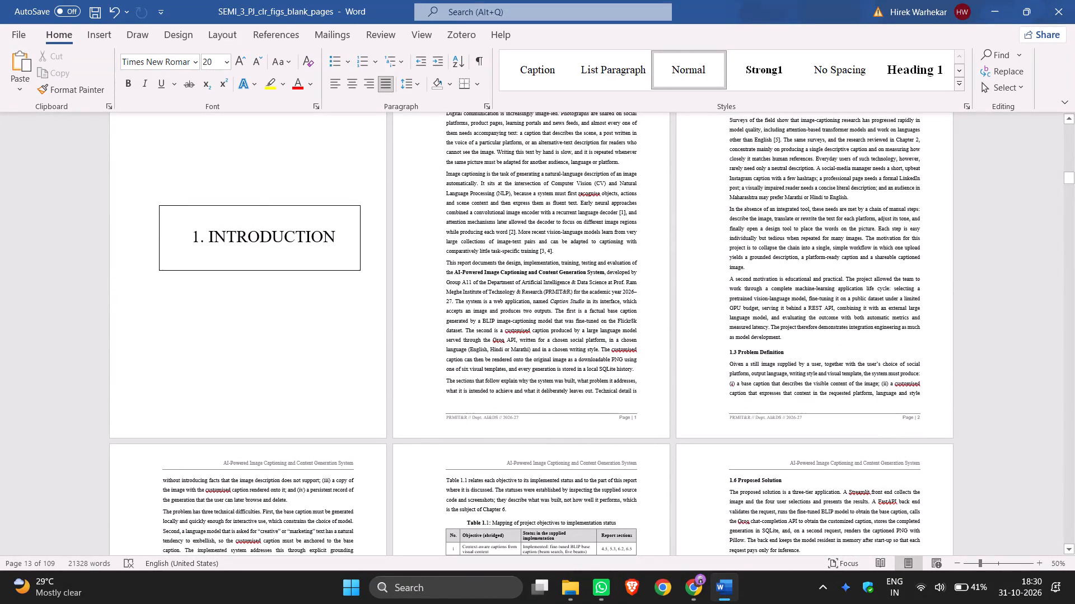
click(278, 205)
scroll(275, 241, up, 5)
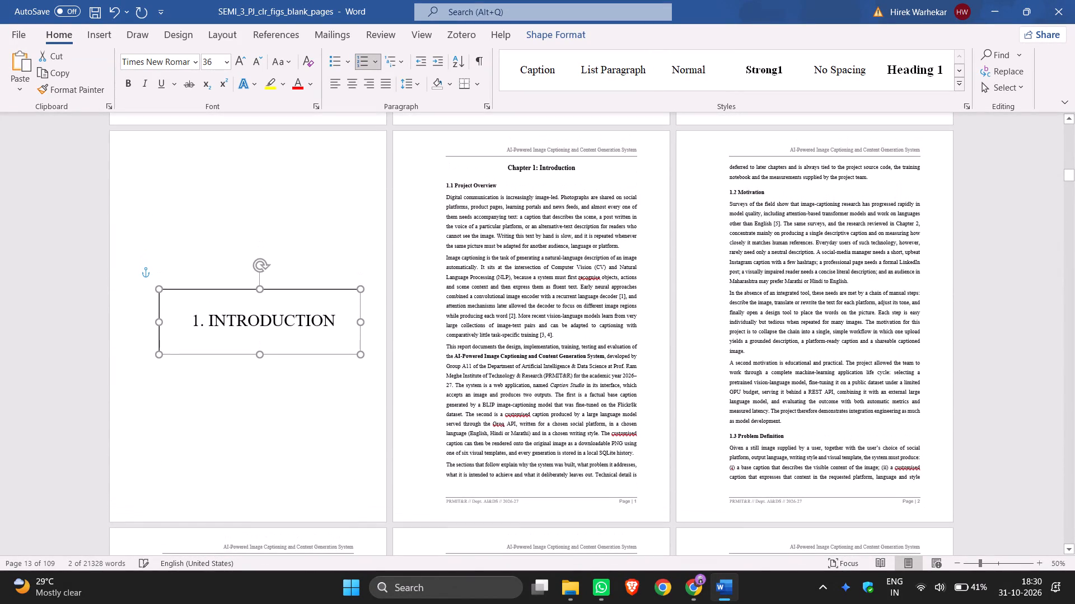
click(276, 288)
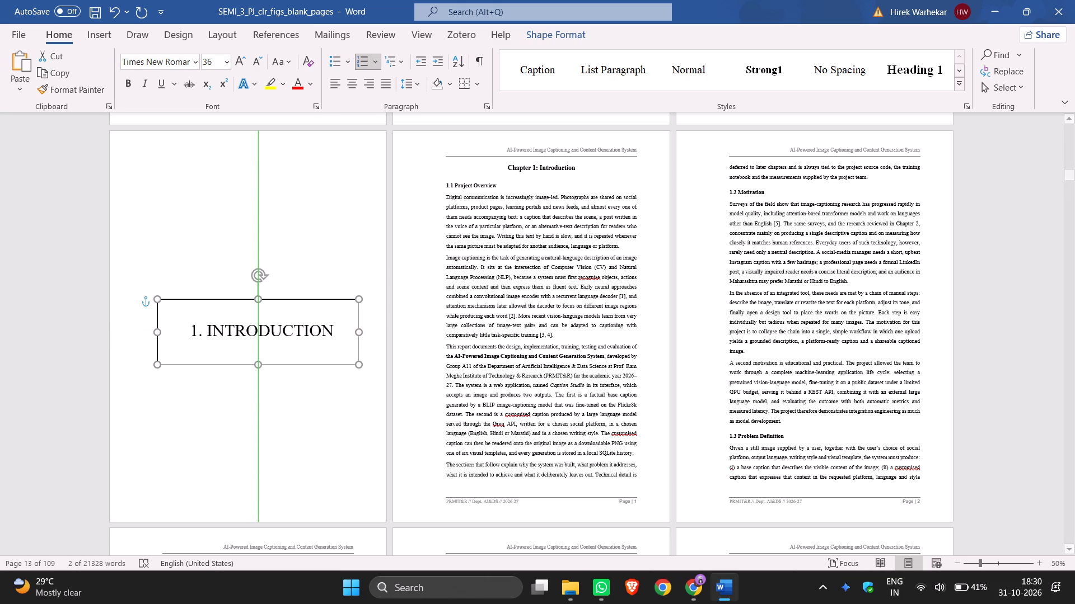
click(299, 195)
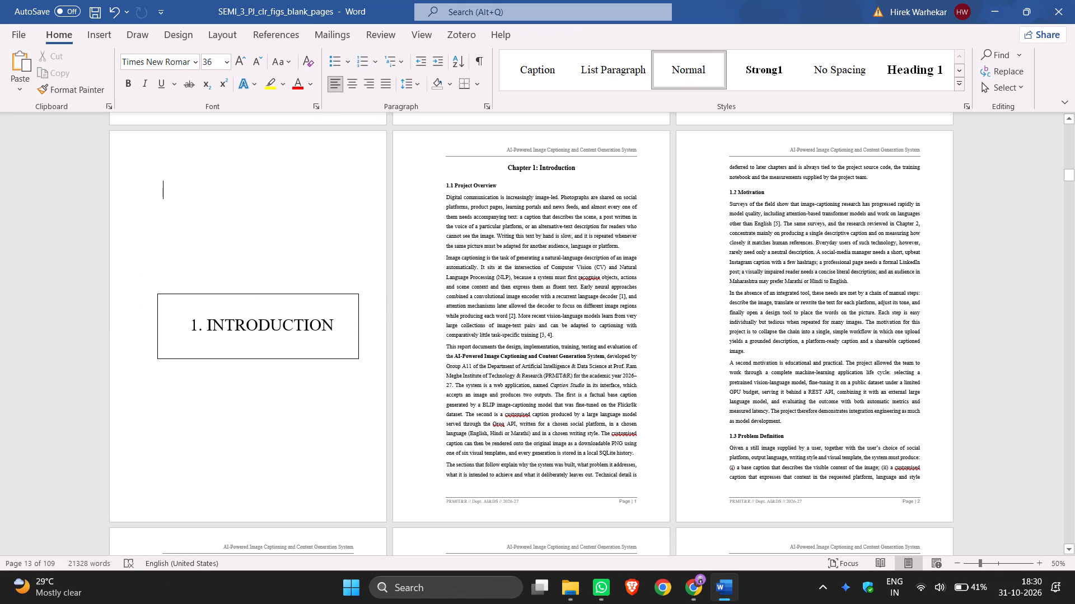
Set the font size to 20 on the second blank page before Chapter 3: System Analysis and Requirements.
scroll(606, 201, down, 9)
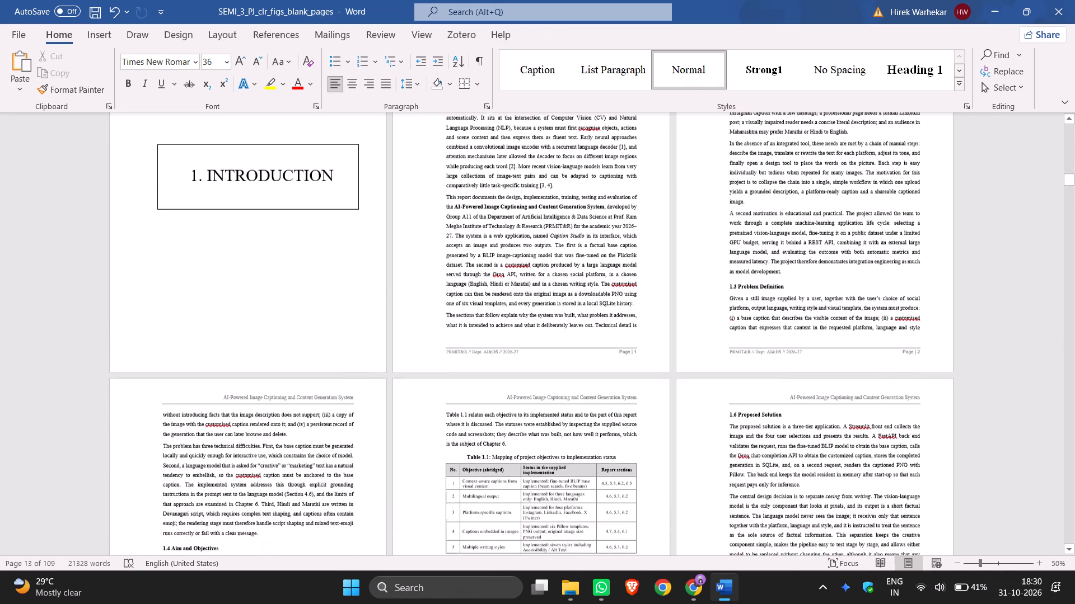
scroll(605, 197, down, 4)
scroll(763, 263, down, 4)
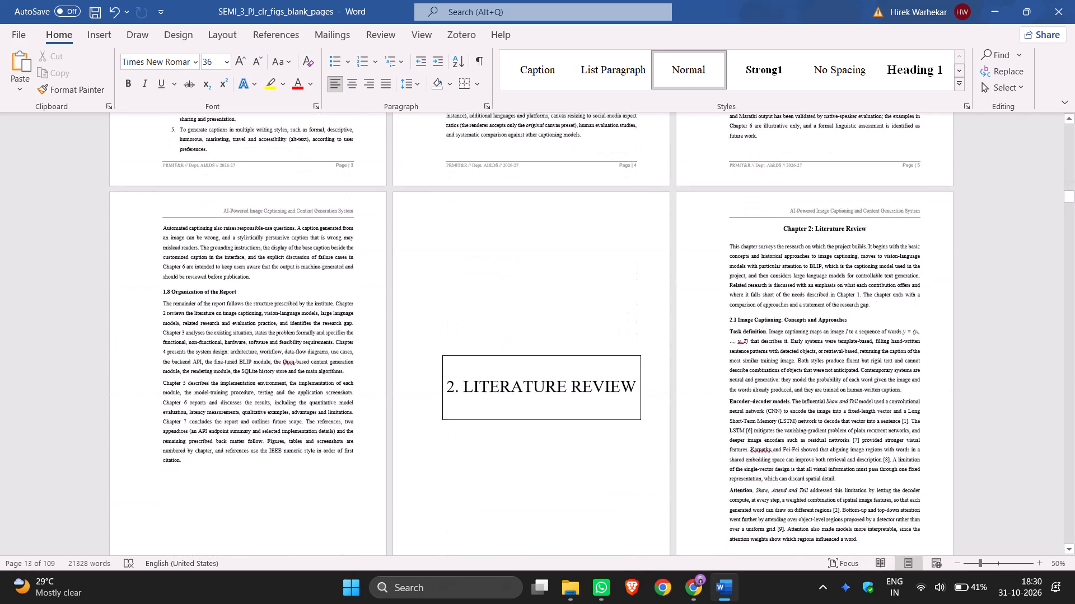
scroll(764, 263, down, 1)
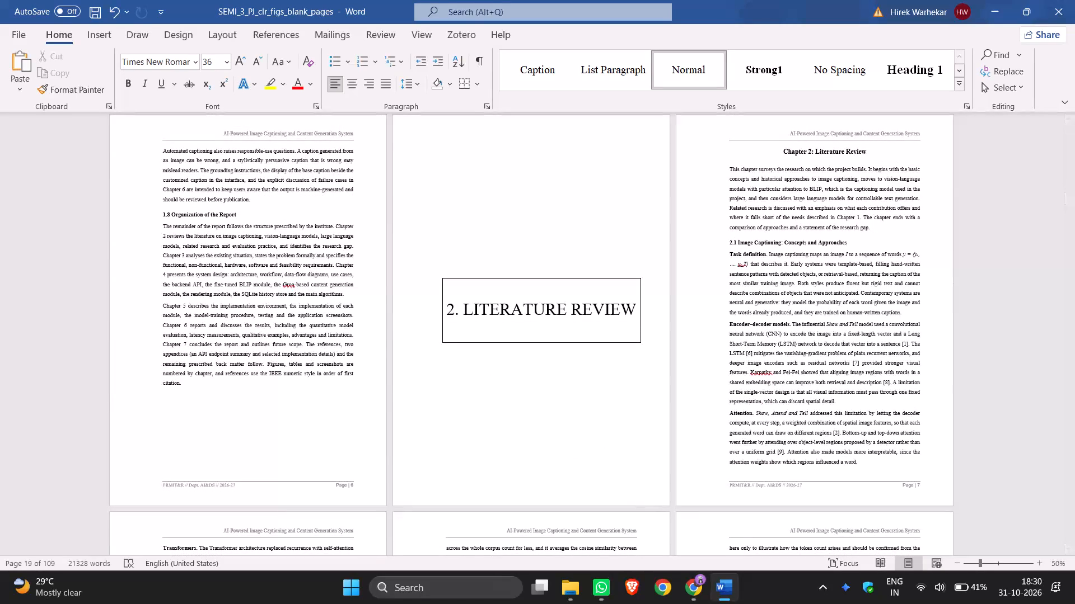
scroll(555, 308, down, 9)
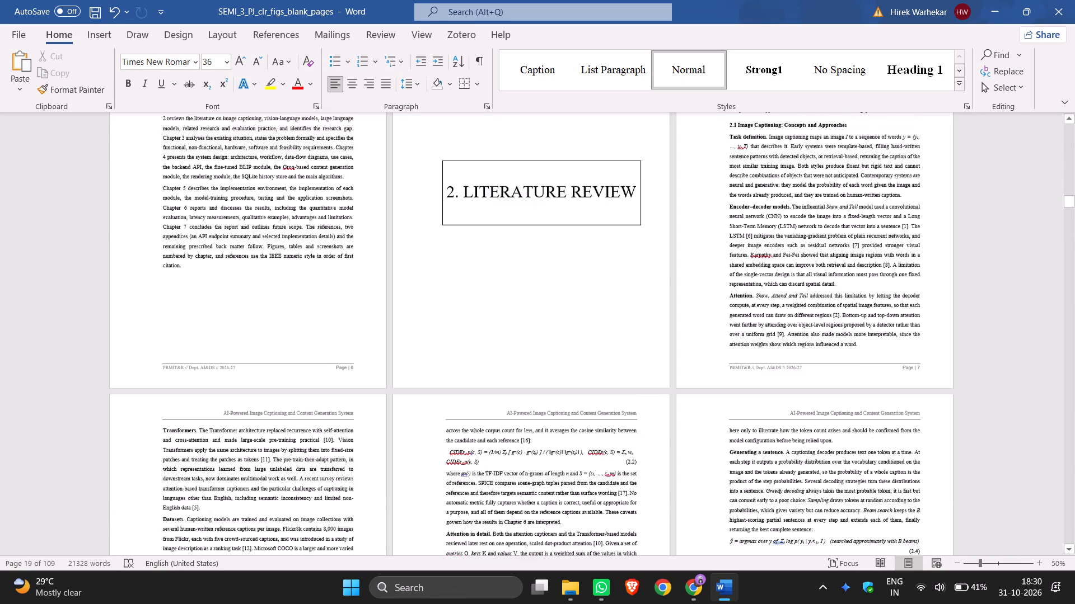
scroll(548, 306, down, 18)
scroll(550, 296, down, 17)
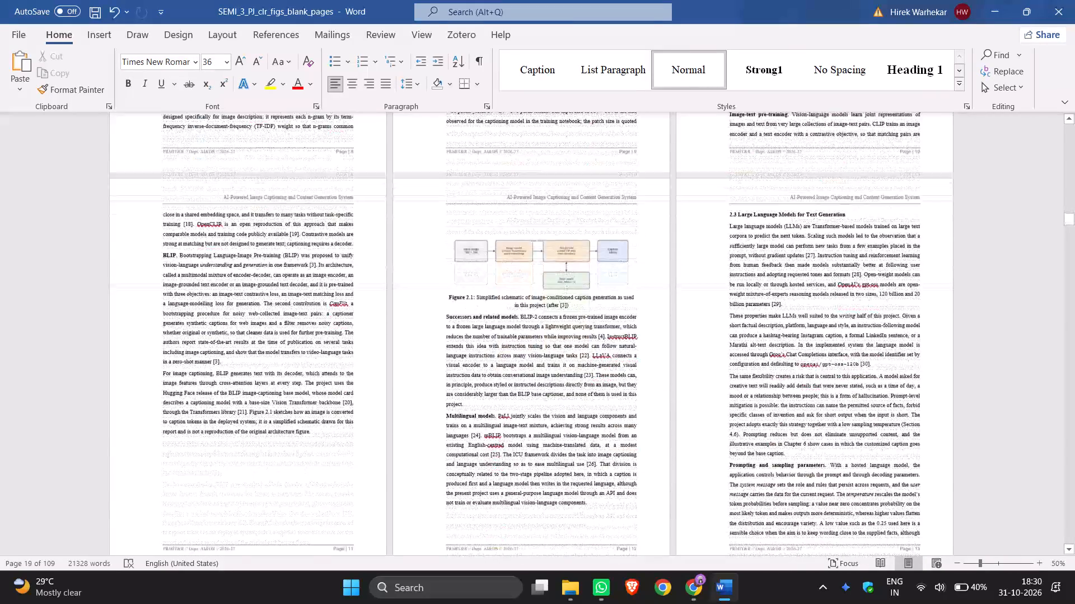
scroll(550, 292, down, 20)
scroll(550, 292, down, 17)
scroll(554, 282, down, 8)
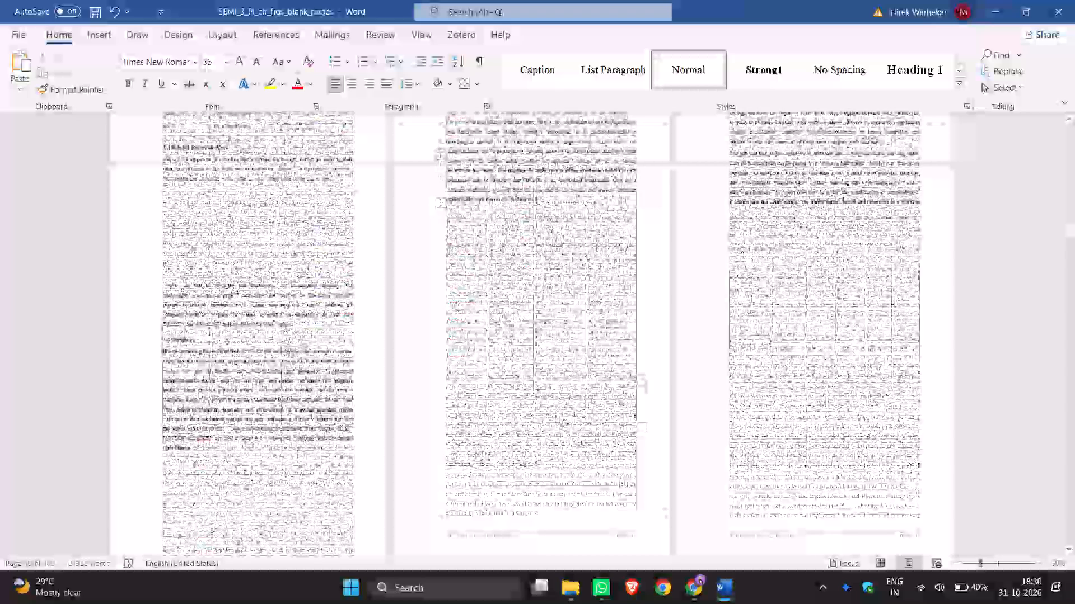
scroll(554, 282, down, 19)
scroll(554, 282, down, 6)
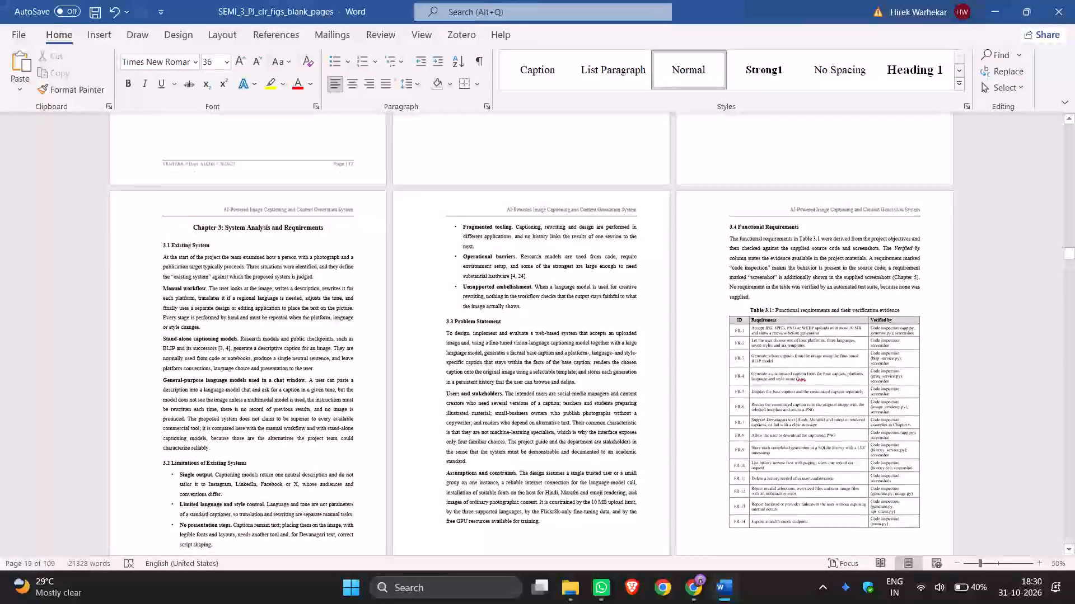
scroll(554, 282, up, 17)
scroll(554, 282, up, 6)
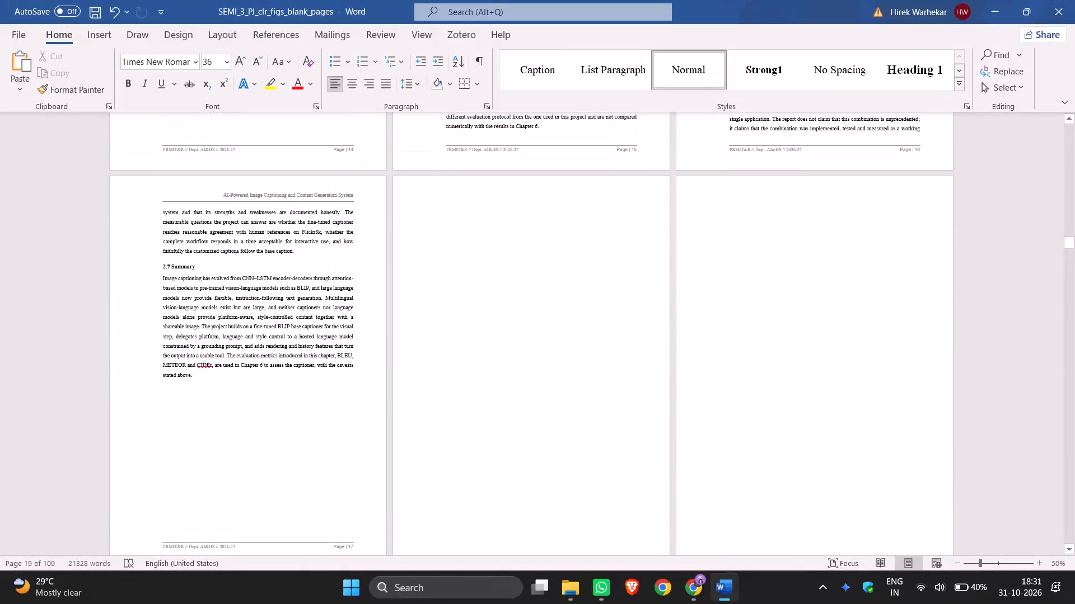
click(805, 287)
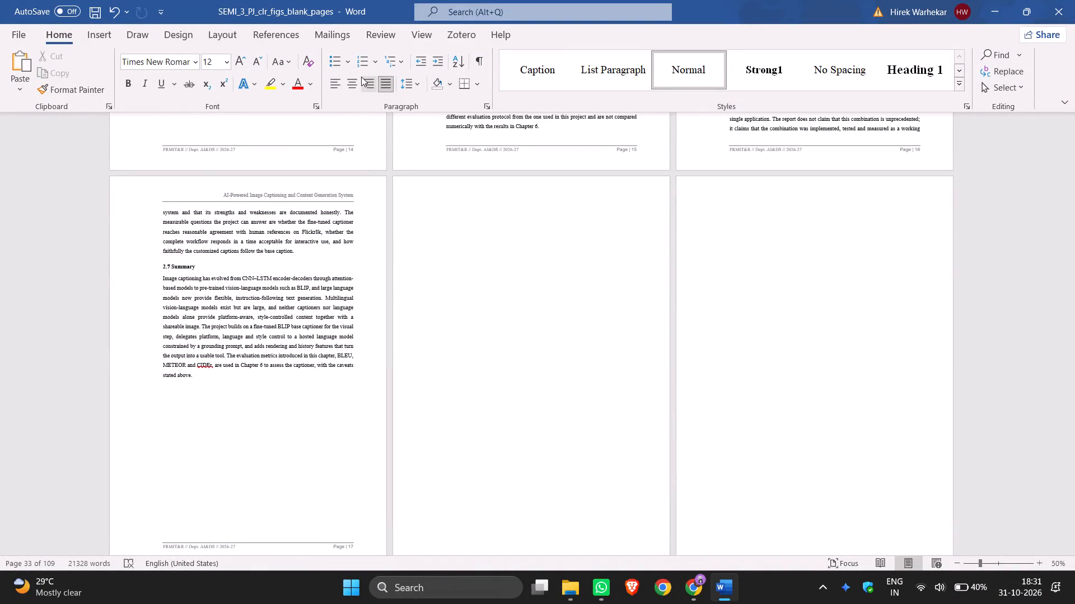
click(228, 62)
click(214, 211)
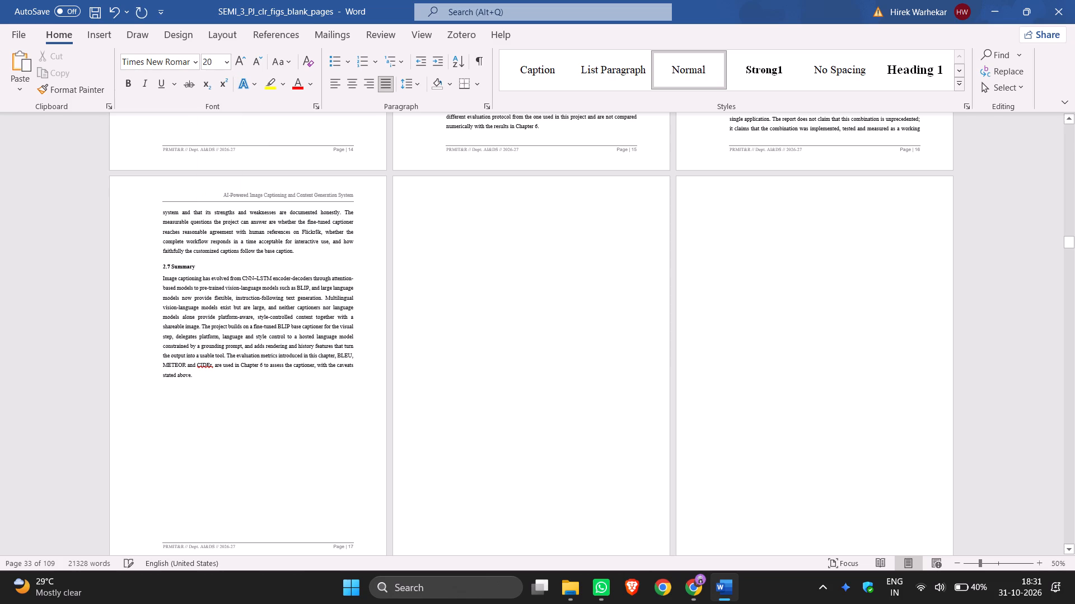
Draw a text box about 15 cm wide and 6 cm high on the second blank page before Chapter 3.
click(751, 247)
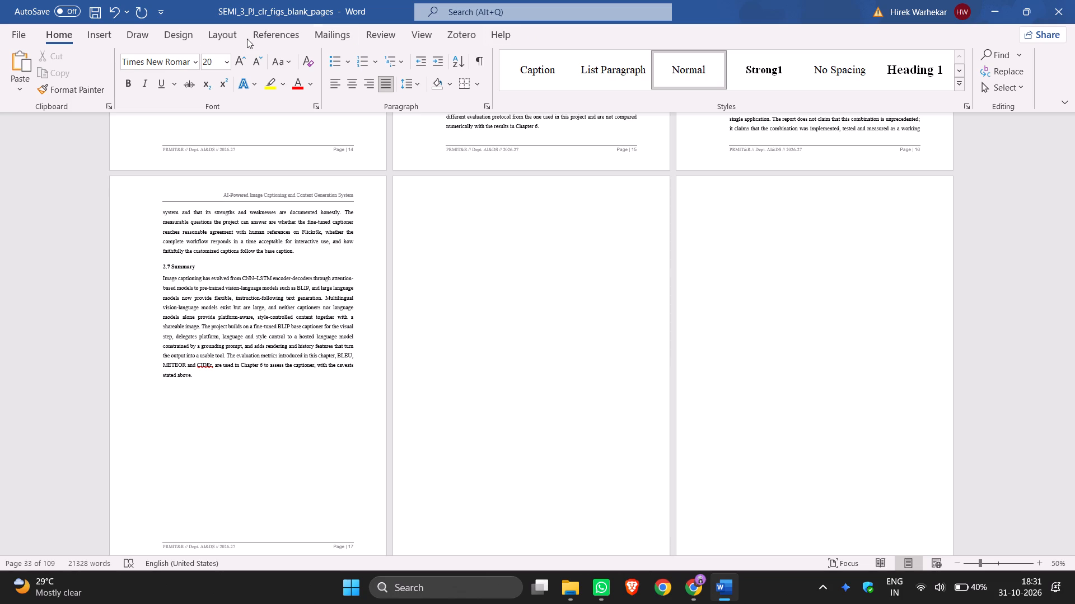
click(92, 38)
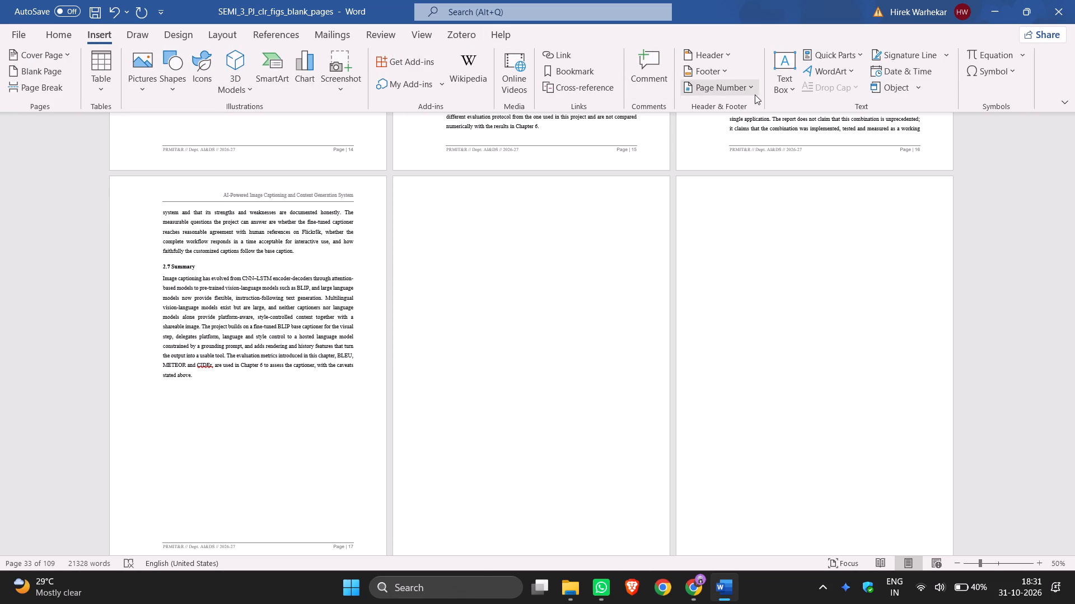
click(785, 86)
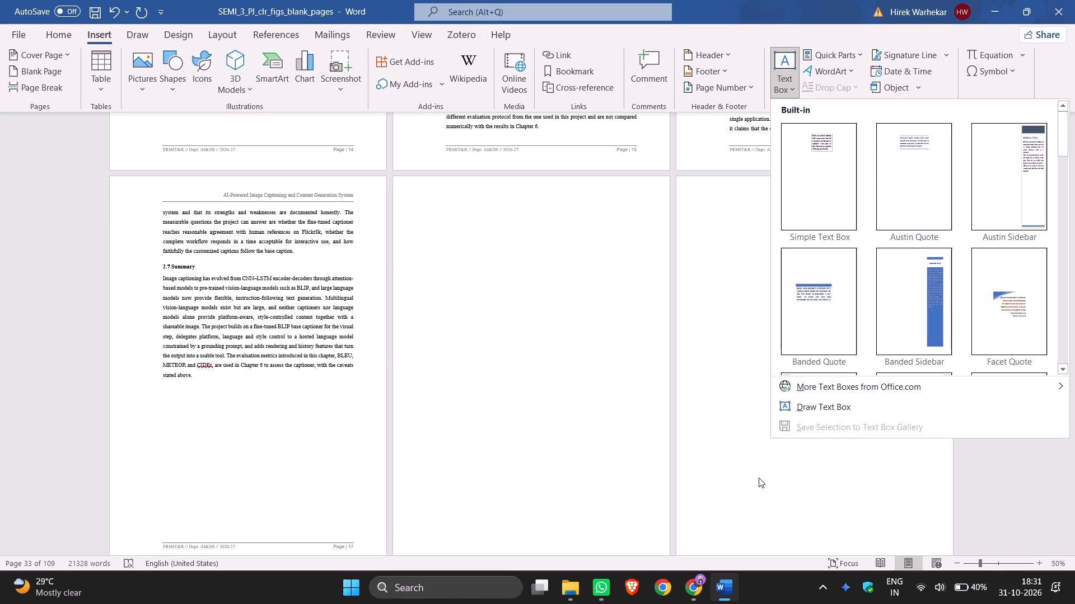
click(836, 407)
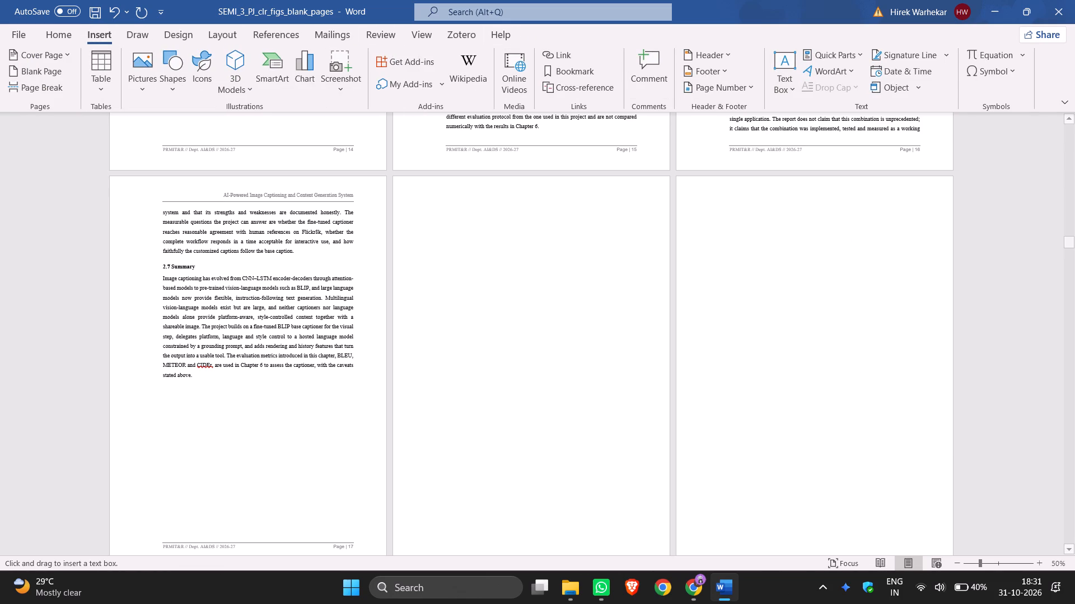
drag(725, 300, 766, 360)
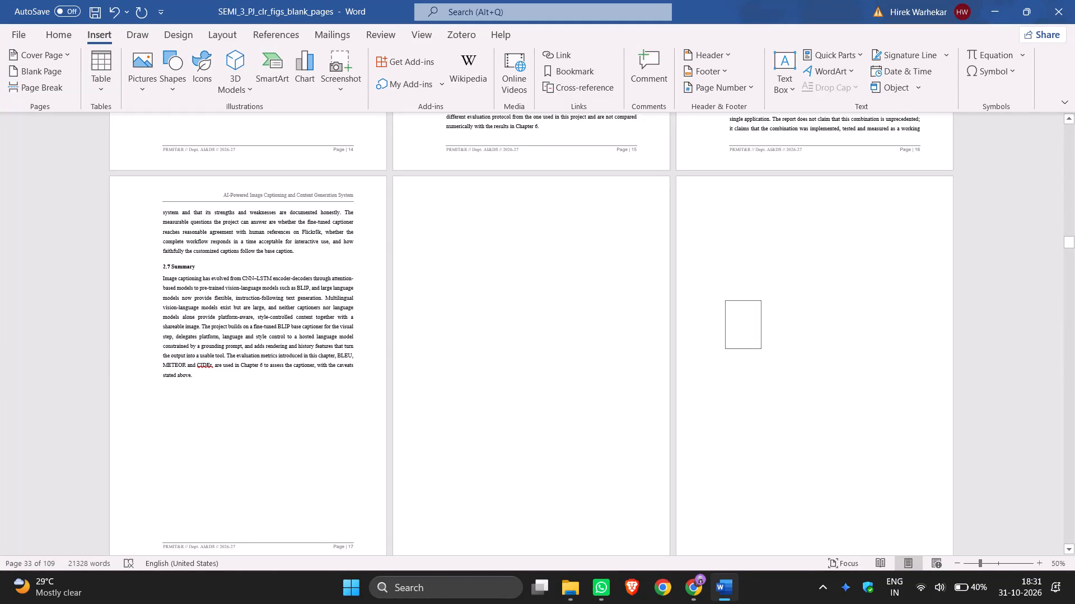
drag(766, 360, 924, 380)
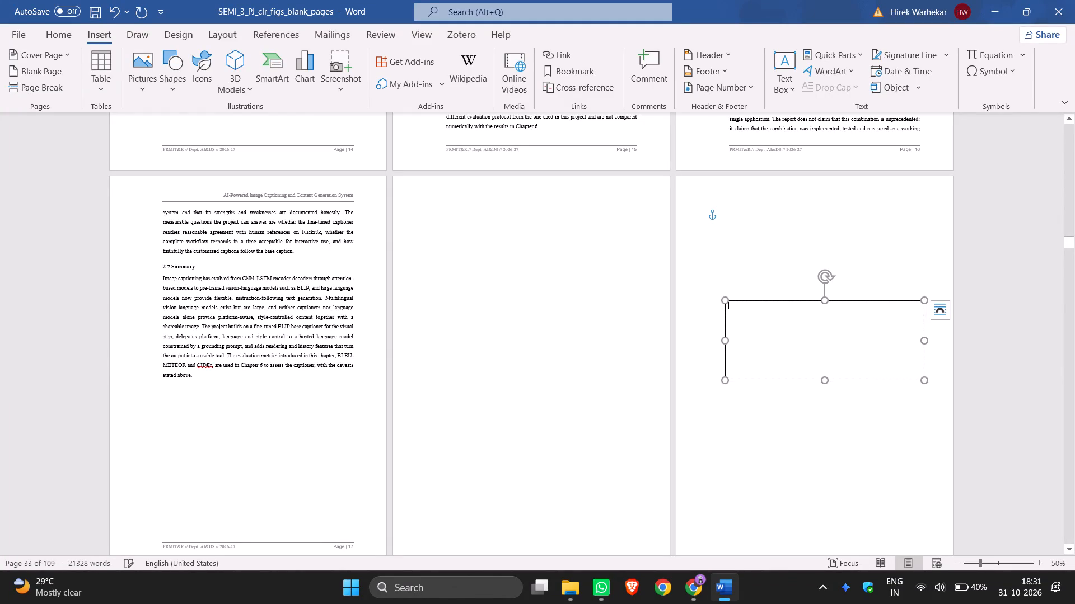
Set the new text box's font size to 36 and begin the title with 3. below one blank line.
click(72, 32)
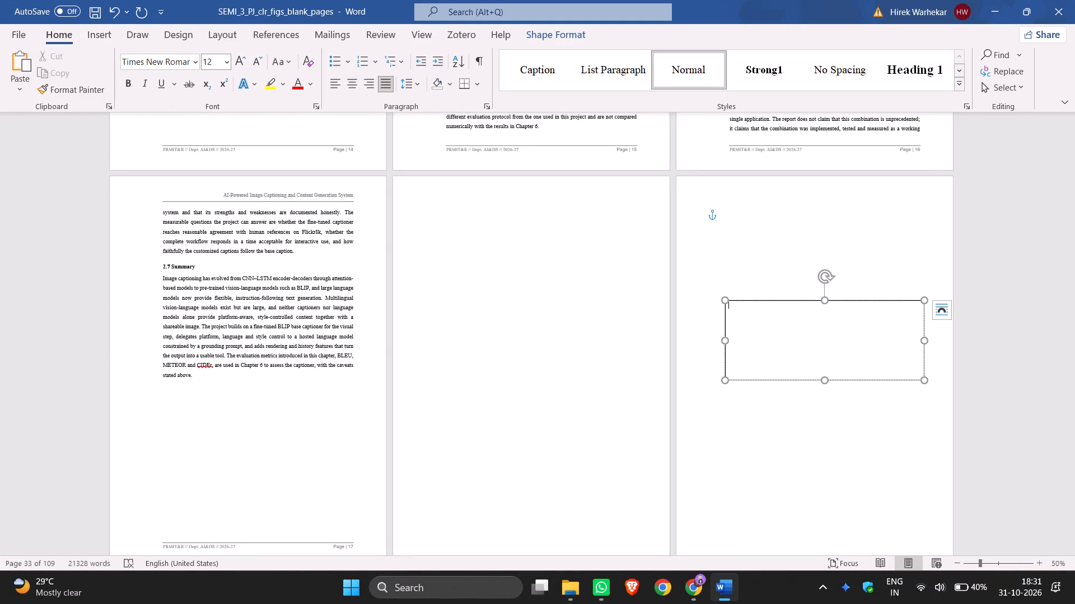
click(228, 61)
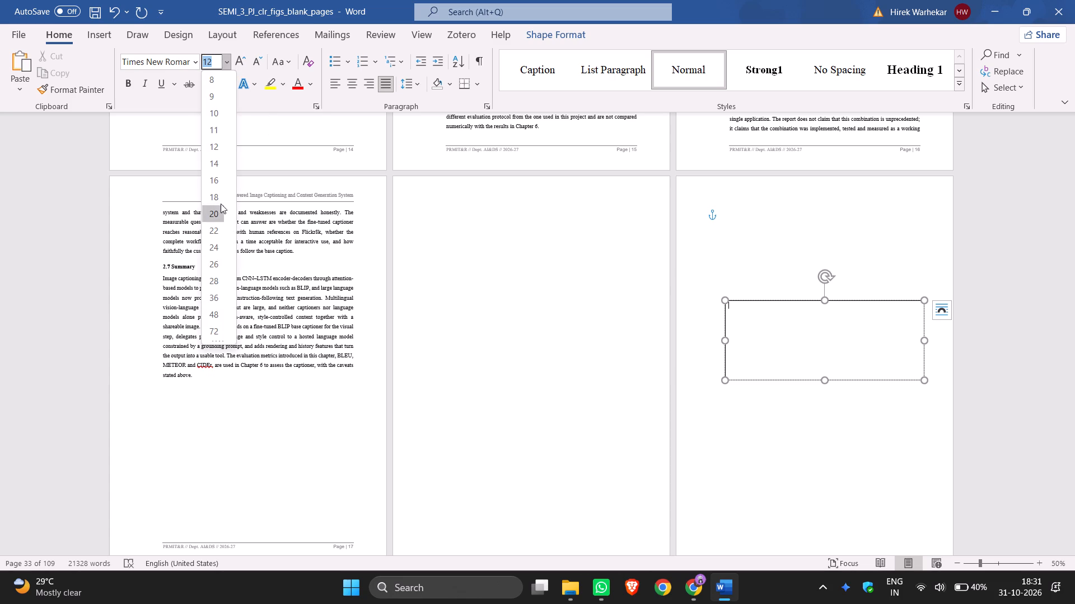
click(213, 294)
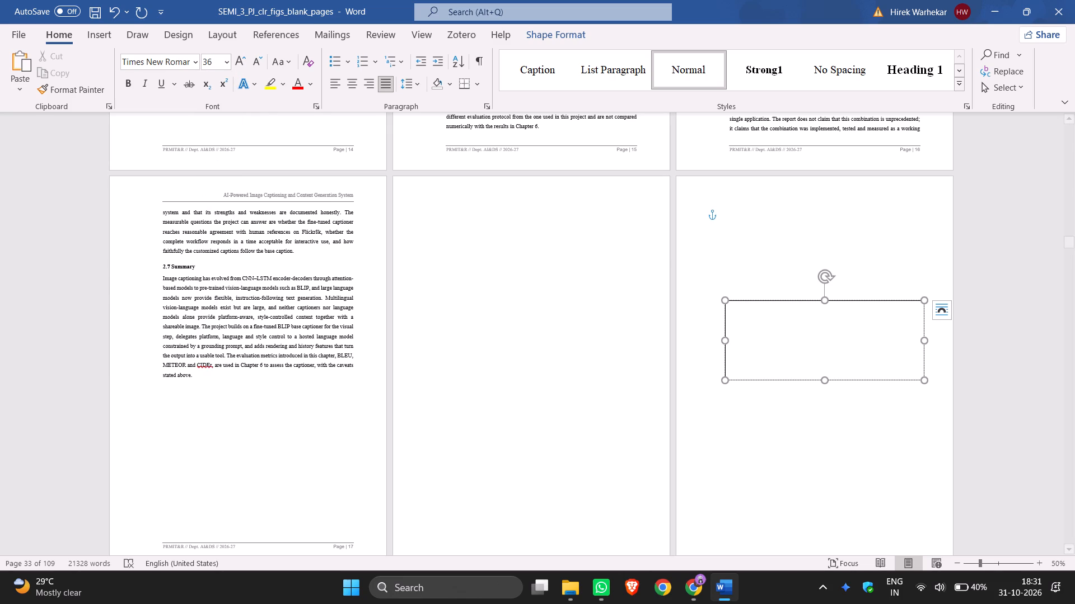
key(Return)
scroll(828, 317, down, 7)
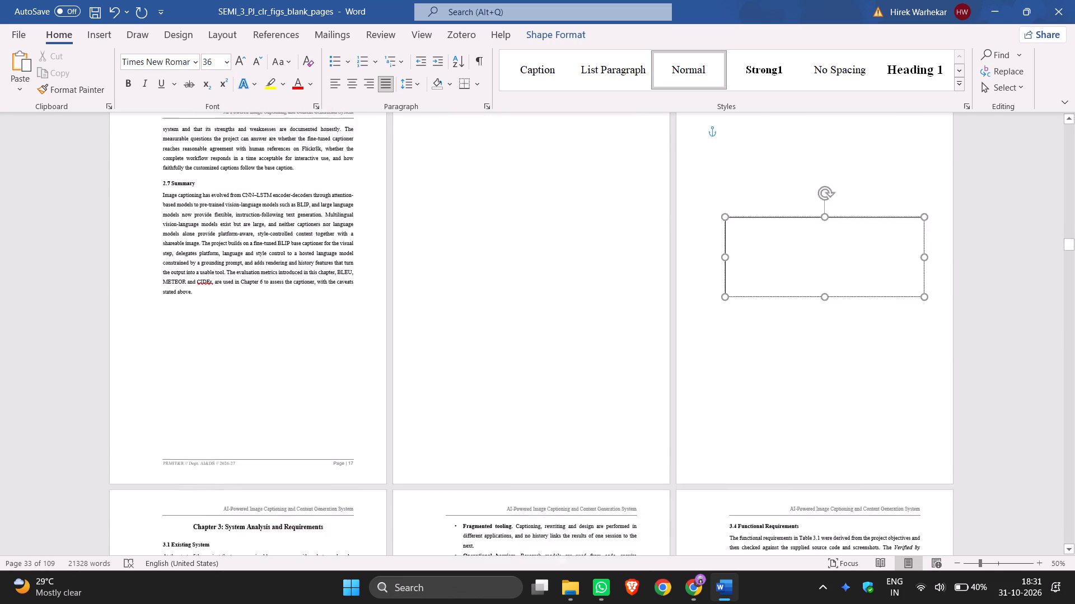
scroll(826, 317, up, 1)
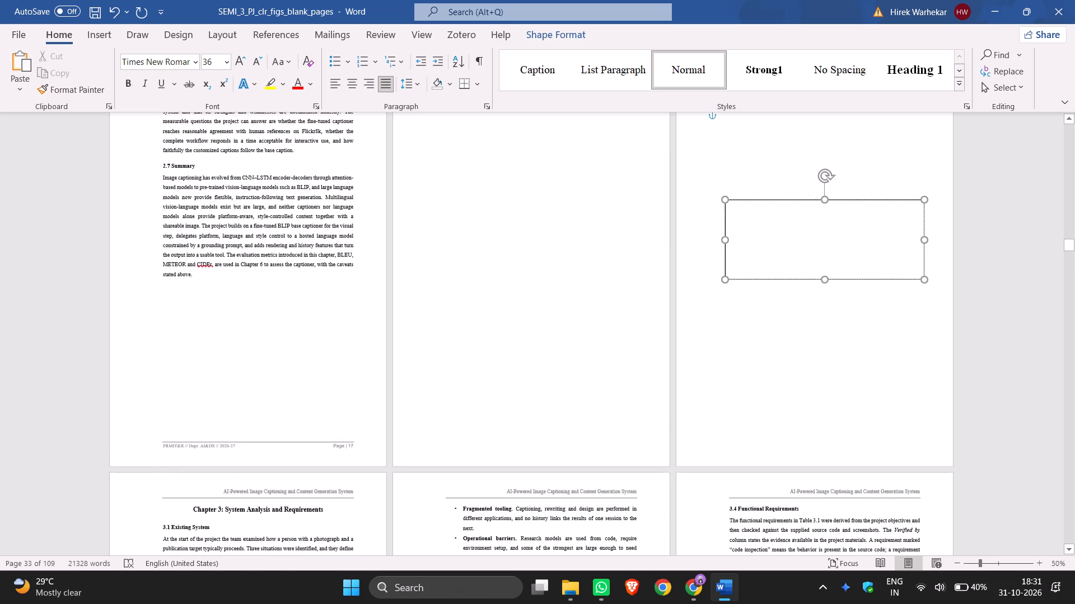
scroll(825, 317, up, 2)
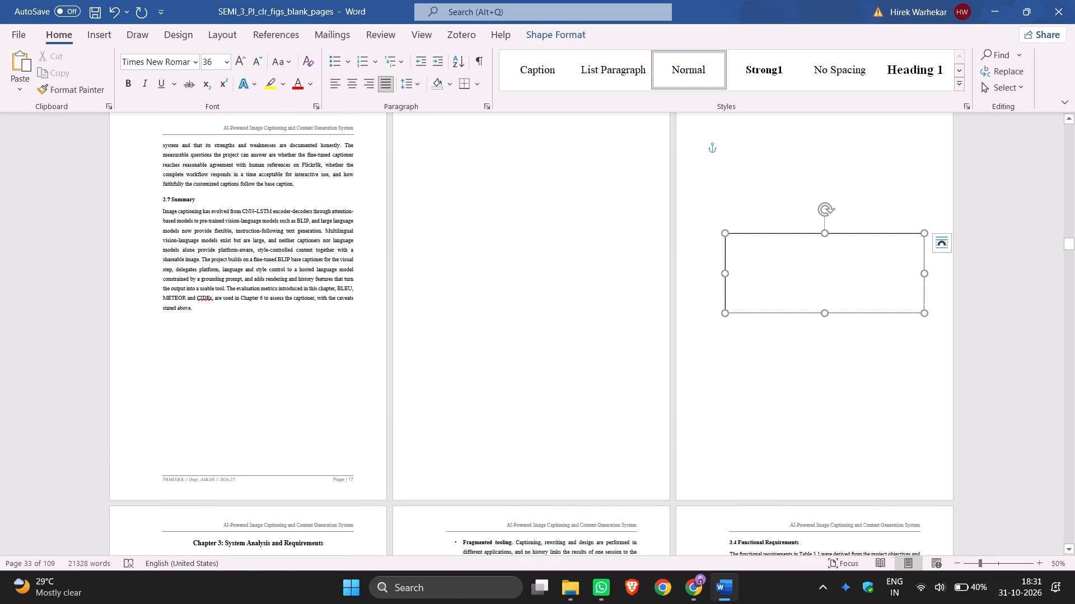
key(3)
text(.)
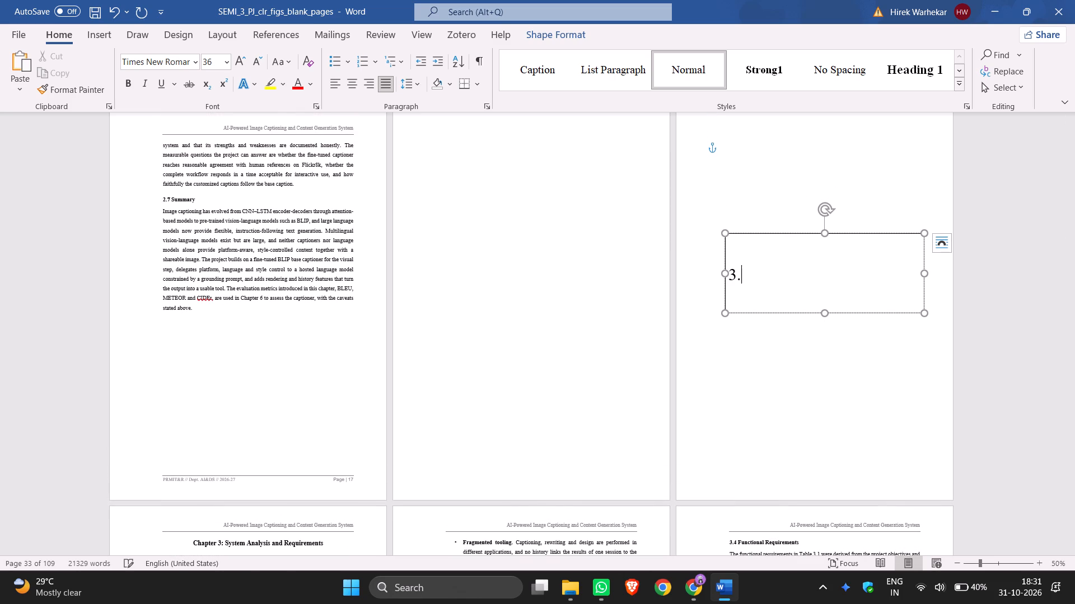
key(space)
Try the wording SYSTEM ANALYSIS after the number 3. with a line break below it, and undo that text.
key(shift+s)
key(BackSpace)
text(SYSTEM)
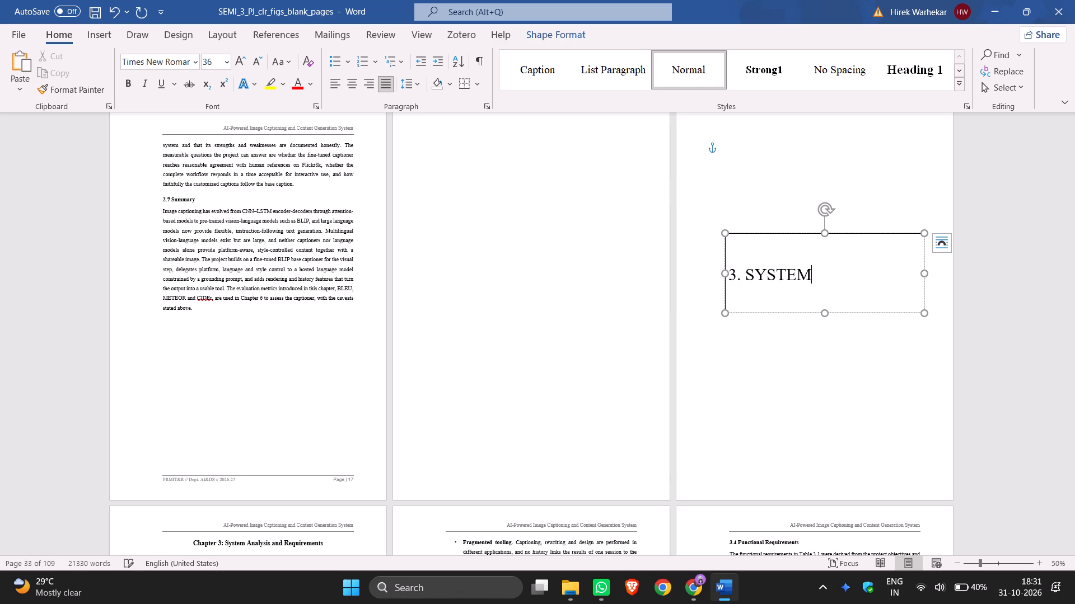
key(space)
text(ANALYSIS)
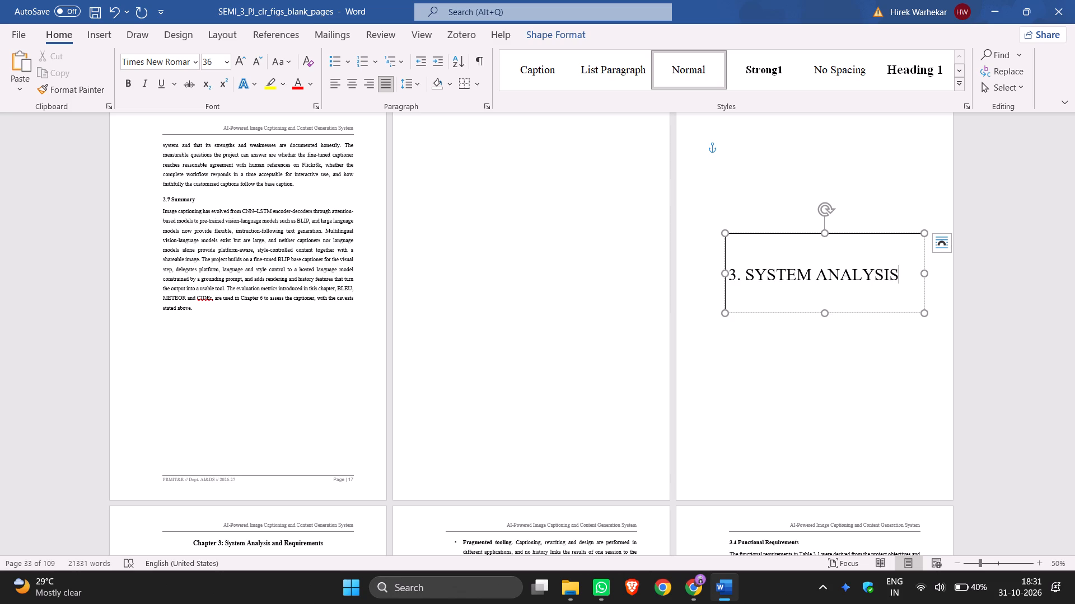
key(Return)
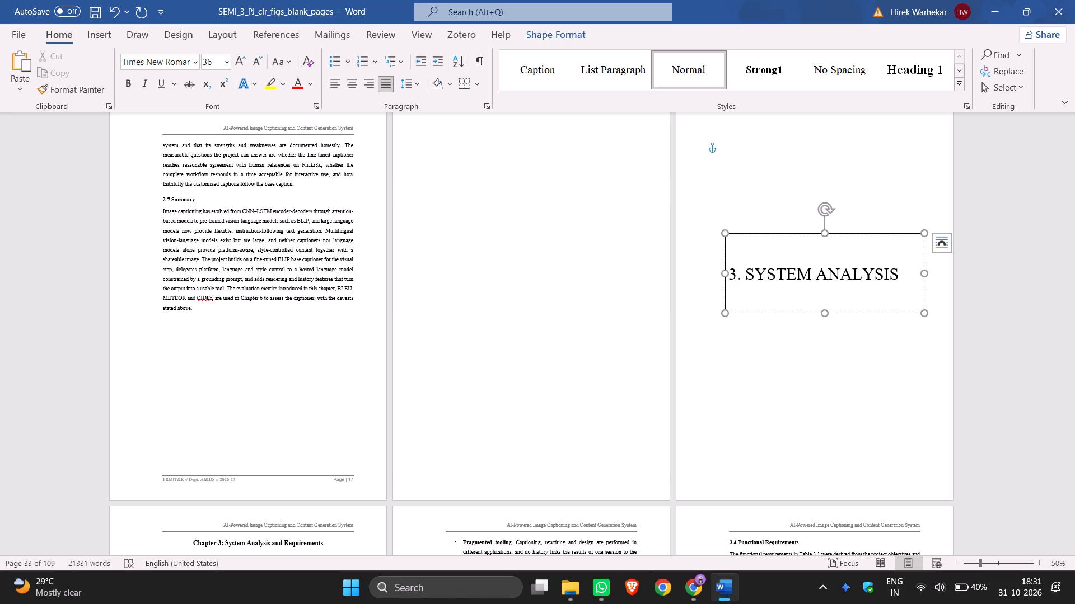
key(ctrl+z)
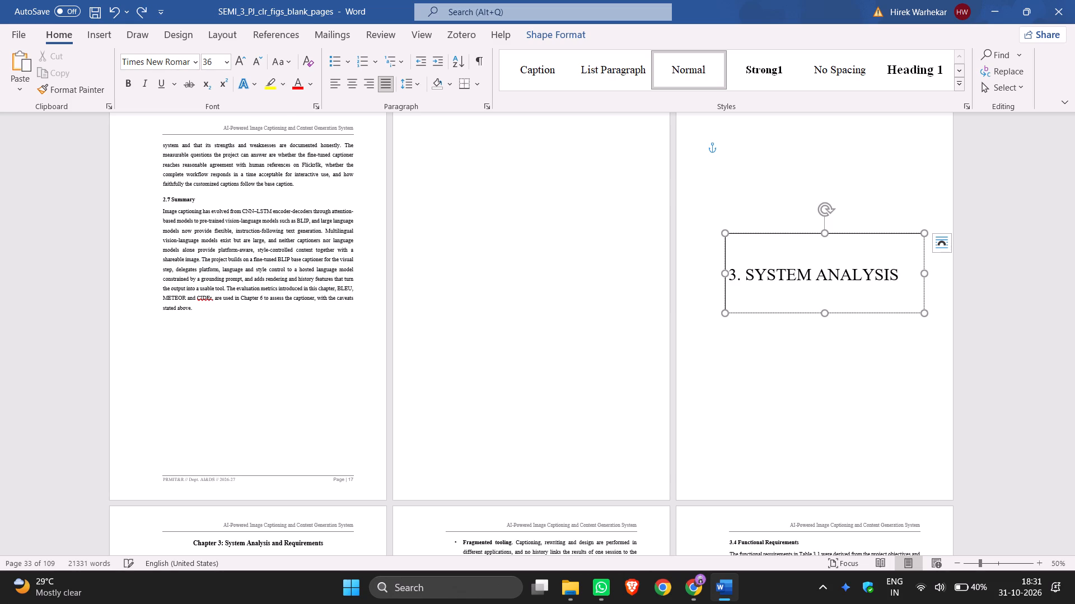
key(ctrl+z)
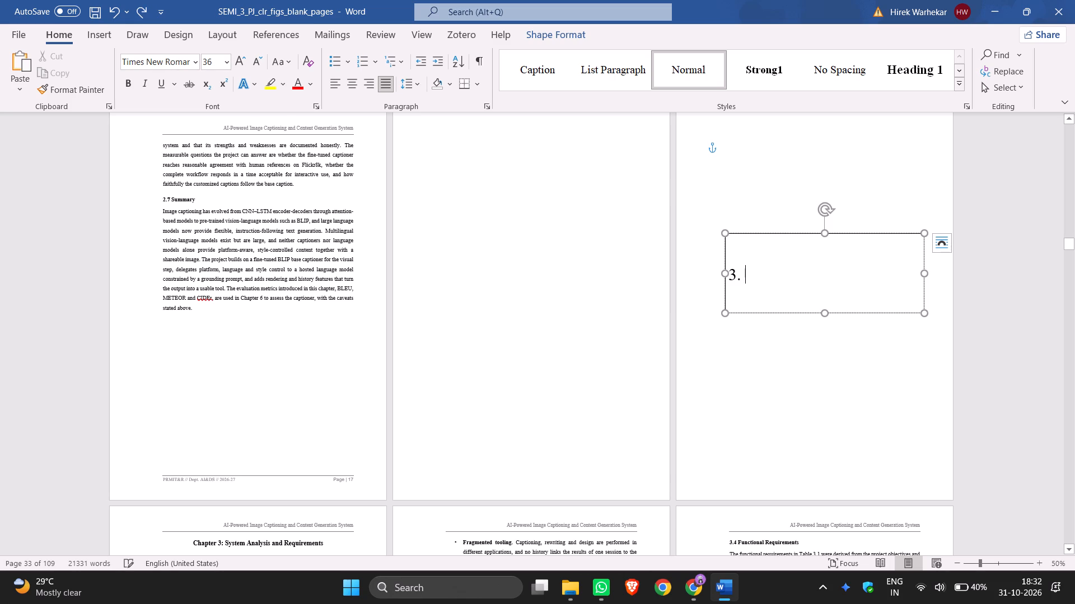
Replace the begun text in the Chapter 3 text box with the centre-aligned title 3. SYSTEM ANALYSIS AND REQUIREMENTS.
key(ctrl+z)
key(ctrl+z)
click(355, 81)
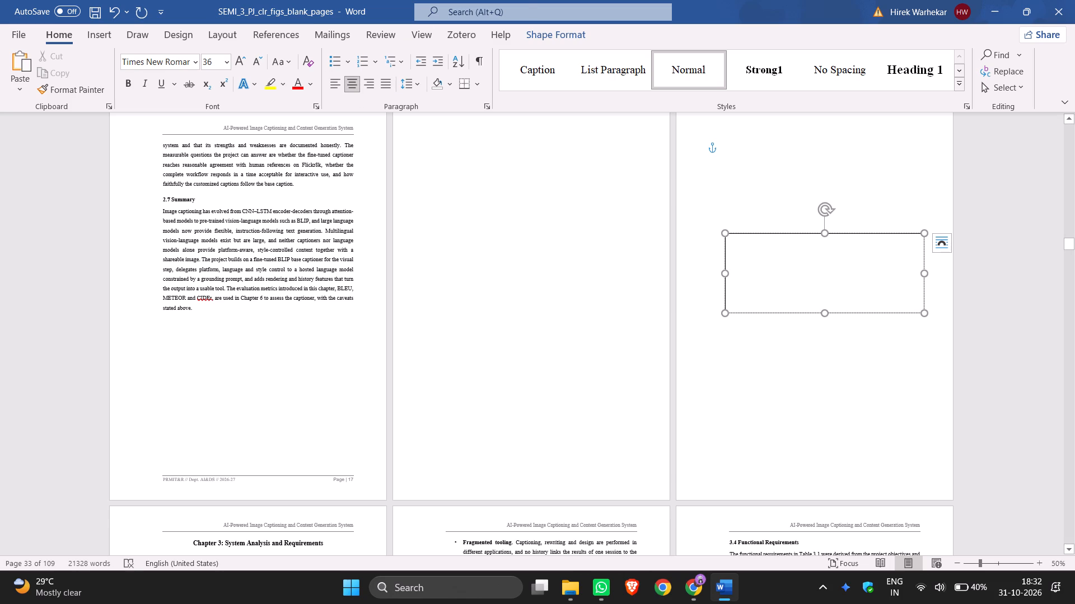
text(3.)
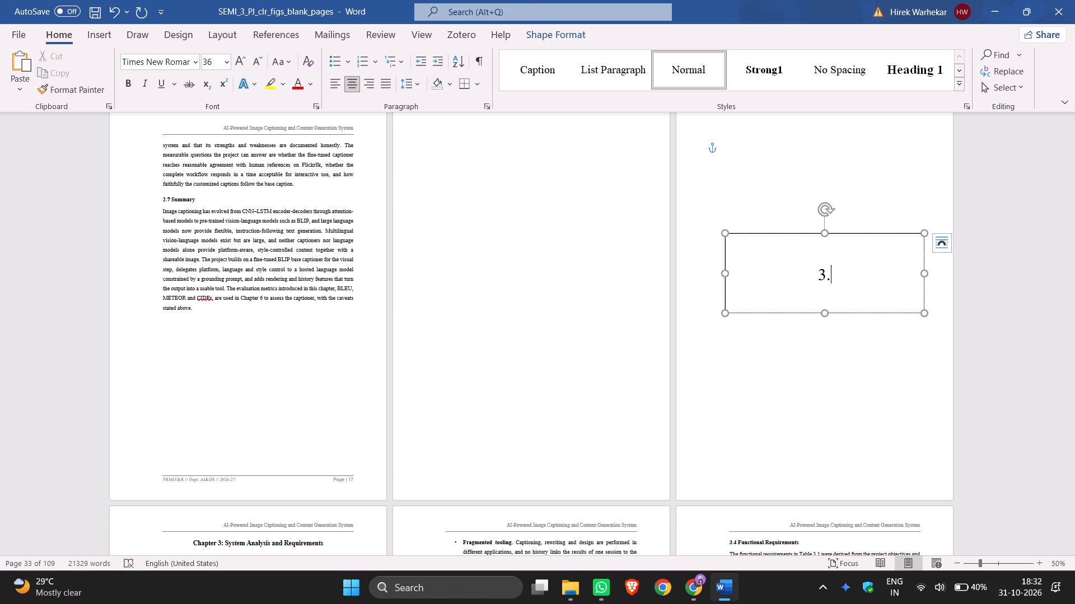
key(space)
text(SYSTEM ANALYSIS)
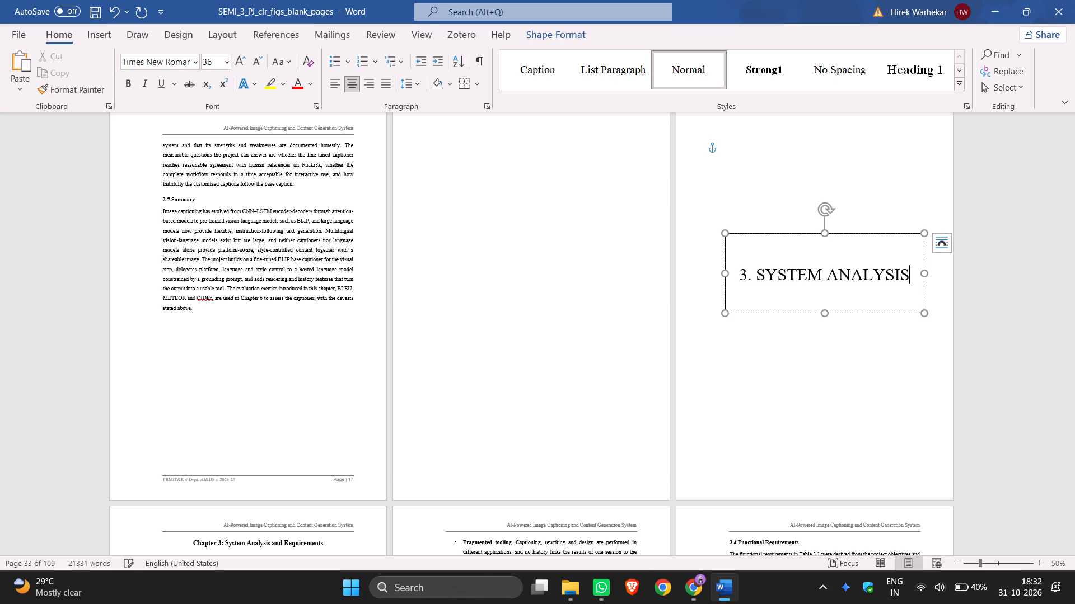
key(space)
text(AND)
key(space)
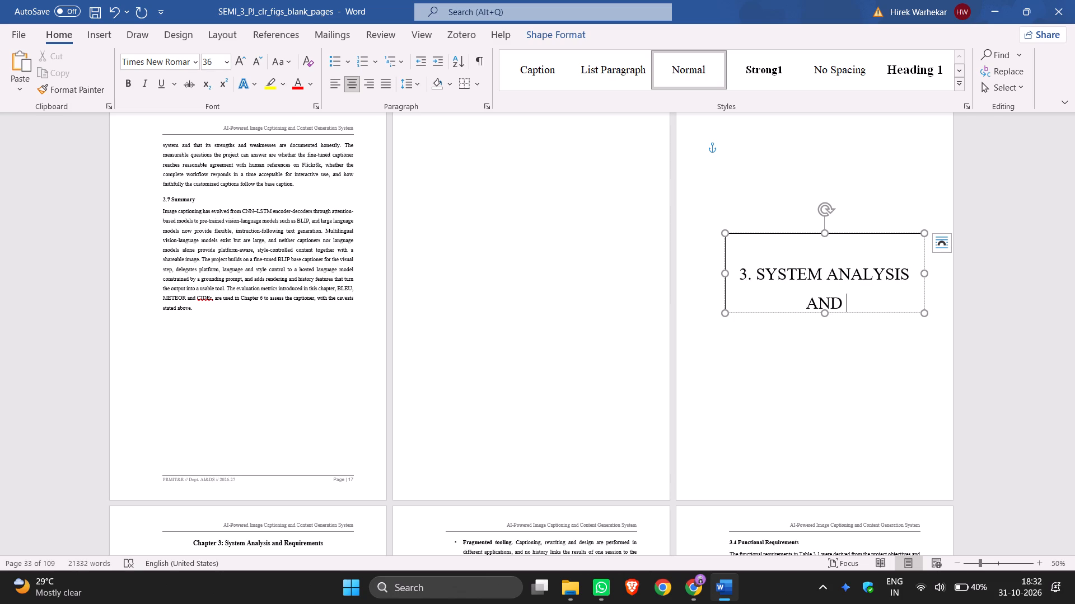
text(REQUIREMEN)
text(TS)
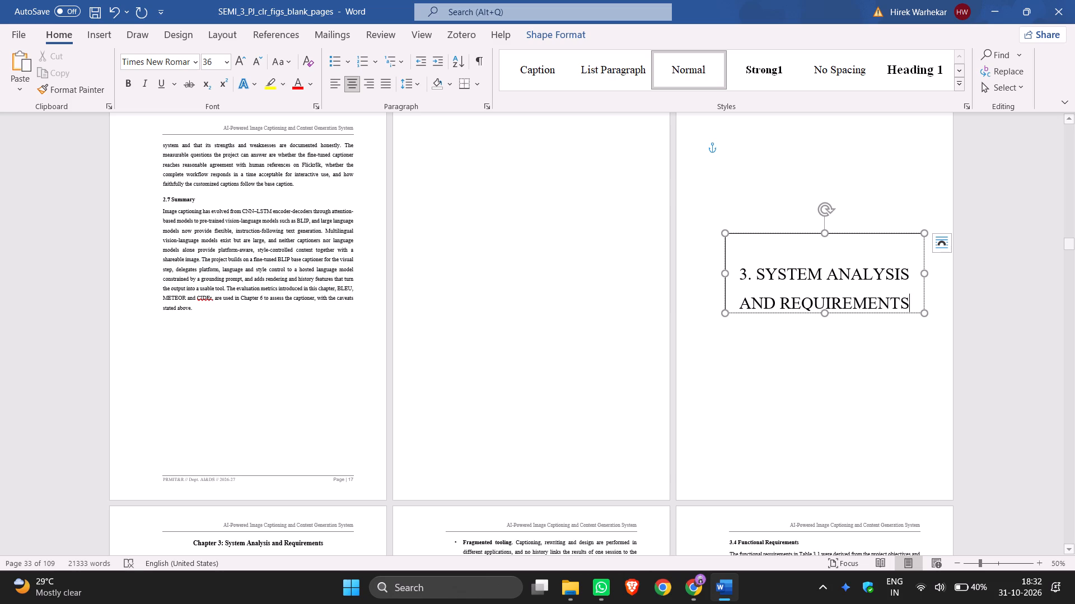
Break the title after AND so that REQUIREMENTS starts on its own line.
click(778, 304)
key(space)
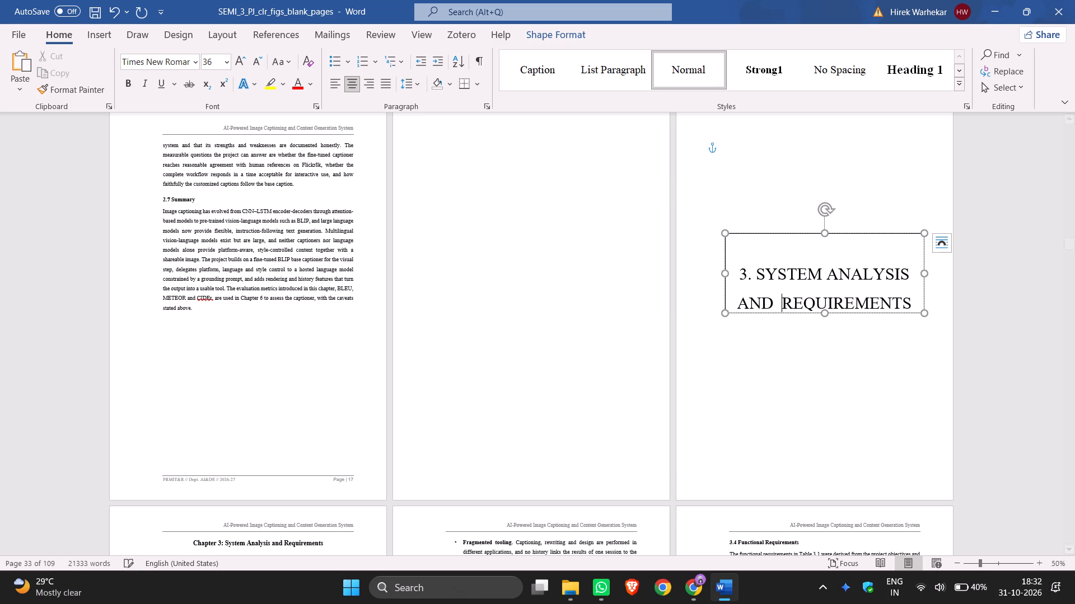
key(space)
key(space)
key(space)
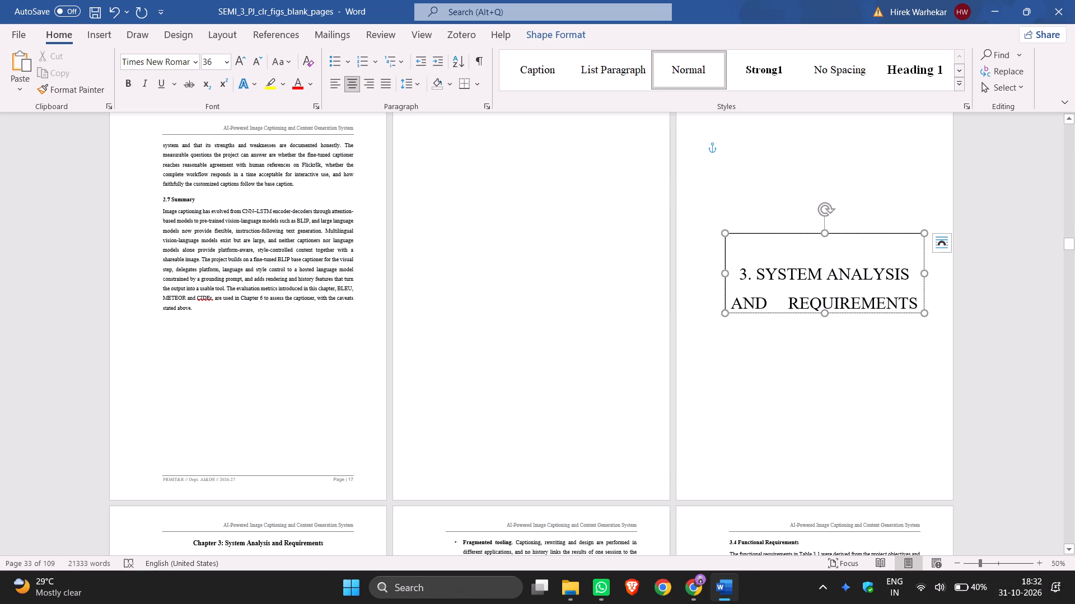
key(BackSpace)
key(BackSpace)
key(BackSpace)
key(BackSpace)
key(BackSpace)
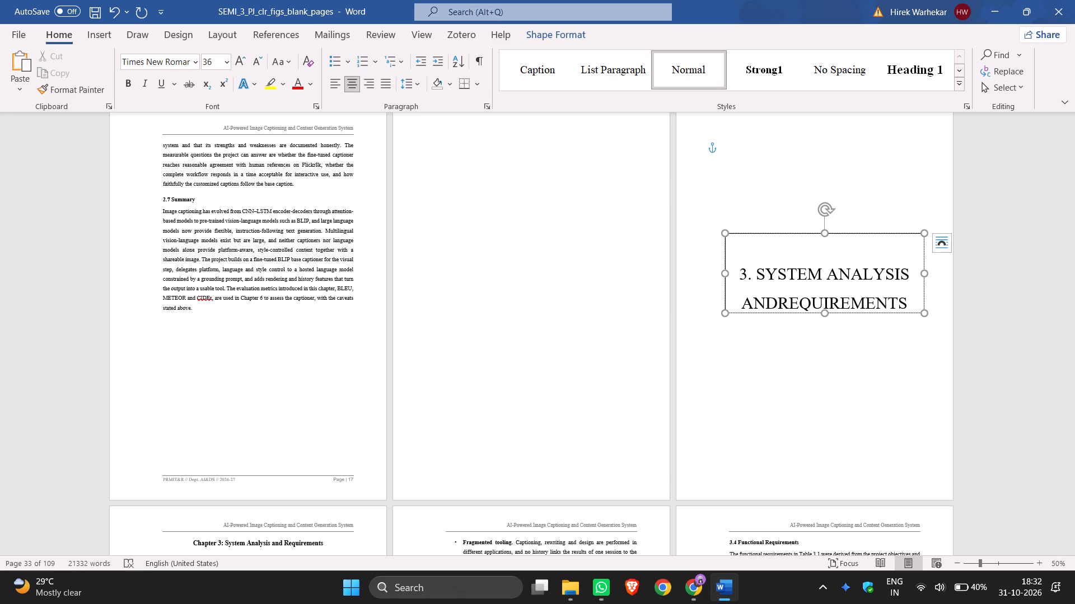
key(space)
key(Return)
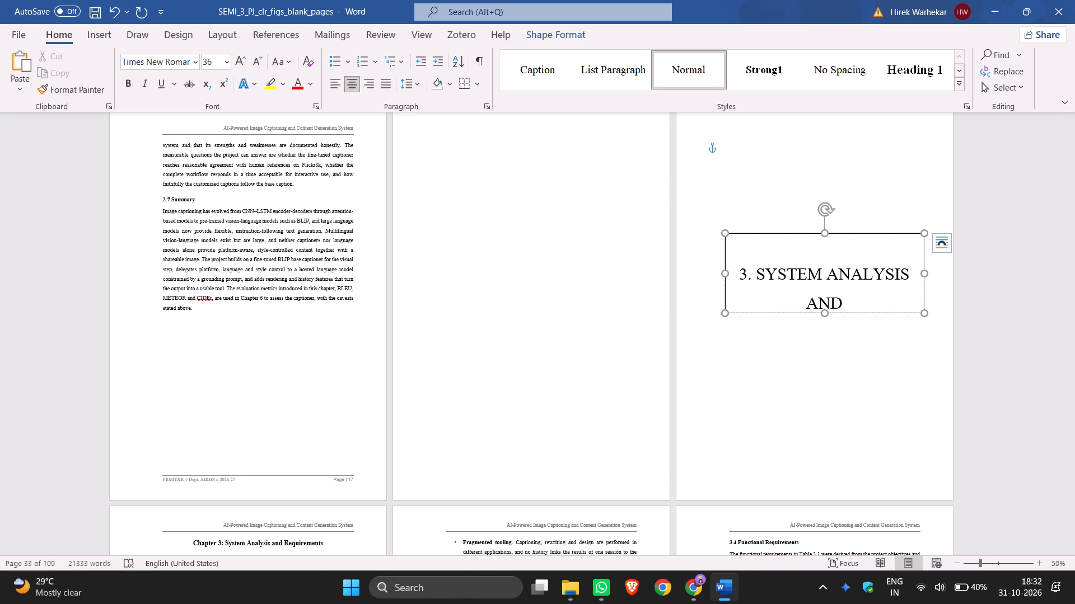
Enlarge the Chapter 3 title box downward and upward so all three title lines fit inside it.
drag(826, 313, 826, 350)
click(820, 279)
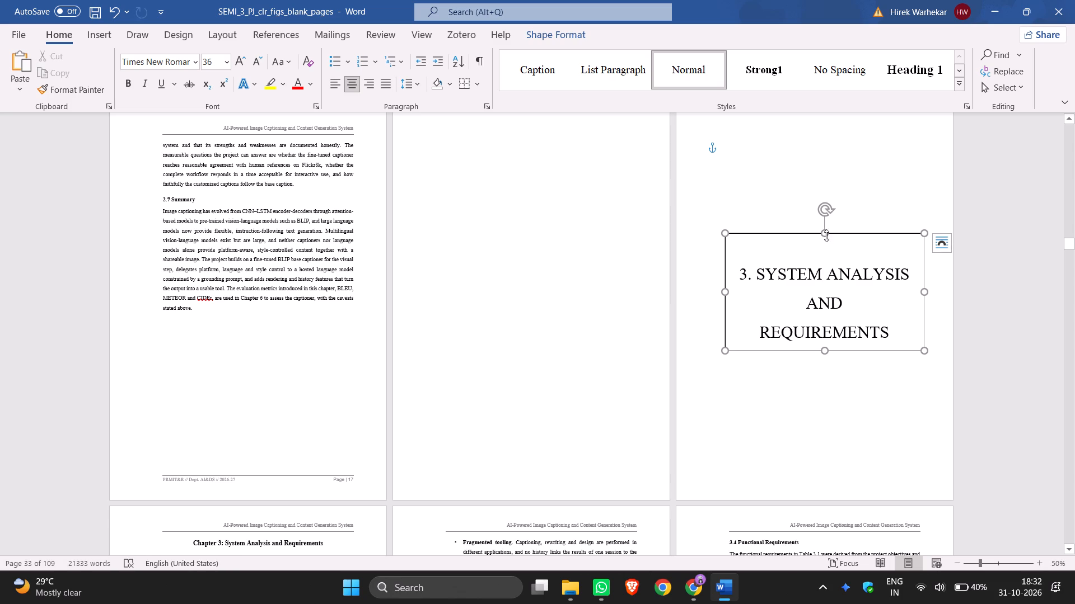
drag(825, 232, 825, 232)
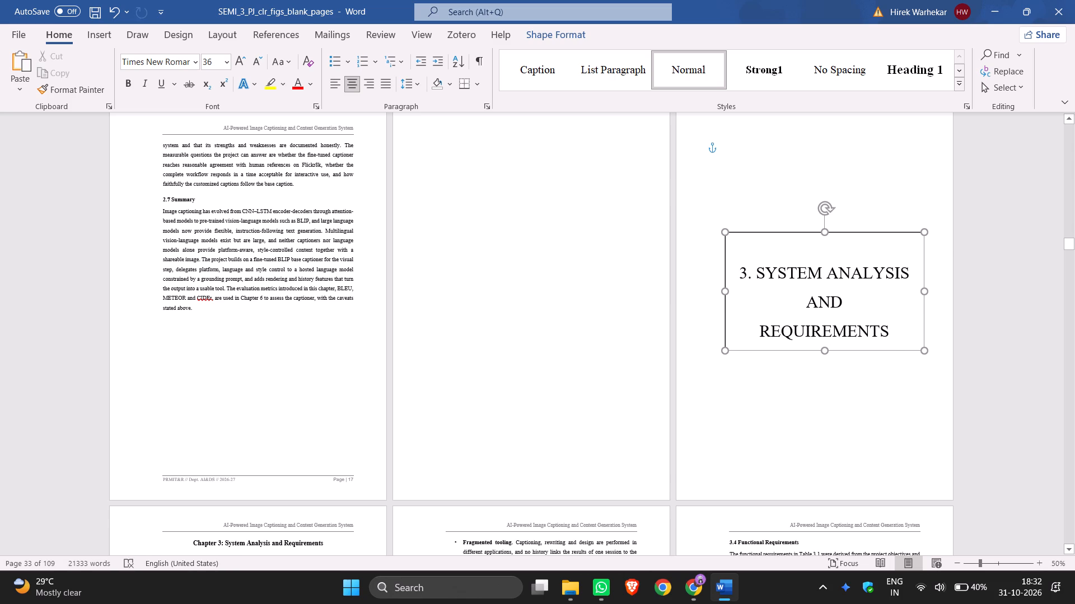
drag(825, 232, 826, 232)
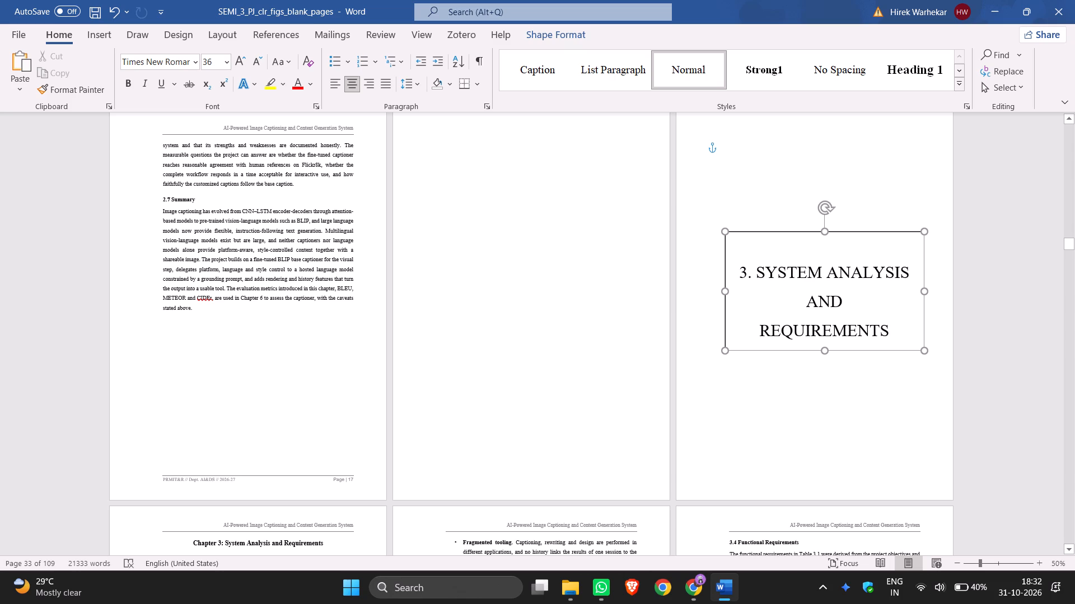
drag(826, 232, 827, 218)
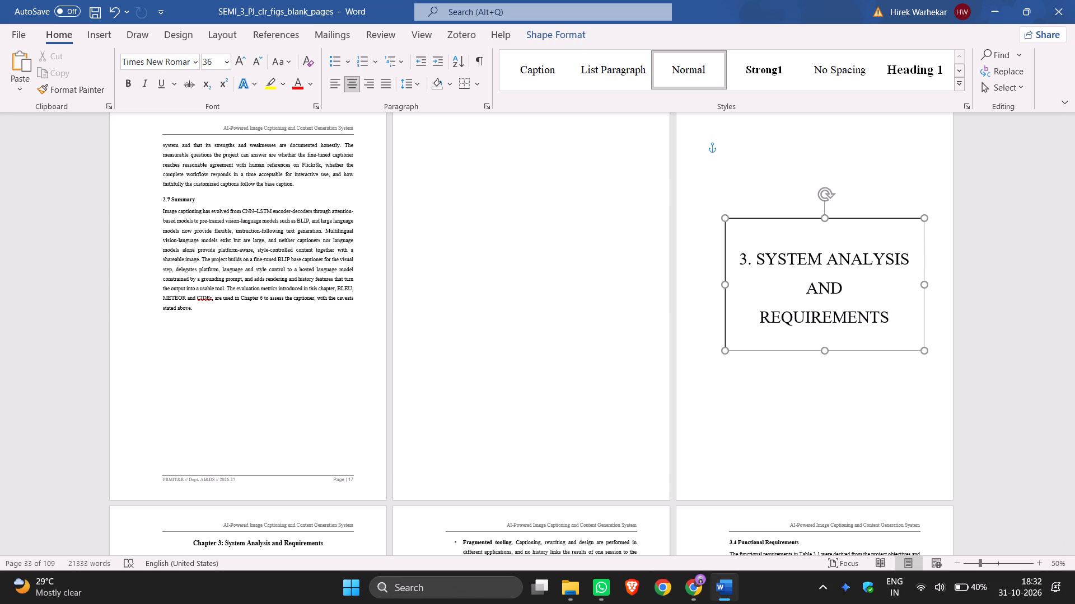
drag(827, 218, 827, 219)
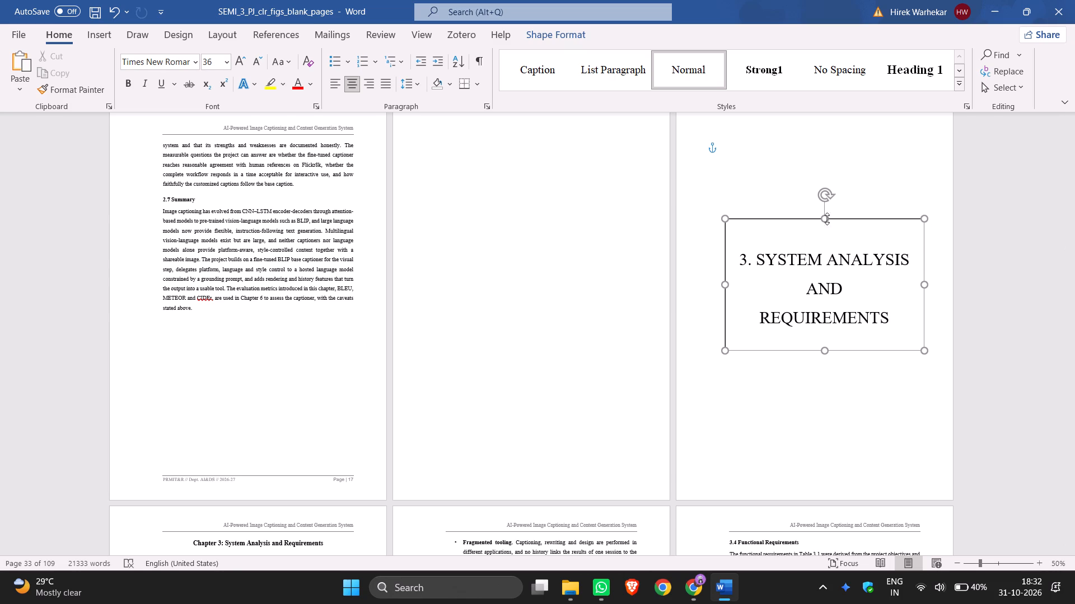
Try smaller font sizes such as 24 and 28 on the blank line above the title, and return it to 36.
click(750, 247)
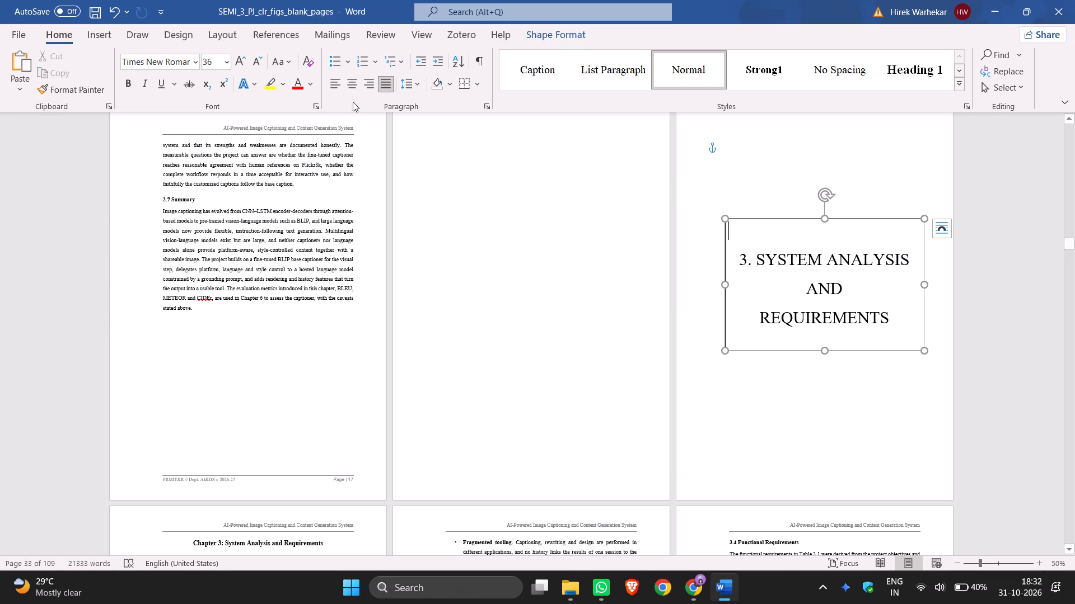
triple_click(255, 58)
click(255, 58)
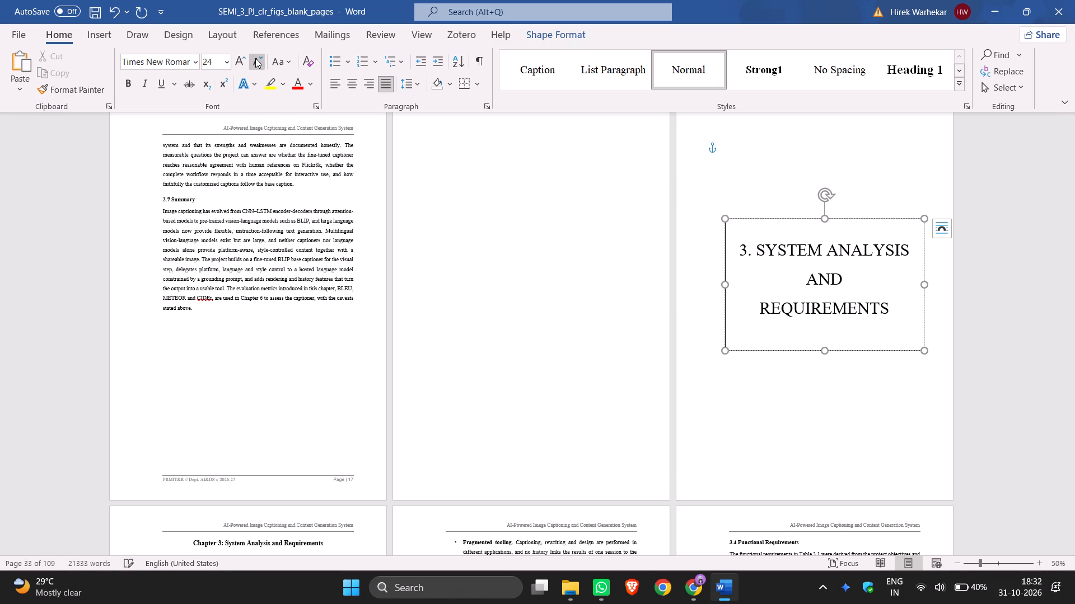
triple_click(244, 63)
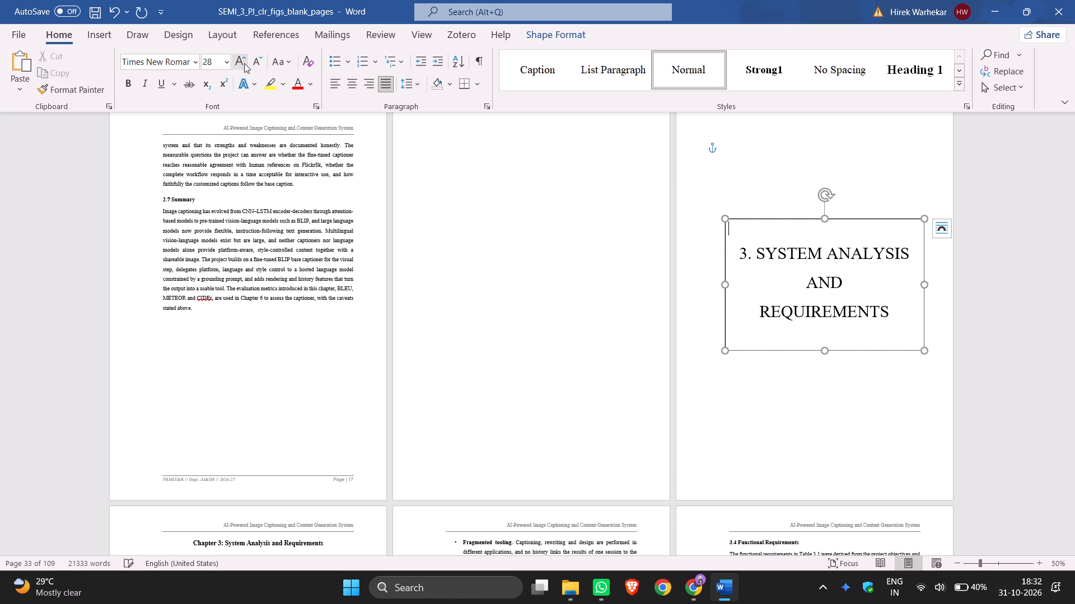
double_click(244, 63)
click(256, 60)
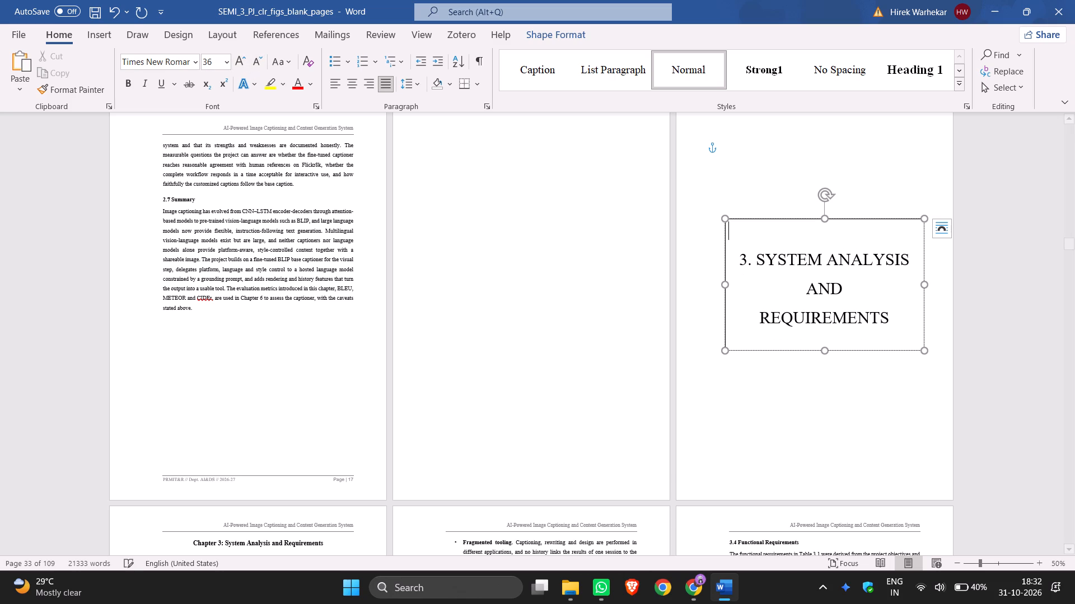
Extend the lower edge of the Chapter 3 title box slightly below REQUIREMENTS.
click(744, 338)
click(754, 338)
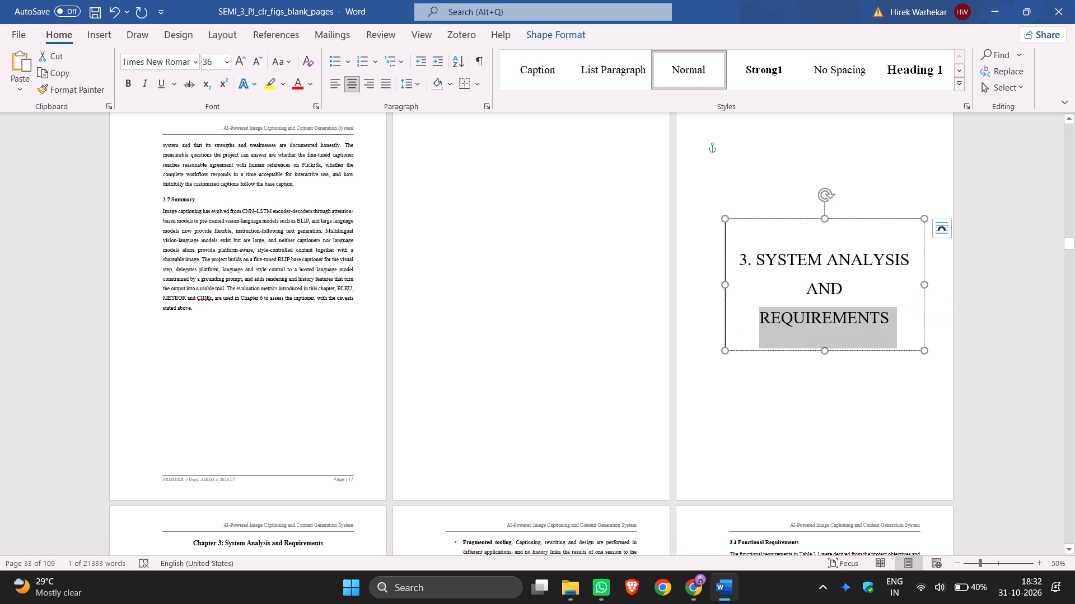
click(824, 351)
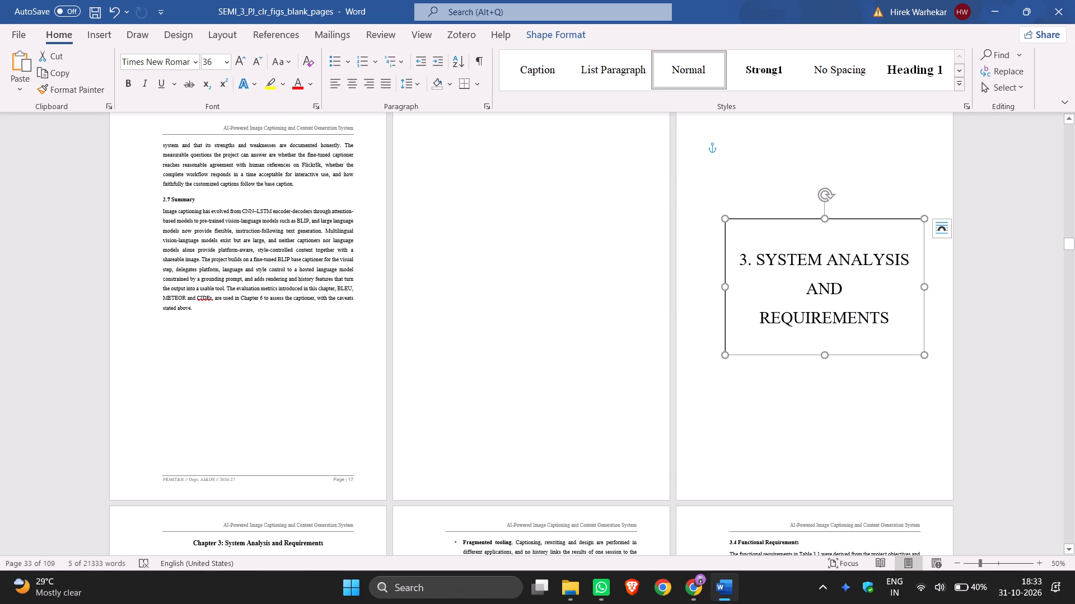
click(1021, 290)
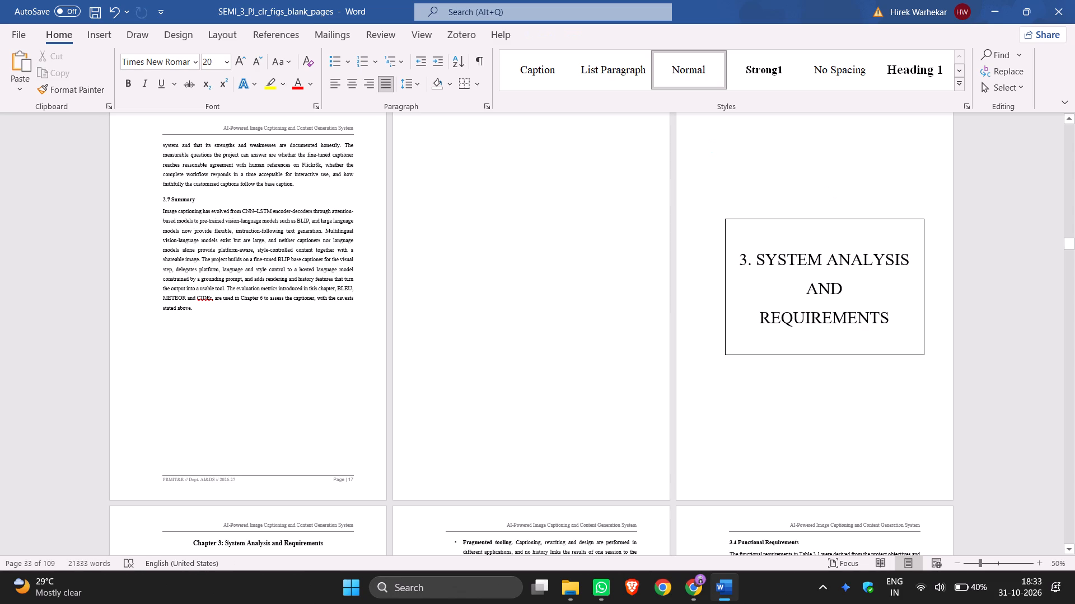
Move the Chapter 3 title box to the horizontal centre of its page and slightly lower.
click(826, 219)
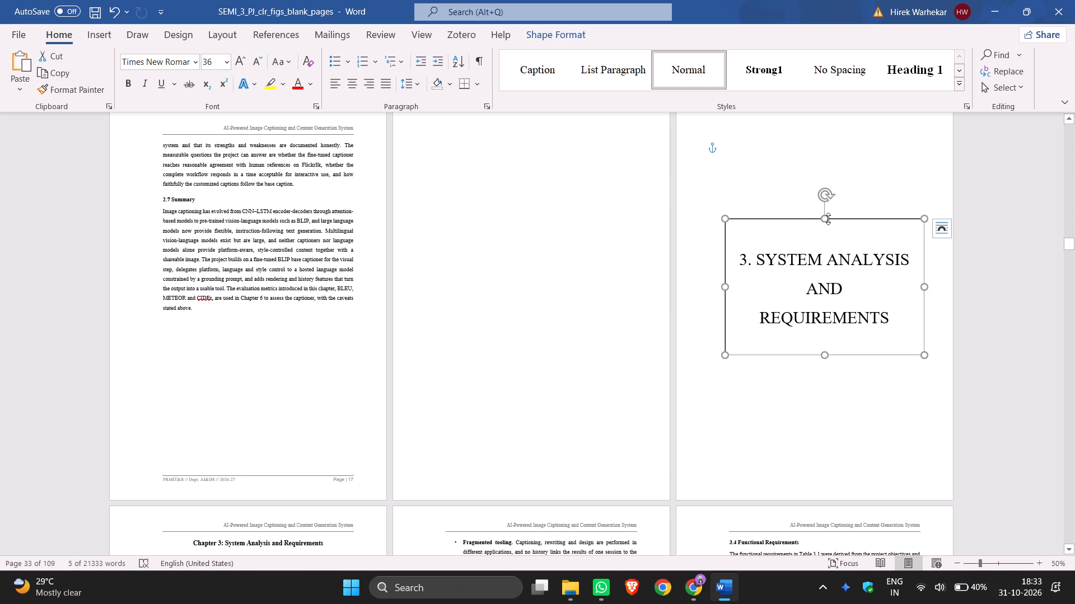
drag(842, 219, 849, 215)
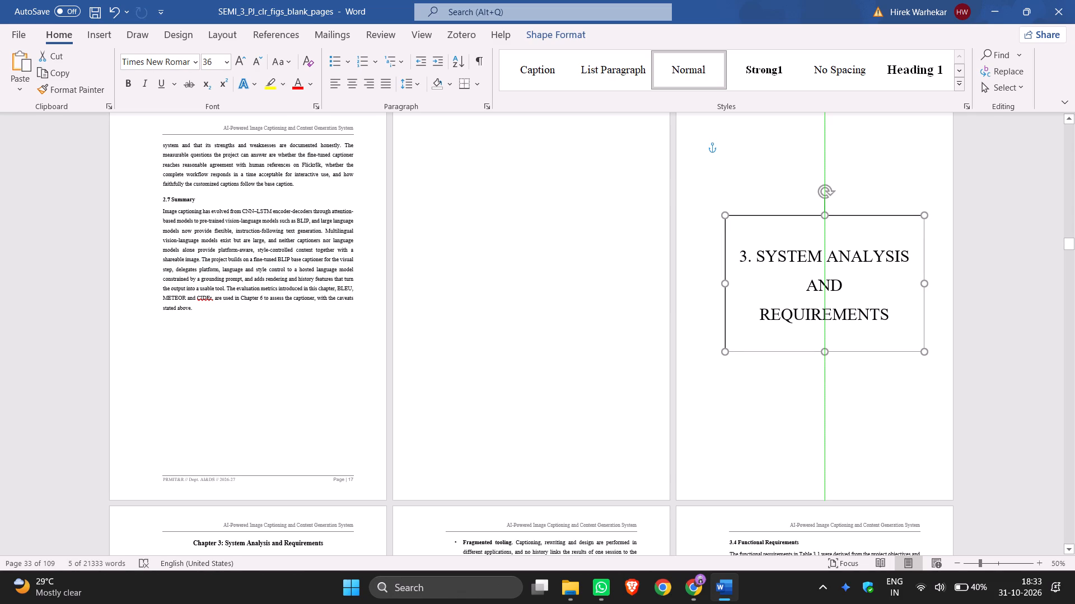
drag(849, 215, 818, 214)
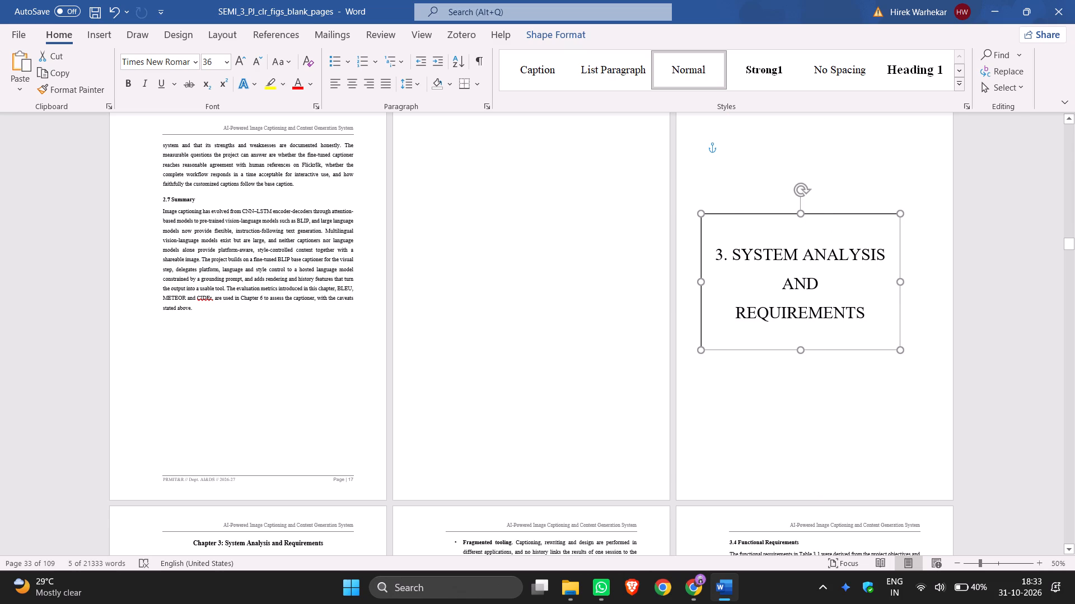
drag(818, 214, 842, 235)
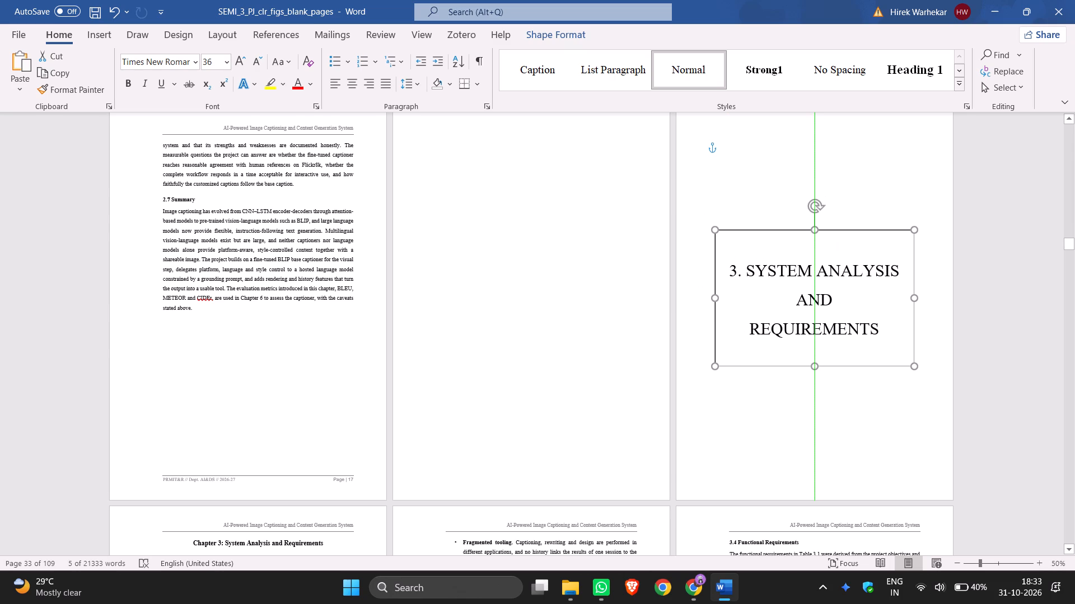
drag(842, 235, 842, 245)
click(1020, 282)
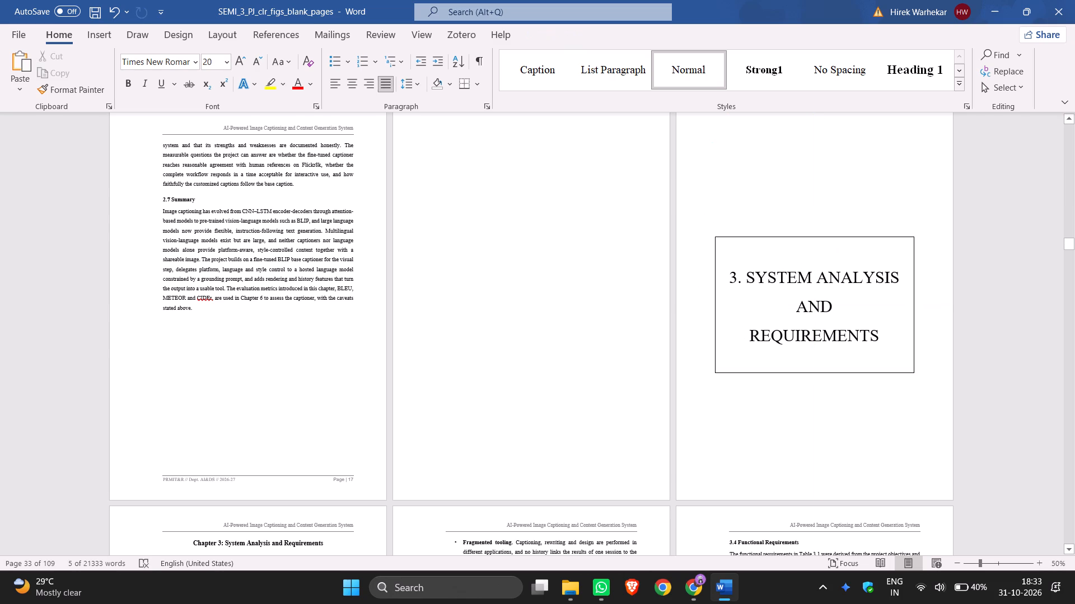
Review the pages between Chapter 1 and the Chapter 3 title page, comparing the Chapter 2 and Chapter 3 title boxes.
scroll(973, 289, up, 7)
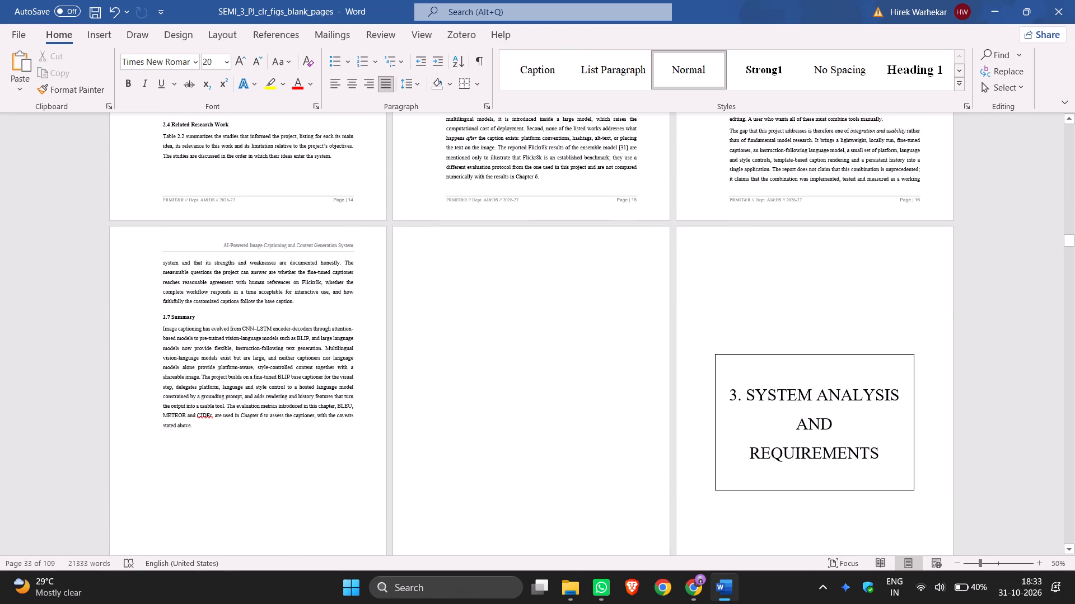
scroll(970, 289, up, 15)
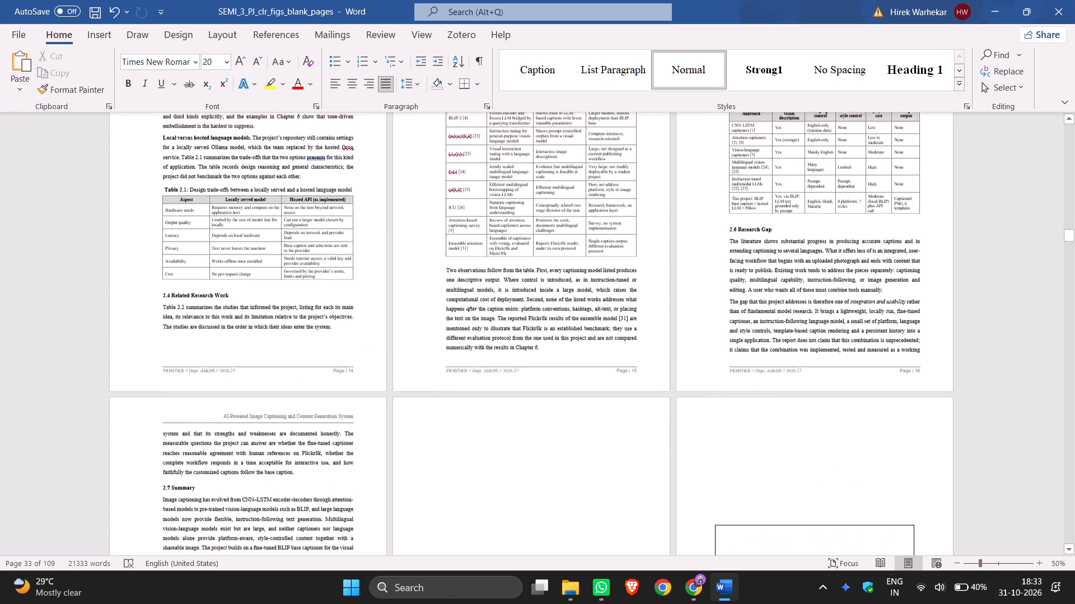
scroll(970, 286, up, 3)
scroll(968, 284, up, 18)
scroll(966, 277, up, 19)
scroll(965, 273, up, 2)
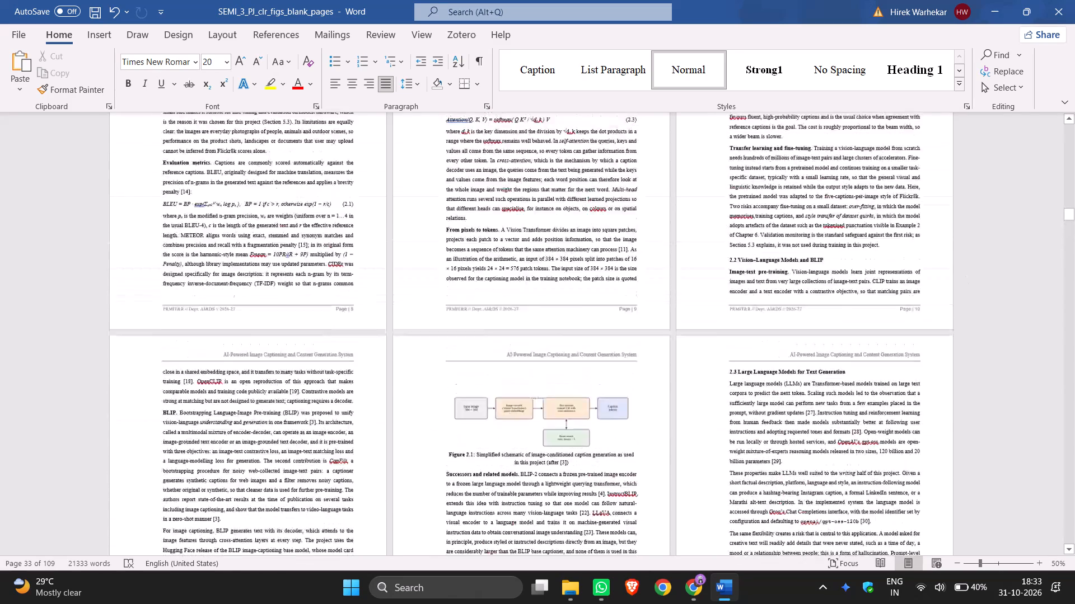
scroll(965, 273, up, 17)
scroll(964, 270, up, 12)
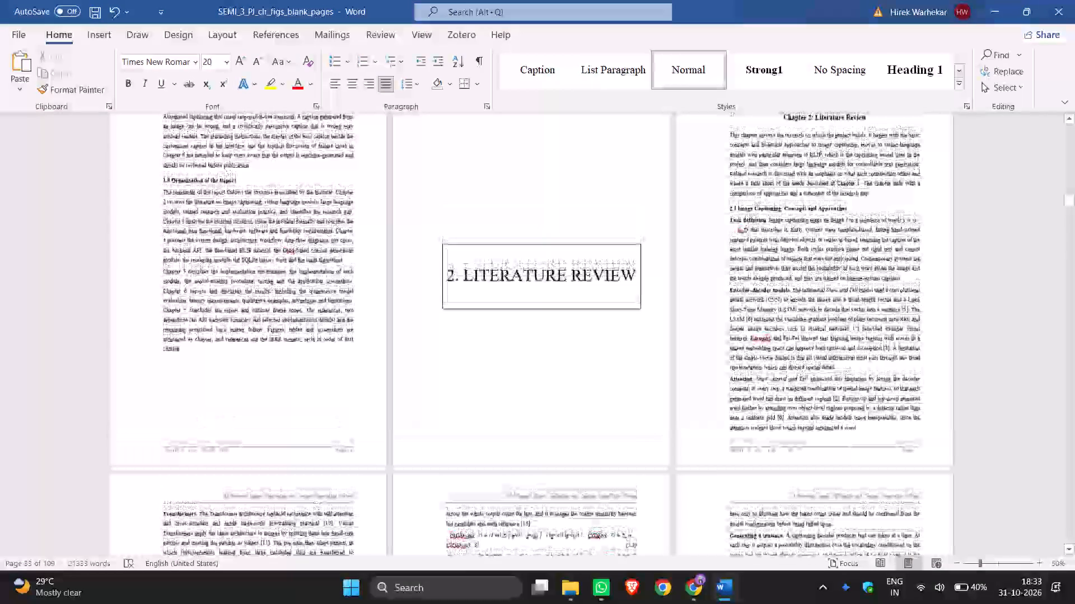
scroll(964, 268, up, 18)
scroll(964, 267, up, 16)
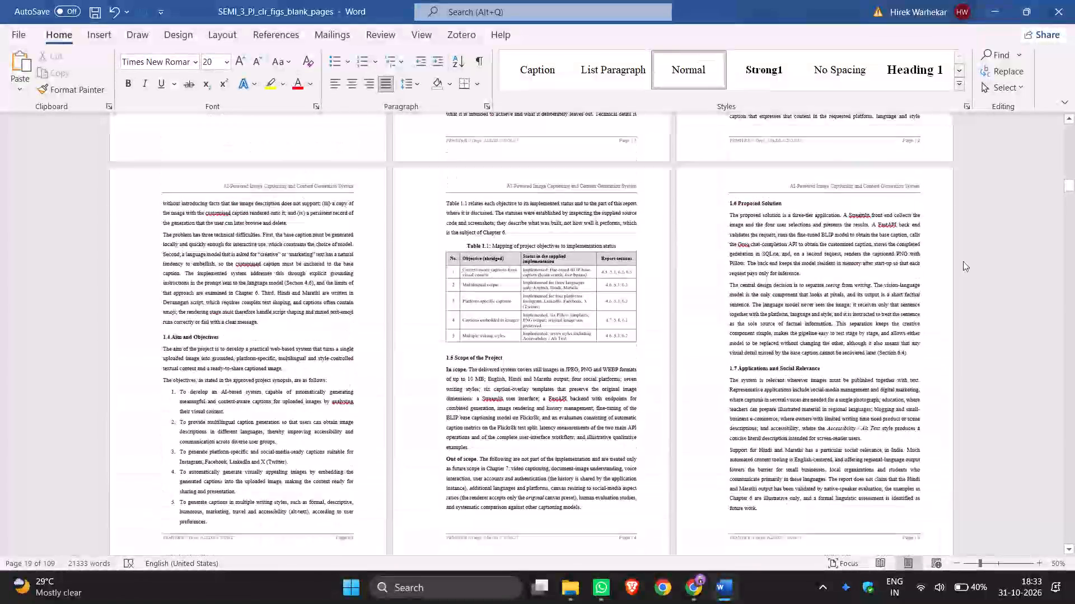
scroll(963, 261, up, 12)
scroll(963, 256, down, 20)
scroll(963, 256, down, 3)
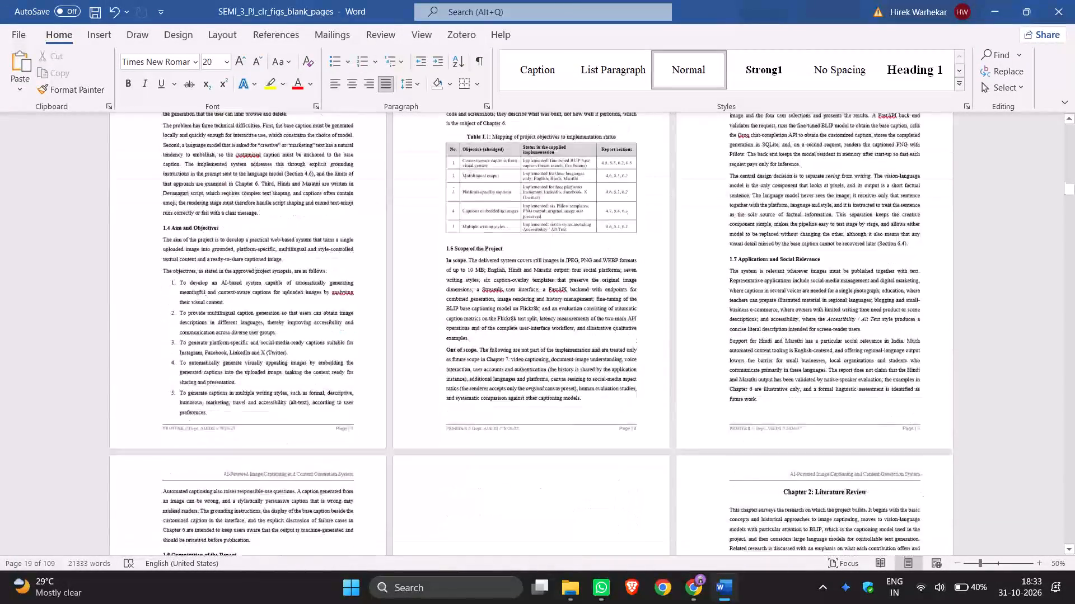
scroll(962, 242, down, 20)
scroll(962, 242, down, 20)
scroll(962, 242, down, 15)
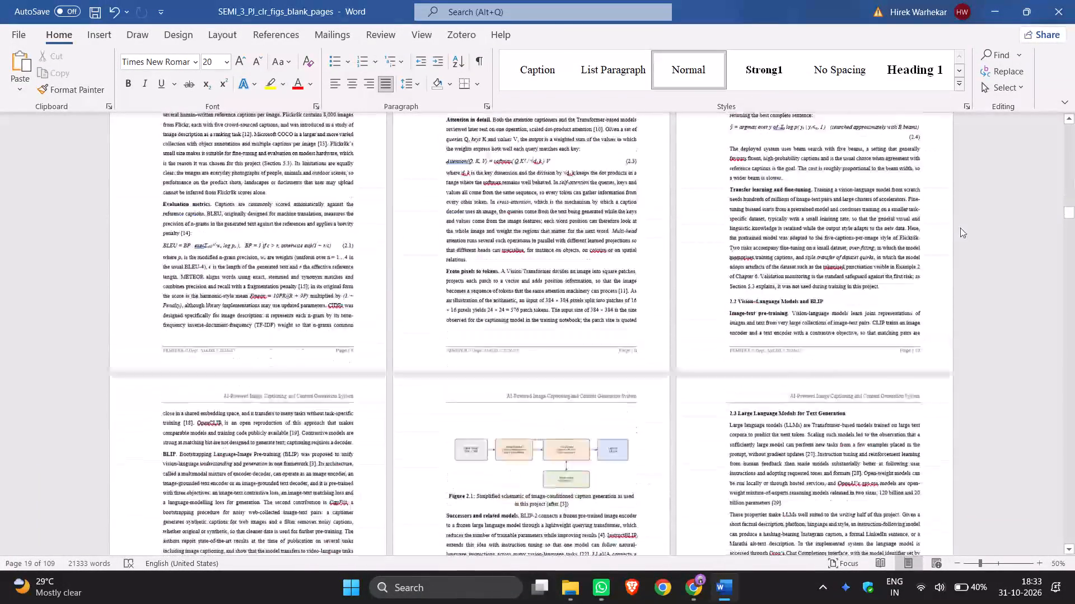
scroll(960, 228, down, 20)
scroll(960, 228, down, 20)
scroll(960, 228, down, 15)
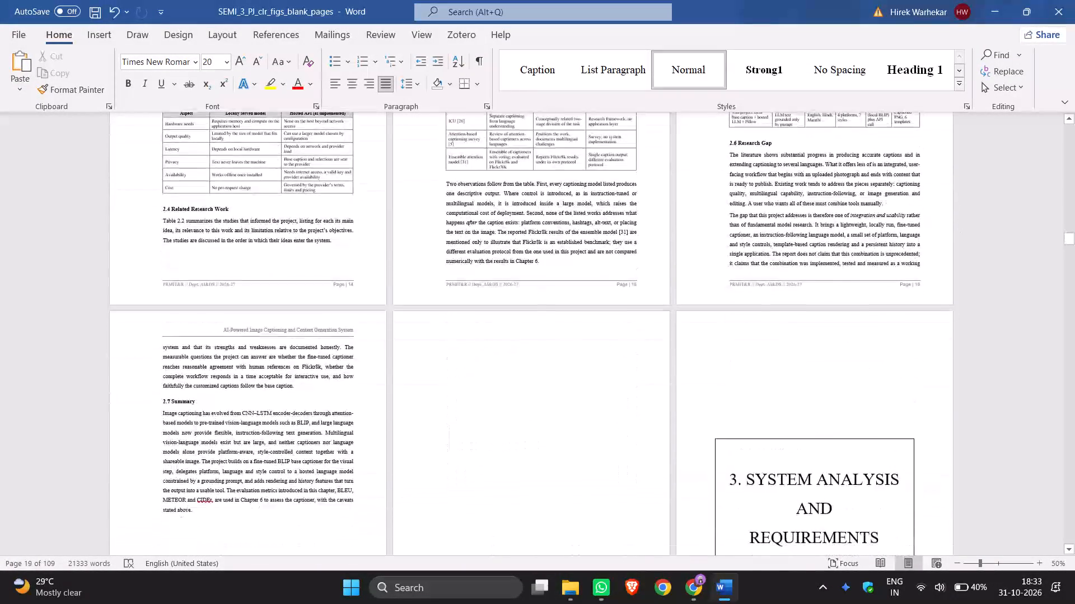
scroll(960, 223, down, 19)
scroll(960, 218, up, 9)
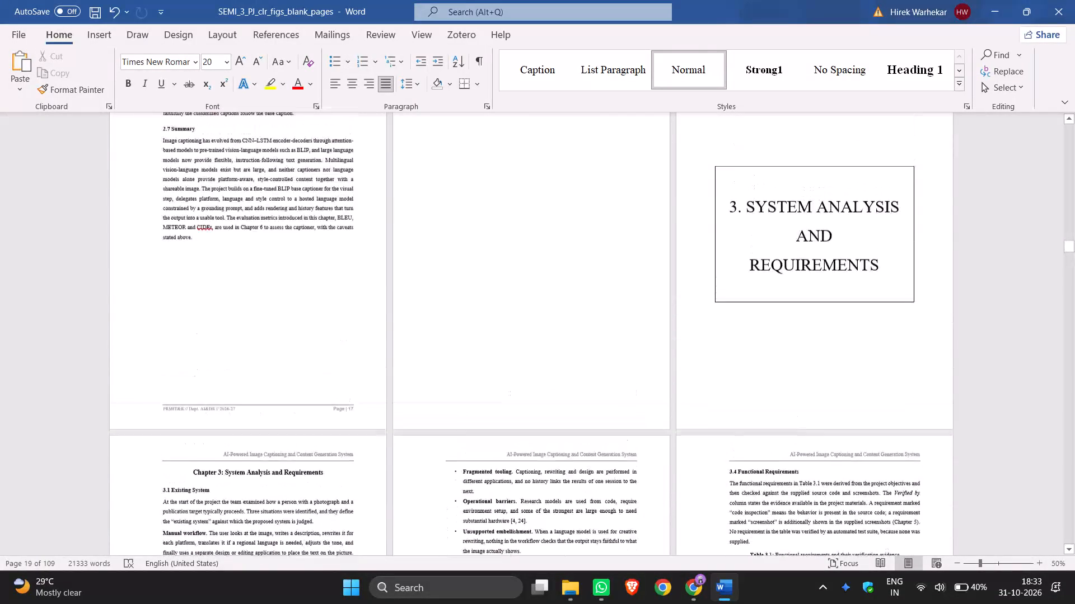
scroll(959, 218, up, 5)
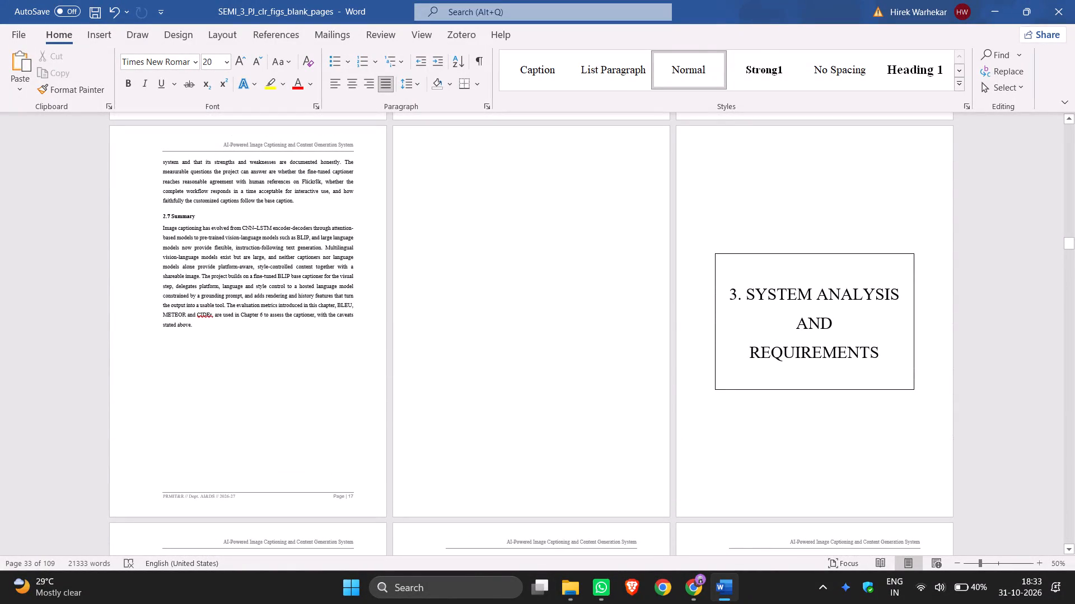
scroll(977, 277, down, 8)
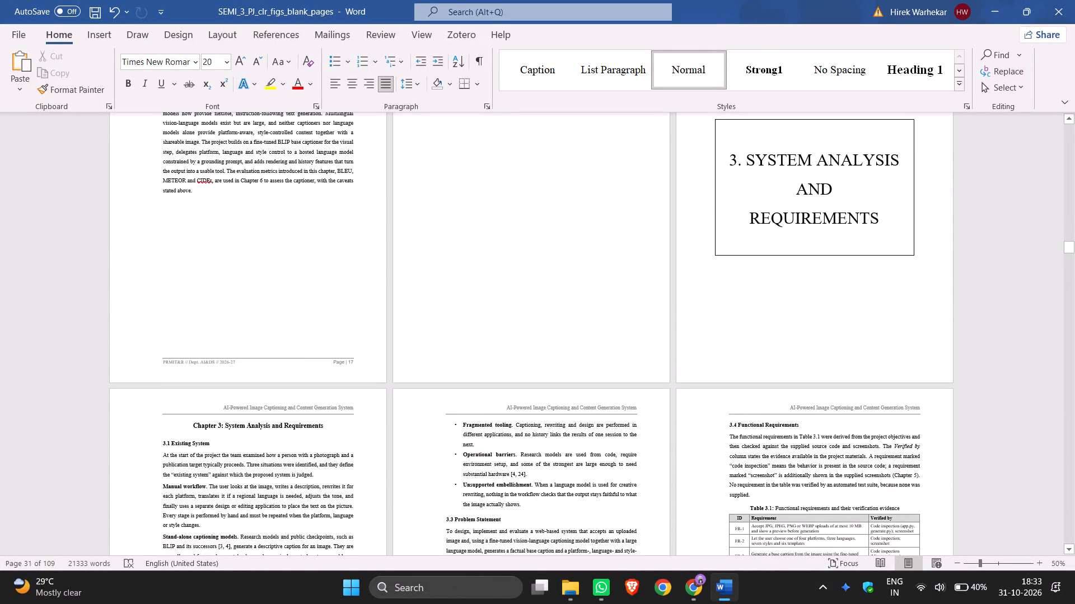
scroll(978, 267, down, 4)
scroll(978, 267, up, 6)
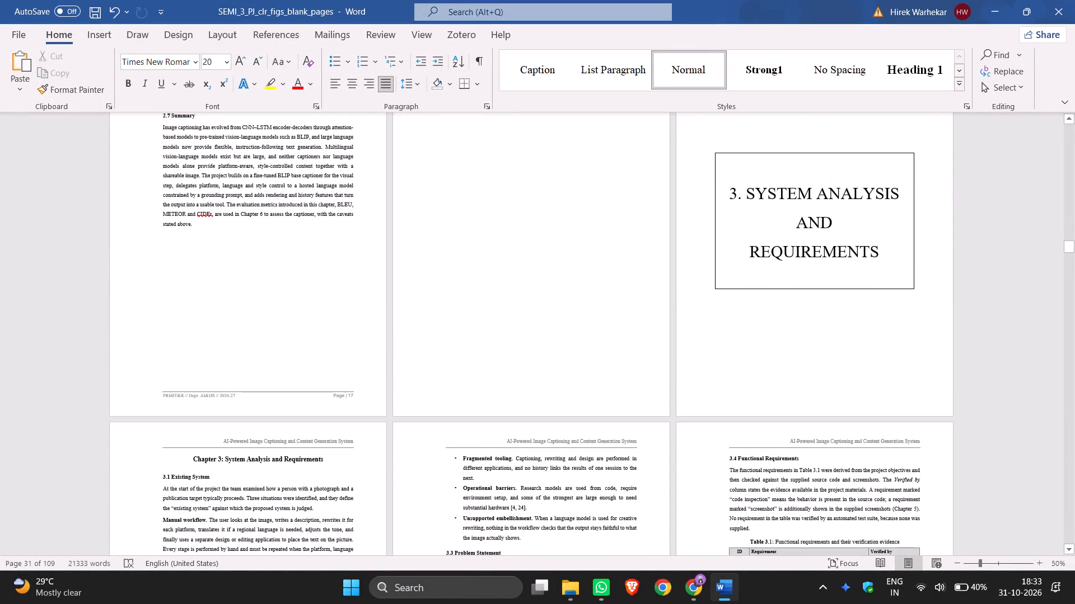
Reduce the font size of the blank line above the title in the Chapter 3 box to 28.
click(752, 170)
click(260, 57)
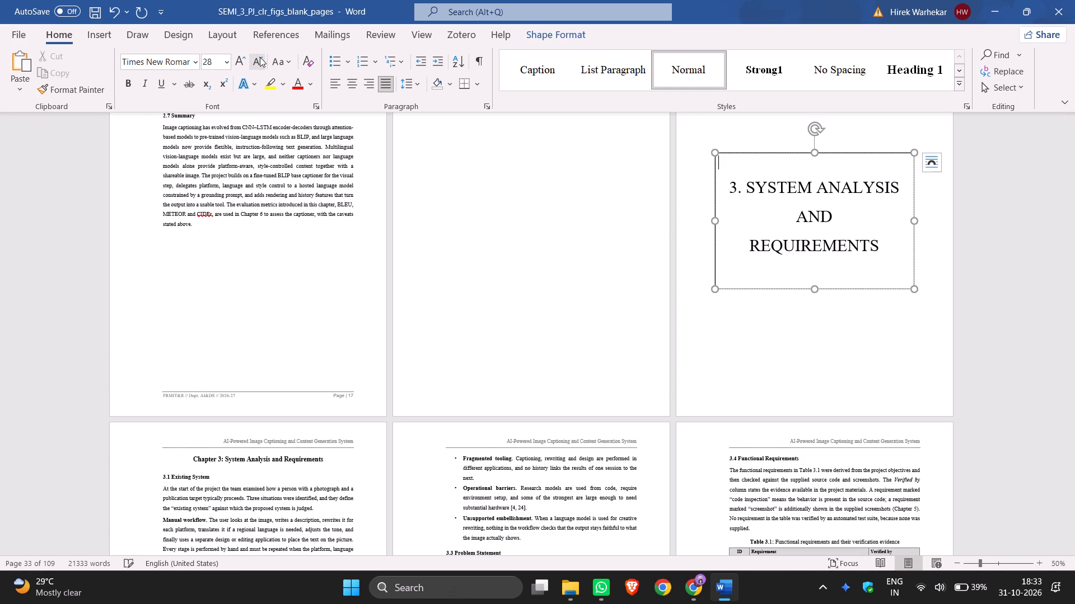
Raise the lower edge of the Chapter 3 title box slightly to trim the empty space under REQUIREMENTS.
click(731, 270)
click(796, 277)
click(766, 278)
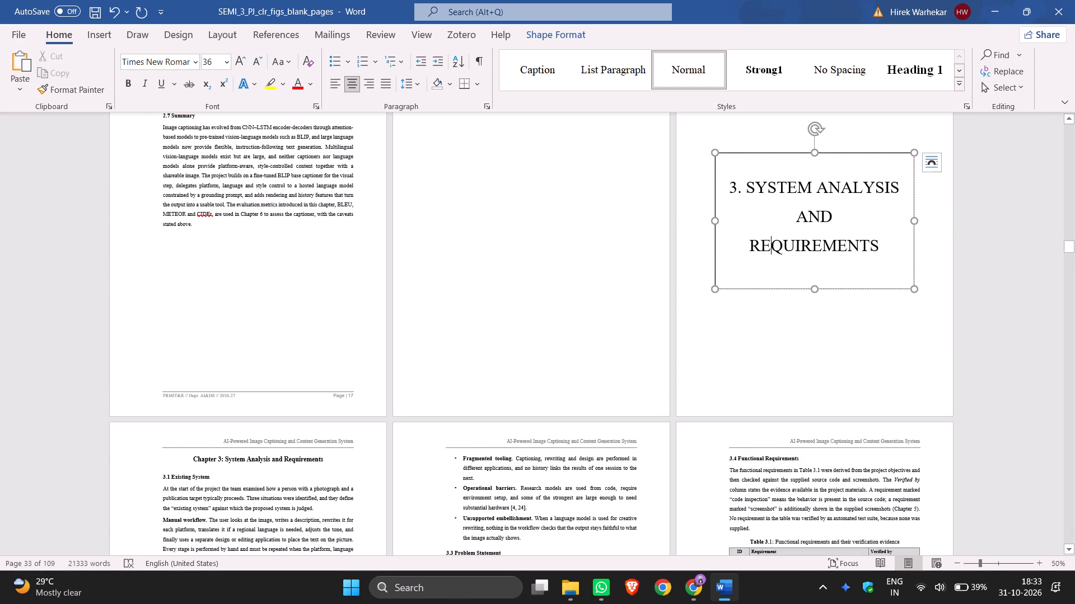
click(885, 252)
key(Down)
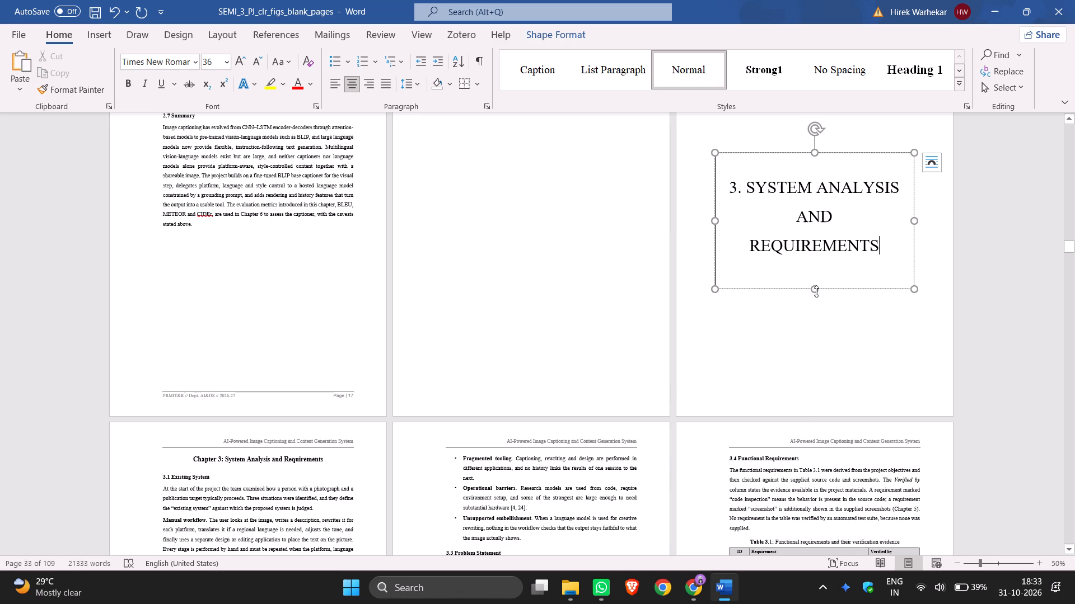
drag(817, 290, 817, 283)
click(1013, 244)
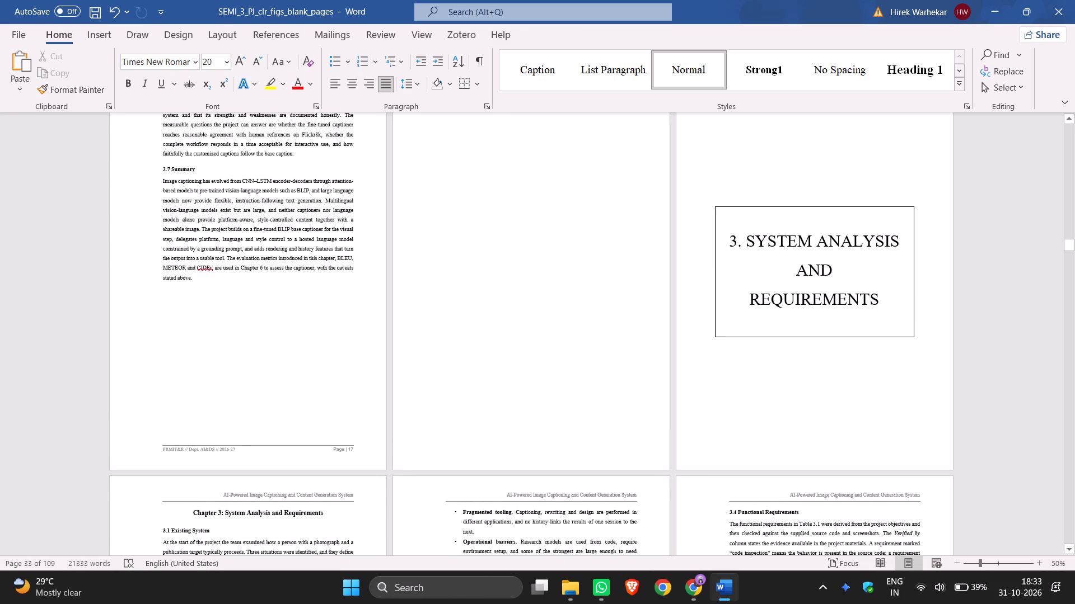
Shift the Chapter 3 title box slightly right and marginally lower, centring it horizontally between the page's text margins.
click(815, 236)
drag(821, 204, 825, 204)
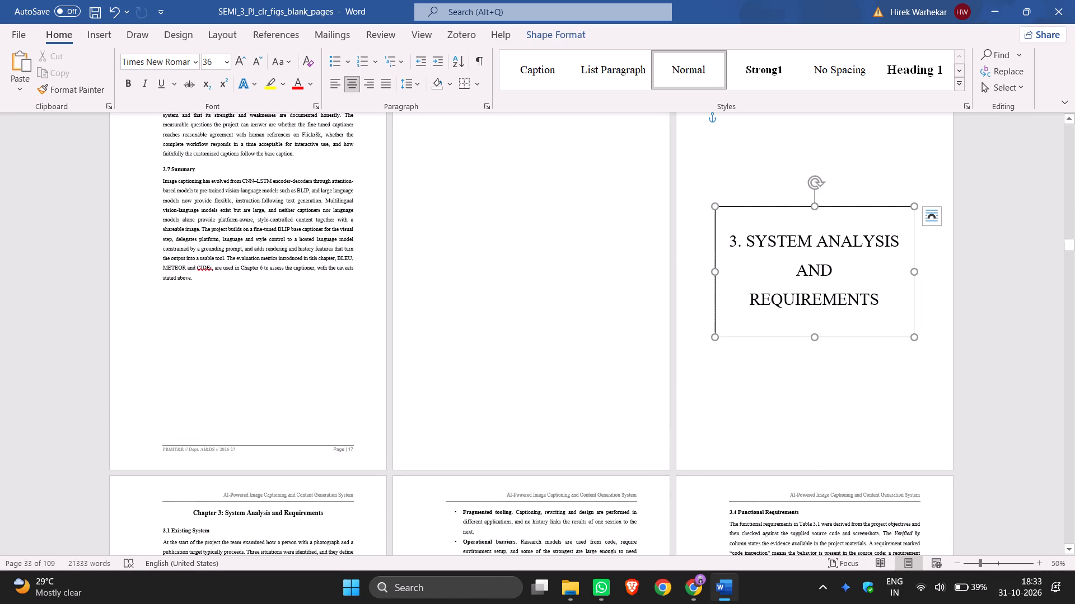
drag(825, 204, 831, 201)
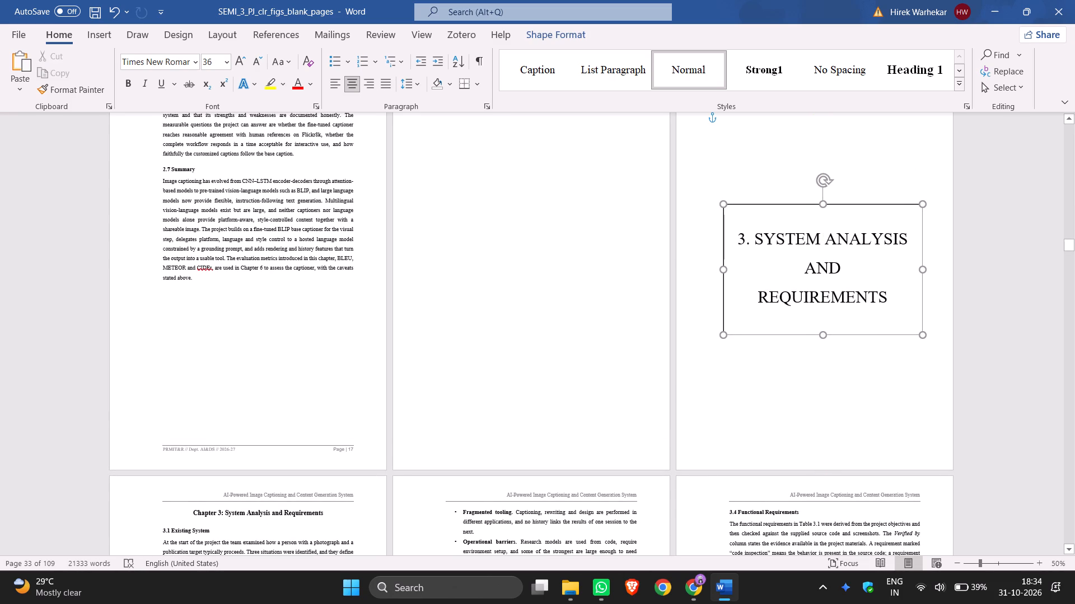
drag(831, 201, 825, 200)
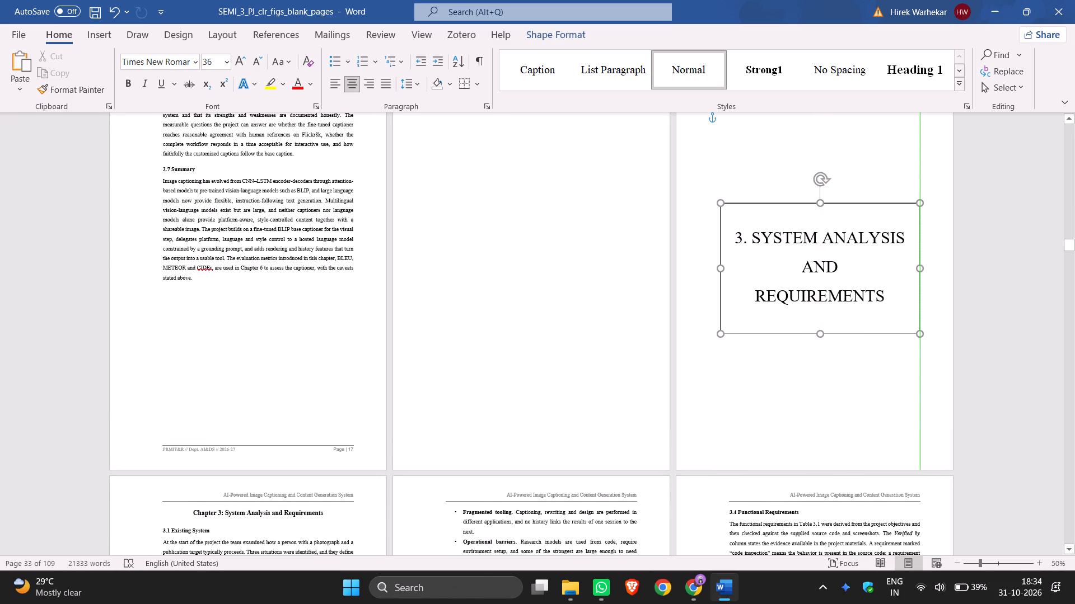
drag(825, 200, 833, 201)
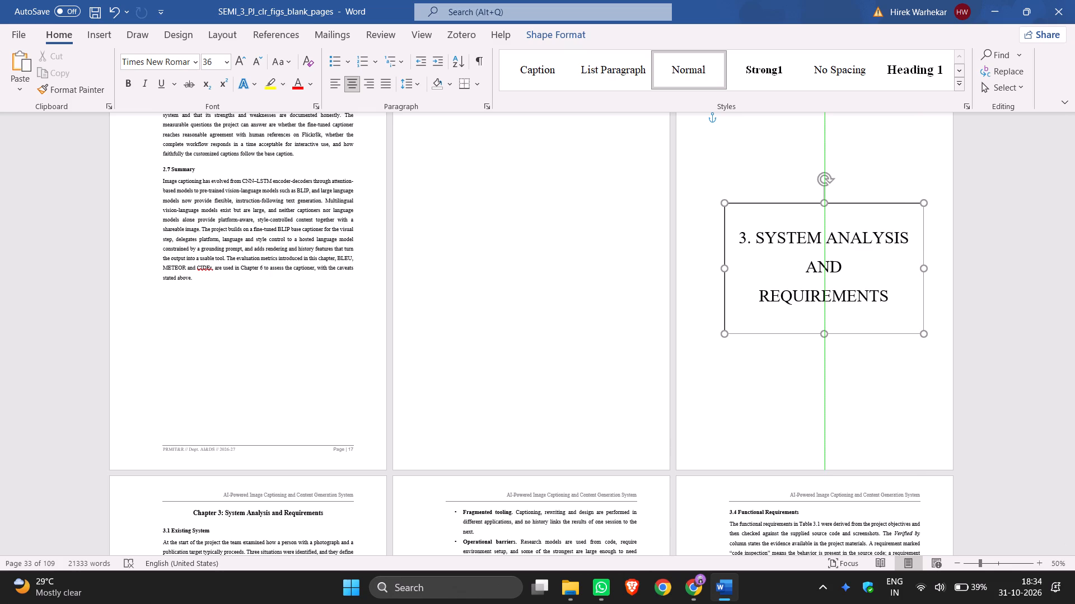
drag(833, 201, 838, 199)
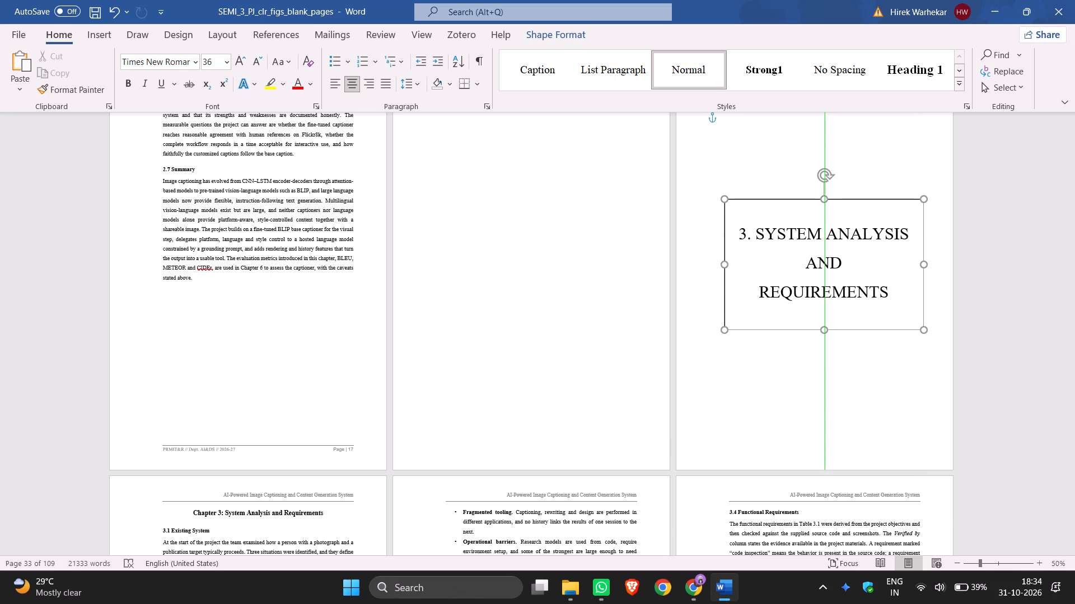
drag(838, 199, 838, 212)
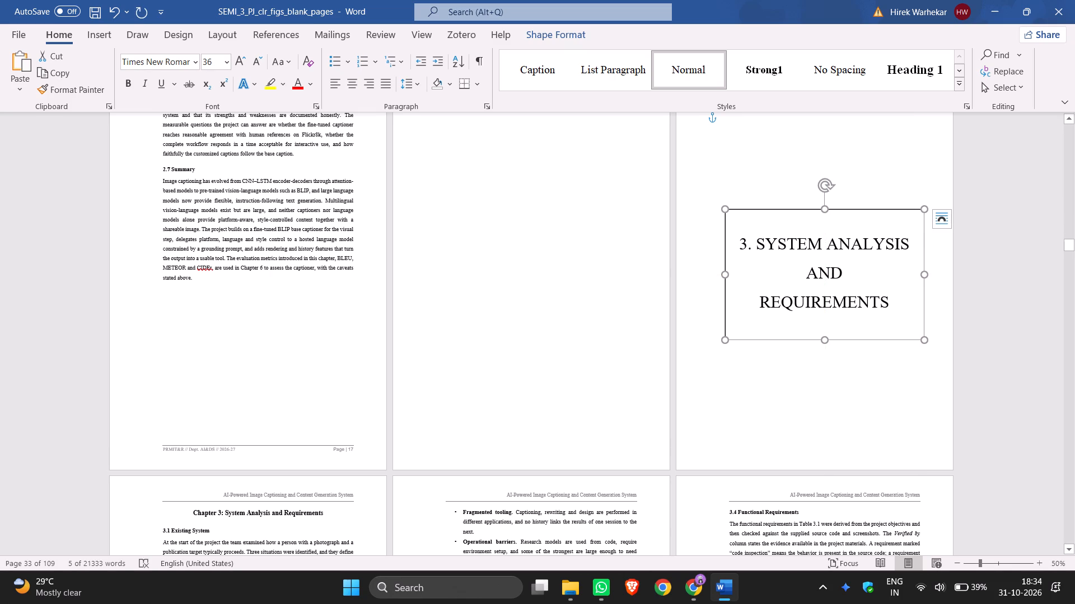
click(990, 257)
Draw a text box about 8.6 cm high and 15.7 cm wide on the blank page just before Chapter 4.
scroll(959, 256, down, 7)
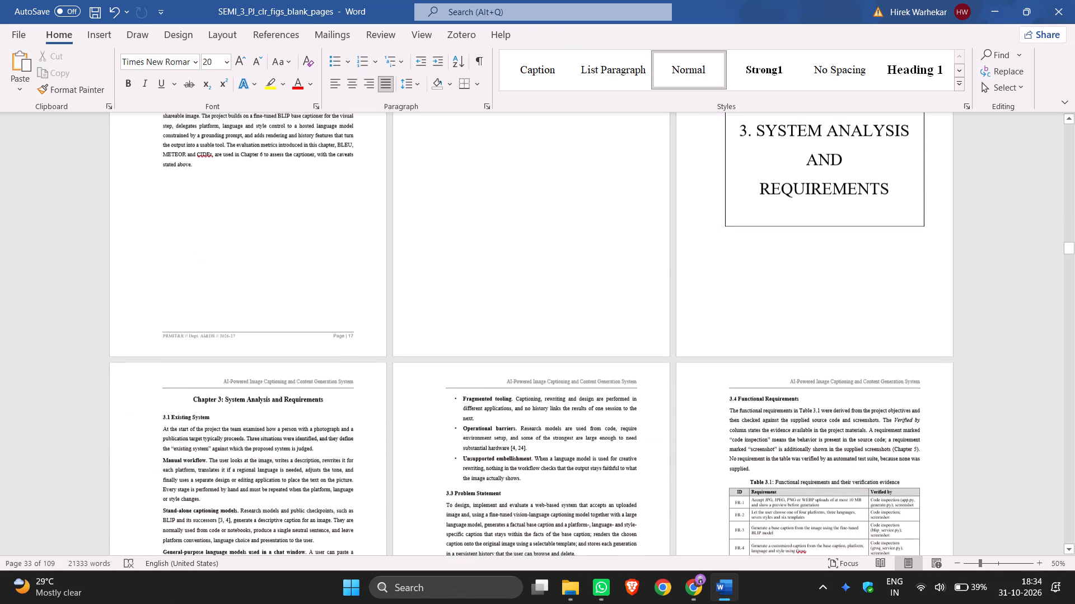
scroll(959, 256, down, 7)
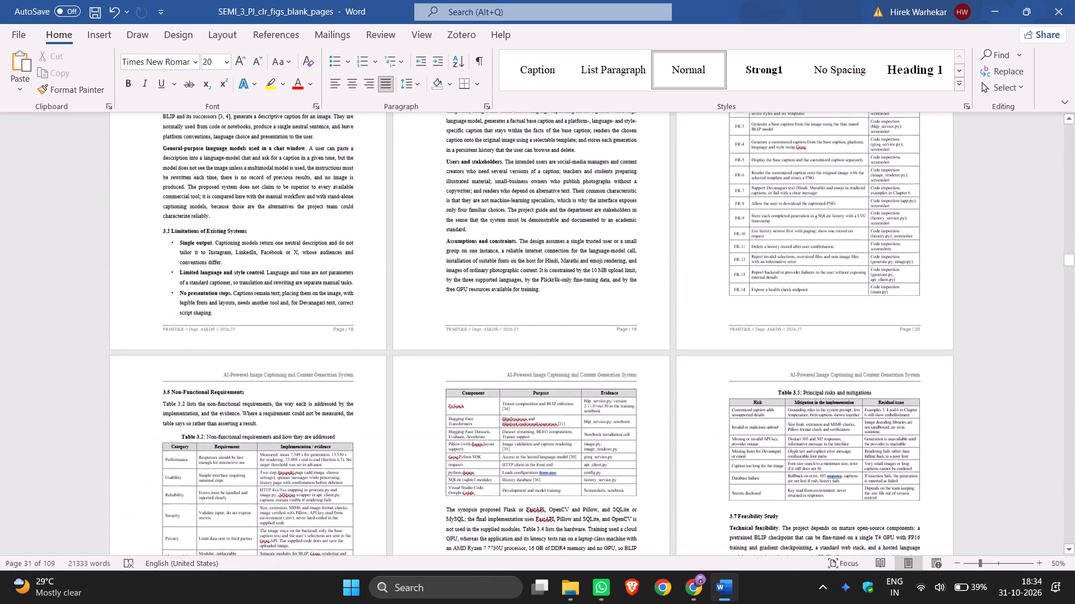
scroll(957, 255, down, 7)
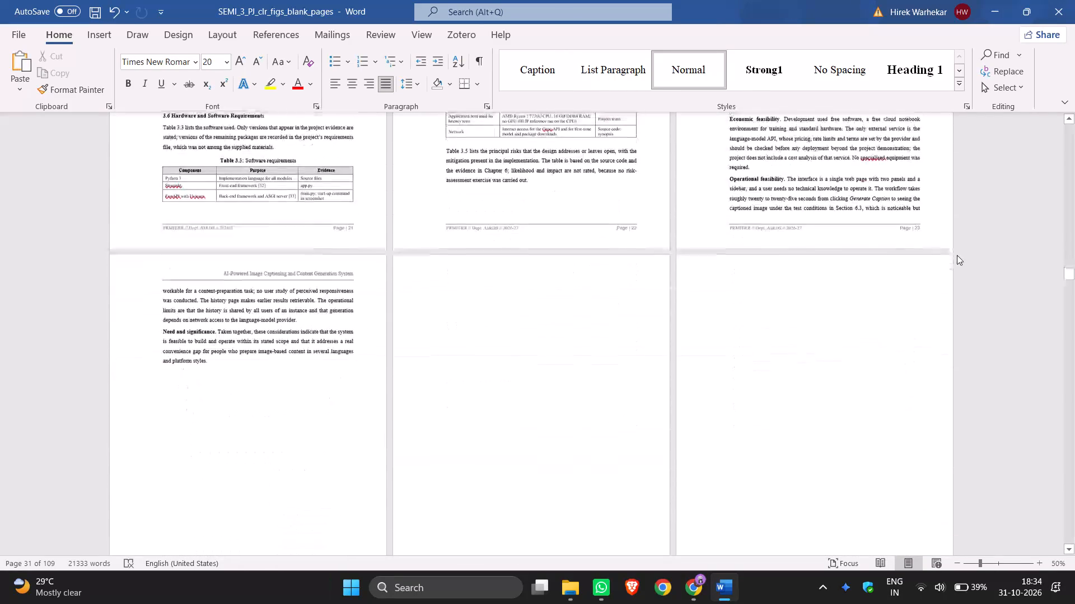
scroll(957, 255, down, 5)
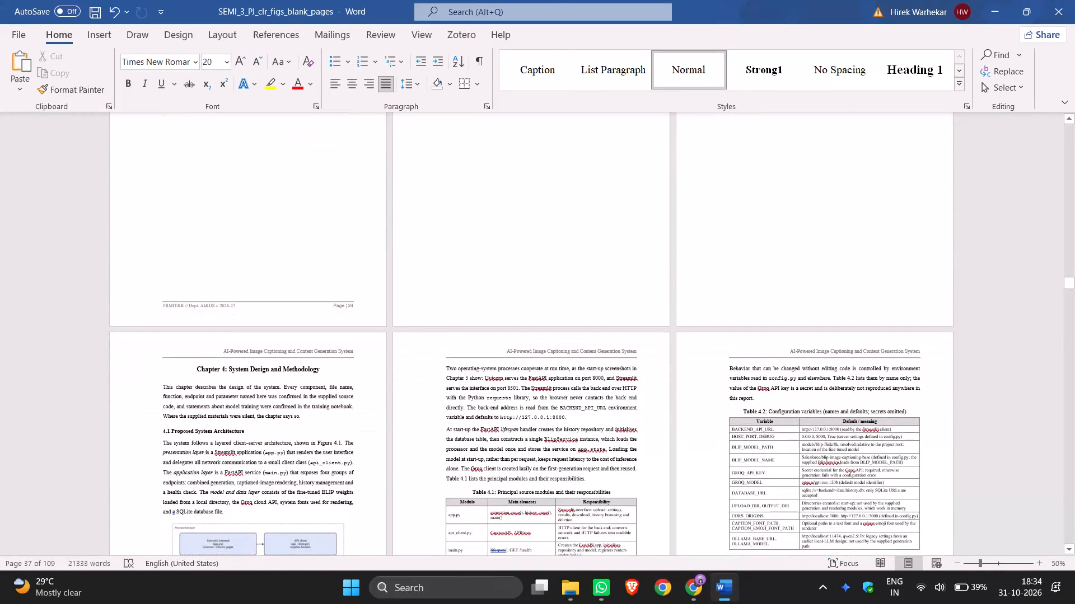
scroll(1024, 164, up, 1)
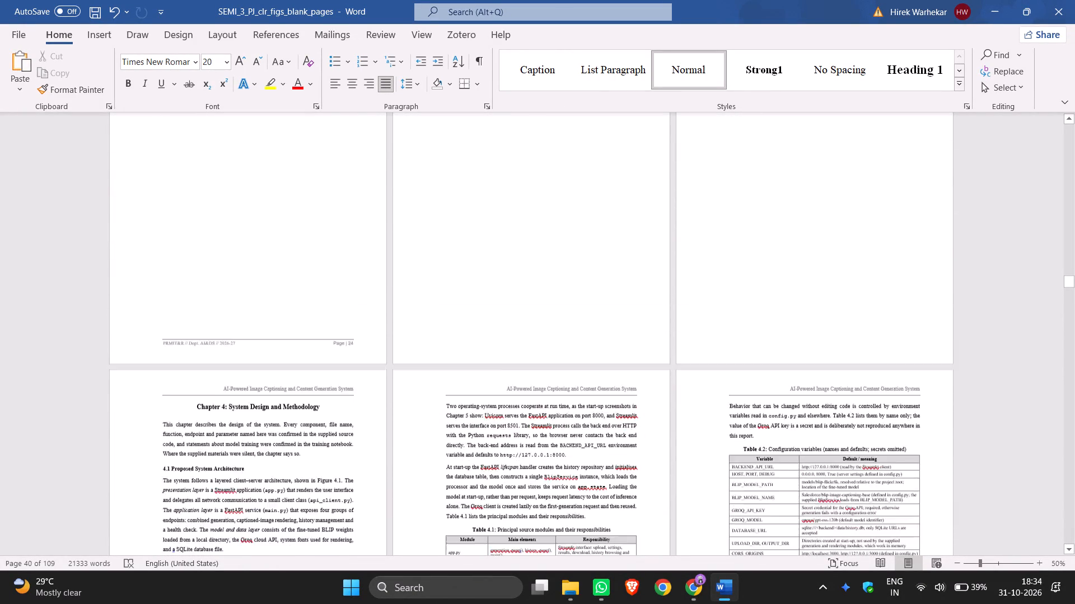
scroll(1022, 164, up, 3)
scroll(768, 215, up, 1)
click(764, 221)
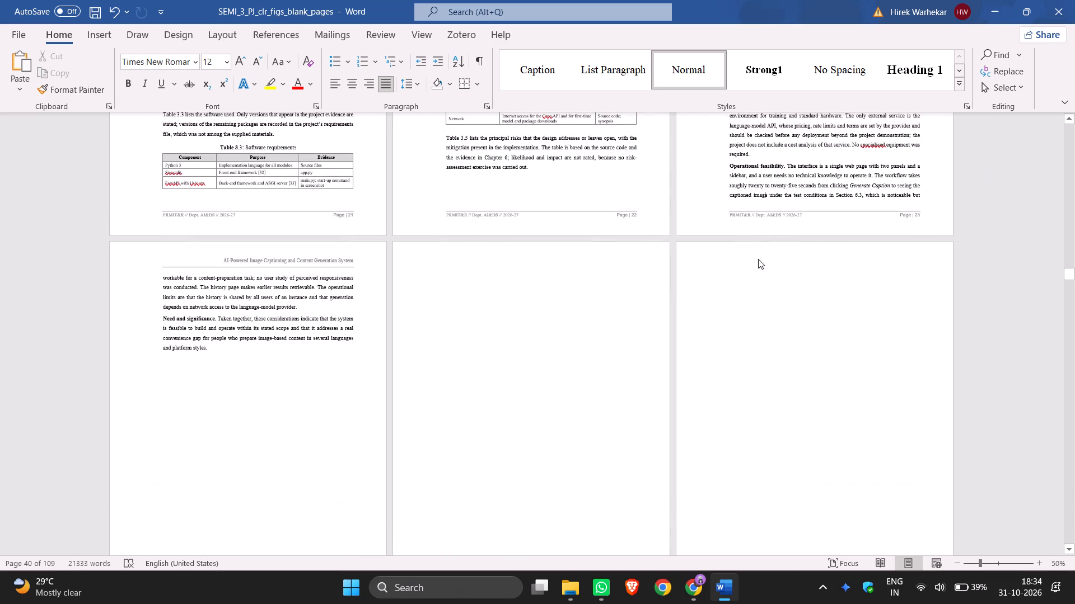
click(760, 285)
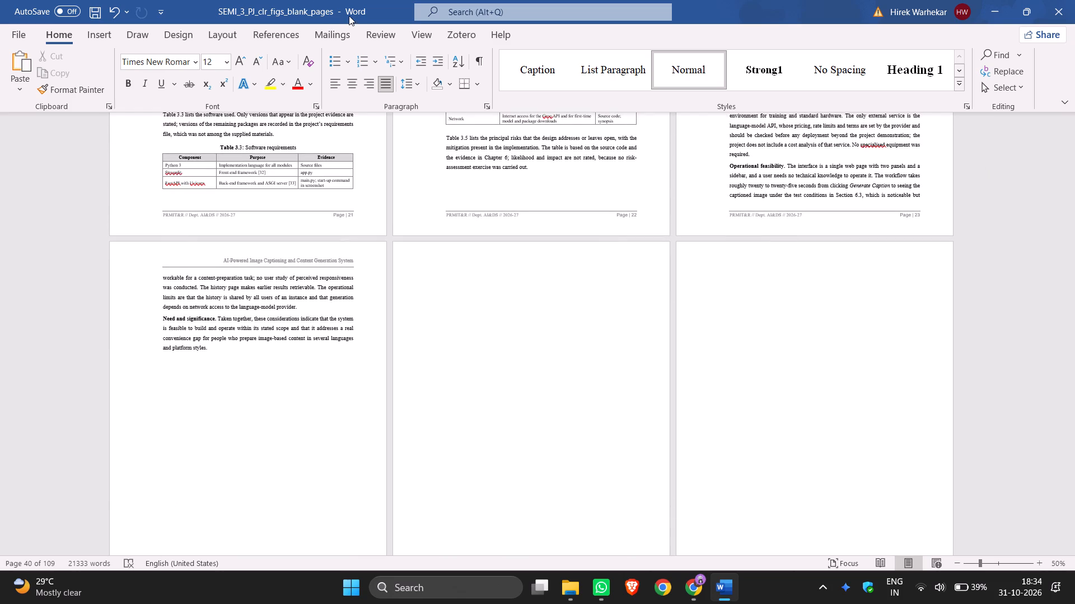
click(101, 31)
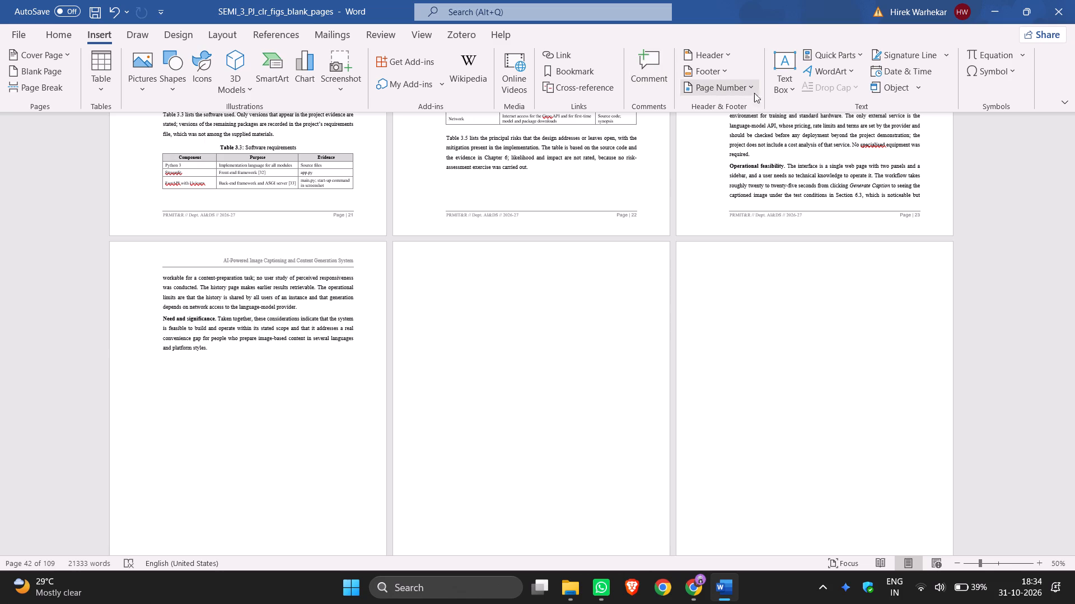
click(782, 87)
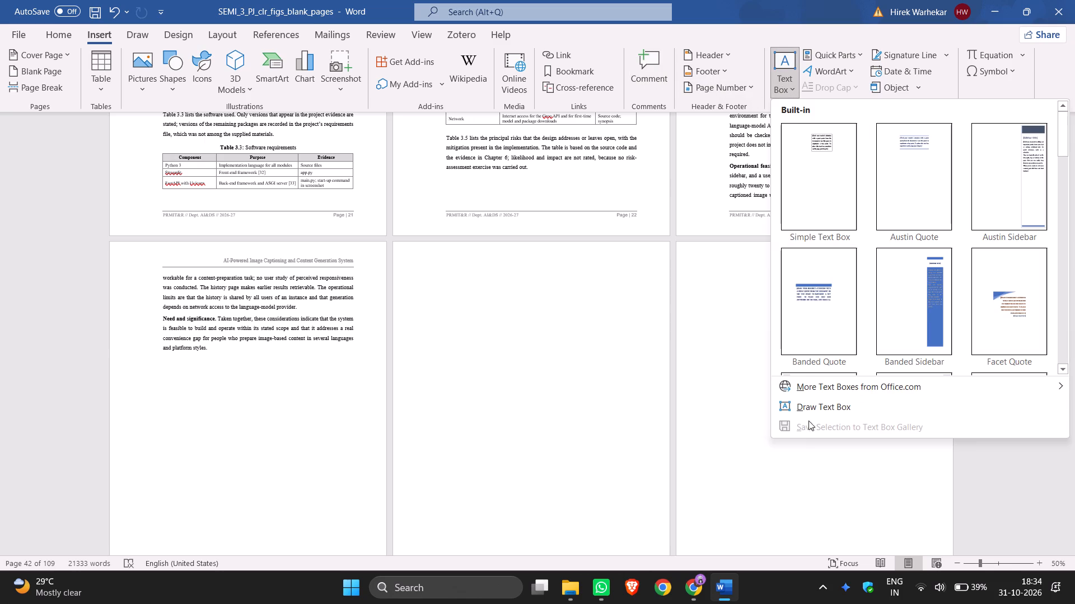
click(814, 403)
drag(717, 294, 719, 294)
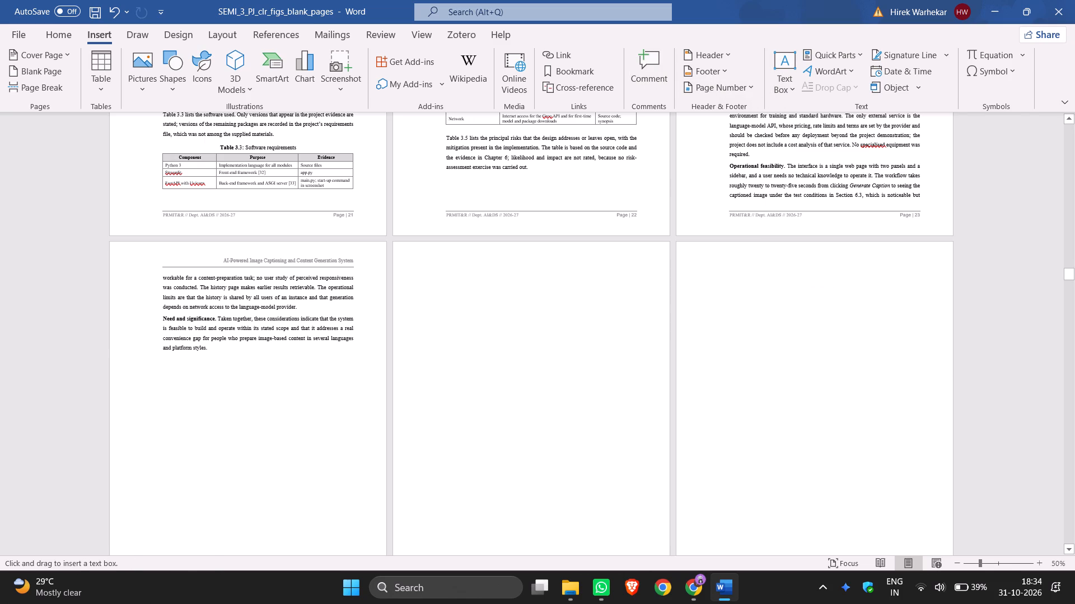
drag(719, 294, 925, 407)
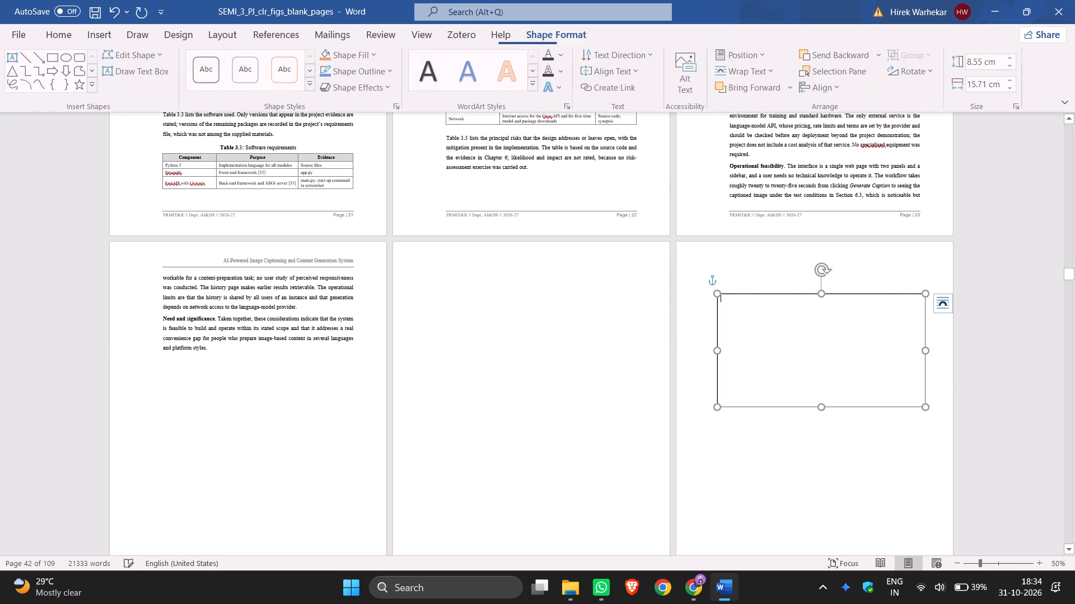
Move the empty Chapter 4 text box down to the page's vertical middle and nudge it slightly right.
drag(833, 292, 833, 340)
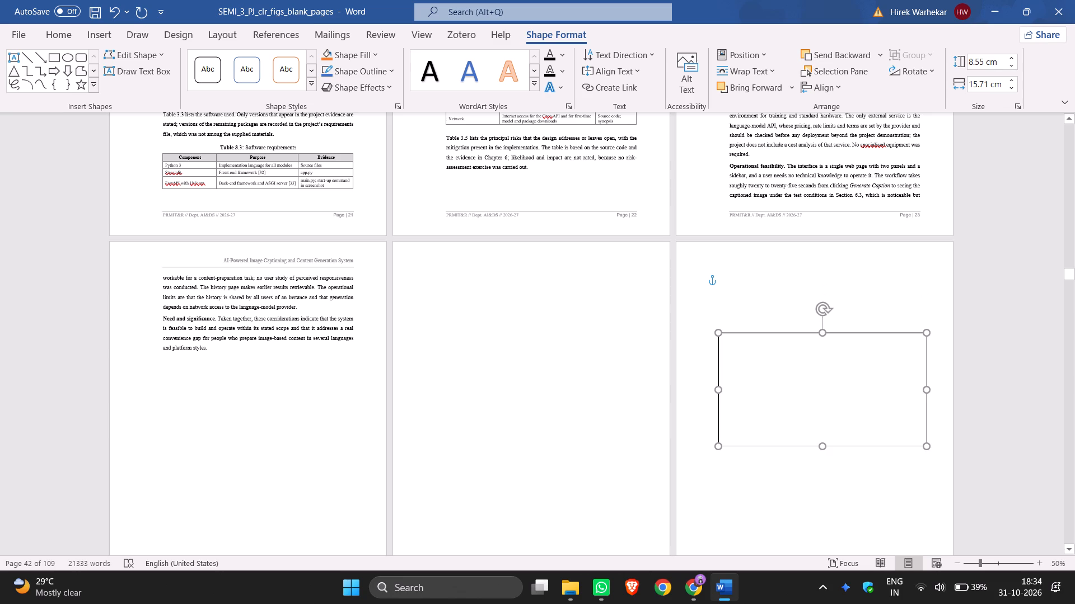
drag(833, 340, 833, 383)
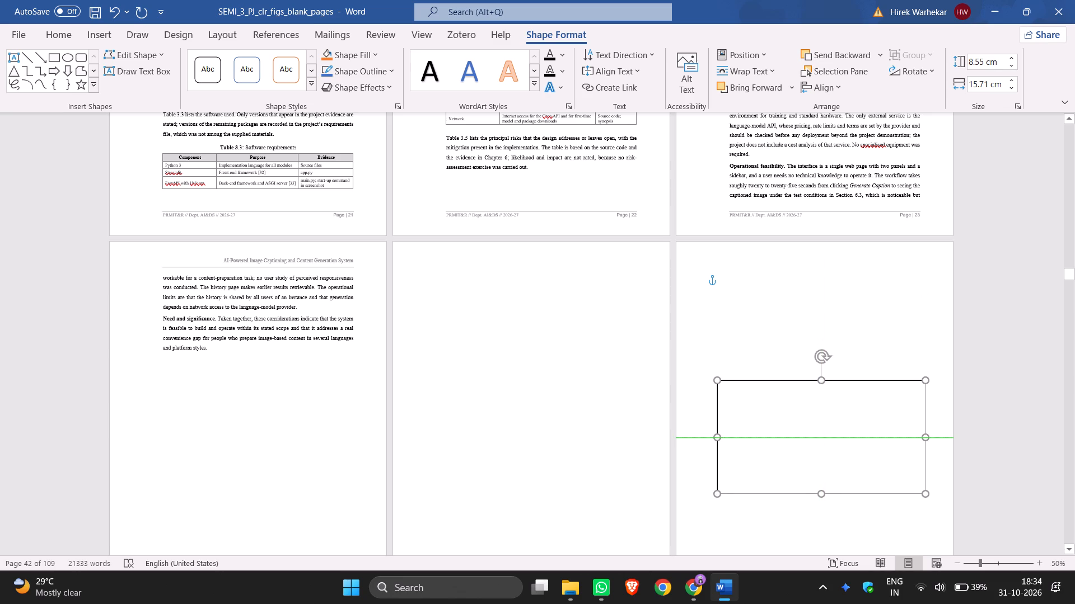
drag(833, 383, 839, 383)
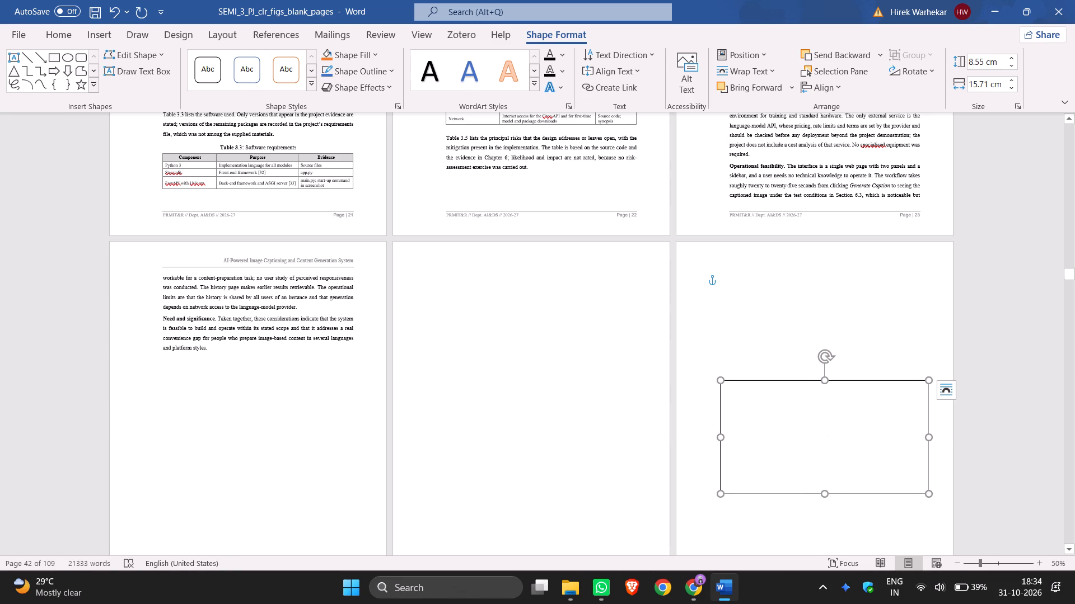
drag(845, 381, 835, 379)
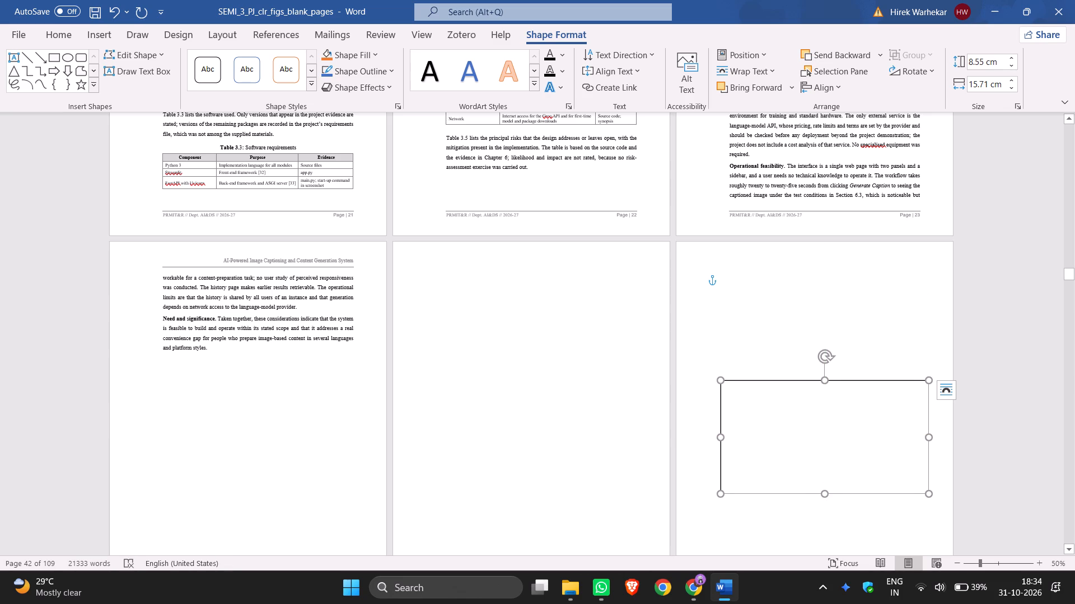
click(837, 380)
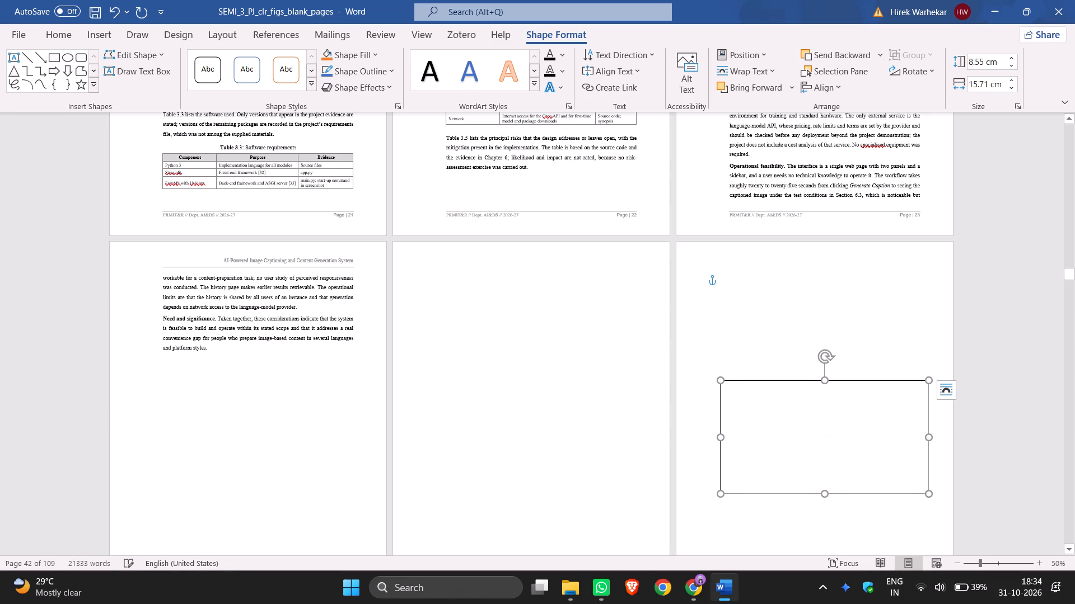
click(839, 381)
Set the font size in the Chapter 4 box to 36 and leave one blank line at the top.
click(774, 412)
key(Return)
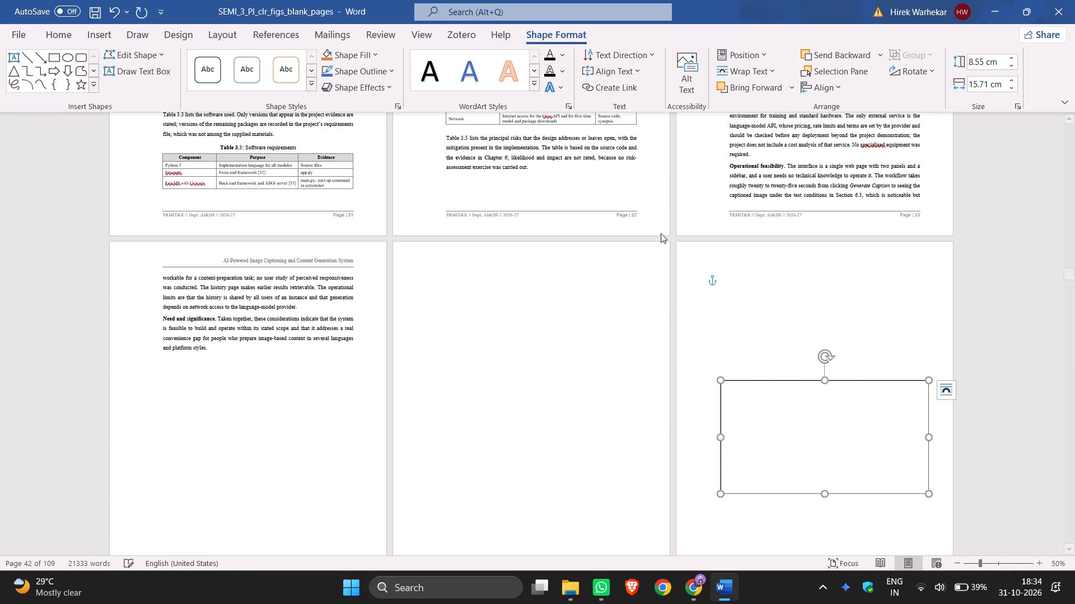
key(BackSpace)
click(71, 31)
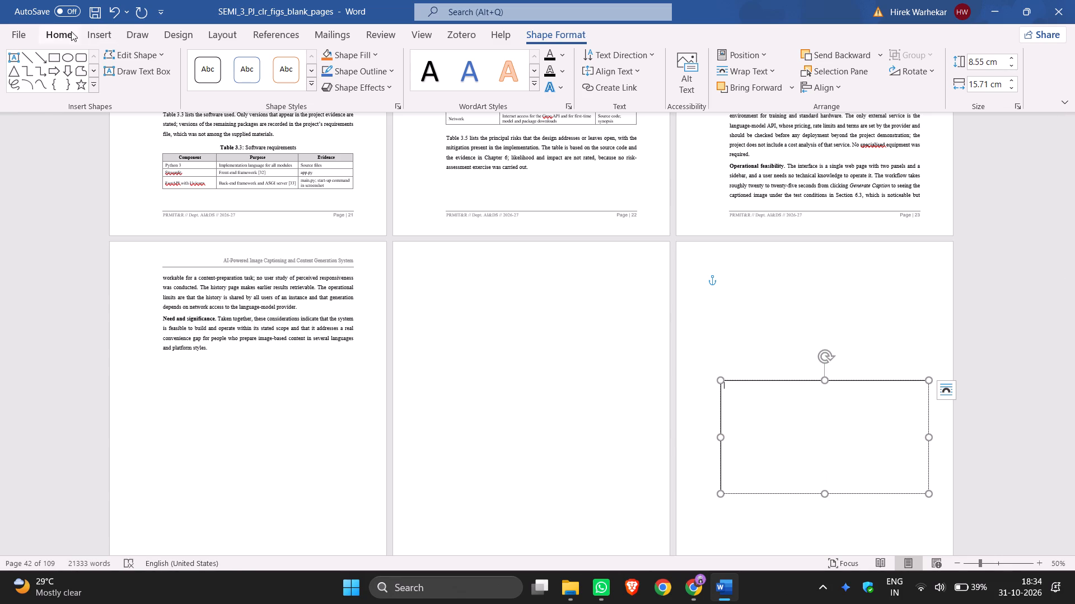
click(228, 59)
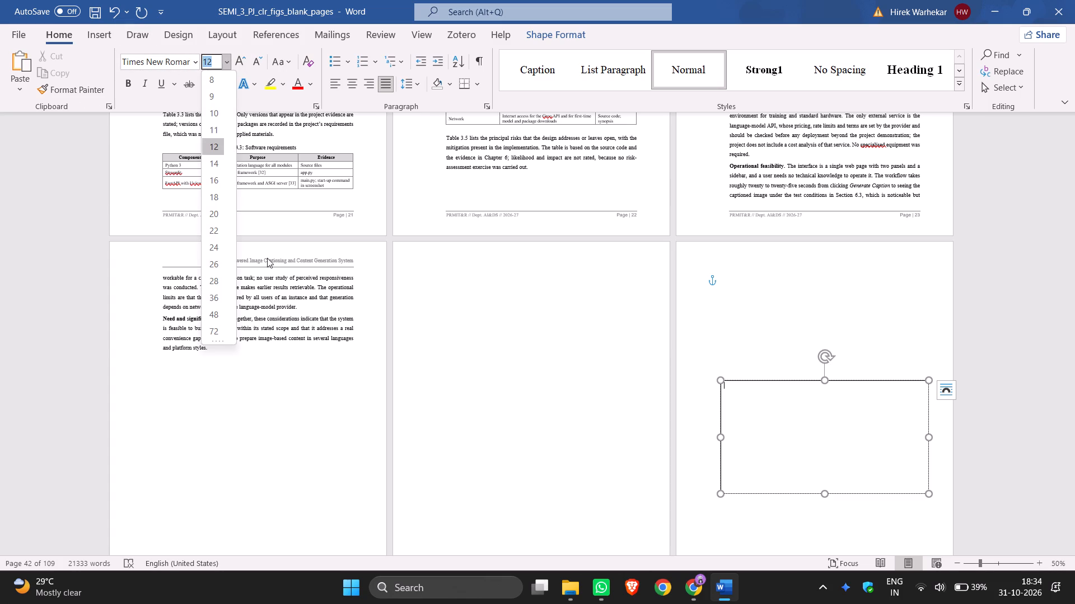
click(216, 267)
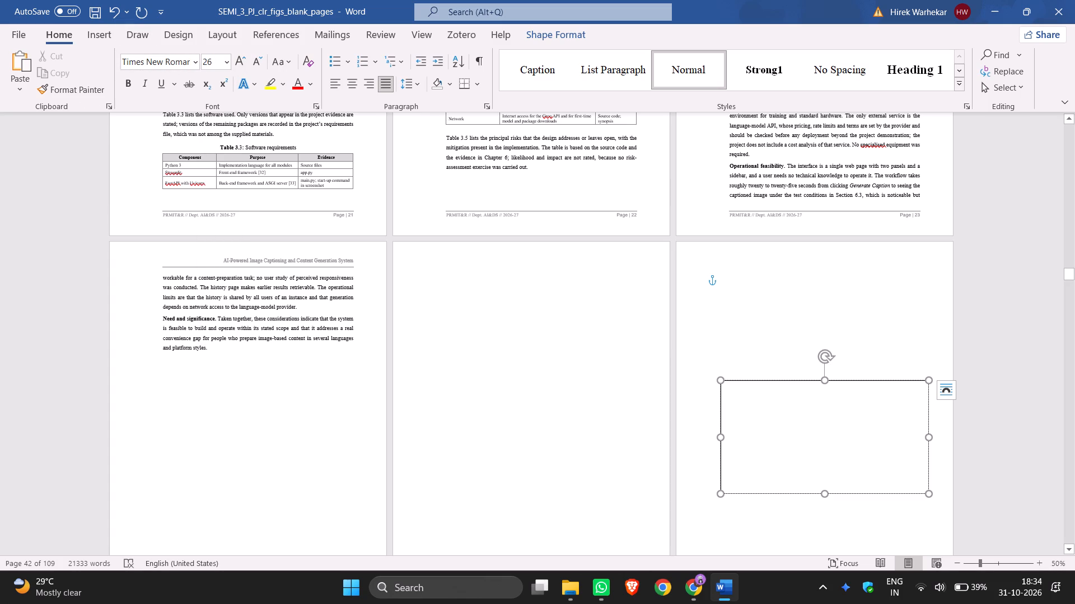
key(Return)
key(BackSpace)
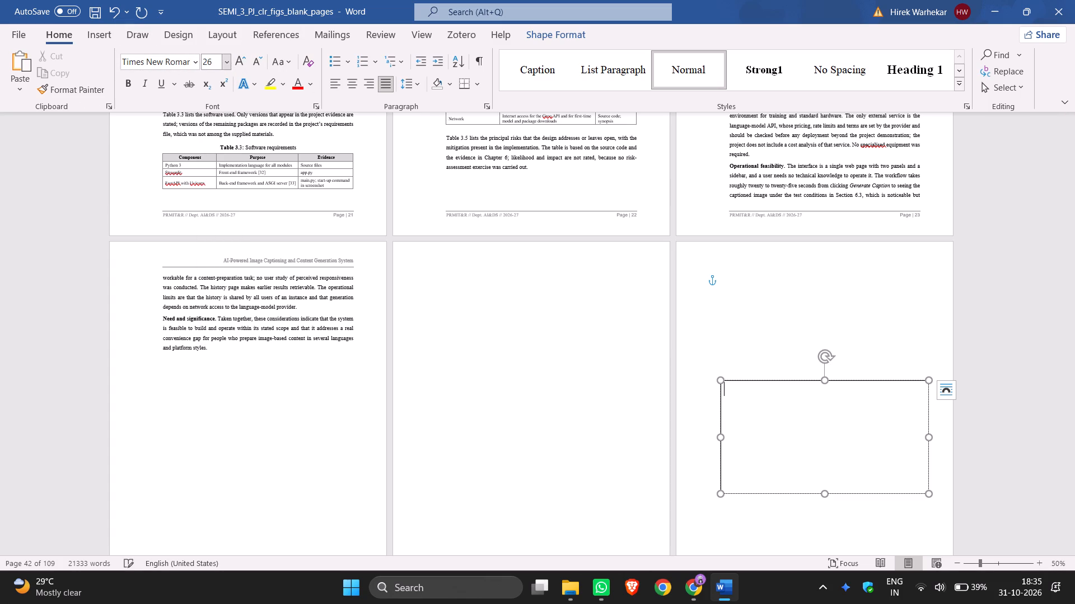
click(228, 67)
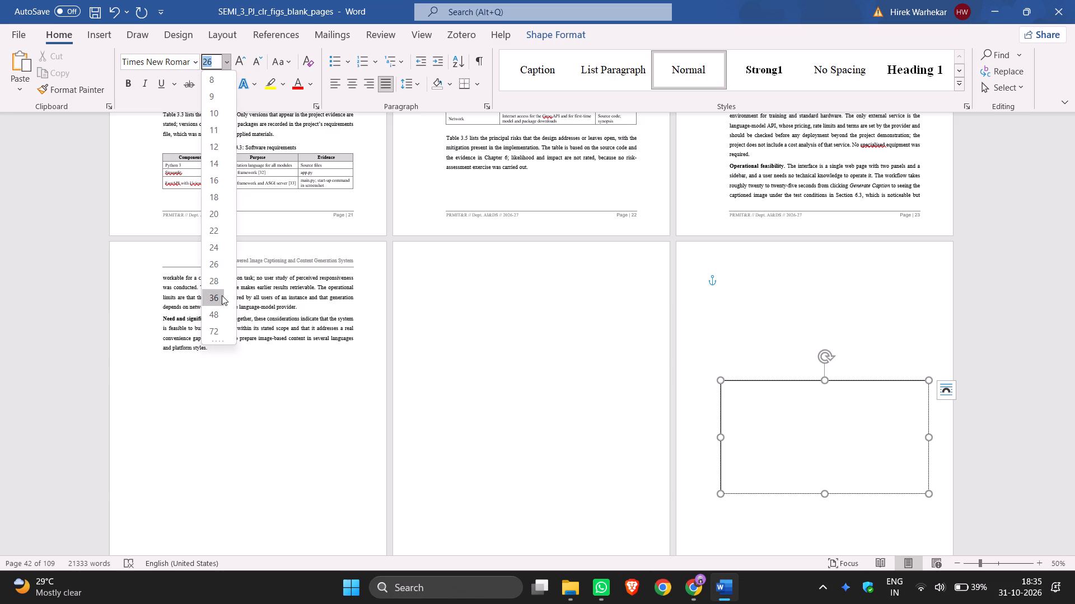
click(221, 295)
key(Return)
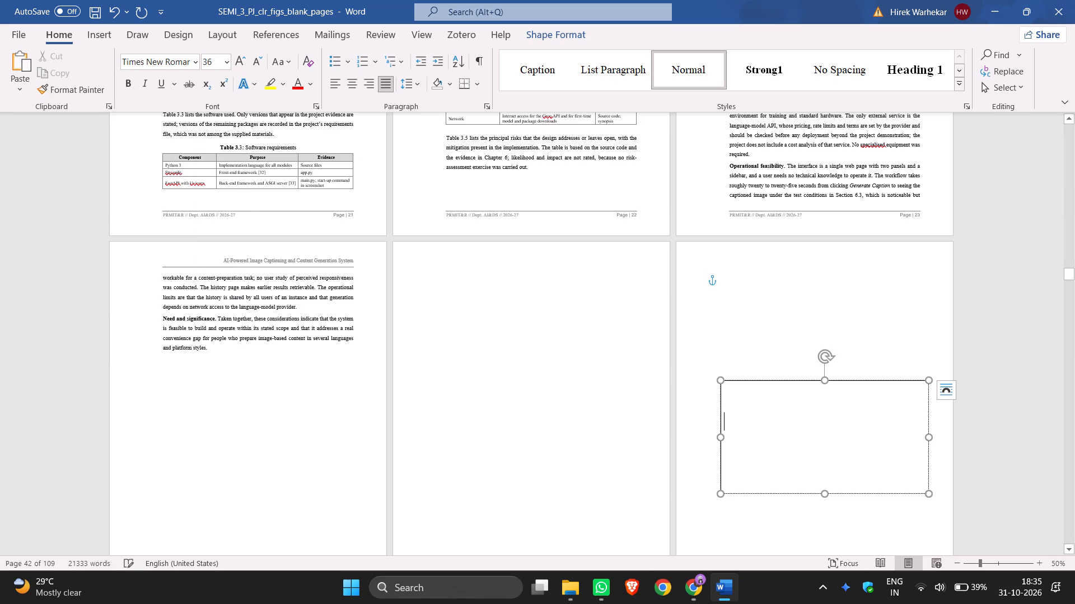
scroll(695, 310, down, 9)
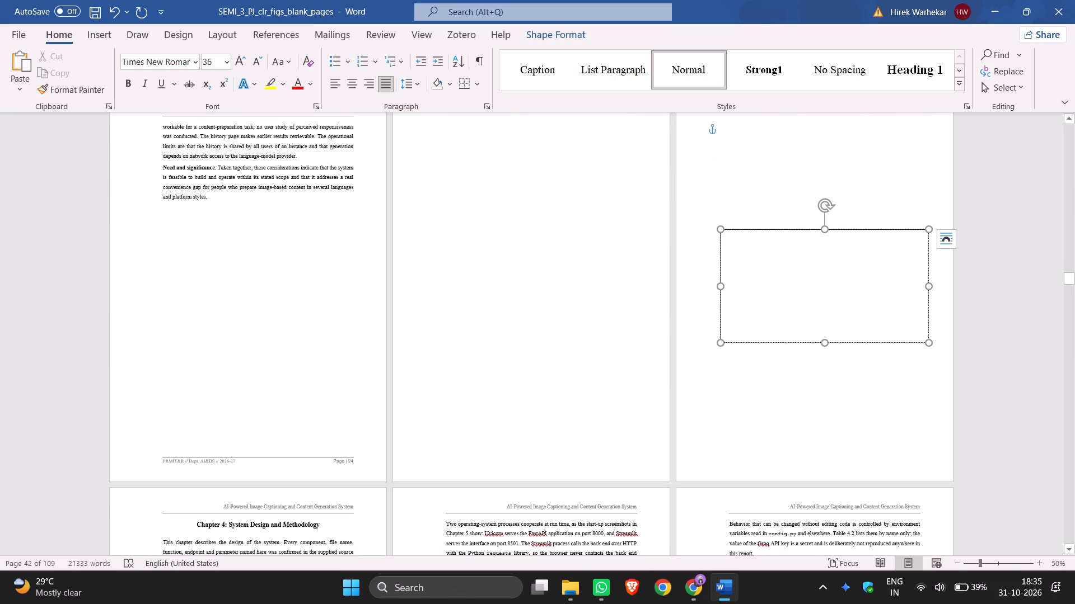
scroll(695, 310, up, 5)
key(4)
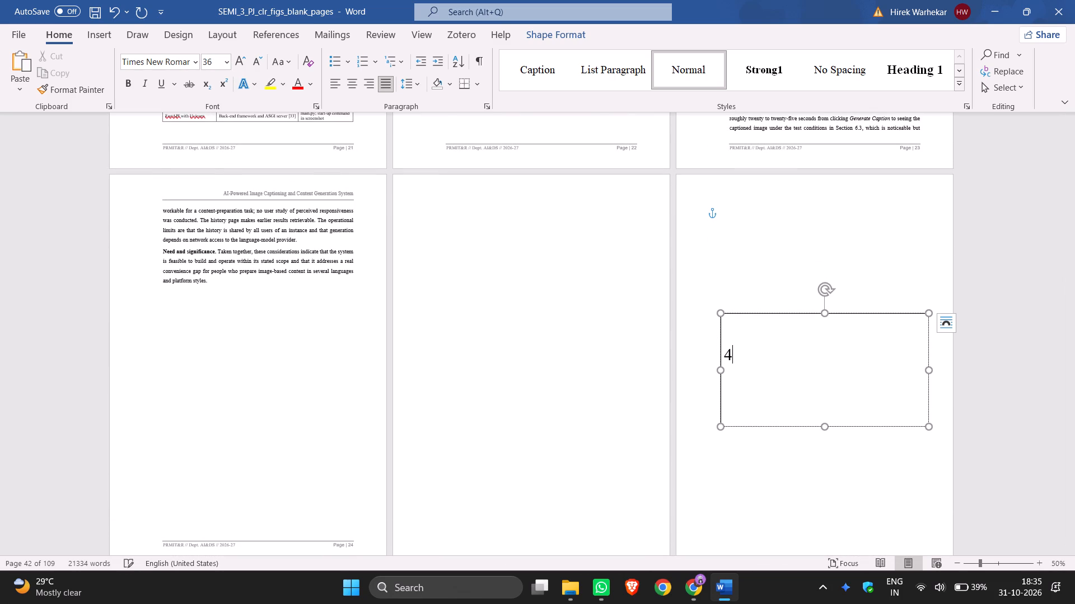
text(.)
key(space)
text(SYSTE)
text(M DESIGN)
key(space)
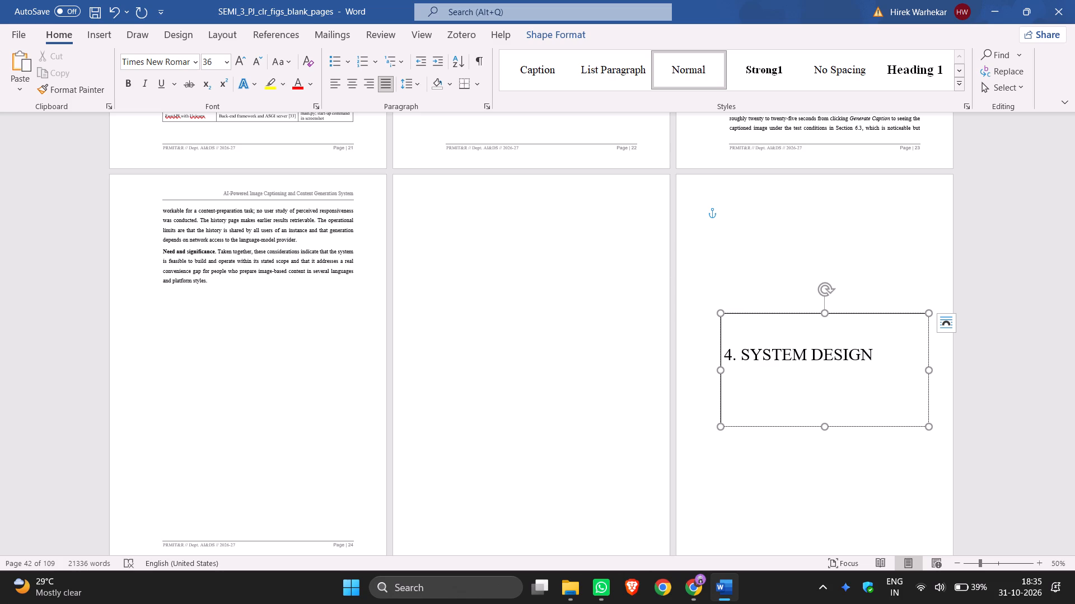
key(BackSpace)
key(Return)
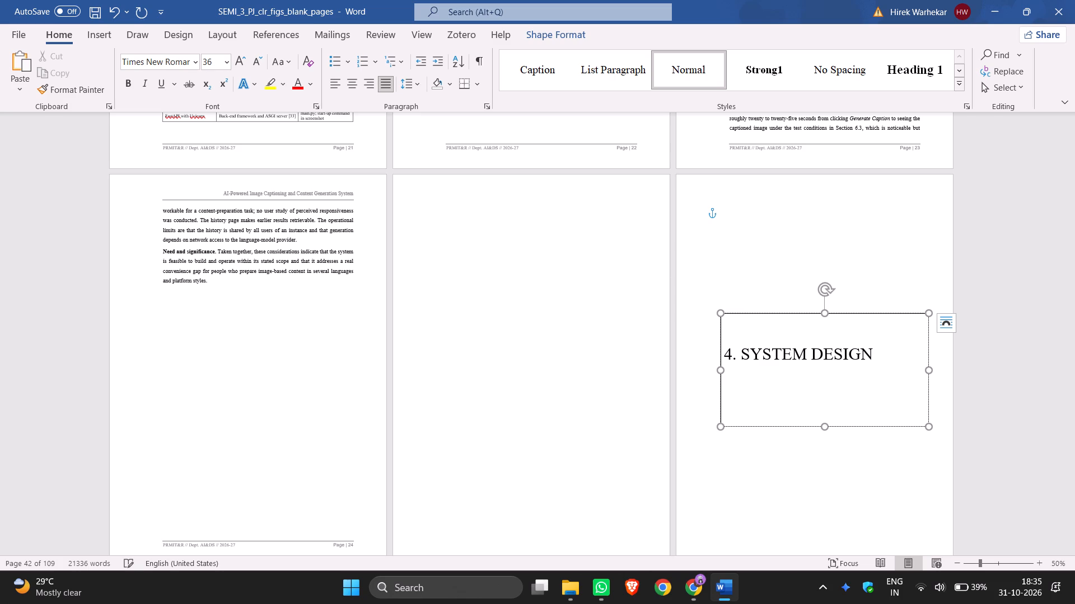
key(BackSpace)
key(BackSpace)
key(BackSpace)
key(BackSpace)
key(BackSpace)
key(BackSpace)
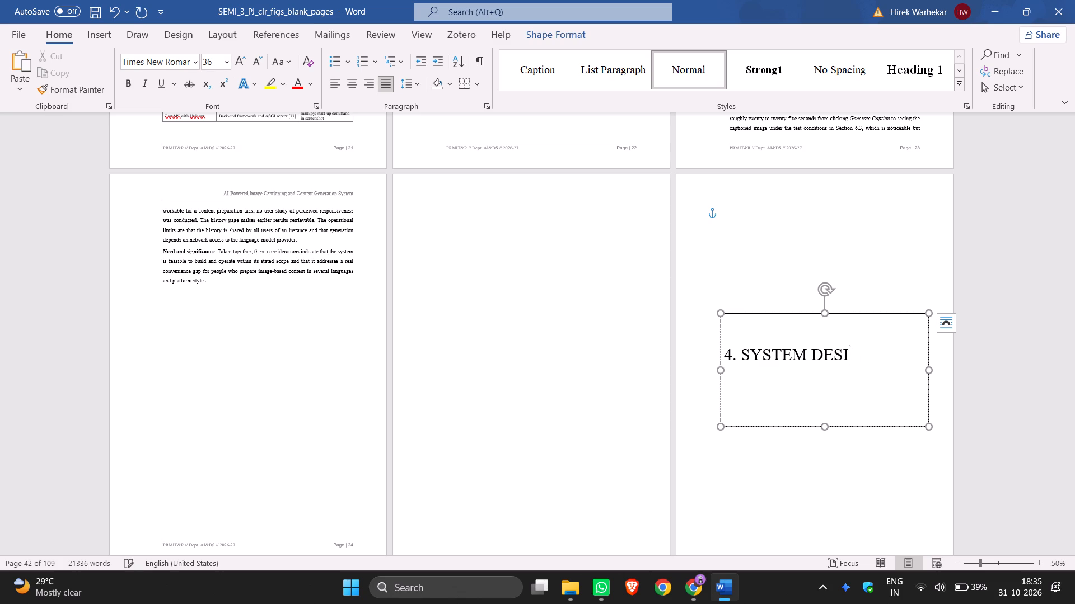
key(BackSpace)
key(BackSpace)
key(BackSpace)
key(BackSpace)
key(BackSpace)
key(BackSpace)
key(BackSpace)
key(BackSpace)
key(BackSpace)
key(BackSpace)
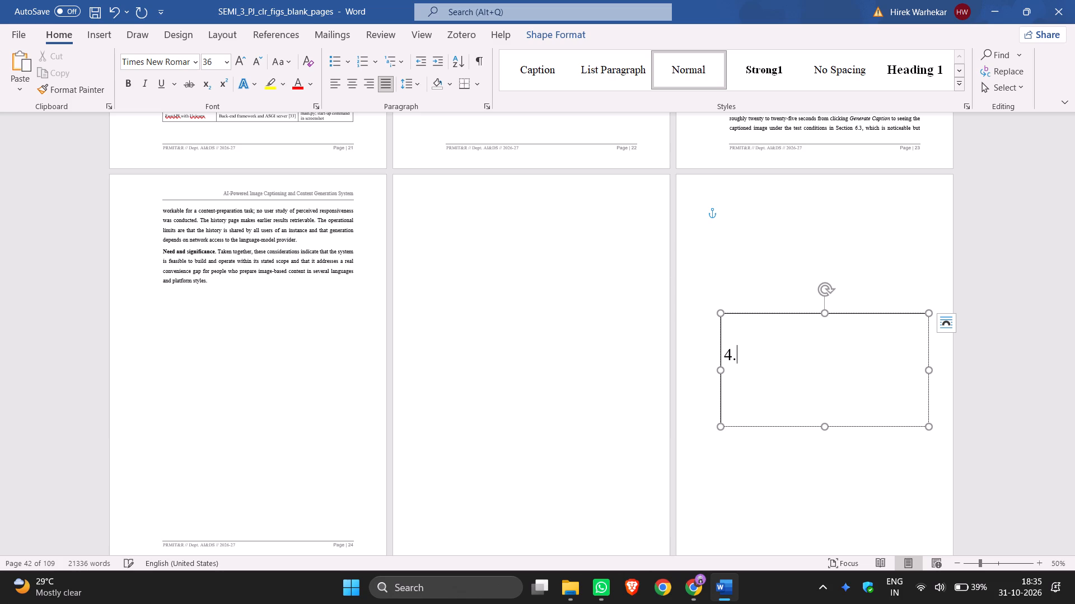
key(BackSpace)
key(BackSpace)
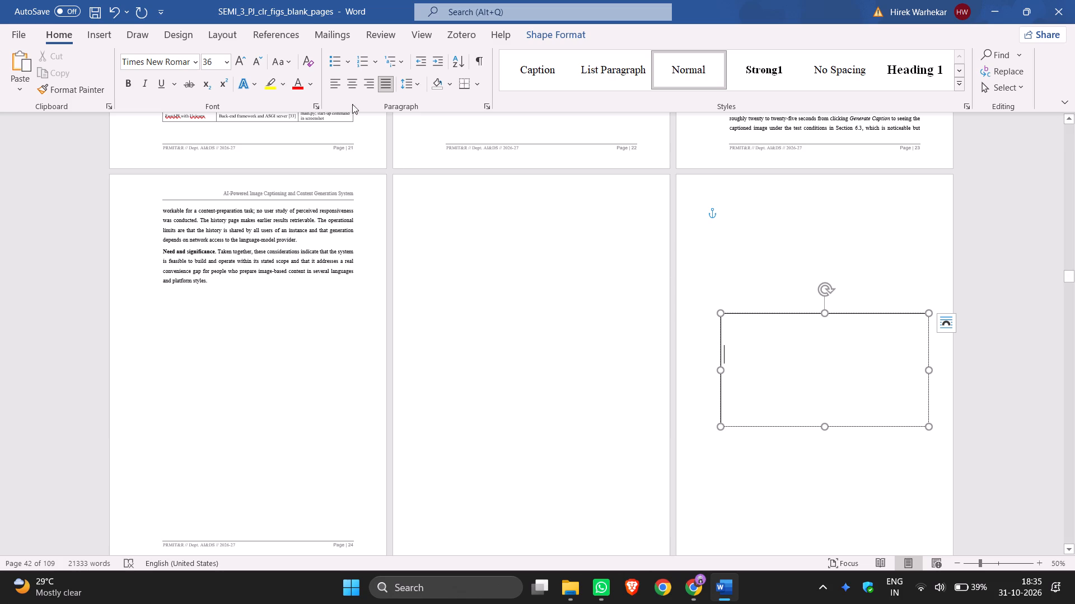
Centre the second line and enter "4. SYSTEM DESIGN", "AND" and "METHADOLOGY" on three separate lines, followed by a blank line.
click(356, 87)
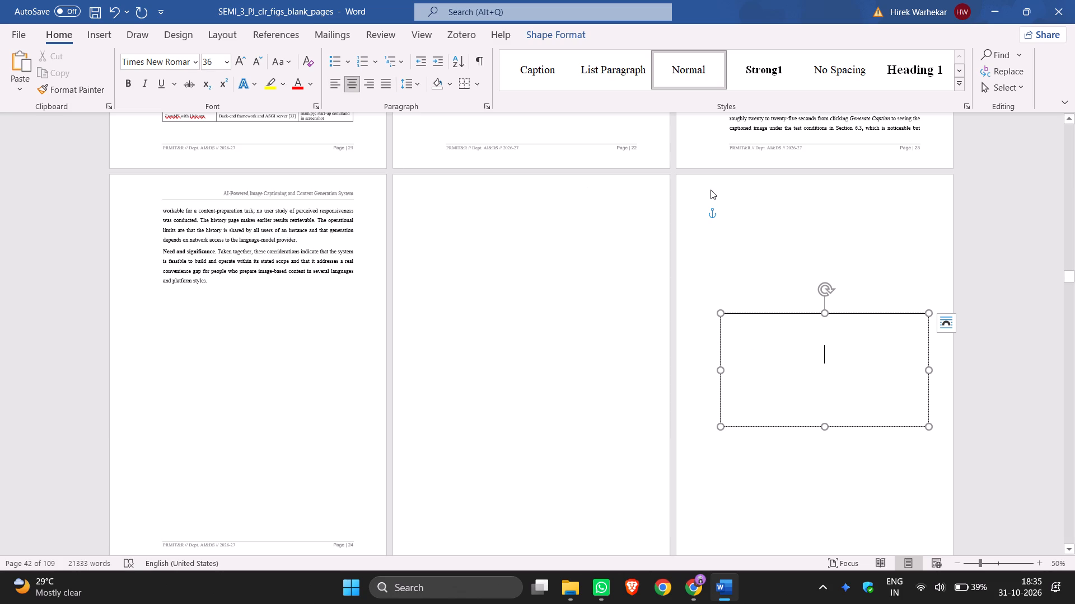
text(4.)
key(space)
text(SYSTEM)
key(space)
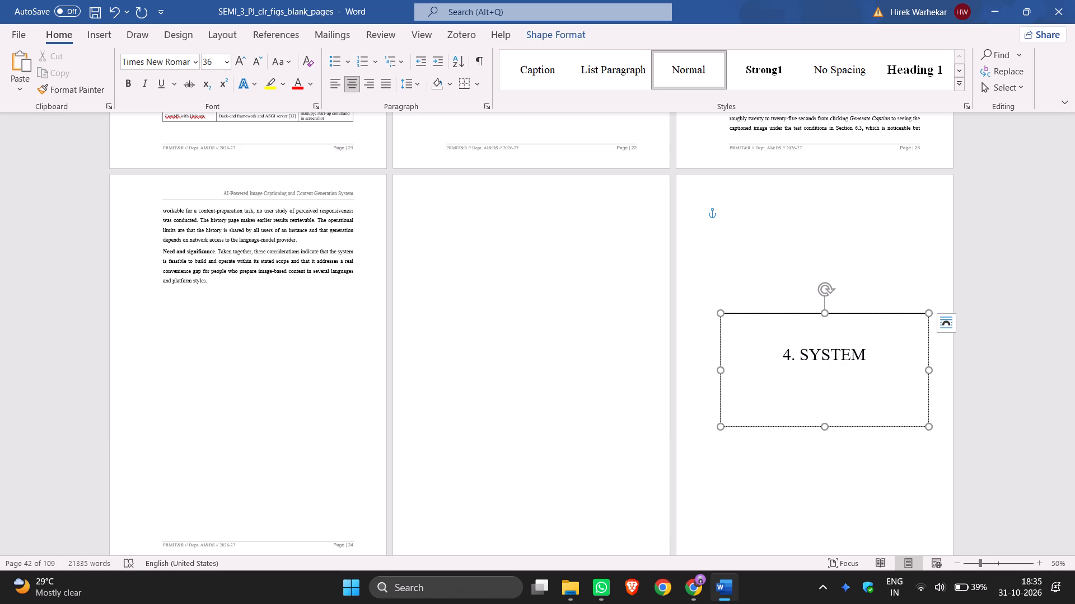
text(DESIGN)
key(space)
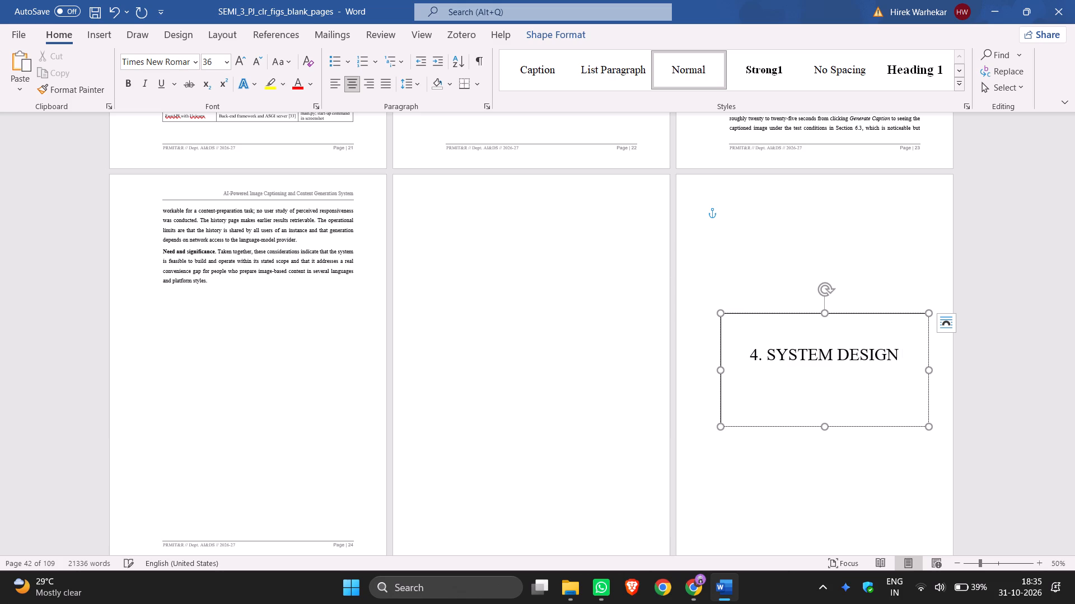
text(AND)
key(BackSpace)
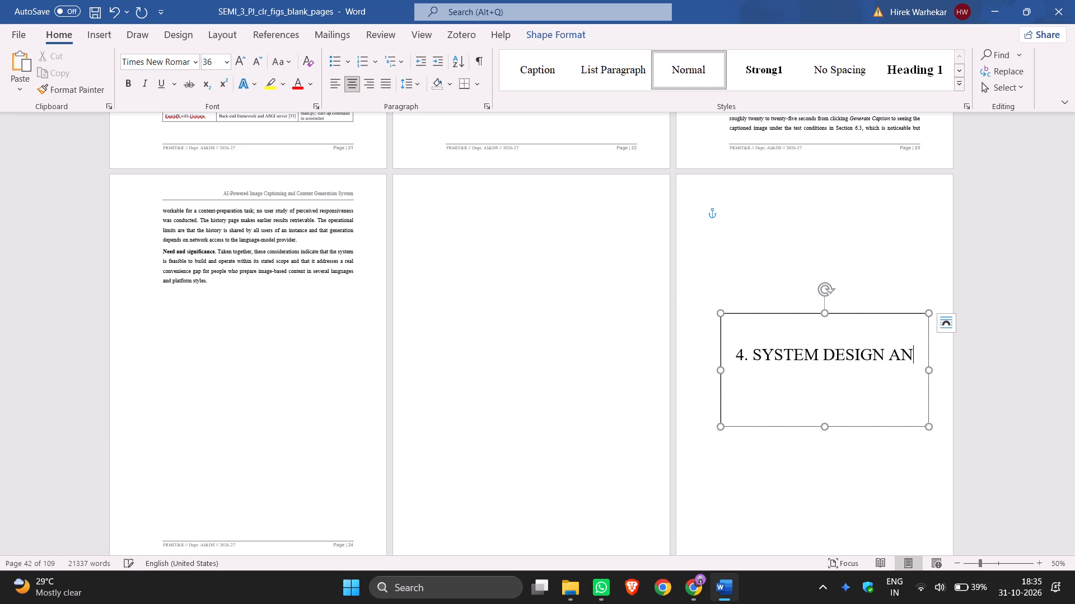
key(BackSpace)
key(BackSpace)
key(BackSpace)
key(Return)
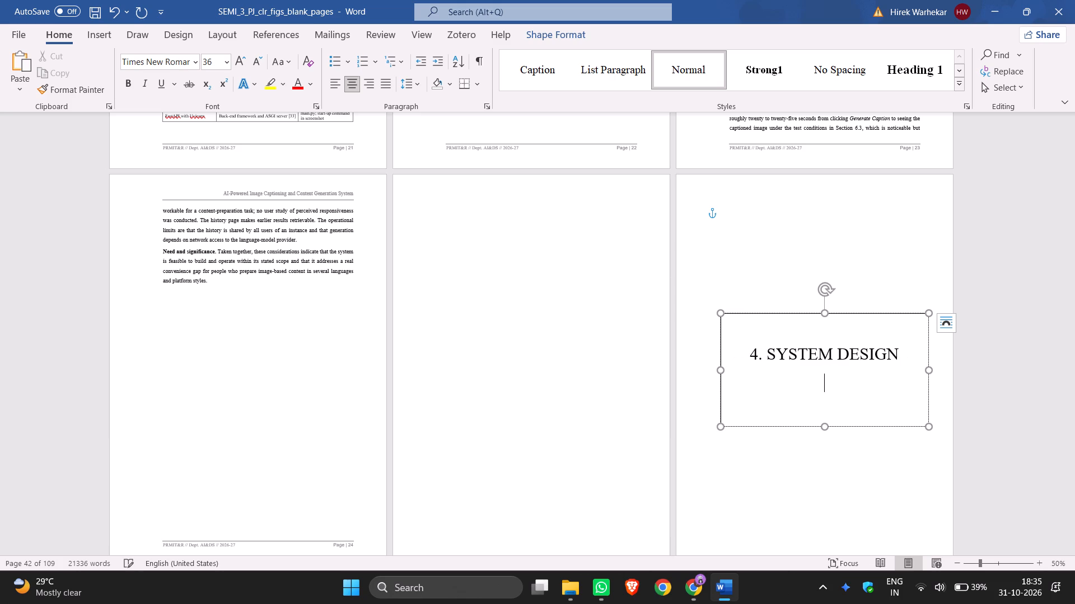
text(AND)
key(Return)
text(METHADOLO)
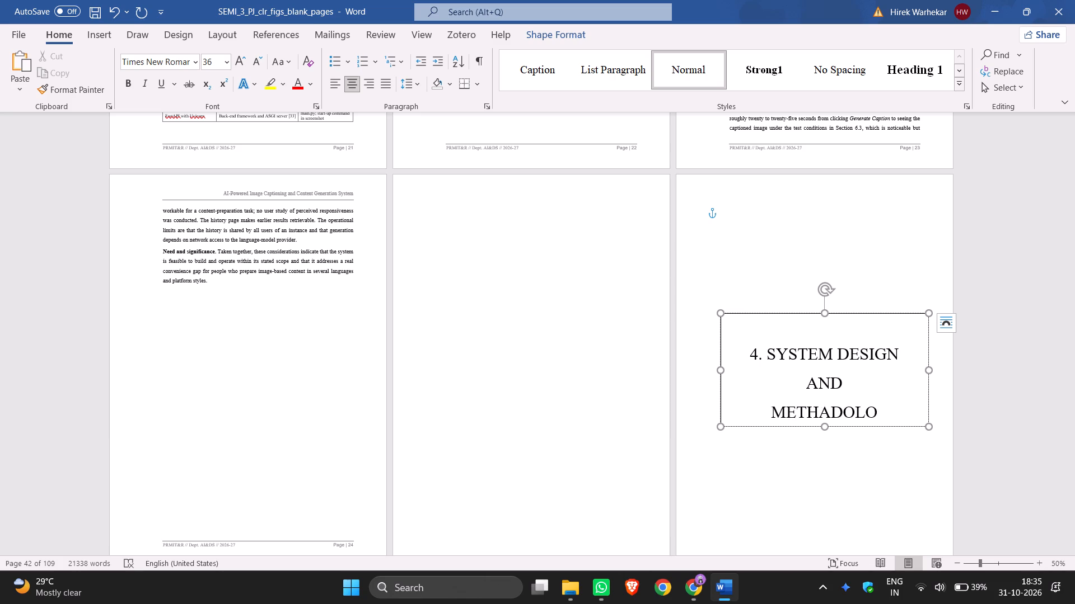
text(GY)
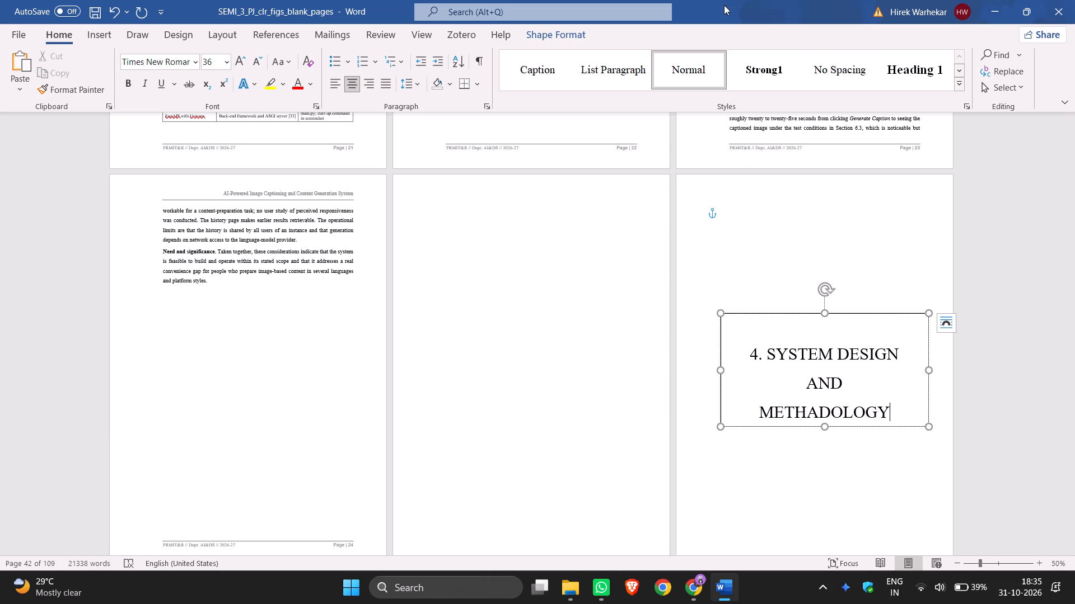
key(Return)
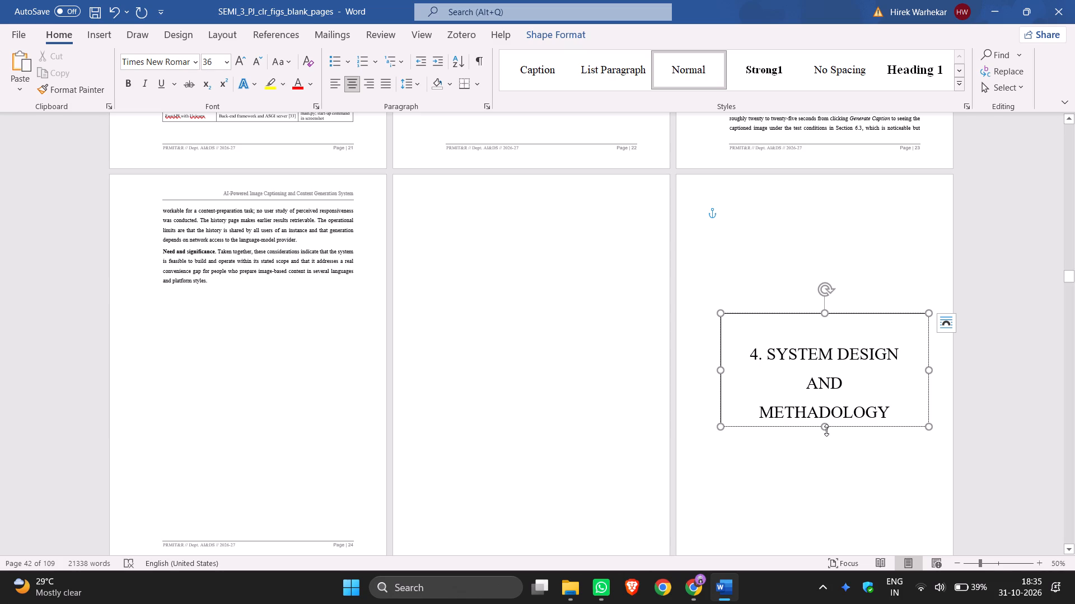
Extend the lower edge of the Chapter 4 title box downward, leaving a modest empty space under METHADOLOGY.
drag(826, 427, 829, 463)
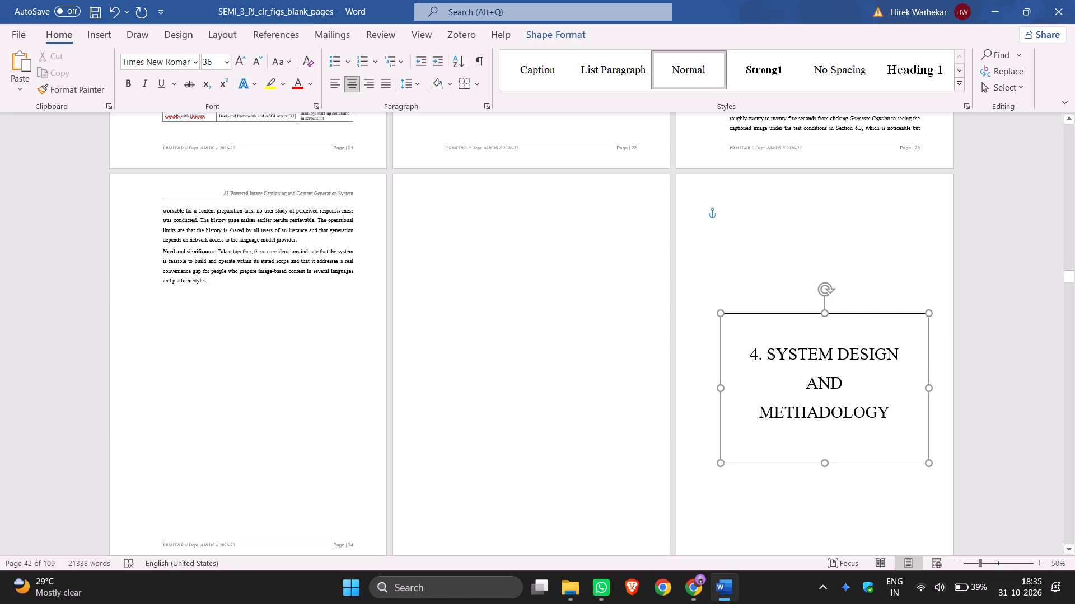
click(792, 445)
click(853, 446)
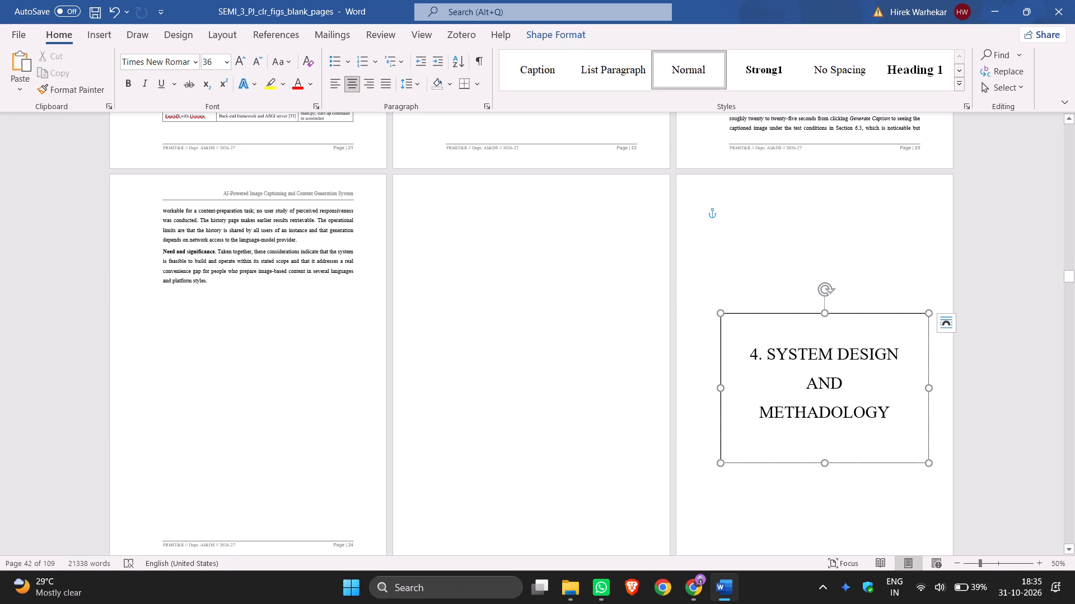
drag(826, 464, 826, 459)
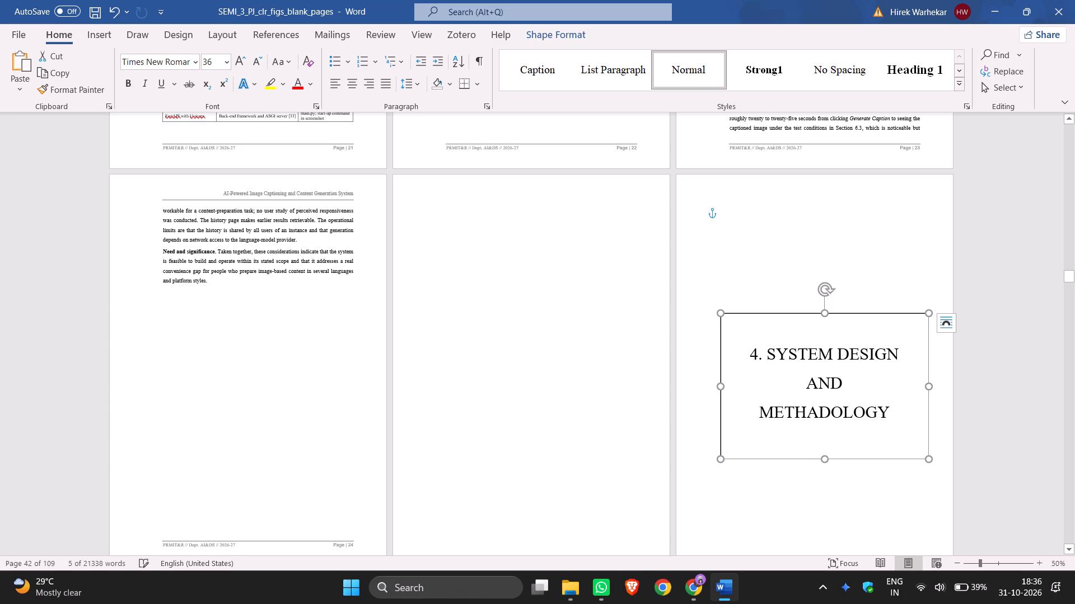
Reduce the Chapter 4 title box's height slightly at its upper and lower edges, keeping all three title lines inside.
click(822, 444)
drag(825, 460, 826, 459)
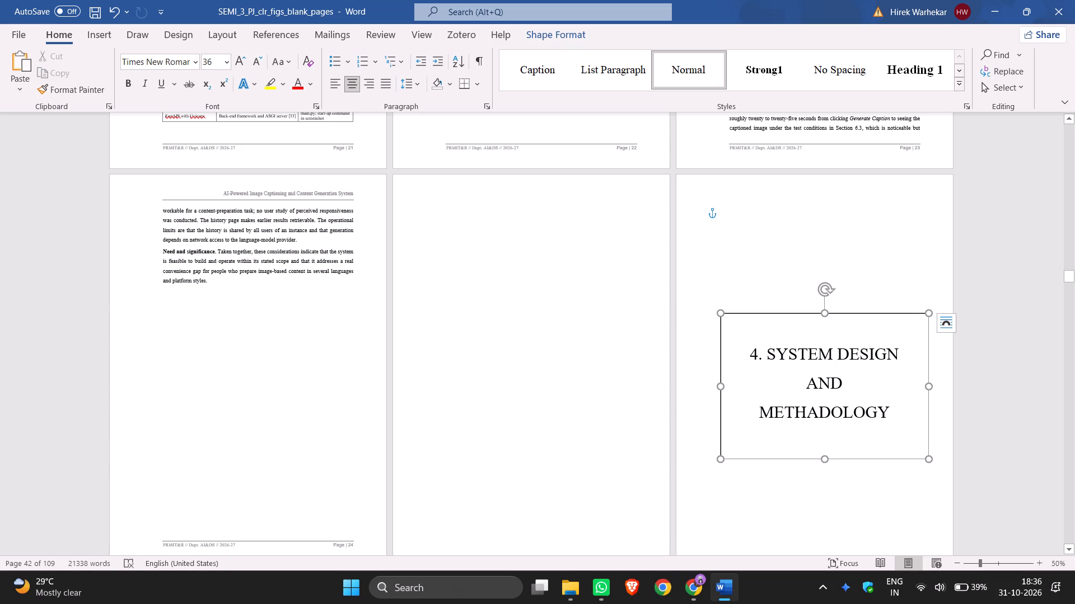
drag(826, 459, 827, 451)
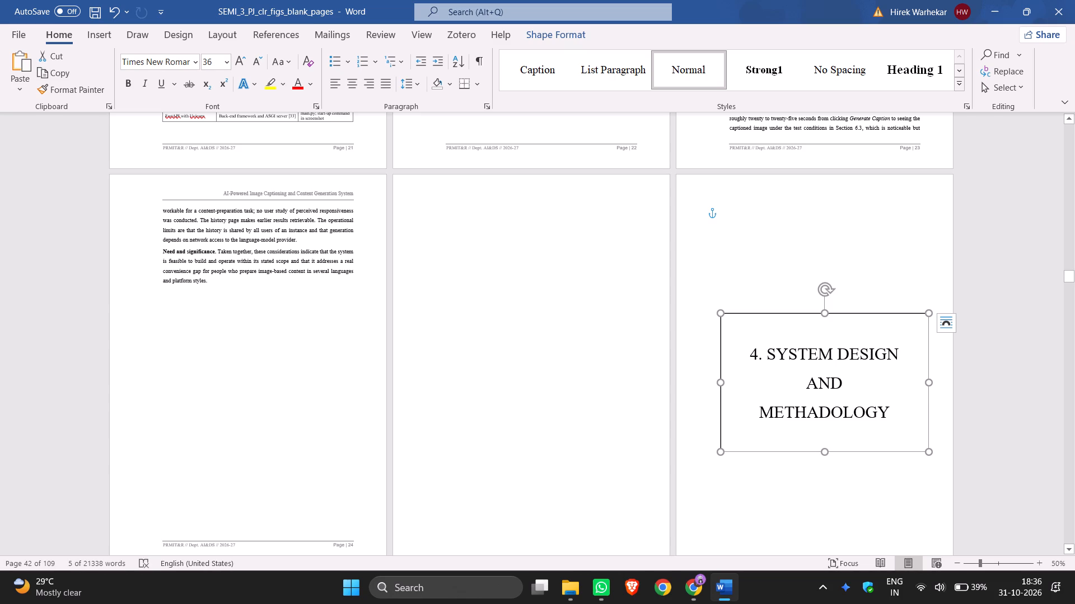
click(823, 381)
click(798, 342)
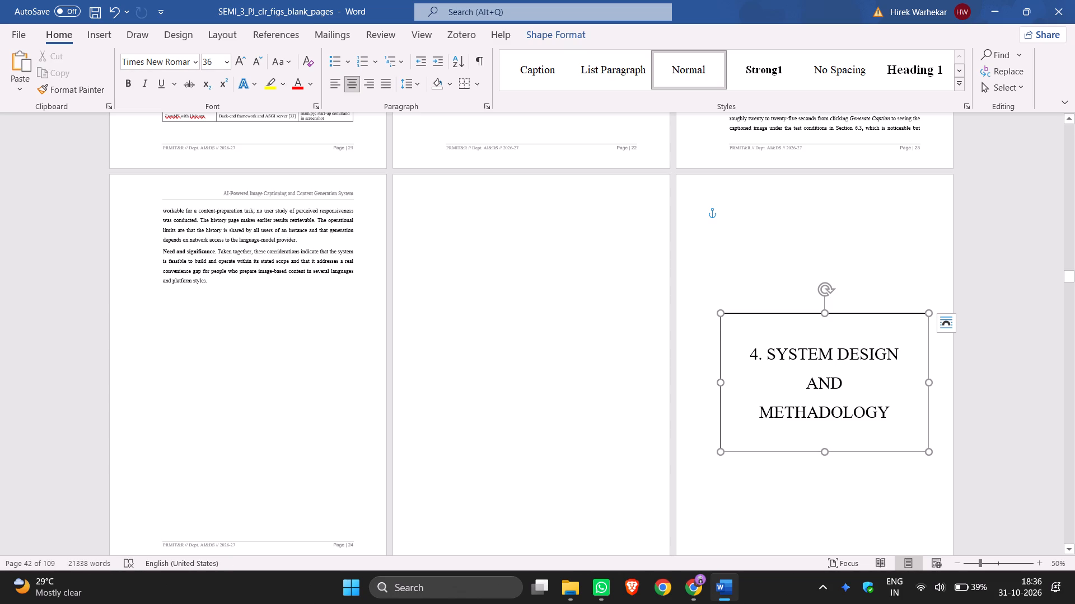
click(799, 358)
click(783, 328)
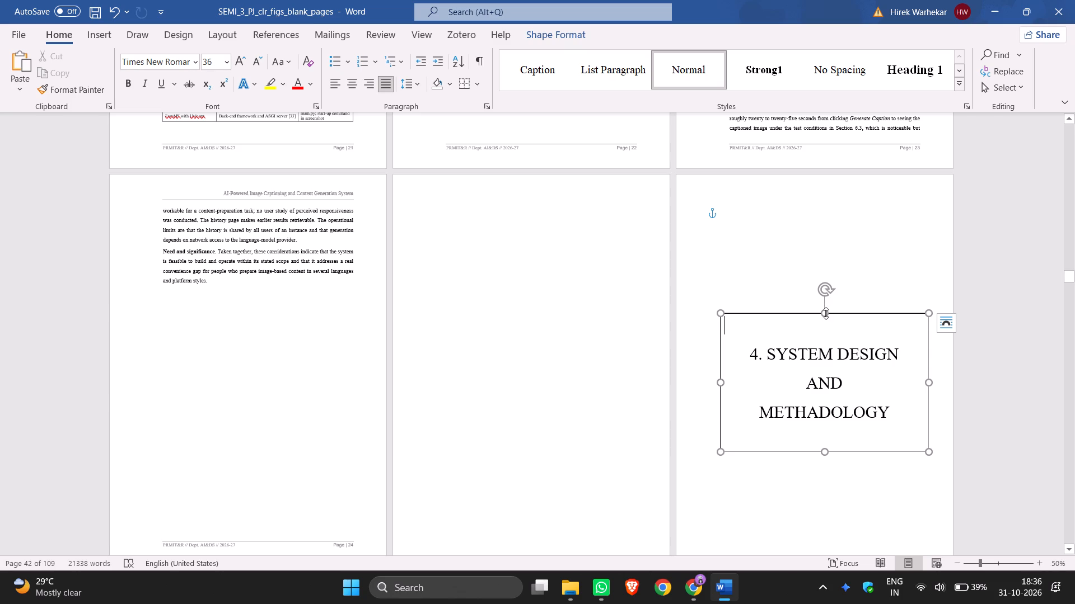
drag(826, 313, 826, 321)
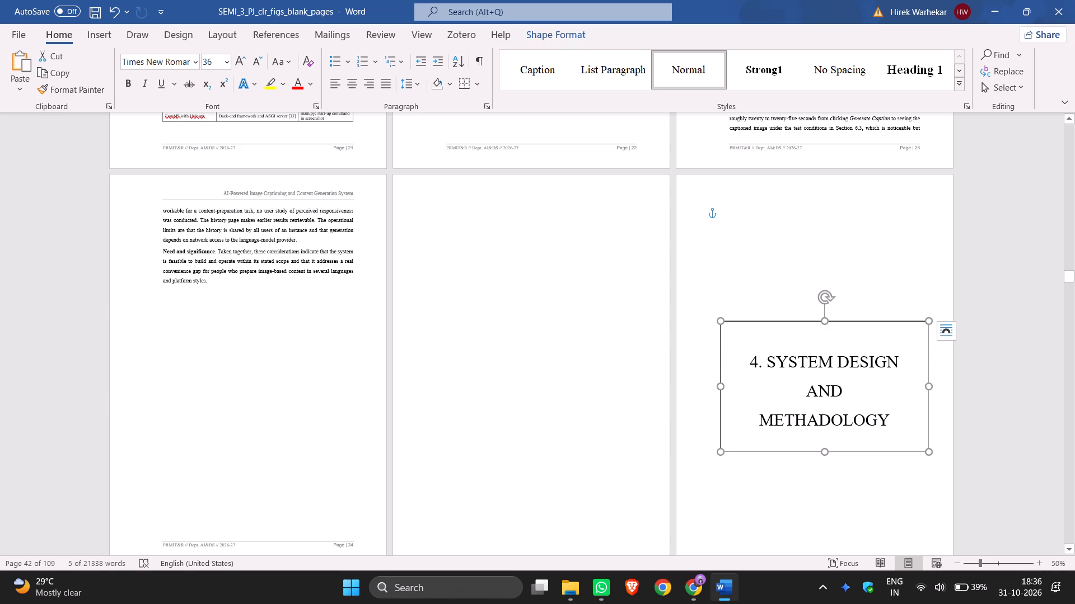
drag(825, 450, 825, 447)
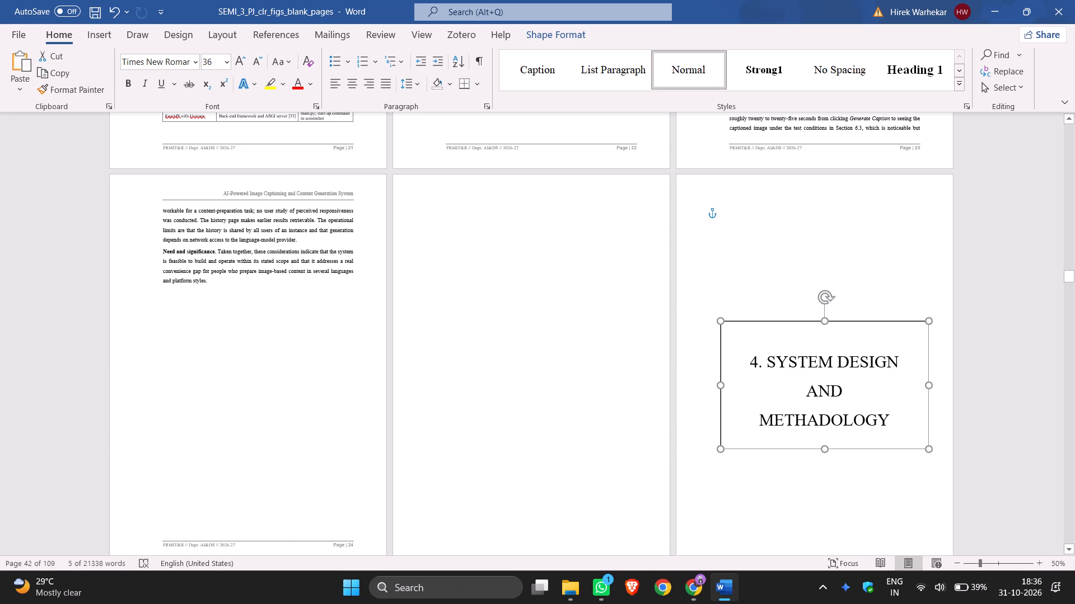
drag(825, 447, 825, 457)
drag(824, 322, 827, 329)
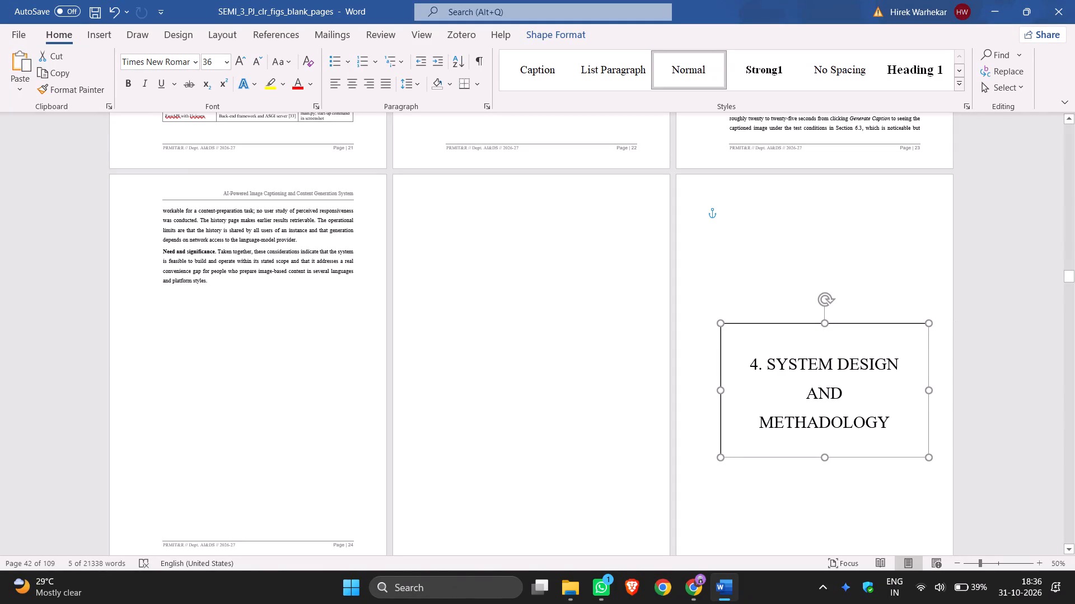
drag(827, 329, 829, 322)
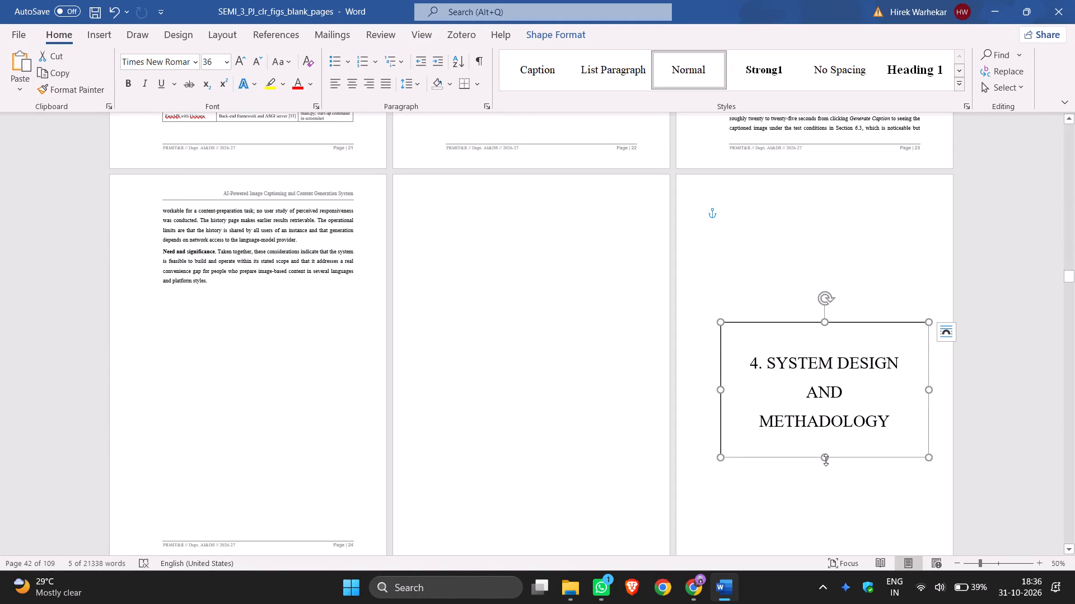
Move the Chapter 4 title box so it is centred both horizontally and vertically on its page, and deselect it.
drag(843, 324, 843, 323)
drag(843, 323, 832, 309)
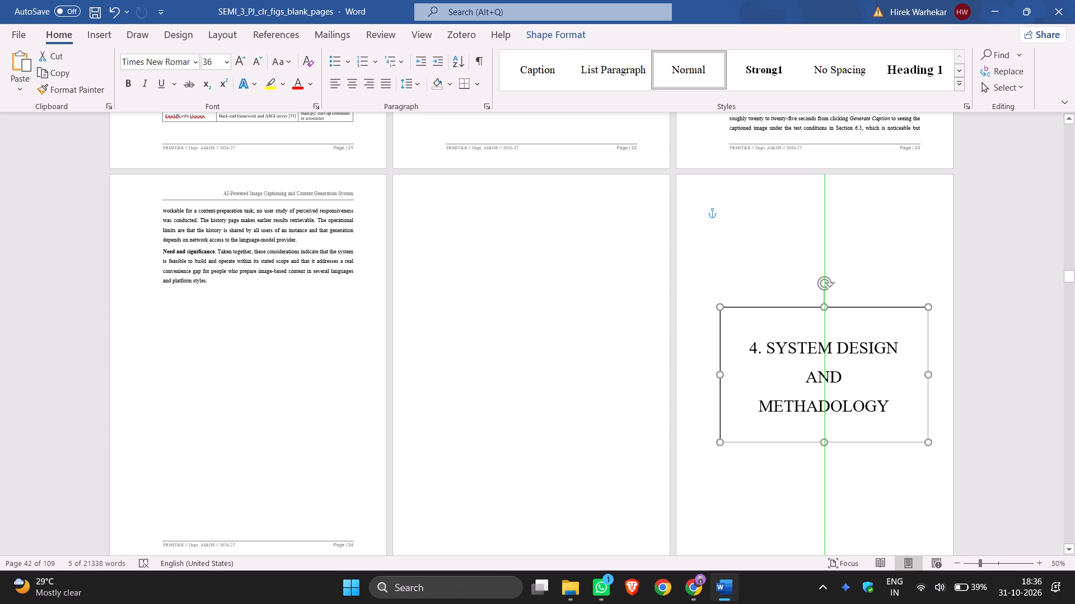
drag(832, 309, 828, 336)
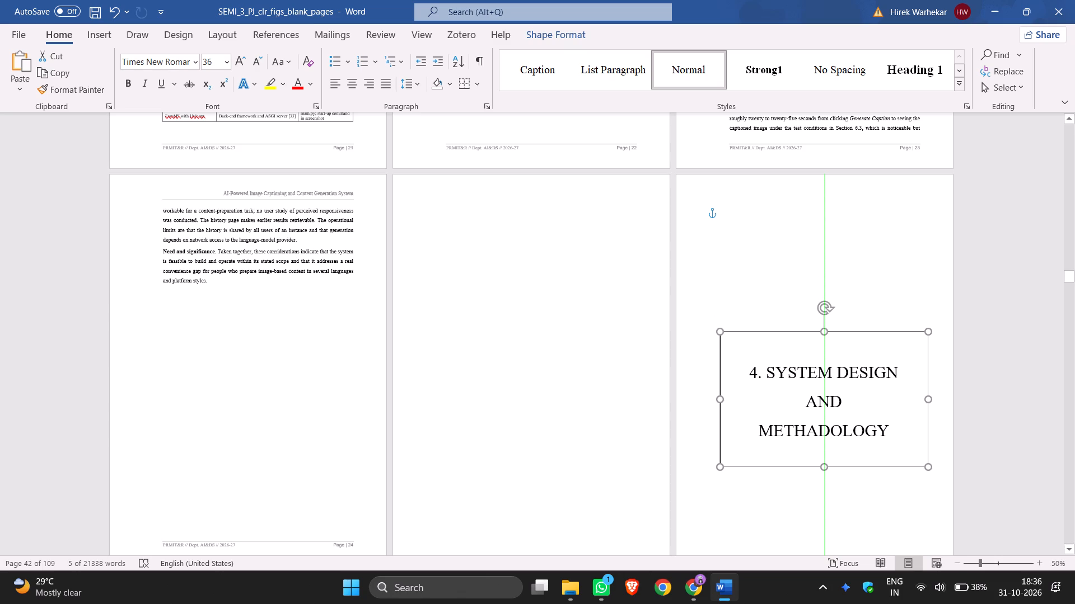
drag(828, 336, 831, 348)
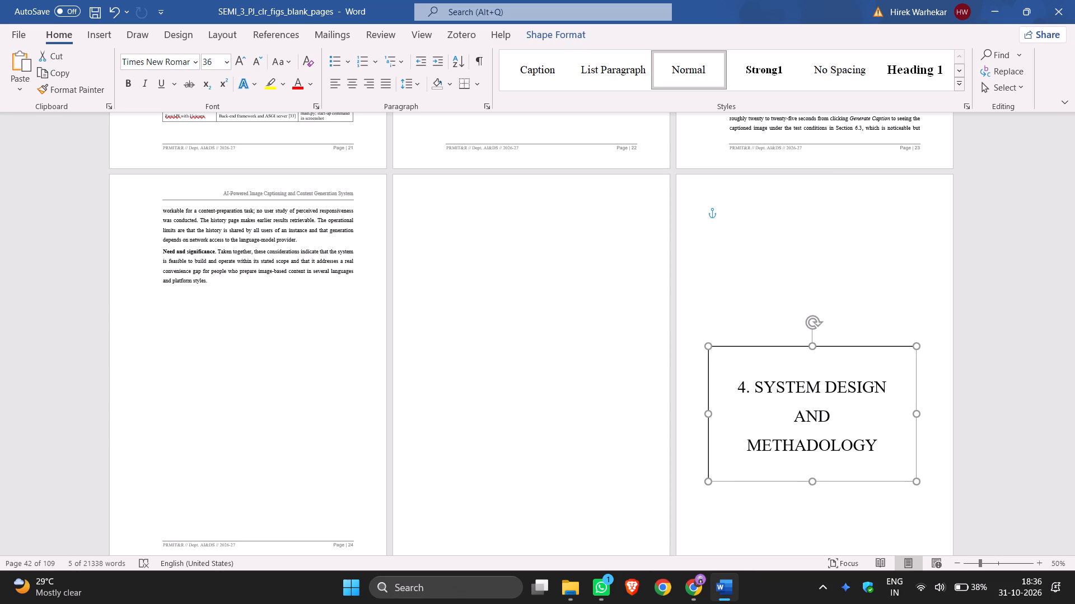
drag(831, 348, 836, 335)
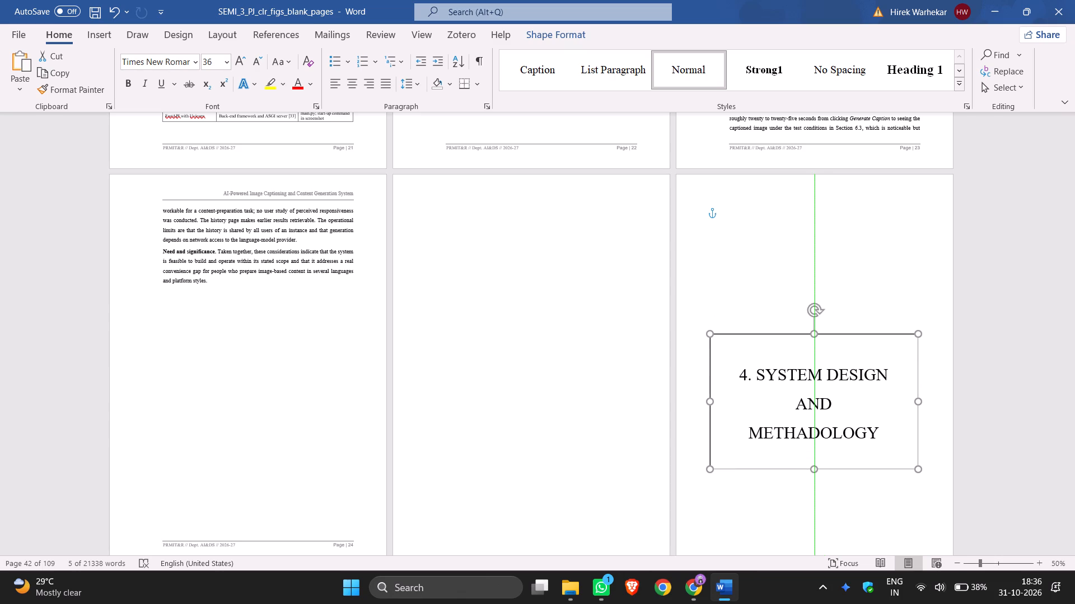
drag(836, 335, 838, 361)
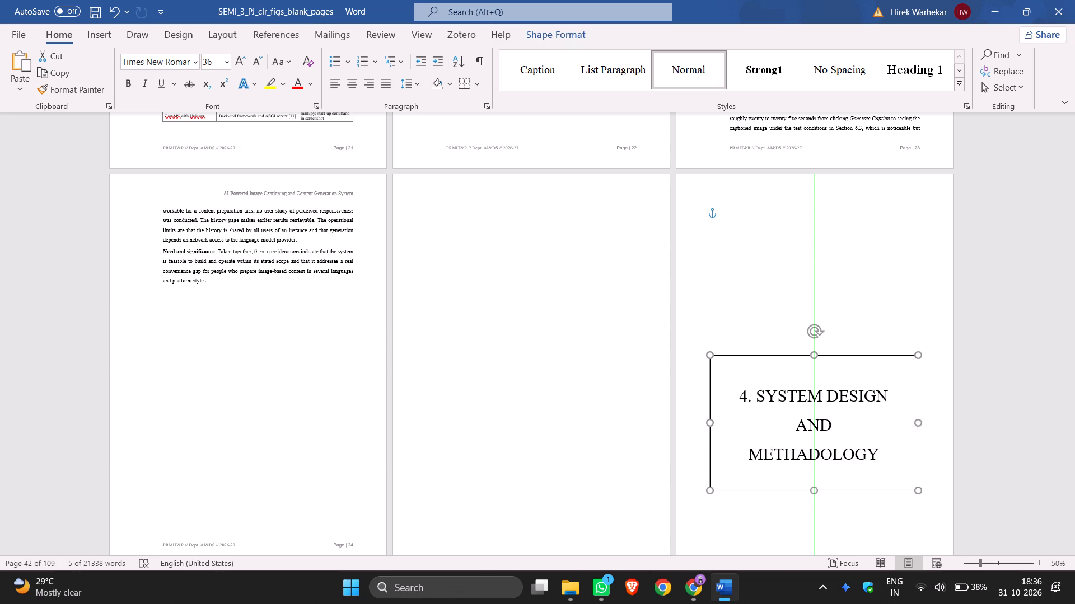
drag(838, 361, 838, 410)
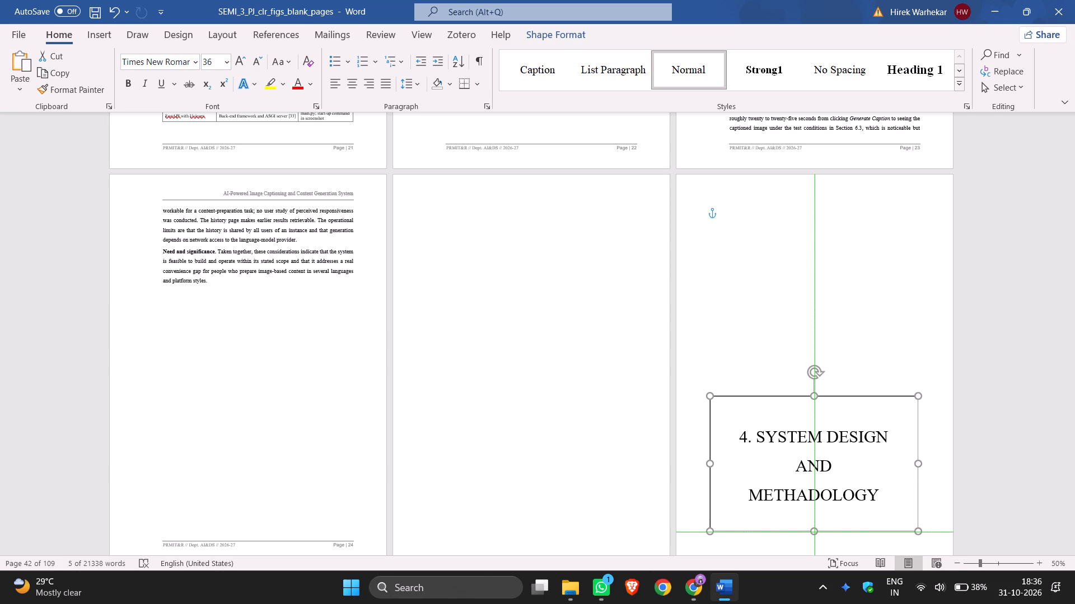
drag(838, 410, 835, 362)
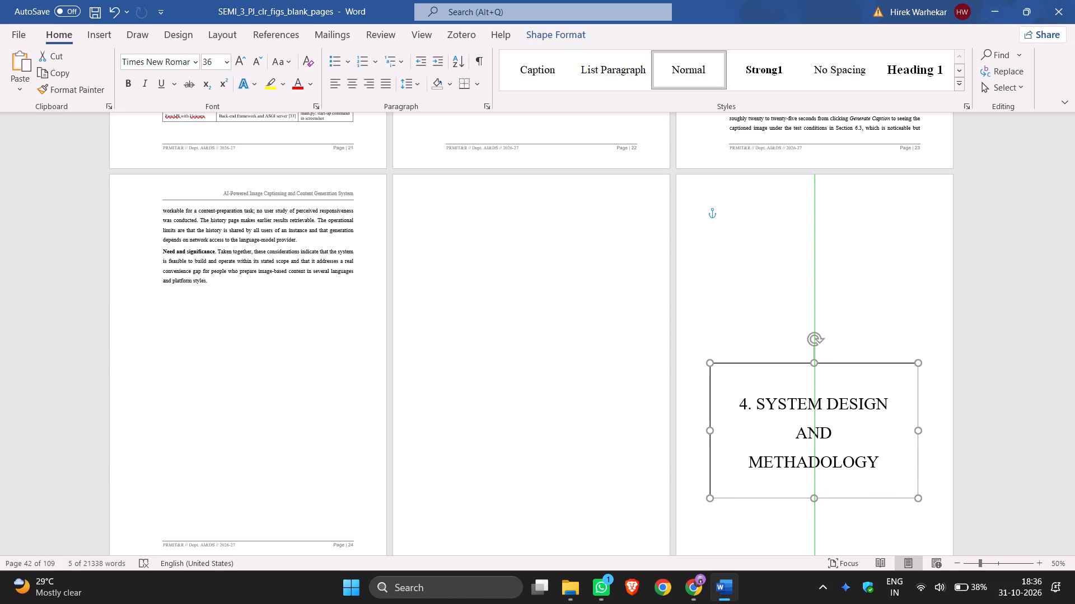
drag(835, 362, 835, 320)
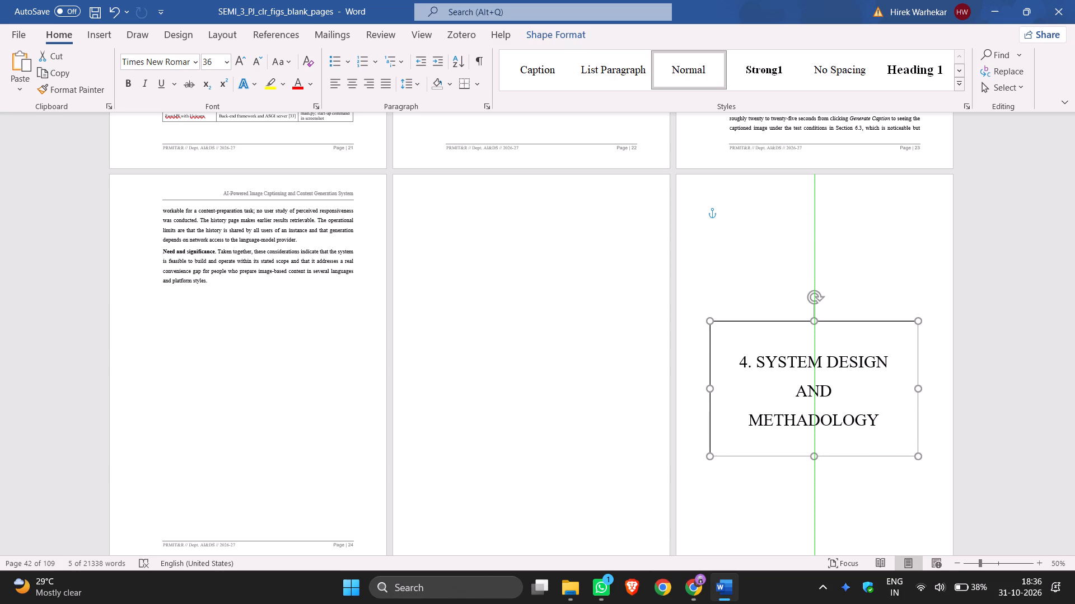
drag(835, 320, 836, 301)
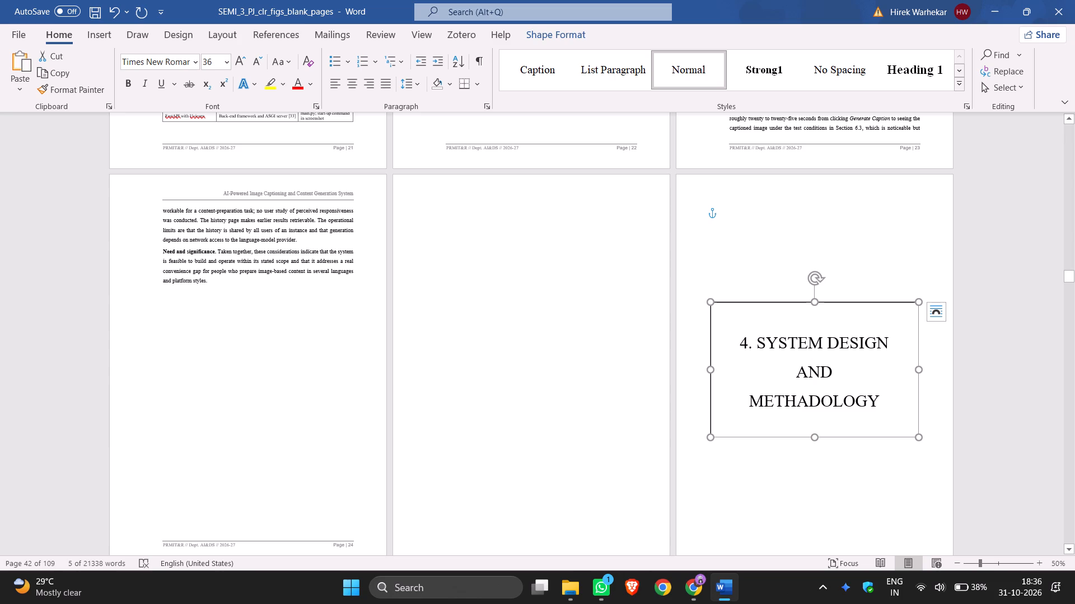
click(1015, 284)
Draw a text box about 16.3 cm wide and 8.85 cm high on the blank page directly before Chapter 5.
scroll(976, 309, down, 8)
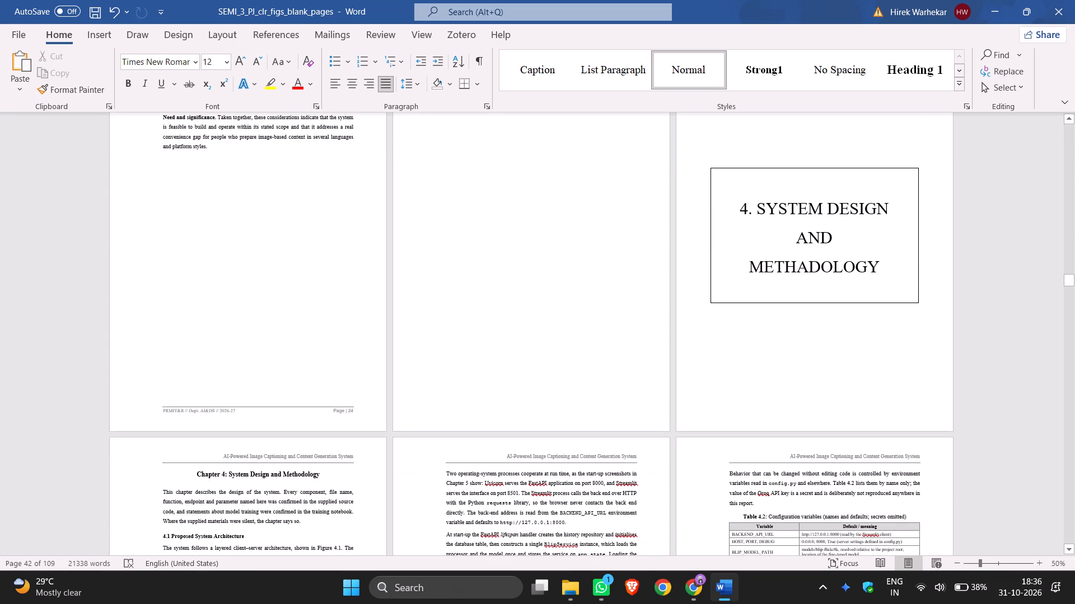
scroll(1003, 333, down, 16)
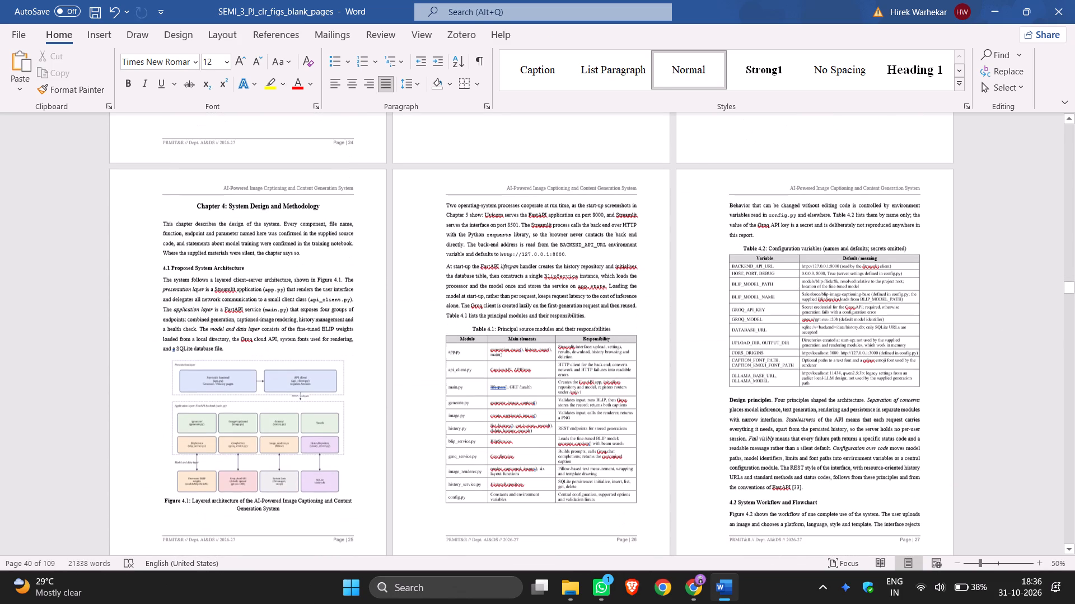
scroll(1002, 330, down, 11)
scroll(1002, 323, down, 18)
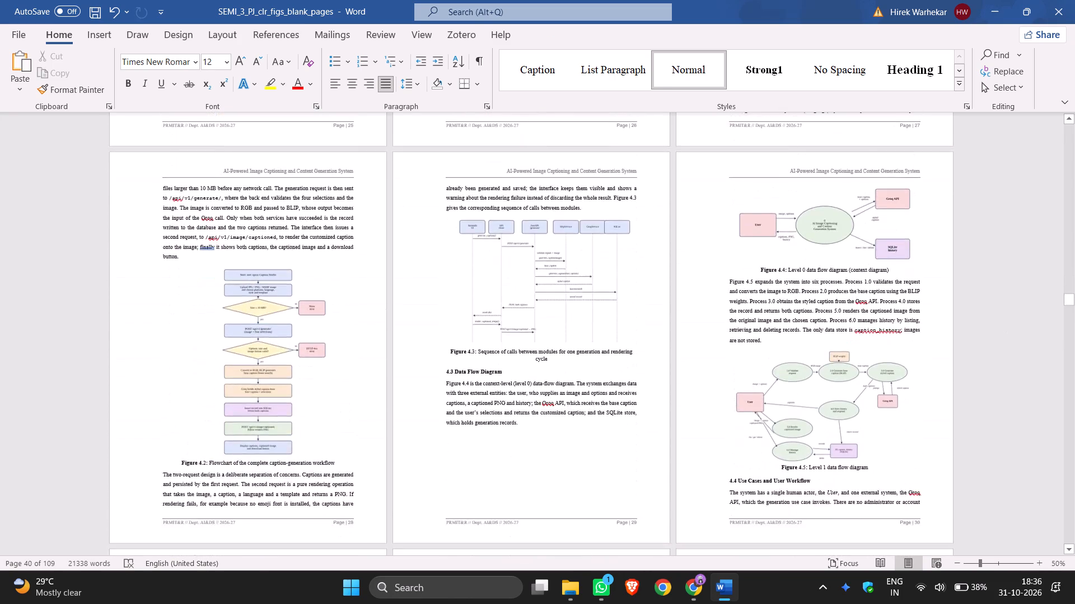
scroll(1001, 320, down, 20)
scroll(1001, 320, down, 20)
scroll(1001, 320, down, 15)
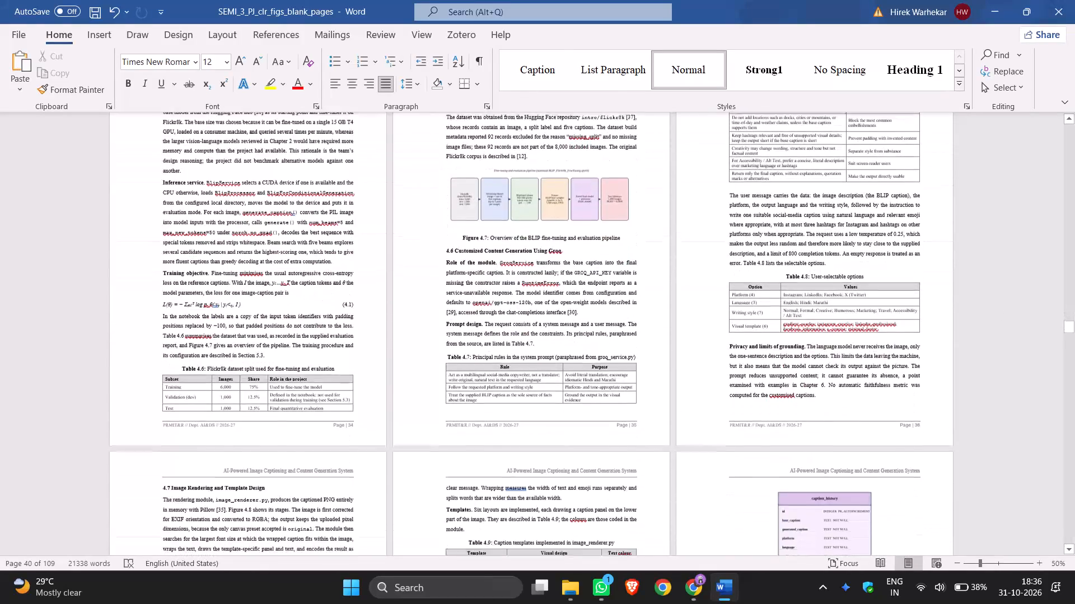
scroll(1004, 301, down, 20)
scroll(1004, 301, down, 11)
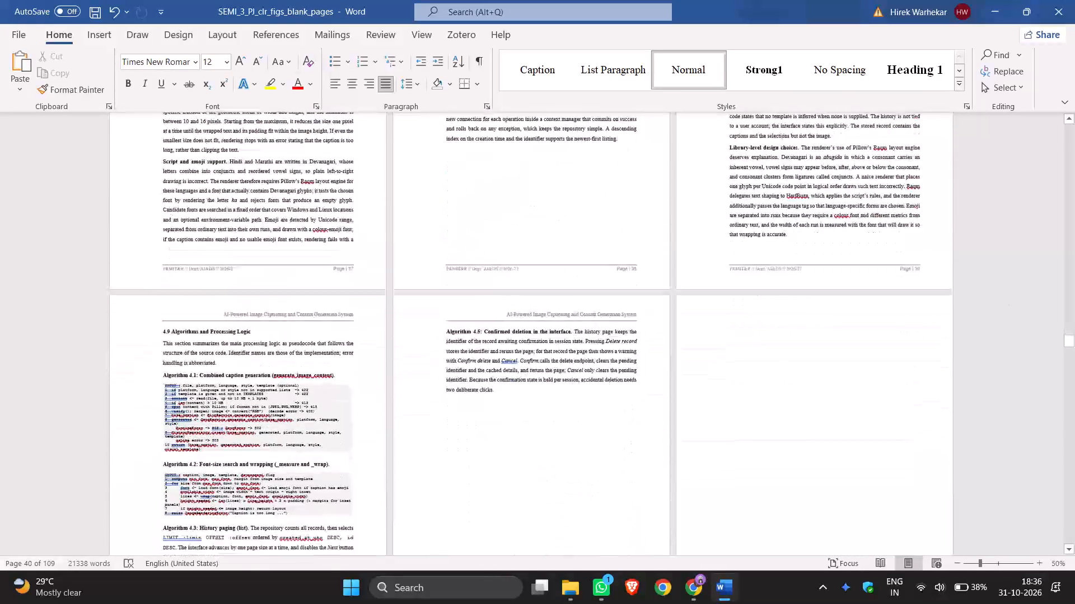
scroll(1004, 292, down, 17)
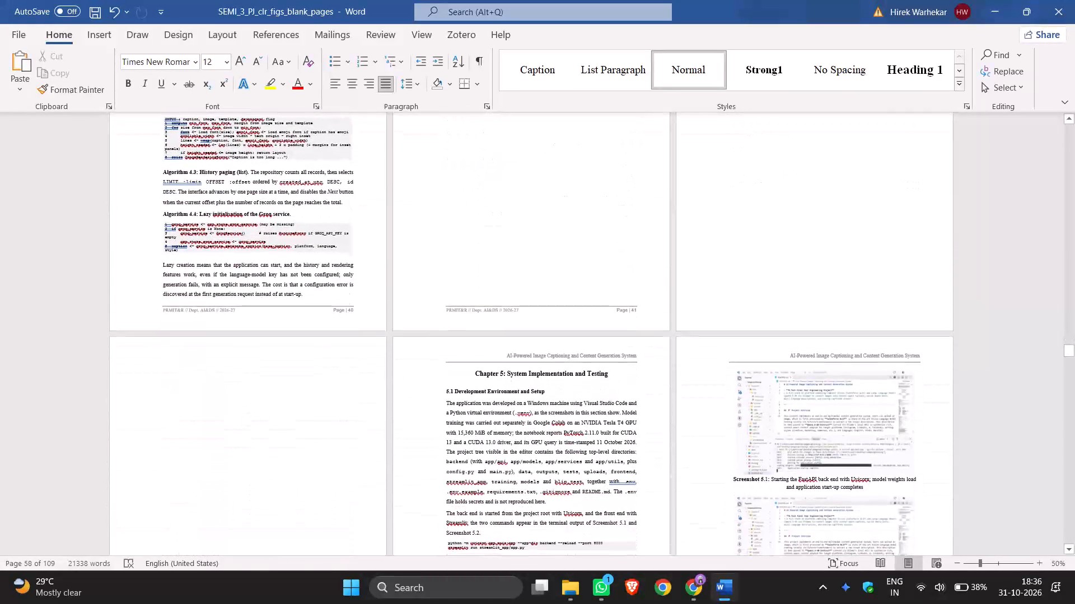
scroll(1004, 291, up, 10)
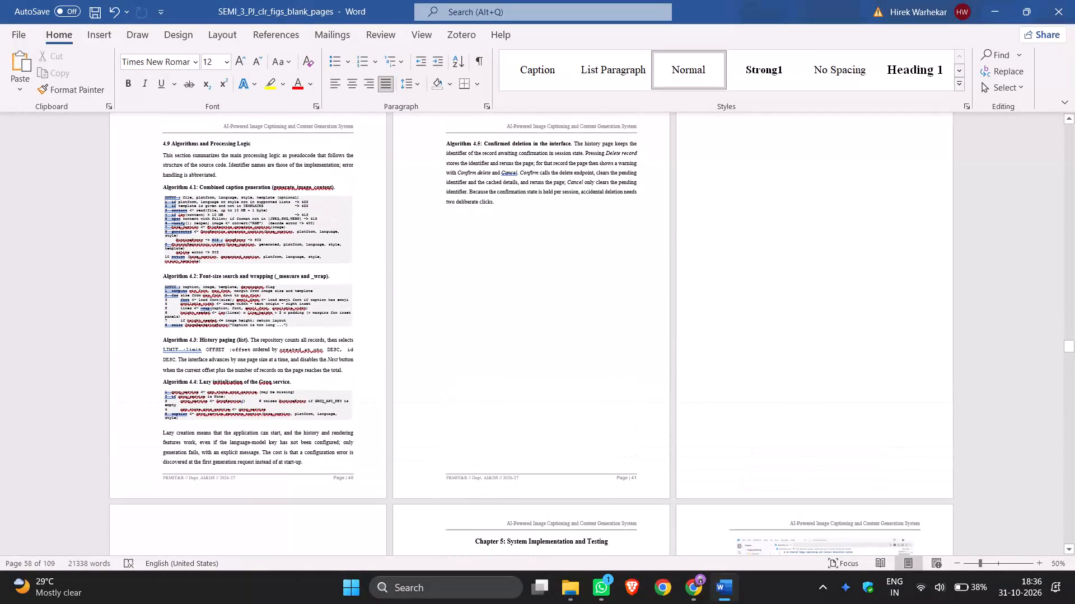
scroll(1004, 291, up, 3)
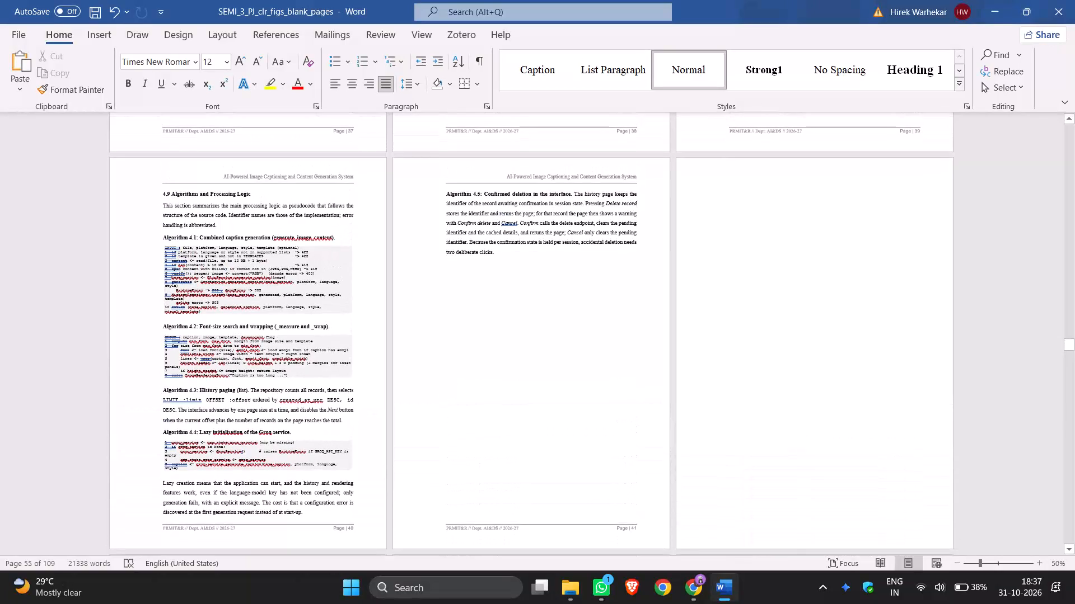
scroll(1004, 291, down, 20)
scroll(1004, 291, down, 10)
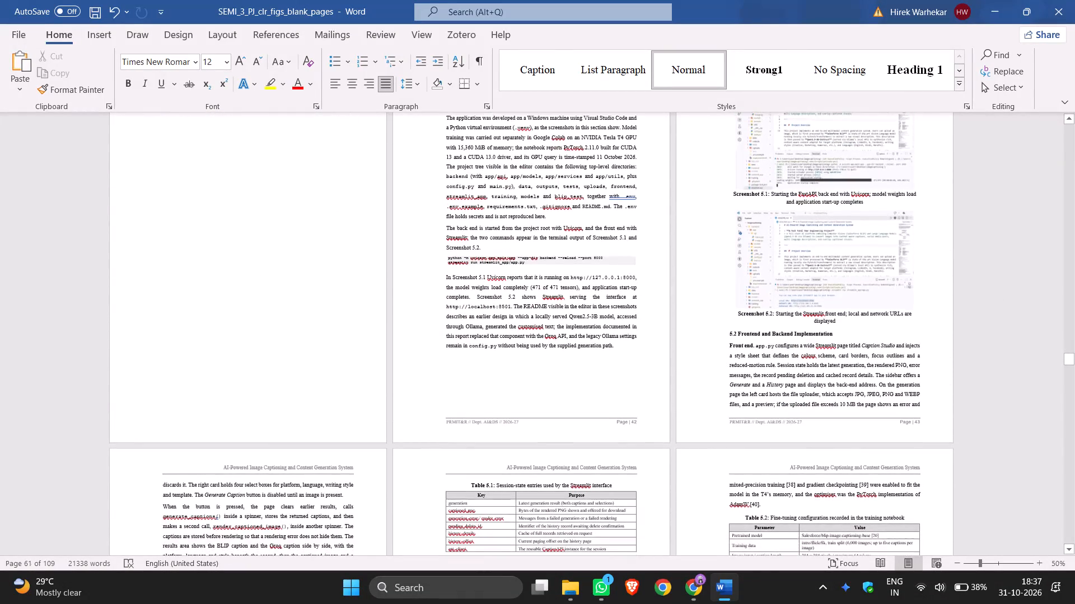
scroll(1009, 359, up, 5)
click(186, 225)
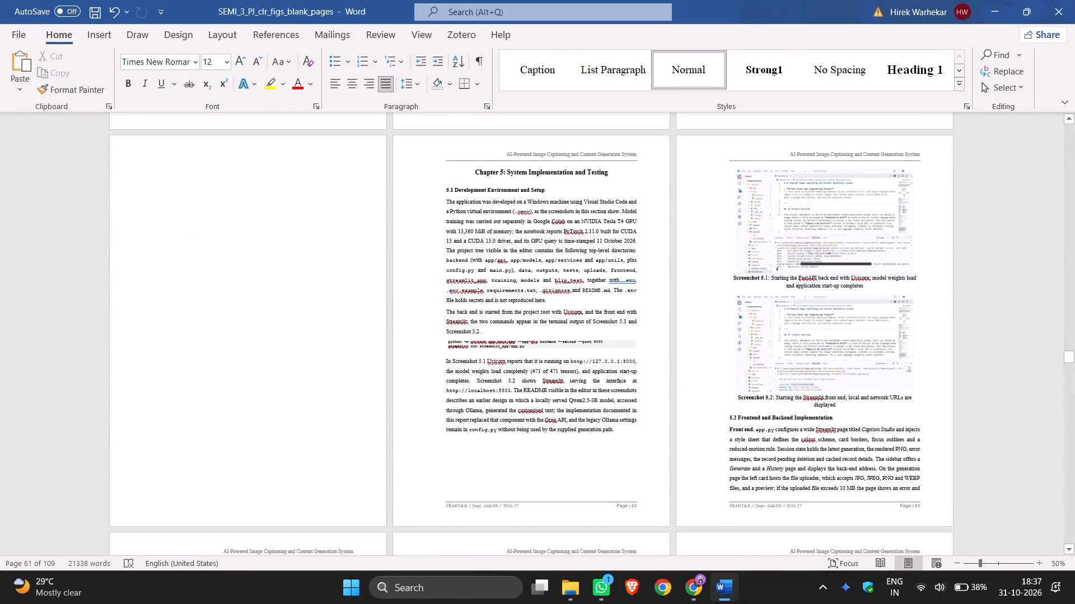
click(101, 30)
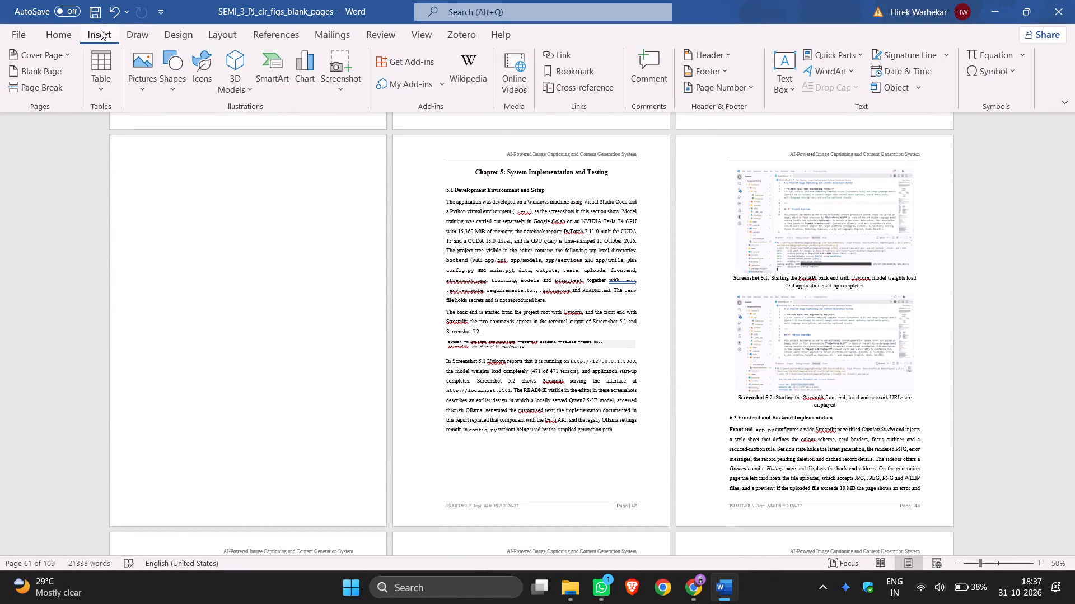
click(780, 89)
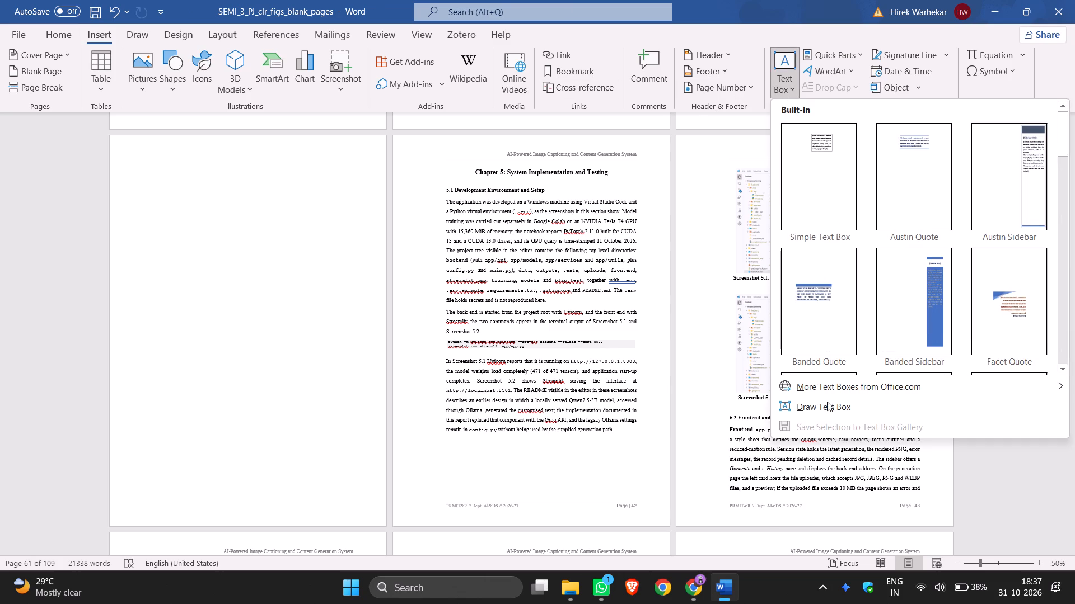
click(827, 402)
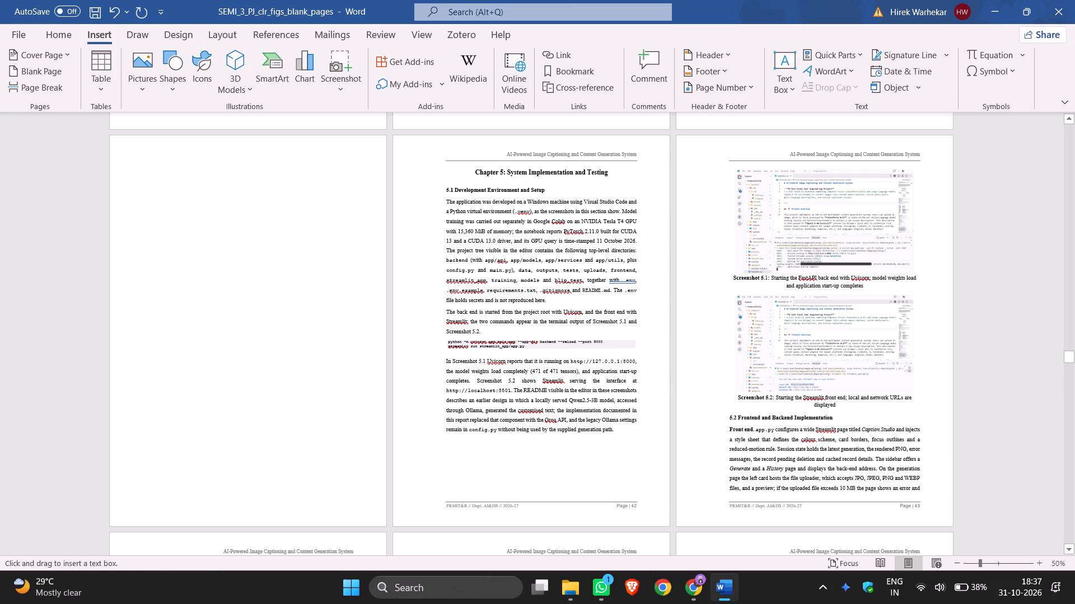
drag(155, 200, 362, 305)
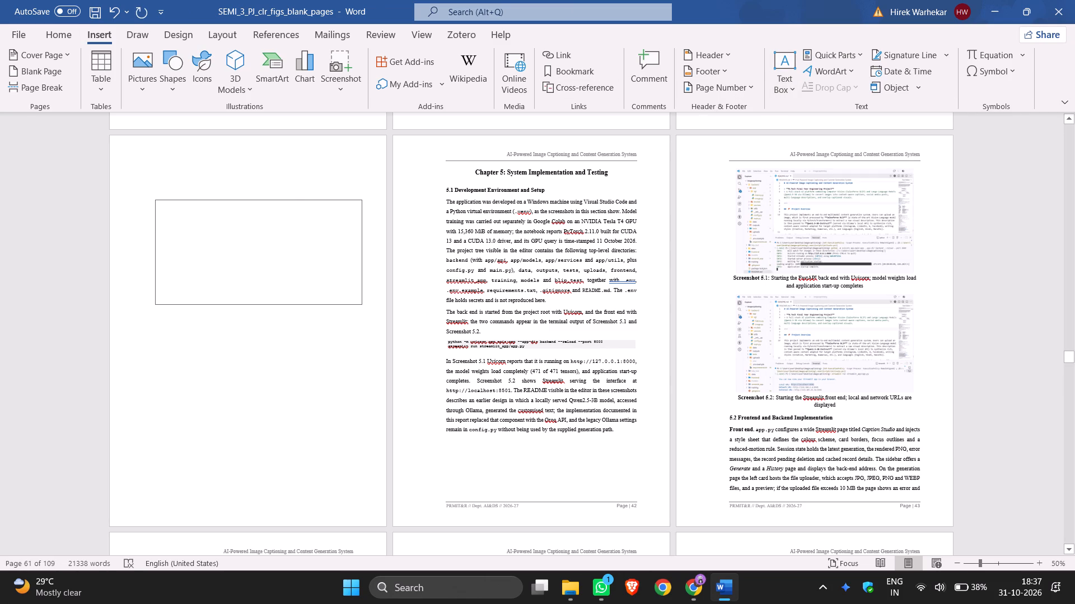
drag(362, 305, 370, 318)
Move the empty text box before Chapter 5 to the middle of its page, centred horizontally and vertically.
drag(274, 200, 272, 233)
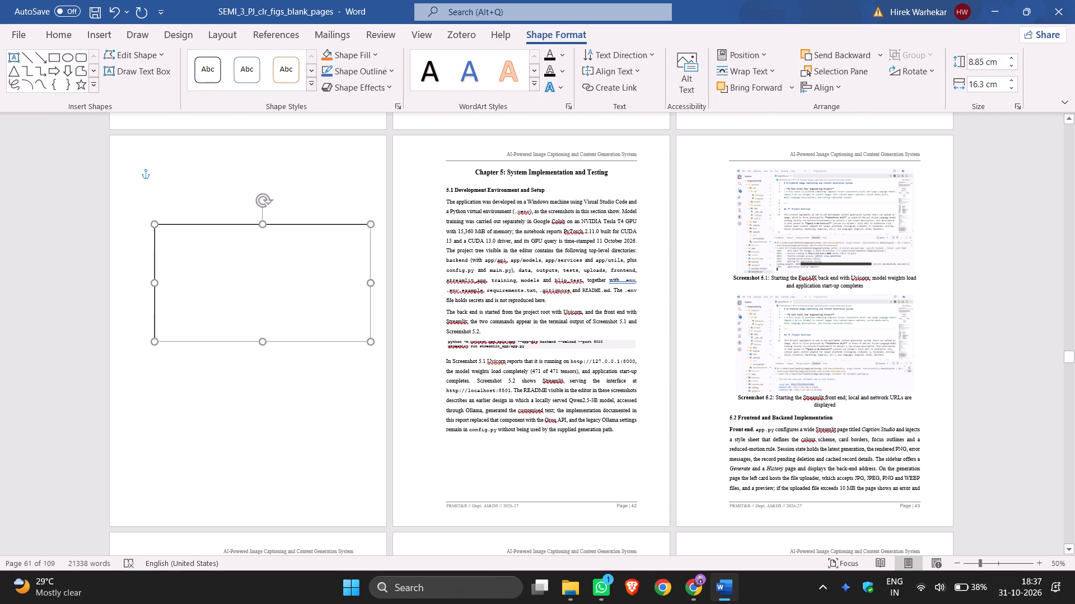
drag(272, 233, 276, 282)
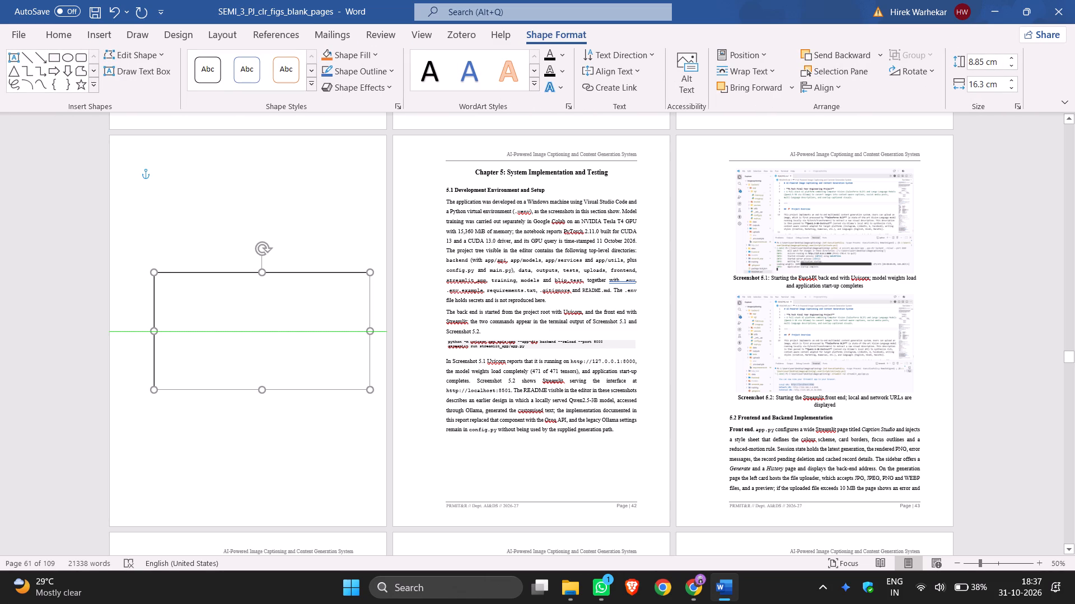
drag(276, 282, 262, 279)
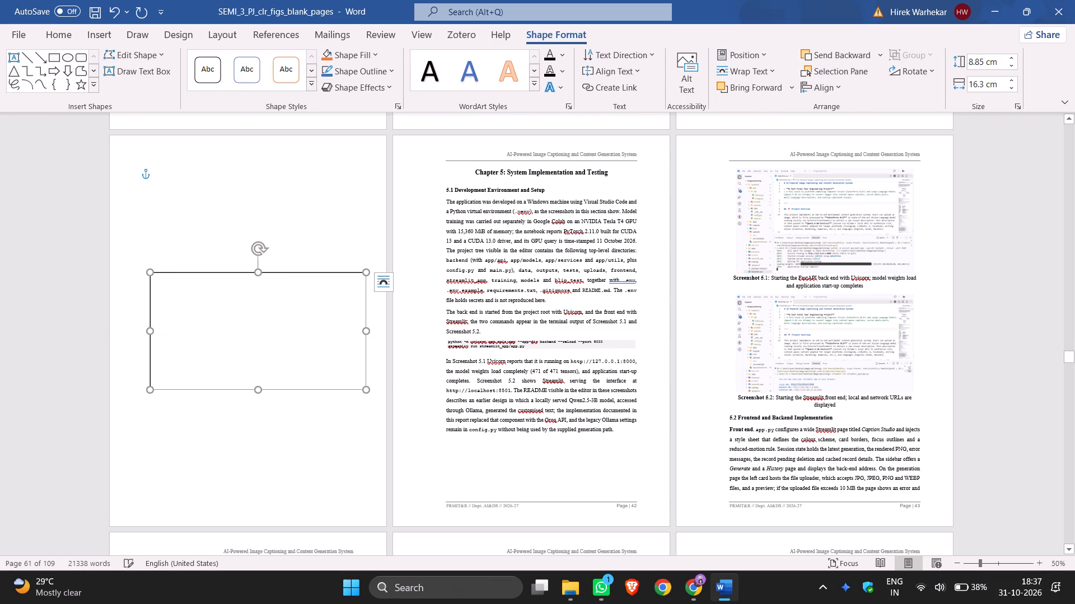
Set the text formatting inside the Chapter 5 title box to font size 36 with centred alignment.
click(209, 305)
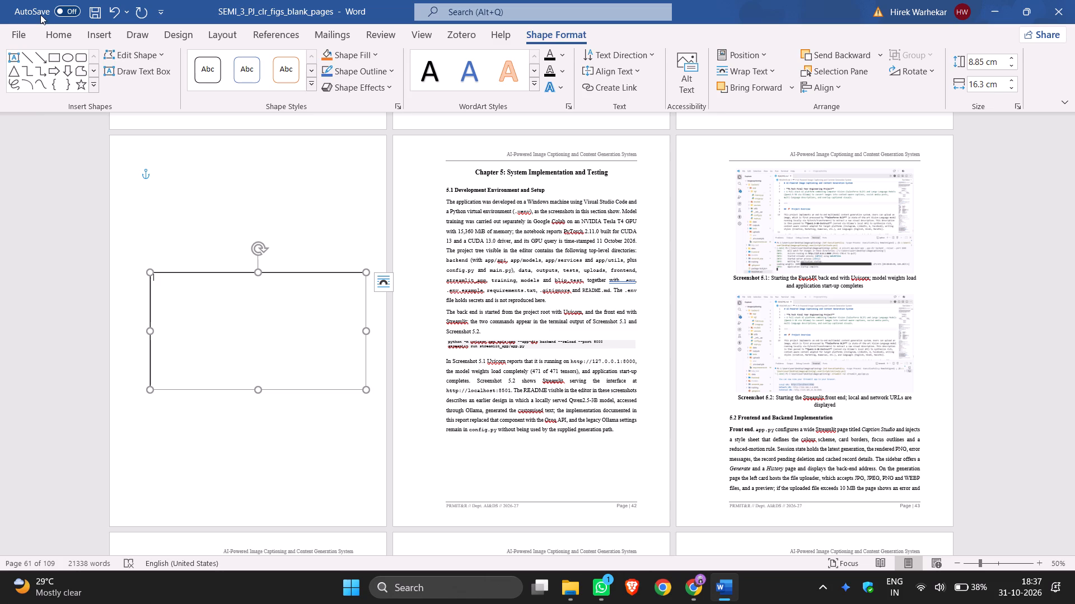
click(59, 33)
click(226, 64)
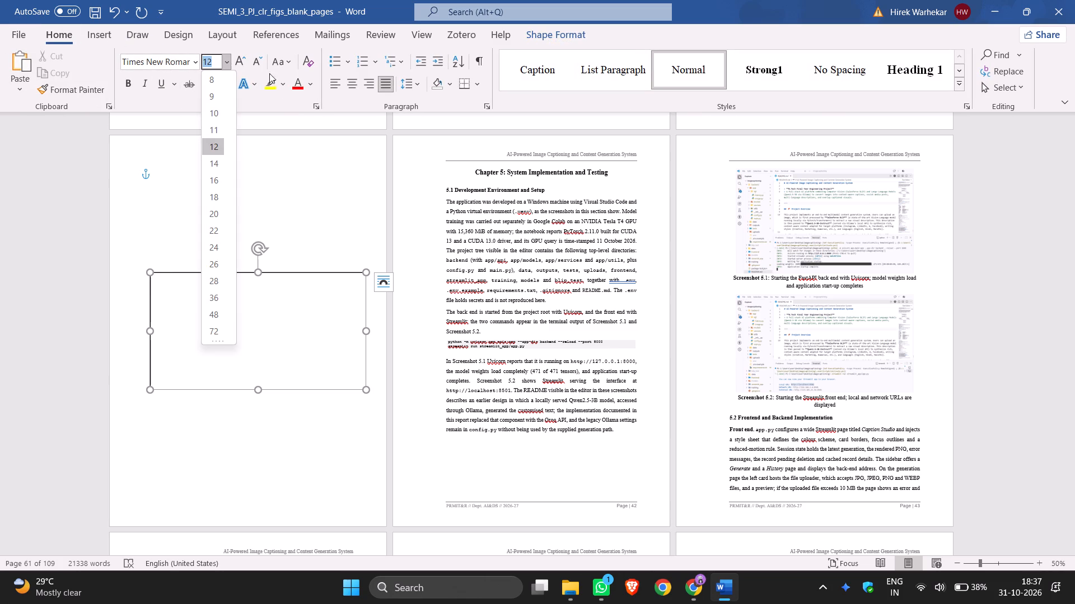
click(212, 294)
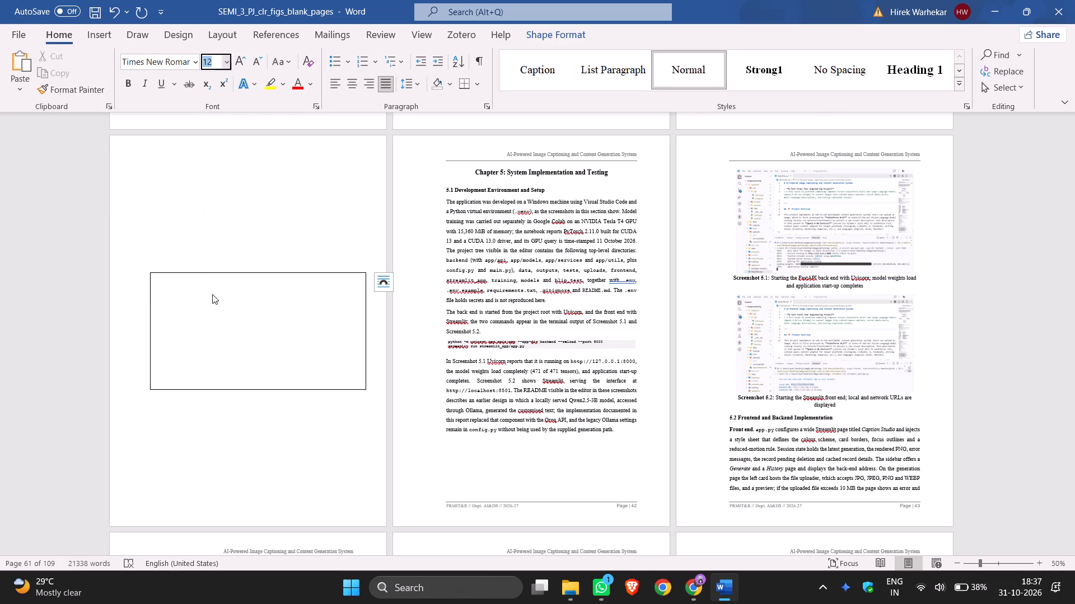
click(352, 82)
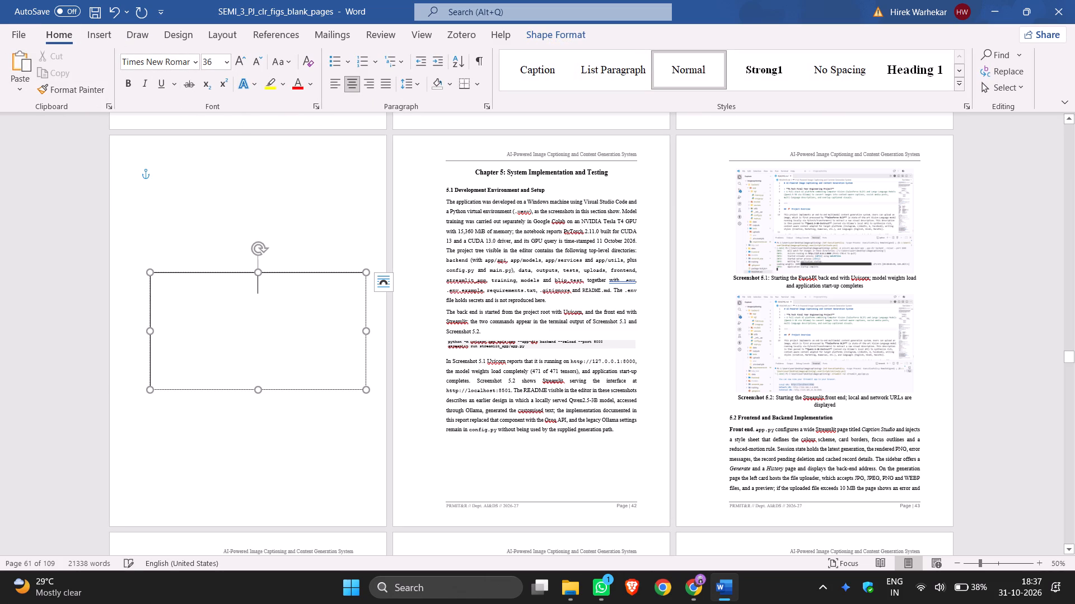
Enter the title "5. SYSTEM IMPLEMENTATION" in the Chapter 5 box, below one blank line.
key(Return)
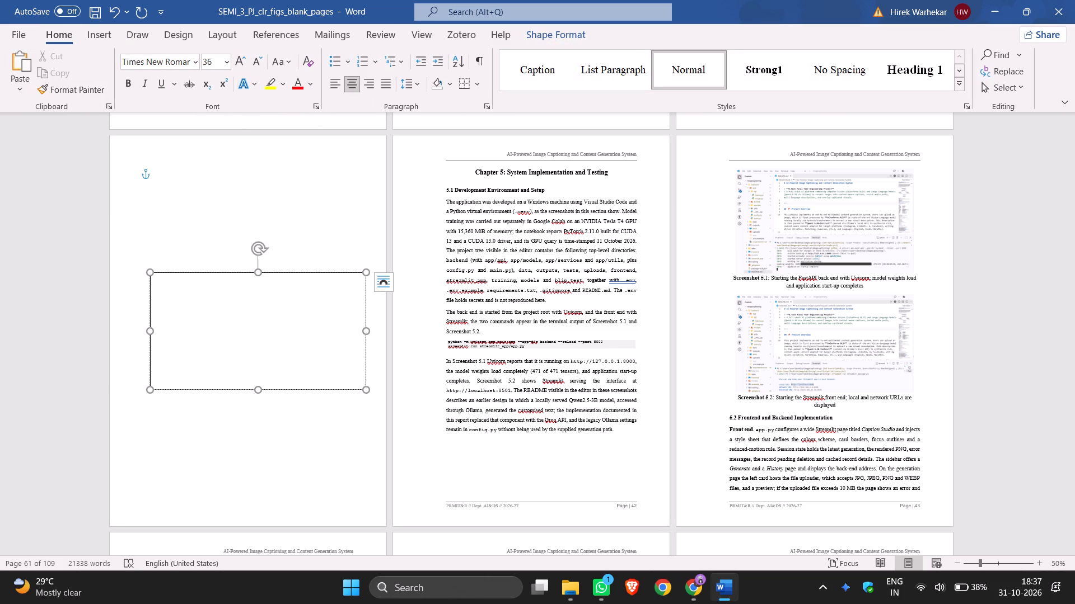
text(5.)
key(space)
text(SYSTEM IMPLEMENTATION)
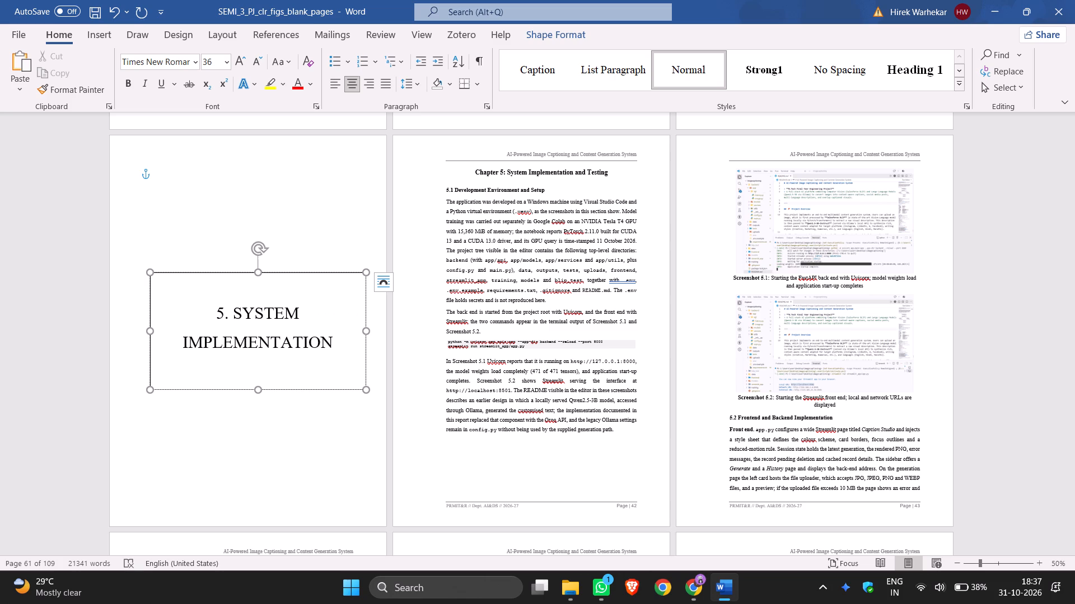
key(space)
text(AND)
key(space)
key(BackSpace)
key(BackSpace)
key(BackSpace)
key(BackSpace)
key(BackSpace)
Complete the Chapter 5 title by adding AND and TESTING on two separate lines below IMPLEMENTATION.
key(Return)
text(AN)
key(d)
key(Return)
text(TESTING)
key(Return)
key(BackSpace)
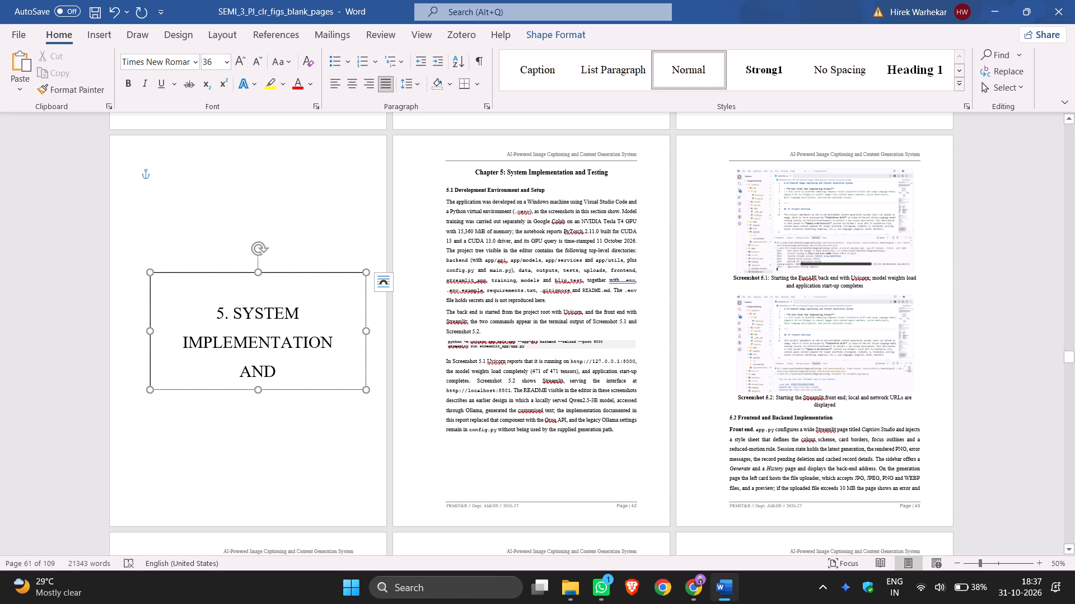
Extend the Chapter 5 title box's lower edge downward to fit TESTING, and recentre the box on its page.
drag(259, 389, 260, 427)
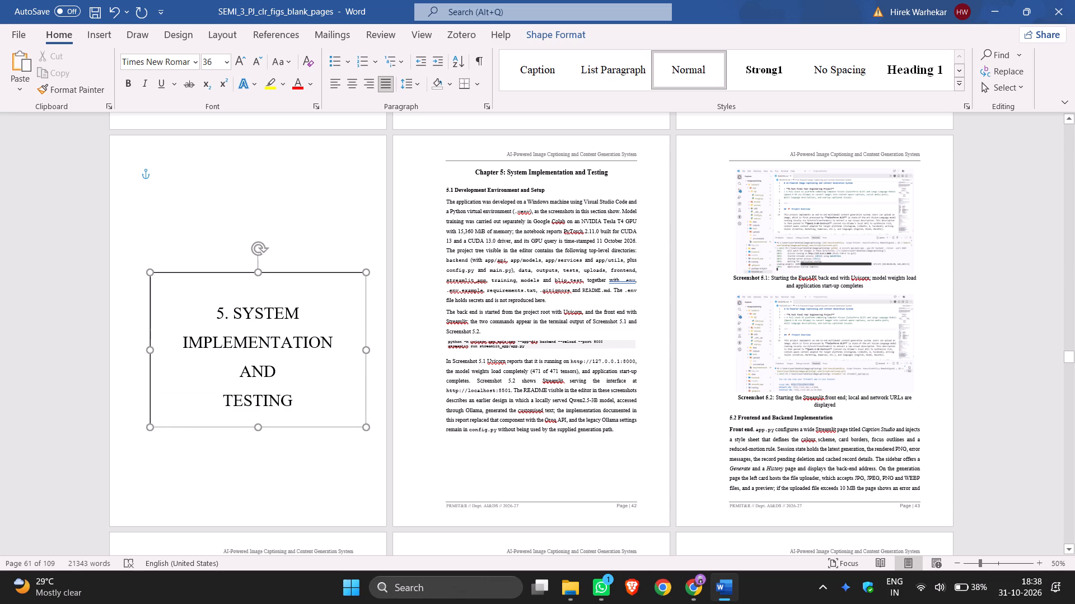
drag(260, 427, 263, 436)
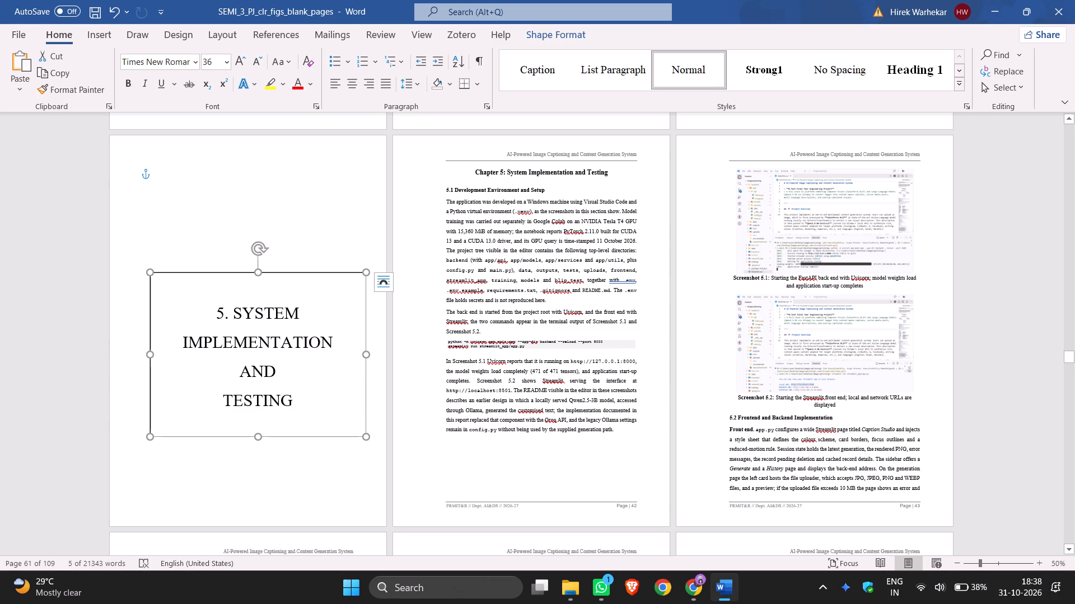
drag(269, 272, 277, 252)
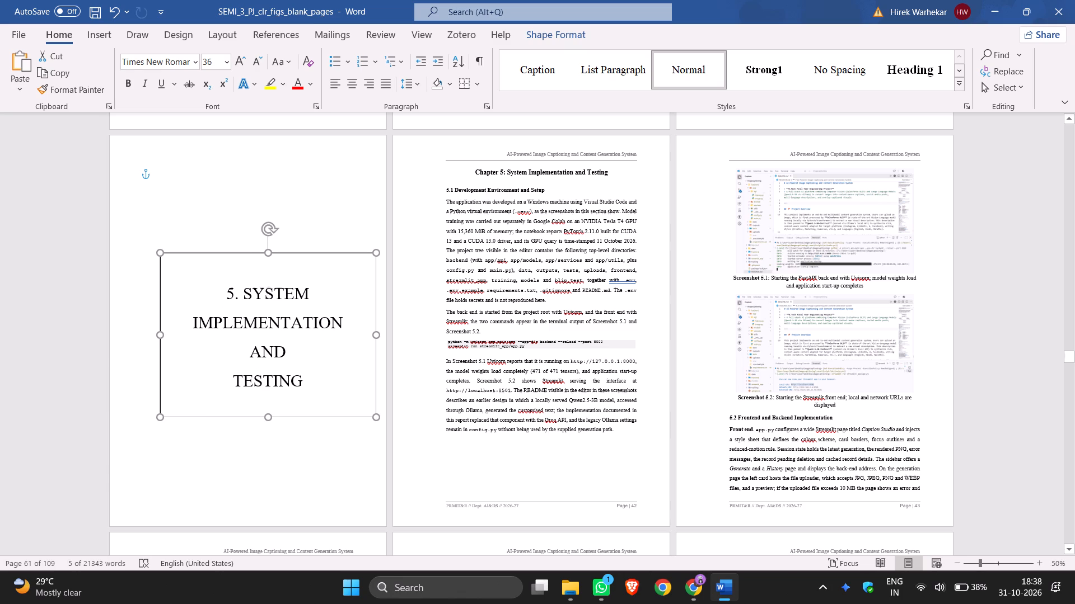
drag(277, 252, 259, 293)
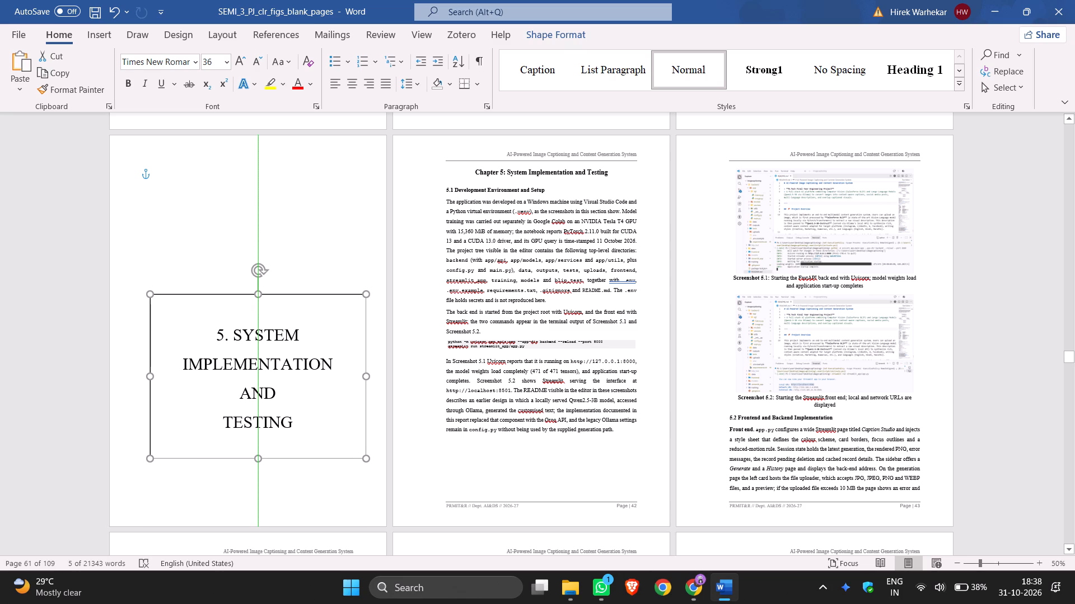
drag(259, 293, 266, 238)
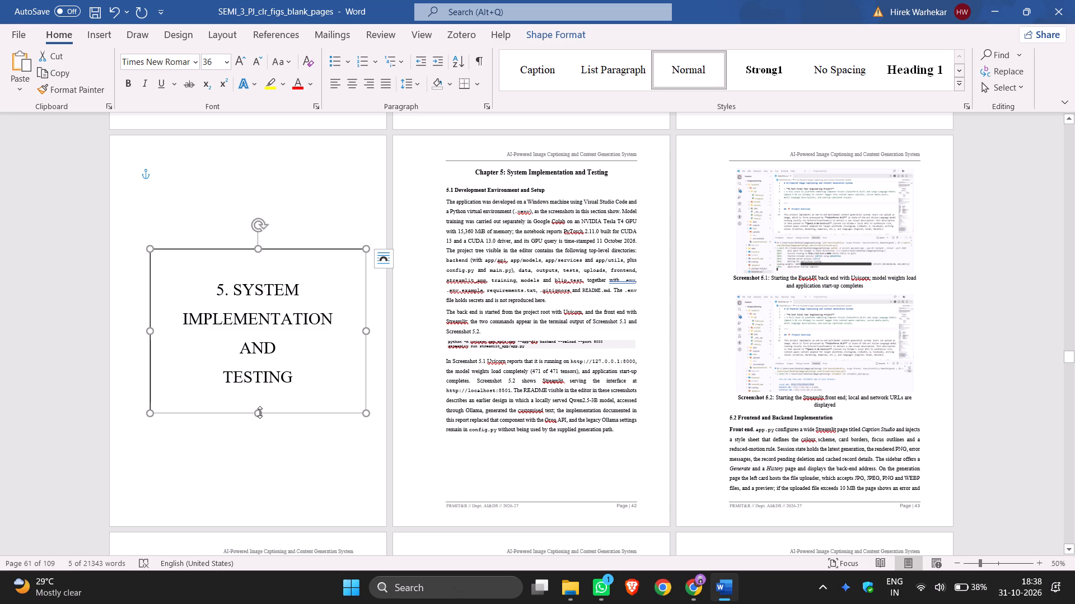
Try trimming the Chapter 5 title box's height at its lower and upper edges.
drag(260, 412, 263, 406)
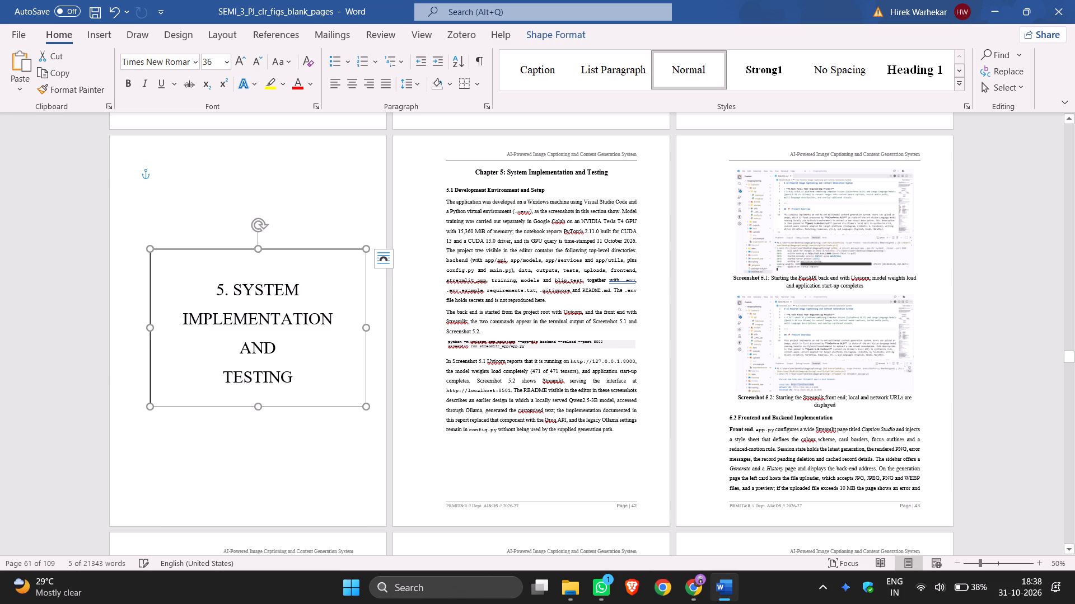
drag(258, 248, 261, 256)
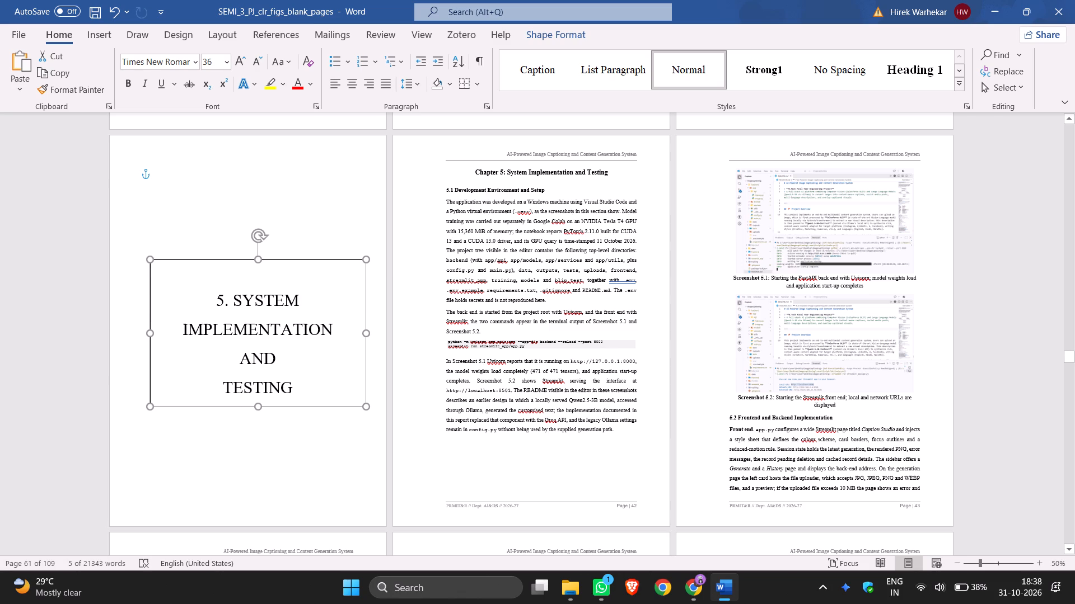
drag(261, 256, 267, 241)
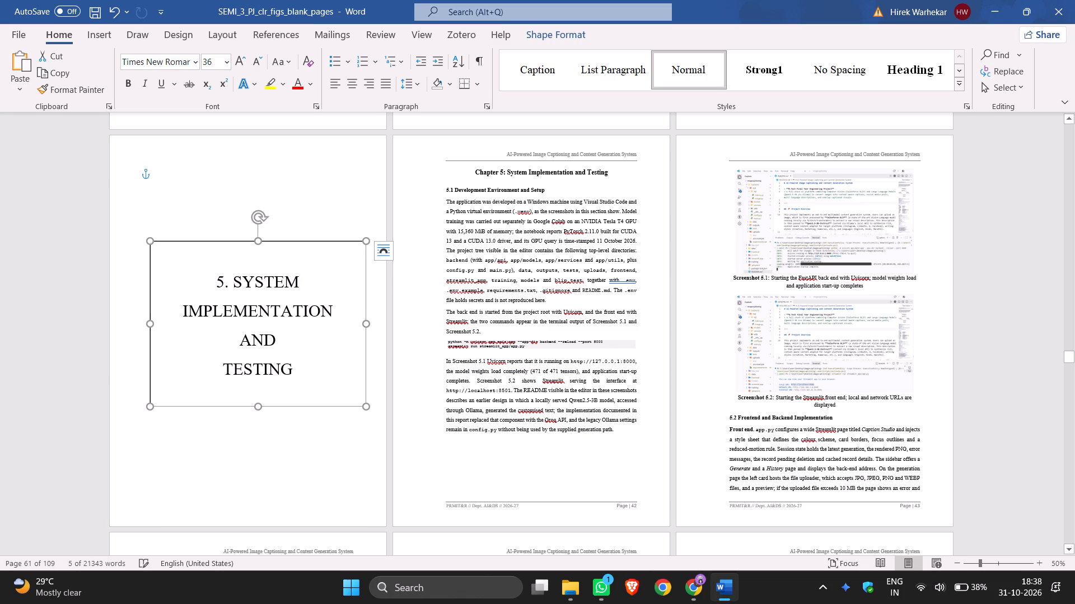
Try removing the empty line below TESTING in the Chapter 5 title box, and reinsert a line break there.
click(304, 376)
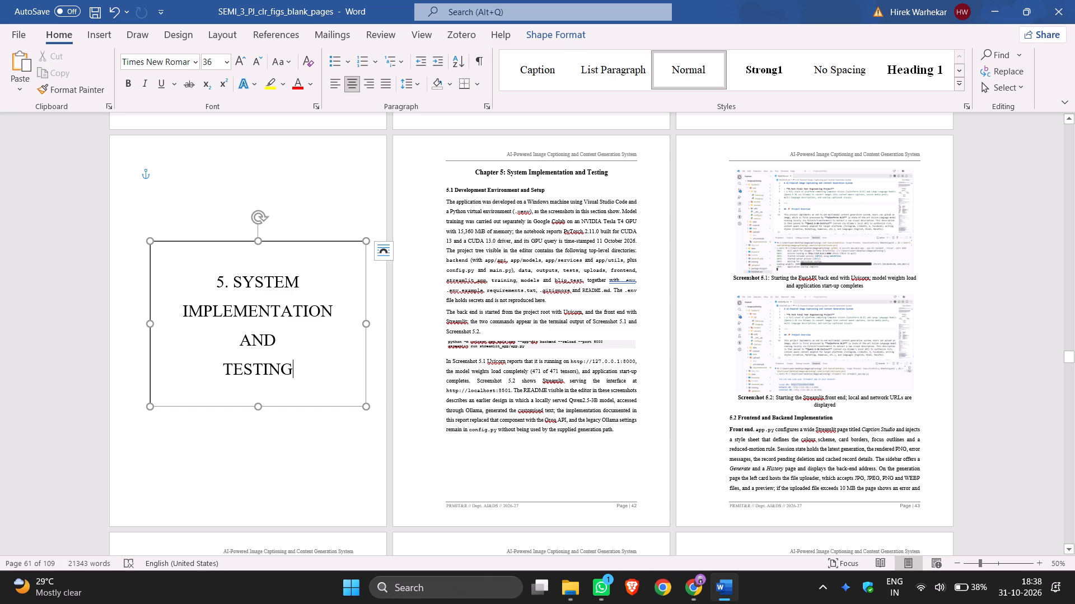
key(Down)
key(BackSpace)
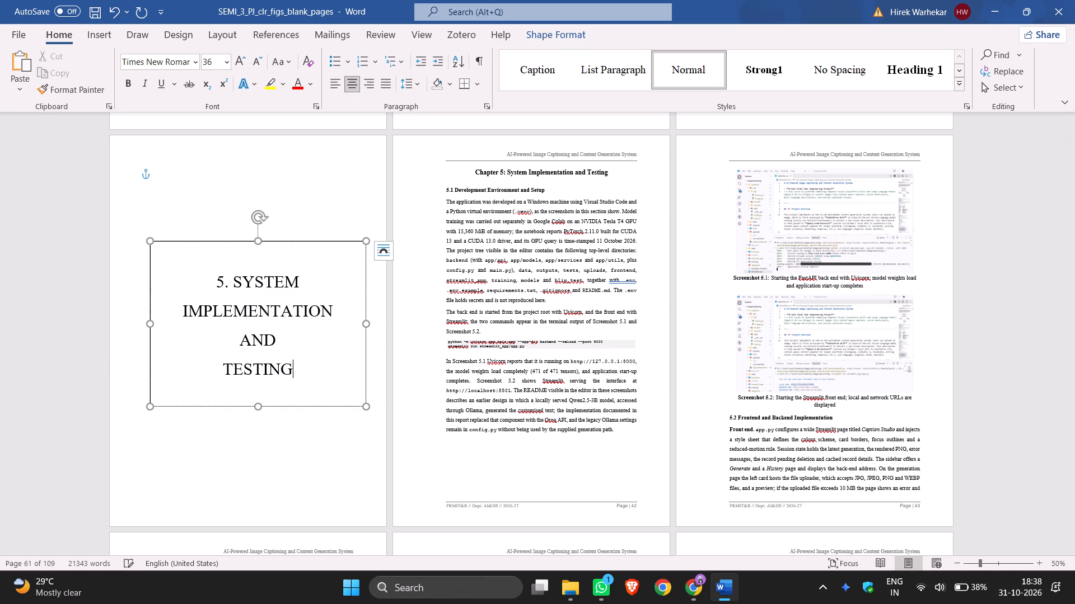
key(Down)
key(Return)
Move the Chapter 5 title box slightly down so it is vertically centred on its page.
click(258, 408)
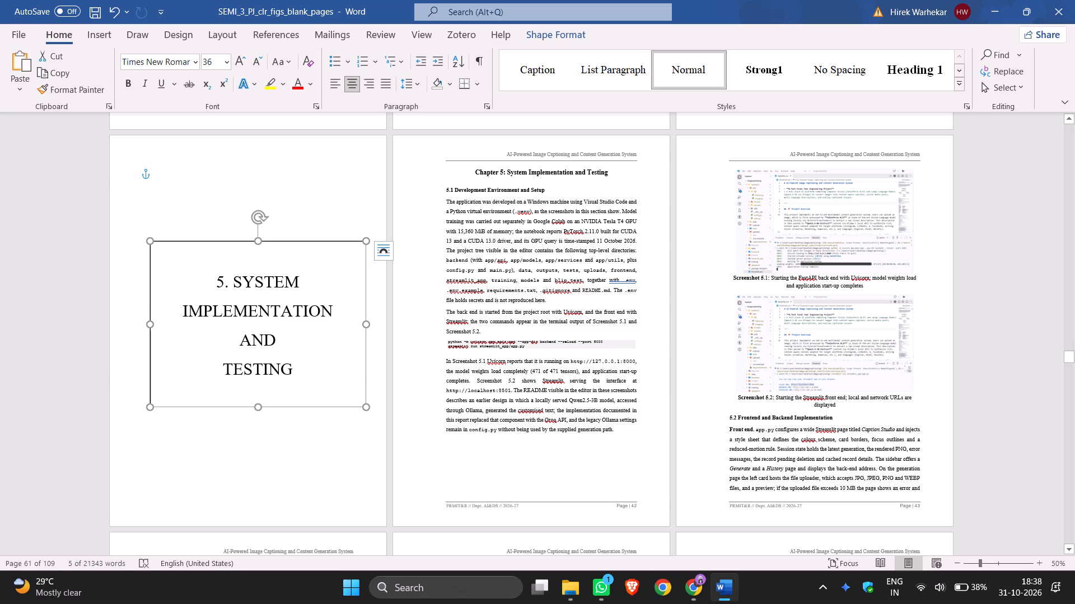
drag(269, 240, 272, 248)
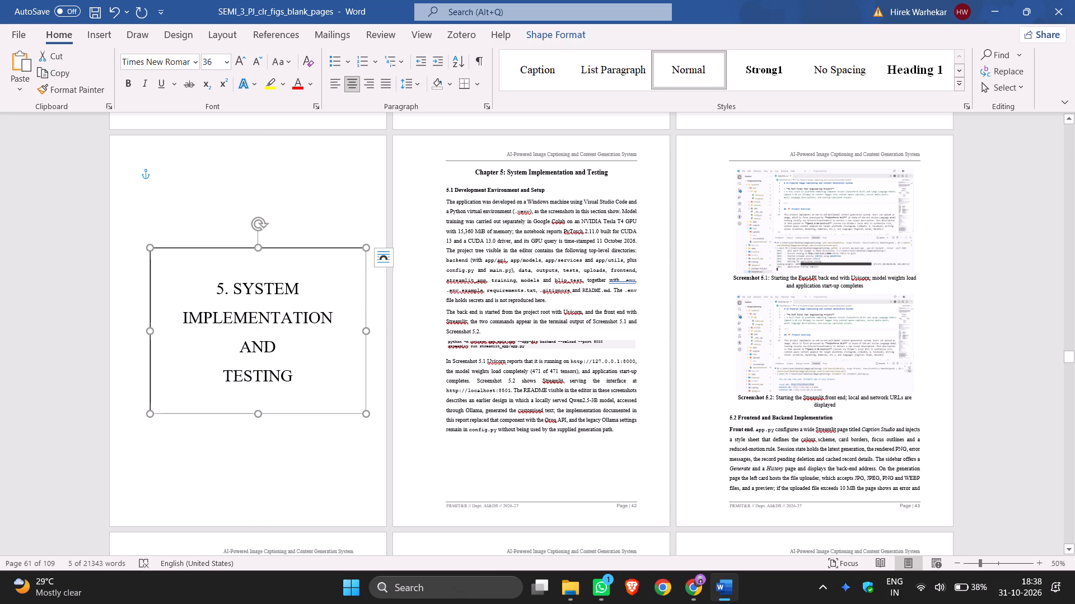
Narrow the Chapter 5 title box equally from both sides, keeping the title lines inside, and deselect it.
drag(151, 328, 151, 328)
drag(151, 328, 170, 331)
drag(365, 333, 347, 333)
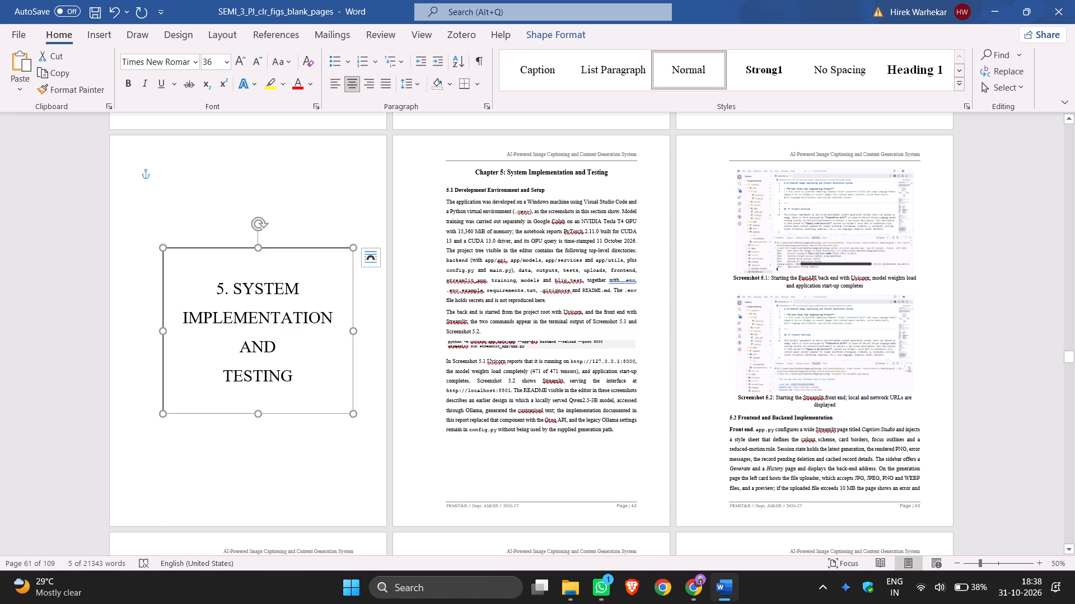
drag(277, 248, 273, 242)
click(988, 288)
Draw a text box about 8.13 cm high and 15.96 cm wide on the second blank page before Chapter 6.
scroll(992, 293, up, 7)
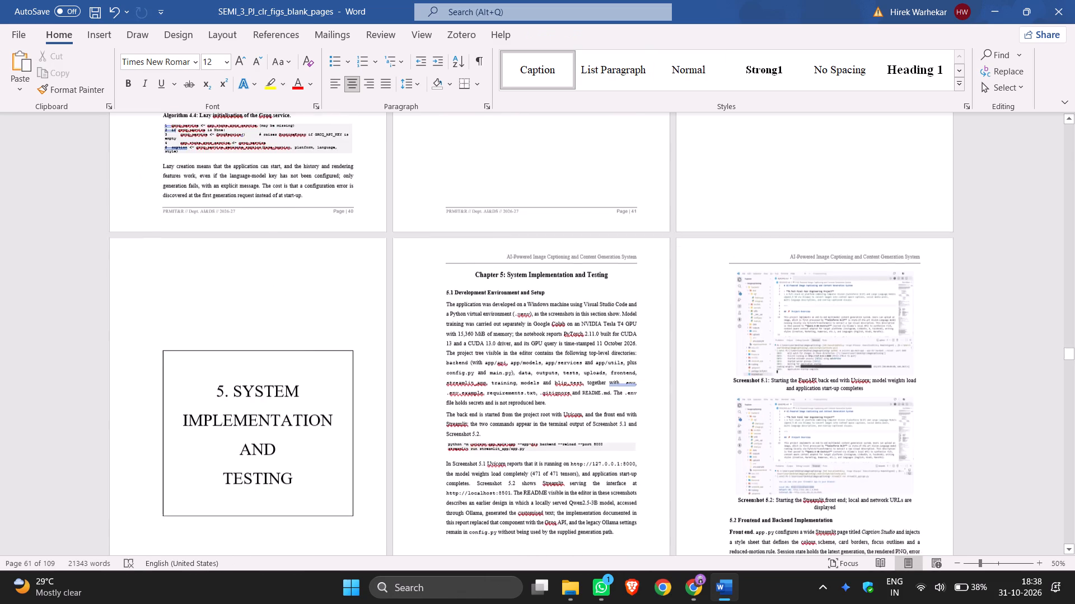
scroll(992, 293, up, 16)
scroll(983, 277, up, 9)
scroll(984, 266, up, 18)
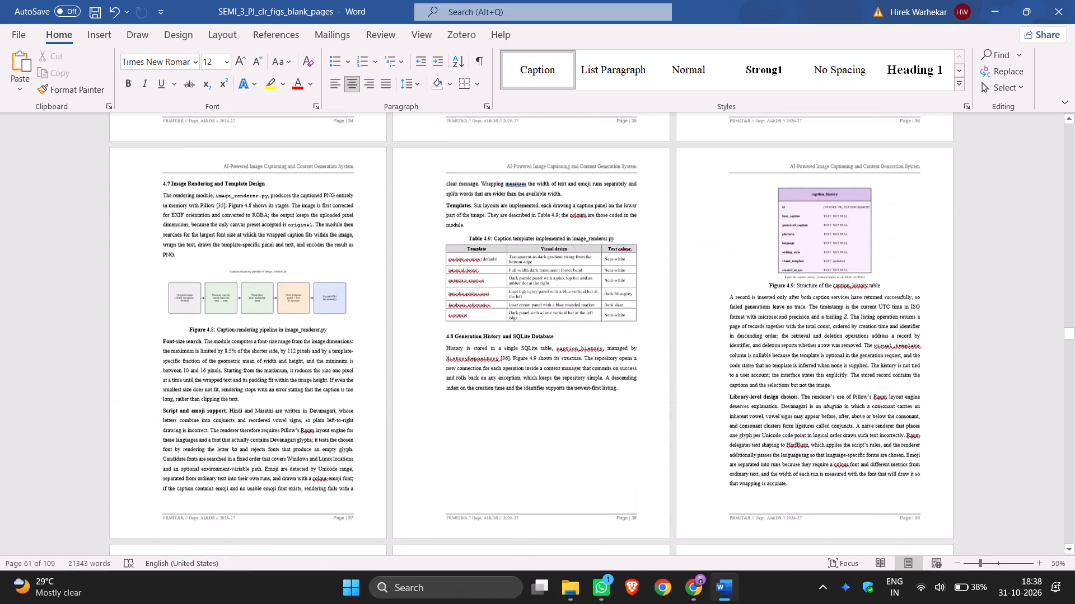
scroll(983, 246, up, 17)
scroll(988, 232, down, 20)
scroll(988, 232, down, 4)
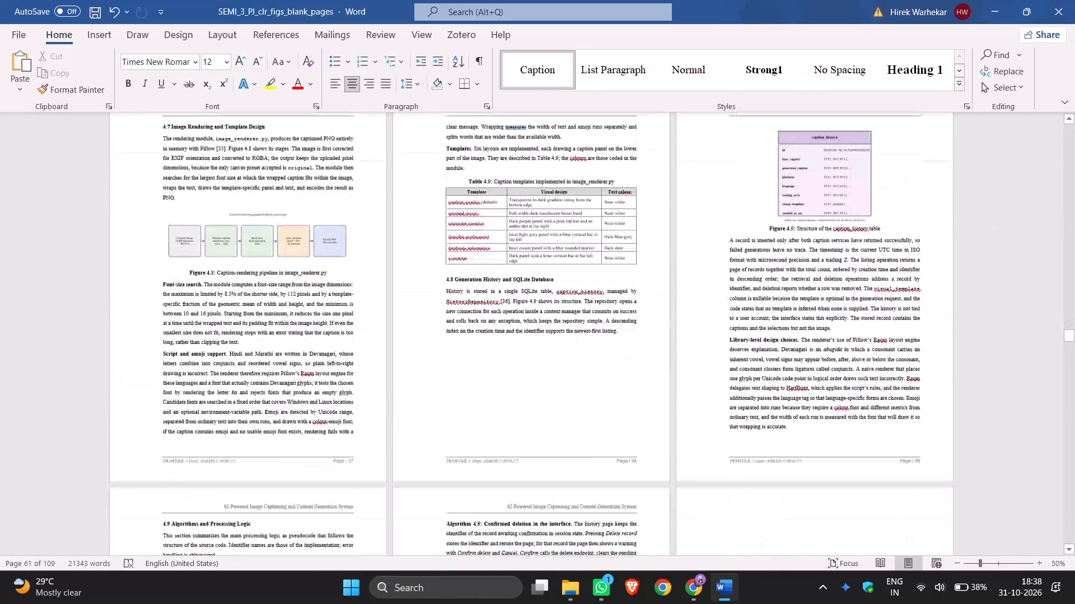
scroll(994, 220, down, 20)
scroll(994, 220, down, 20)
scroll(994, 220, down, 14)
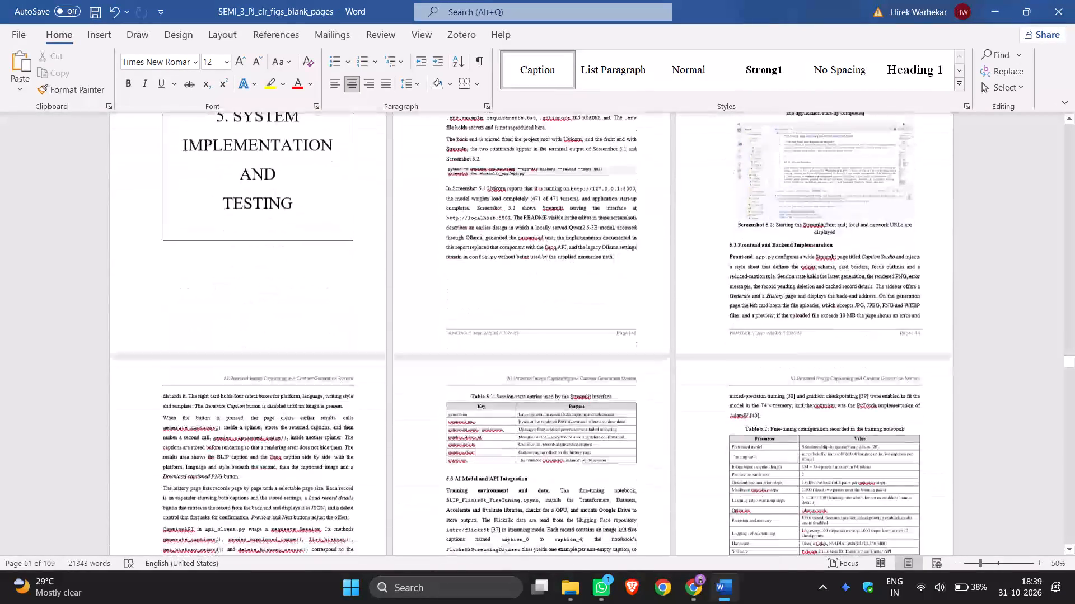
scroll(996, 207, down, 20)
scroll(996, 207, down, 20)
scroll(996, 207, down, 4)
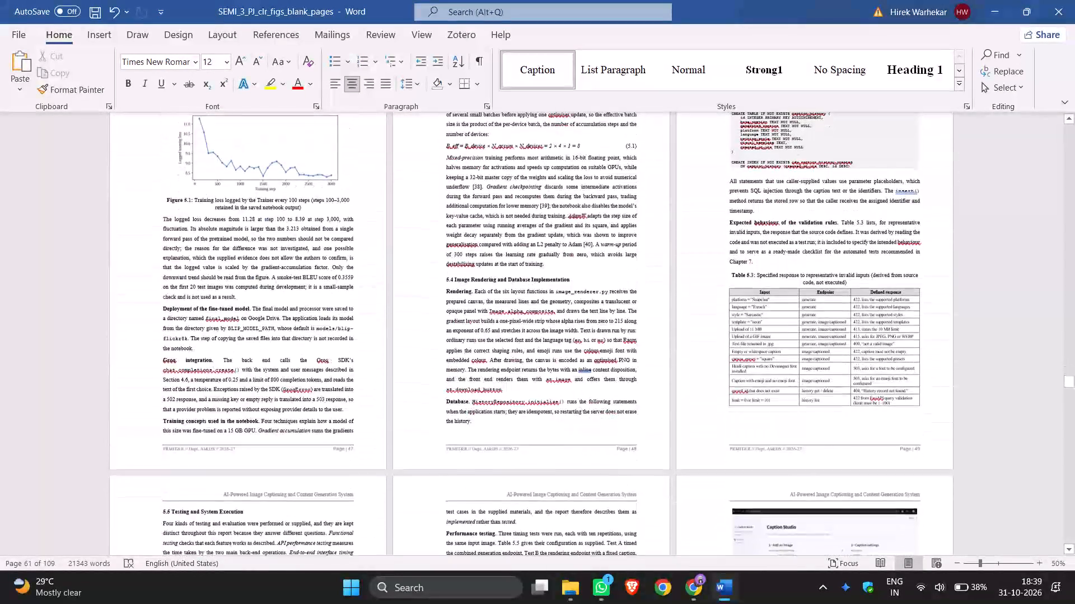
scroll(998, 202, down, 20)
scroll(998, 202, down, 7)
scroll(999, 198, down, 18)
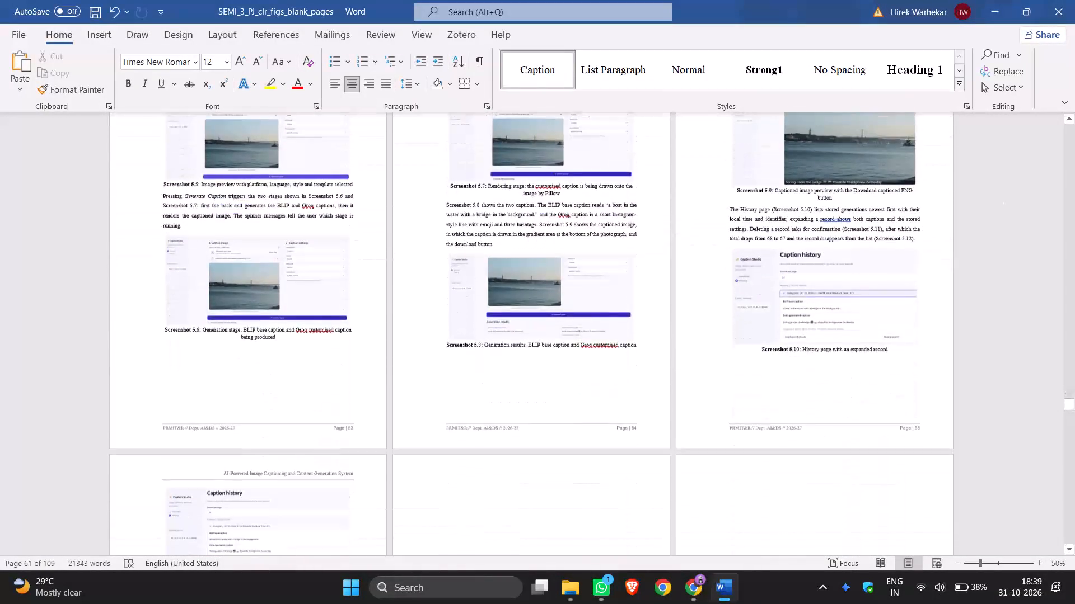
scroll(999, 196, down, 20)
scroll(999, 196, down, 17)
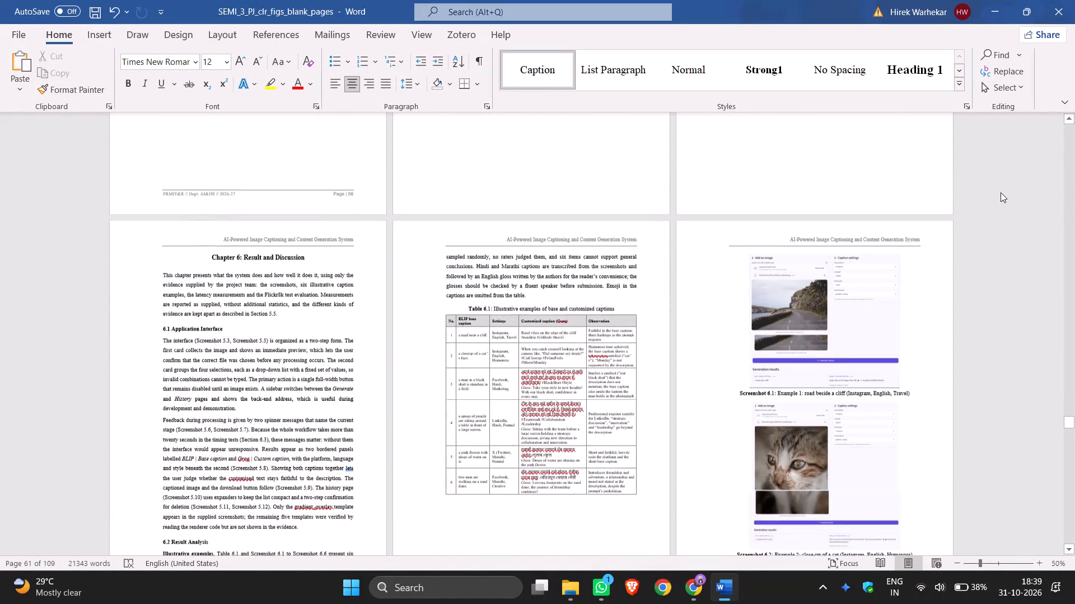
scroll(1001, 192, down, 4)
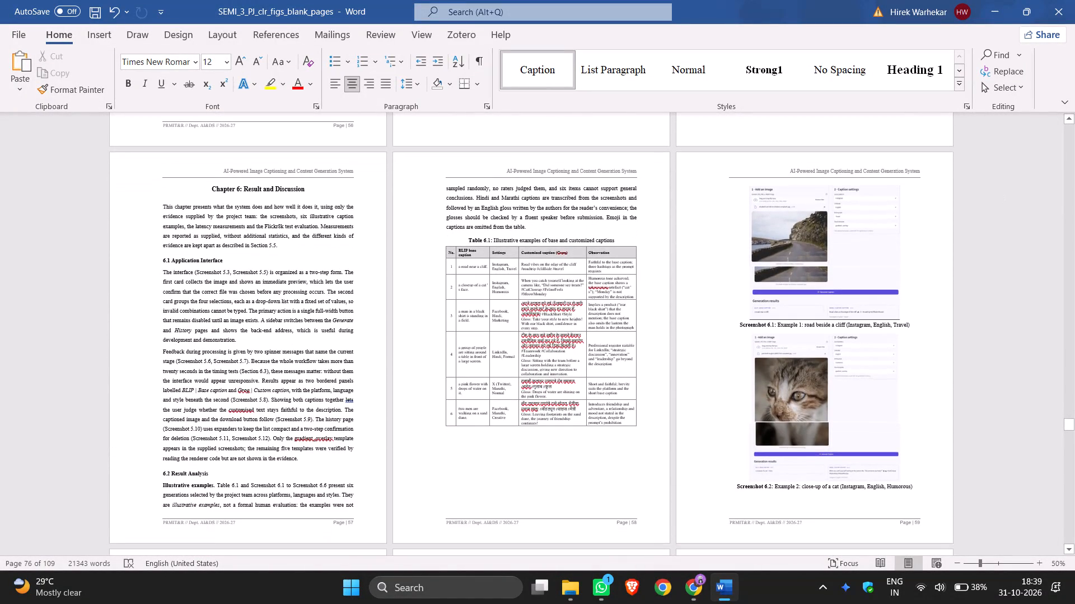
scroll(1001, 192, up, 1)
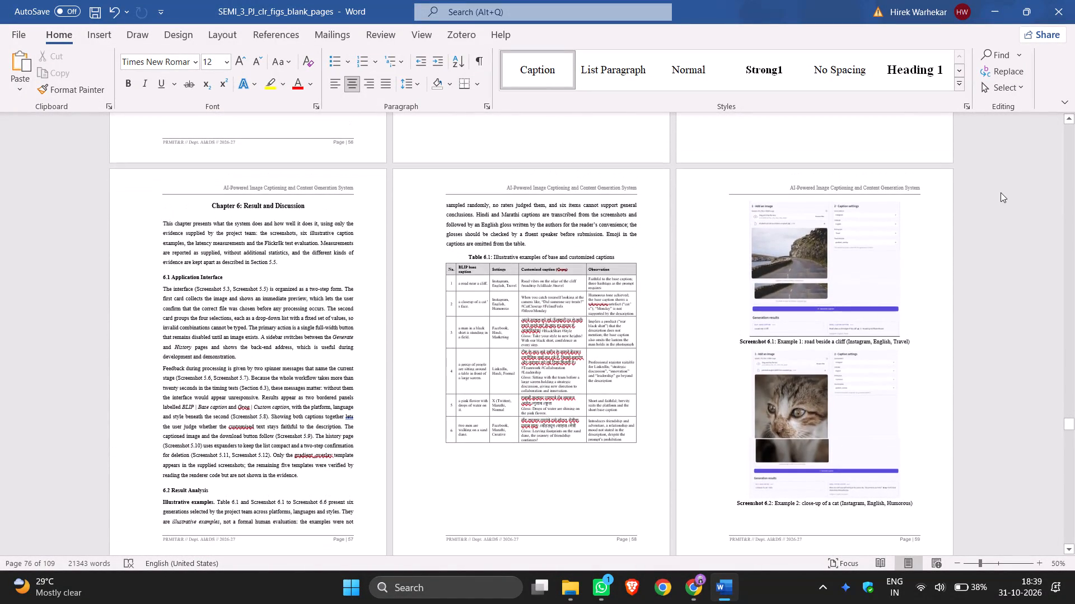
scroll(1001, 192, up, 9)
scroll(1001, 192, up, 16)
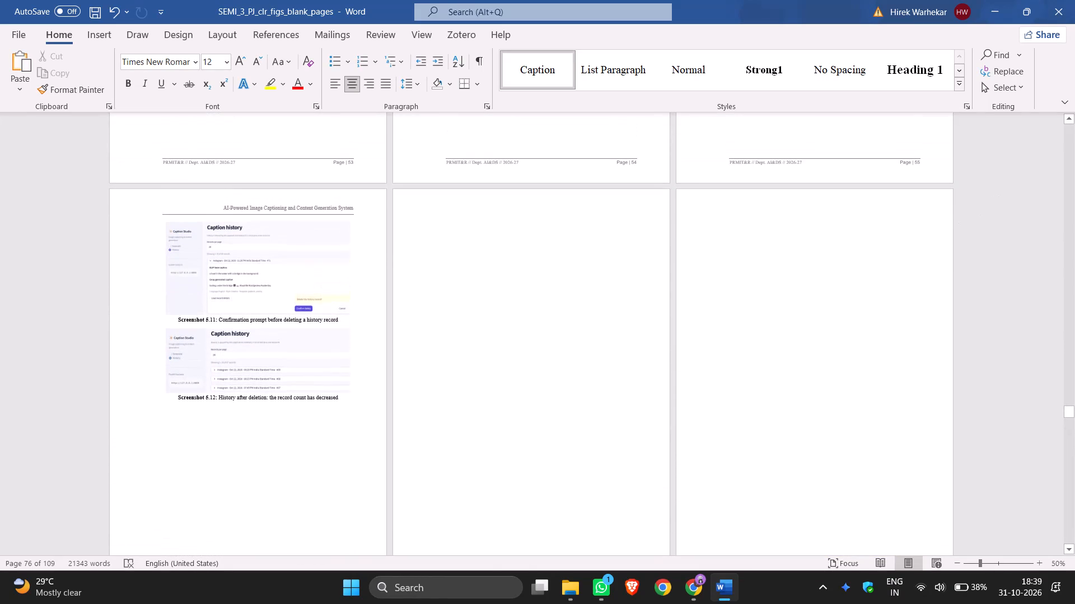
click(740, 259)
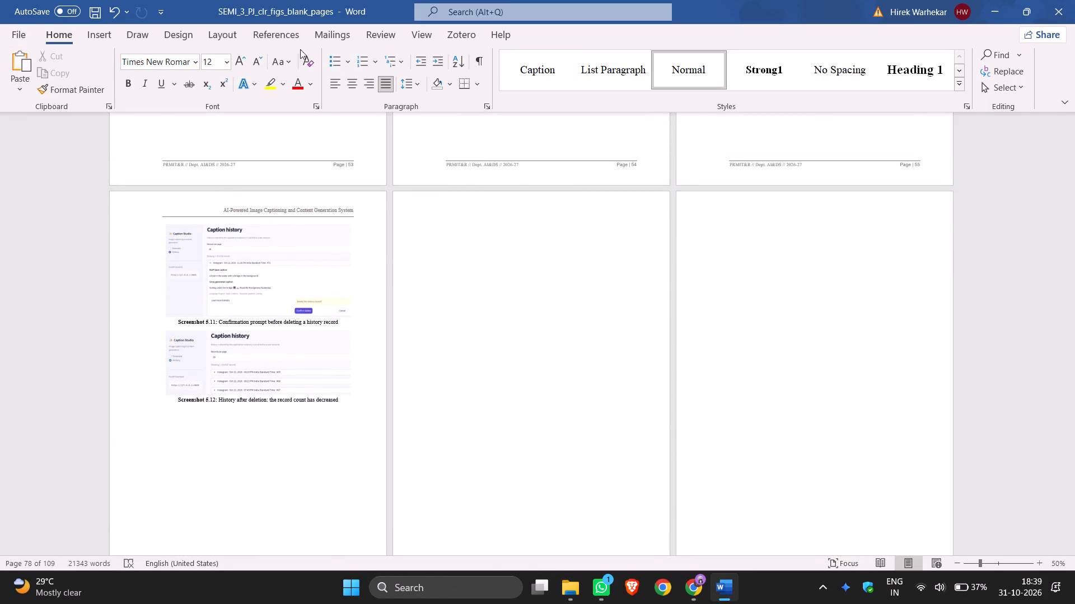
click(94, 35)
click(787, 89)
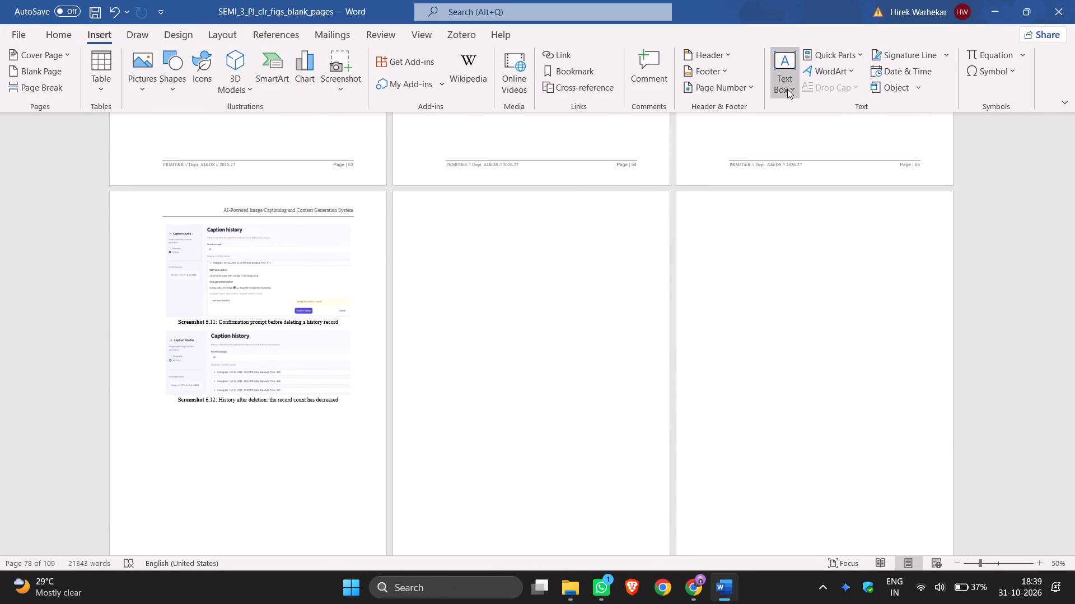
click(872, 414)
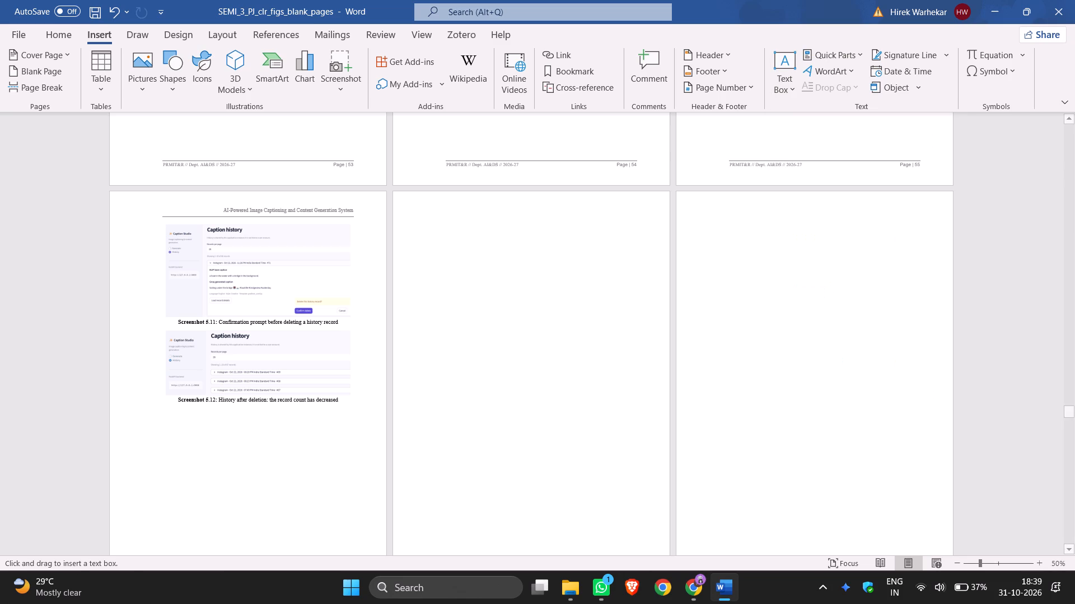
drag(718, 265, 919, 380)
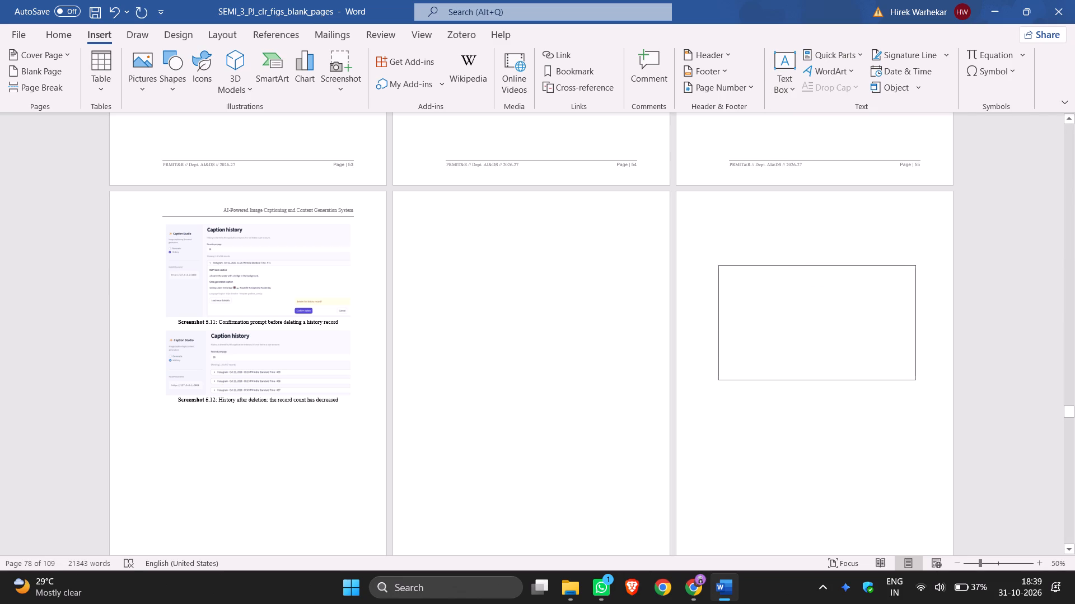
drag(919, 380, 929, 374)
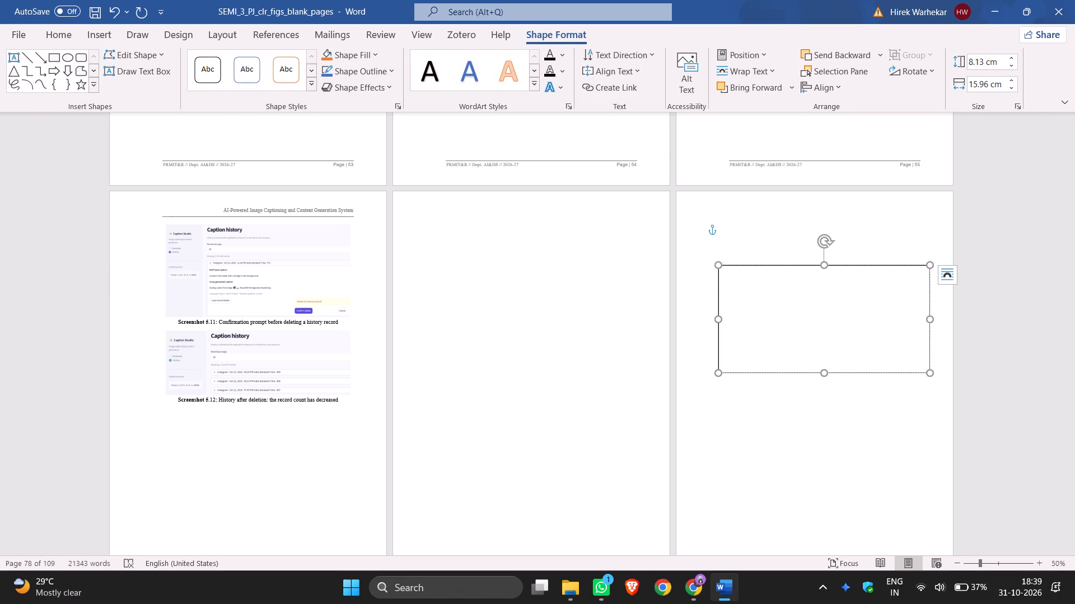
Move the empty Chapter 6 text box down towards the middle of its page, keeping it horizontally centred.
drag(842, 263, 842, 314)
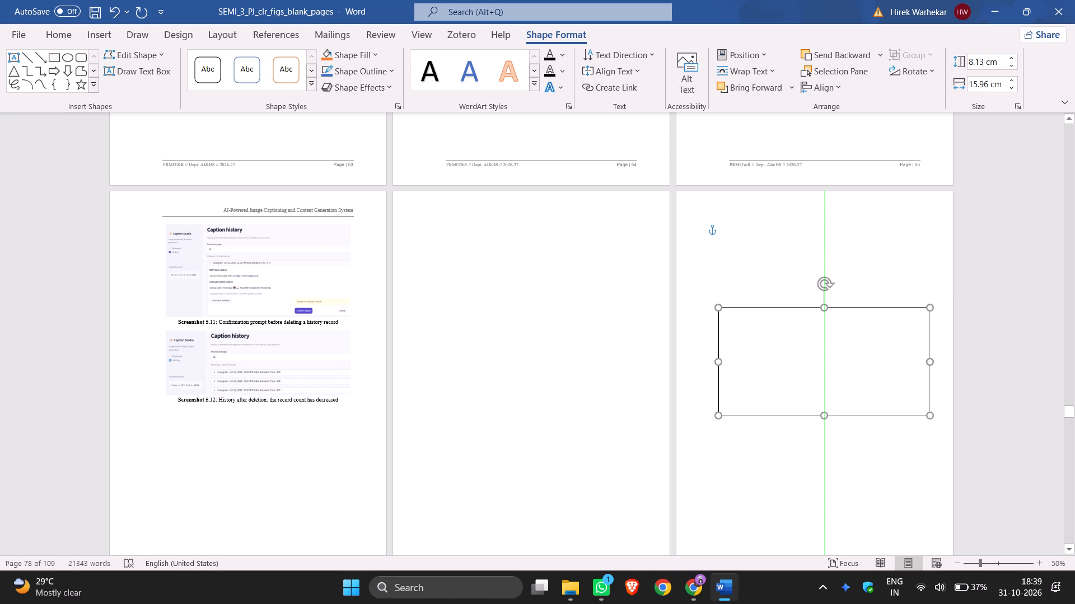
drag(842, 314, 840, 338)
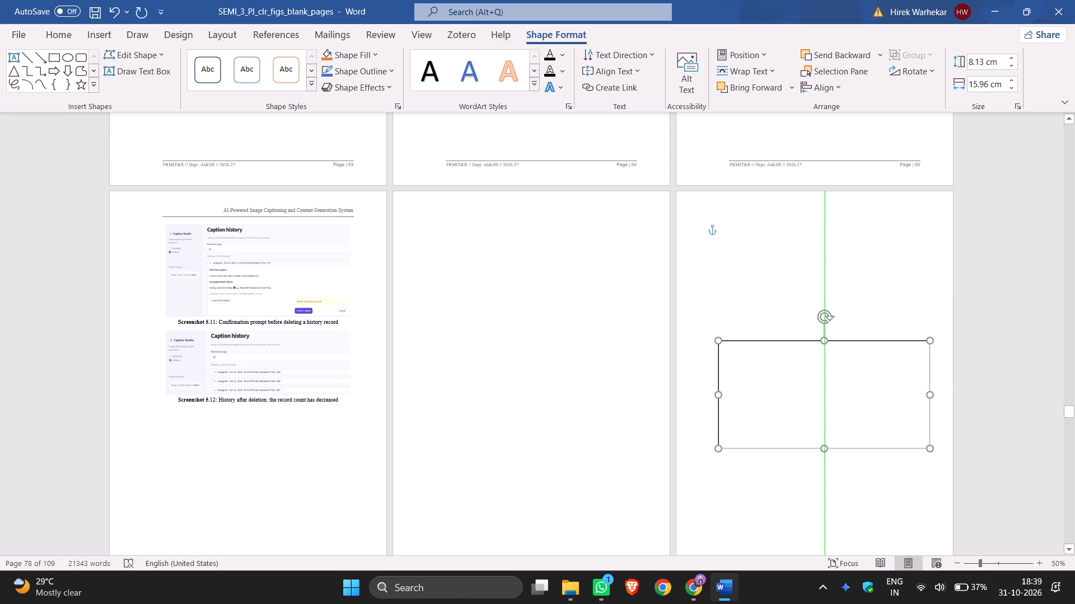
drag(840, 338, 842, 327)
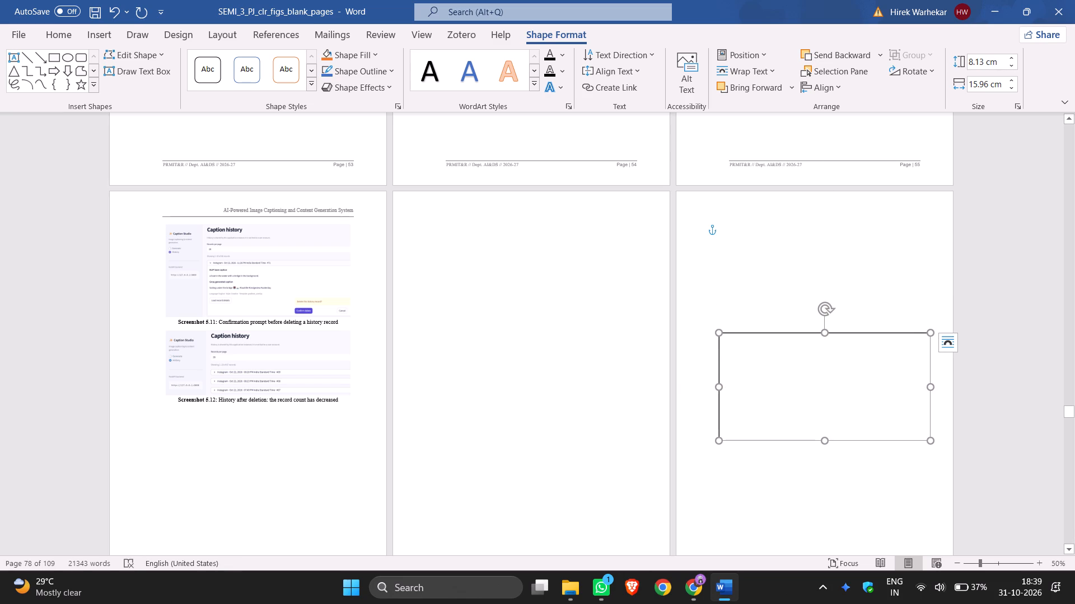
Set the text in the Chapter 6 box to size 36 with centred alignment.
click(772, 346)
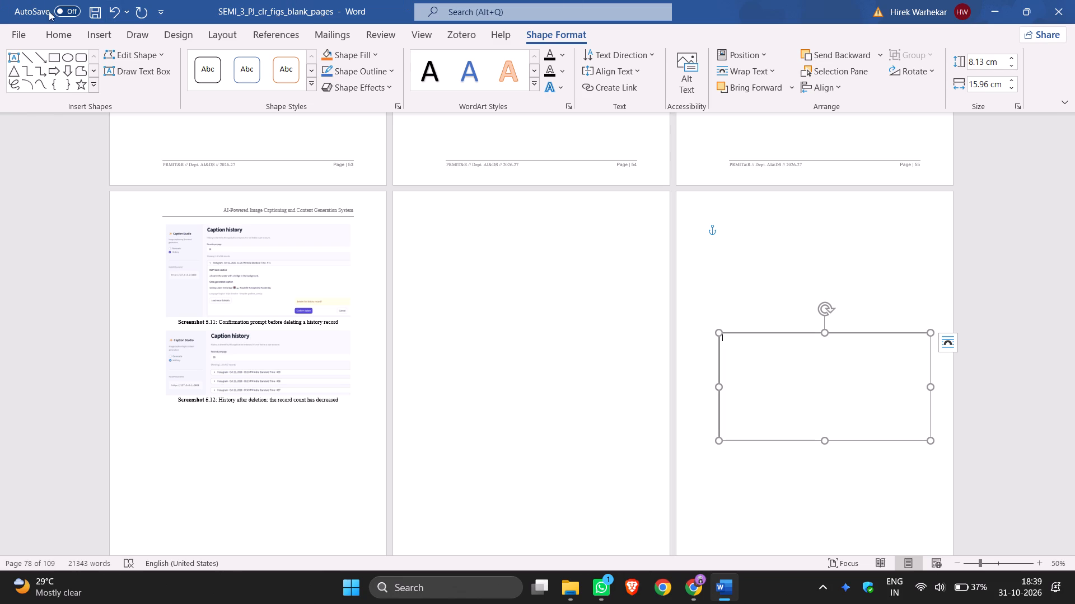
click(60, 41)
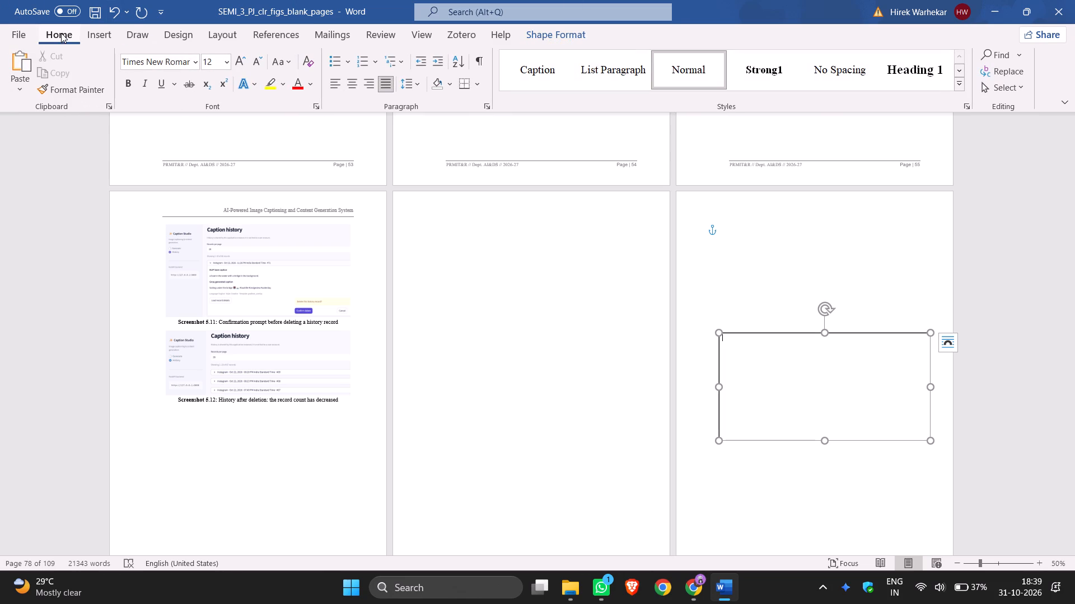
click(227, 60)
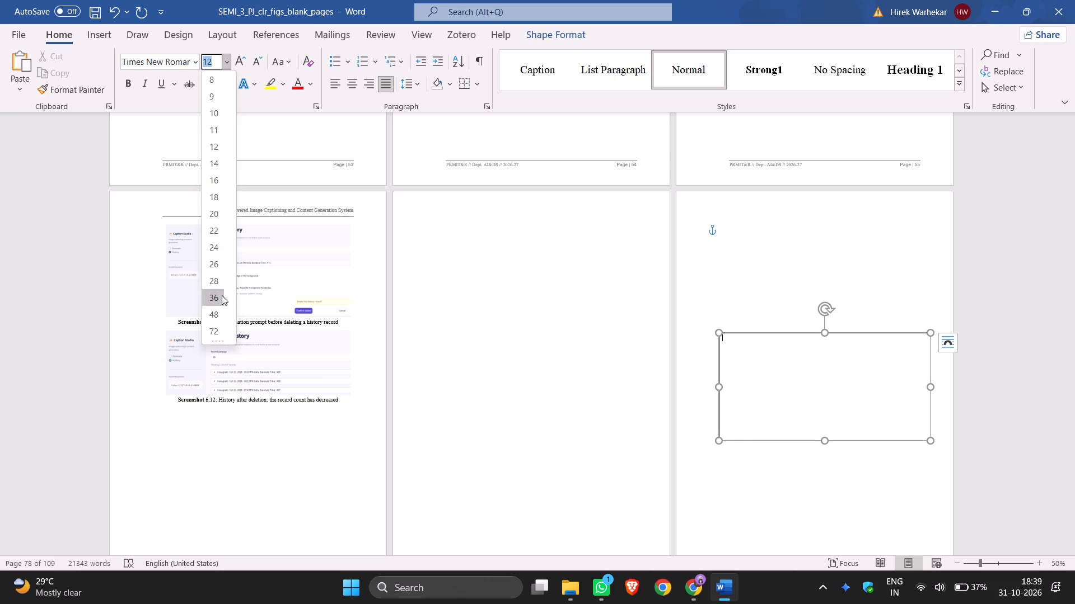
click(222, 295)
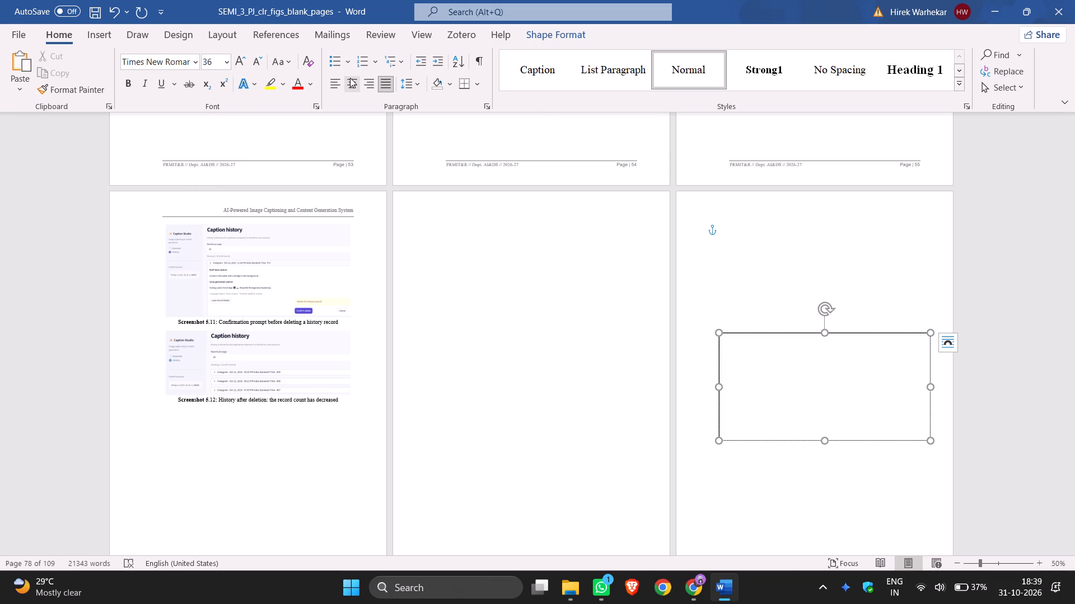
click(350, 78)
Enter the title "6. RESULT", "AND", "DISCUSSION" on three lines below an empty first line in the Chapter 6 box.
key(Return)
scroll(616, 321, down, 8)
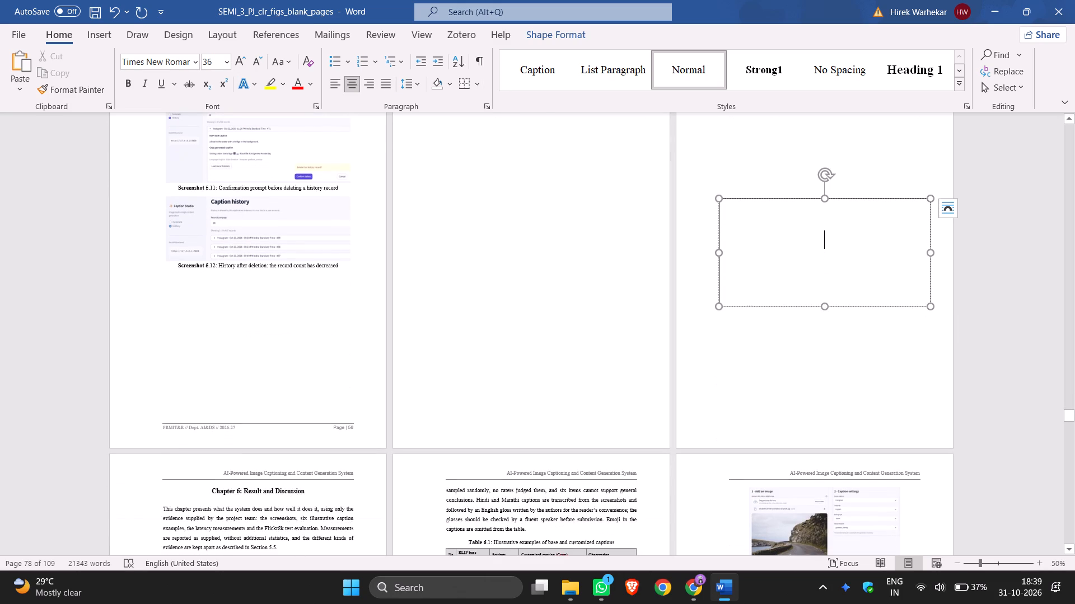
text(6.)
key(space)
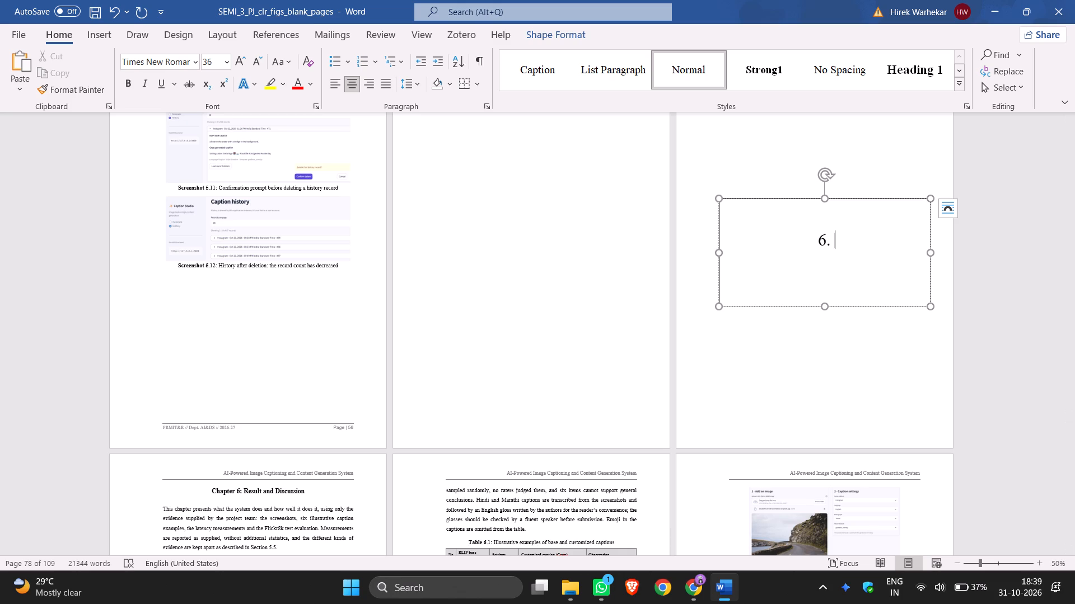
text(RESU)
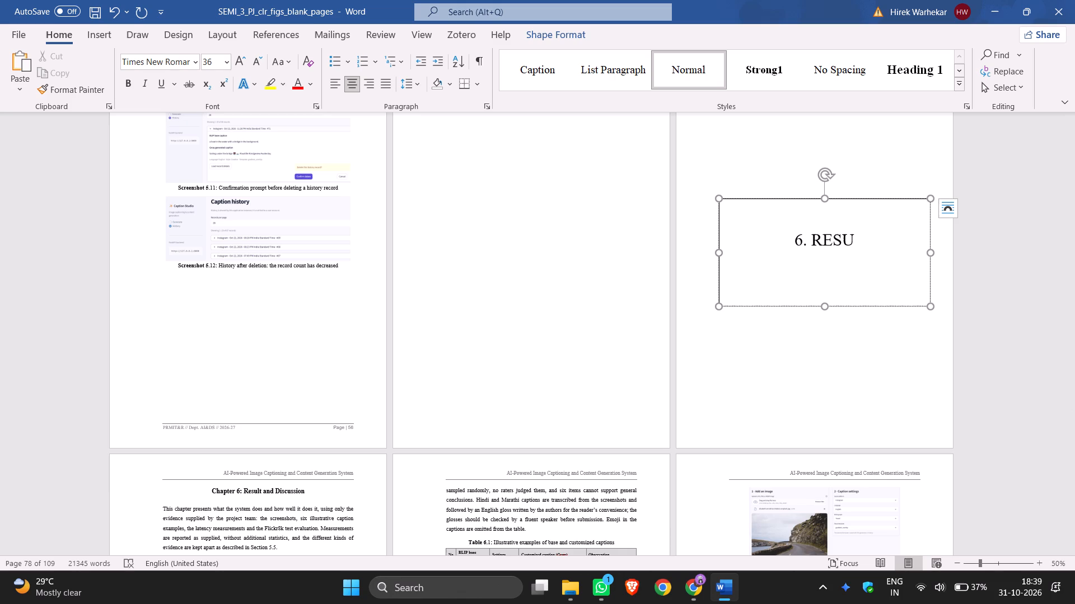
text(LT)
key(space)
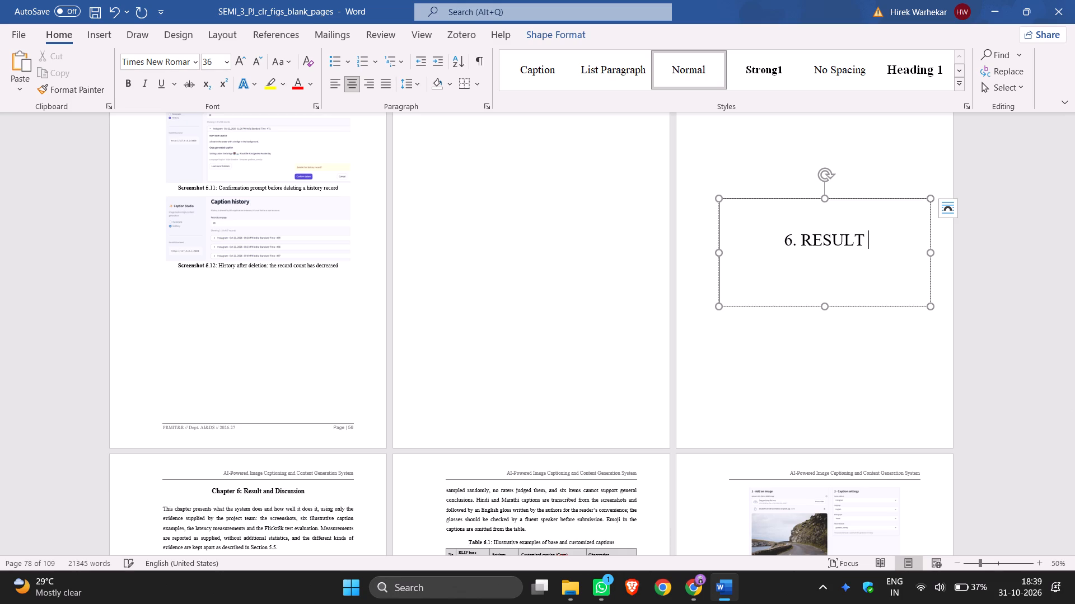
text(AN)
key(d)
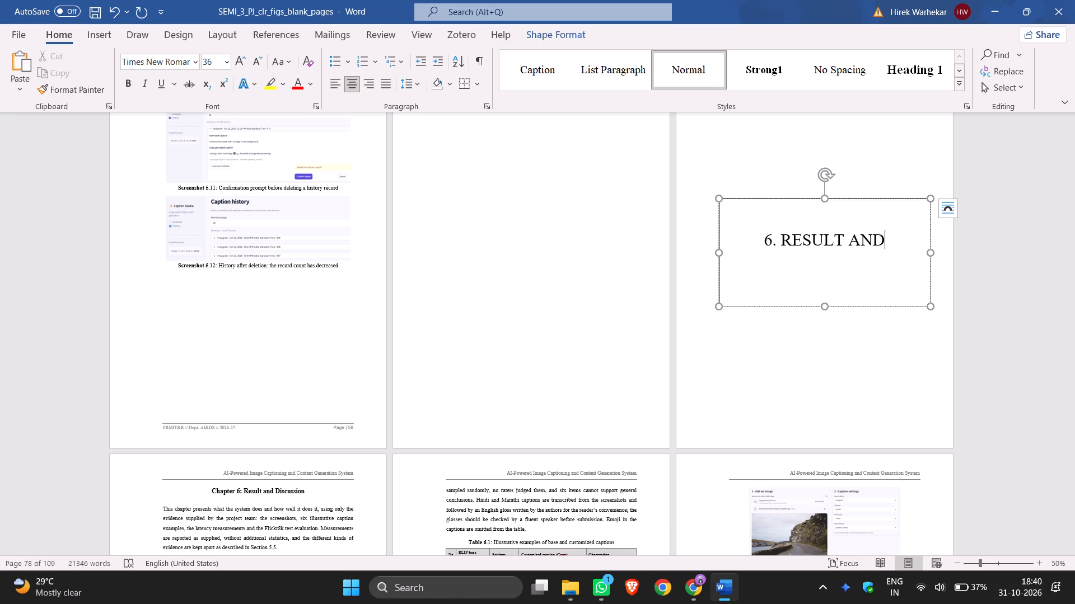
key(BackSpace)
key(BackSpace)
key(BackSpace)
key(BackSpace)
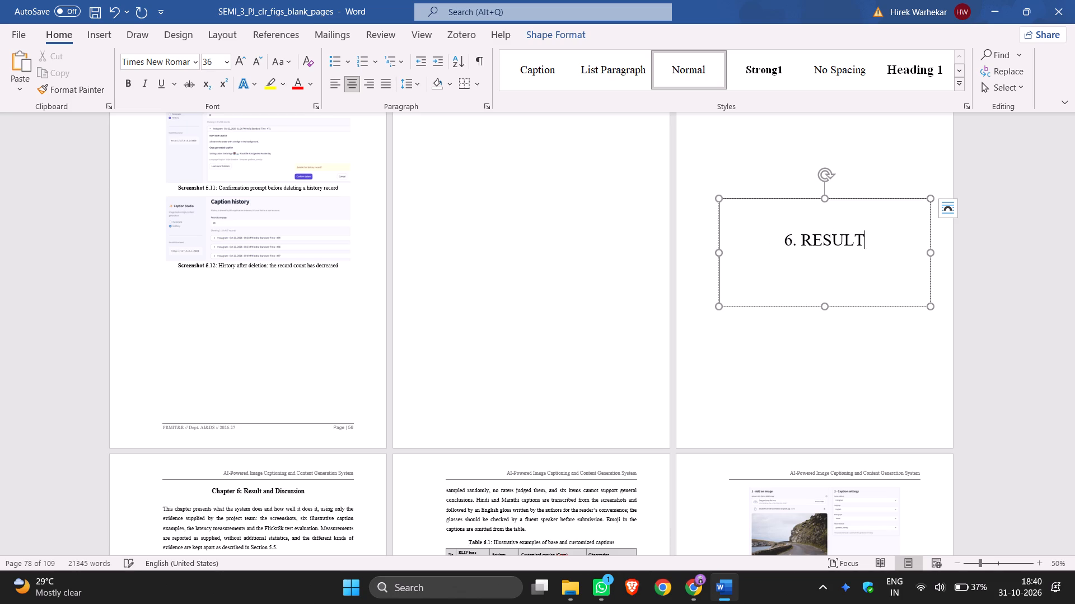
key(Return)
text(AND)
key(space)
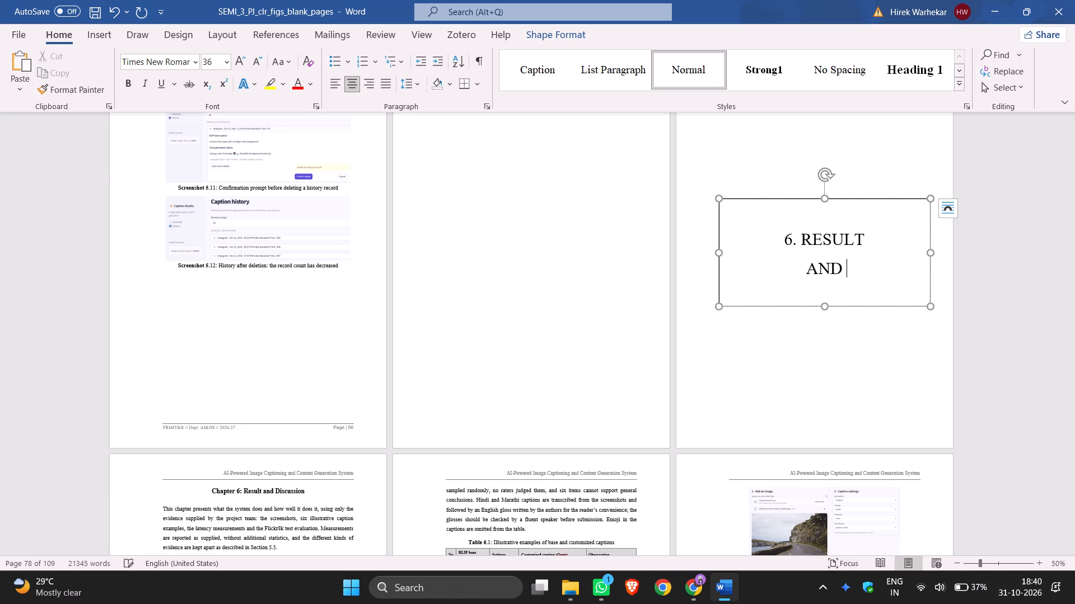
key(BackSpace)
key(Return)
text(DISCUSSIONS)
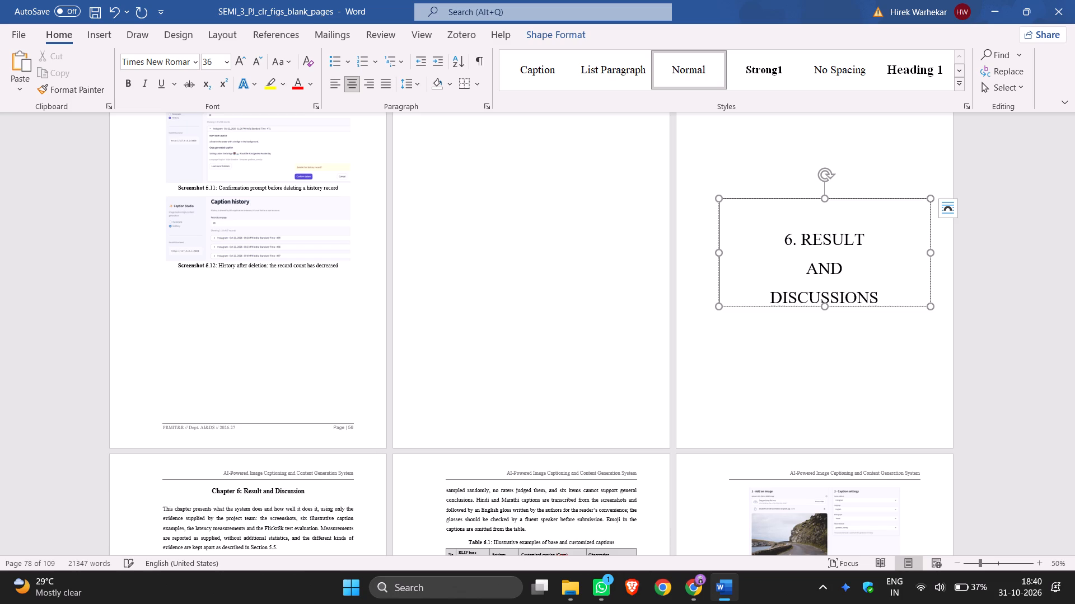
key(BackSpace)
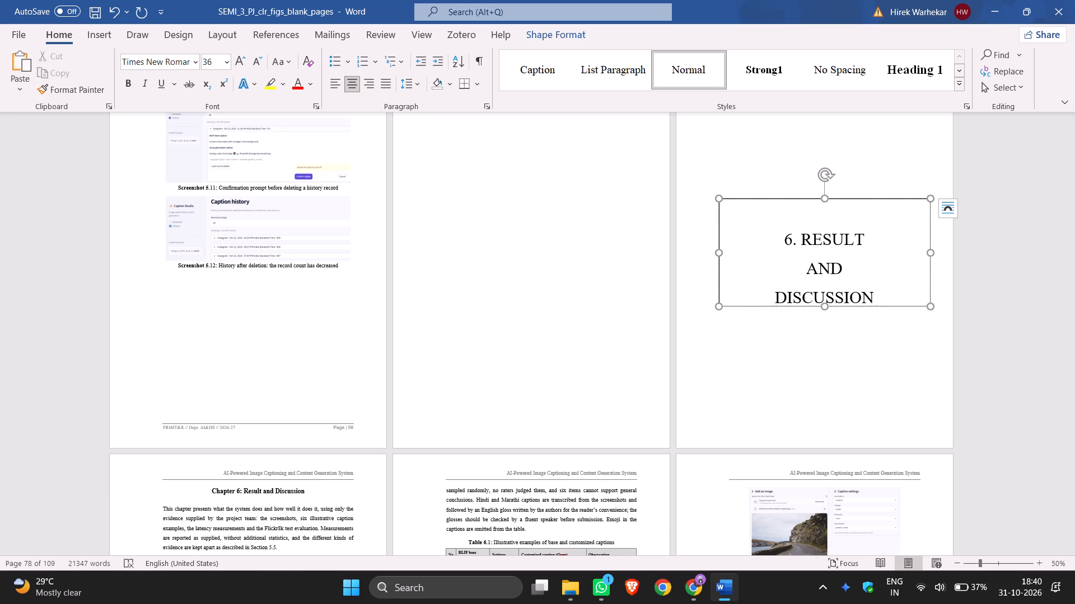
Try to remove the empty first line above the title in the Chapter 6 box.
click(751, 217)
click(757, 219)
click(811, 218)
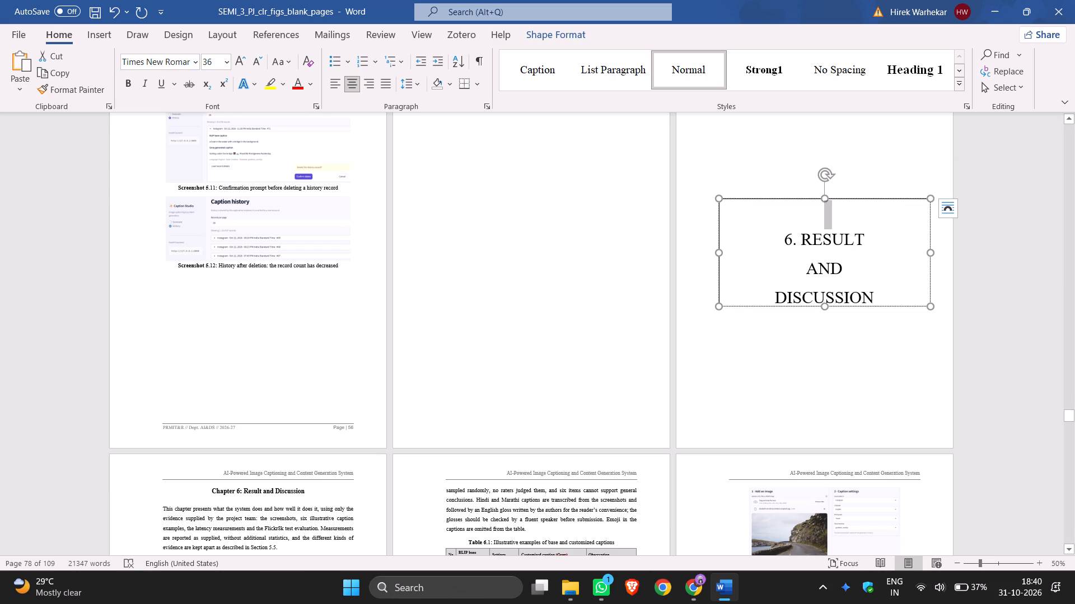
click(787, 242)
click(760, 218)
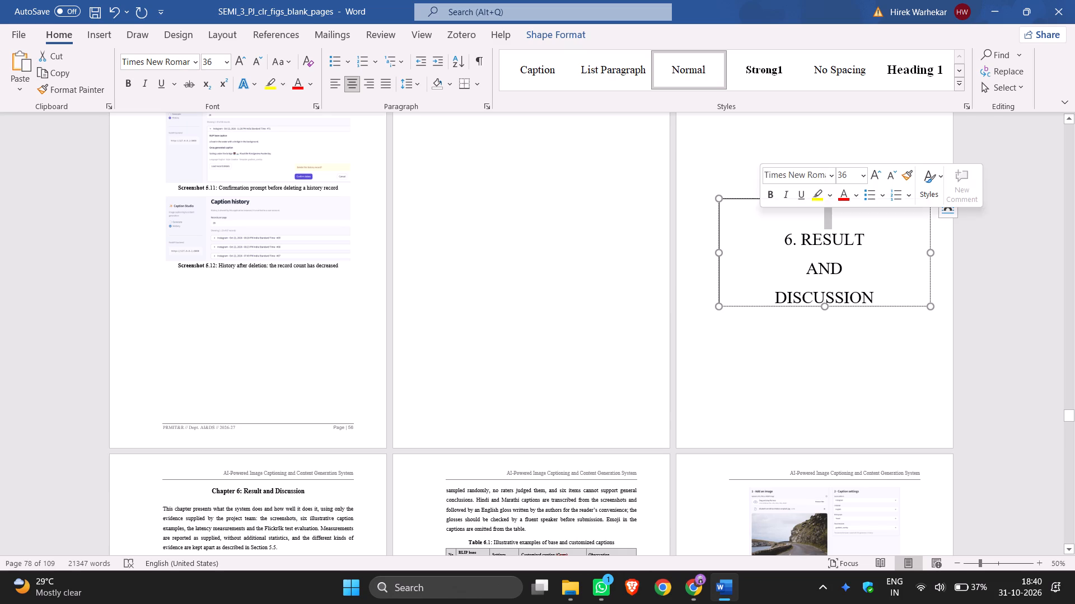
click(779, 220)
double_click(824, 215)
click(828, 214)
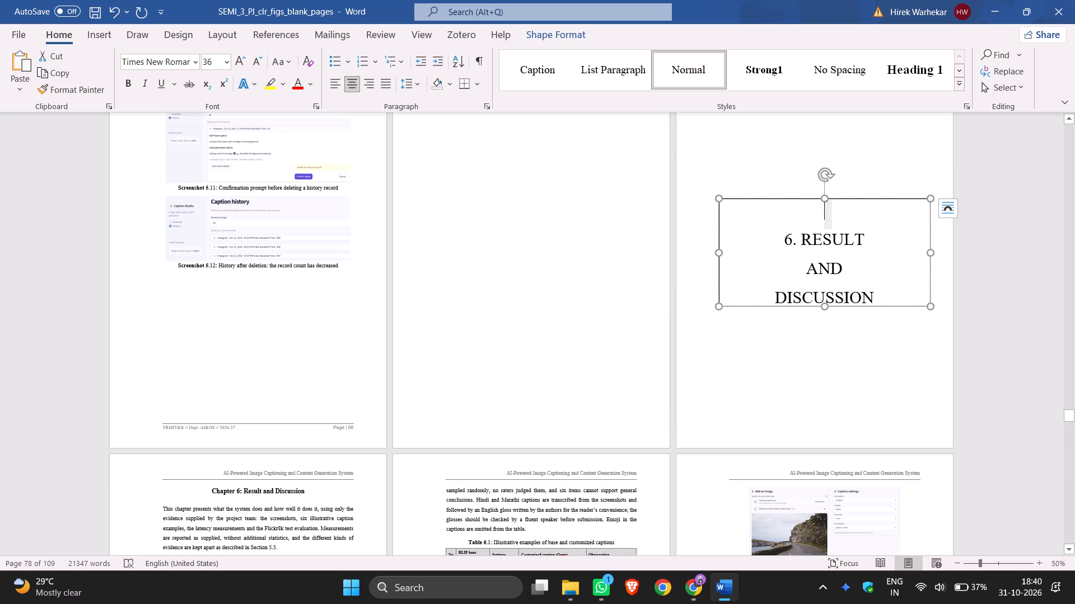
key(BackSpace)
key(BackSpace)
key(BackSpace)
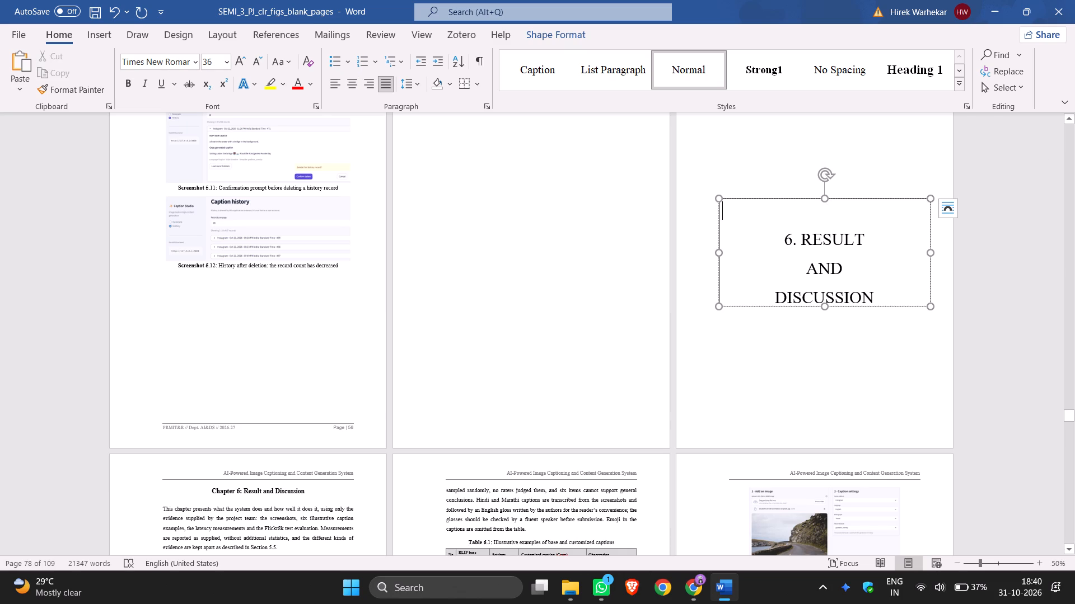
Extend the Chapter 6 title box downwards below the word DISCUSSION and narrow it slightly on both sides.
drag(825, 306, 829, 322)
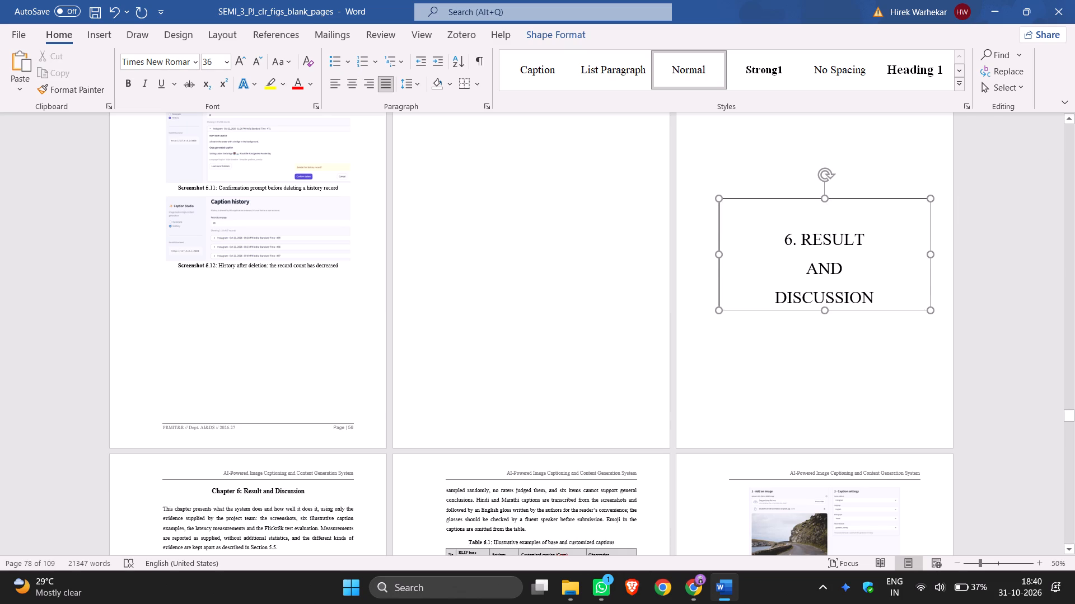
drag(829, 322, 829, 332)
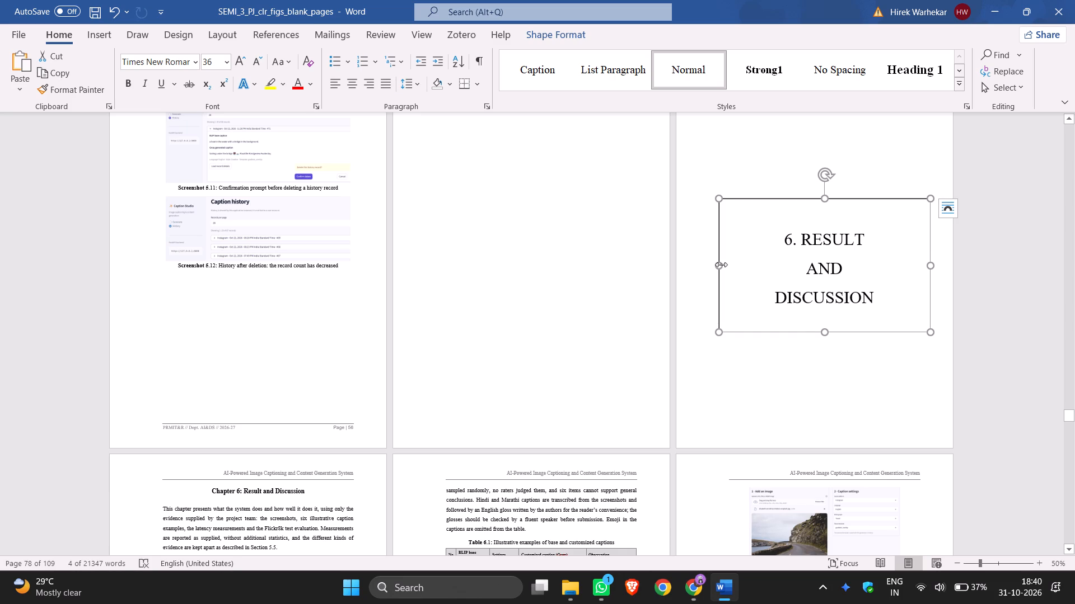
drag(720, 265, 736, 268)
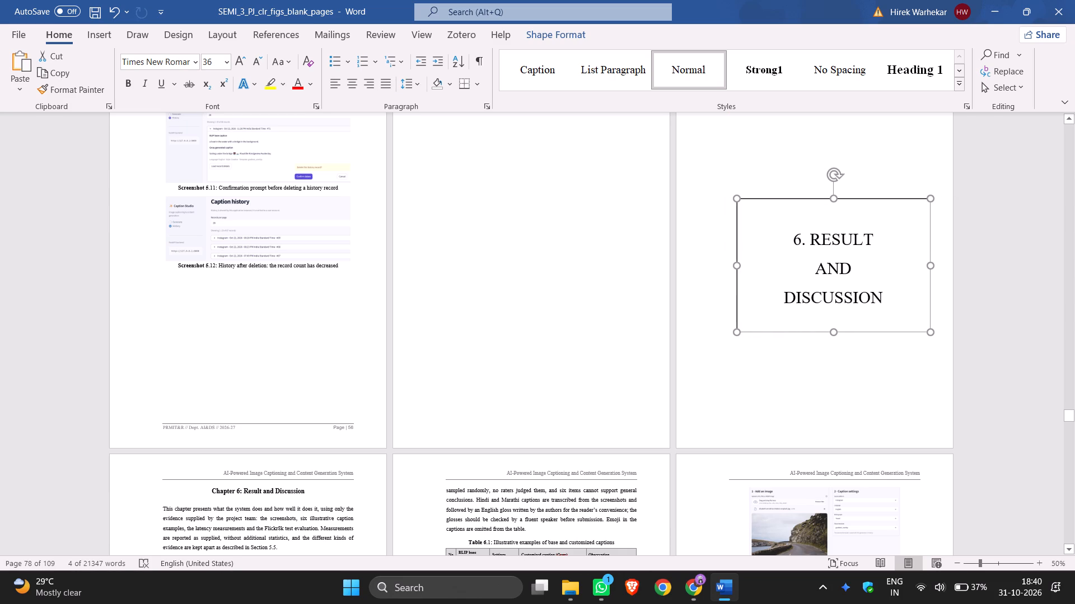
drag(736, 268, 727, 268)
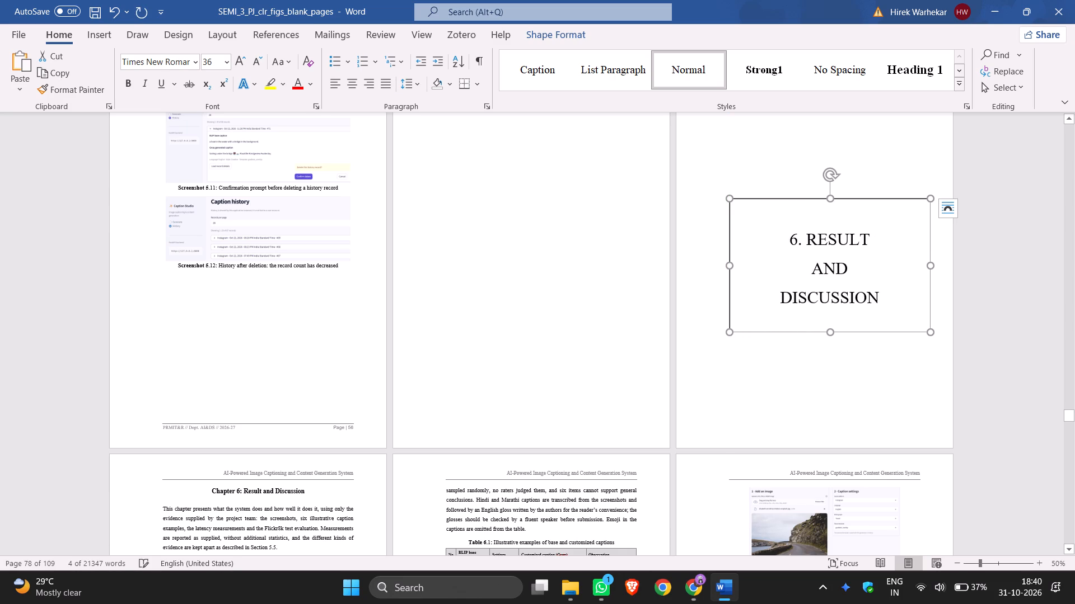
drag(929, 266, 904, 268)
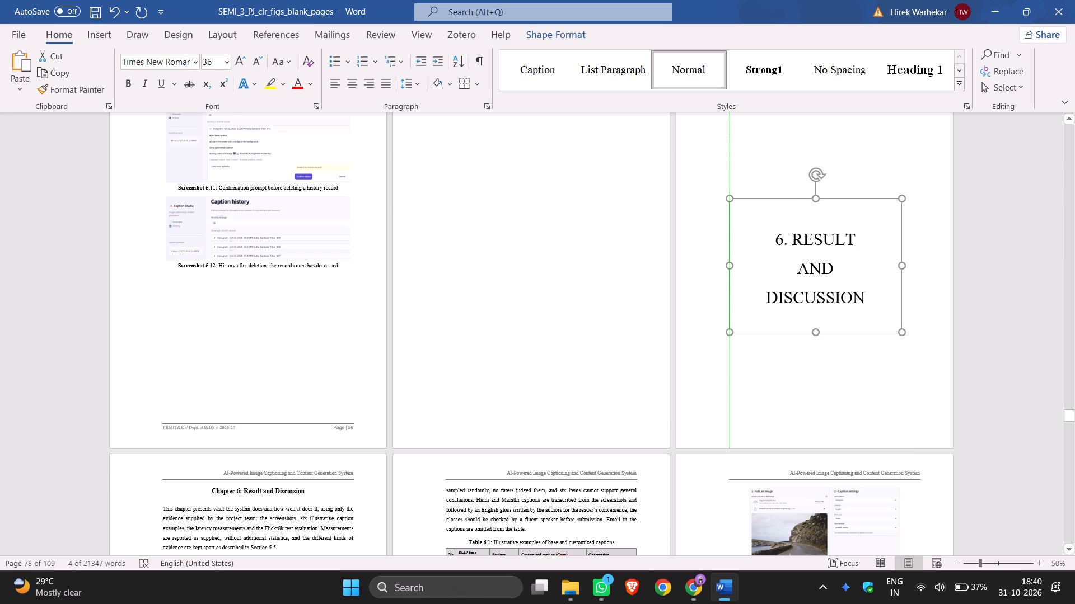
drag(904, 268, 921, 267)
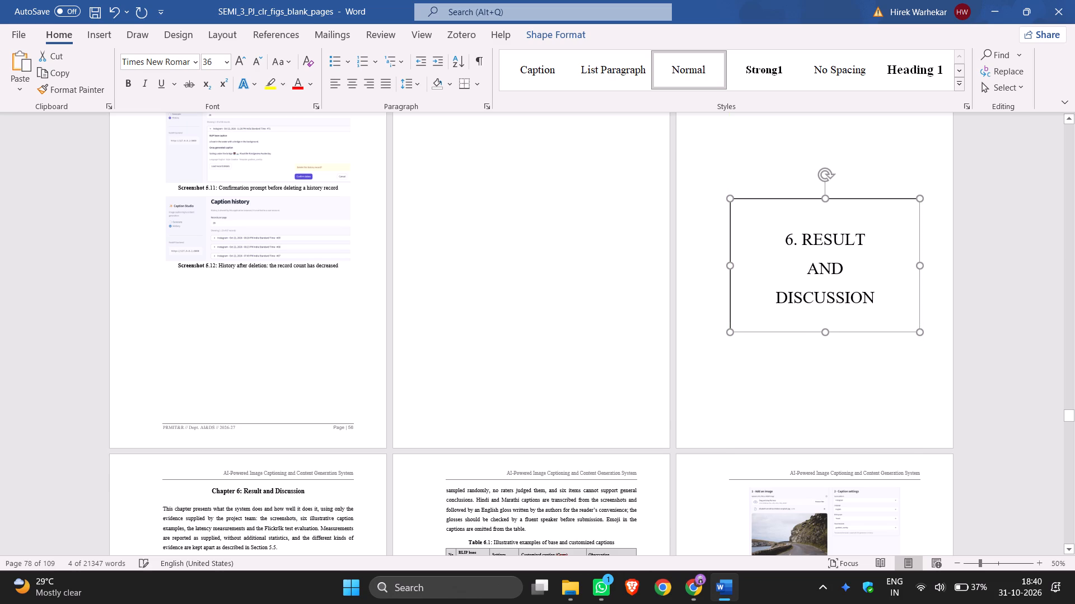
drag(826, 333, 824, 327)
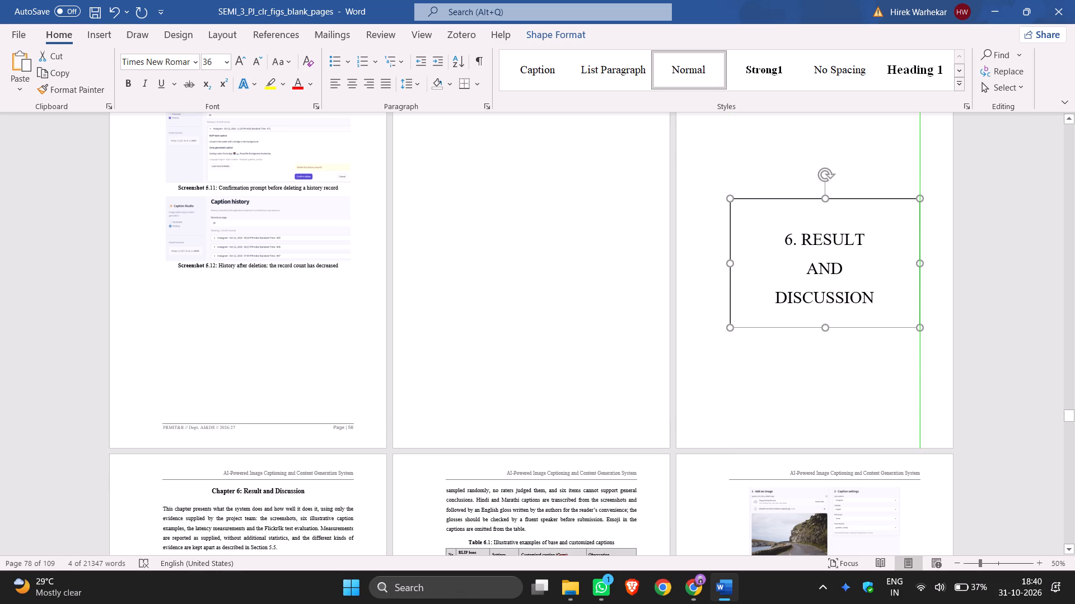
drag(824, 327, 826, 327)
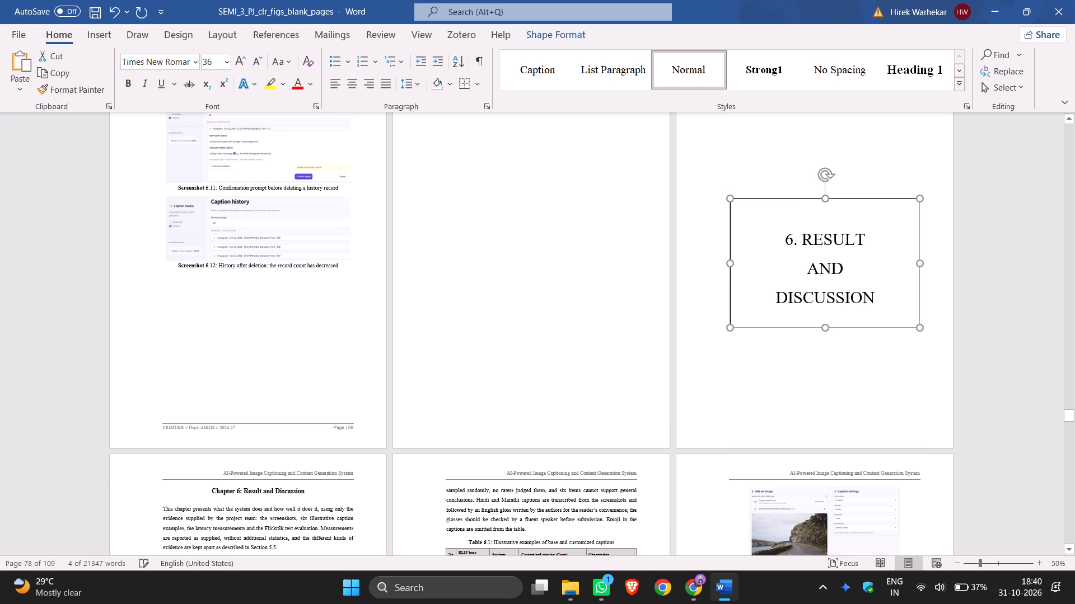
click(825, 199)
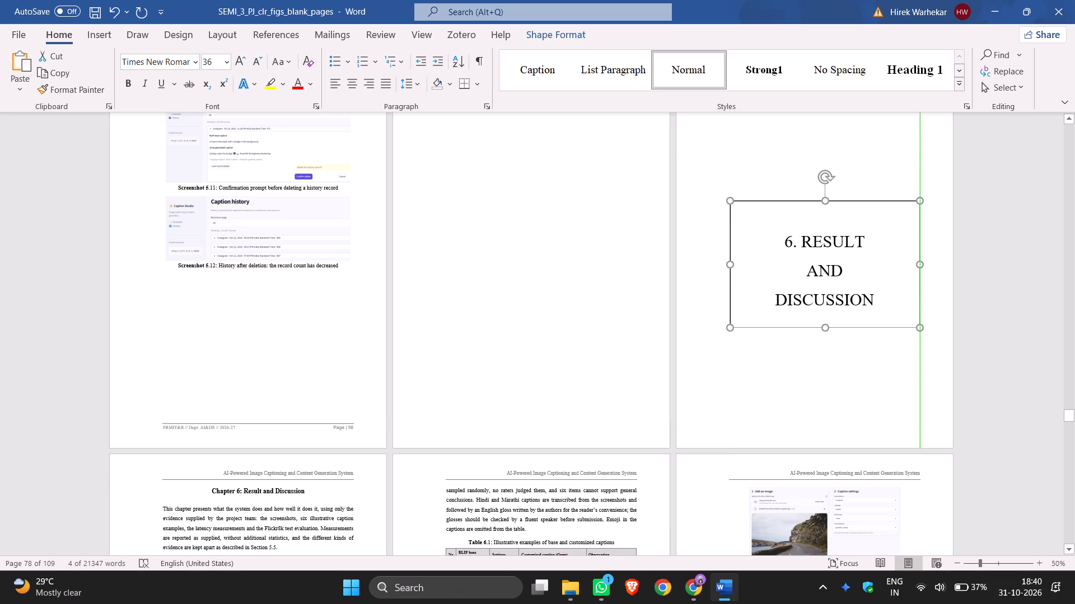
click(826, 328)
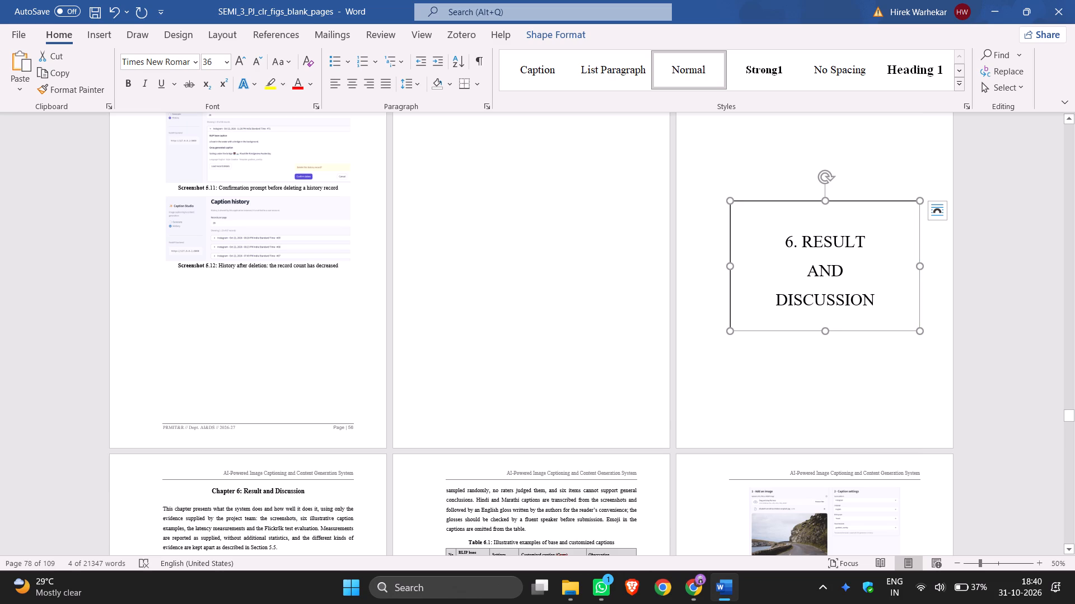
Centre the Chapter 6 title box horizontally on its page and move it slightly upwards.
drag(853, 201, 853, 197)
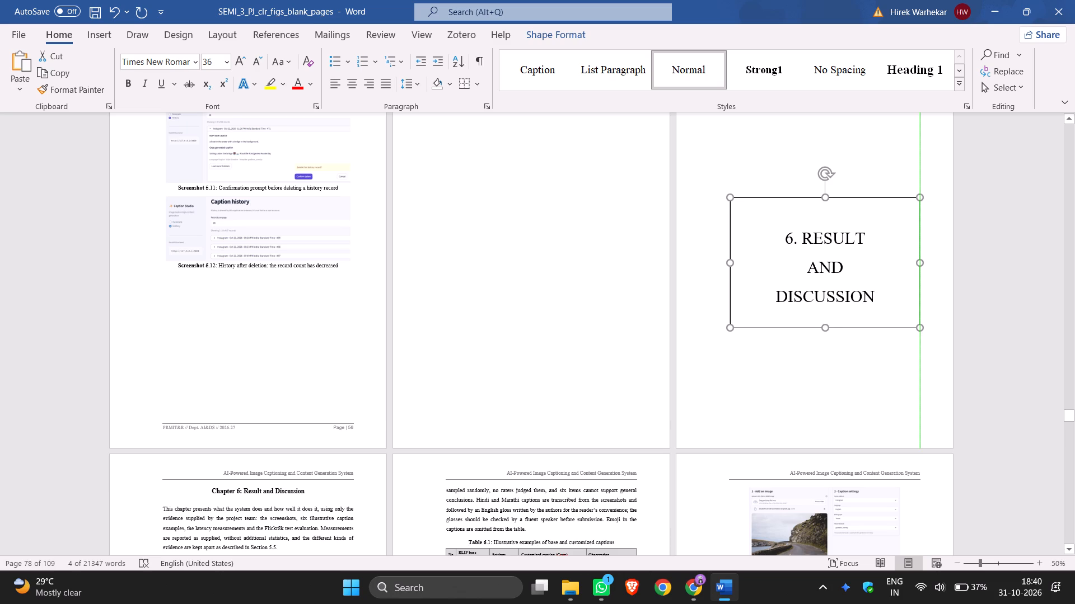
drag(853, 197, 848, 194)
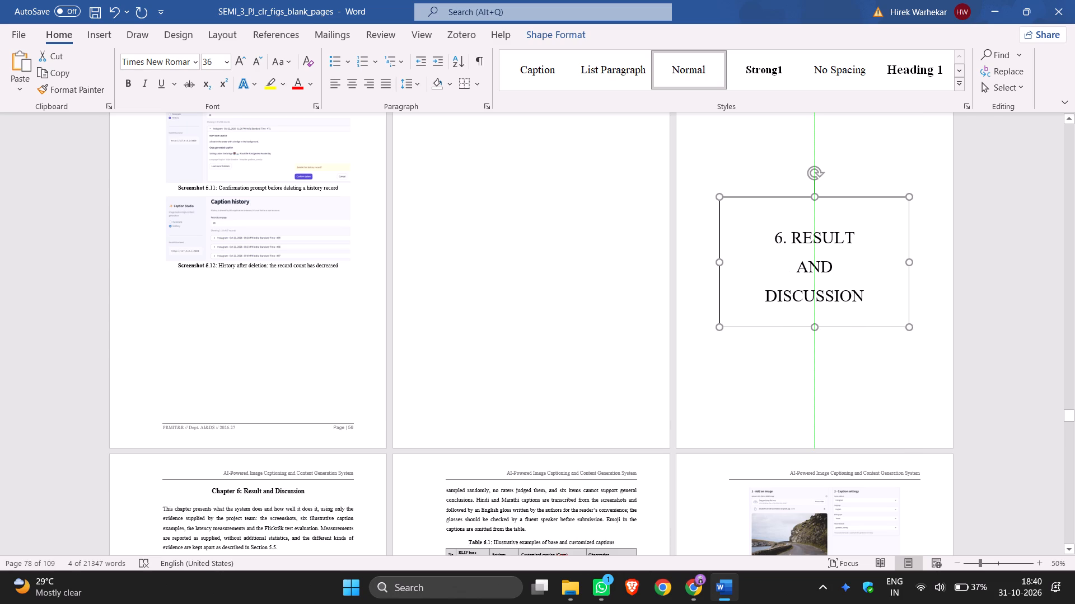
drag(848, 194, 848, 177)
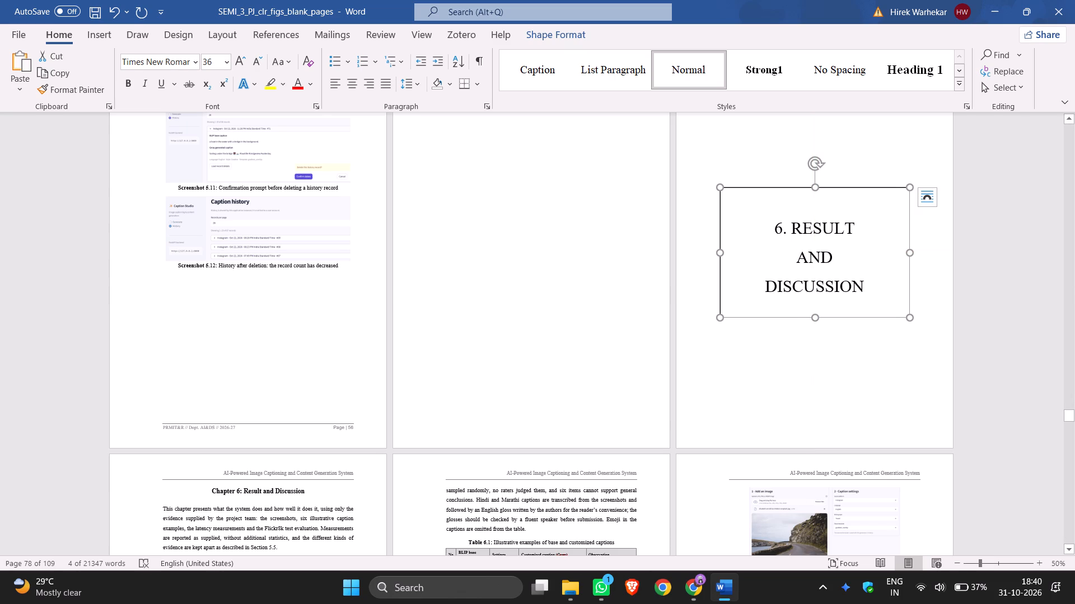
click(981, 281)
Draw a text box about 6.14 cm high and 13.8 cm wide on the second blank page before Chapter 7.
scroll(988, 289, up, 3)
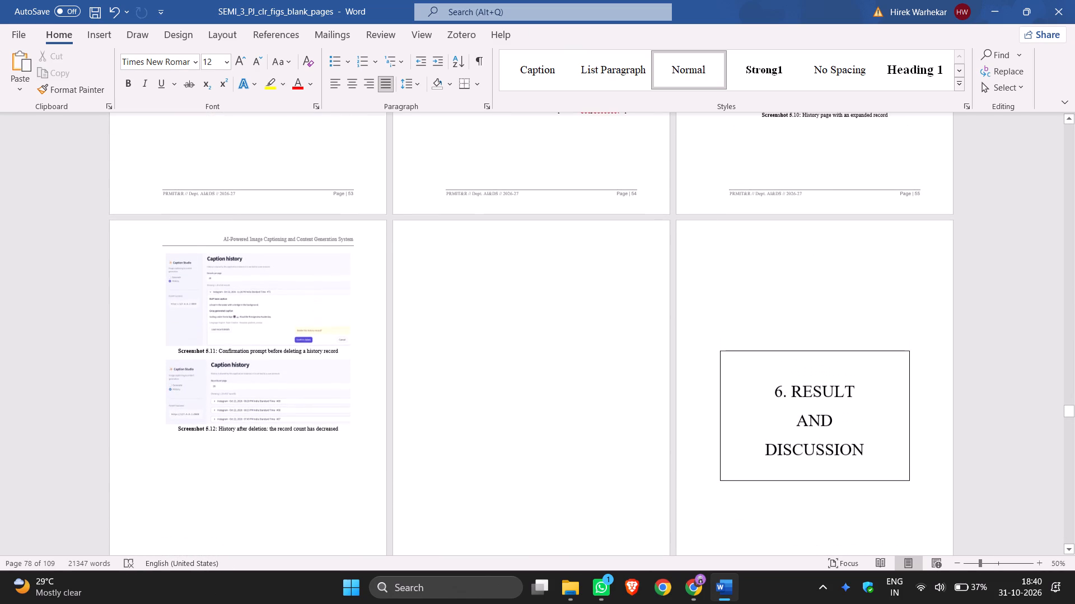
scroll(1000, 282, down, 8)
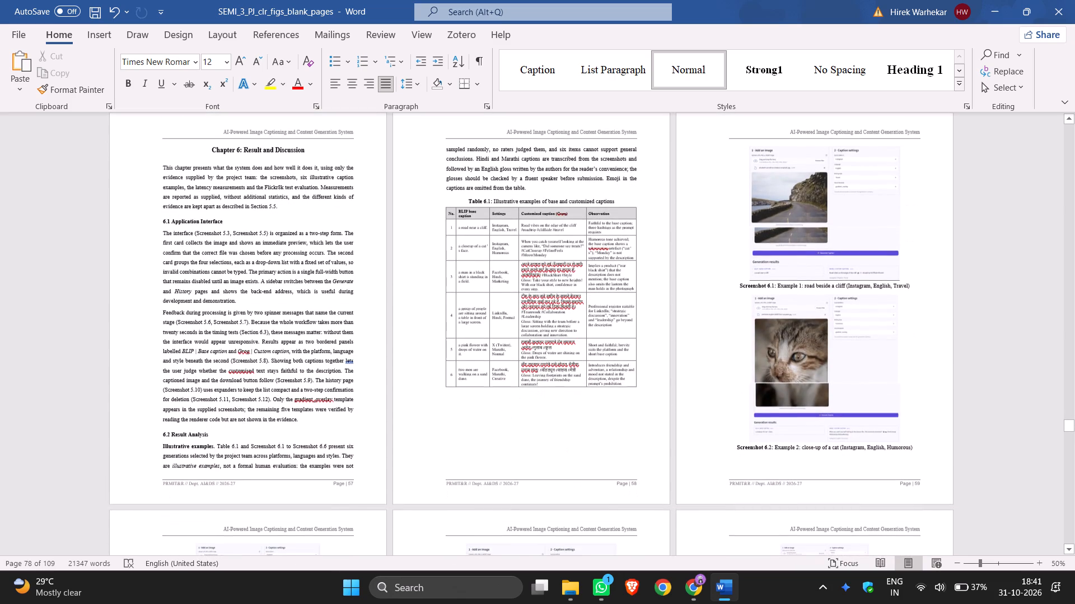
scroll(1001, 281, down, 6)
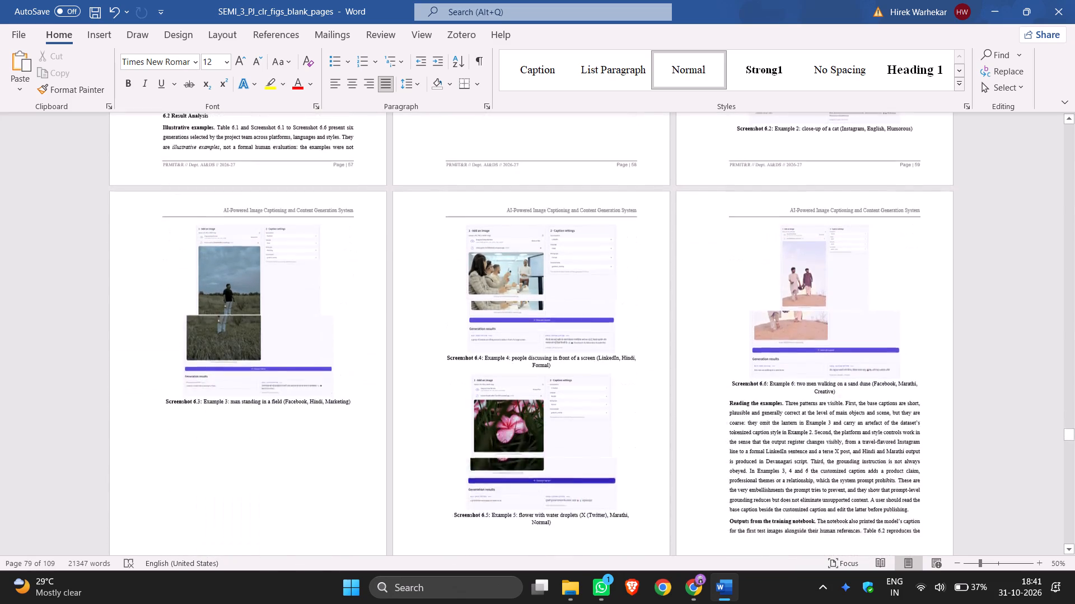
scroll(1001, 281, down, 10)
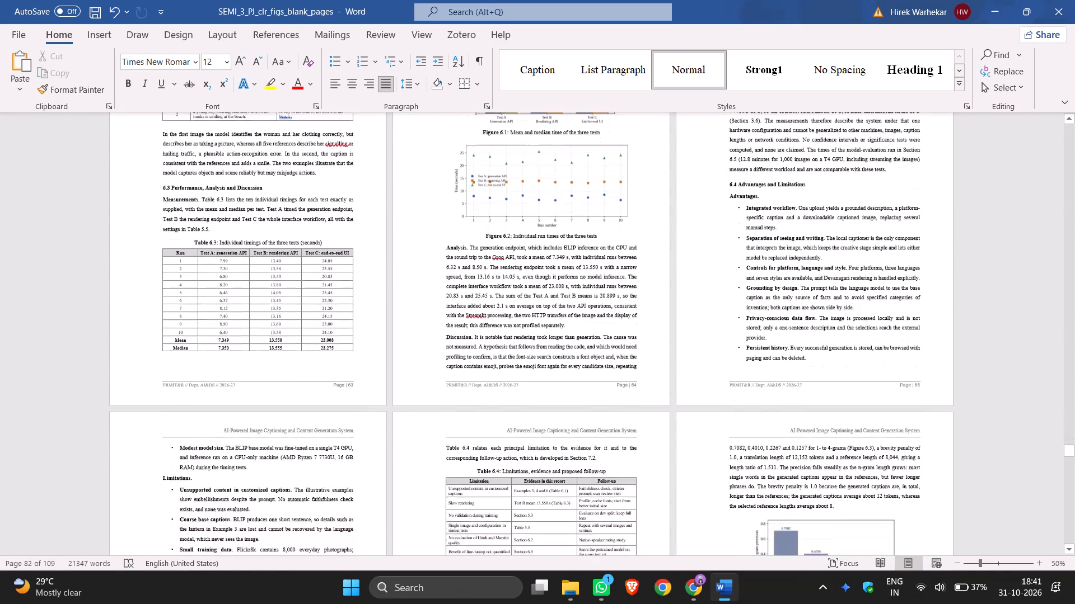
scroll(1001, 281, down, 13)
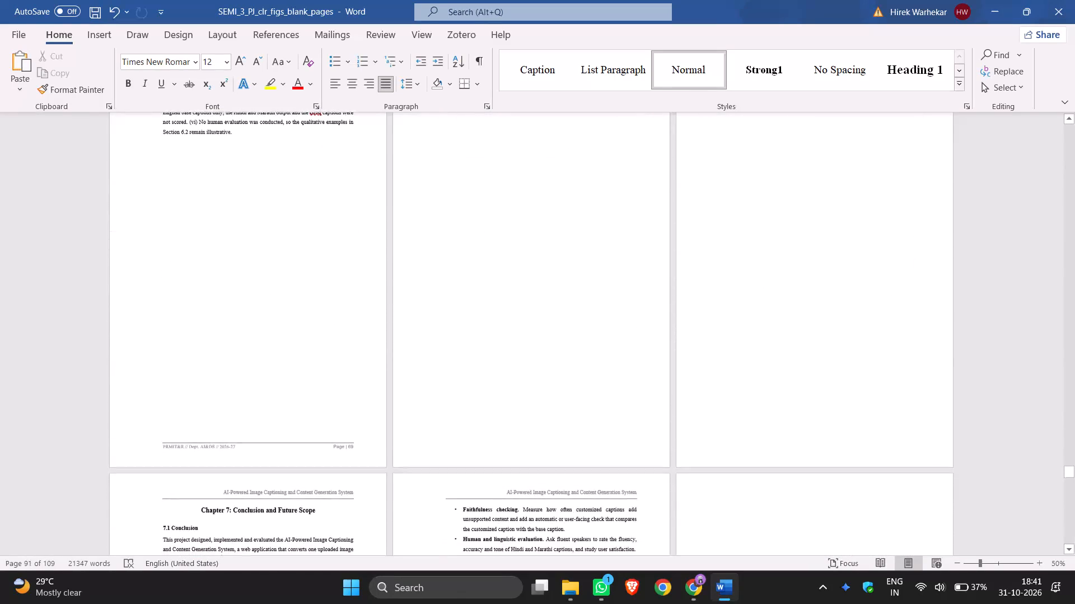
scroll(1001, 281, down, 5)
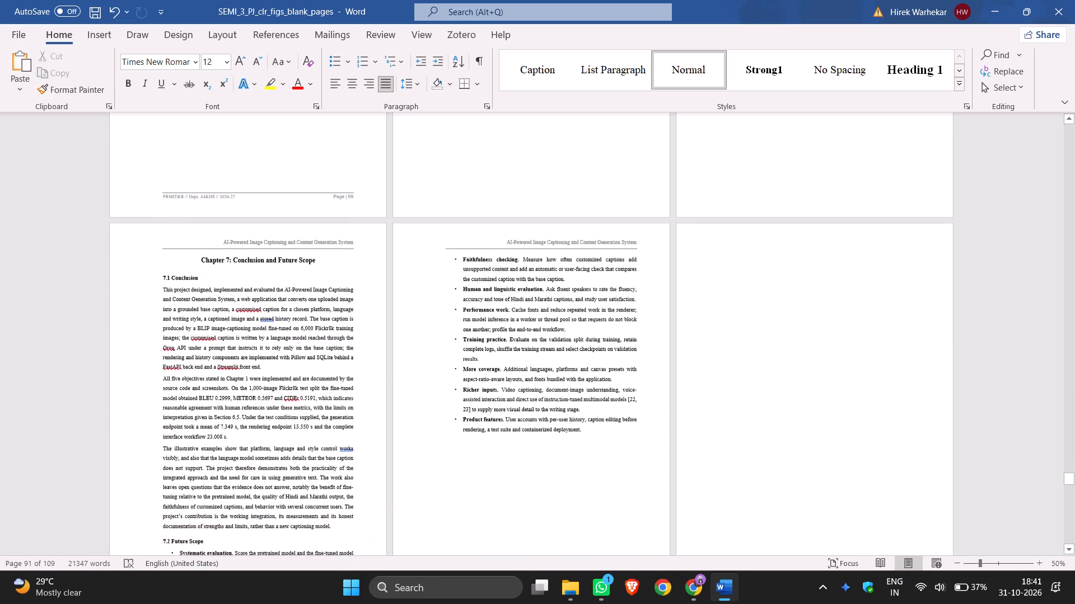
scroll(1001, 281, down, 4)
scroll(1001, 281, up, 5)
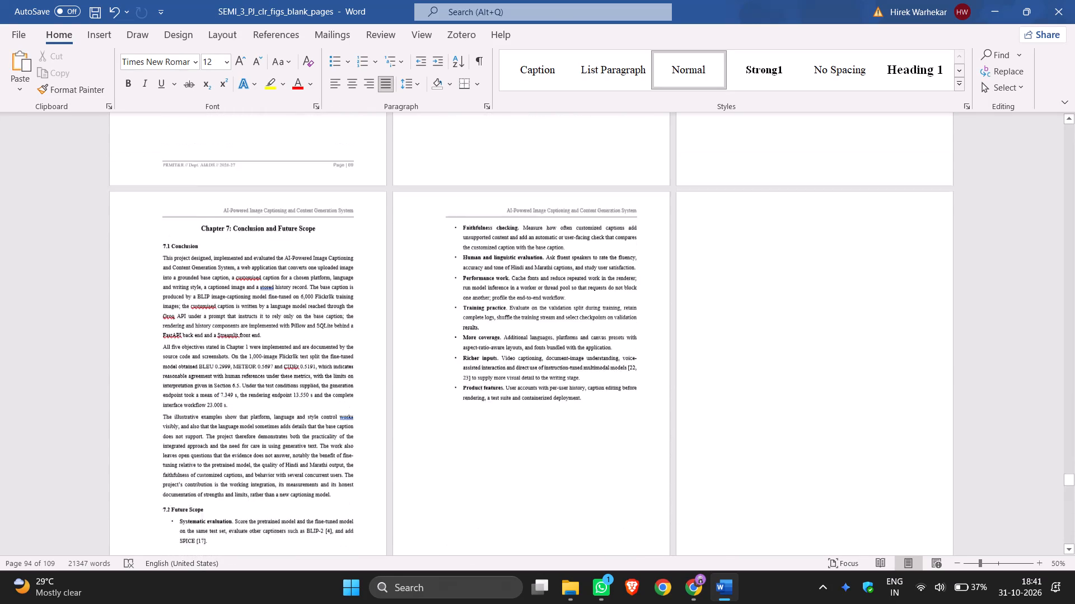
scroll(1001, 281, up, 4)
click(784, 314)
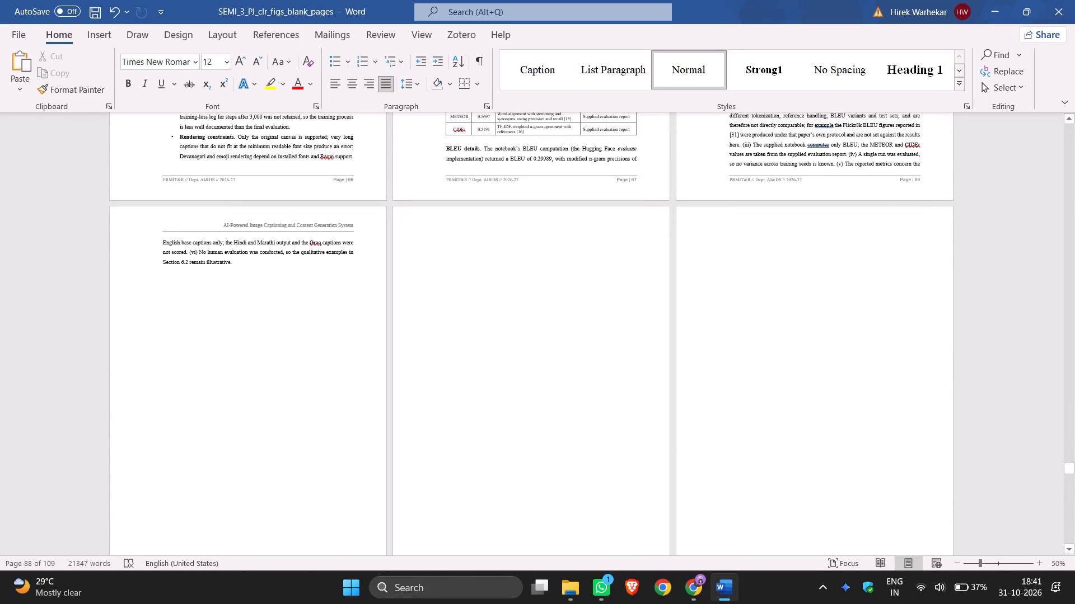
click(109, 34)
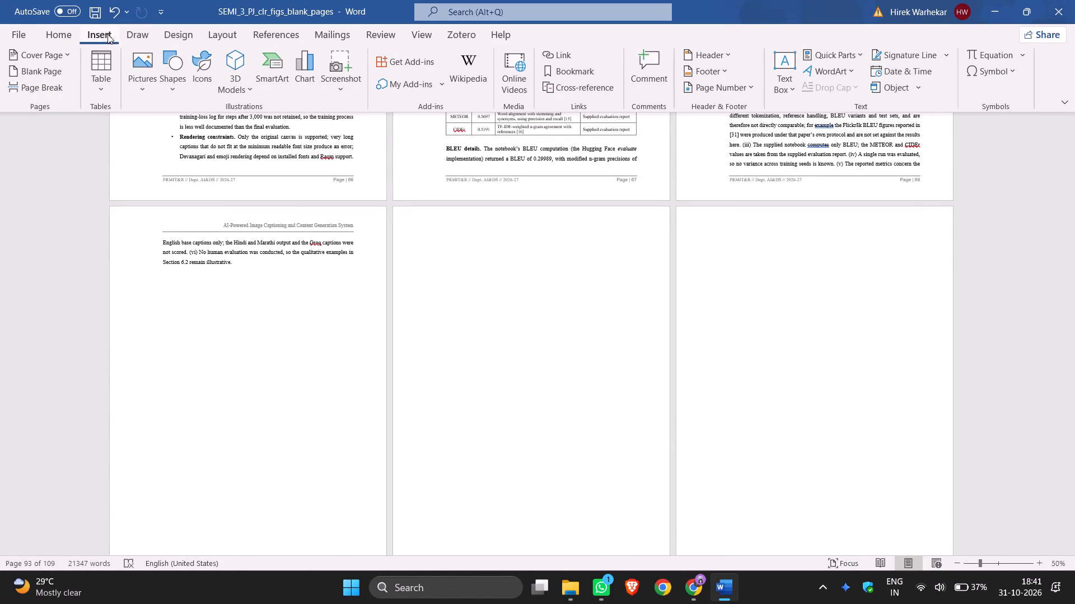
click(794, 87)
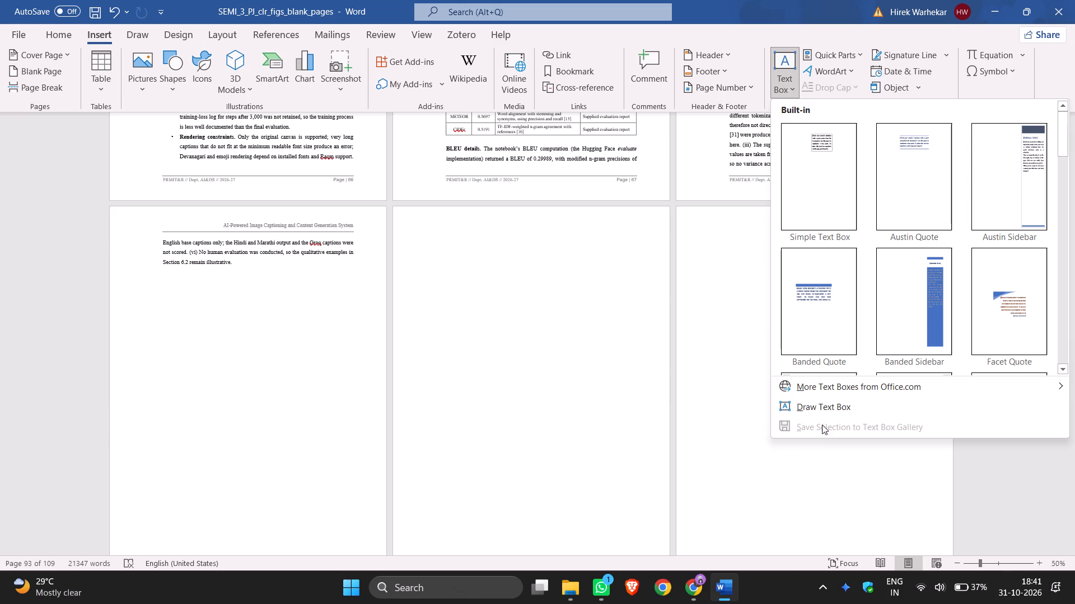
click(829, 403)
drag(726, 287, 811, 355)
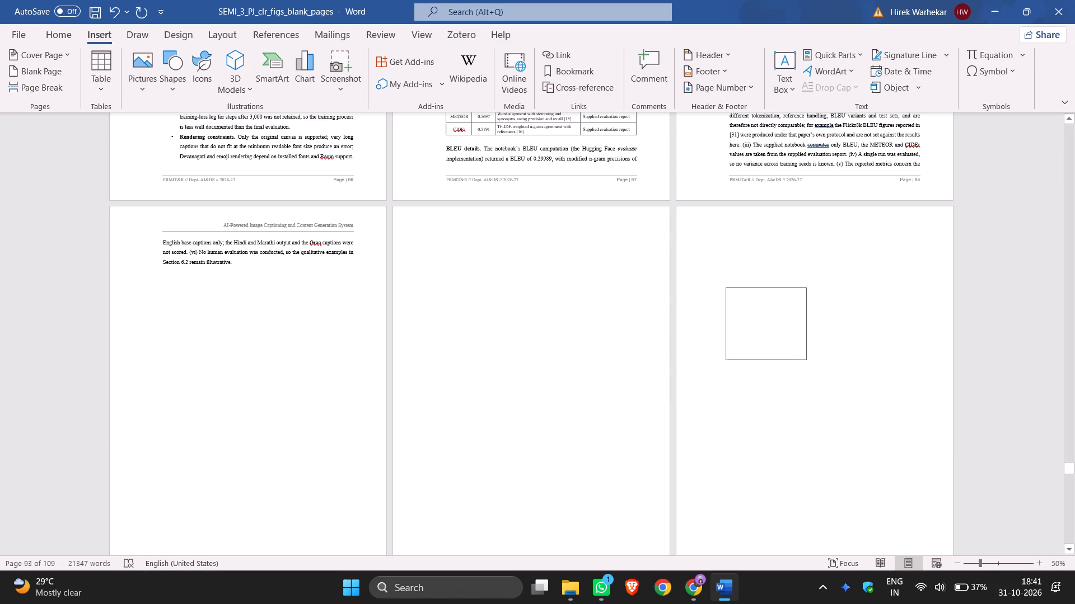
drag(811, 355, 909, 369)
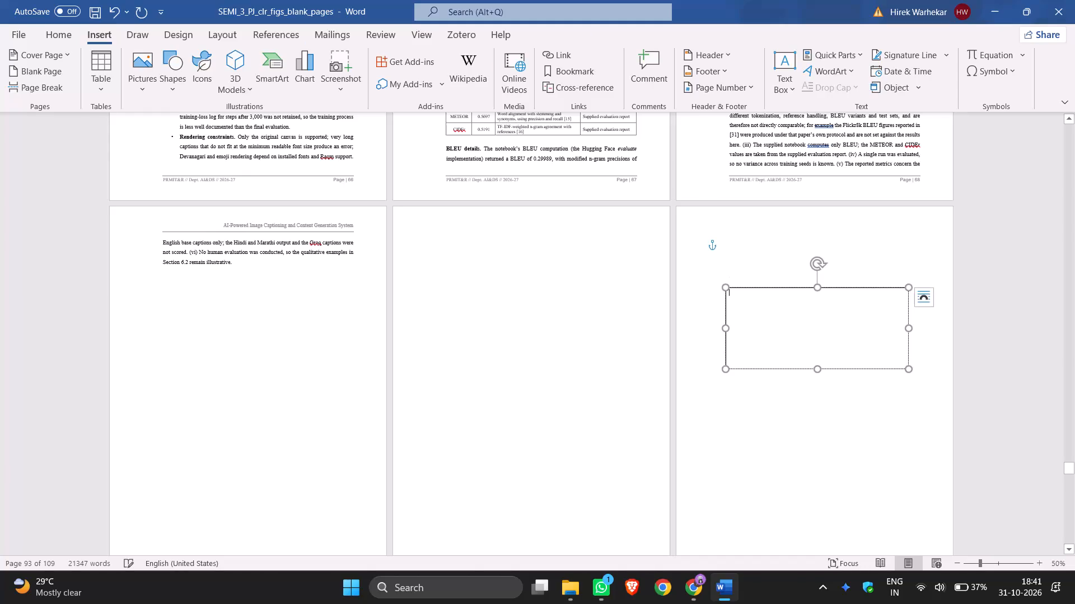
Set the text in the Chapter 7 box to size 36 with centred alignment.
scroll(1030, 346, down, 4)
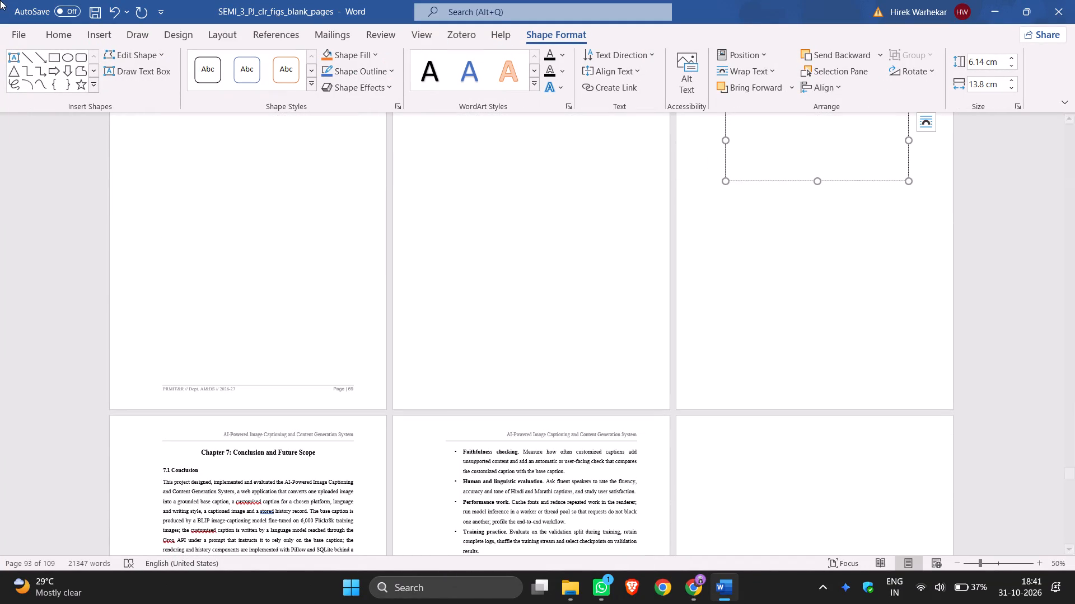
click(64, 36)
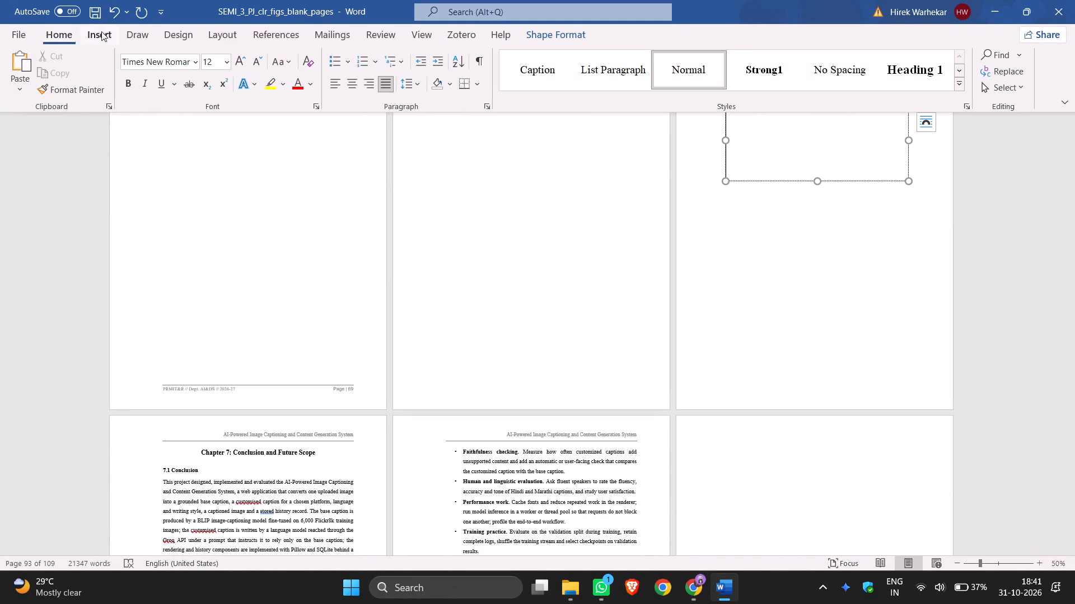
click(228, 66)
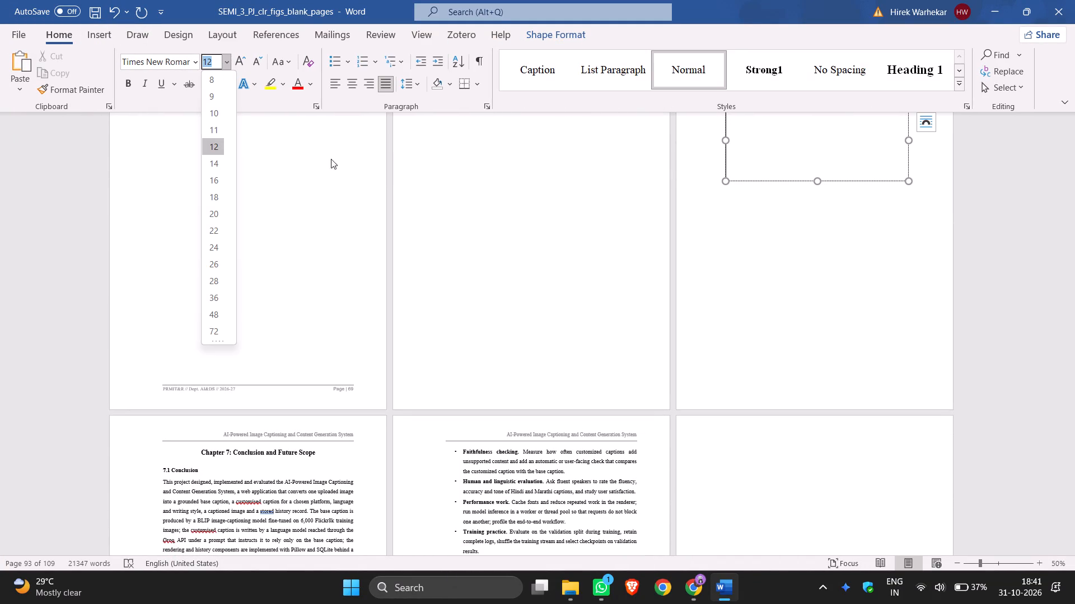
click(215, 298)
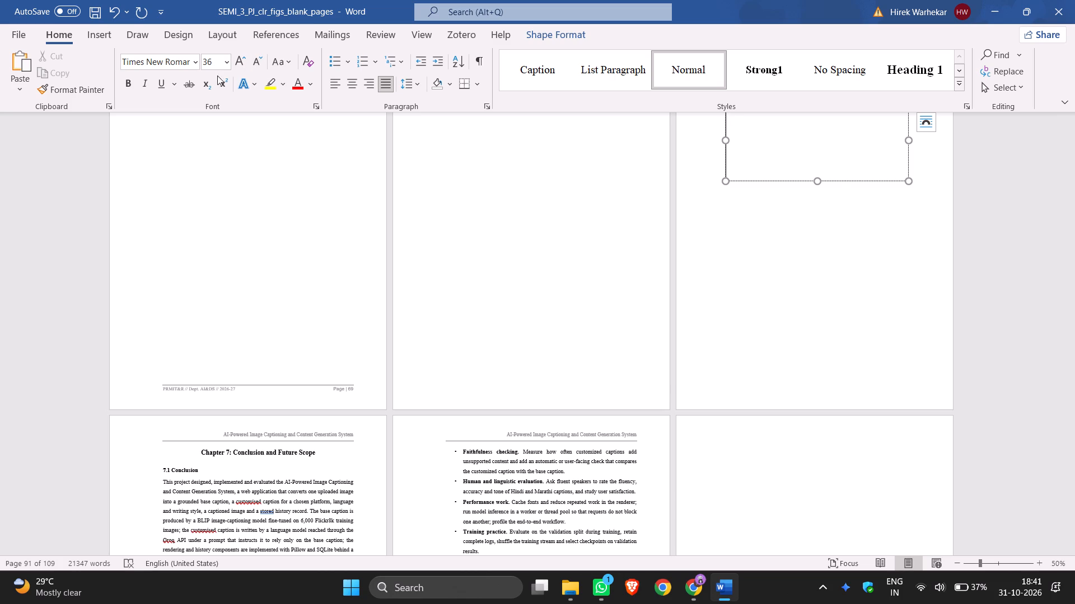
click(348, 87)
Enter the Chapter 7 title below an empty line in its box as three lines: "7. CONCLUSION", "AND", "FUTURE SCOPE".
scroll(835, 232, up, 3)
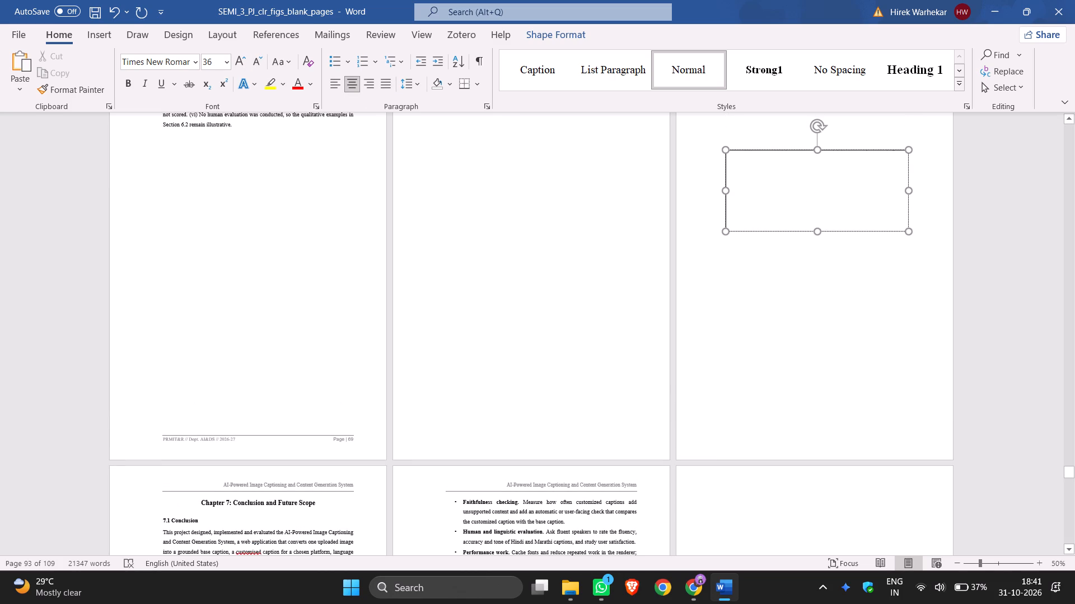
key(Return)
scroll(979, 235, down, 4)
scroll(979, 233, up, 5)
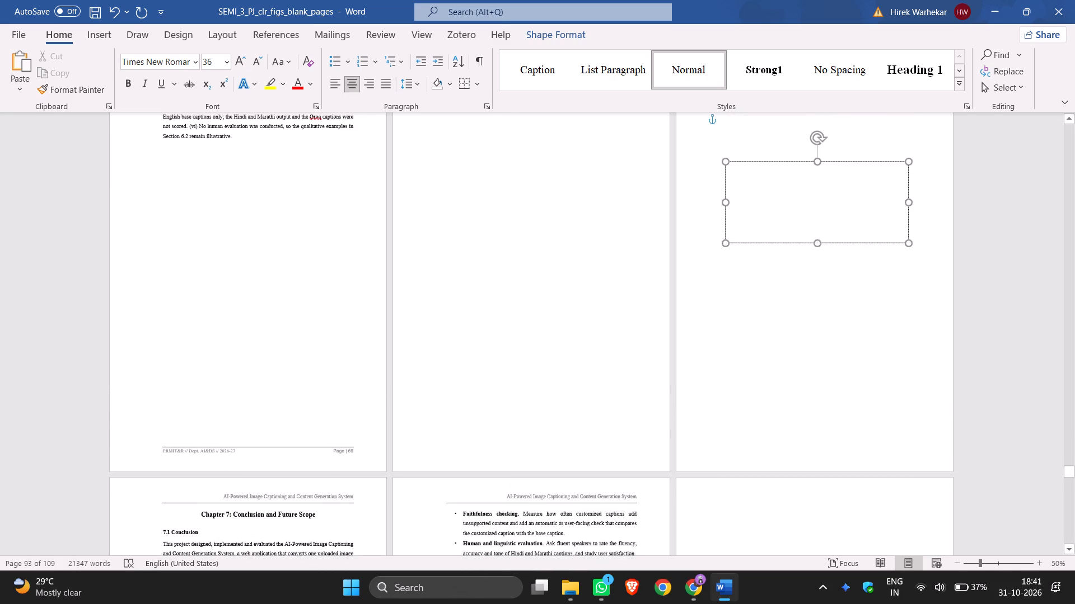
scroll(978, 227, up, 1)
text(7.)
key(space)
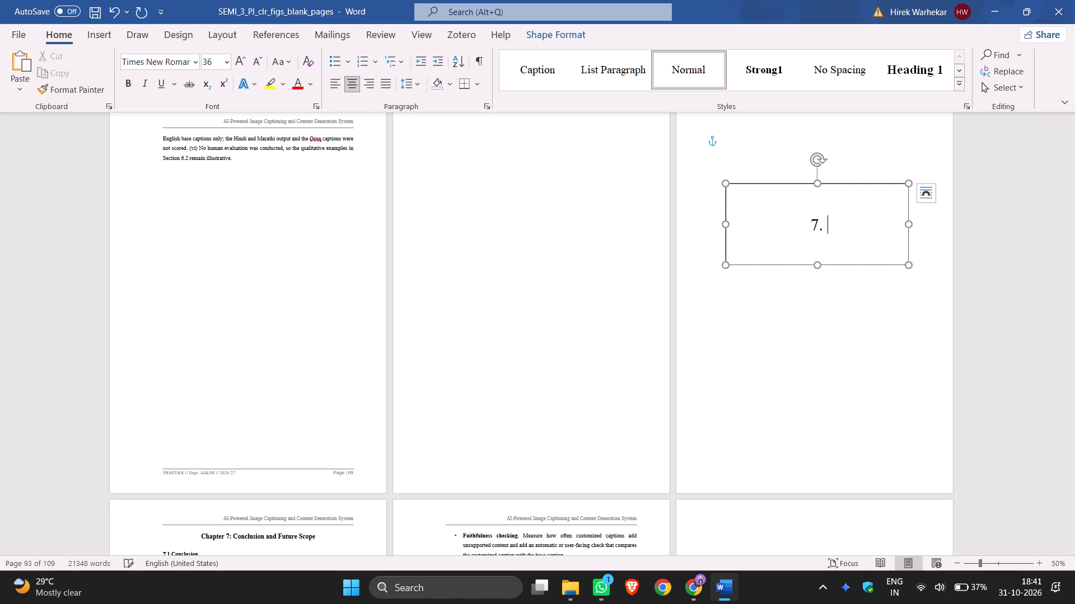
text(CON)
text(CLUS)
text(ION)
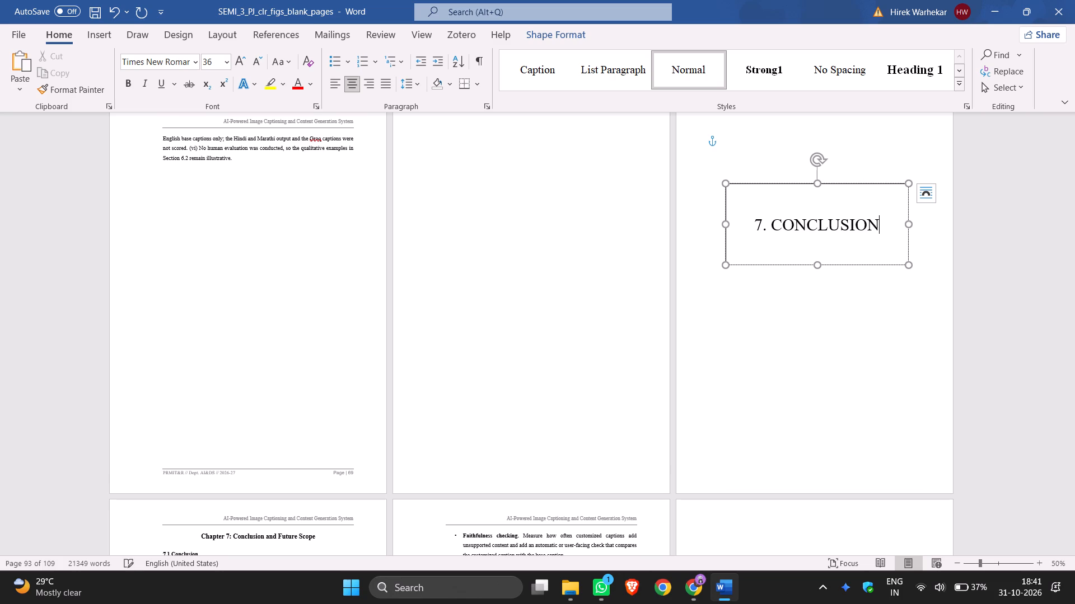
key(Return)
text(AND)
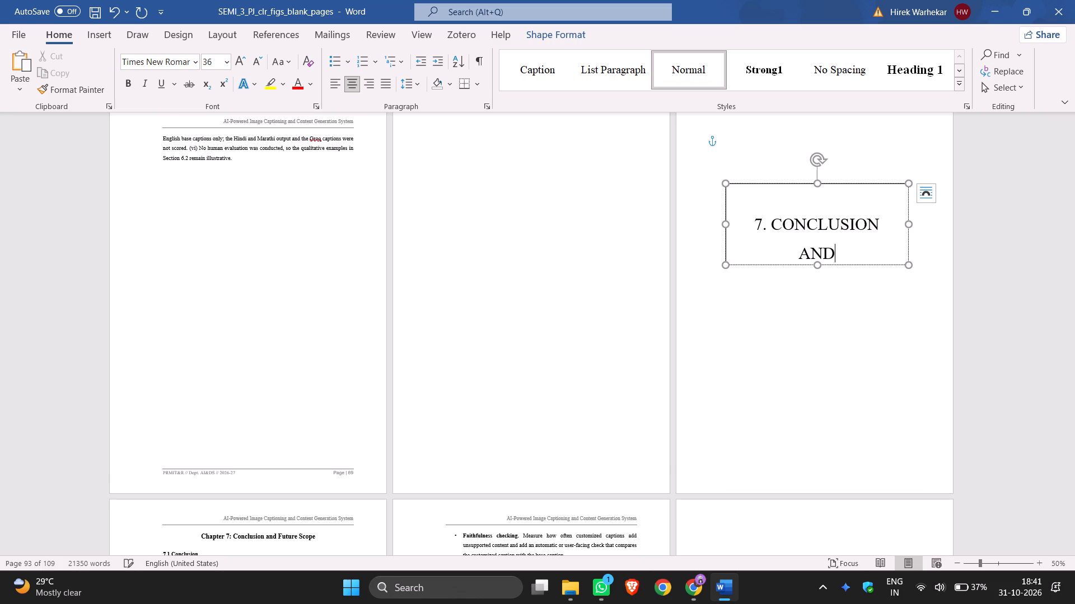
key(Return)
text(FUTURE)
key(space)
text(SCOPE)
Extend the Chapter 7 title box downwards below FUTURE SCOPE and adjust both sides so it spans the page's text margins.
drag(819, 265, 826, 294)
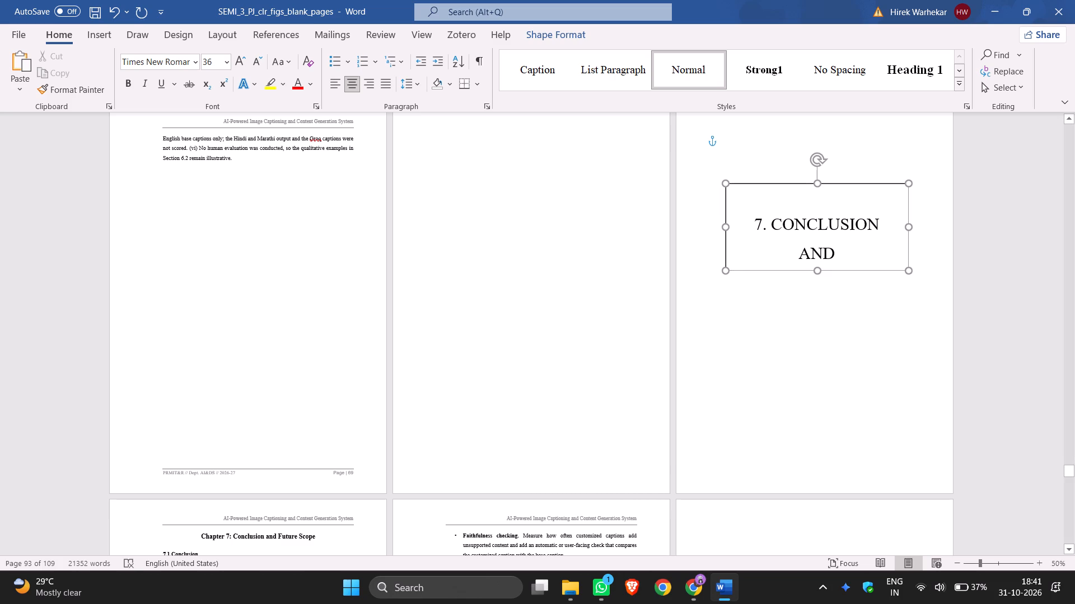
drag(826, 294, 833, 315)
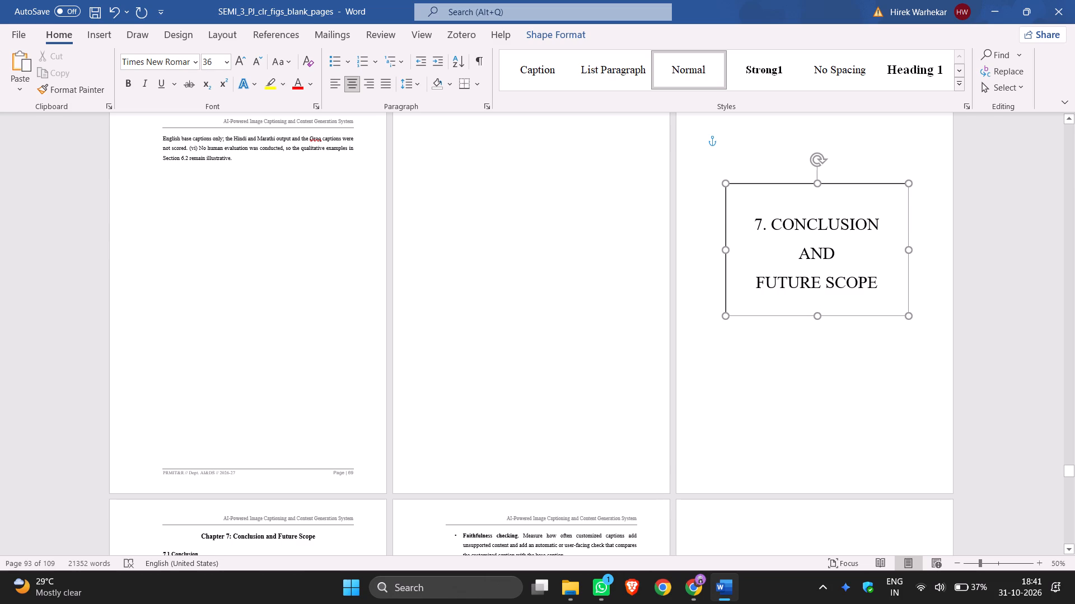
drag(833, 315, 834, 317)
drag(905, 253, 912, 253)
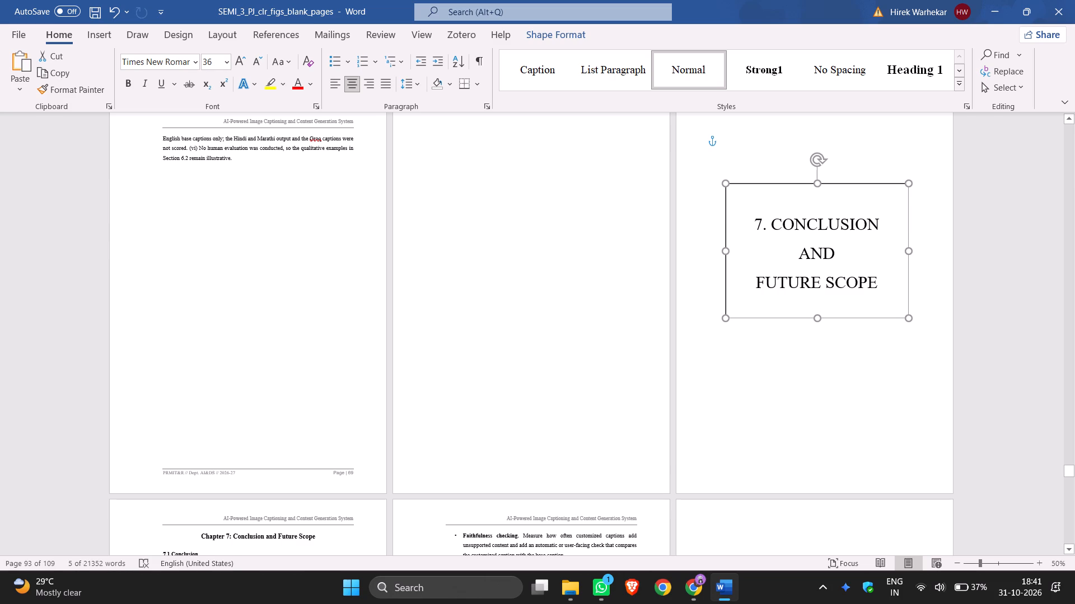
drag(912, 253, 922, 253)
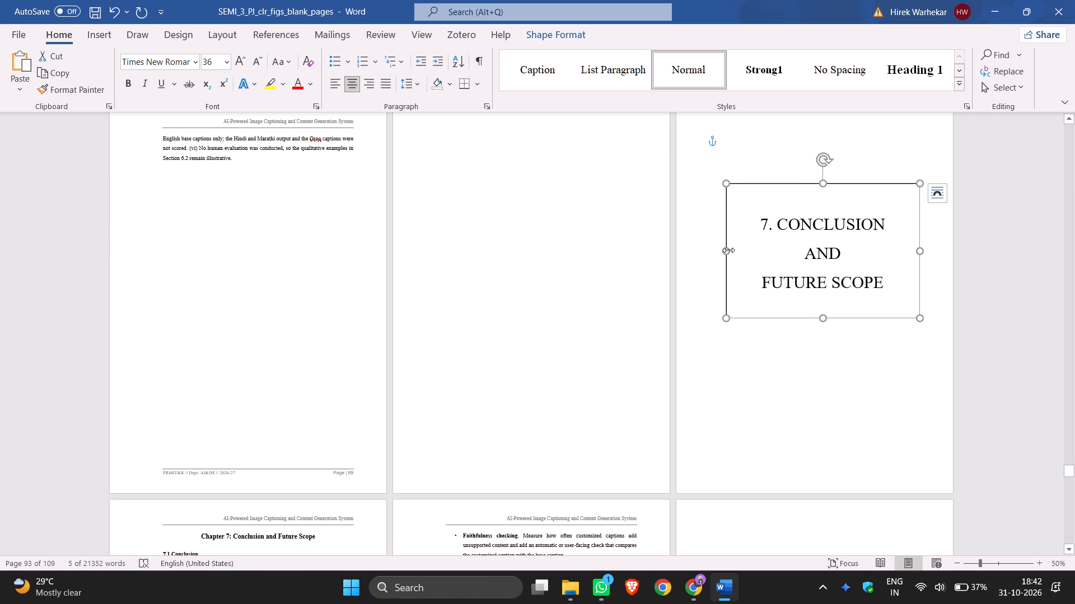
drag(728, 251, 711, 254)
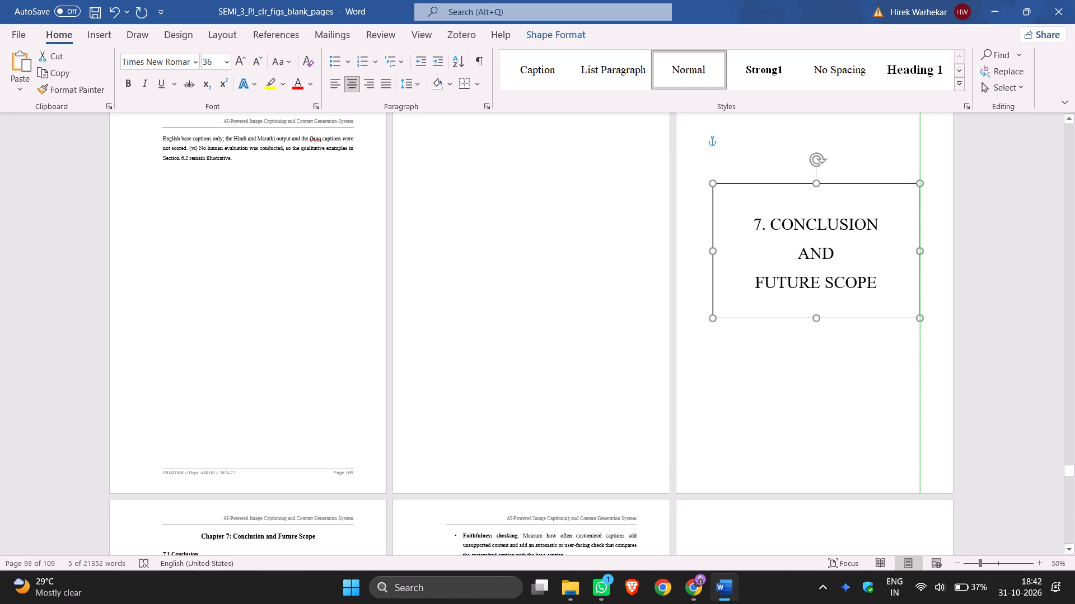
drag(711, 254, 737, 255)
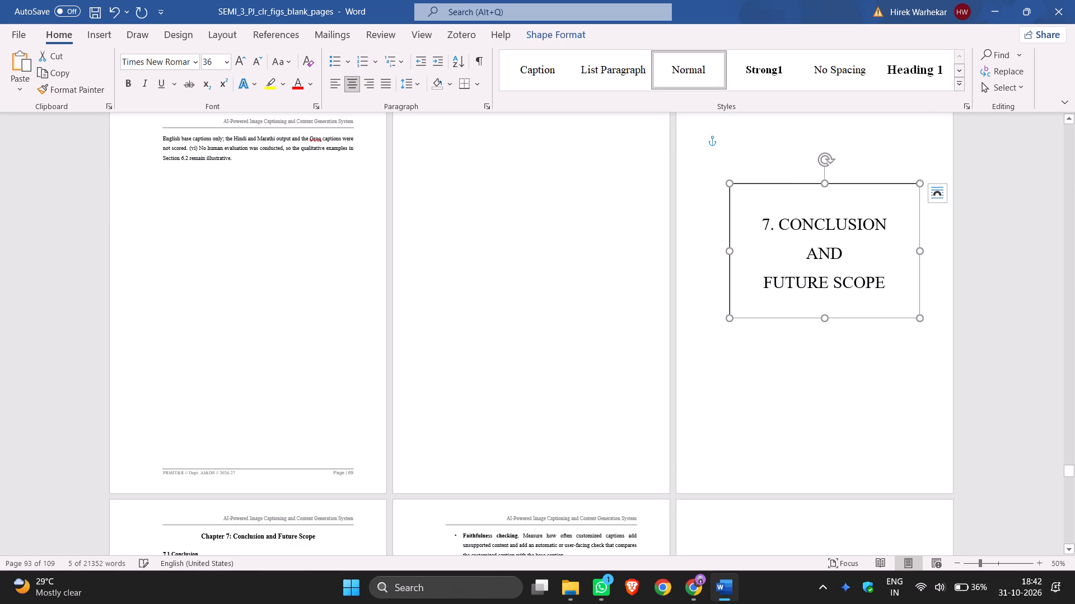
click(824, 318)
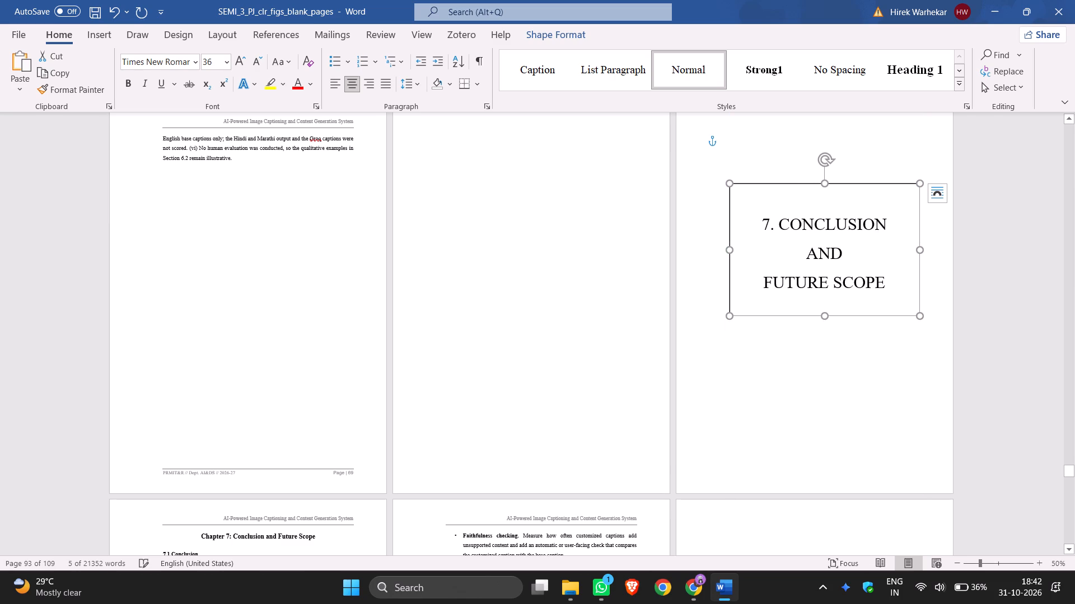
Move the Chapter 7 title box down to the vertical centre of its page, keeping it aligned between the margins, and deselect it.
drag(840, 183, 840, 200)
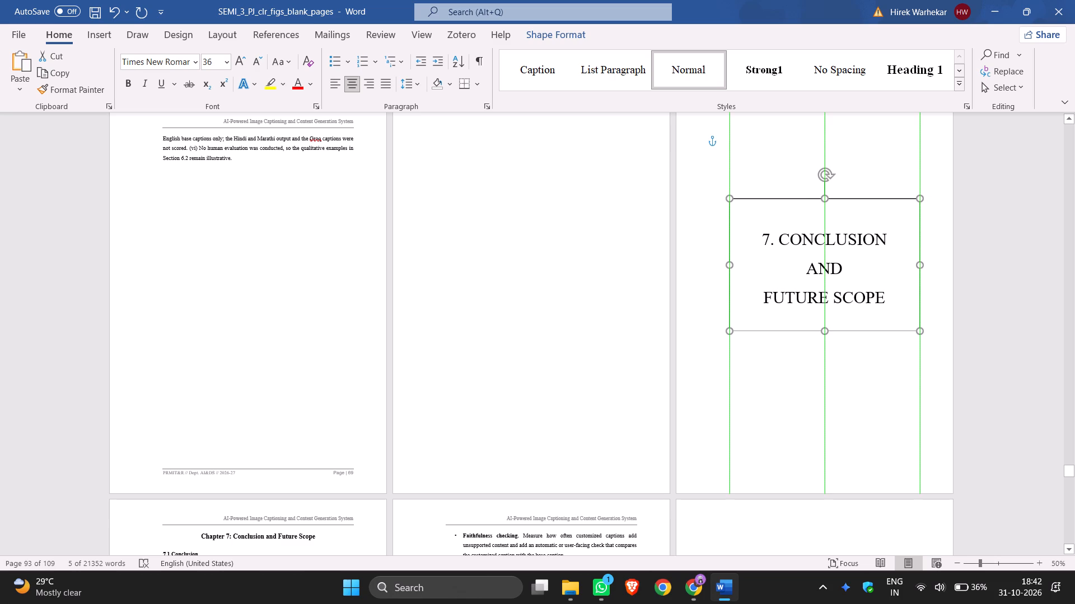
drag(840, 200, 839, 200)
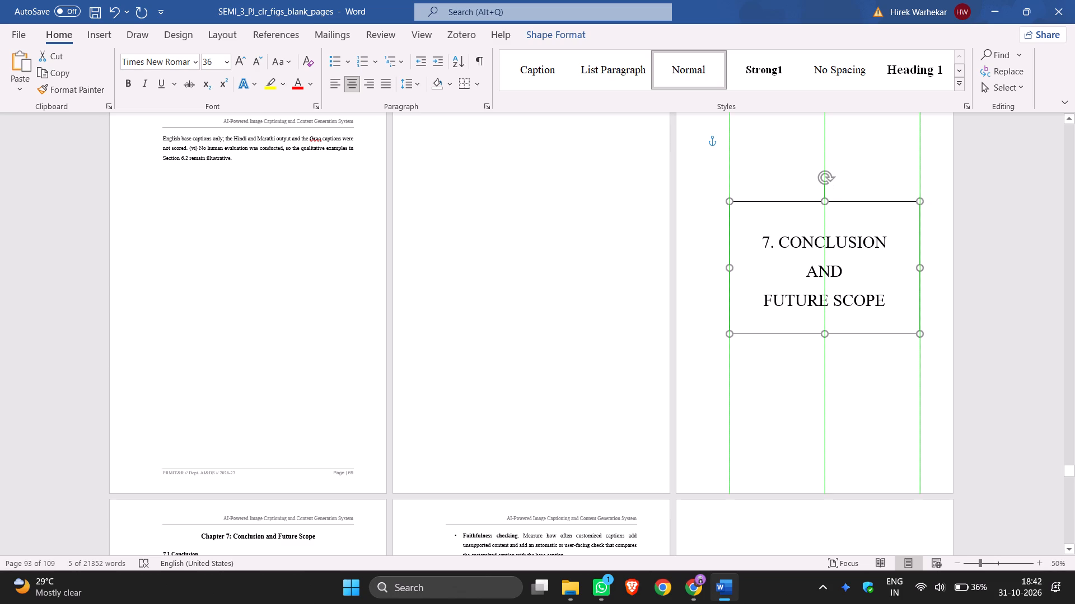
drag(839, 200, 840, 161)
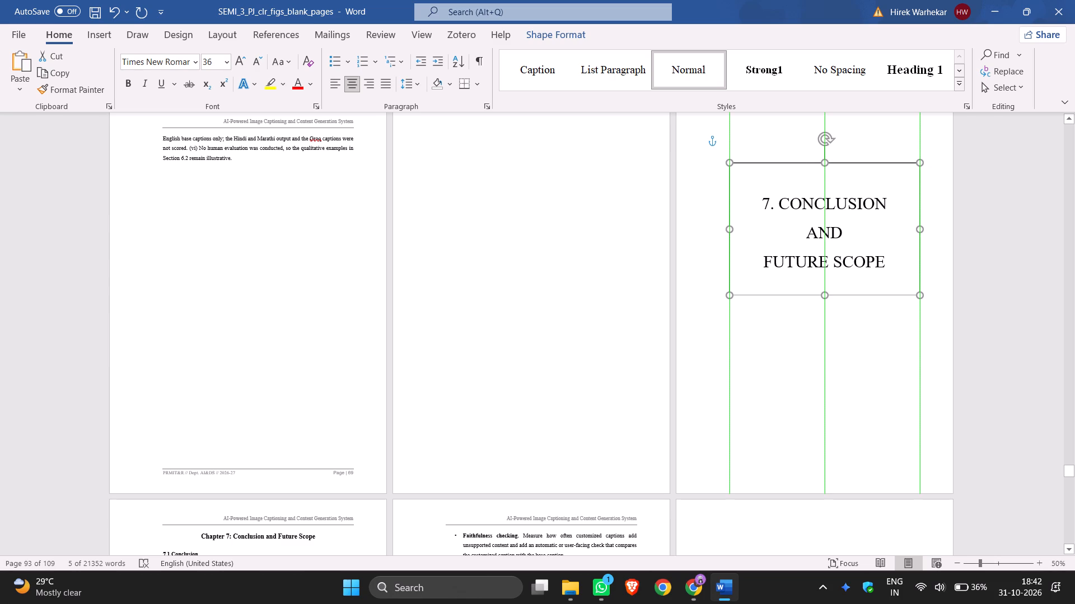
drag(840, 161, 840, 188)
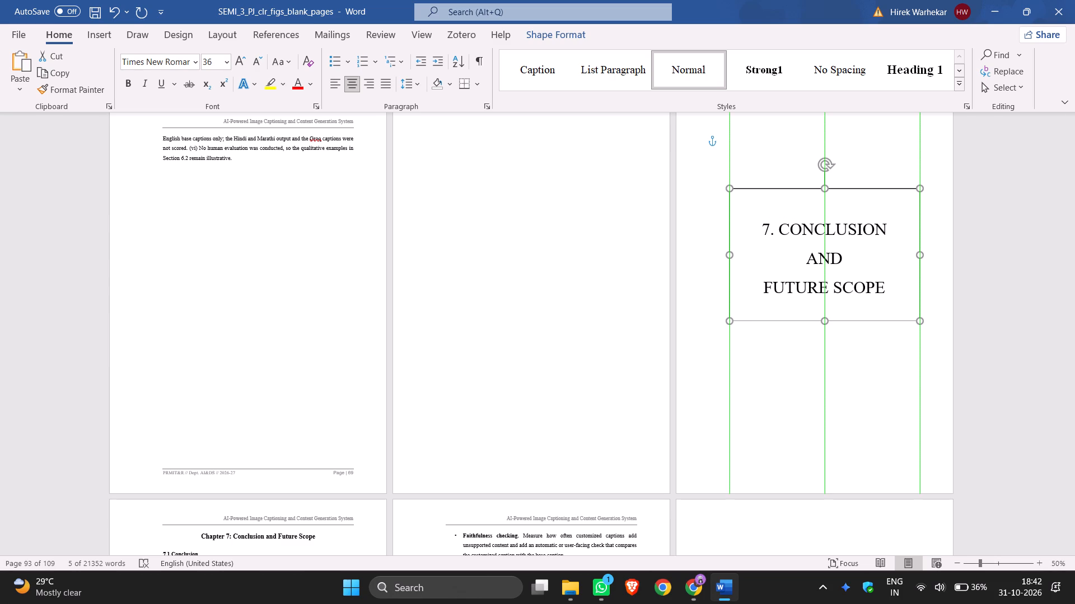
drag(840, 188, 840, 236)
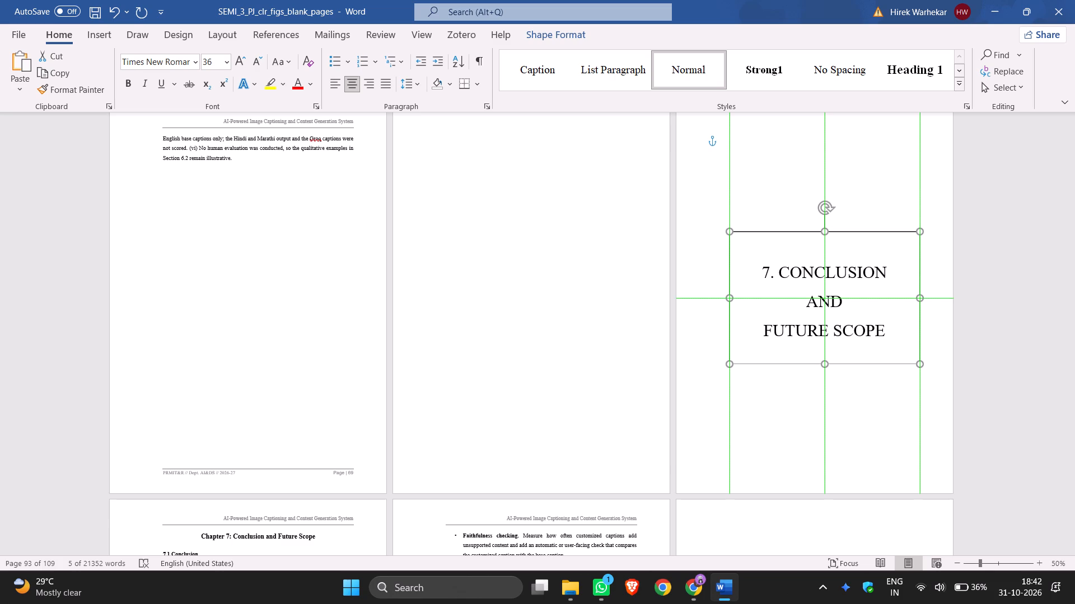
drag(840, 236, 840, 240)
click(1074, 346)
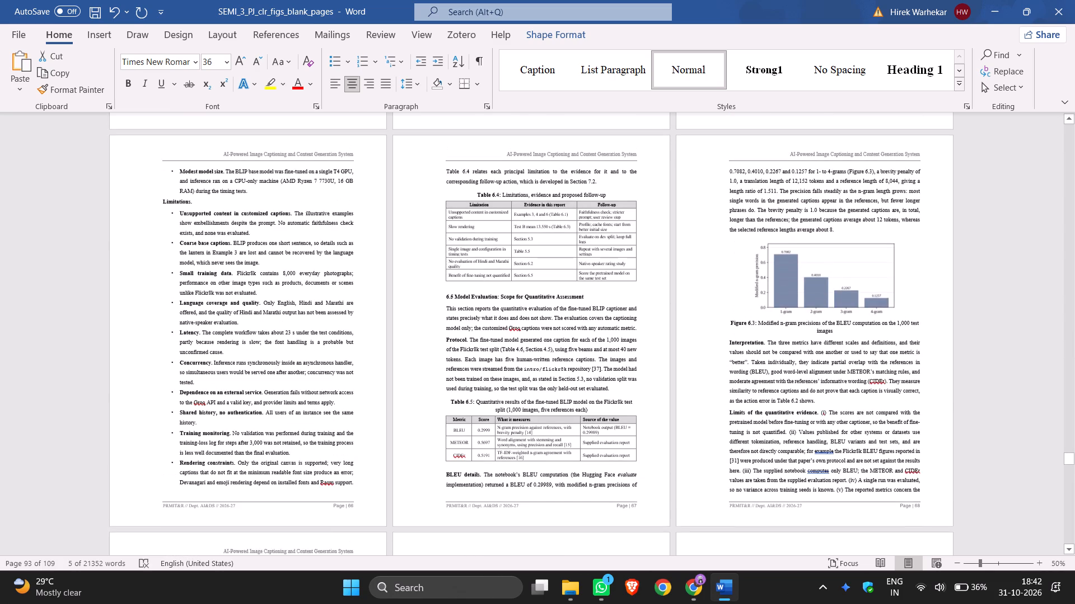
scroll(1049, 331, down, 8)
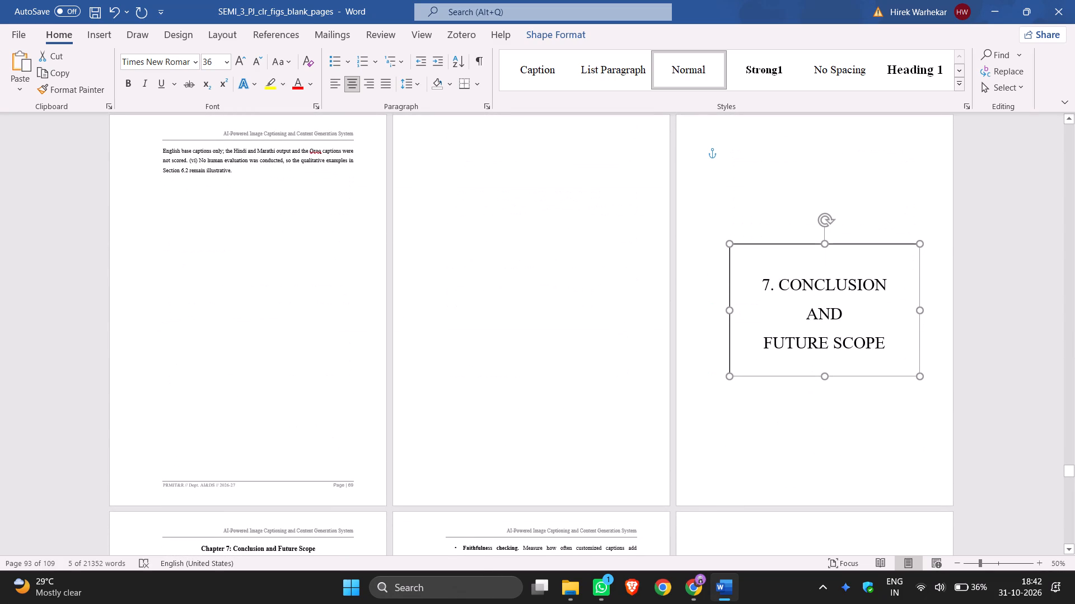
click(1021, 300)
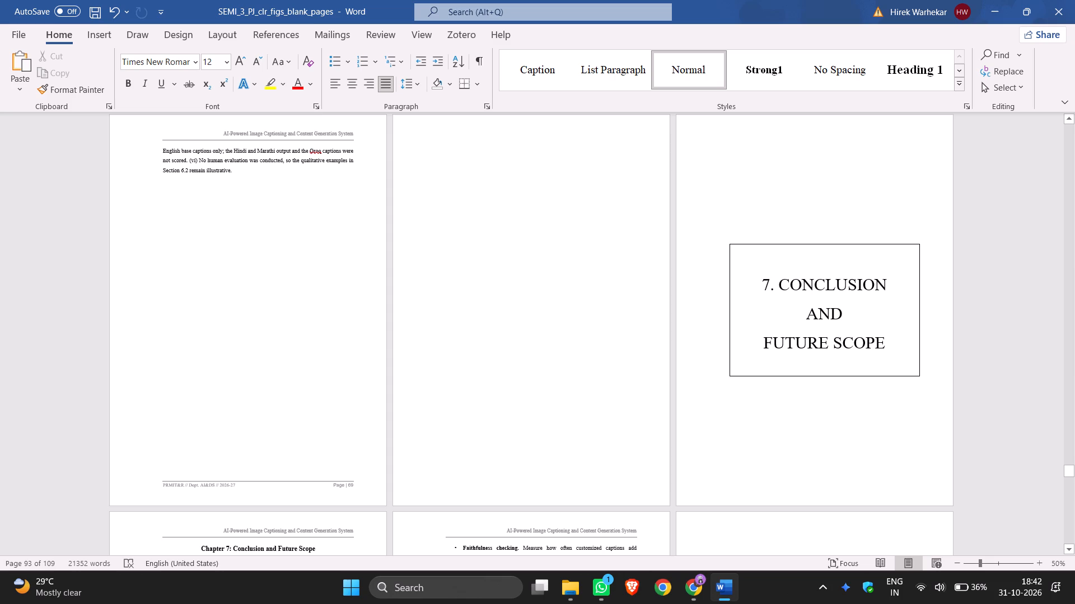
Draw a text box about 4.19 cm high and 12.02 cm wide on the blank page before the References.
scroll(1029, 280, down, 2)
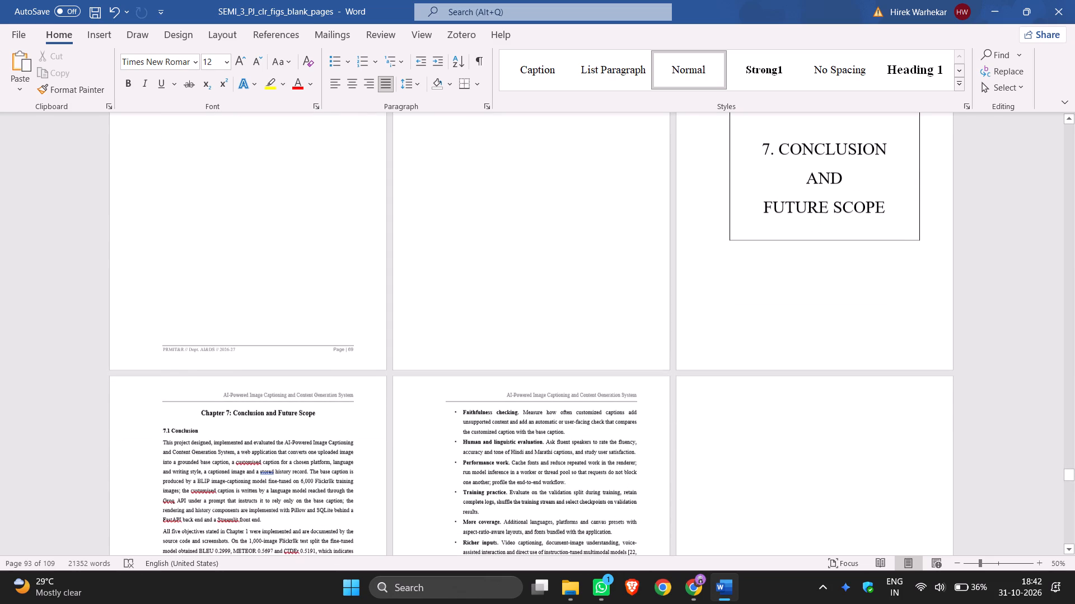
scroll(1029, 280, up, 1)
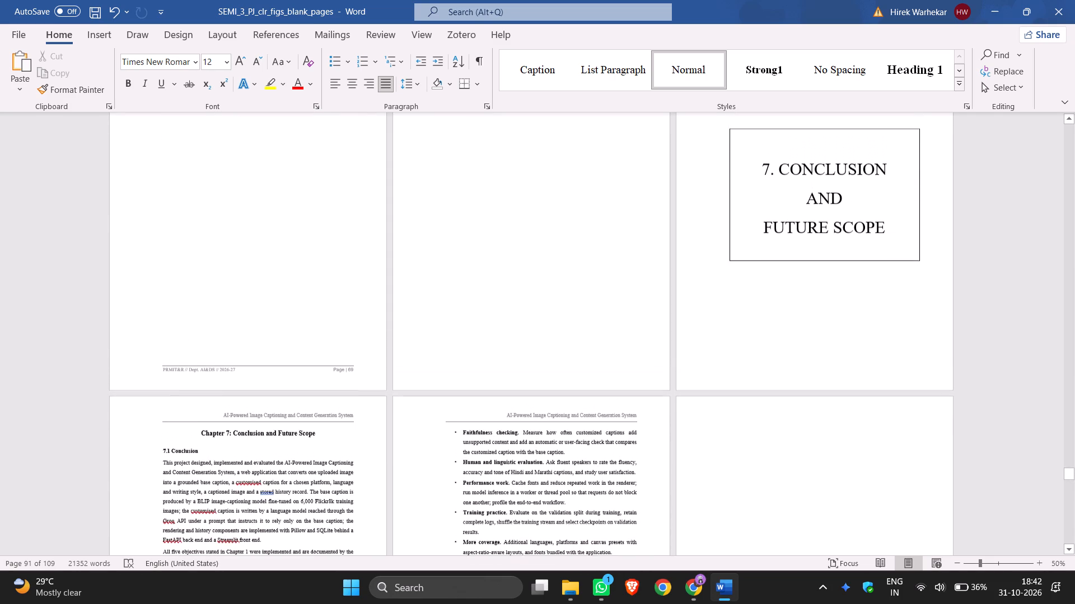
scroll(1029, 280, up, 1)
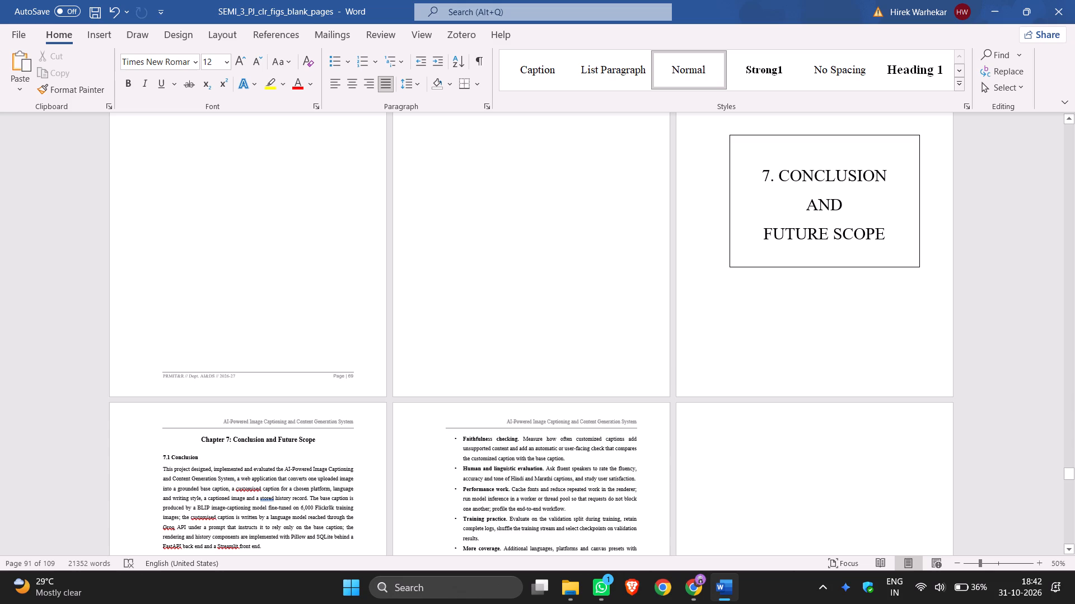
scroll(1031, 277, up, 4)
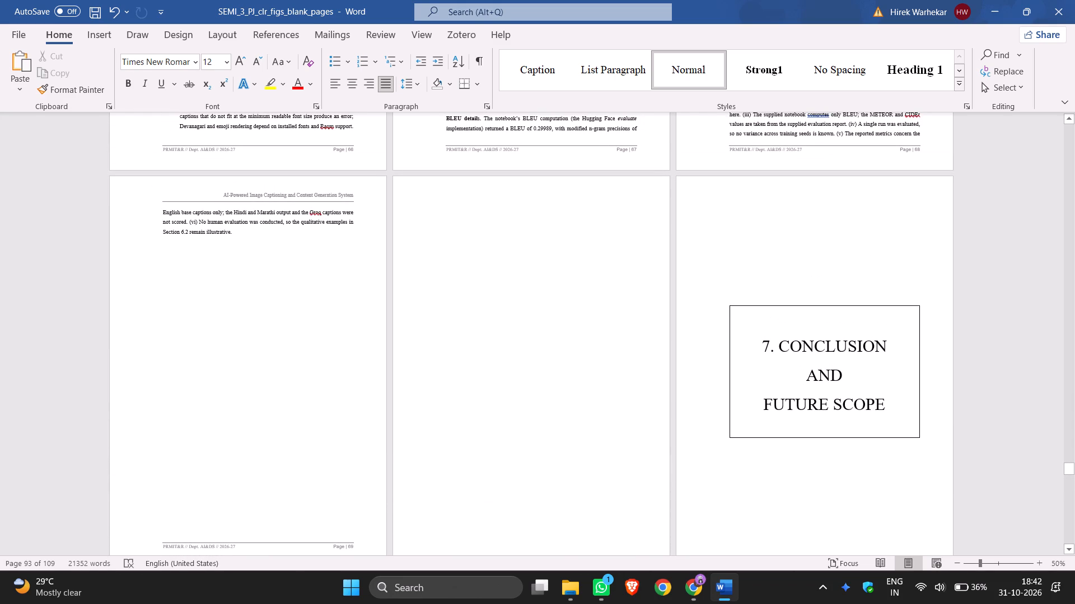
scroll(1050, 267, down, 8)
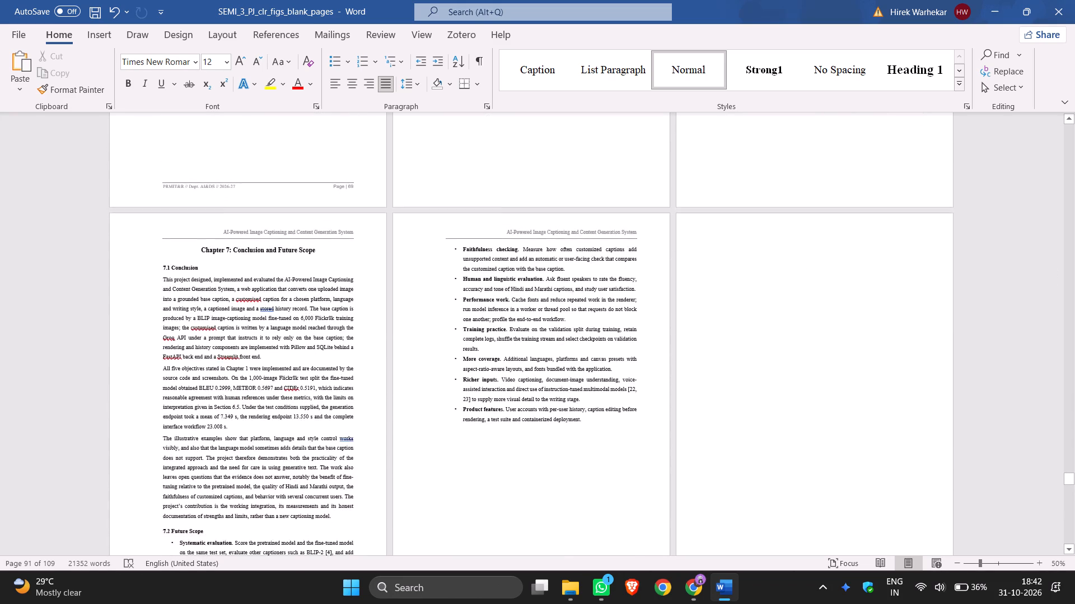
scroll(1050, 267, down, 3)
scroll(1050, 267, up, 2)
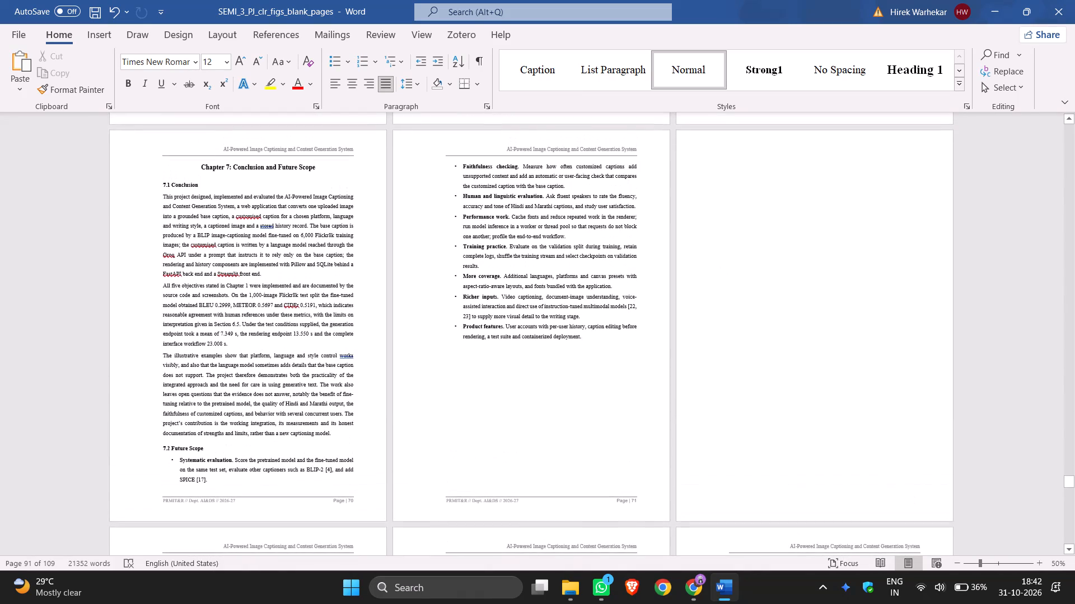
click(765, 230)
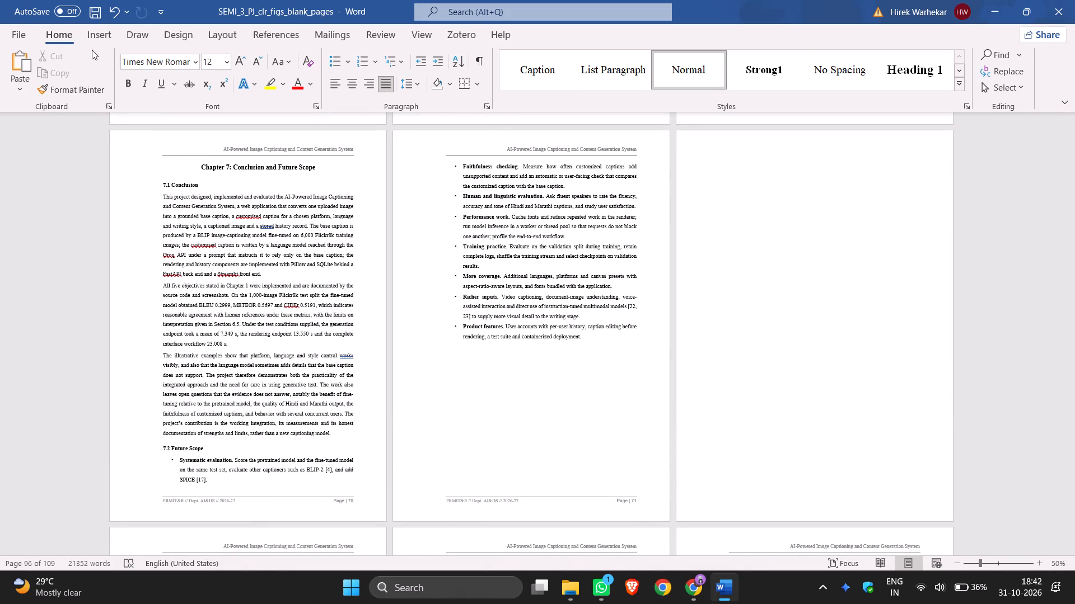
click(97, 45)
click(97, 39)
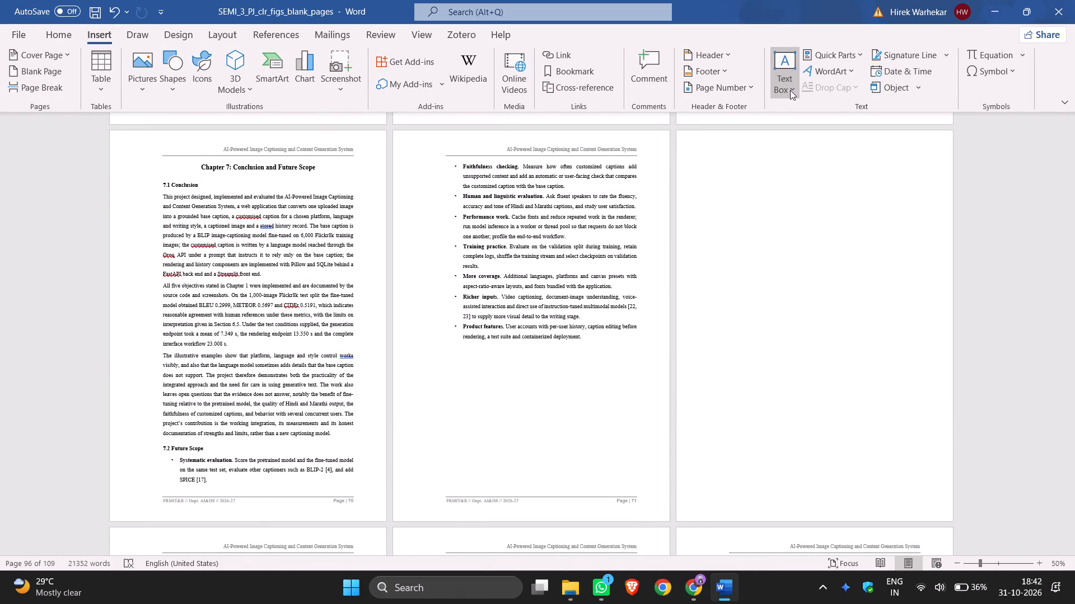
click(790, 90)
click(815, 408)
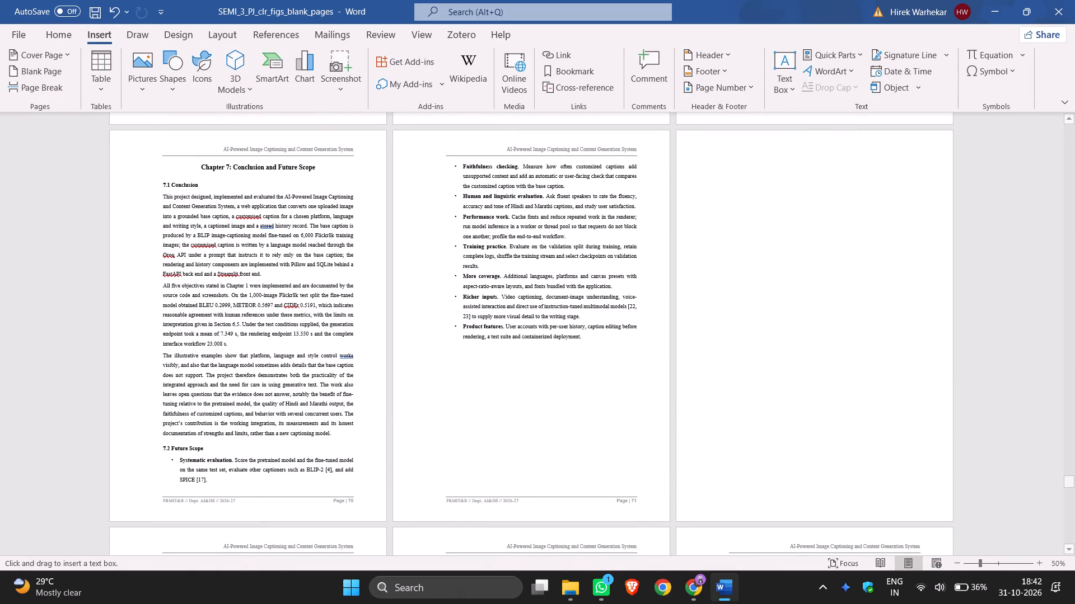
scroll(744, 222, down, 1)
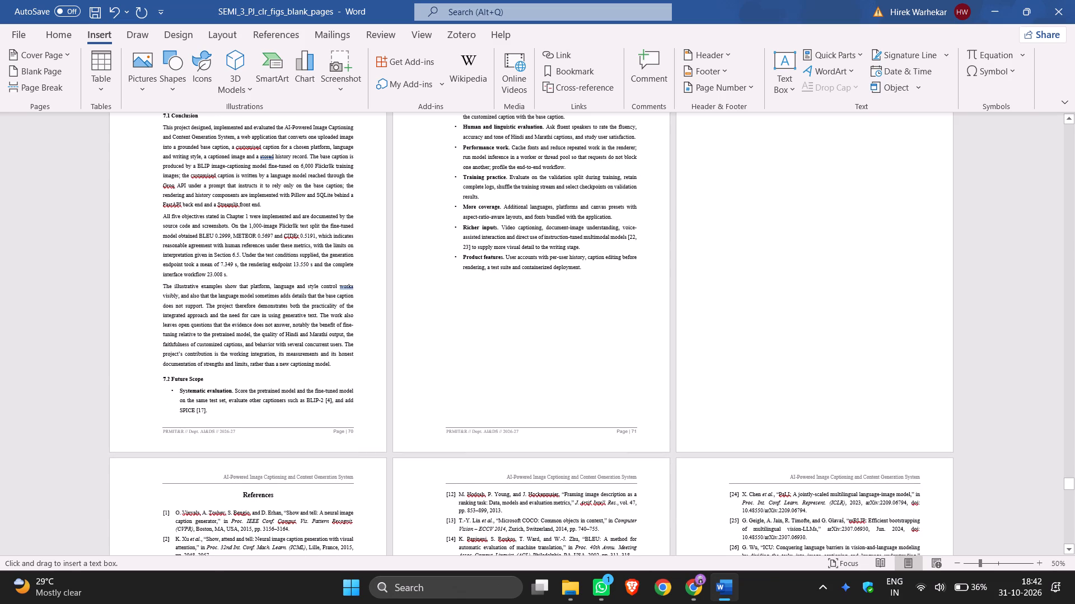
drag(746, 192, 862, 256)
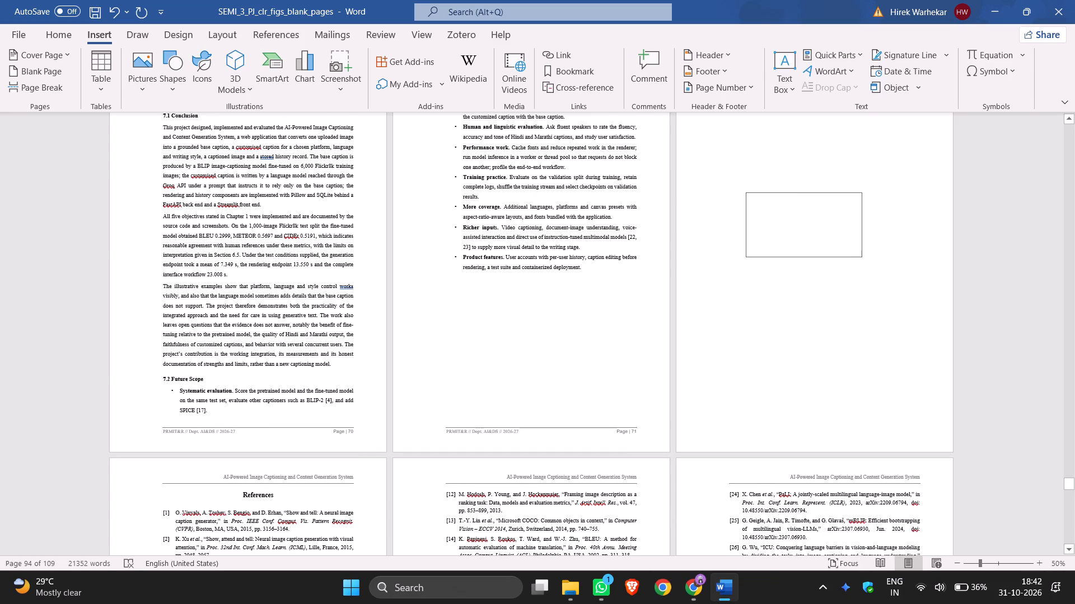
drag(862, 256, 905, 248)
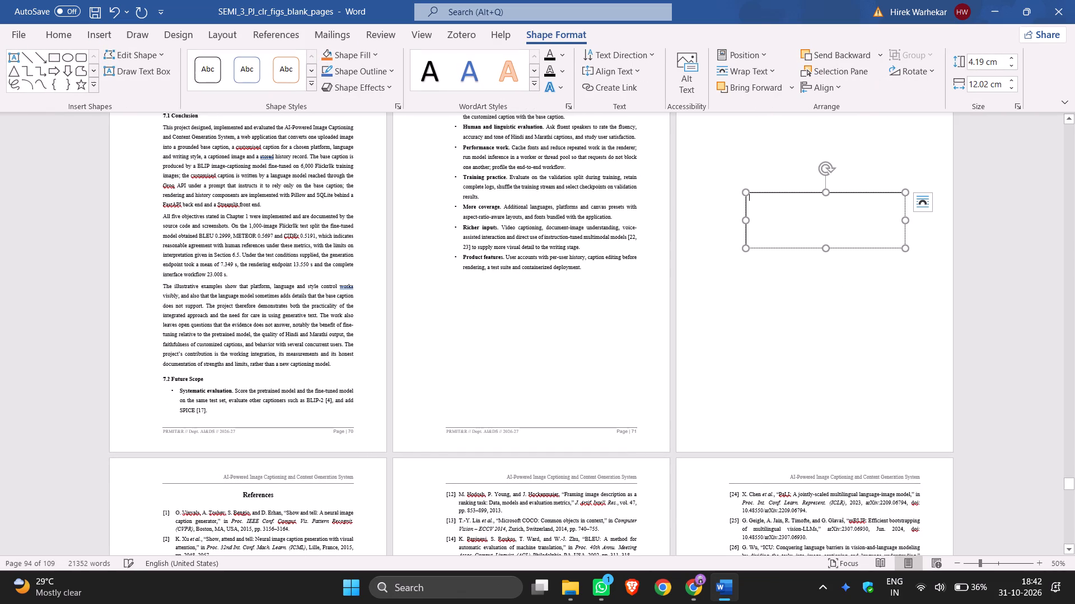
Set the text in the new box to size 36 with centred alignment.
click(59, 32)
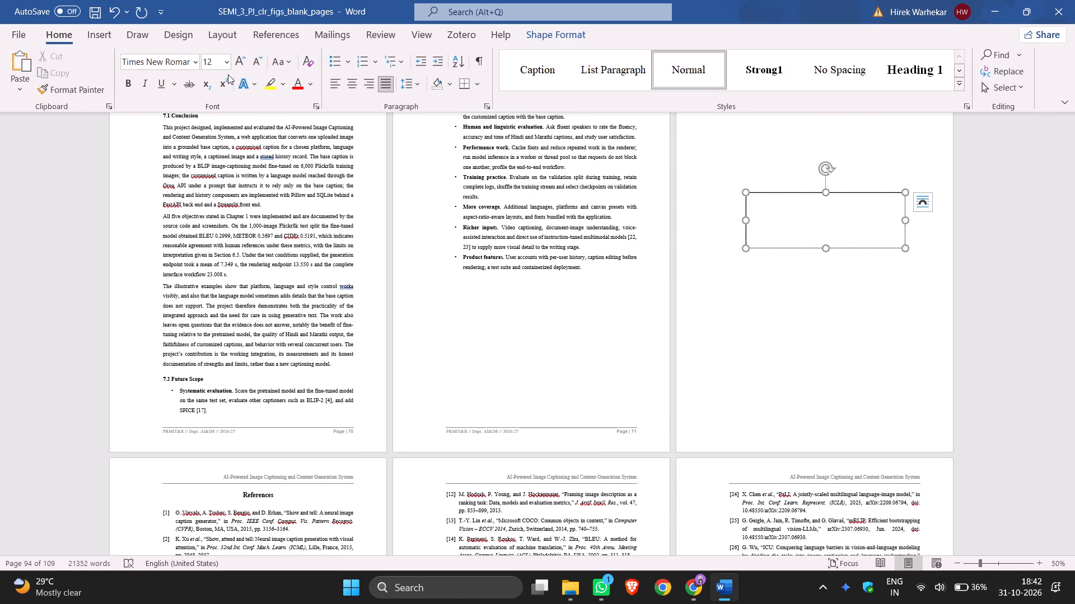
click(229, 62)
click(223, 300)
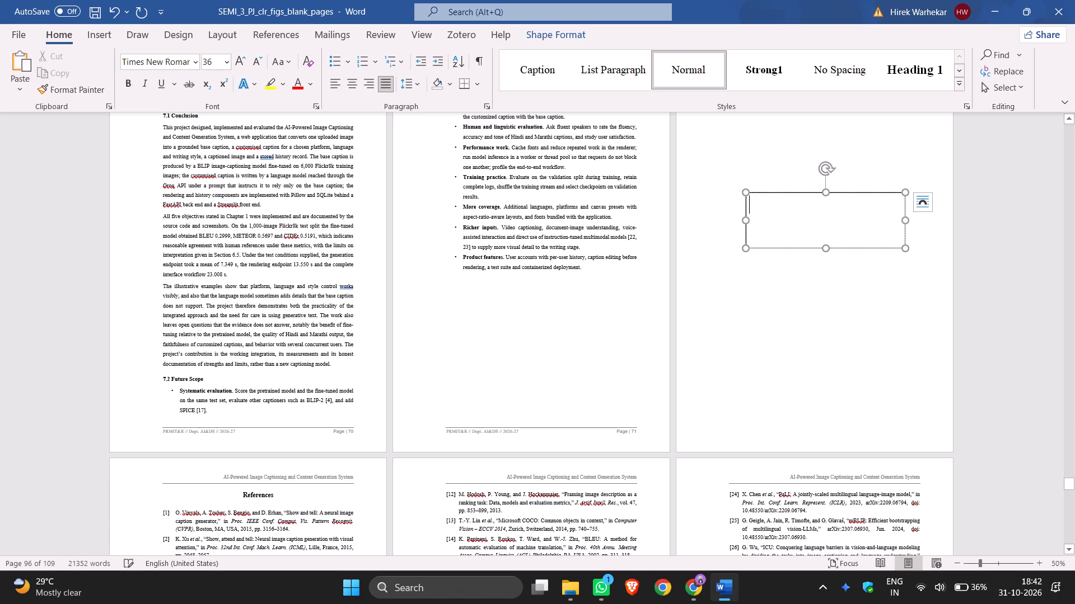
click(353, 89)
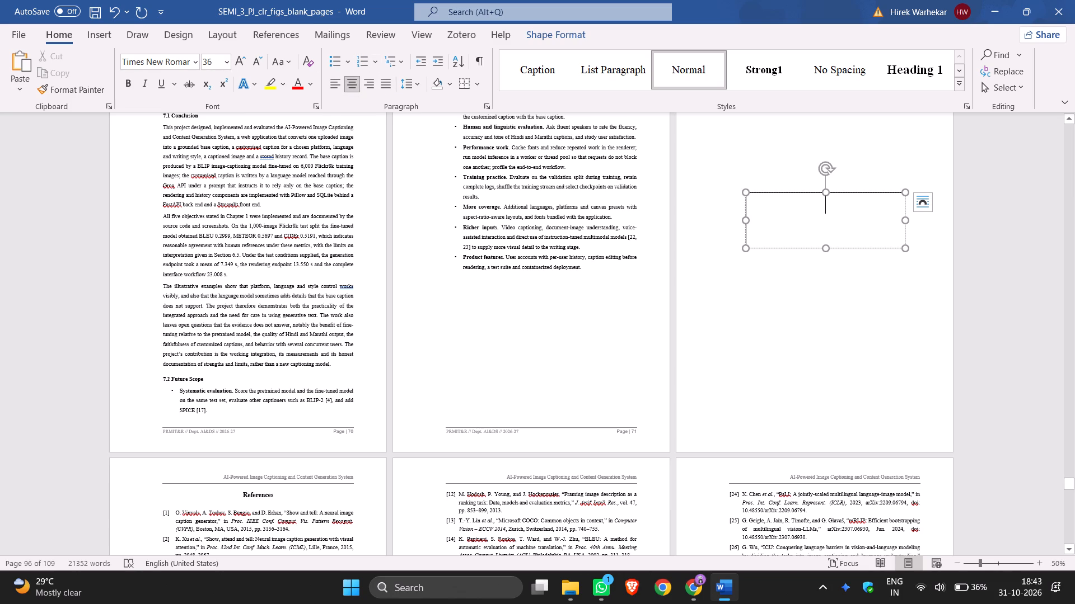
Enter "REFERENCES" as the box's title on its first line, with no empty line above, and centre it.
key(Return)
text(REFERE)
text(NCES)
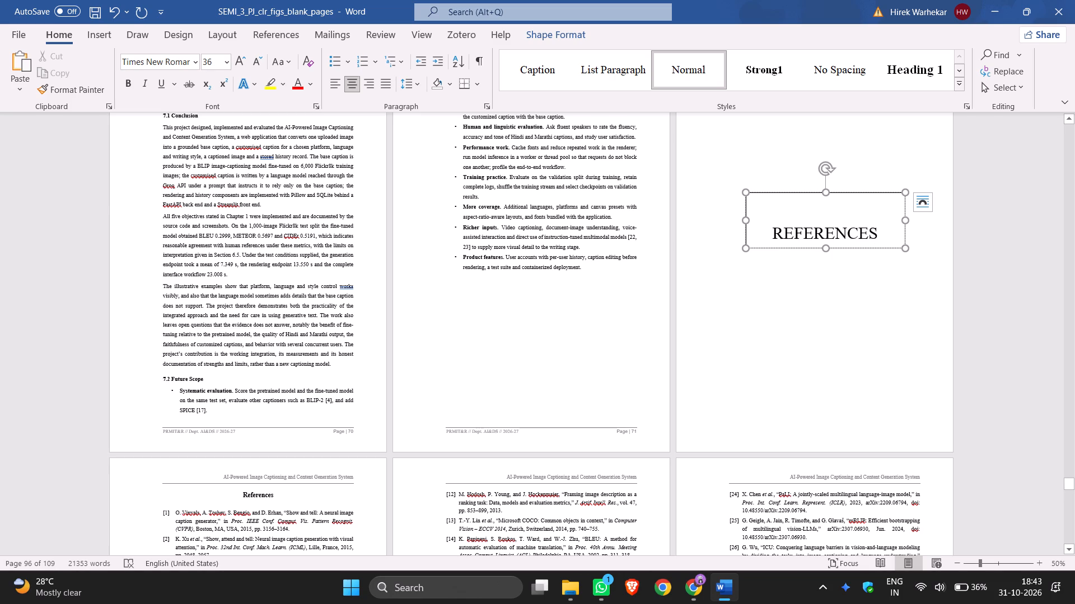
click(772, 235)
key(BackSpace)
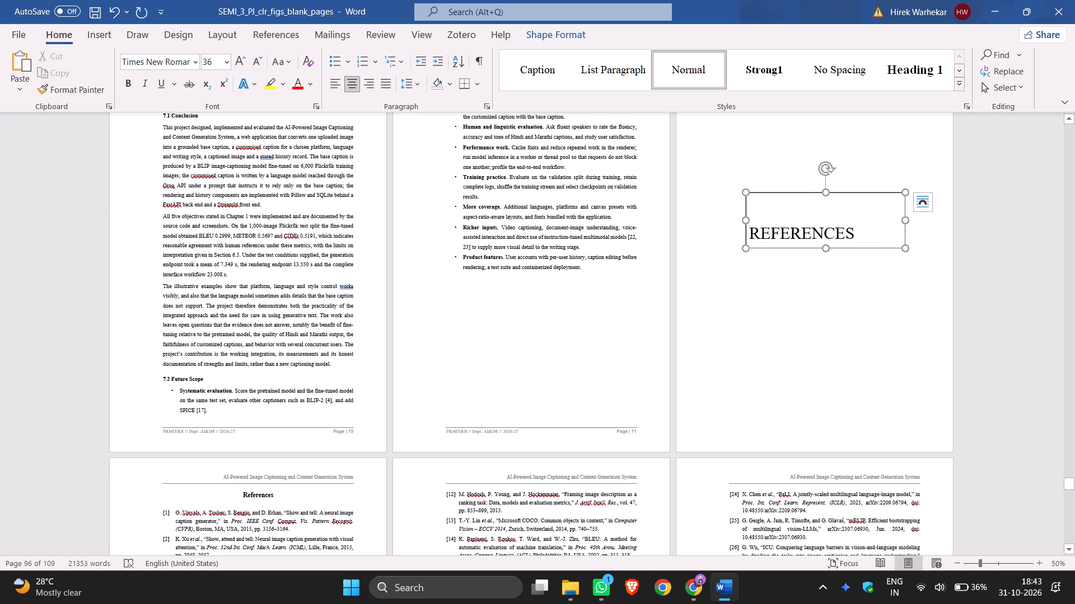
key(BackSpace)
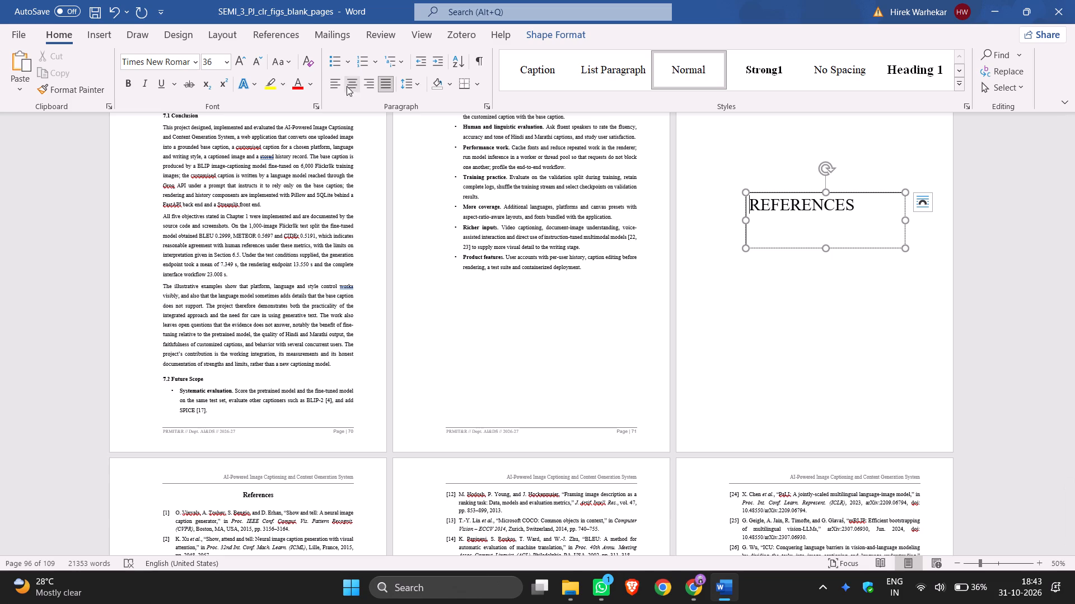
click(350, 86)
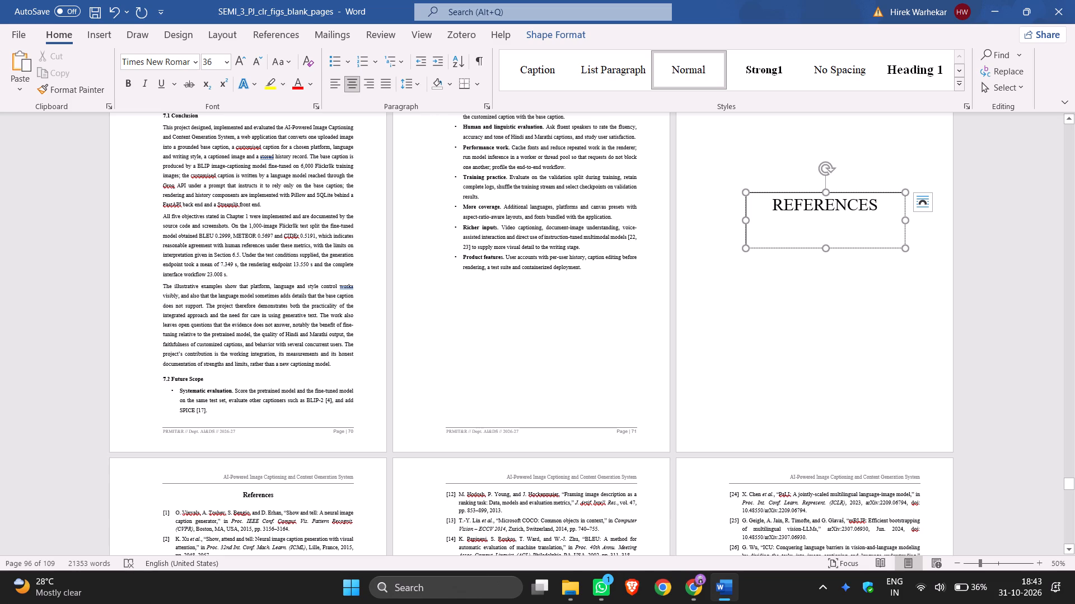
Add an empty line above REFERENCES and adjust the box's height so the title sits about midway between its top and bottom edges.
drag(829, 249, 828, 230)
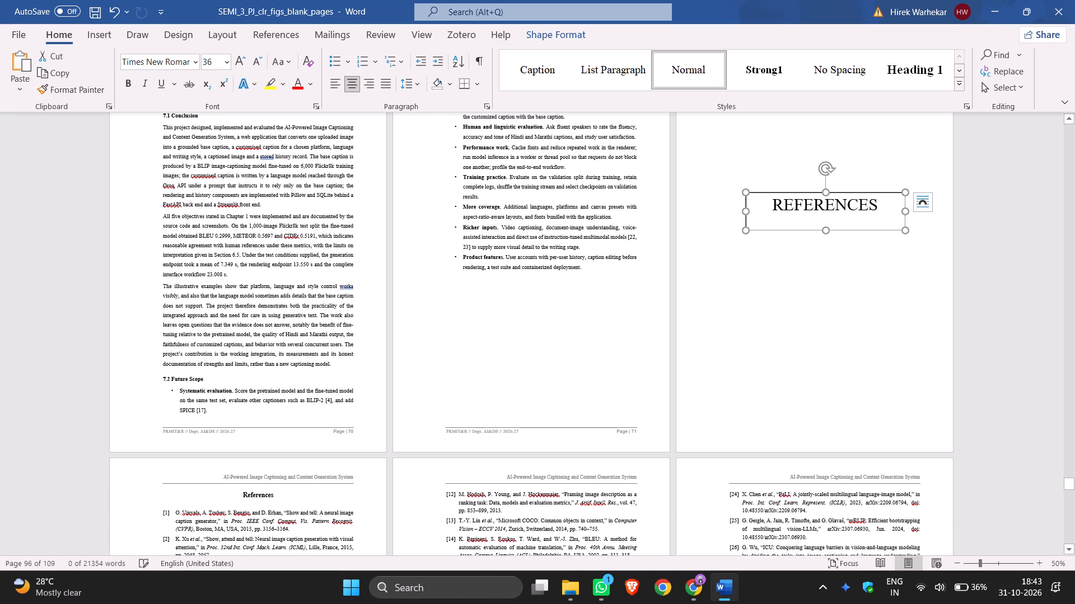
click(826, 192)
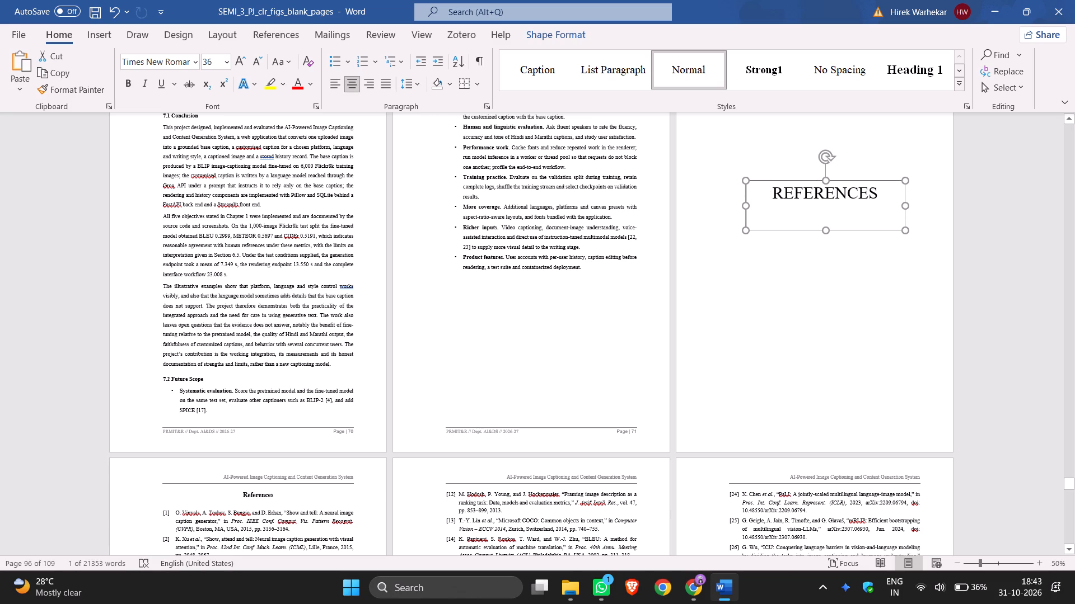
click(774, 209)
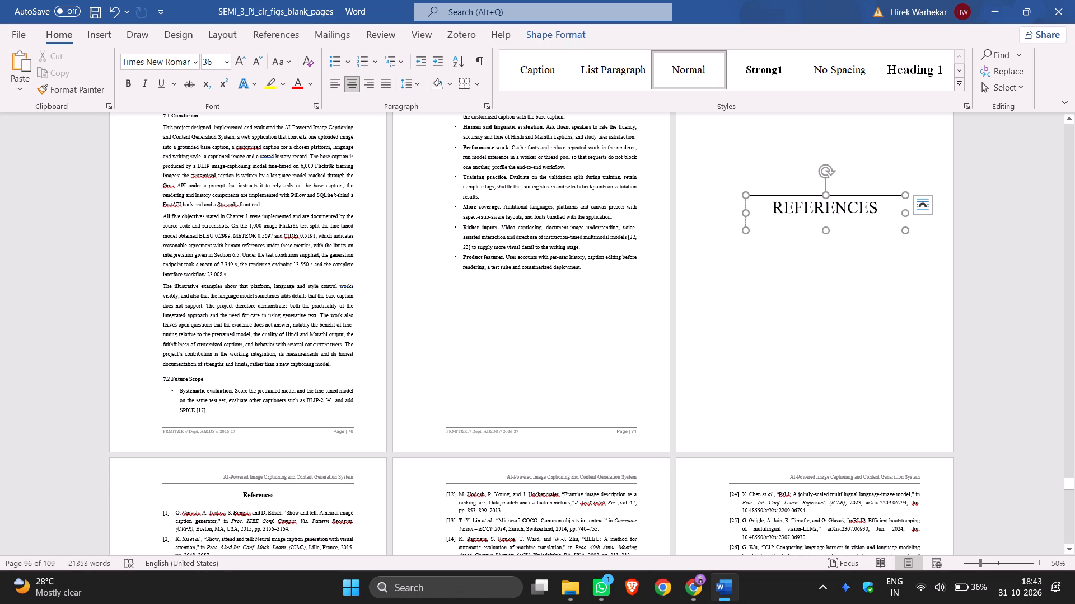
key(Return)
drag(826, 232, 826, 285)
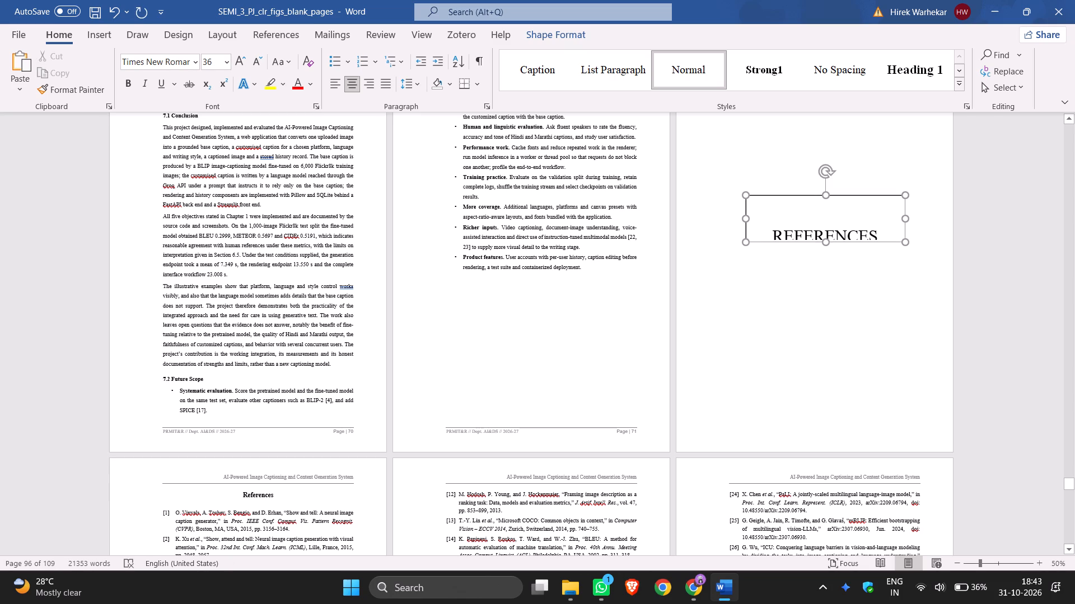
drag(826, 285, 825, 275)
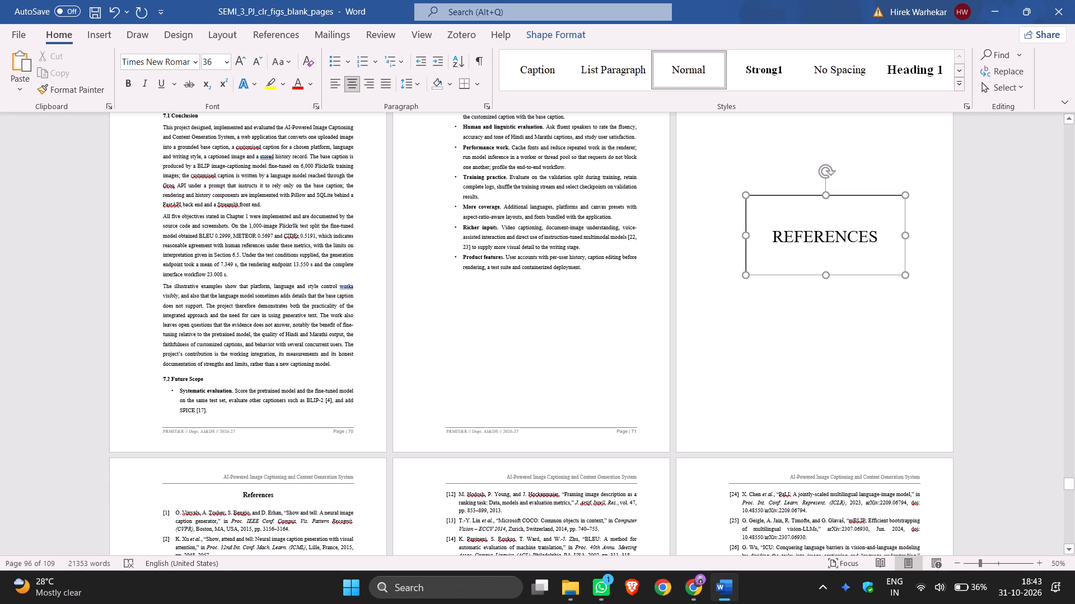
drag(825, 275, 828, 266)
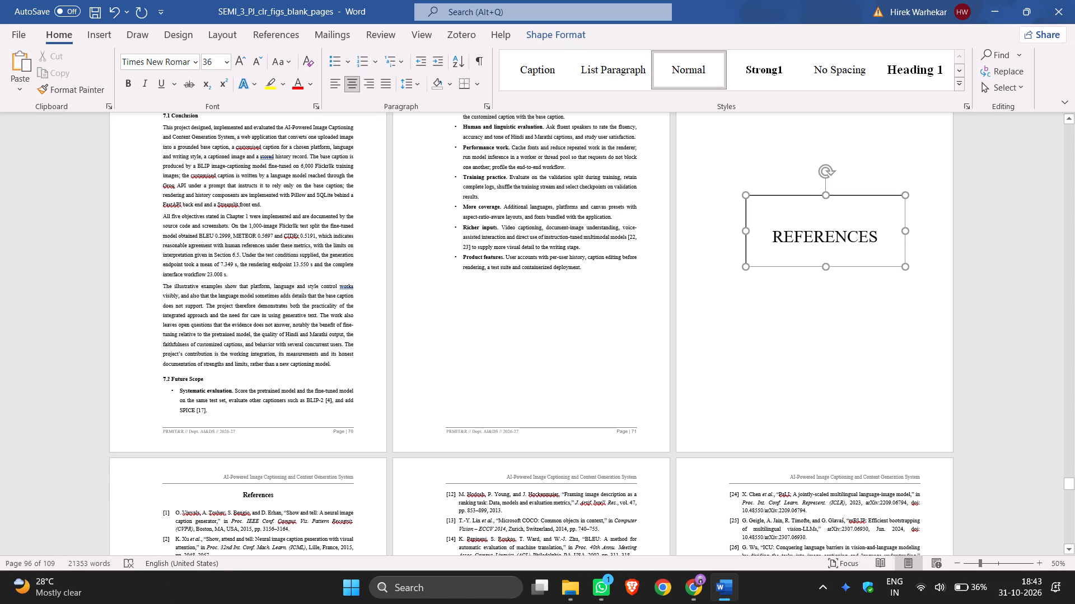
drag(828, 266, 828, 270)
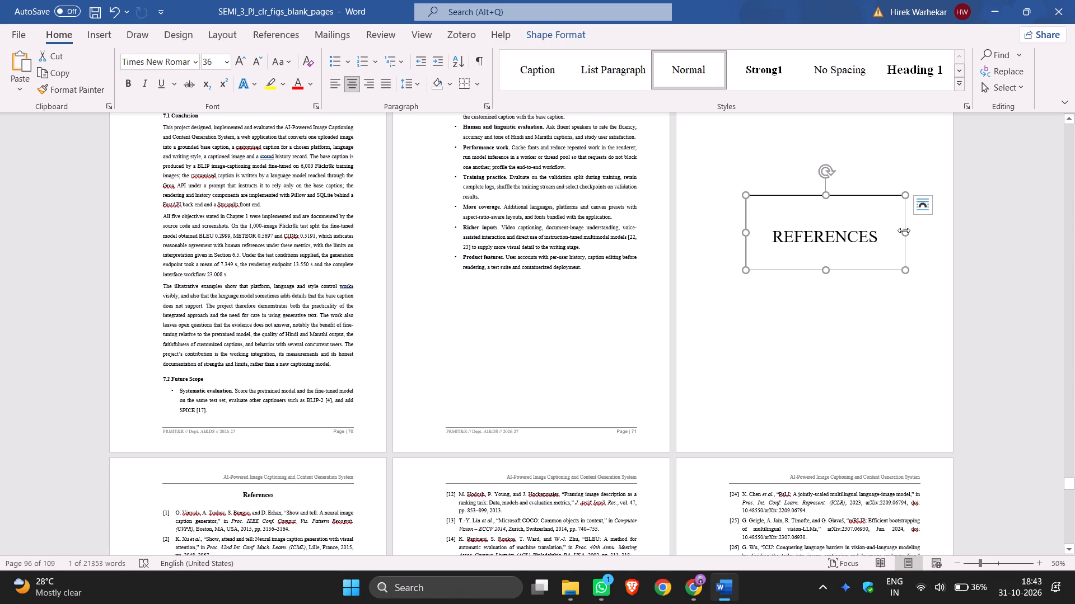
Widen the References title box on both sides to span the page's text margins and fine-tune its edges.
drag(904, 233, 900, 237)
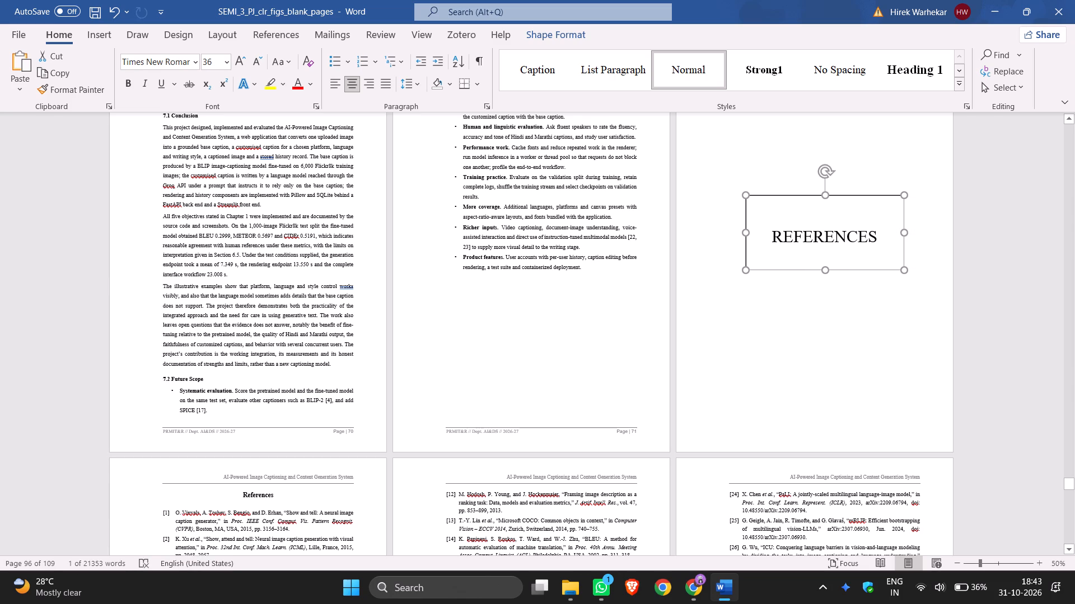
drag(900, 237, 902, 238)
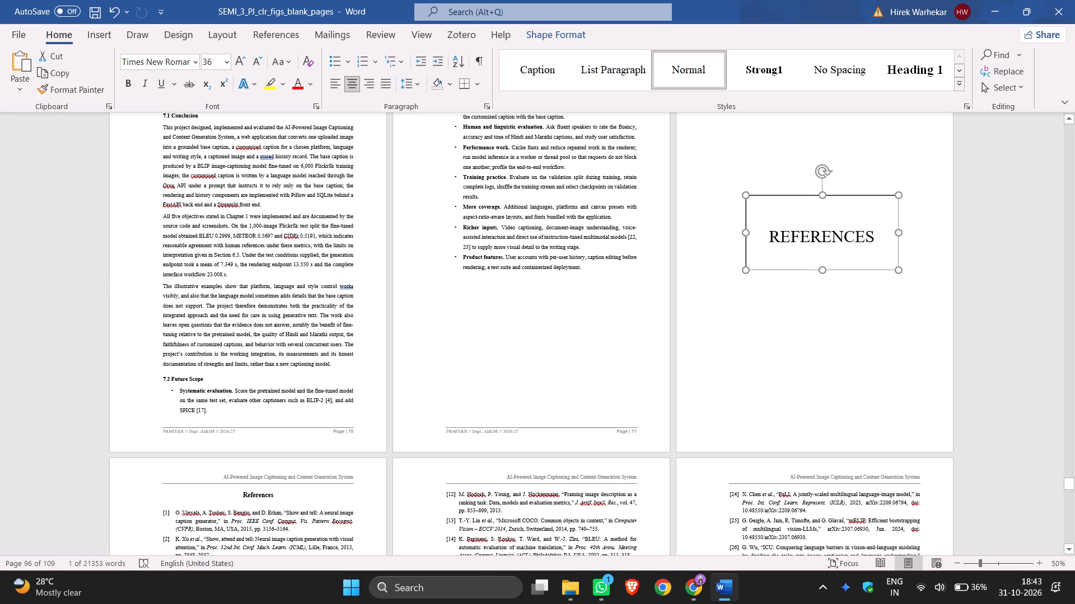
drag(902, 238, 924, 238)
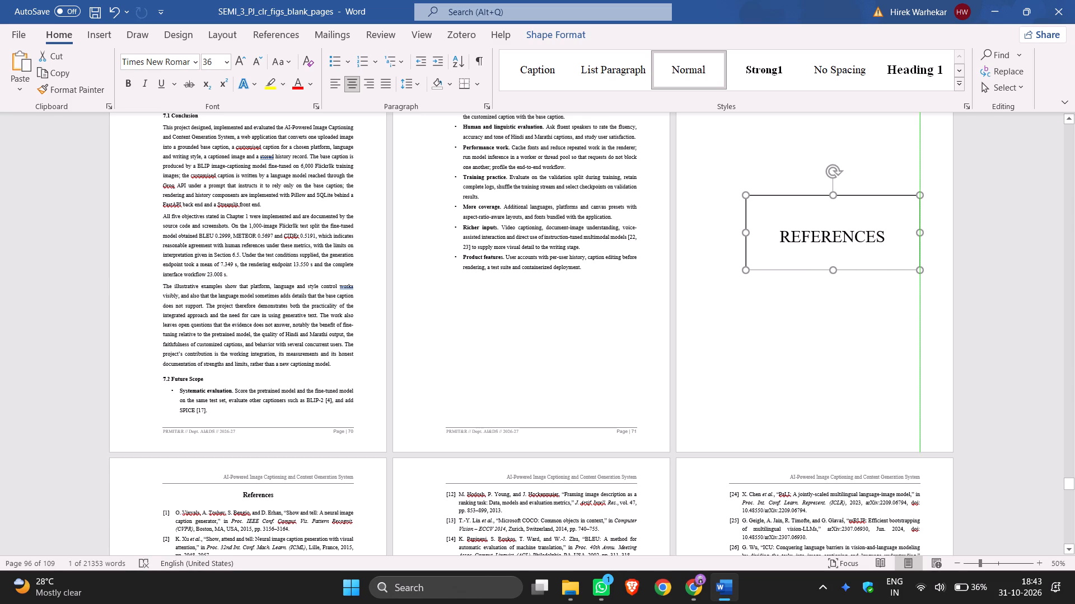
drag(924, 238, 924, 239)
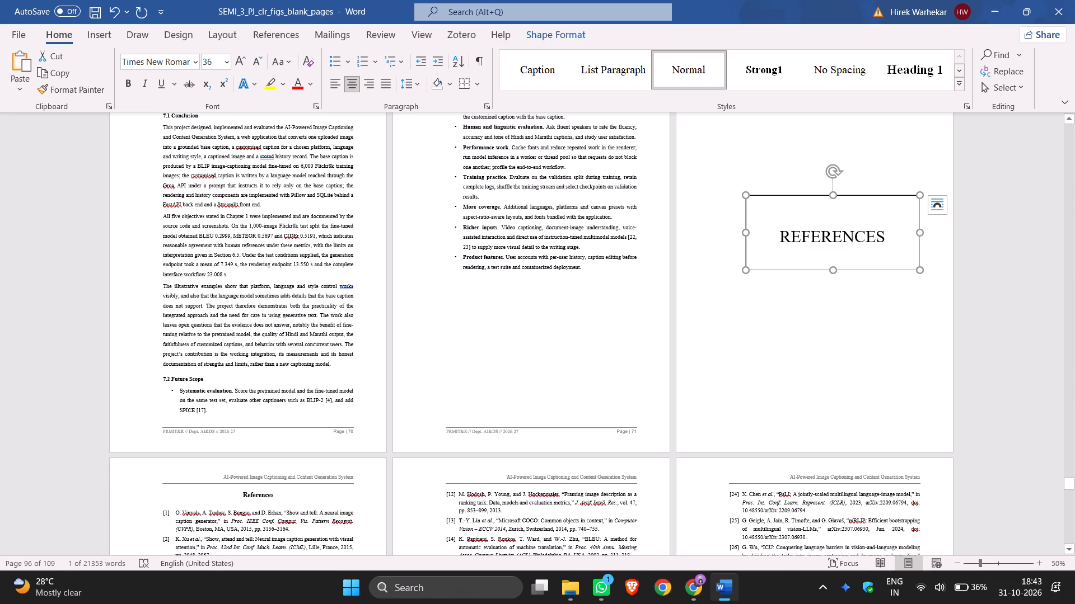
drag(747, 232, 729, 234)
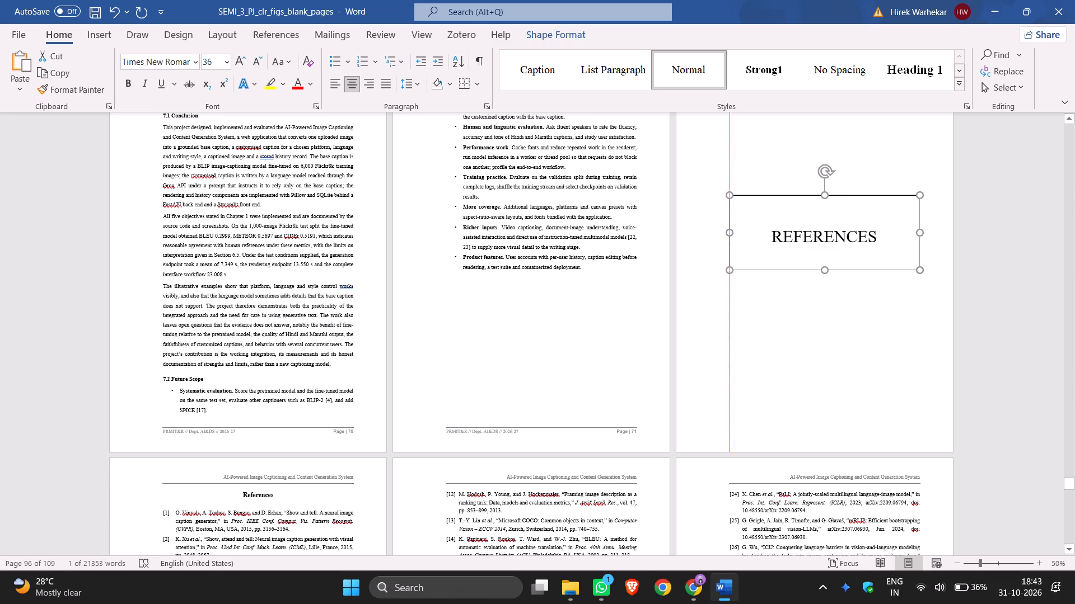
drag(729, 234, 730, 234)
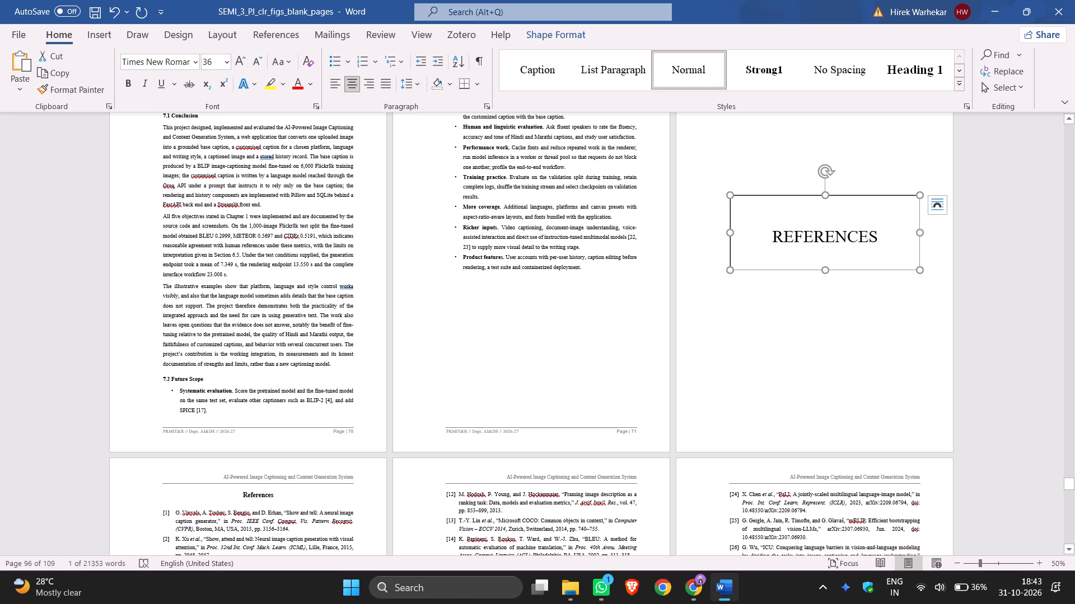
click(731, 271)
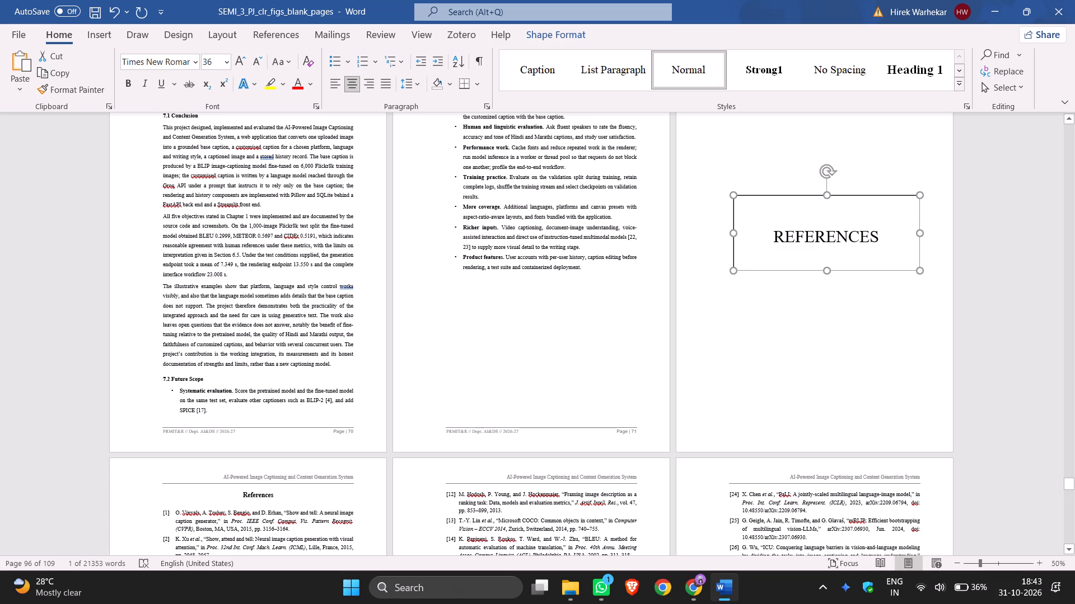
click(825, 196)
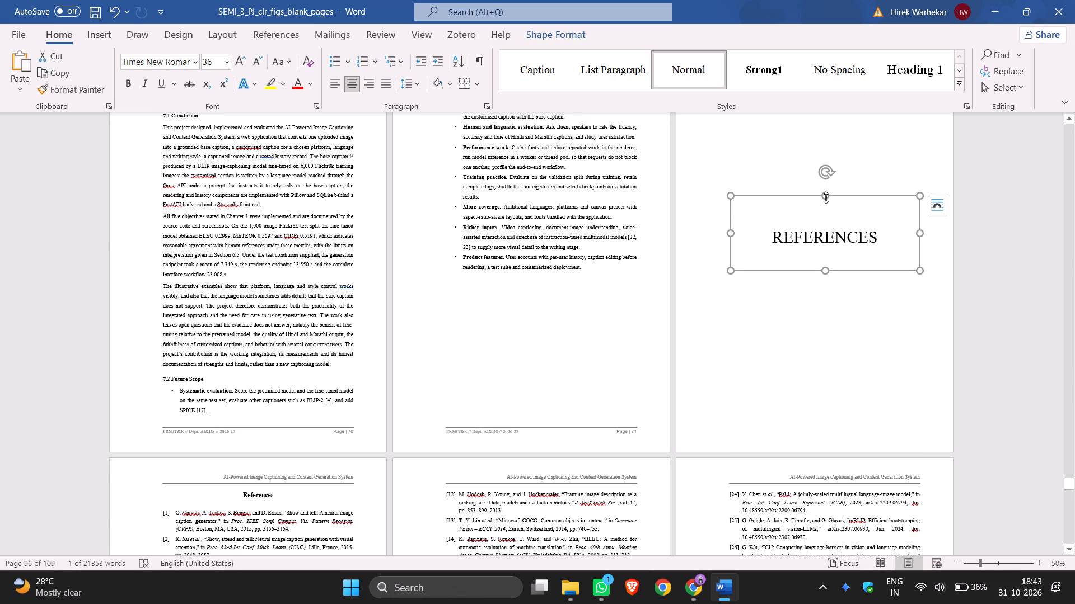
Move the References title box so it is centred horizontally on its page and sits slightly lower, nearer the middle of the page.
click(976, 263)
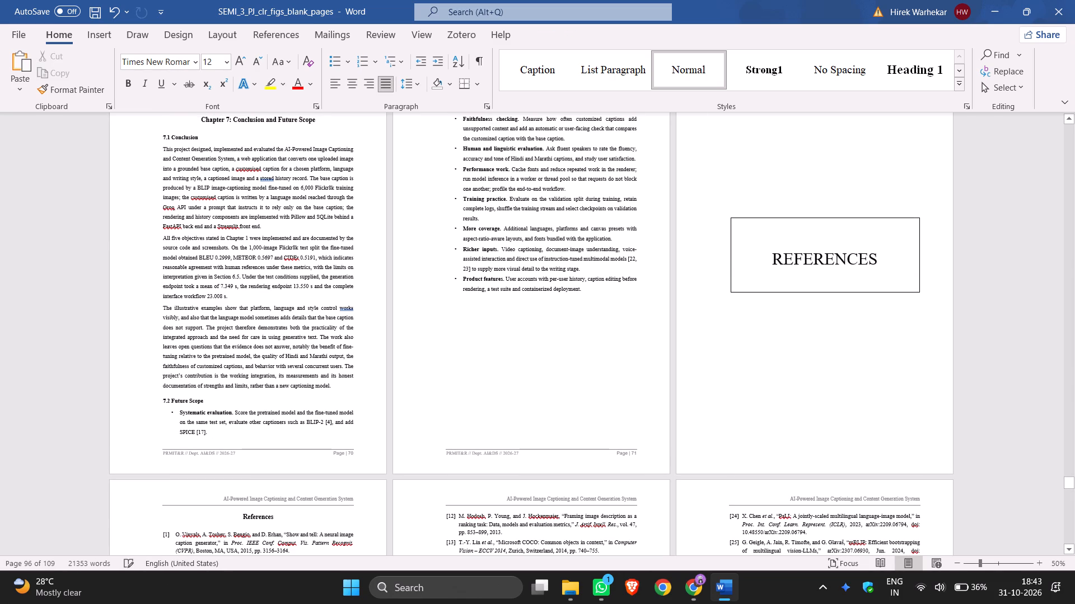
click(839, 261)
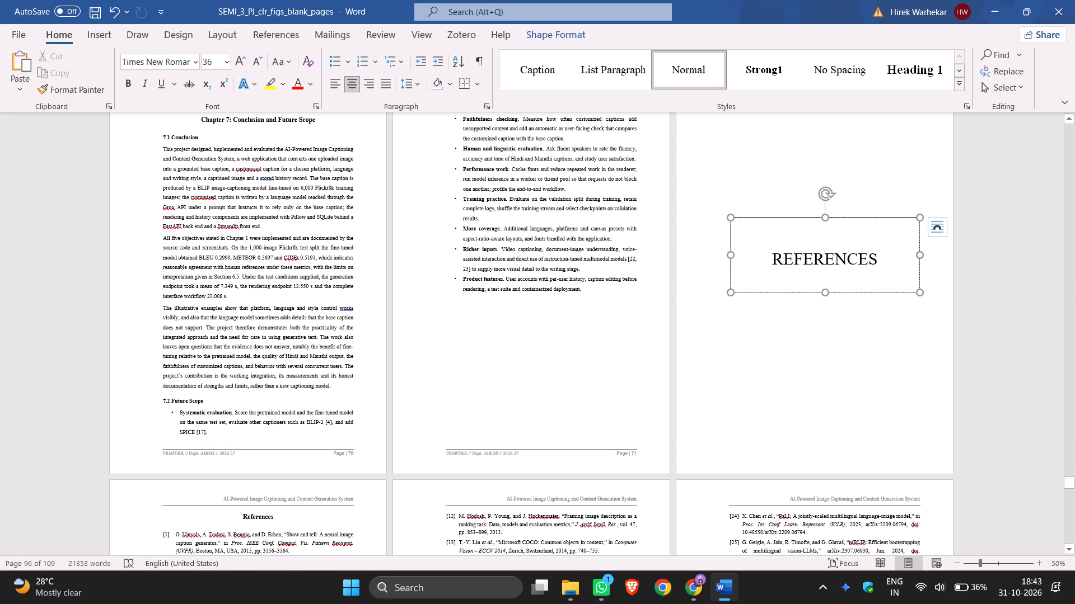
drag(849, 220, 843, 217)
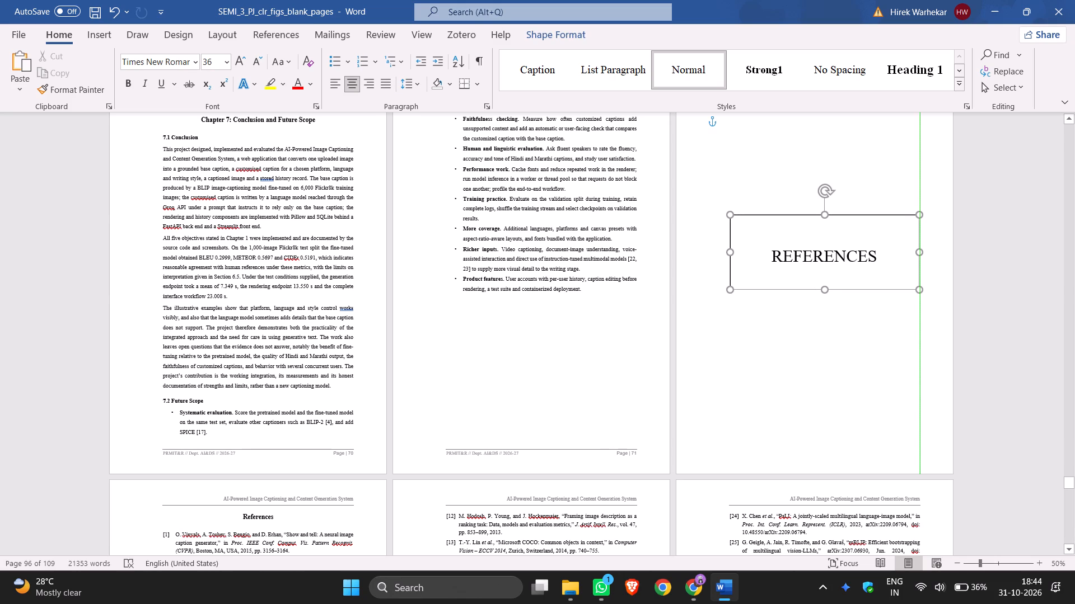
drag(843, 217, 840, 218)
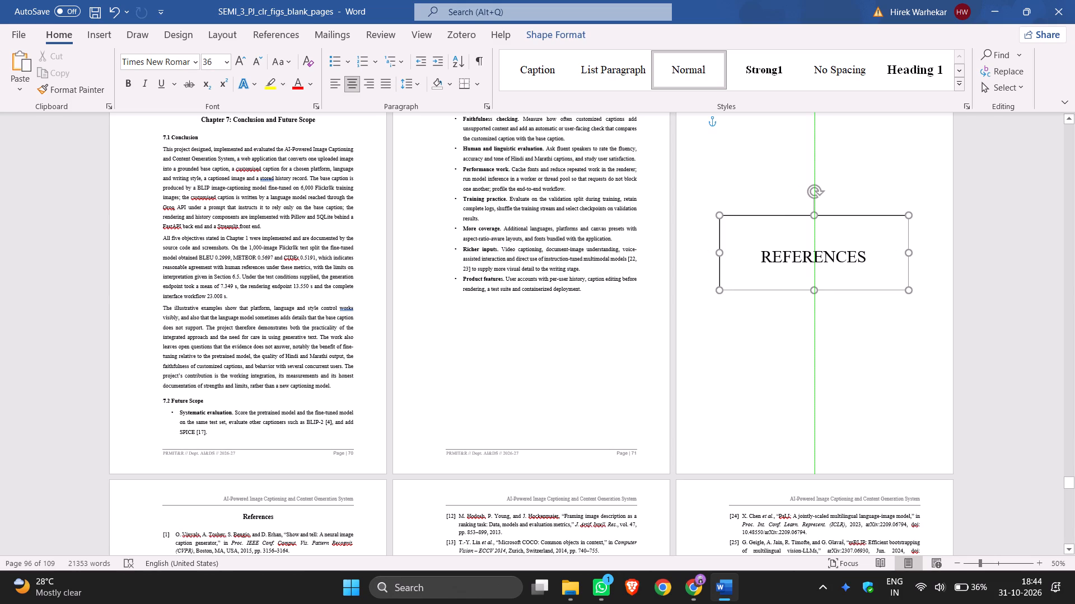
drag(840, 218, 842, 252)
click(1008, 294)
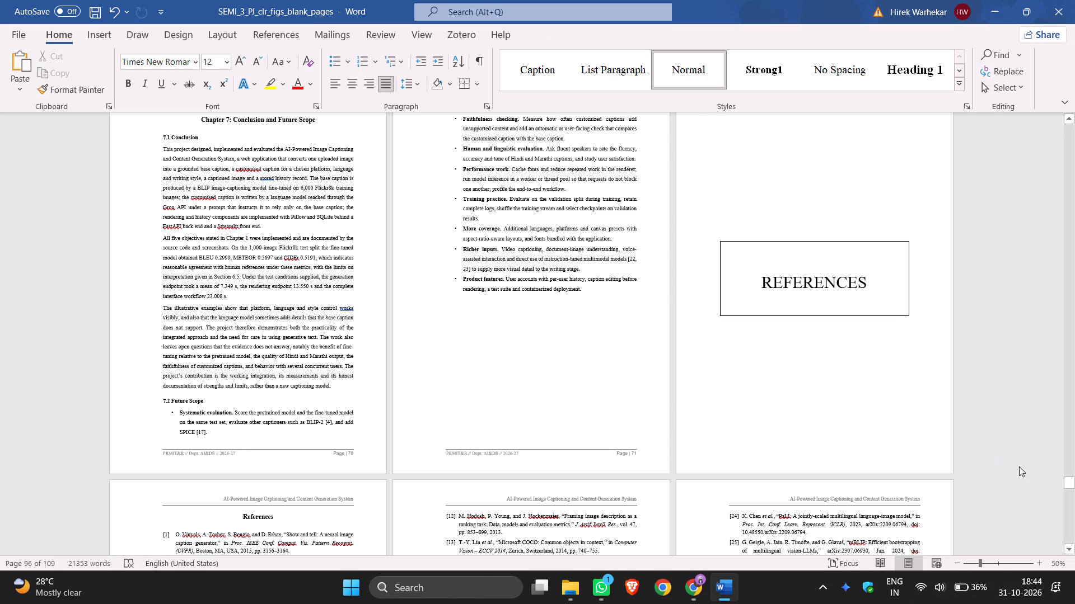
Extend the bottom edge of the References title box slightly downward to make it a little taller.
click(840, 277)
click(814, 314)
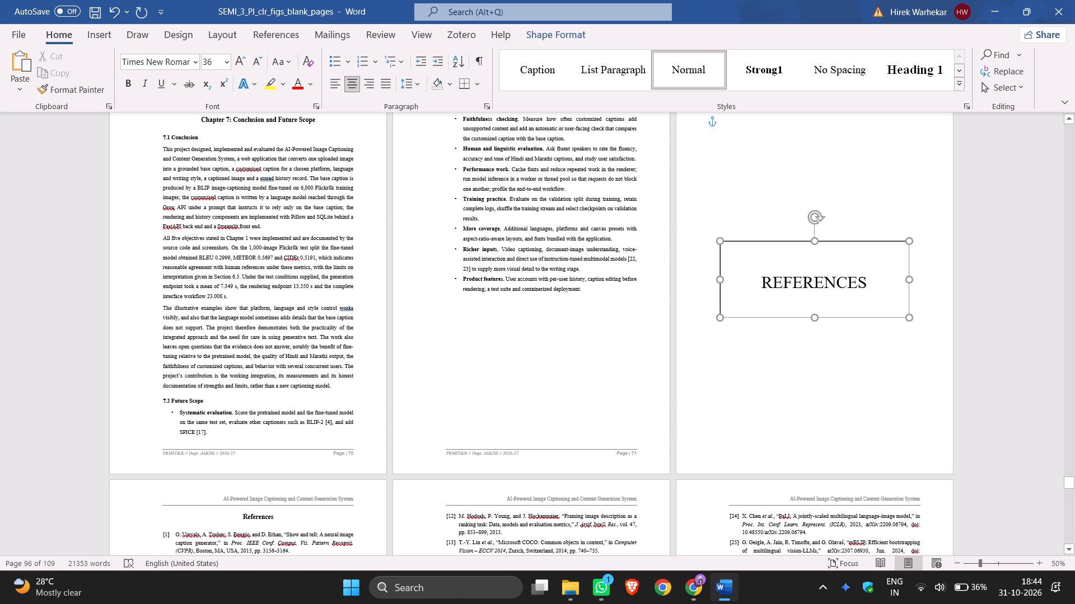
click(1034, 272)
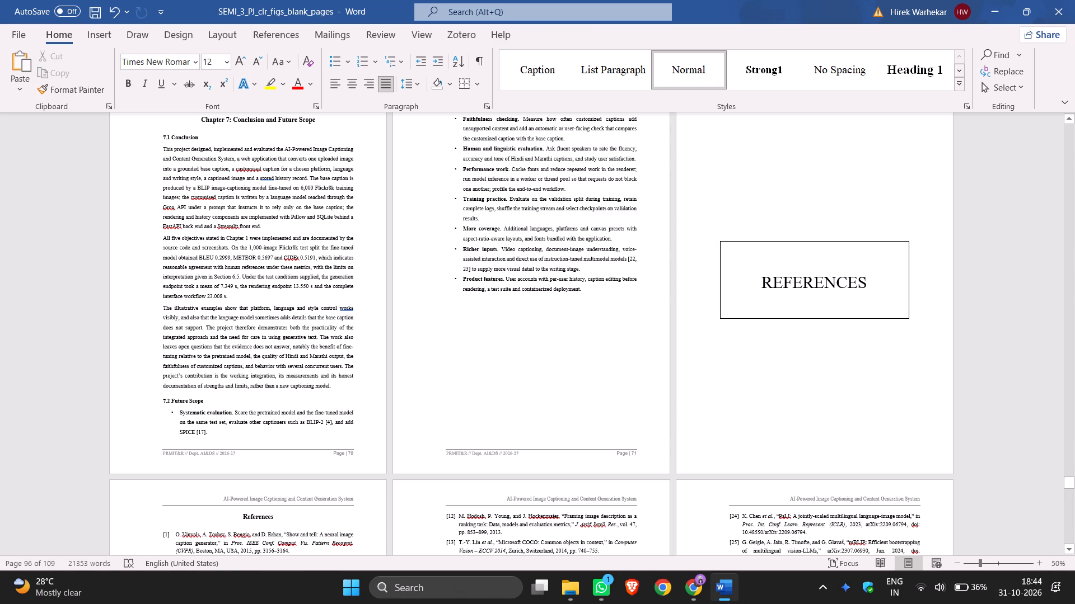
click(821, 239)
Draw a text box about 14.2 cm wide and 6.6 cm high on the blank page before Appendix A: API Endpoint Summary.
scroll(984, 287, up, 5)
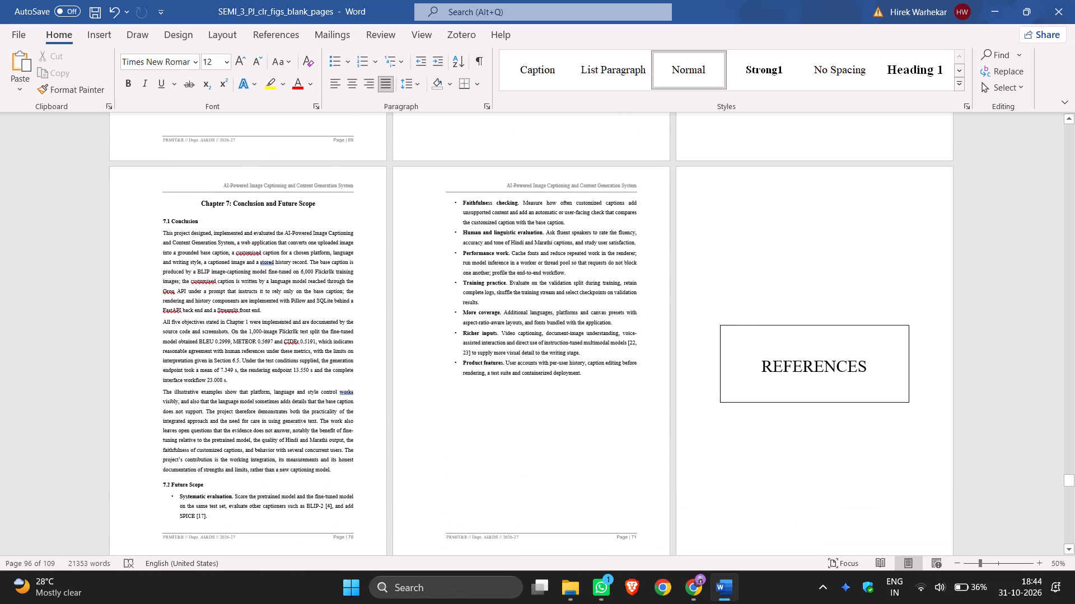
scroll(984, 285, down, 7)
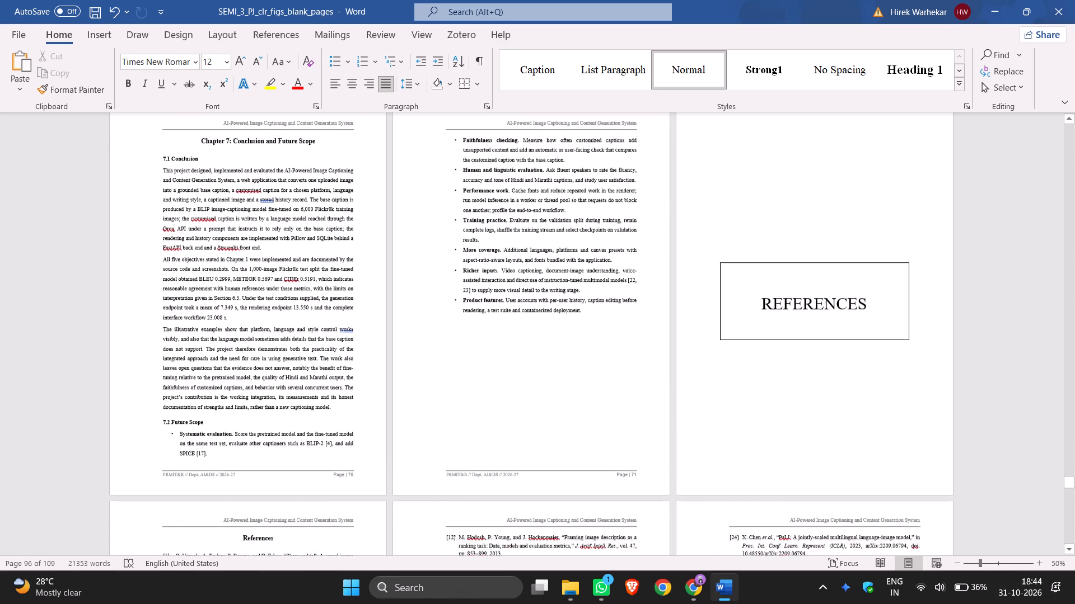
scroll(984, 285, down, 16)
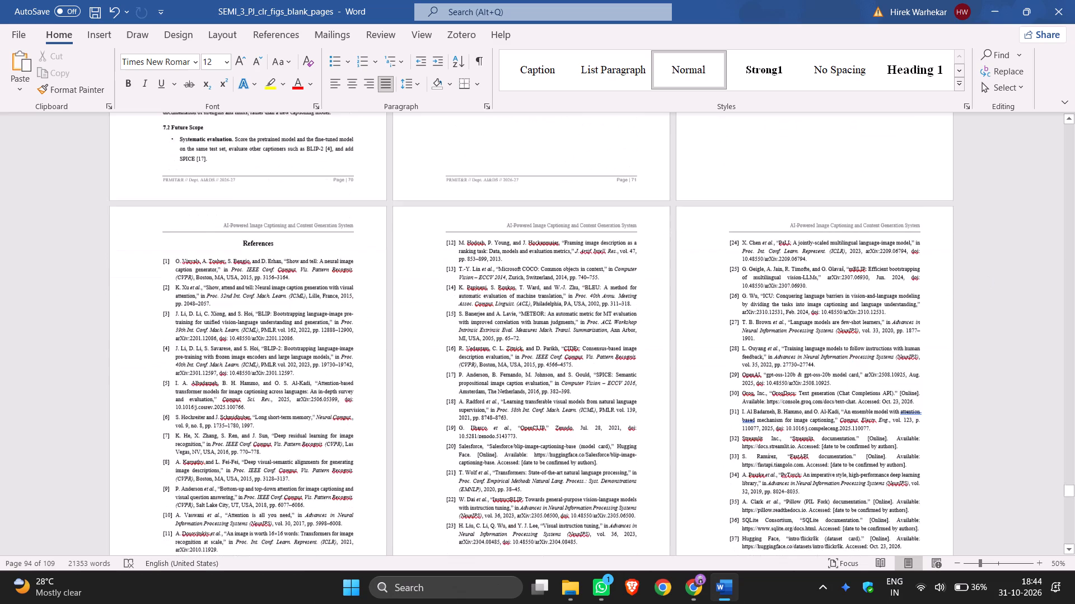
scroll(989, 276, down, 2)
scroll(989, 275, down, 20)
scroll(989, 275, down, 3)
scroll(990, 273, up, 8)
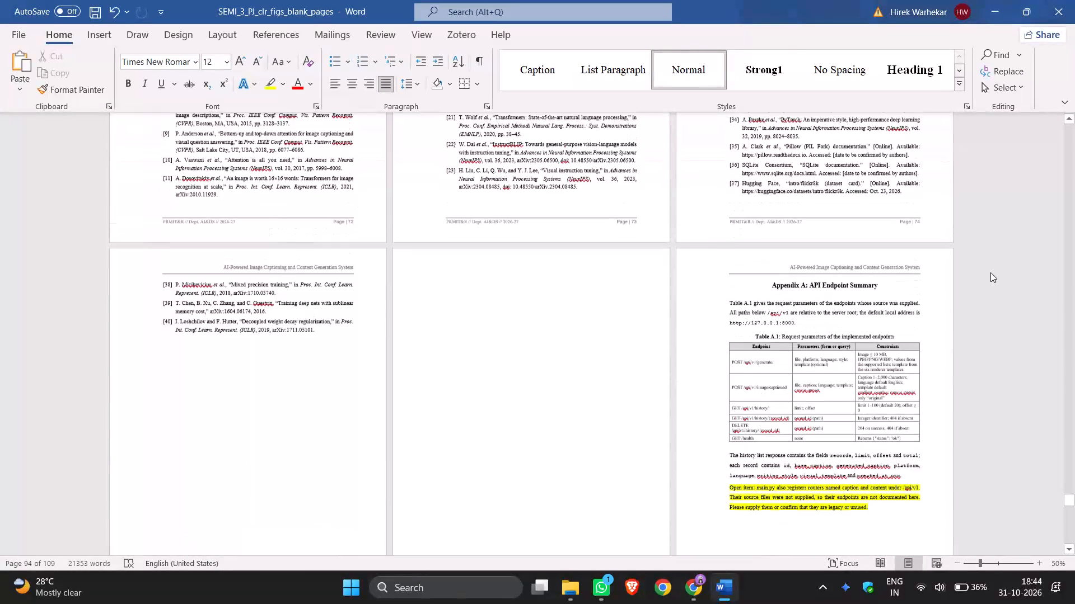
scroll(990, 272, down, 12)
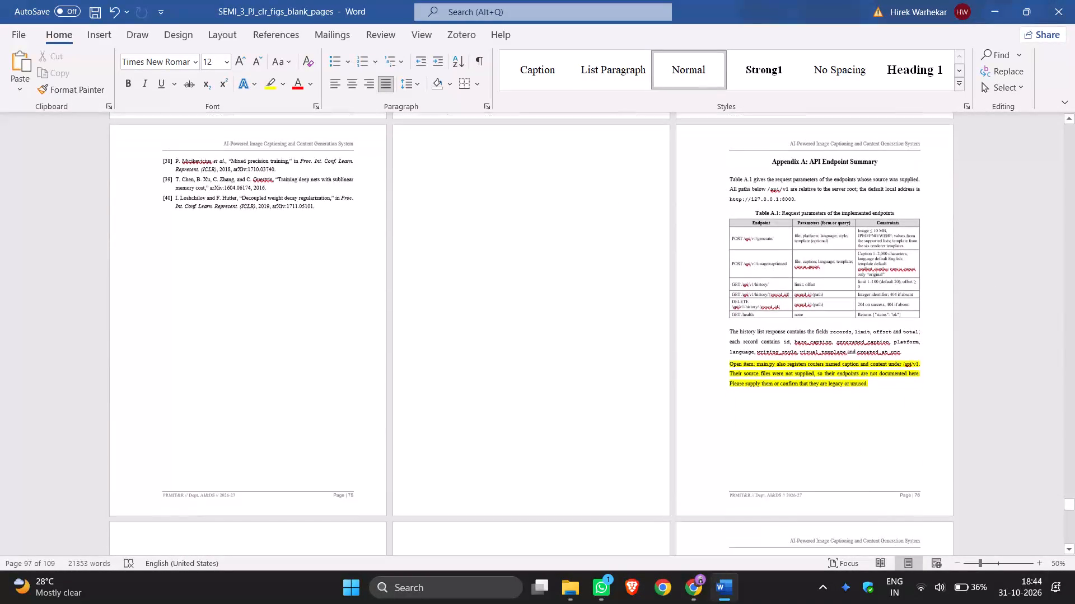
scroll(991, 272, up, 2)
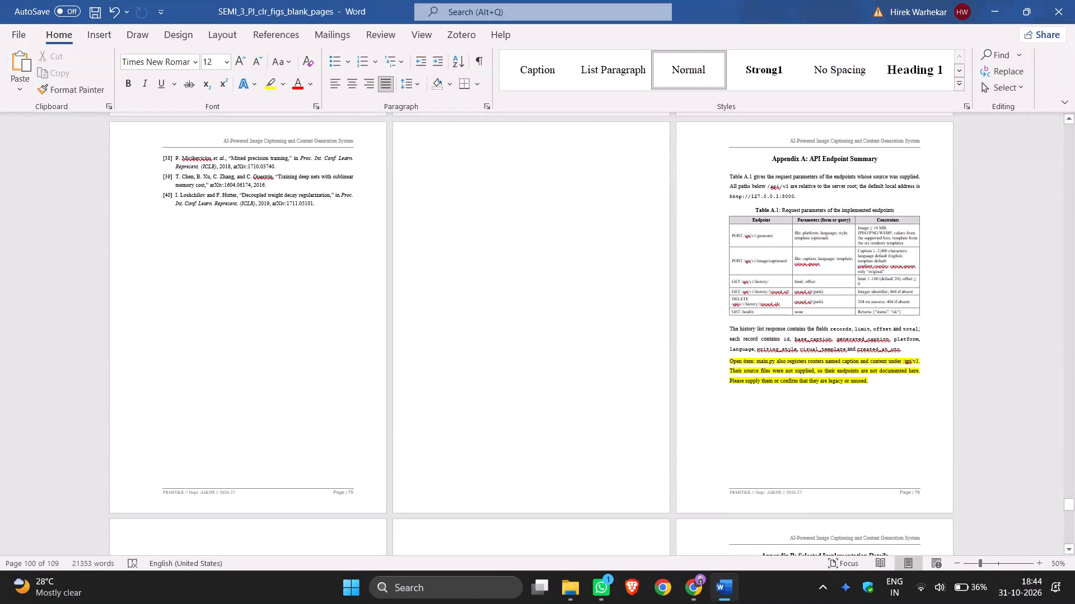
click(499, 261)
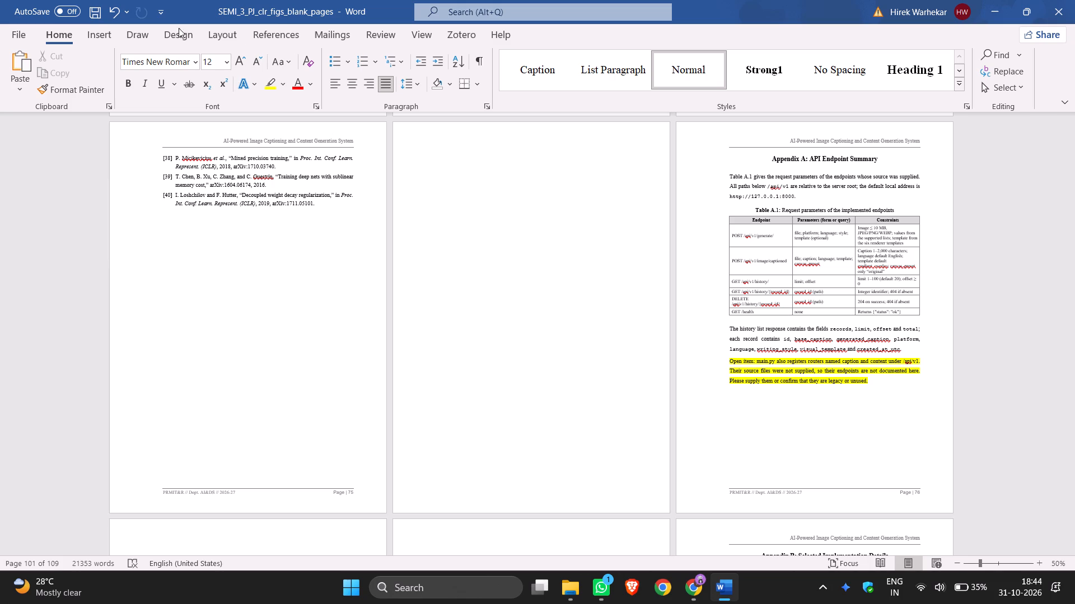
click(109, 34)
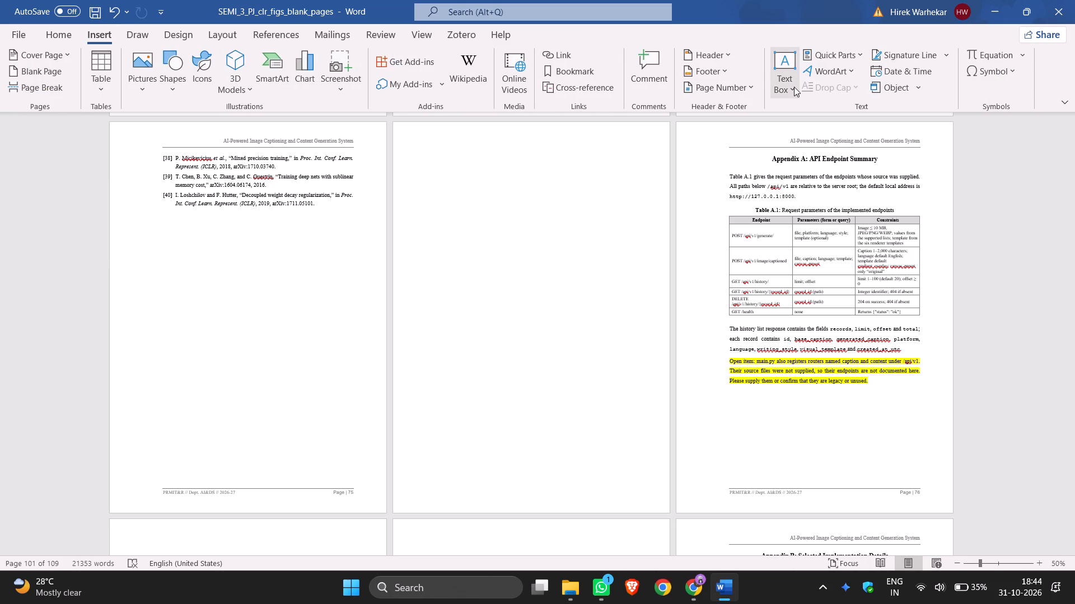
click(793, 88)
click(846, 410)
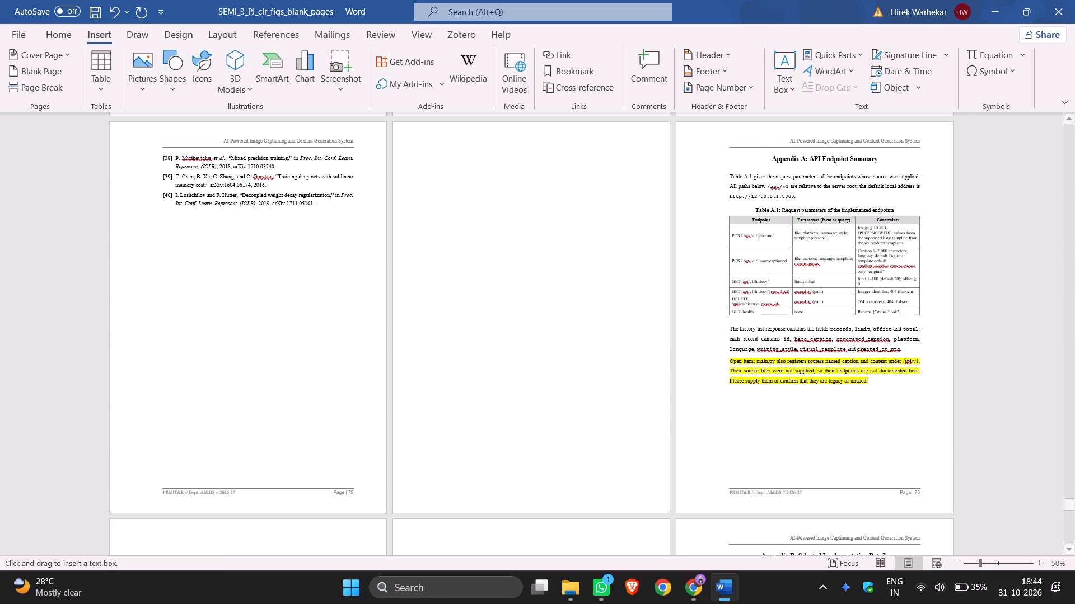
drag(439, 234, 445, 234)
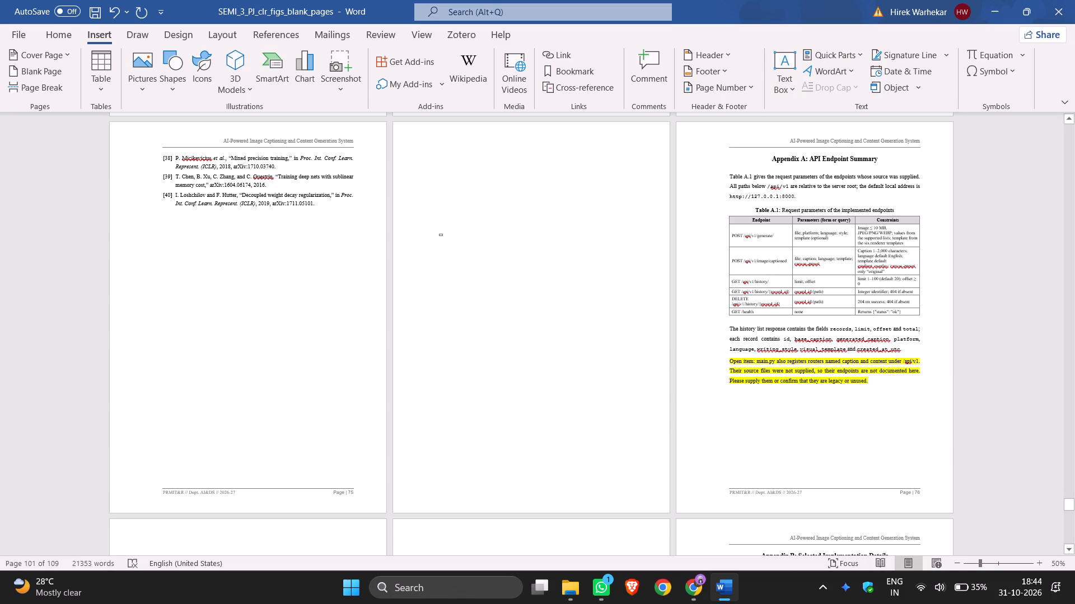
drag(445, 234, 627, 330)
drag(627, 330, 627, 322)
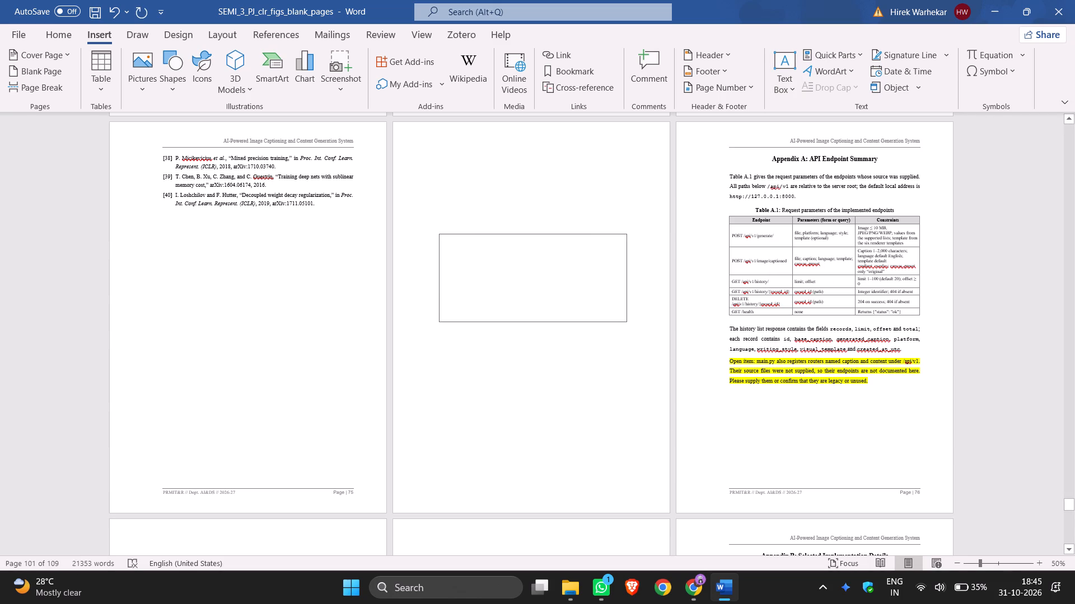
drag(627, 322, 627, 321)
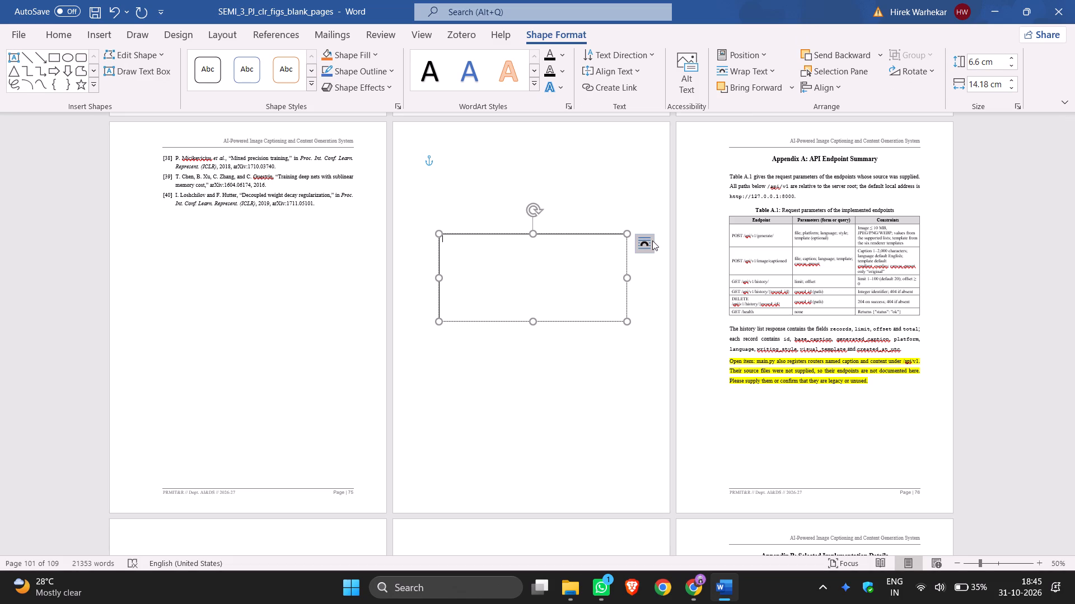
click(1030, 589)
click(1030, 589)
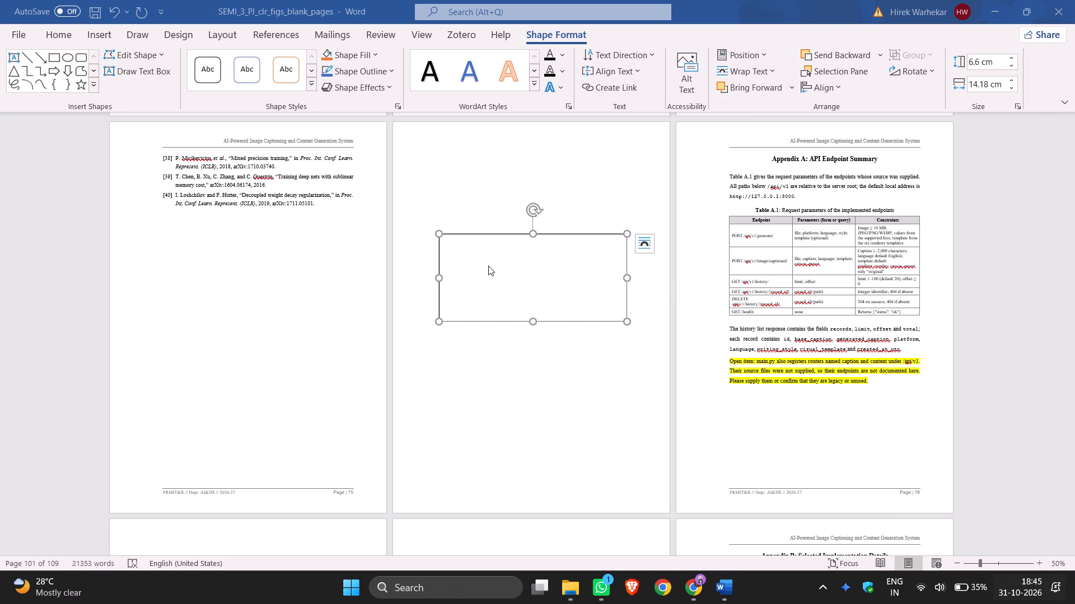
Raise the bottom edge of the new text box to reduce its height to about 6.2 cm.
click(488, 252)
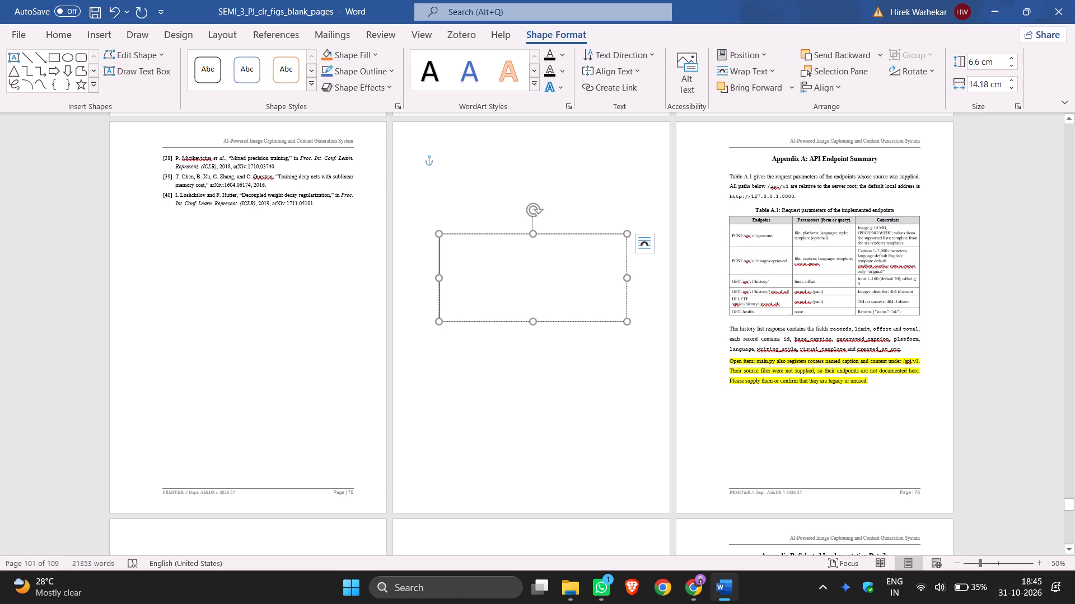
drag(533, 322, 536, 310)
Set the text in the new box to size 36 with centred alignment.
click(465, 249)
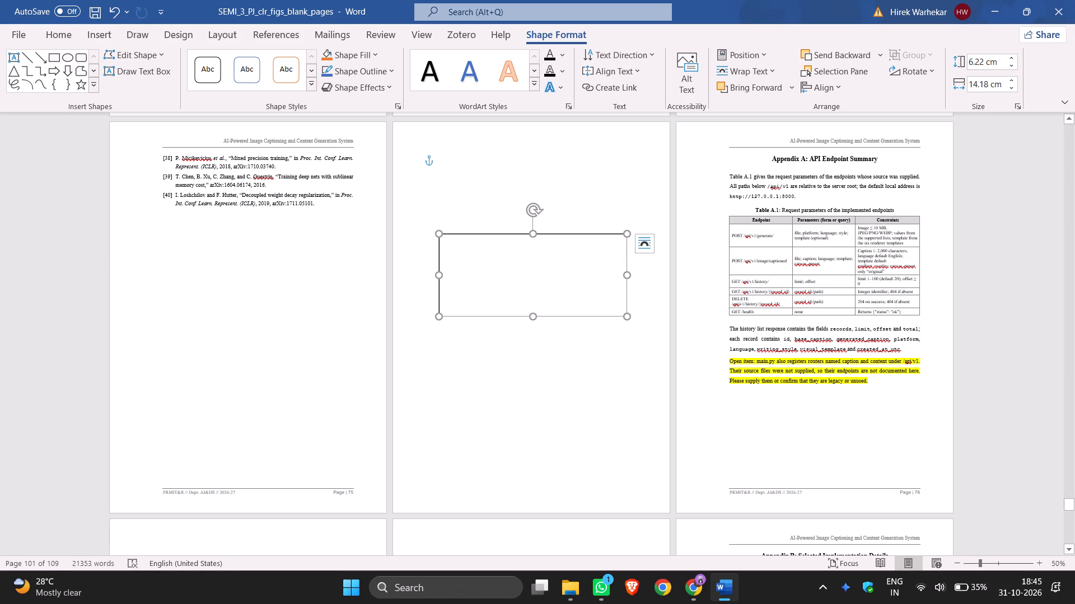
click(68, 31)
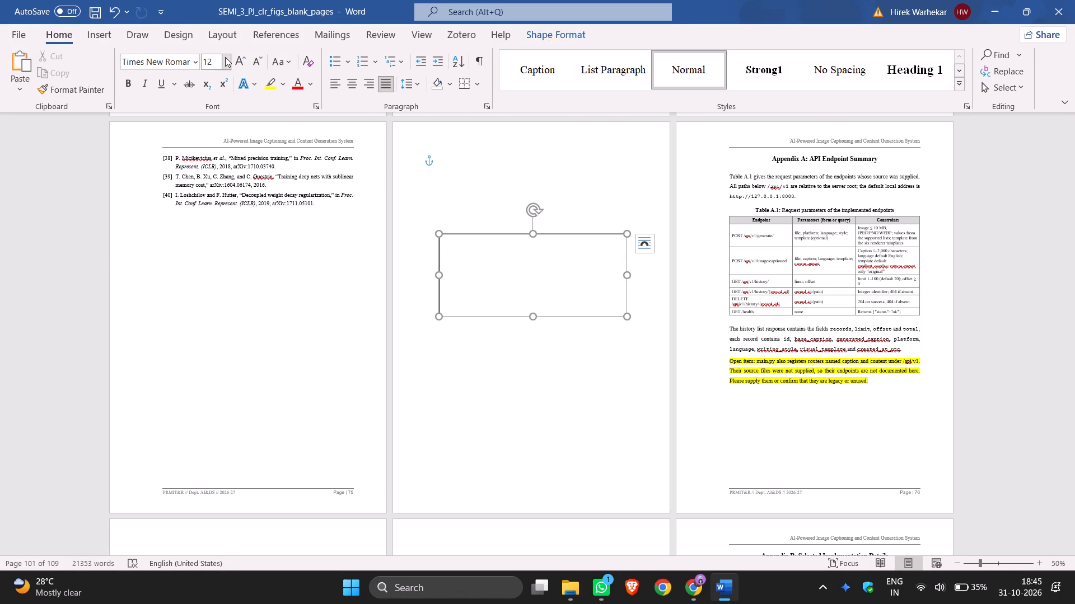
click(228, 57)
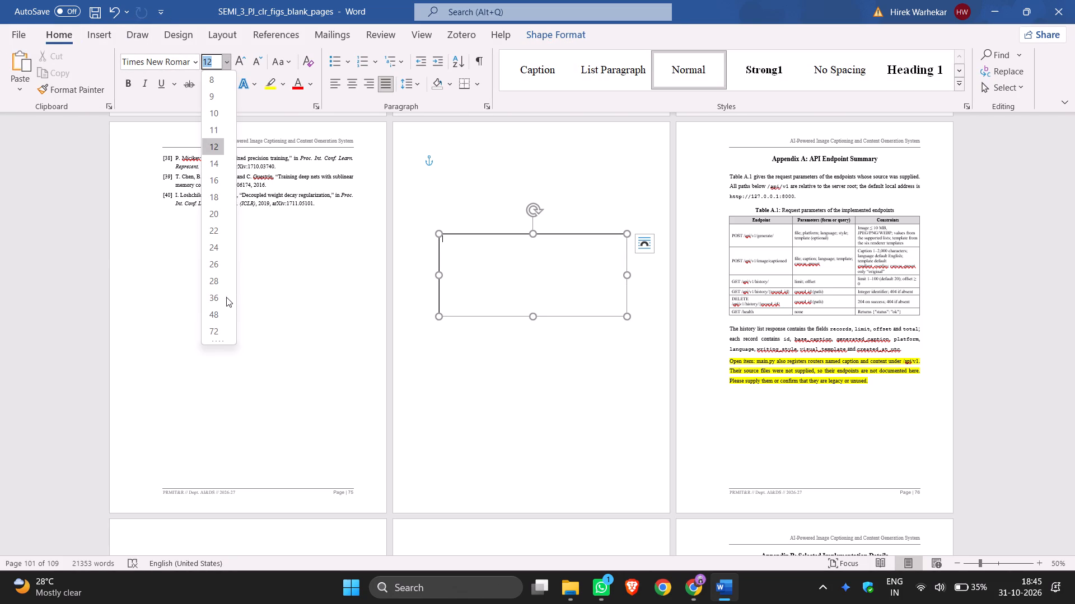
click(212, 298)
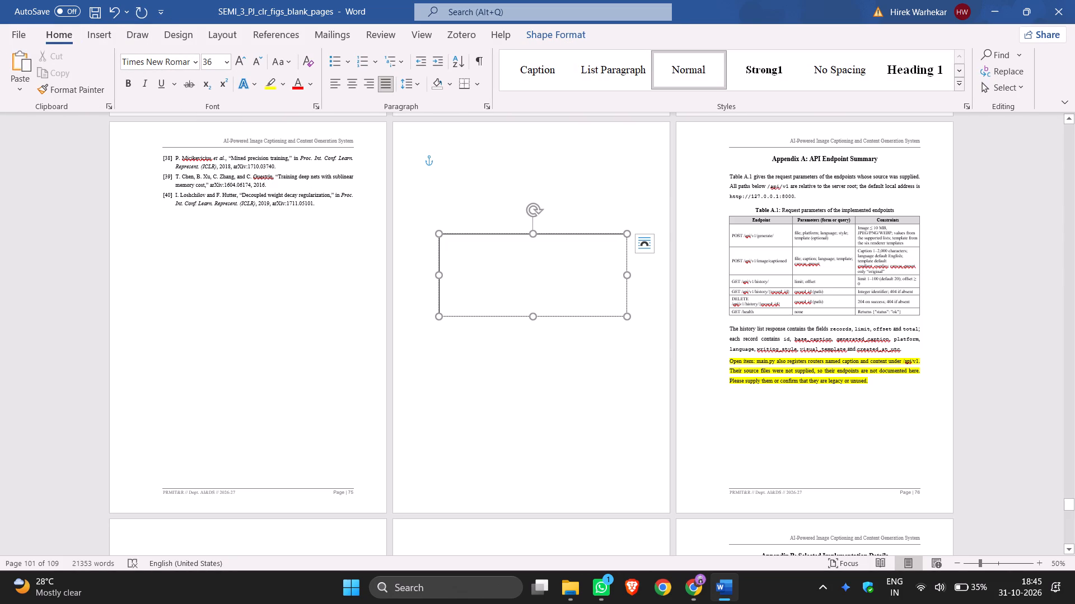
click(354, 79)
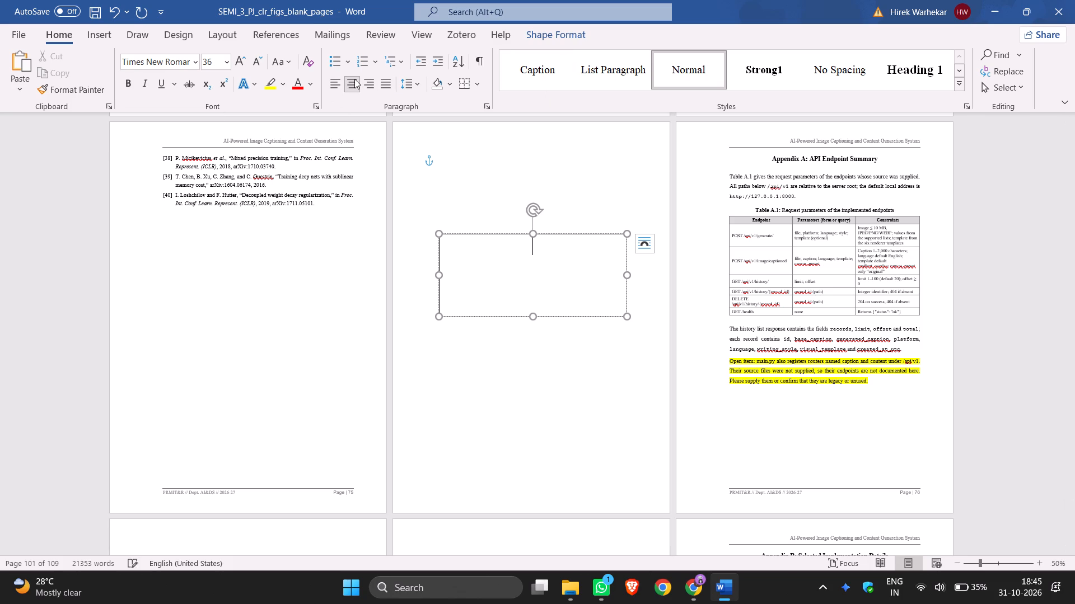
Add an empty first line in the box and copy the heading "Appendix A: API Endpoint Summary" onto the line below it.
key(Return)
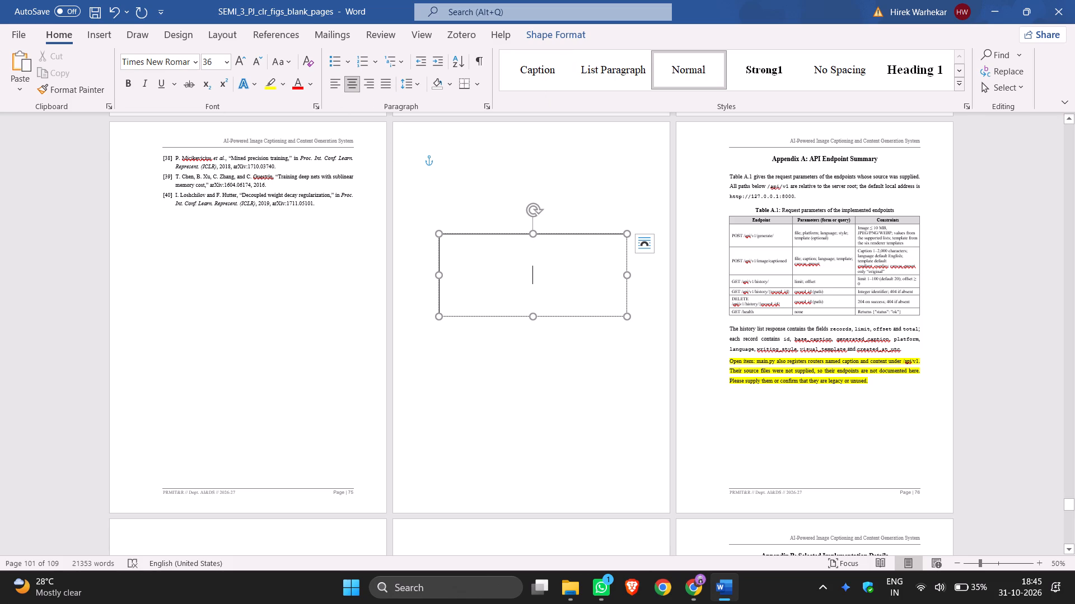
drag(877, 161, 804, 155)
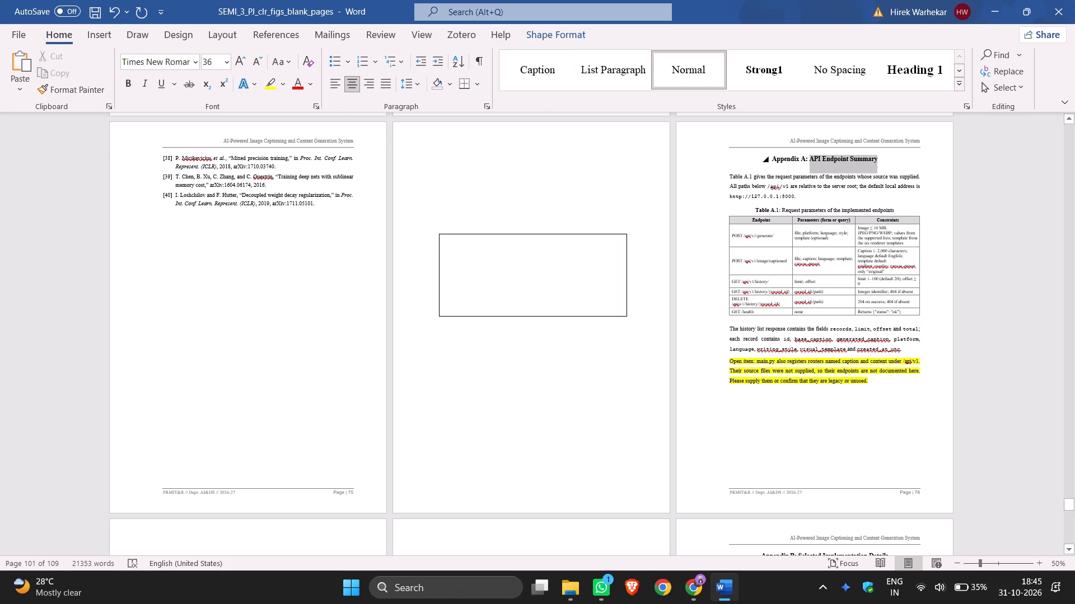
drag(804, 155, 787, 155)
key(ctrl+c)
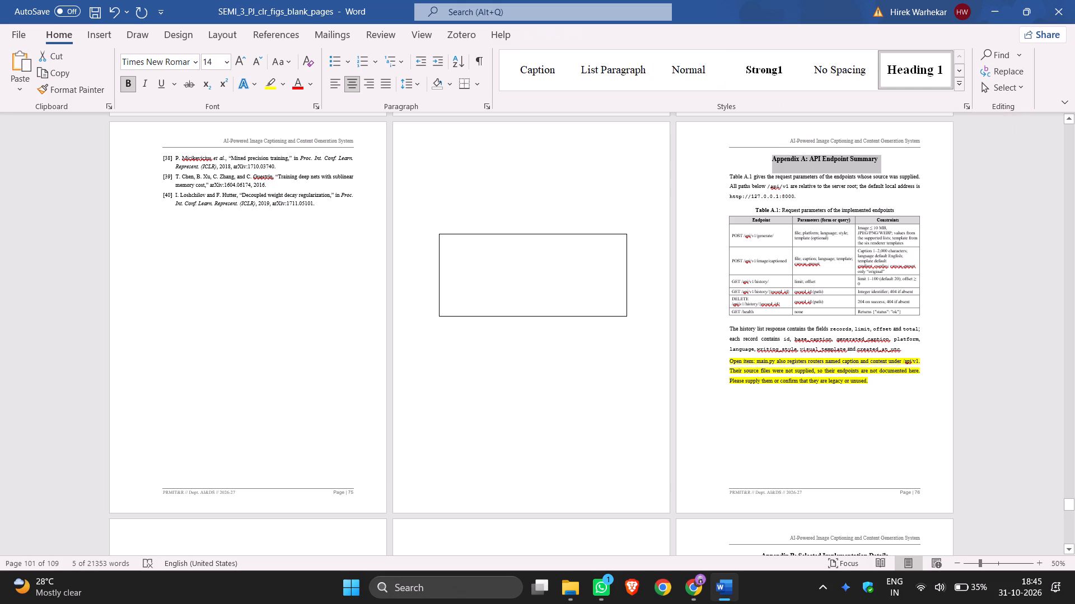
click(529, 275)
key(ctrl+v)
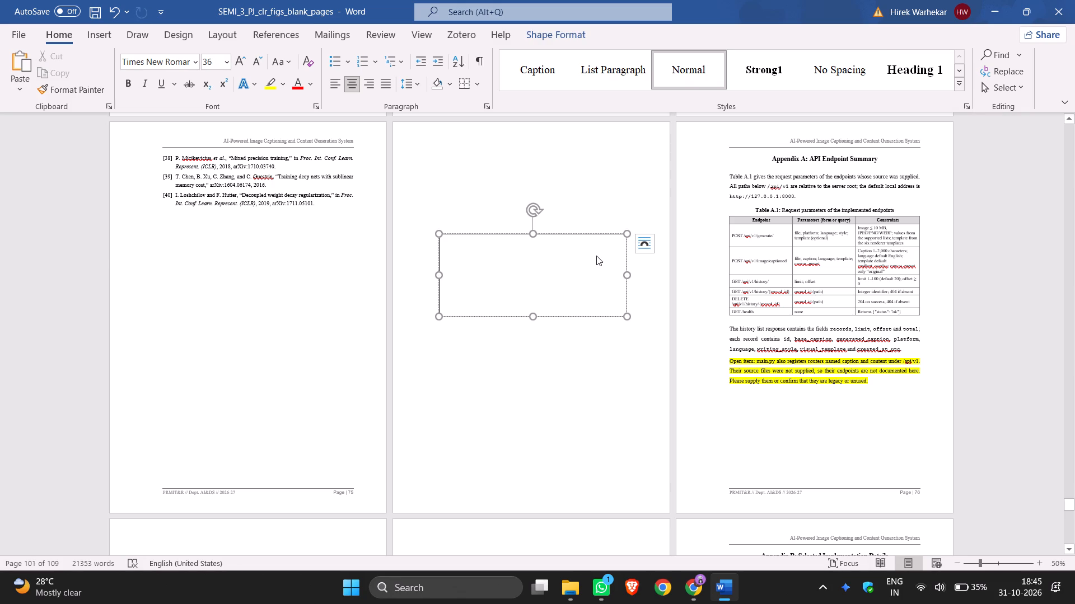
click(588, 269)
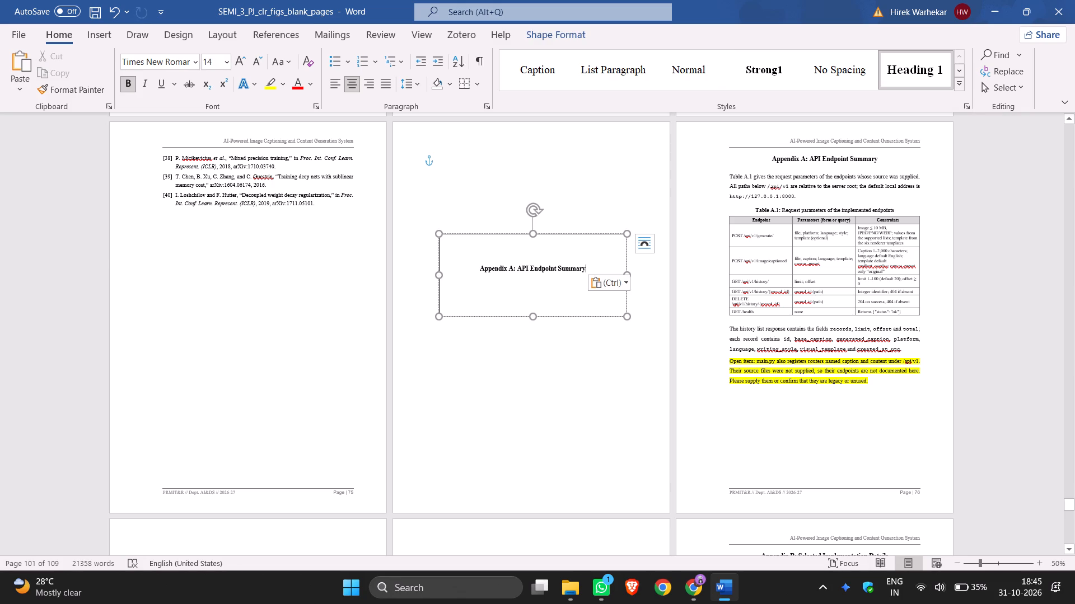
click(534, 288)
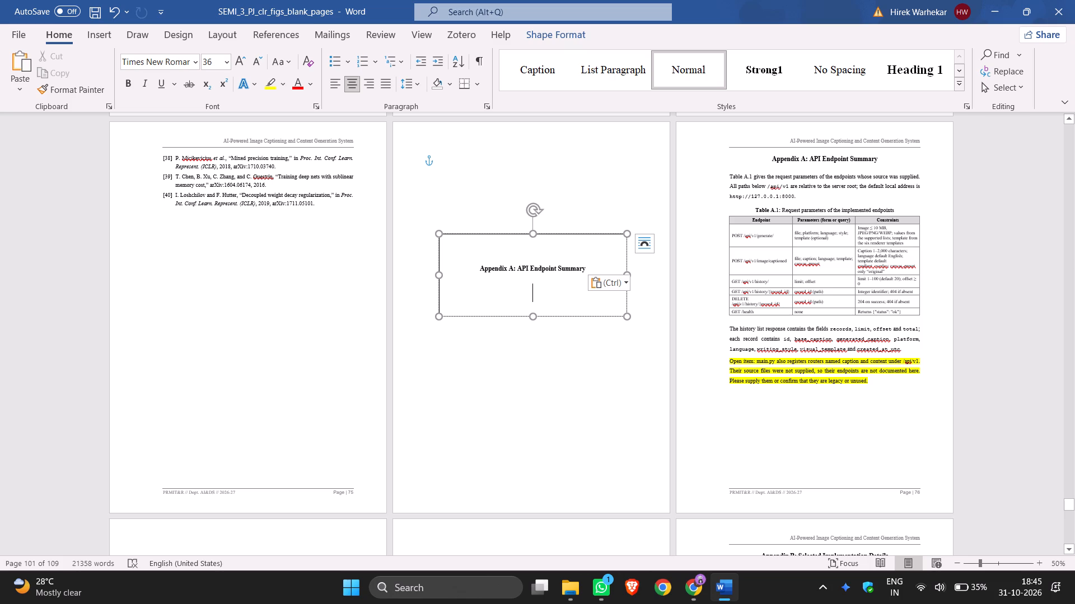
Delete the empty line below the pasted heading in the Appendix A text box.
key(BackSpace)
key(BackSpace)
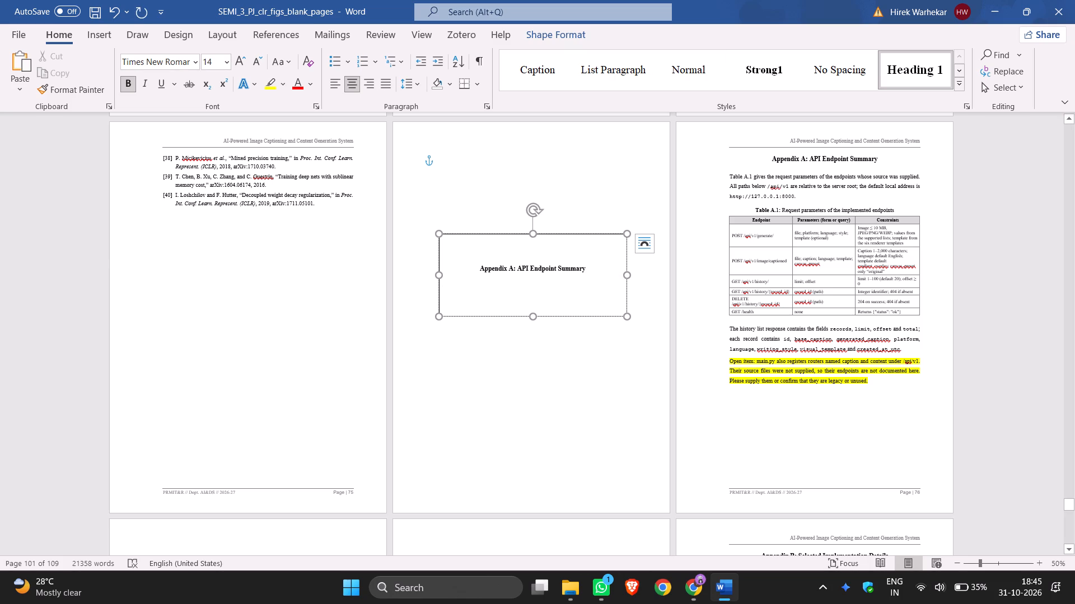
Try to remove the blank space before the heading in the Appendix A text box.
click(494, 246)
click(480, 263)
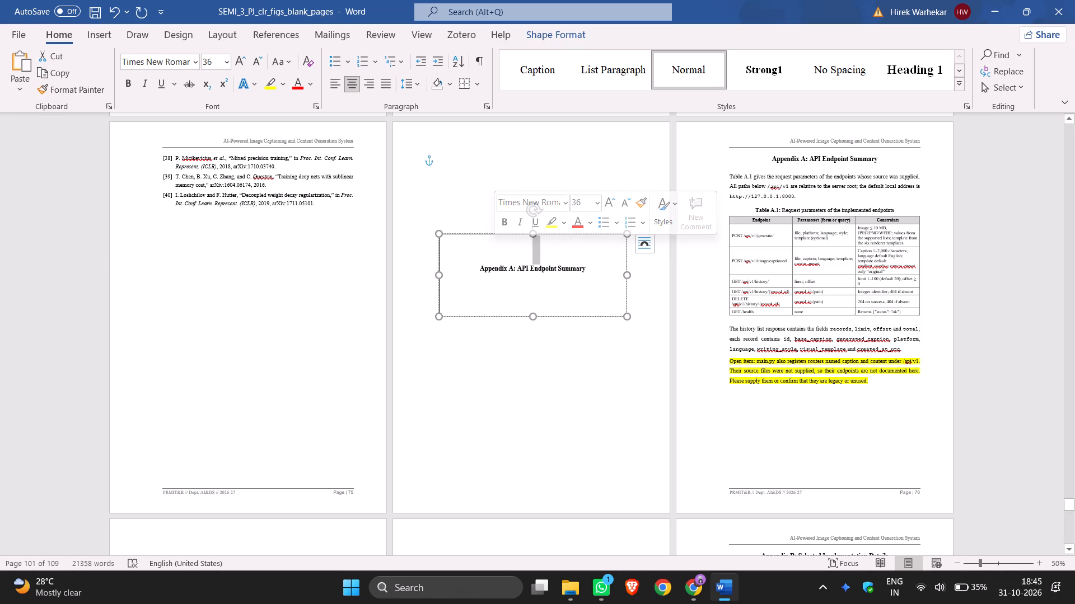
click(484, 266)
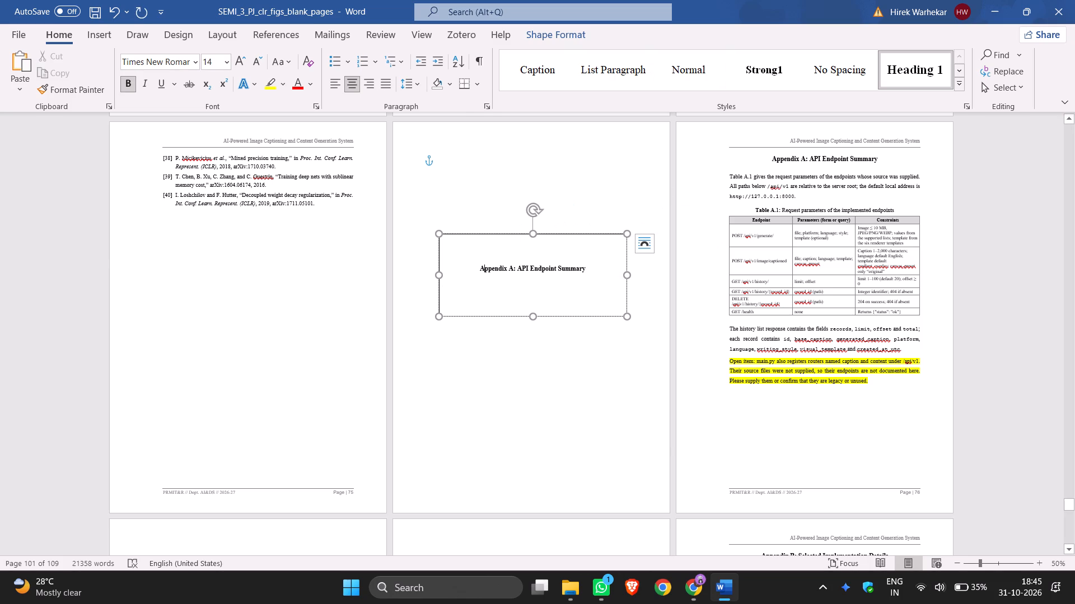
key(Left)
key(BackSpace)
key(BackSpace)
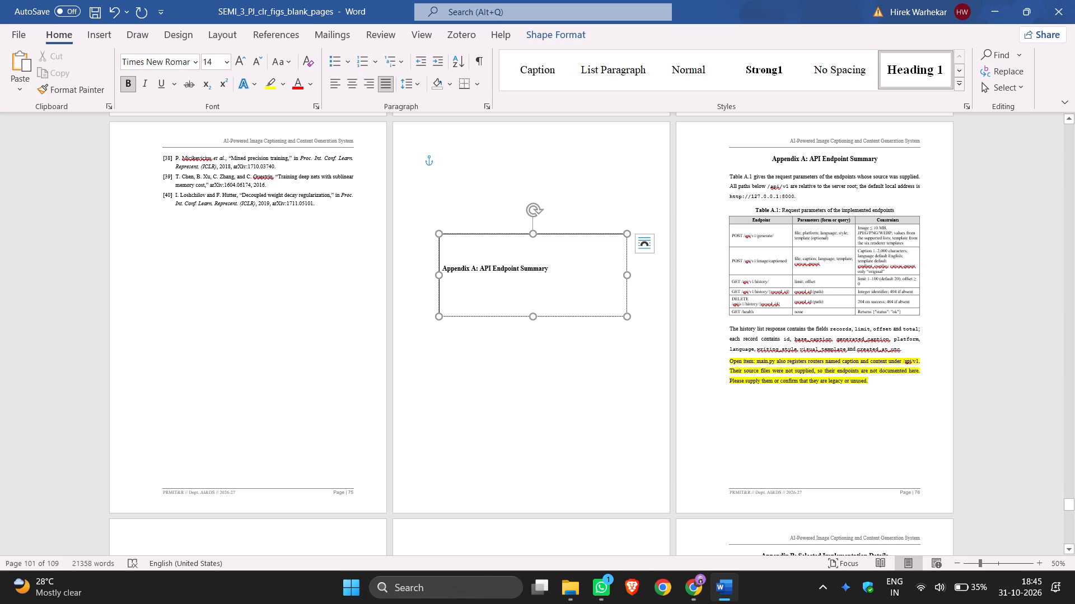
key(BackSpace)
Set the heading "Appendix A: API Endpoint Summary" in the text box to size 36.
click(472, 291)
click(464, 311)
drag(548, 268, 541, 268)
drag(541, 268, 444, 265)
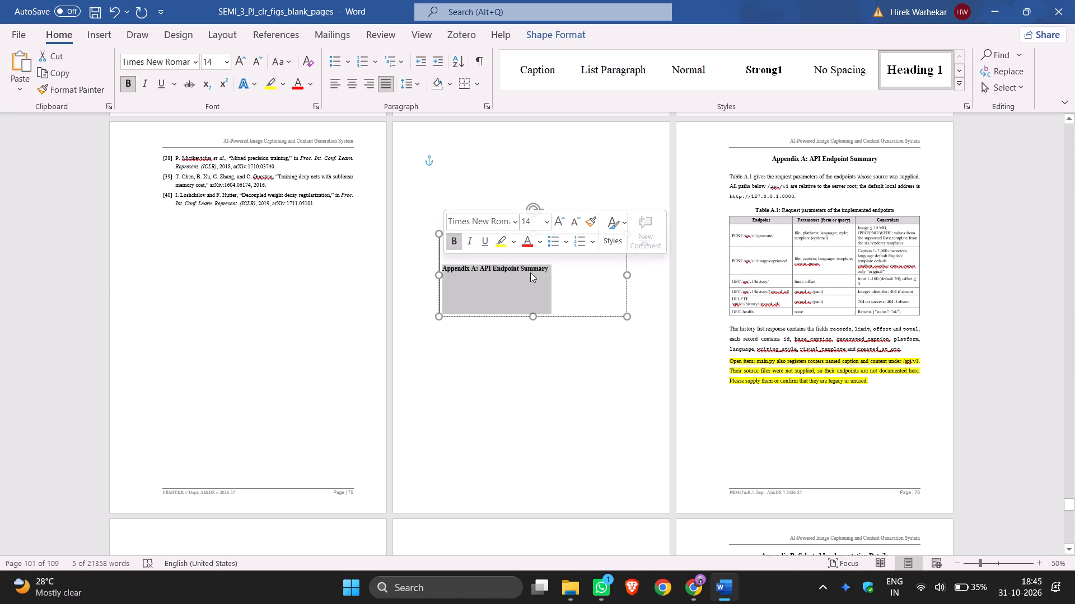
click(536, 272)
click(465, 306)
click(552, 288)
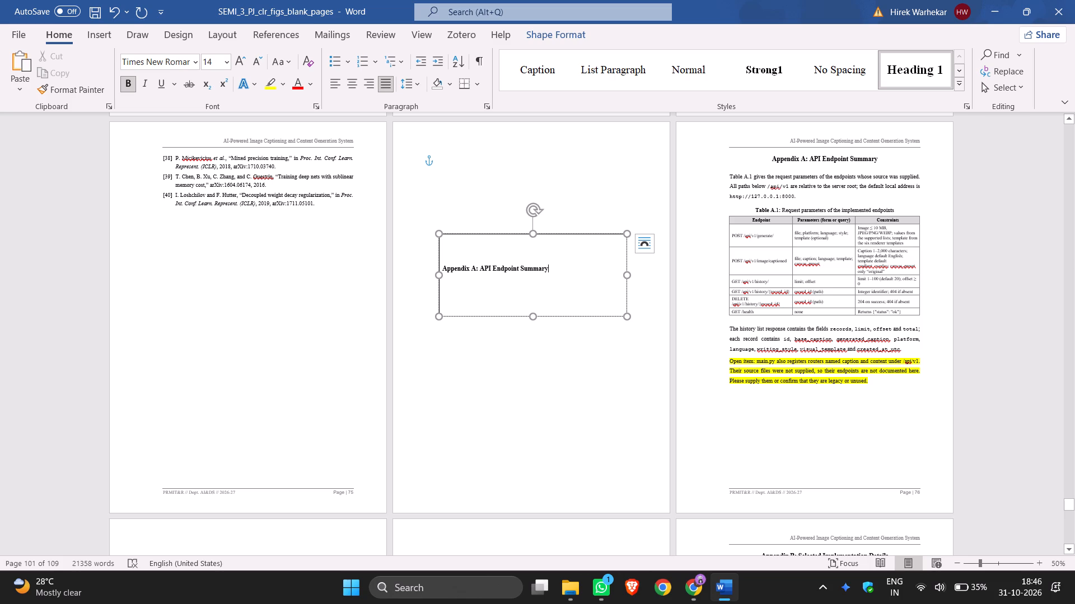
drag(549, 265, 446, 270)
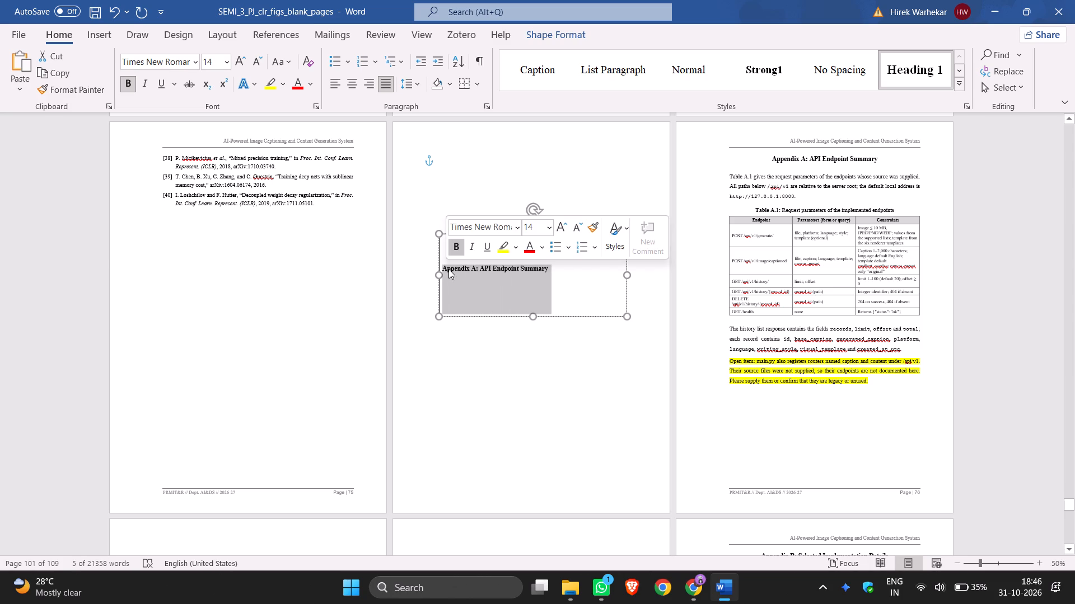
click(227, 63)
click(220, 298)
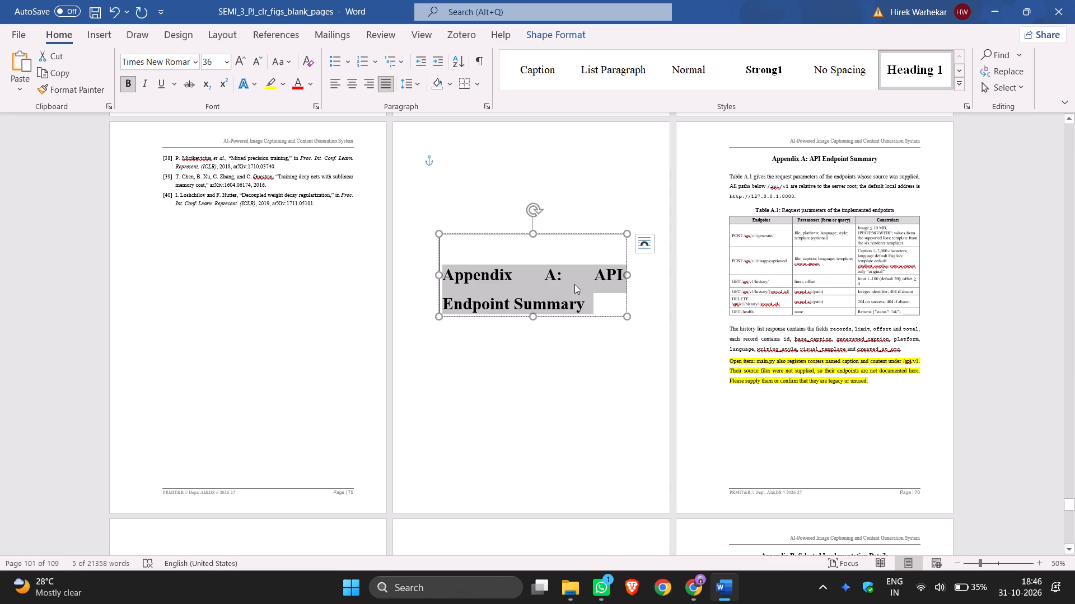
Enlarge the Appendix A text box slightly in width and height from its lower corner.
drag(624, 315, 629, 319)
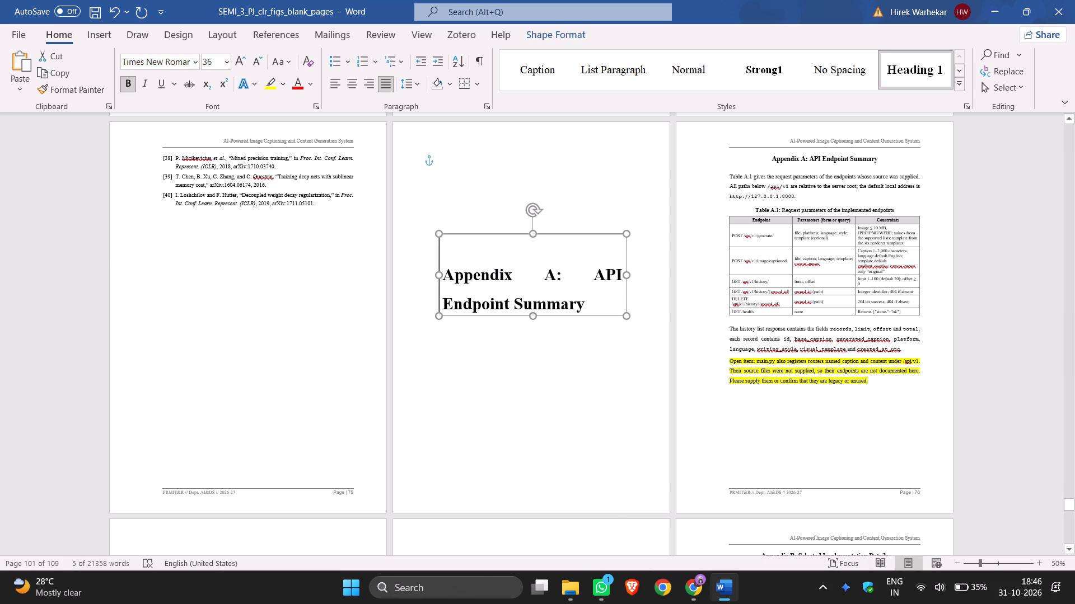
drag(629, 319, 642, 333)
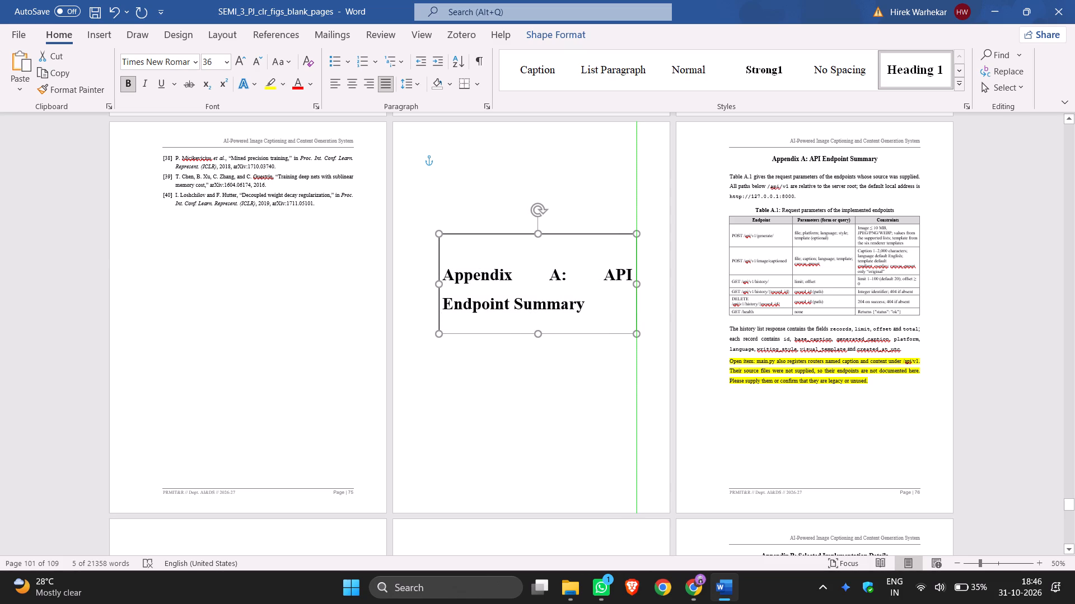
drag(642, 333, 641, 329)
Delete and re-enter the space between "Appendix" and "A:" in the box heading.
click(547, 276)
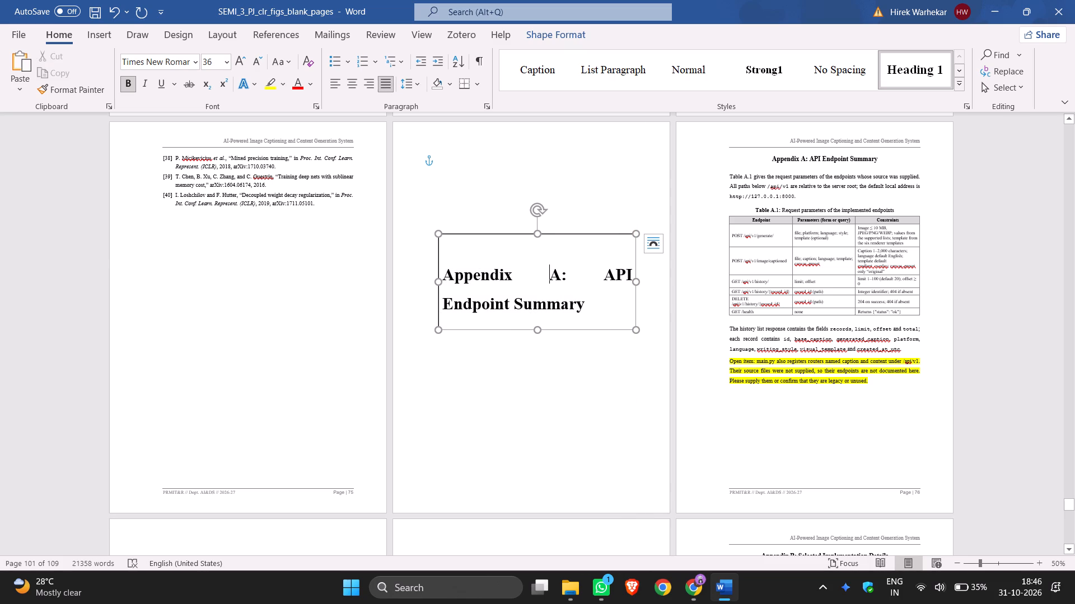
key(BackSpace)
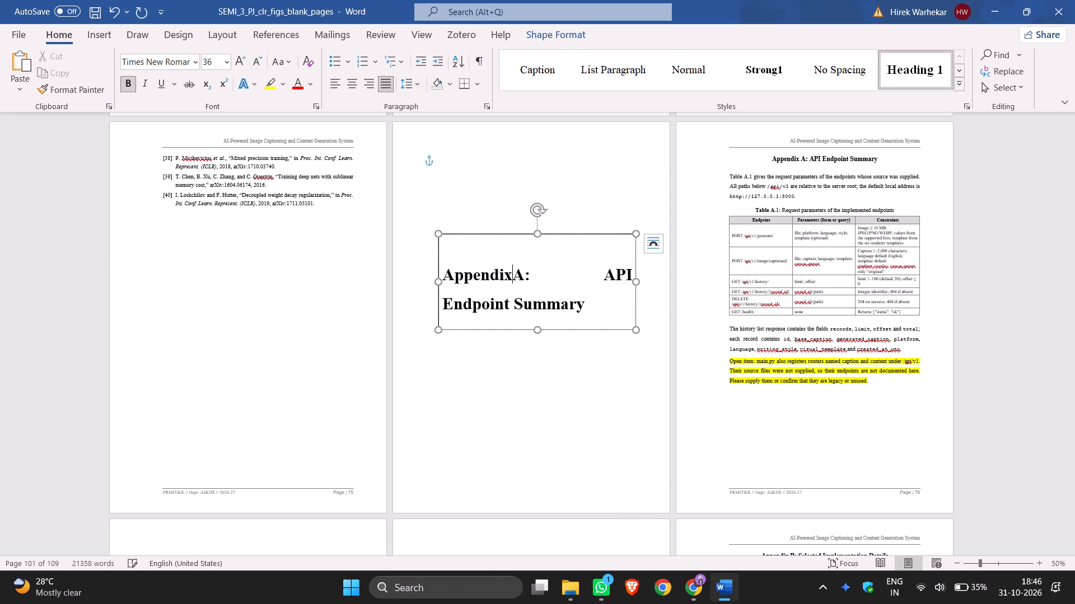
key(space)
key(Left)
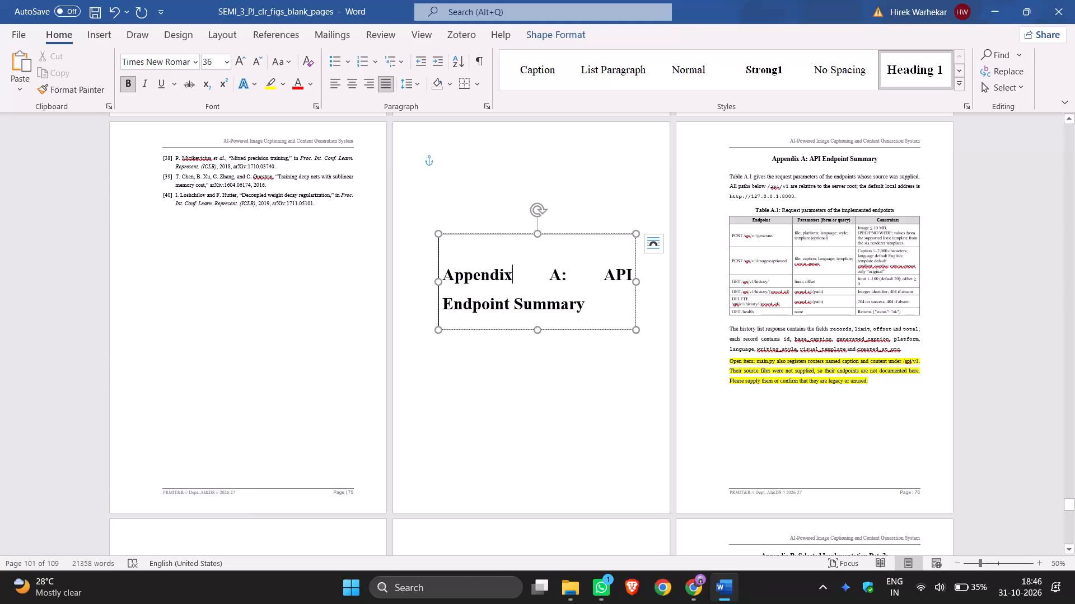
Delete the heading in the box, centre its line and paste "Appendix A: API Endpoint Summary" again.
drag(592, 305, 463, 273)
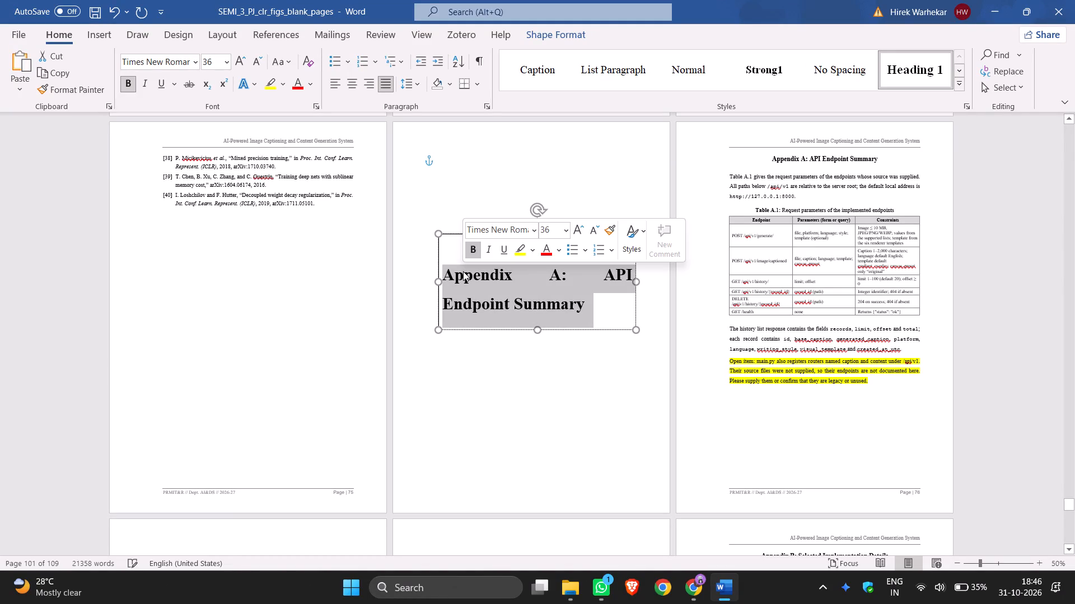
key(BackSpace)
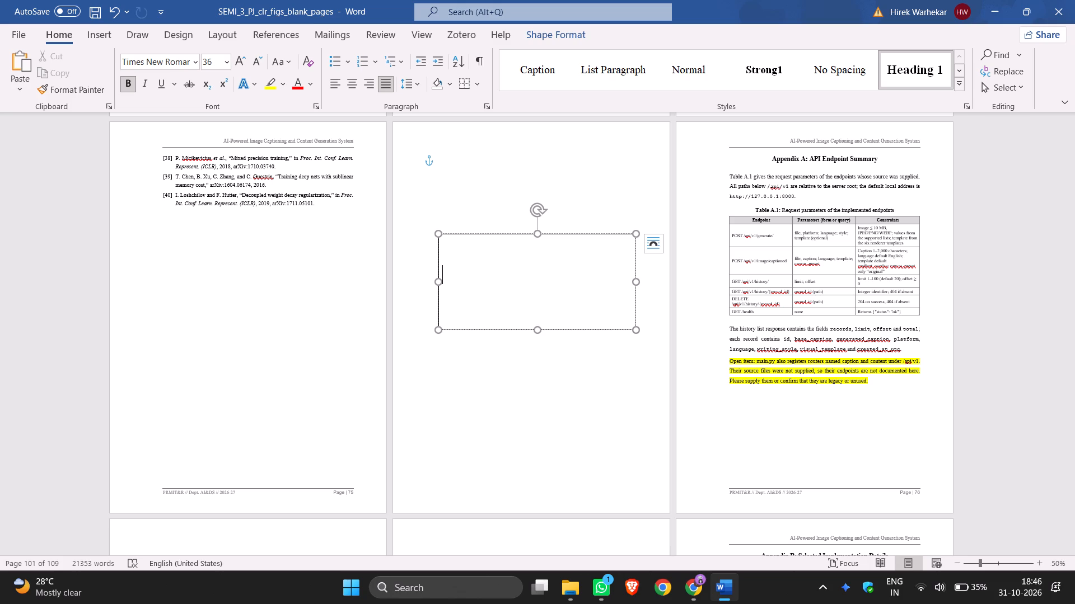
click(357, 87)
key(ctrl+v)
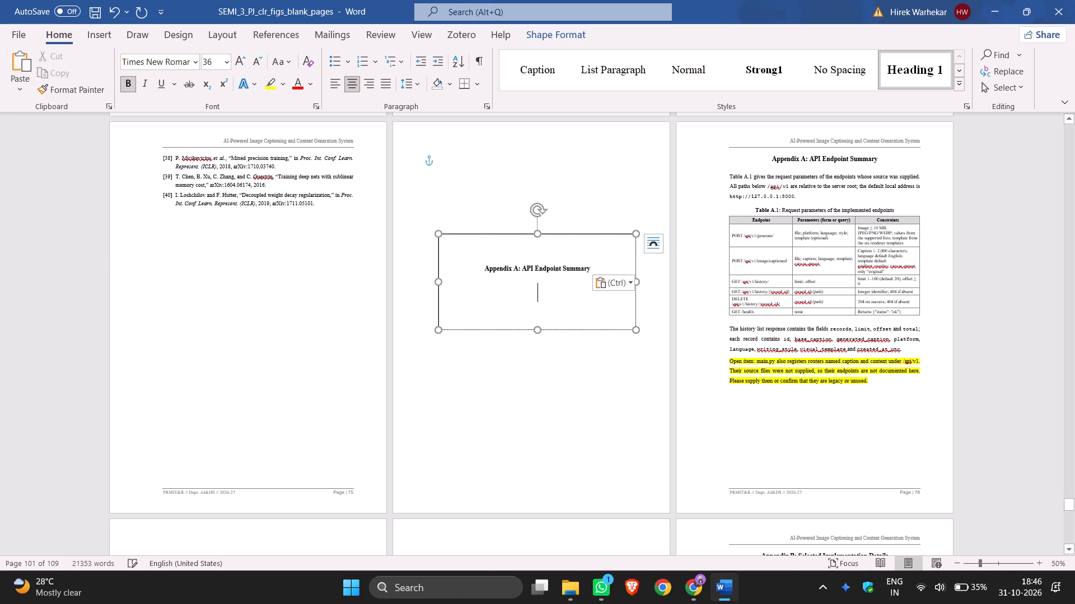
Set the centred heading "Appendix A: API Endpoint Summary" in the text box to size 36.
click(489, 267)
drag(487, 266, 503, 267)
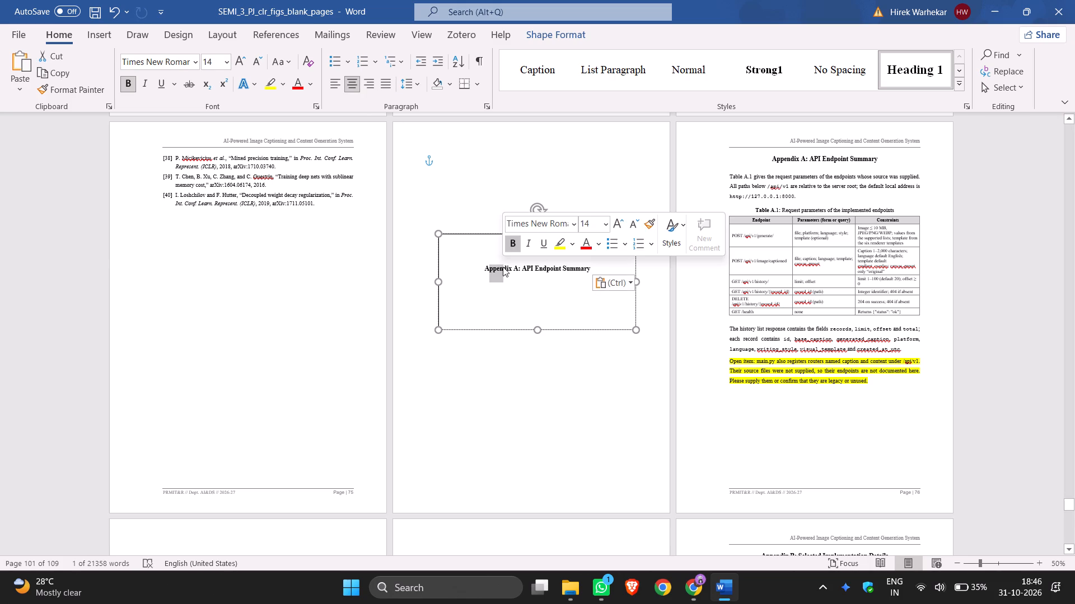
click(503, 267)
triple_click(510, 267)
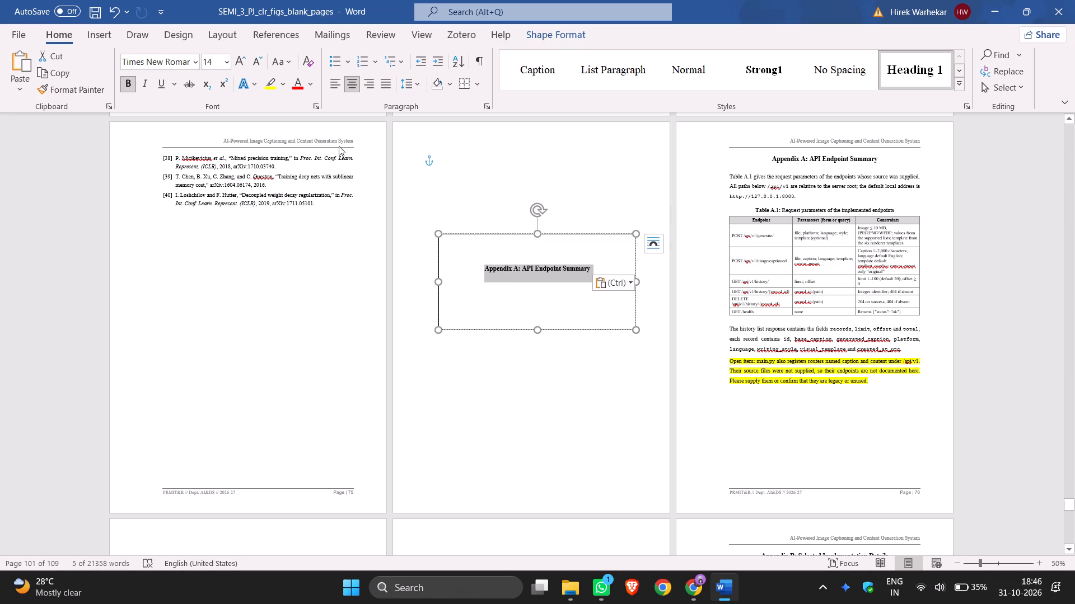
click(228, 58)
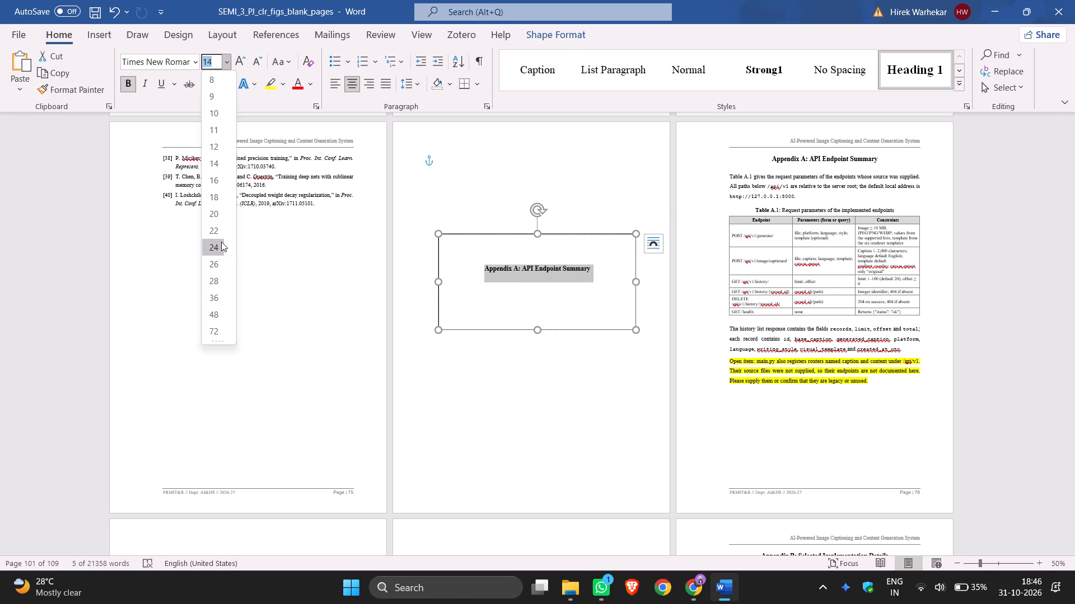
click(216, 296)
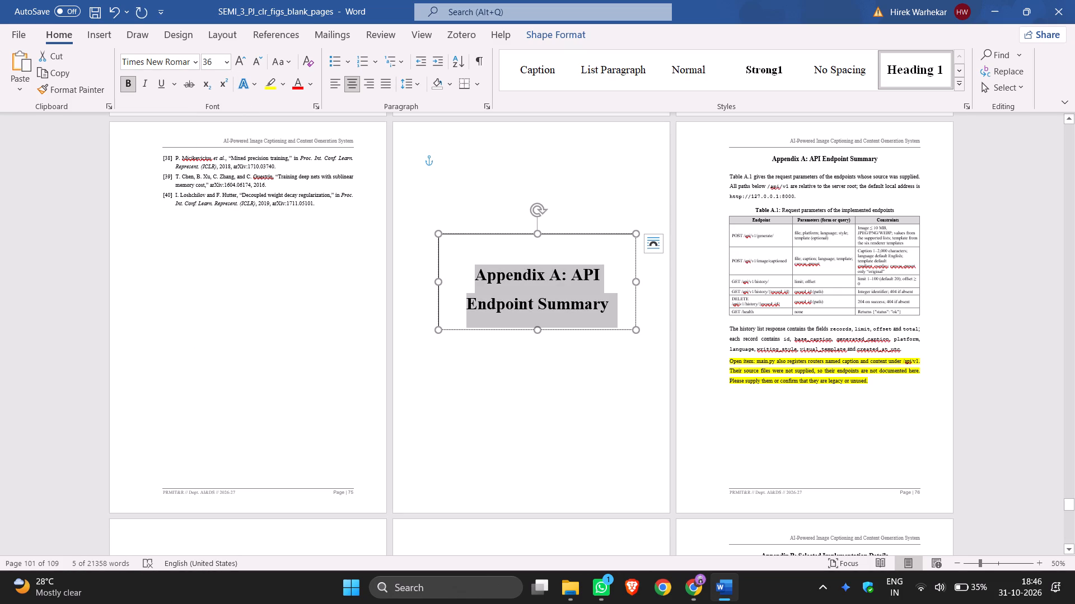
Make the Appendix A text box slightly taller and narrower, shifting it a little toward the outer page margin.
drag(538, 331, 538, 336)
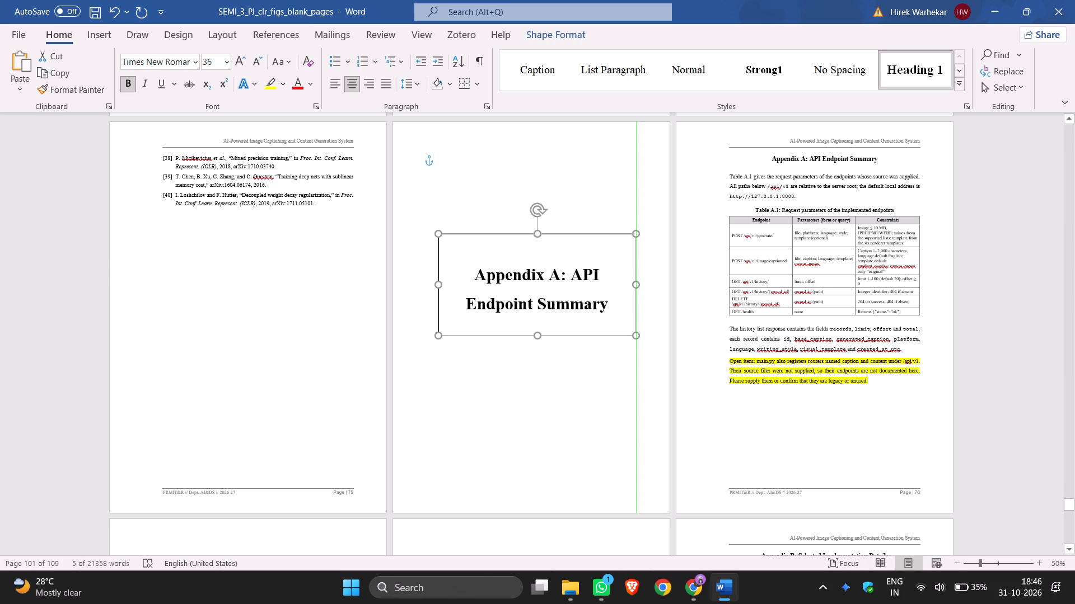
drag(538, 336, 539, 338)
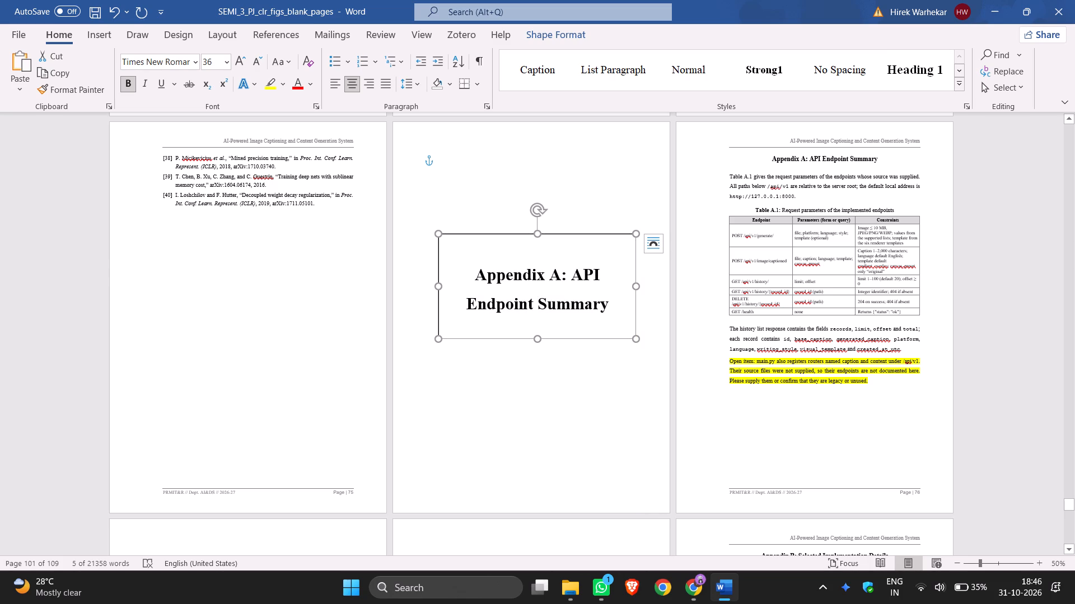
drag(548, 233, 561, 233)
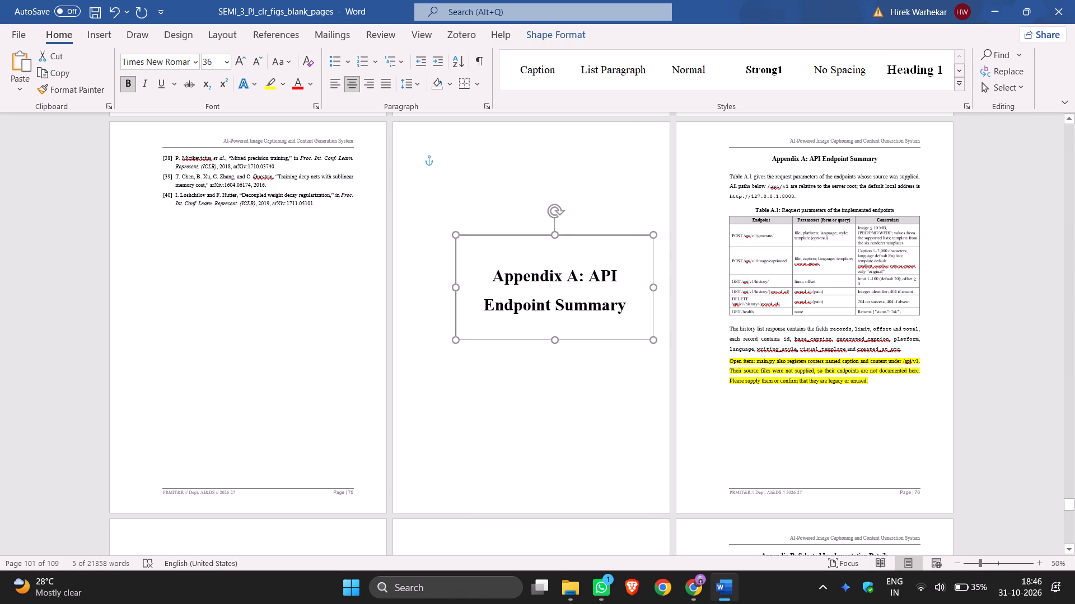
drag(561, 233, 554, 232)
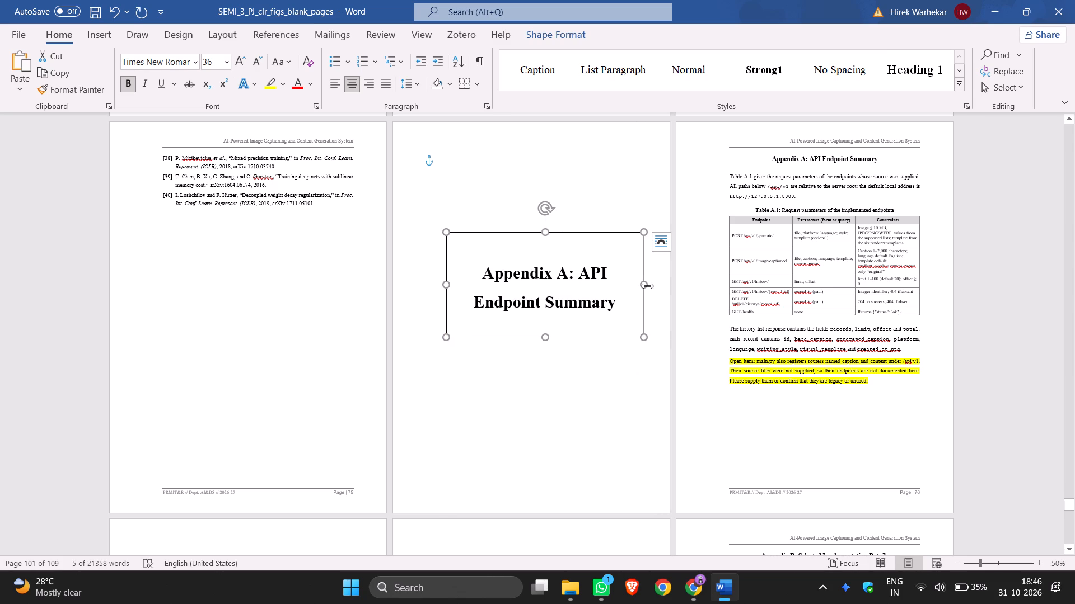
drag(647, 286, 632, 284)
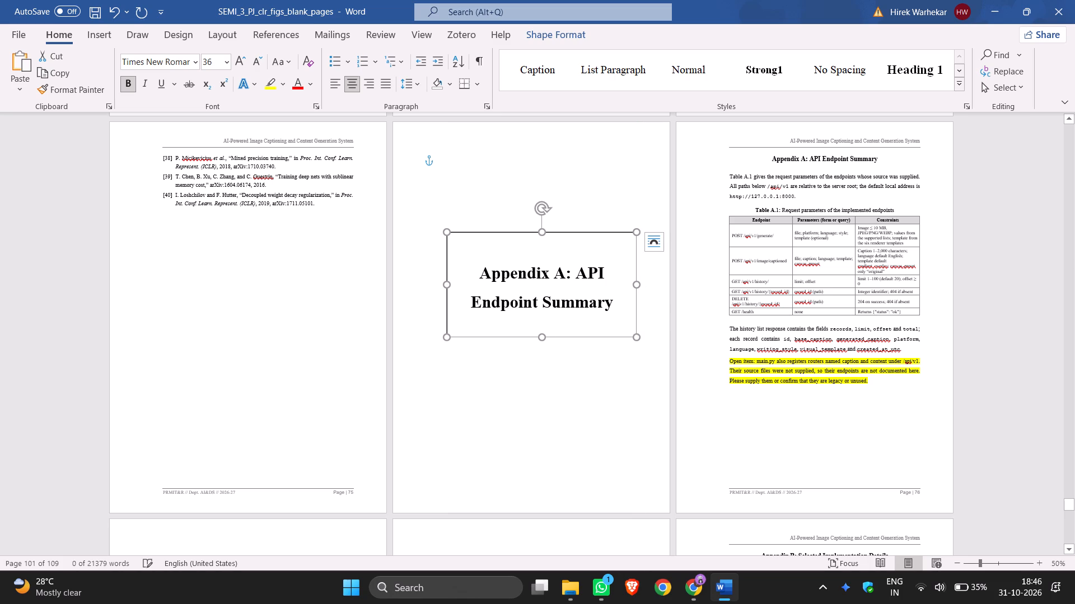
click(540, 335)
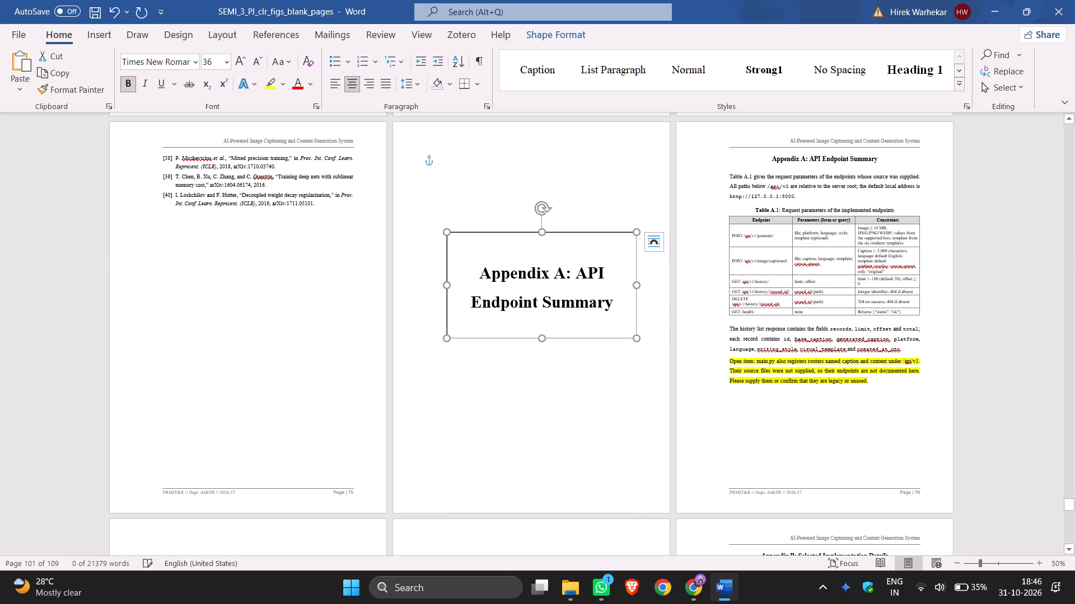
Move the Appendix A text box to the middle of the page, centred vertically and between the text margins.
drag(551, 233, 540, 222)
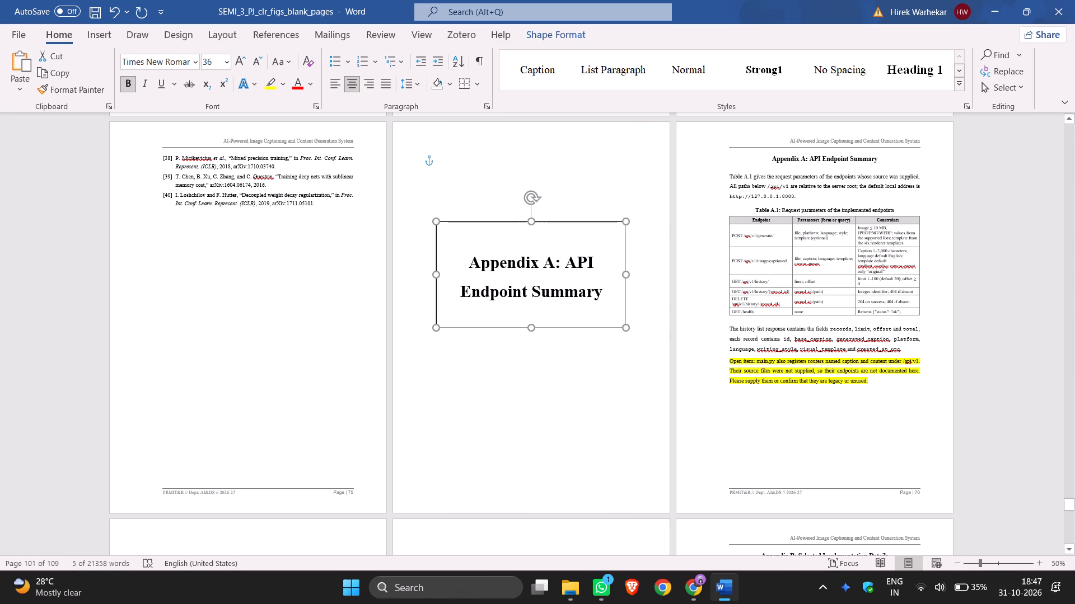
drag(540, 222, 534, 268)
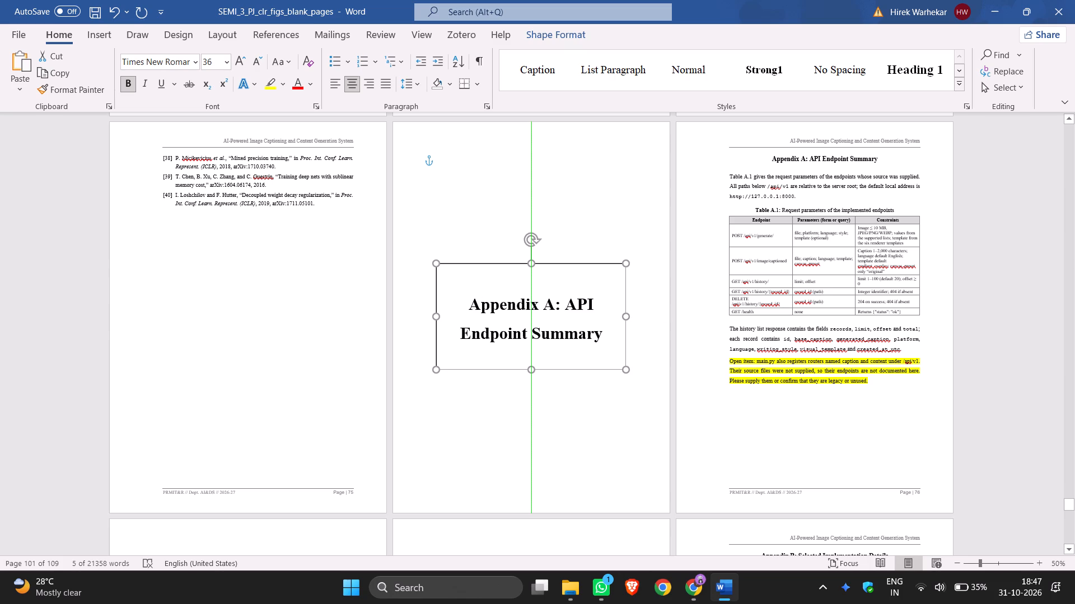
drag(534, 268, 543, 271)
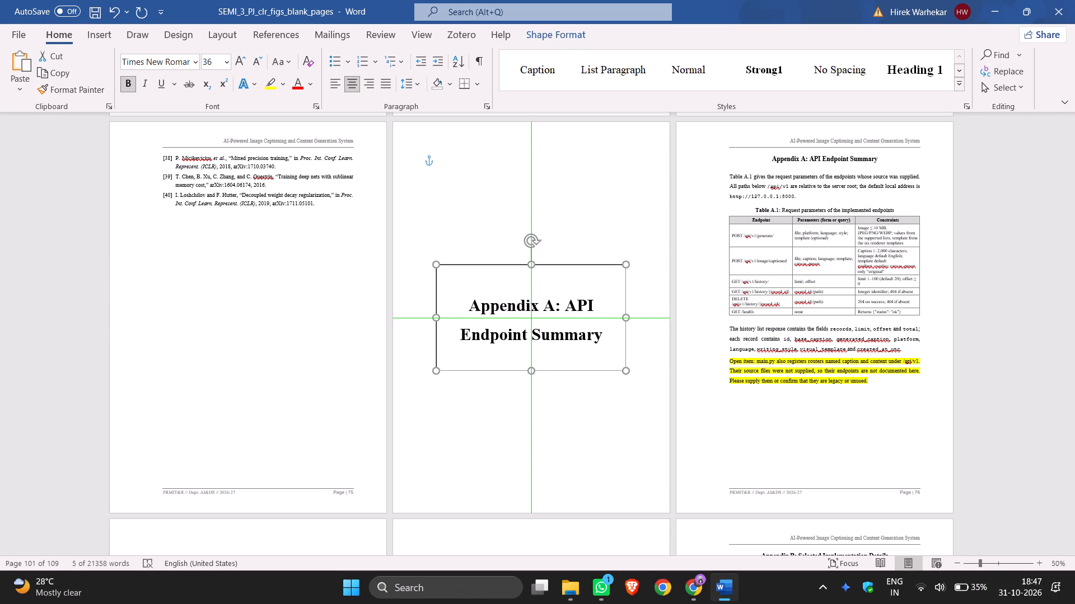
drag(543, 271, 559, 270)
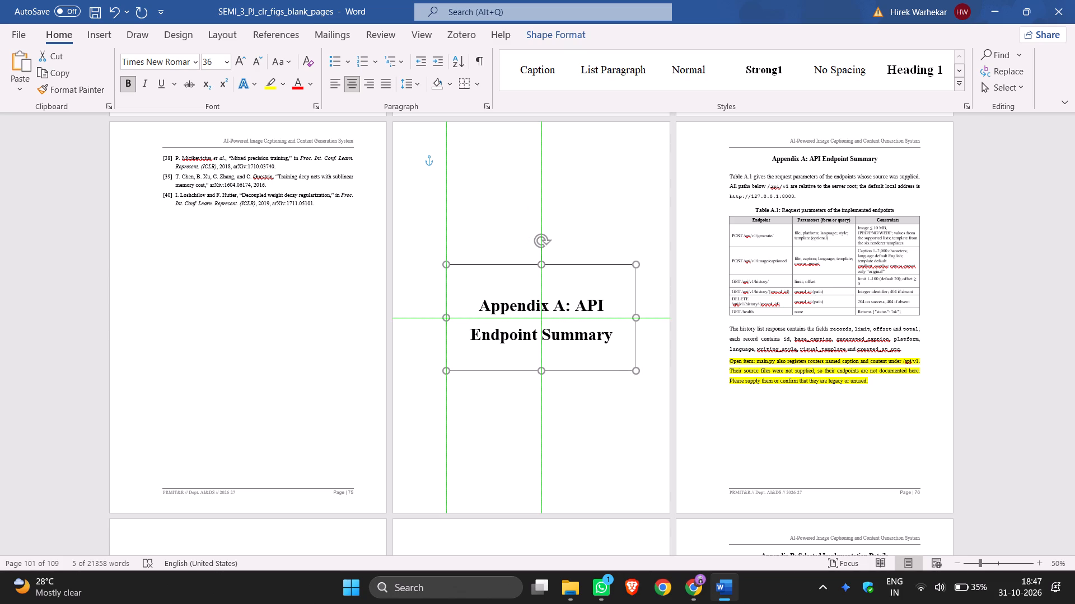
drag(559, 270, 562, 268)
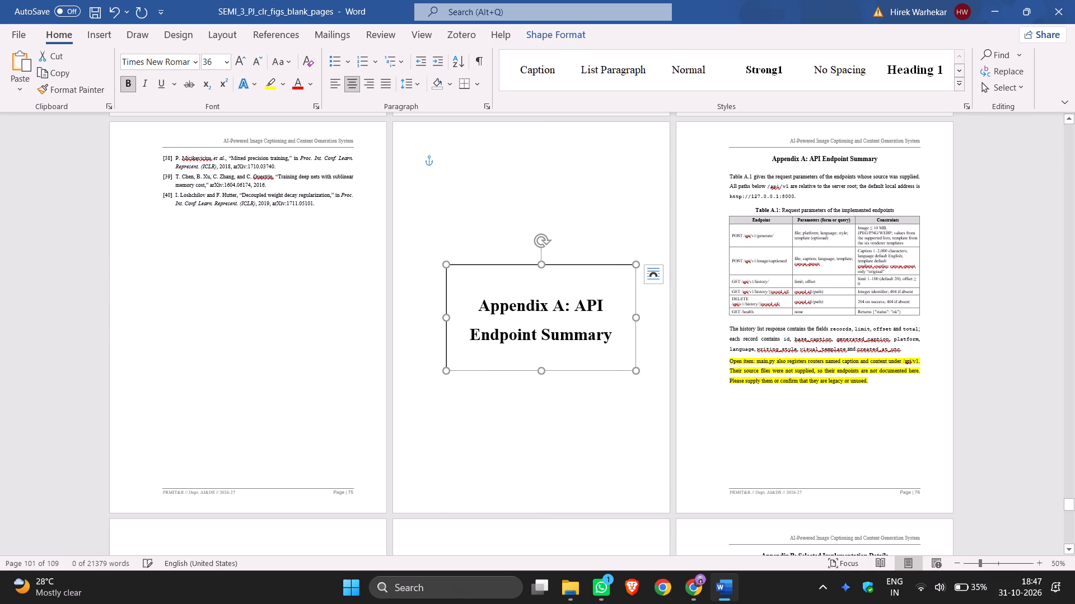
Adjust the Appendix A text box's width slightly so its right edge lines up with the page's right text margin, and deselect it.
drag(635, 315, 635, 314)
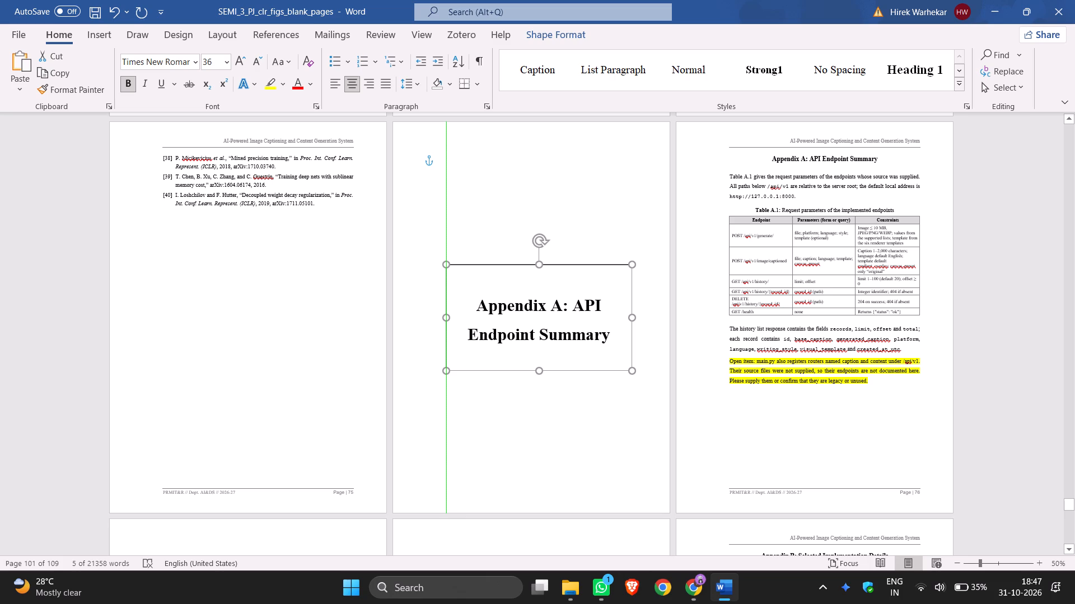
drag(635, 314, 641, 314)
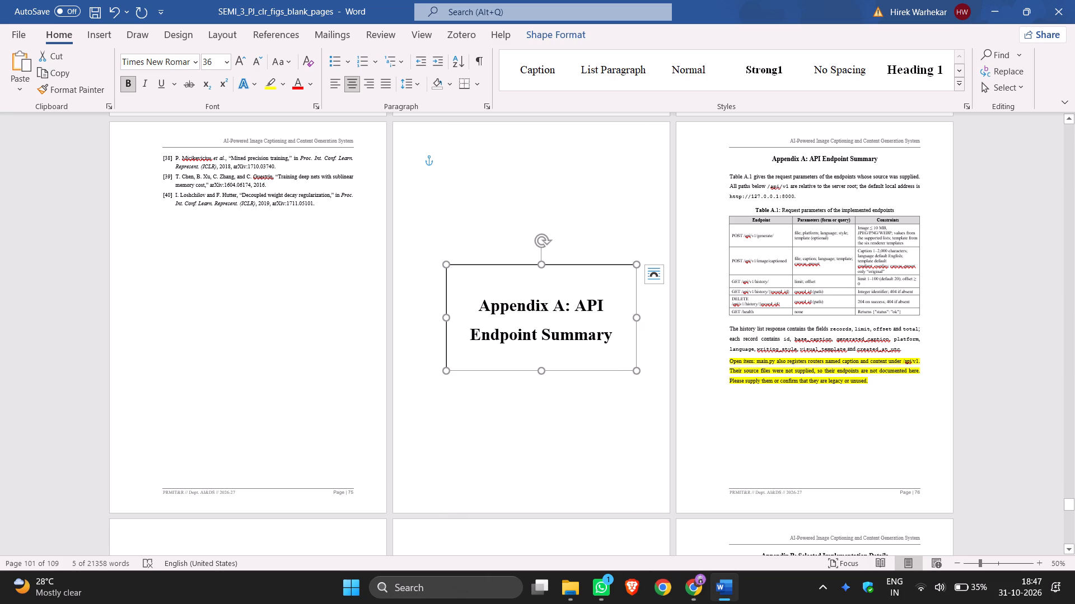
click(1063, 331)
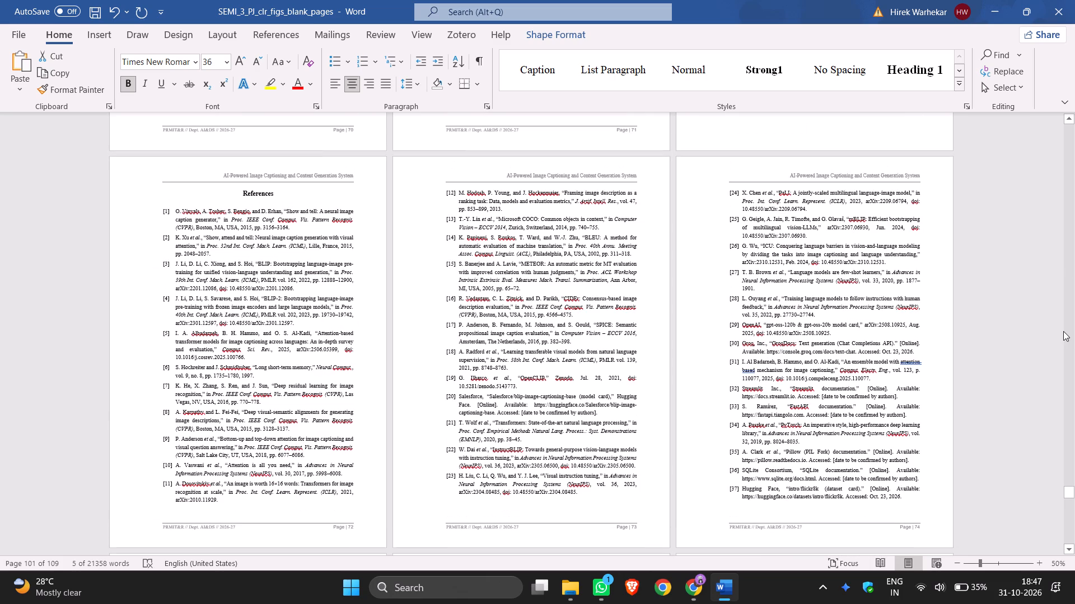
scroll(1063, 331, down, 6)
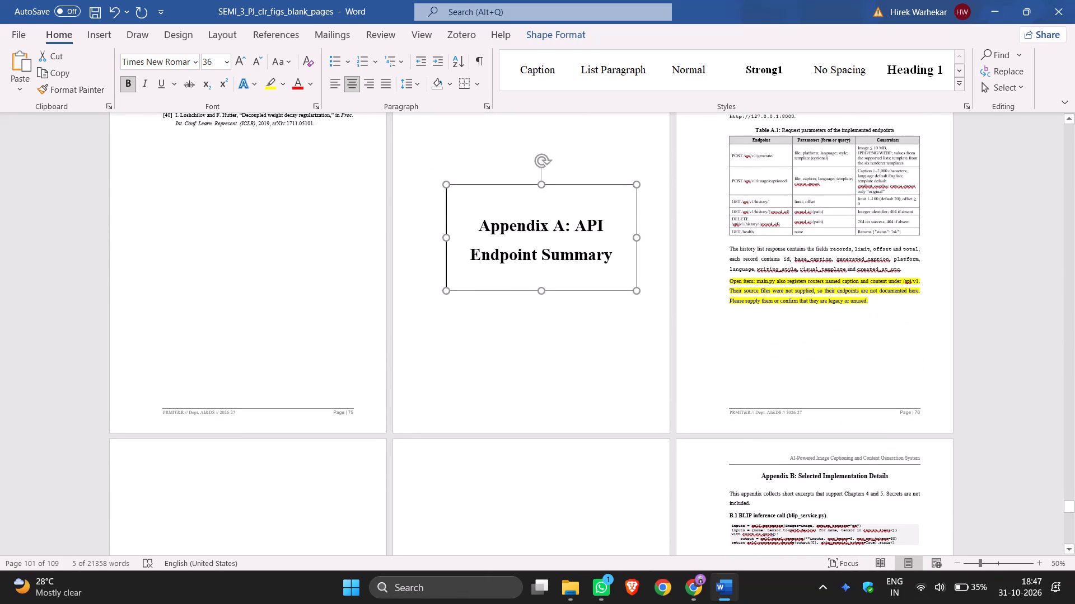
click(998, 320)
Examine the finished Appendix A title page and the blank pages that precede Appendix B: Selected Implementation Details.
scroll(992, 322, up, 2)
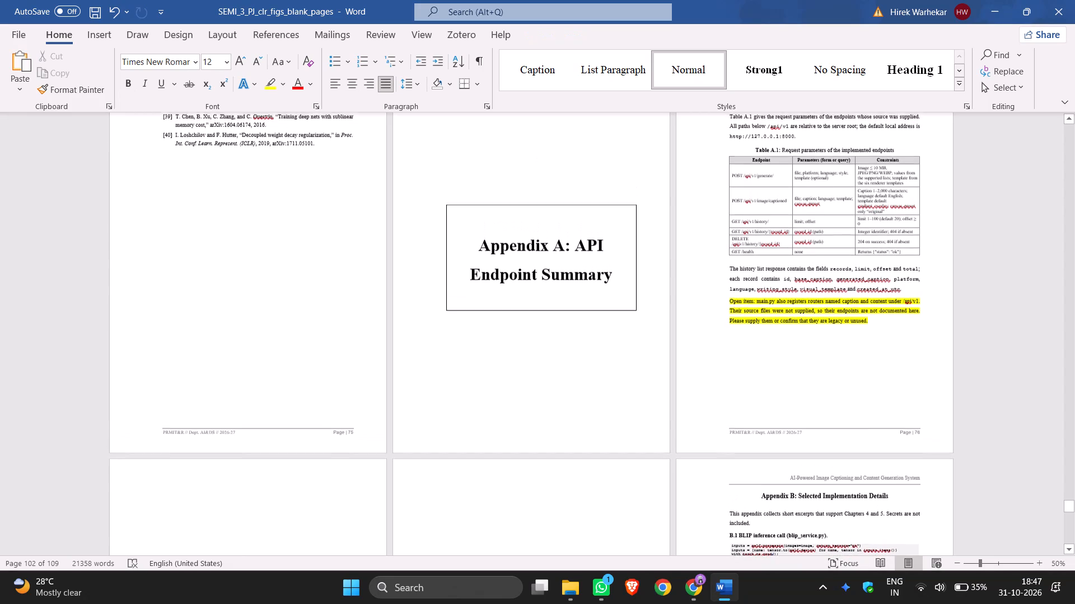
scroll(992, 322, up, 3)
scroll(992, 322, down, 2)
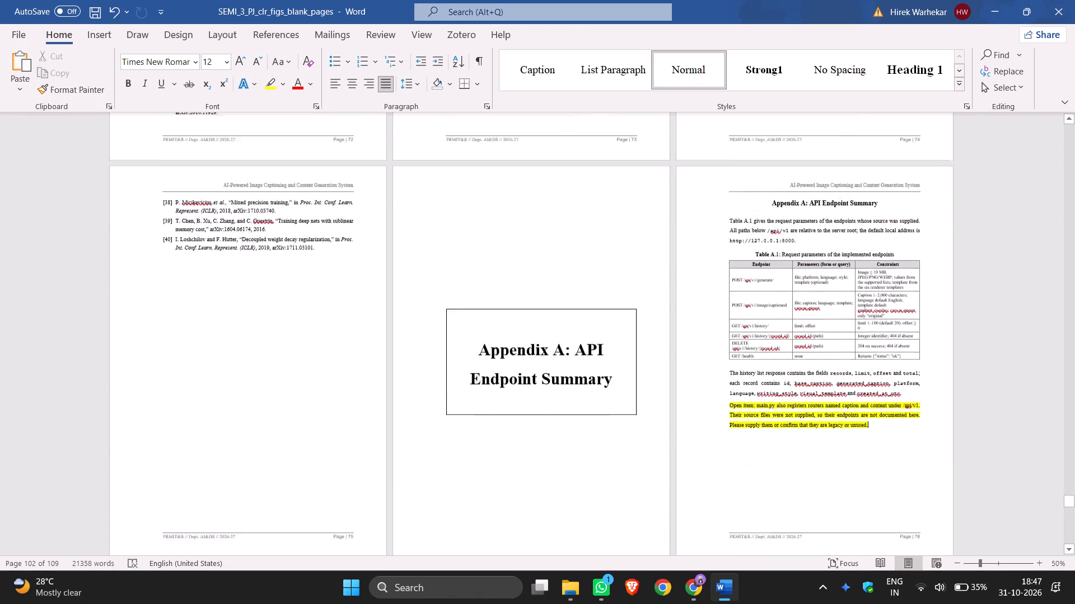
scroll(992, 322, down, 6)
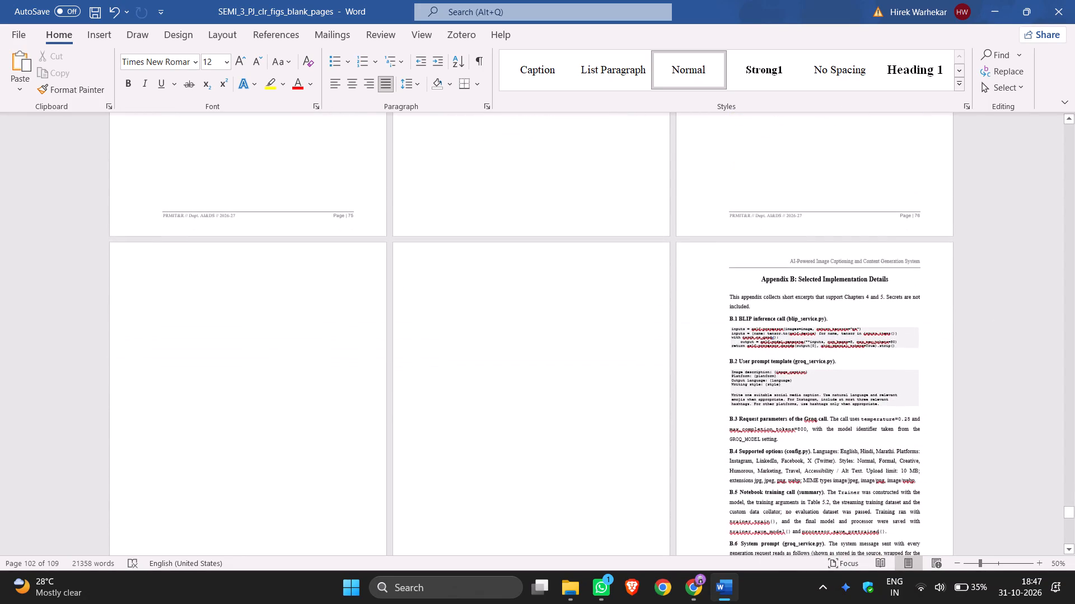
scroll(992, 322, down, 3)
scroll(439, 257, down, 1)
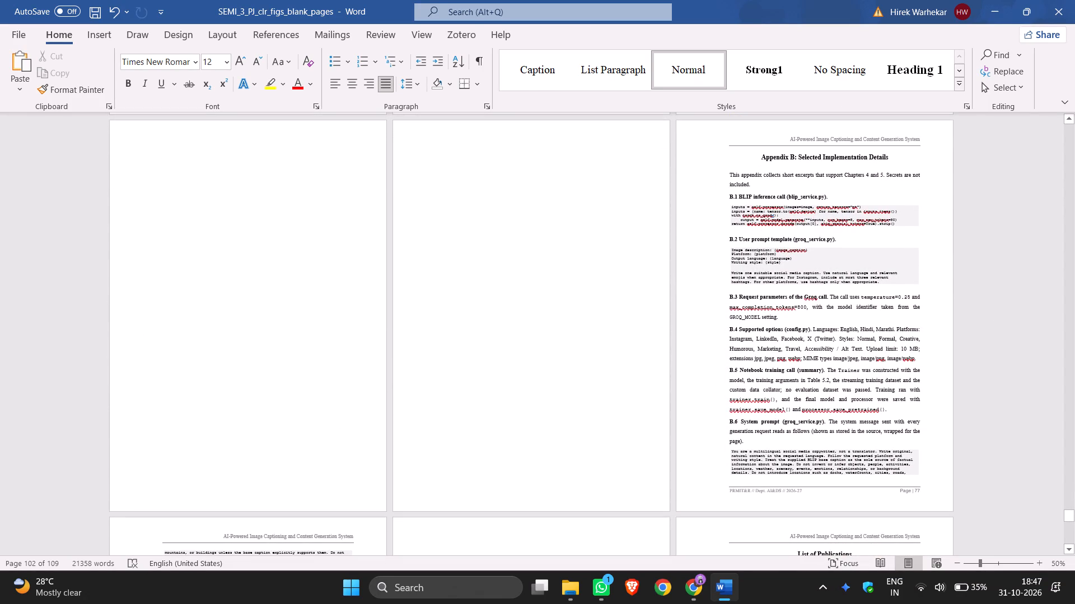
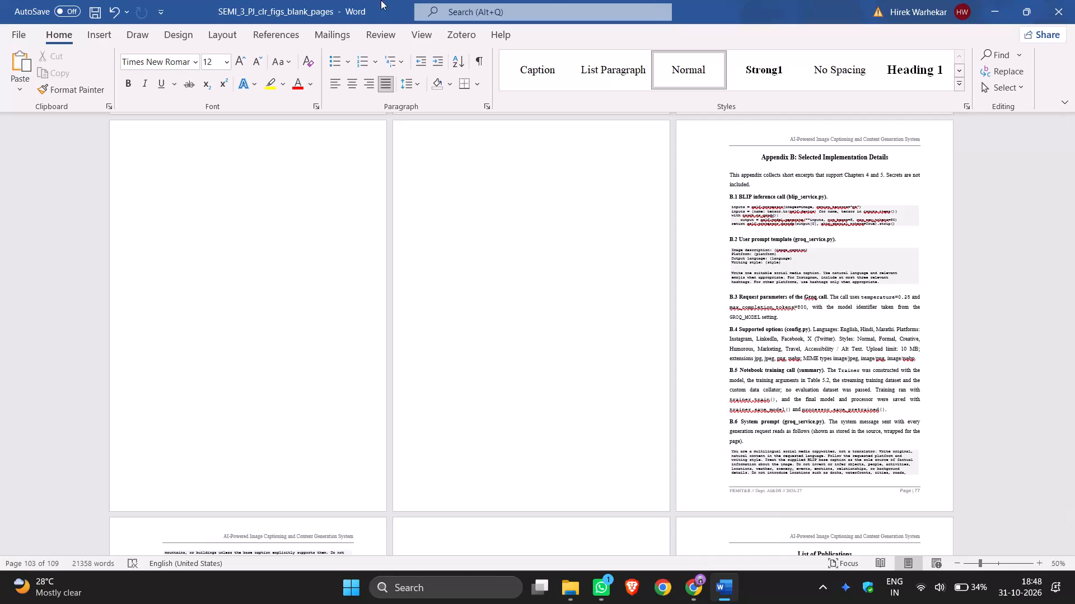
Look through the closing pages, from Chapter 7 and the references to Appendix B, comparing the boxed title pages with the blank ones.
scroll(978, 558, up, 7)
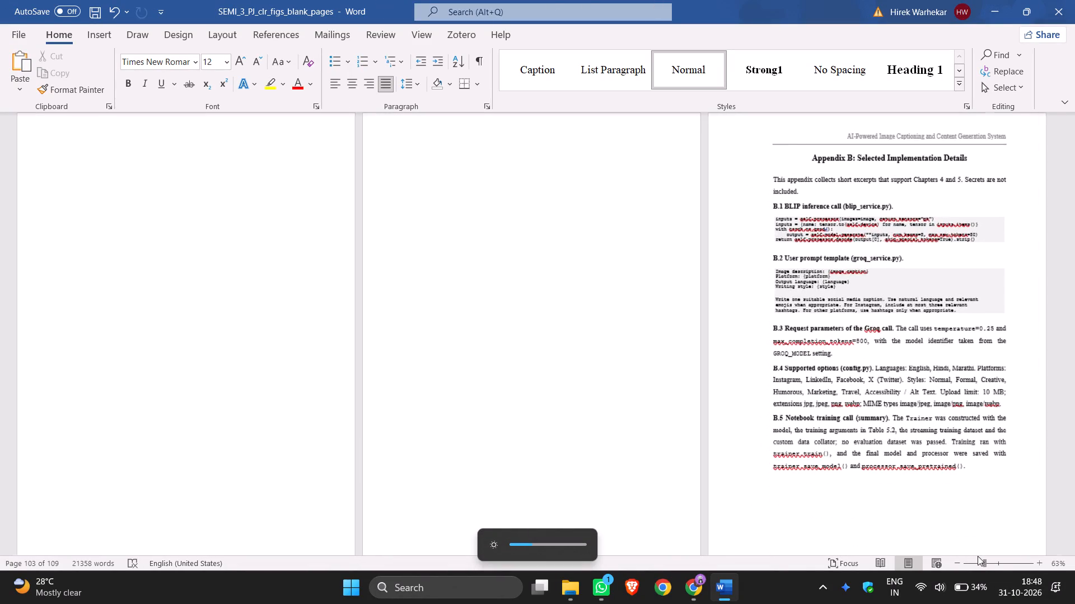
scroll(1018, 559, down, 3)
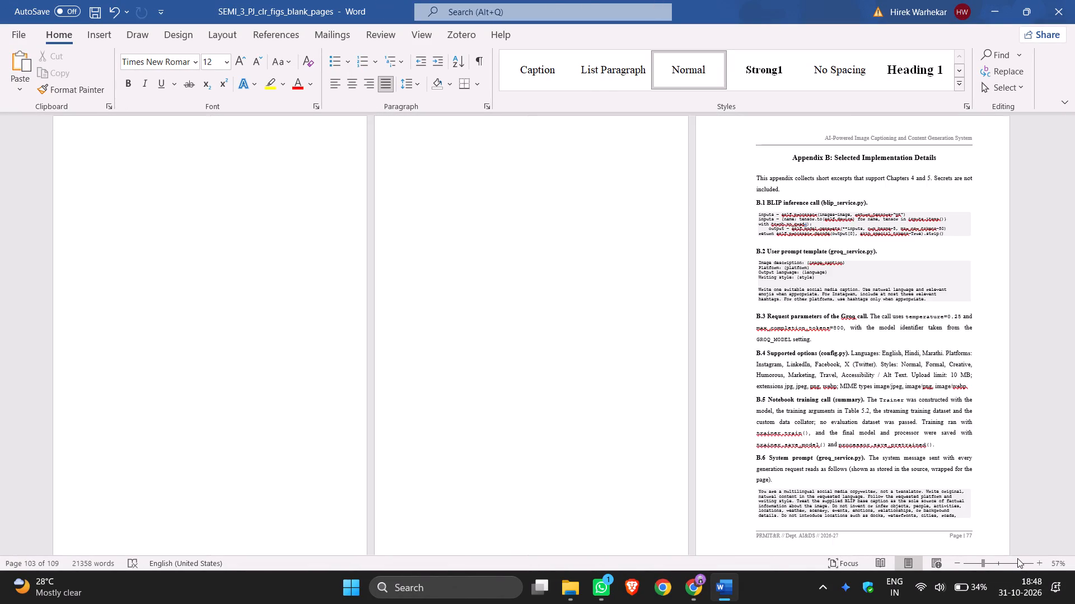
scroll(1017, 558, down, 6)
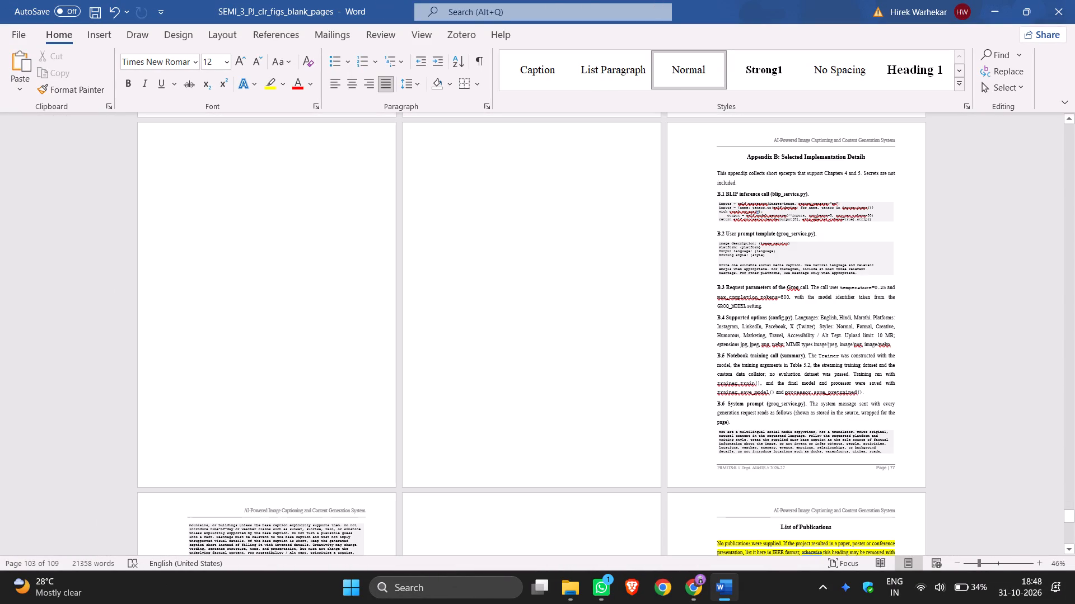
scroll(935, 279, down, 5)
scroll(960, 284, up, 2)
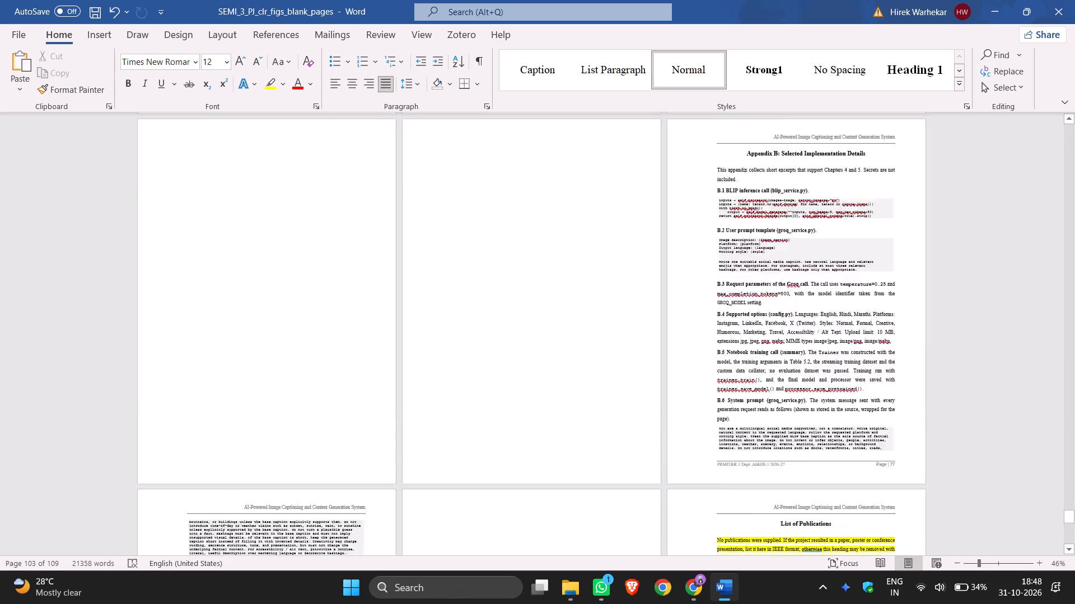
scroll(960, 284, up, 7)
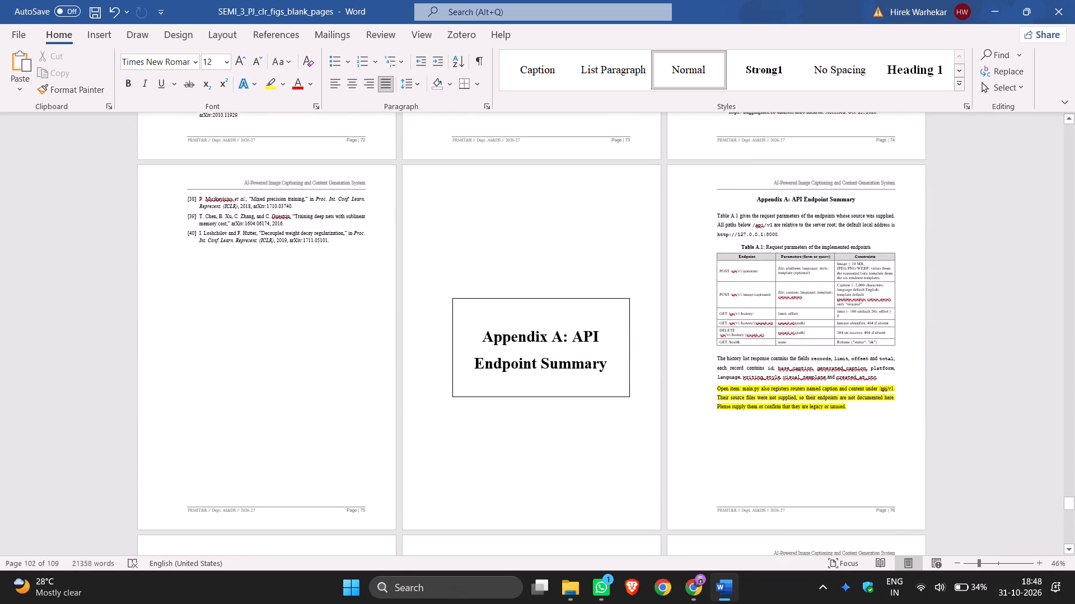
scroll(961, 285, up, 9)
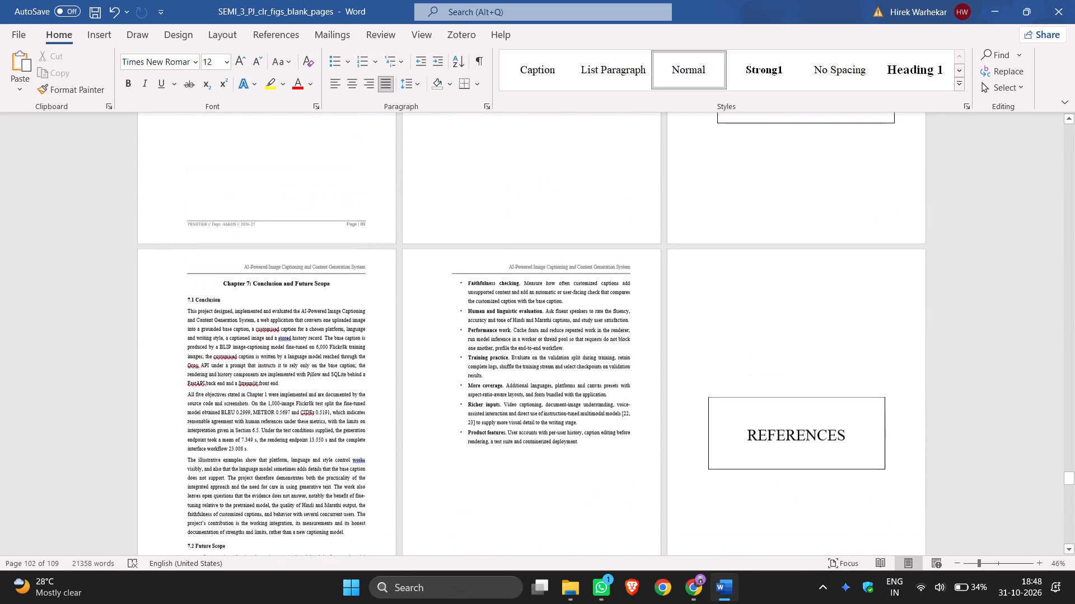
scroll(961, 285, down, 8)
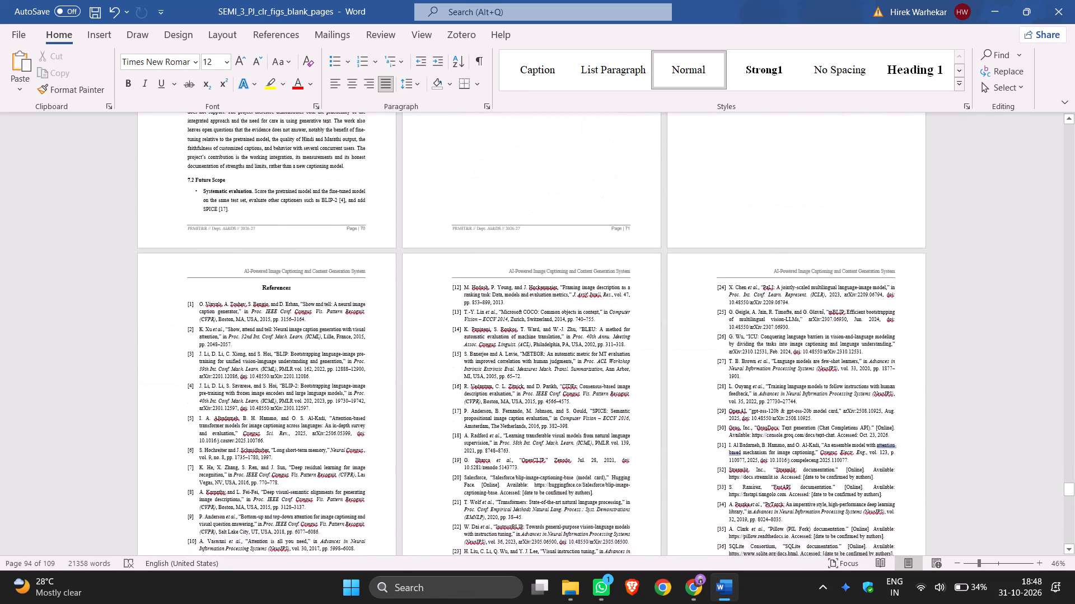
scroll(961, 285, down, 8)
scroll(961, 285, up, 3)
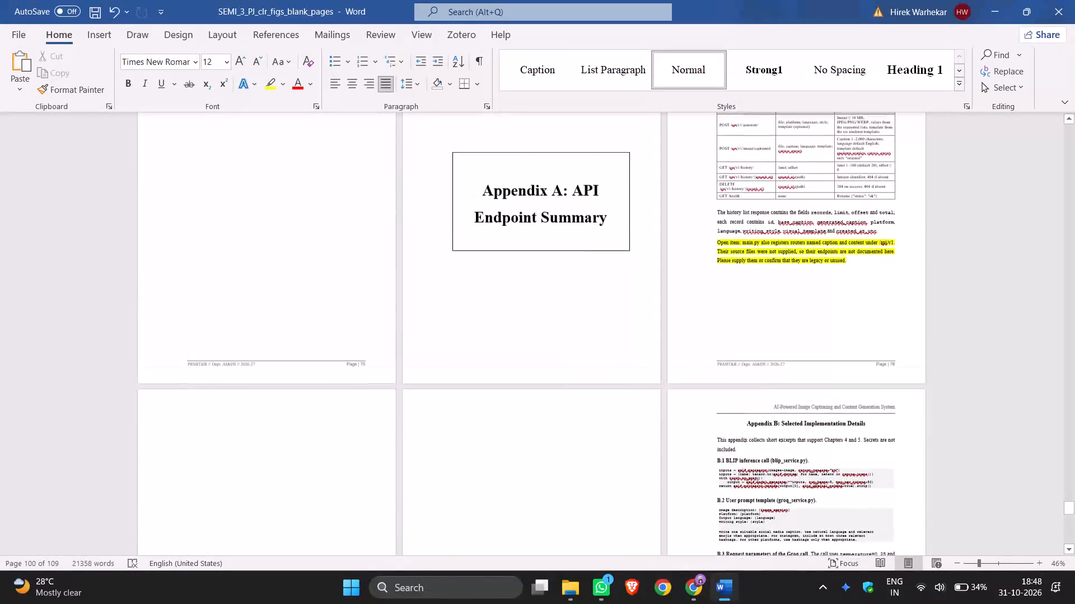
scroll(961, 285, down, 6)
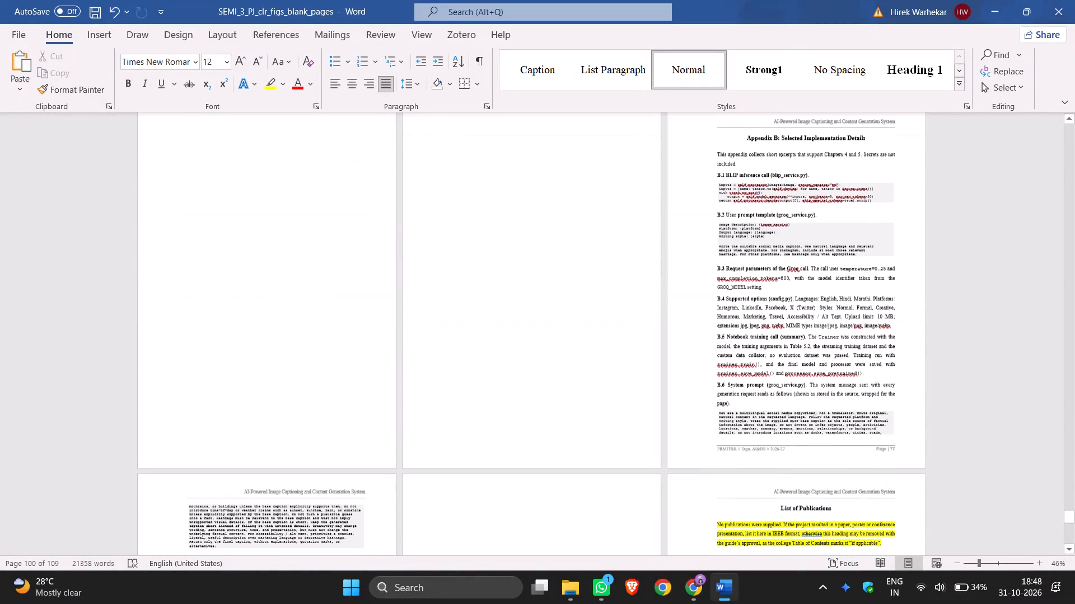
Draw a text box about 8.12 cm high and 14.92 cm wide on the blank page just before Appendix B.
click(490, 213)
scroll(529, 211, up, 2)
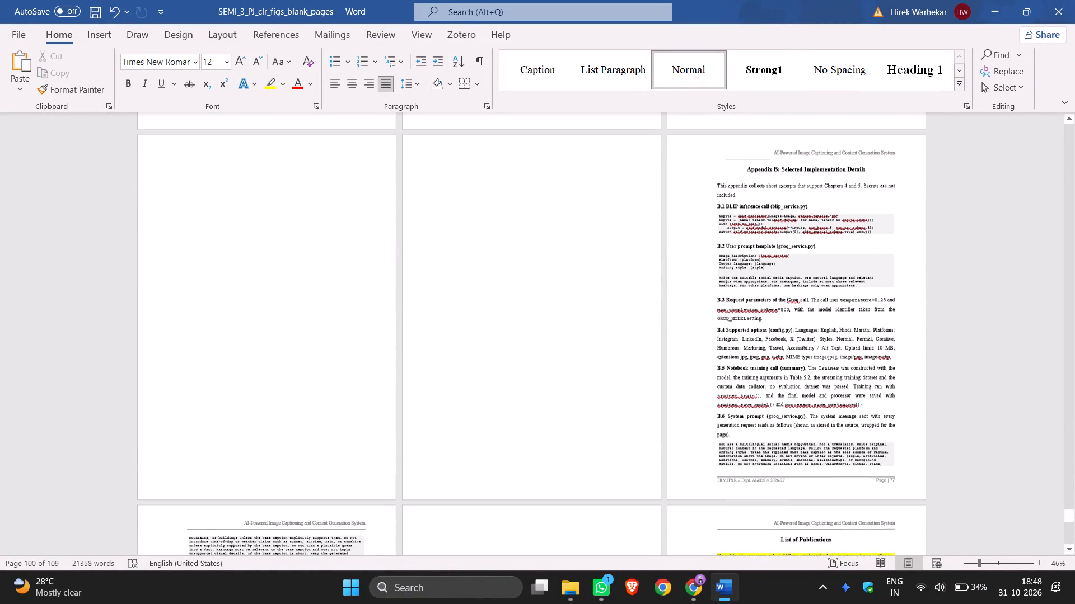
click(101, 34)
click(784, 84)
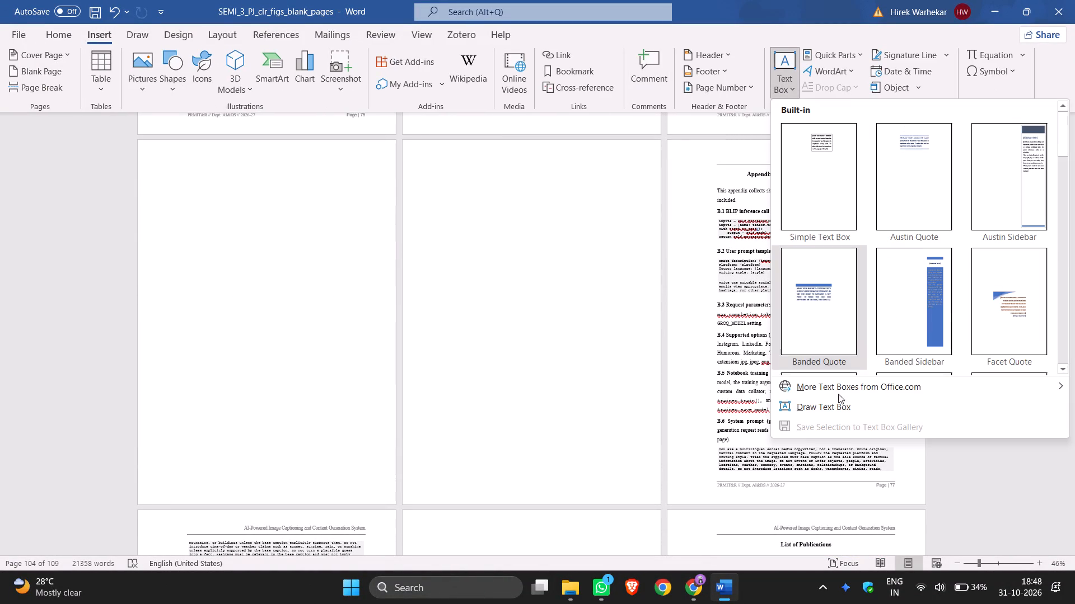
click(834, 414)
drag(452, 220, 638, 315)
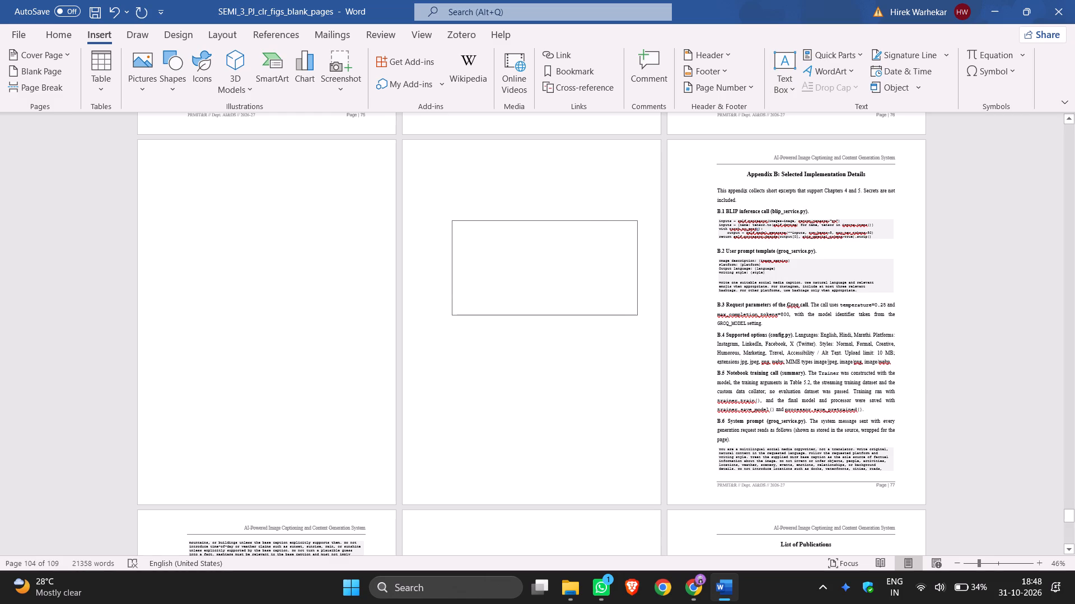
drag(638, 315, 636, 323)
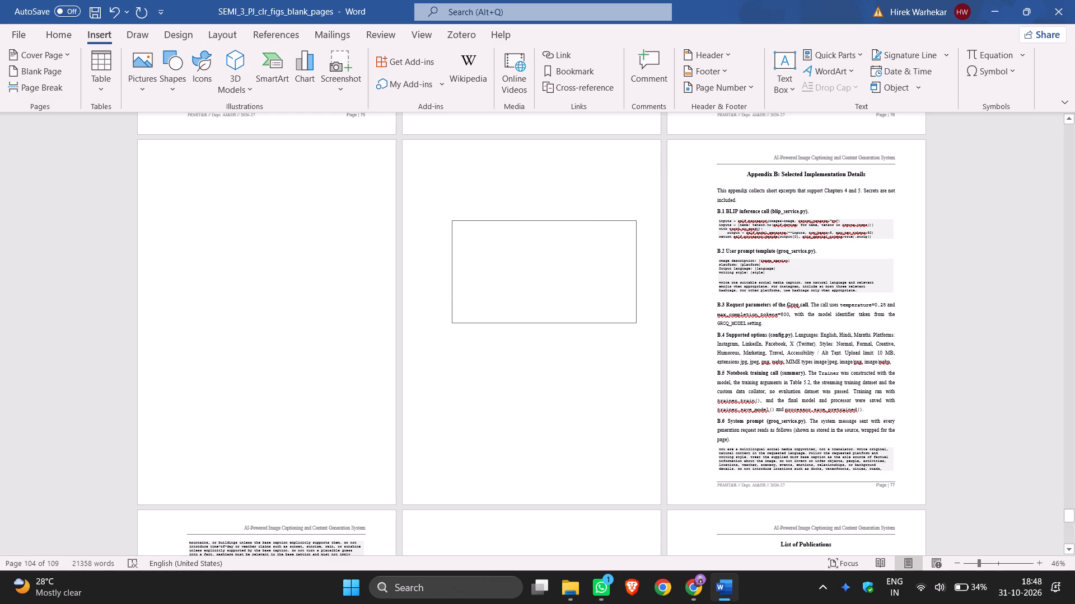
drag(636, 323, 637, 320)
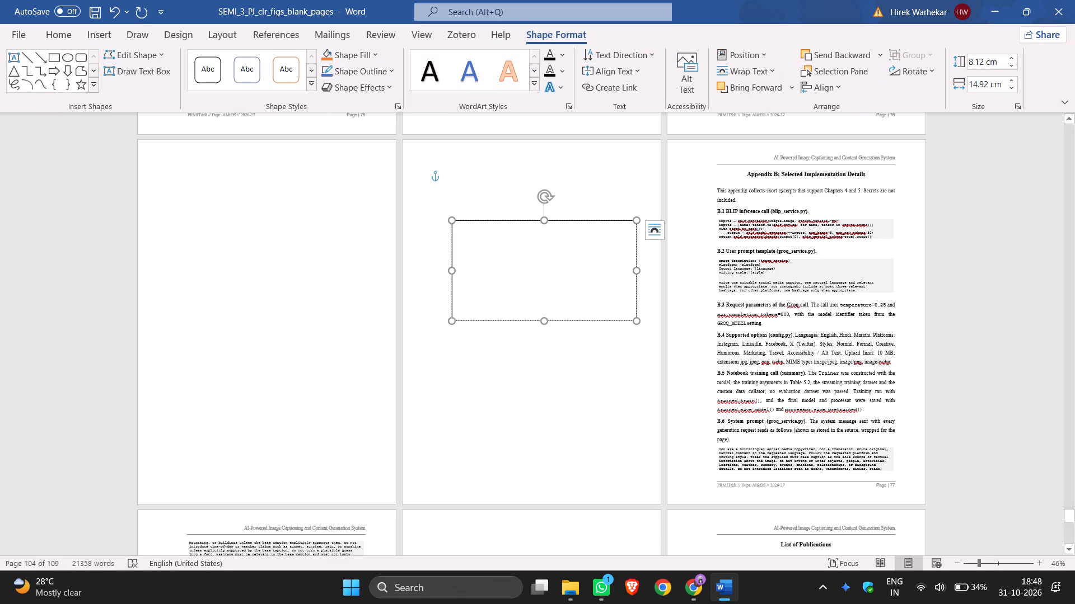
Centre the new text box's text, set its font size to 36, and add an empty first line.
click(72, 35)
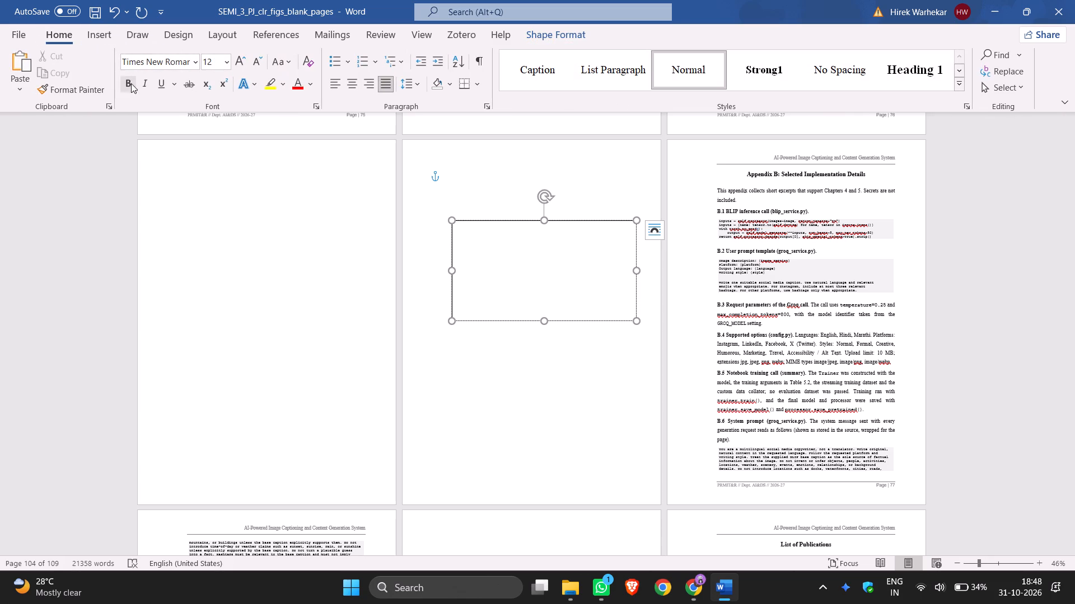
click(349, 86)
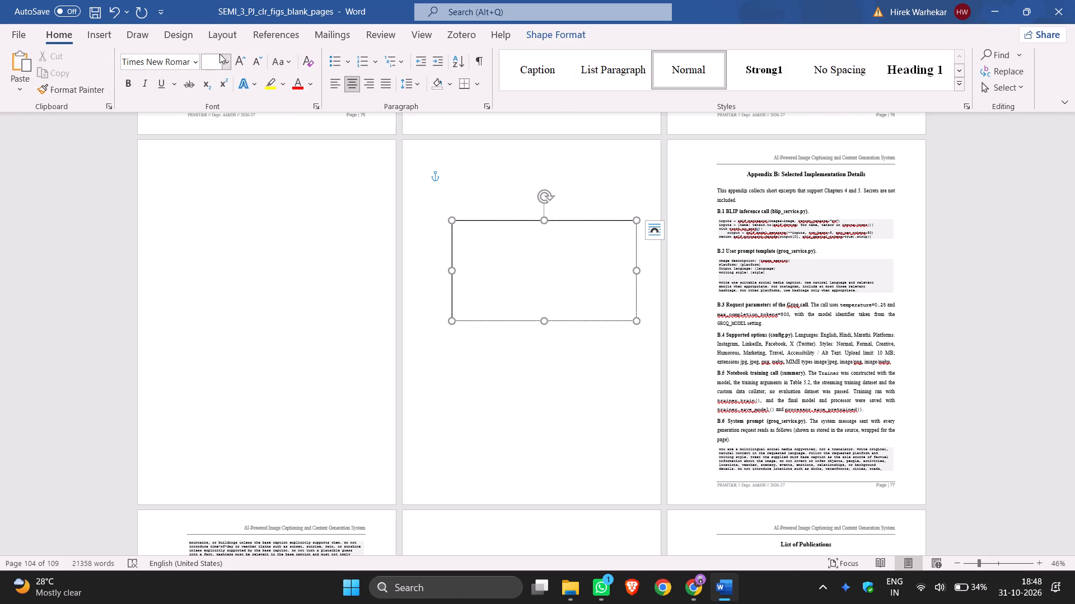
click(225, 55)
click(215, 303)
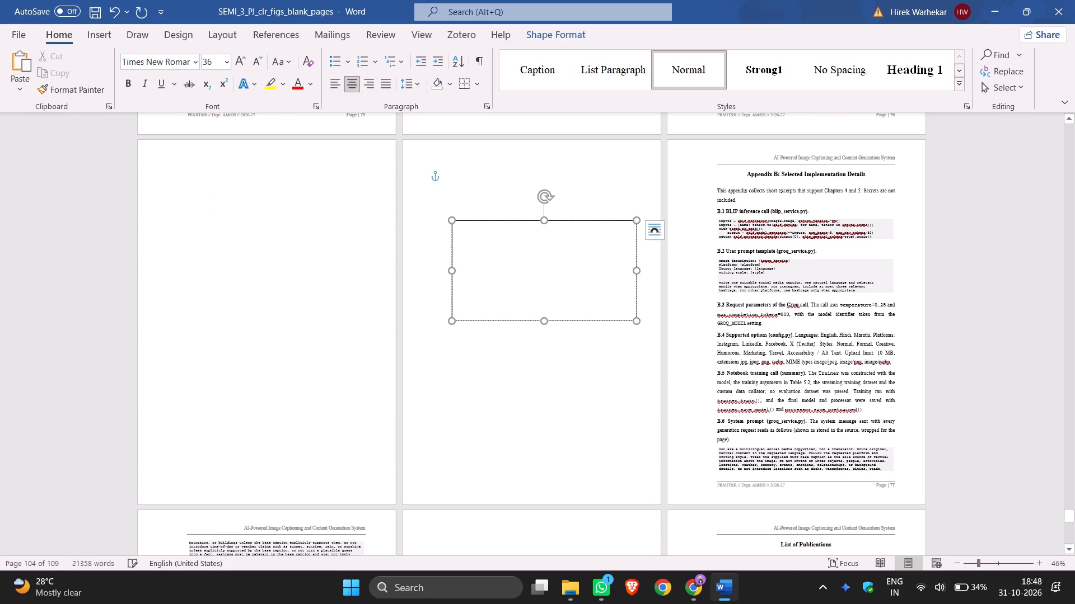
key(Return)
Copy the heading "Appendix B: Selected Implementation Details" onto the text box's second line and remove the extra line after it.
drag(865, 174, 752, 178)
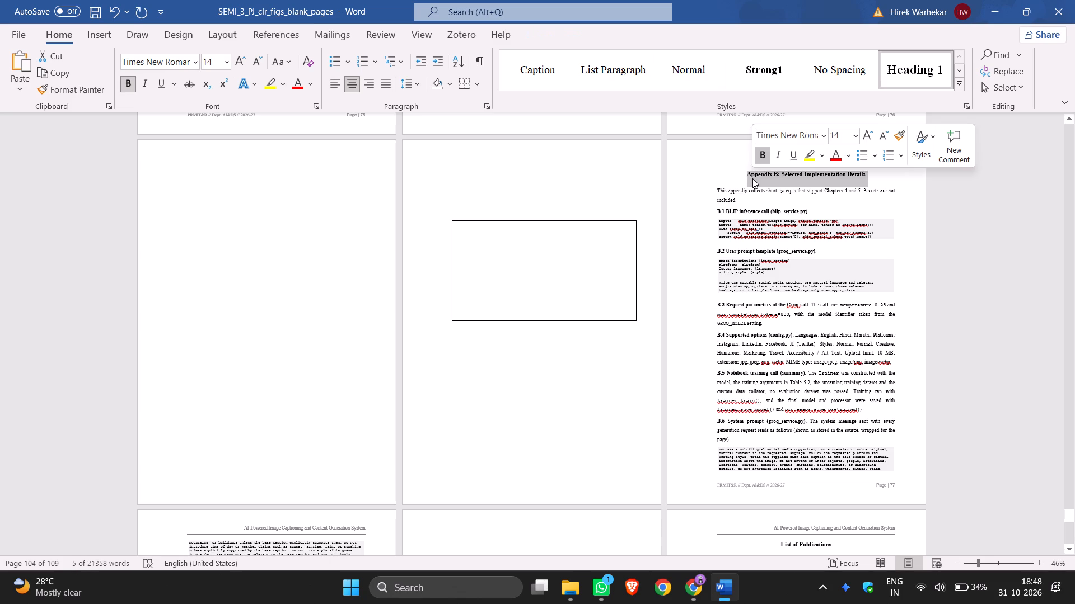
key(ctrl+c)
click(533, 252)
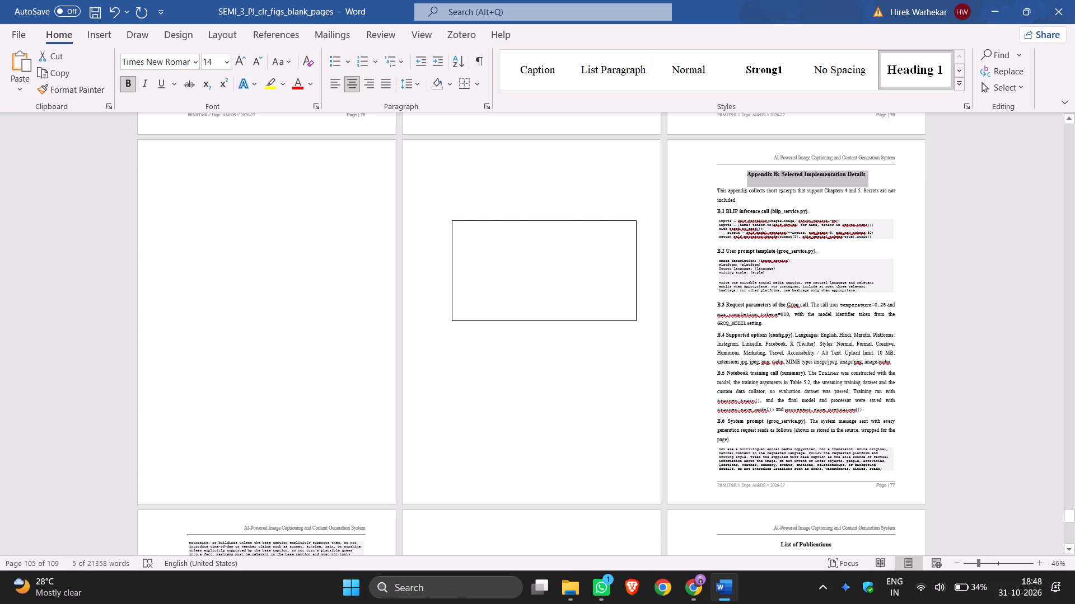
click(539, 266)
click(537, 248)
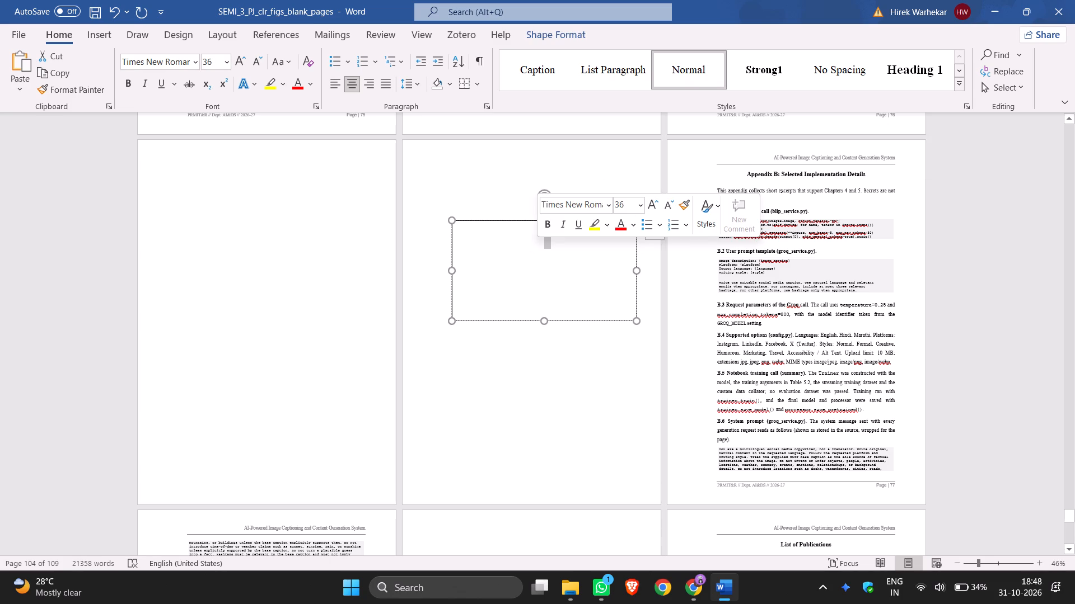
click(539, 244)
double_click(553, 240)
click(553, 240)
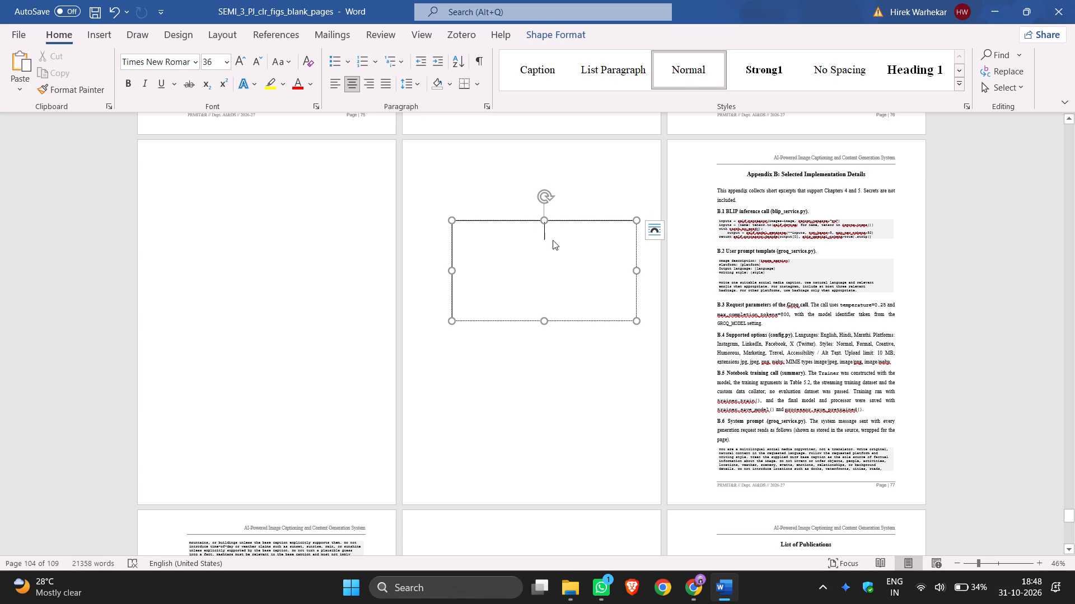
key(Down)
key(ctrl+v)
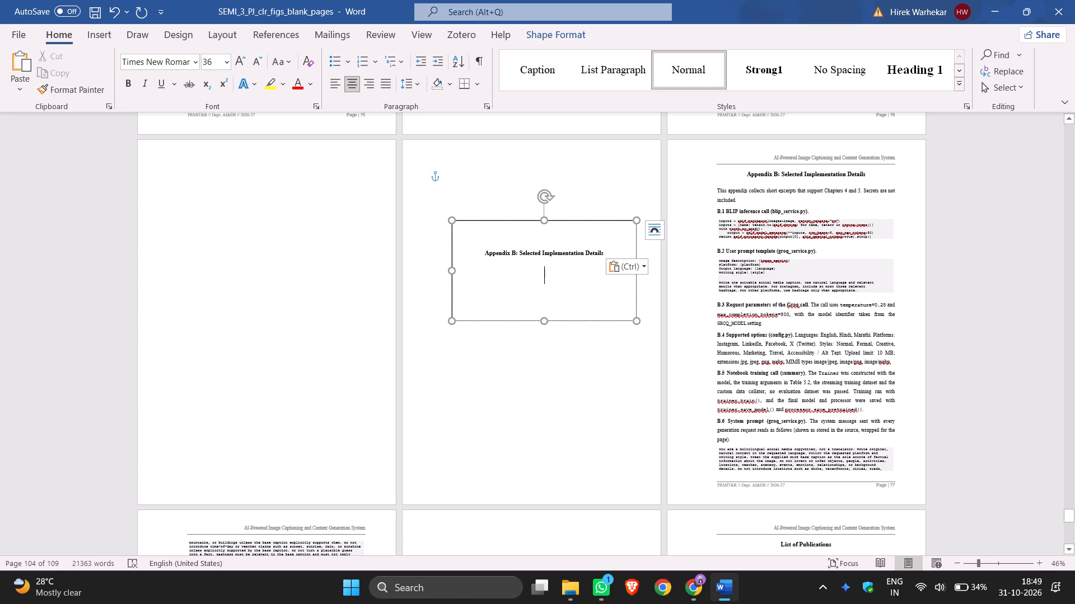
key(BackSpace)
key(BackSpace)
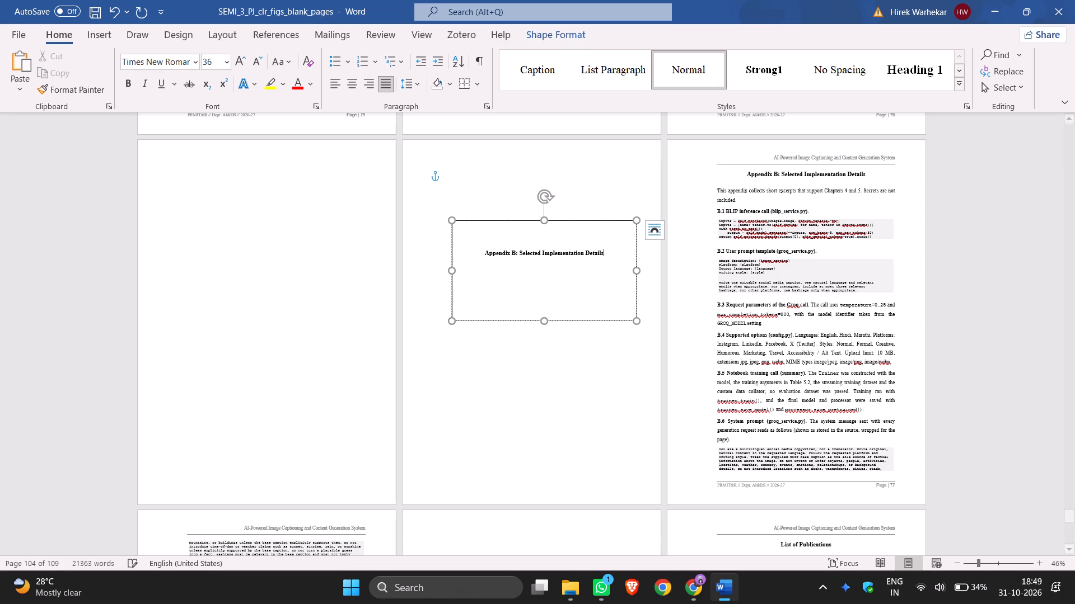
Set the font size of the Appendix B title in the text box to 36.
click(554, 294)
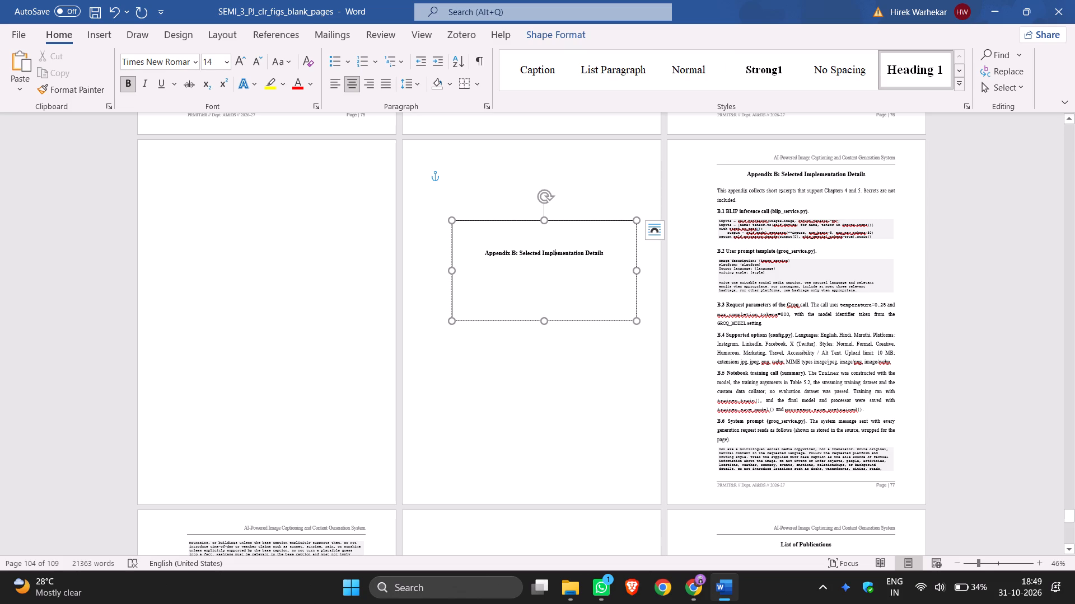
drag(604, 253, 564, 255)
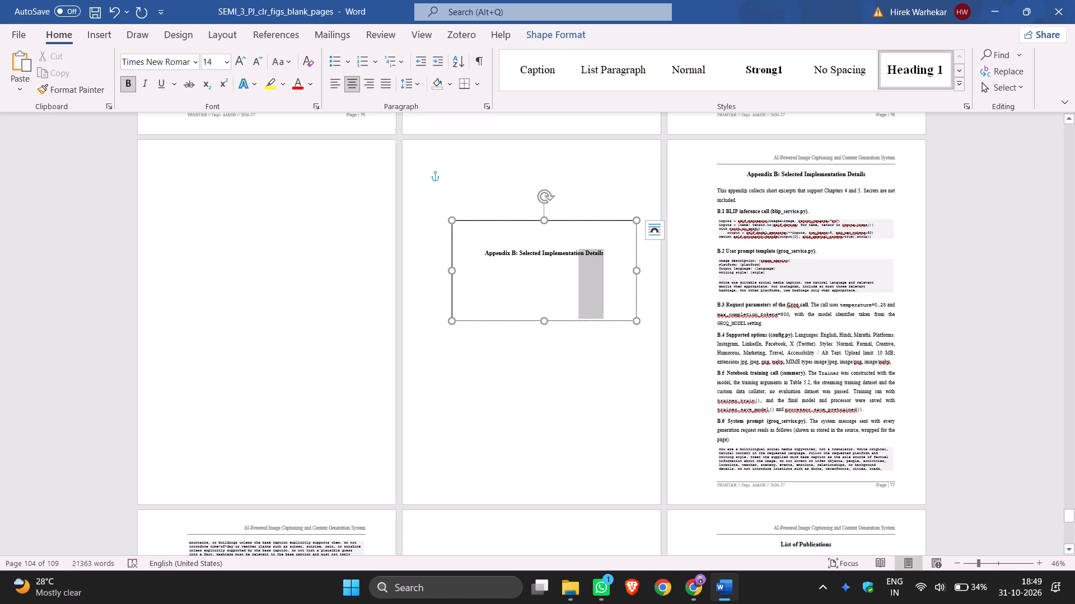
drag(564, 255, 486, 243)
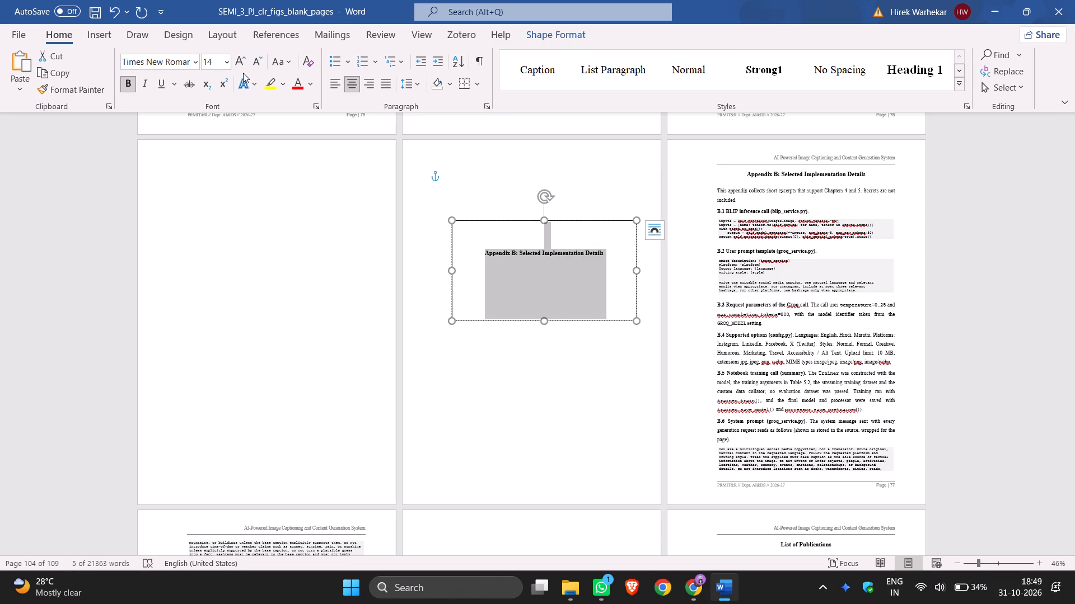
click(226, 65)
click(219, 295)
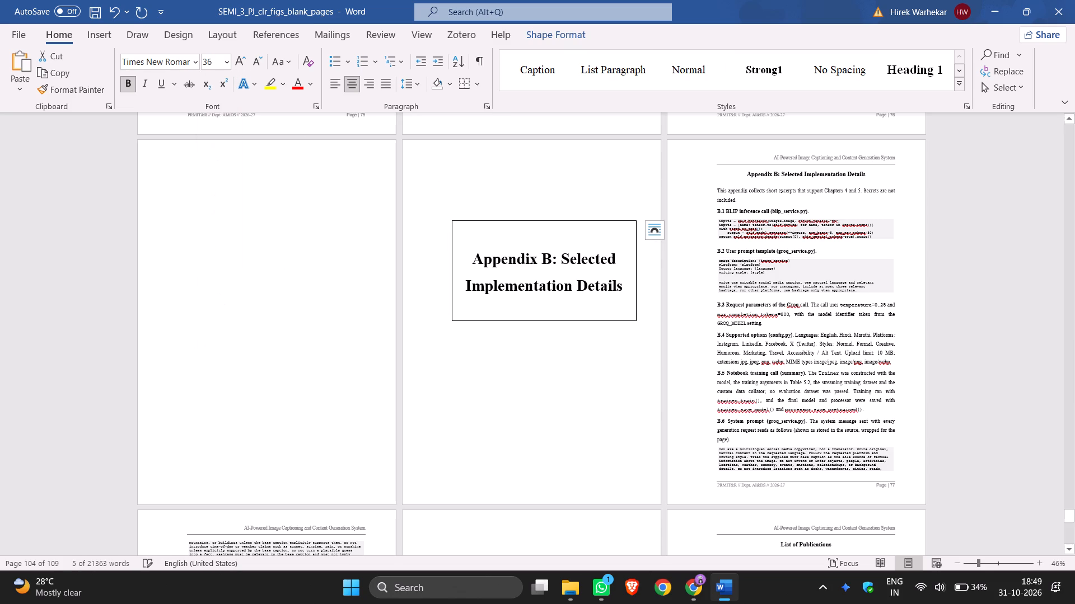
click(939, 279)
Widen the Appendix B text box slightly on both sides, keeping its title on two lines.
click(531, 282)
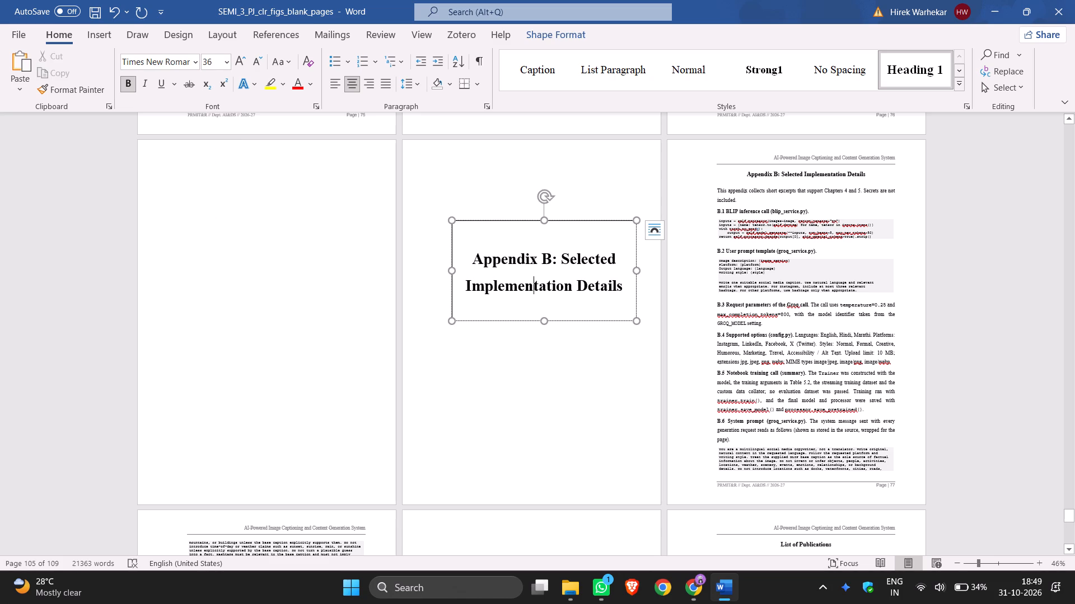
drag(451, 272, 442, 272)
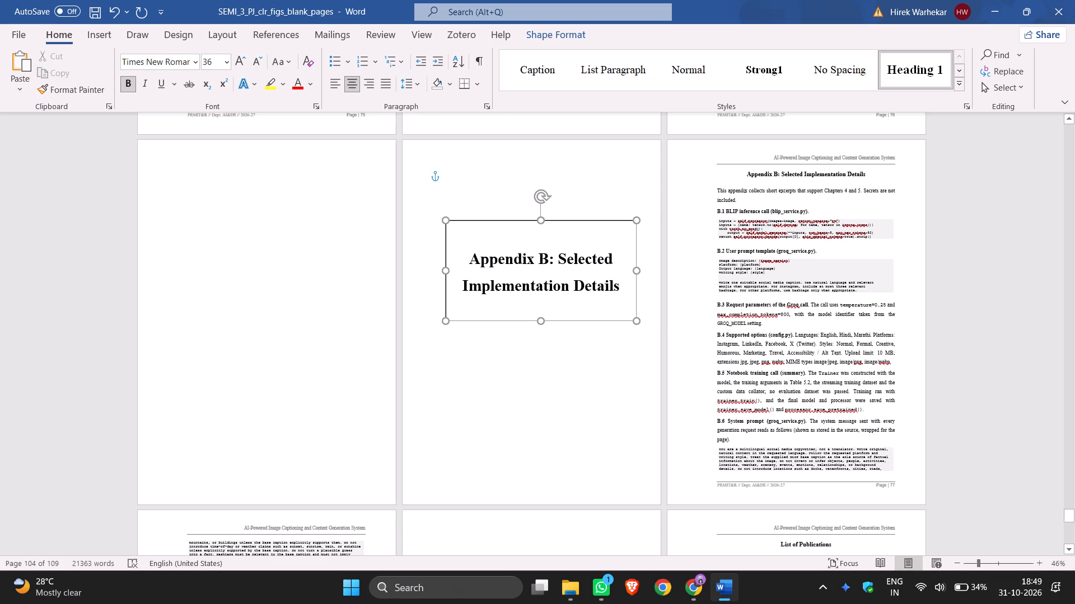
drag(442, 272, 452, 271)
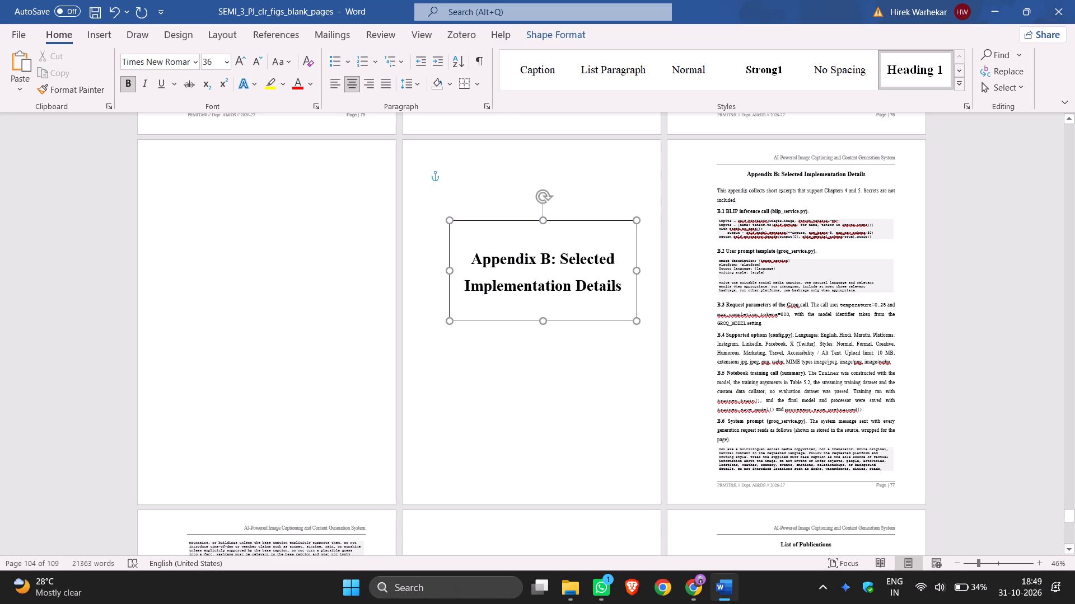
drag(452, 271, 485, 274)
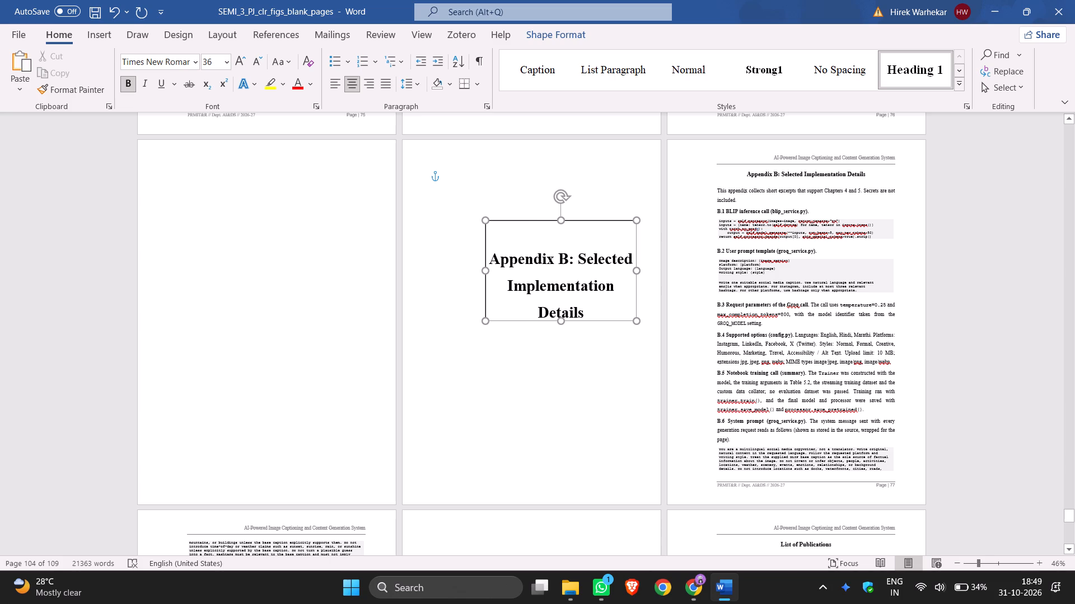
drag(485, 274, 445, 275)
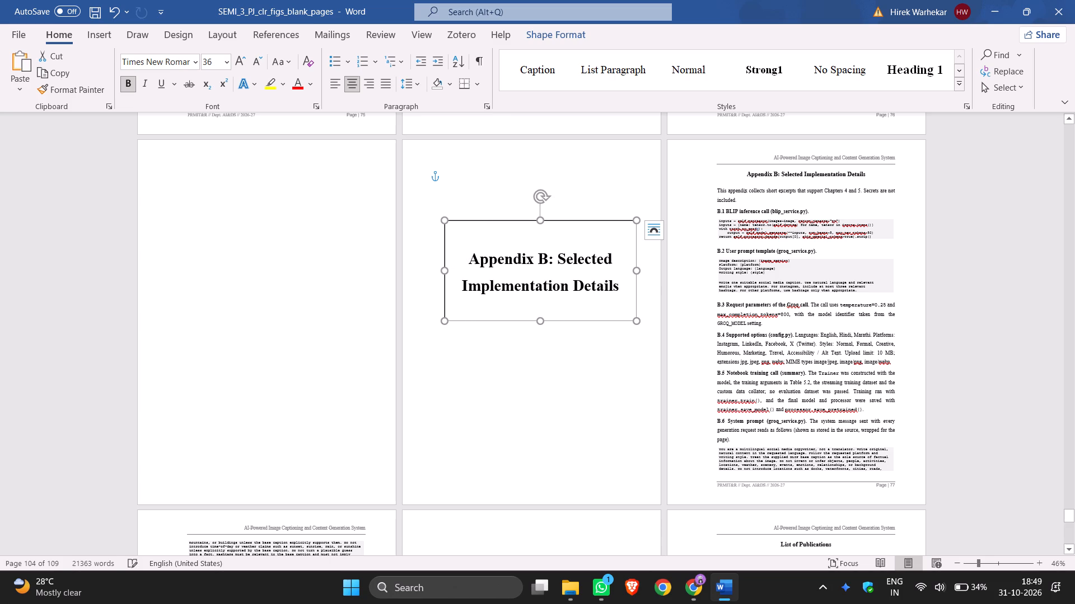
drag(635, 271, 643, 271)
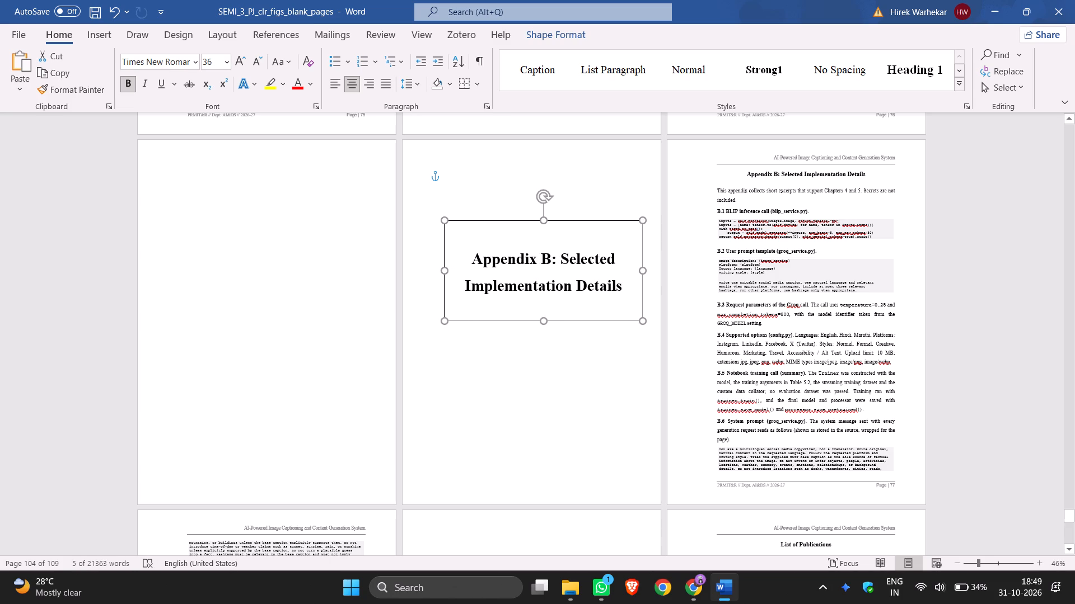
Narrow the Appendix B text box on both sides to the page's text width and move it down to mid-page.
drag(643, 271, 621, 272)
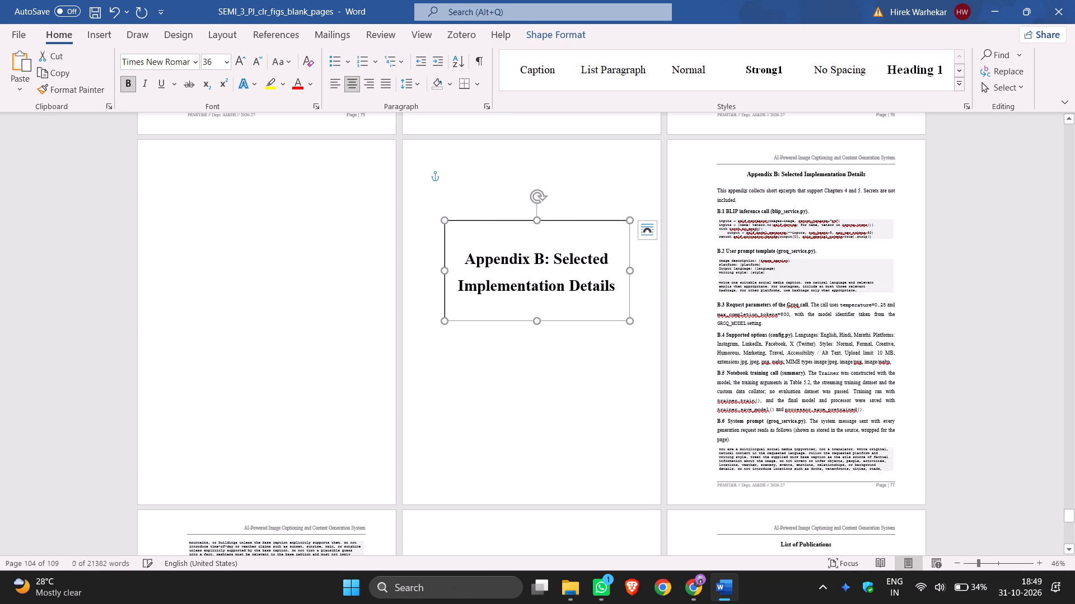
drag(443, 271, 461, 271)
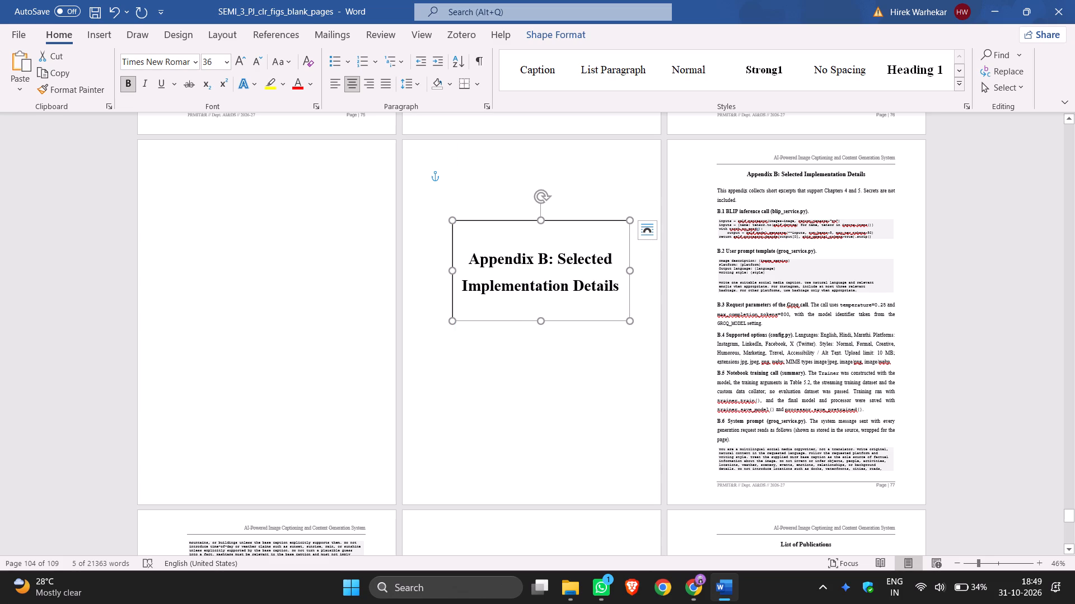
drag(563, 220, 564, 249)
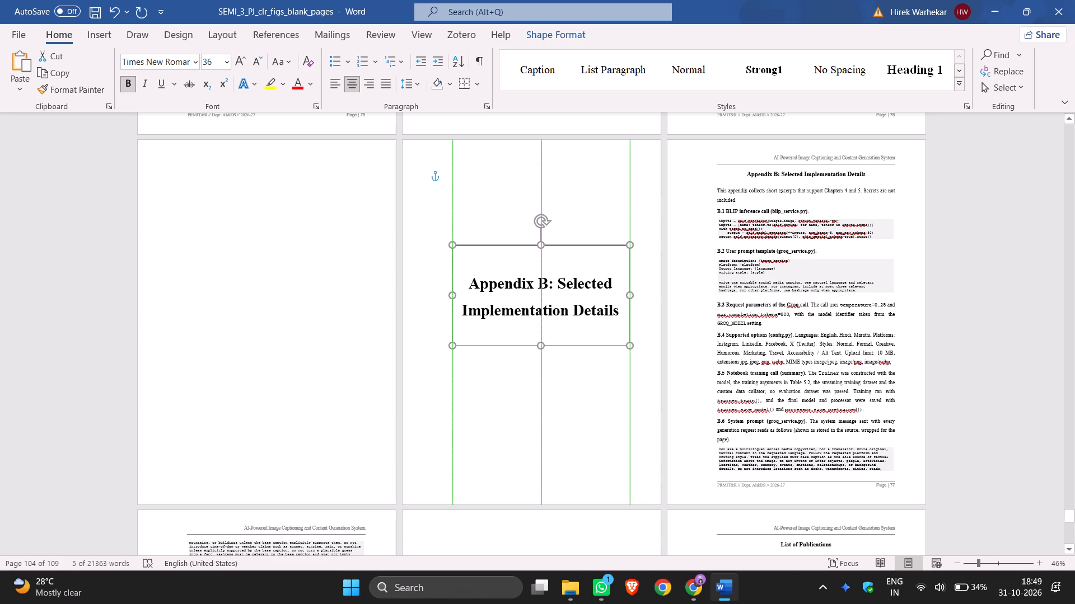
drag(564, 249, 564, 278)
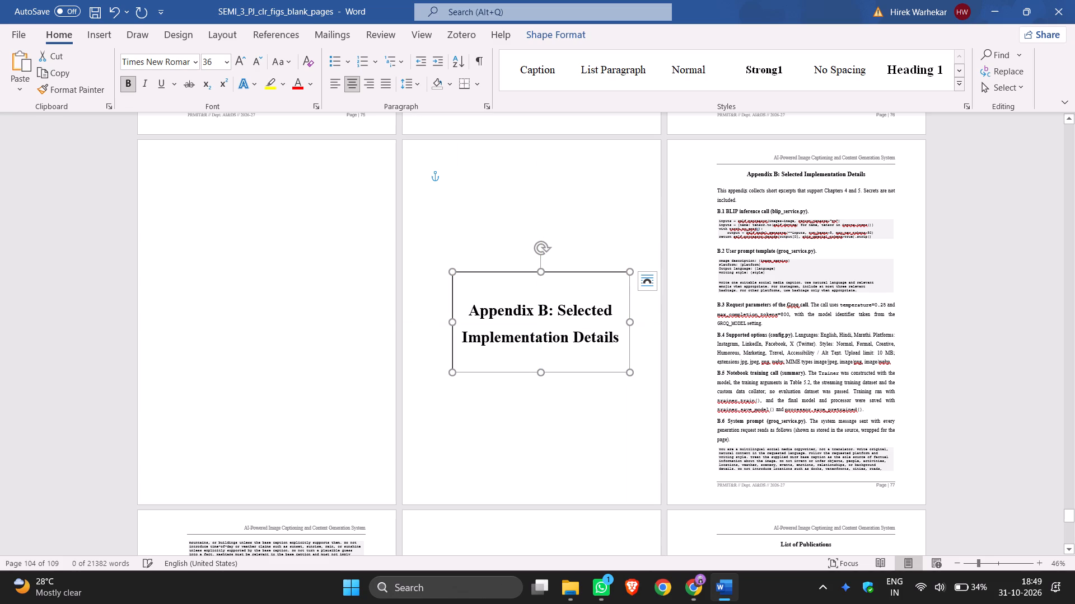
click(1016, 306)
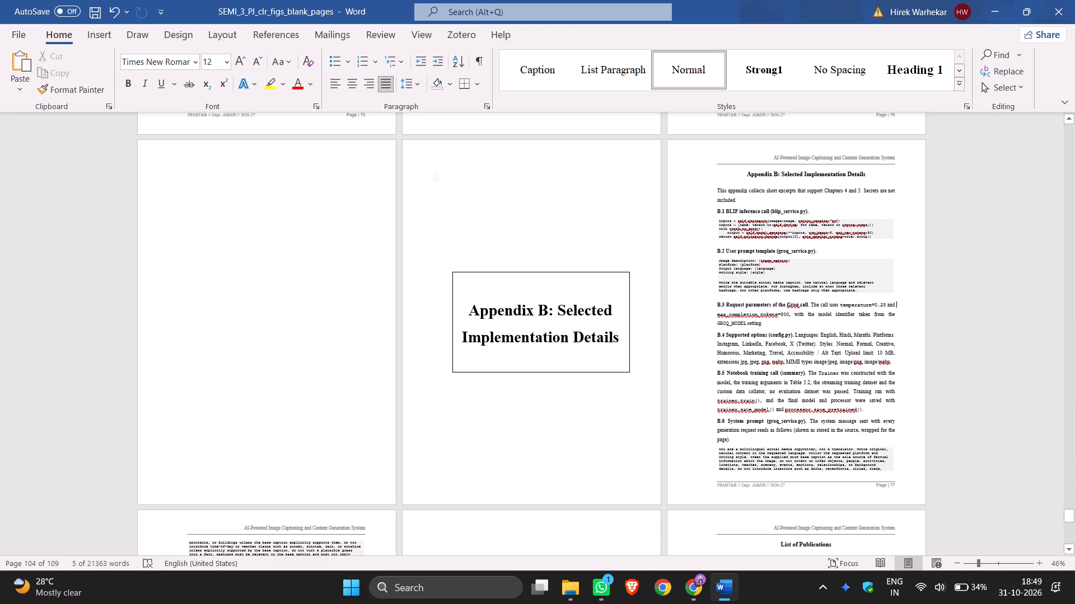
Examine the report's remaining pages from Appendix B through List of Publications and Resume / CV for blank pages needing a title.
scroll(1016, 314, down, 10)
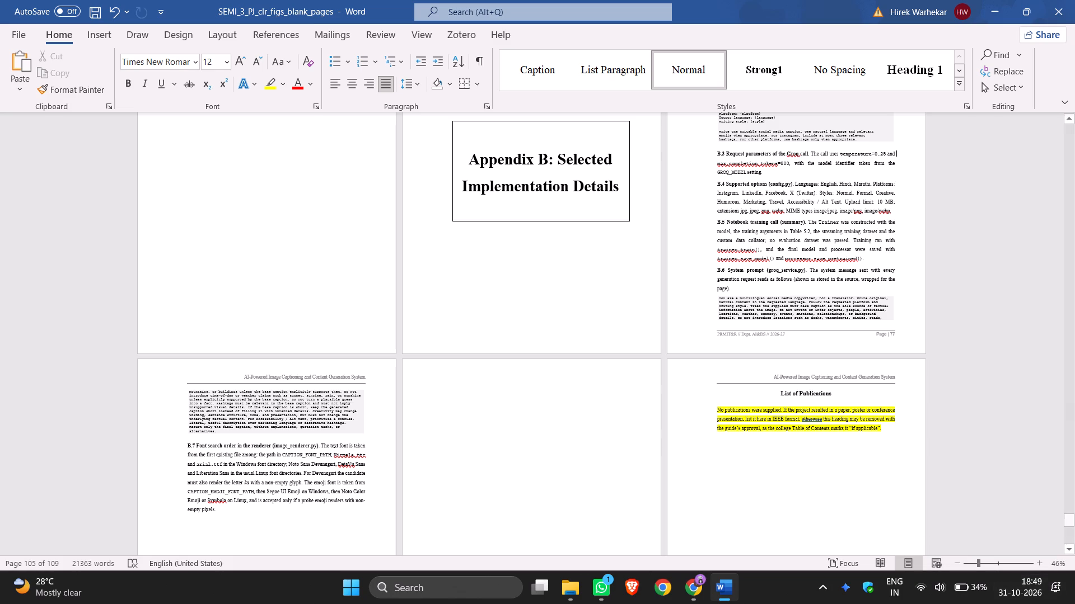
scroll(975, 372, down, 5)
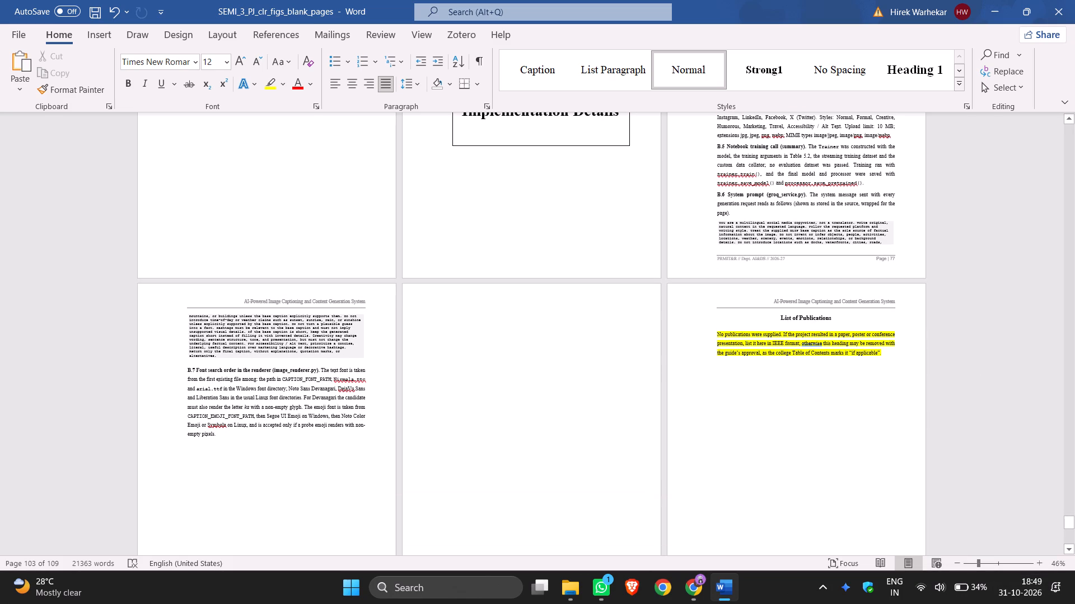
scroll(978, 370, up, 7)
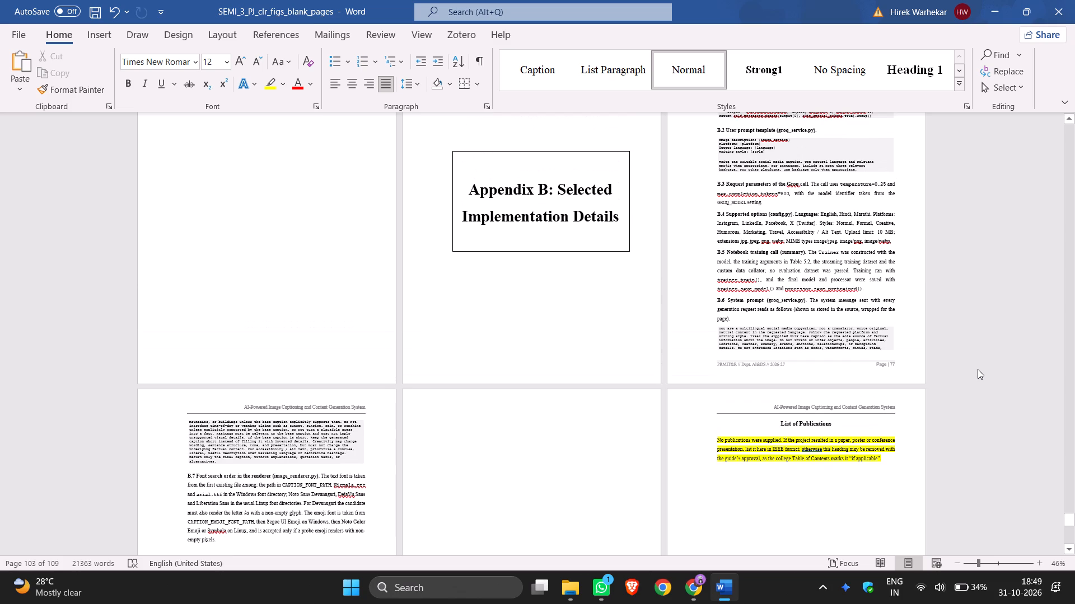
scroll(978, 369, down, 11)
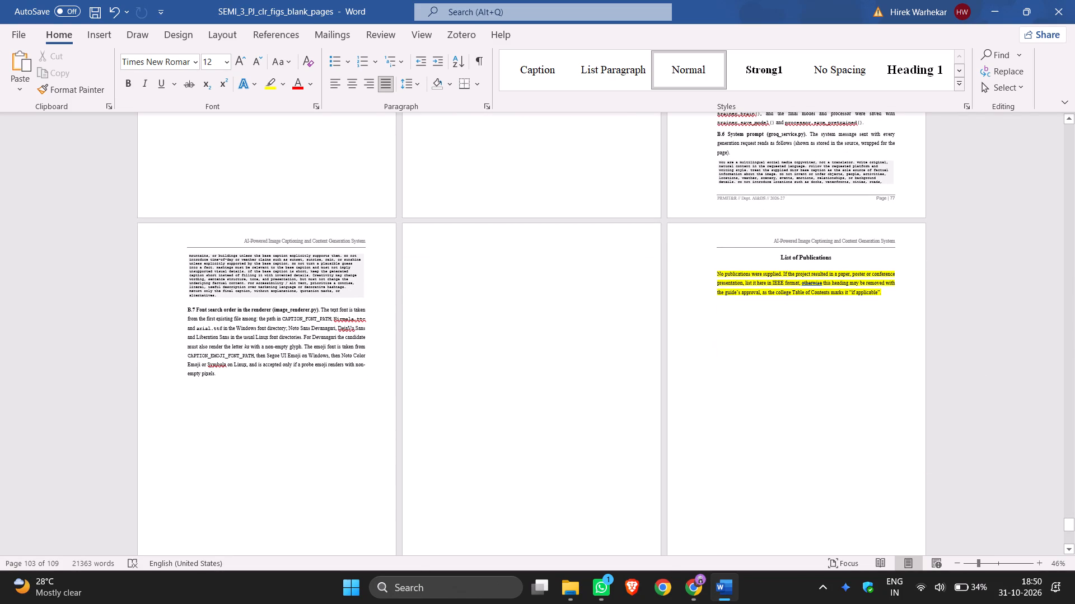
scroll(980, 365, down, 1)
scroll(980, 365, up, 7)
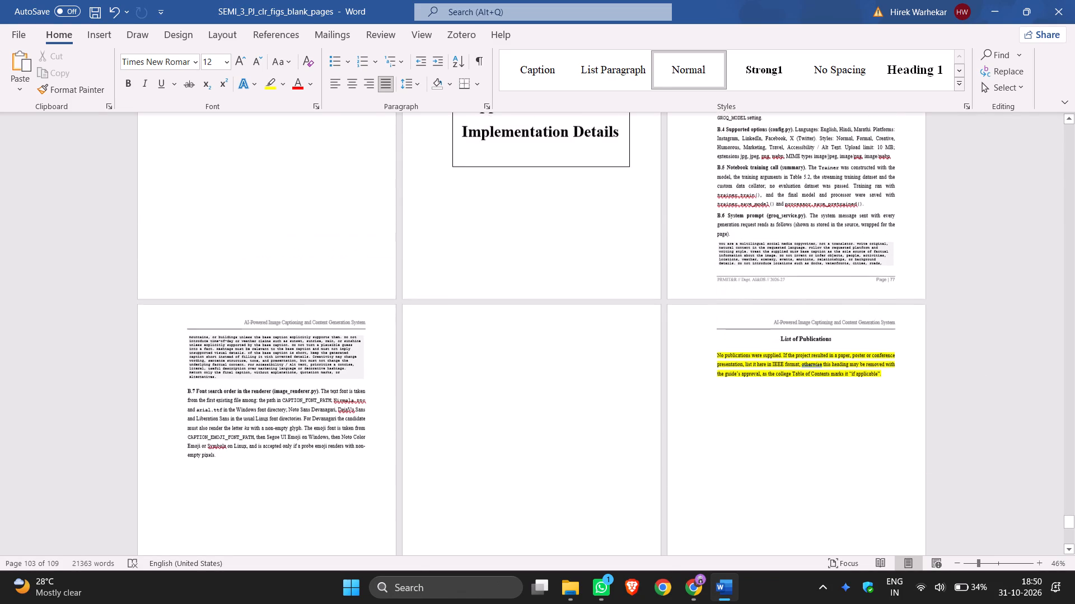
scroll(980, 364, up, 4)
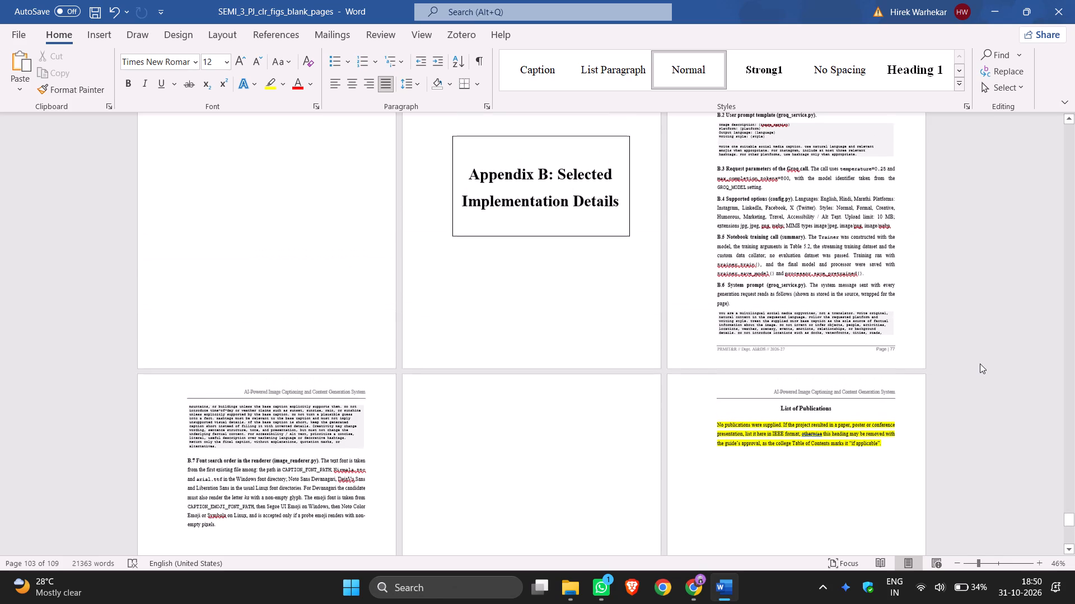
scroll(980, 364, down, 7)
scroll(980, 364, down, 16)
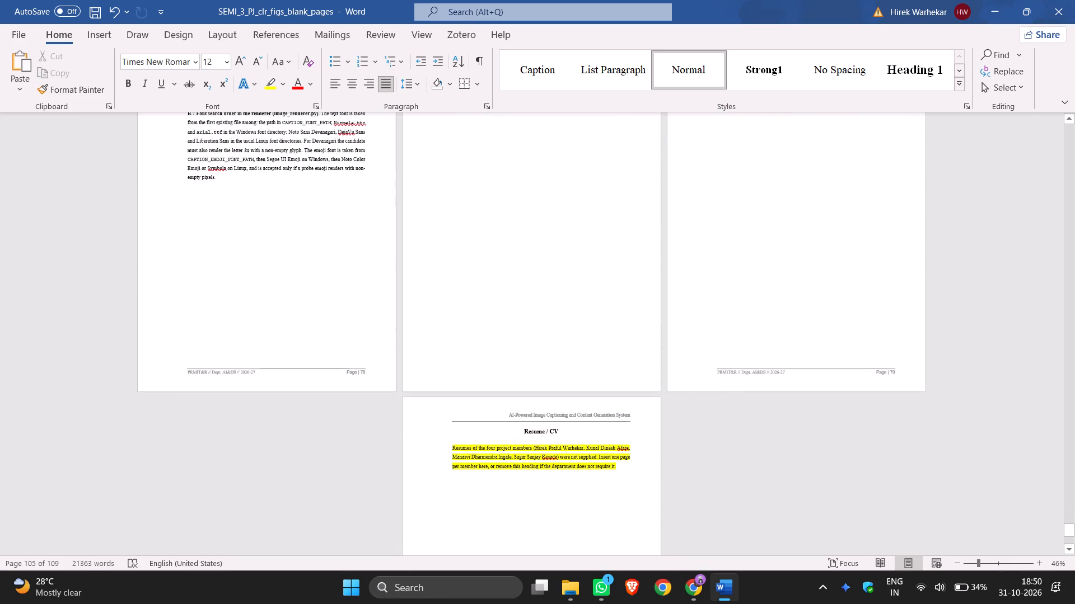
scroll(980, 363, up, 2)
scroll(980, 363, down, 6)
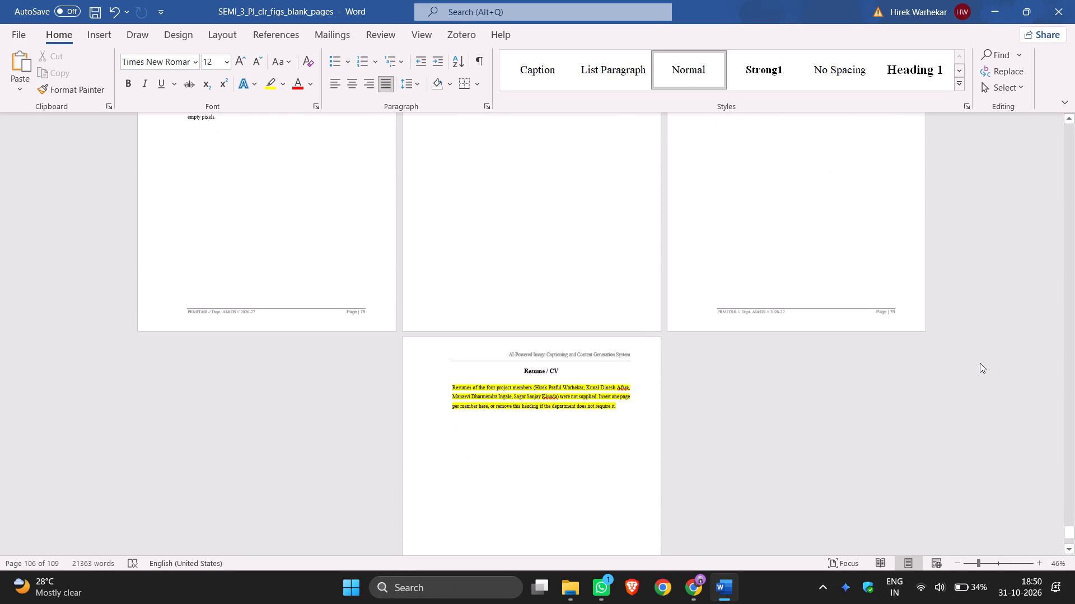
scroll(980, 363, down, 12)
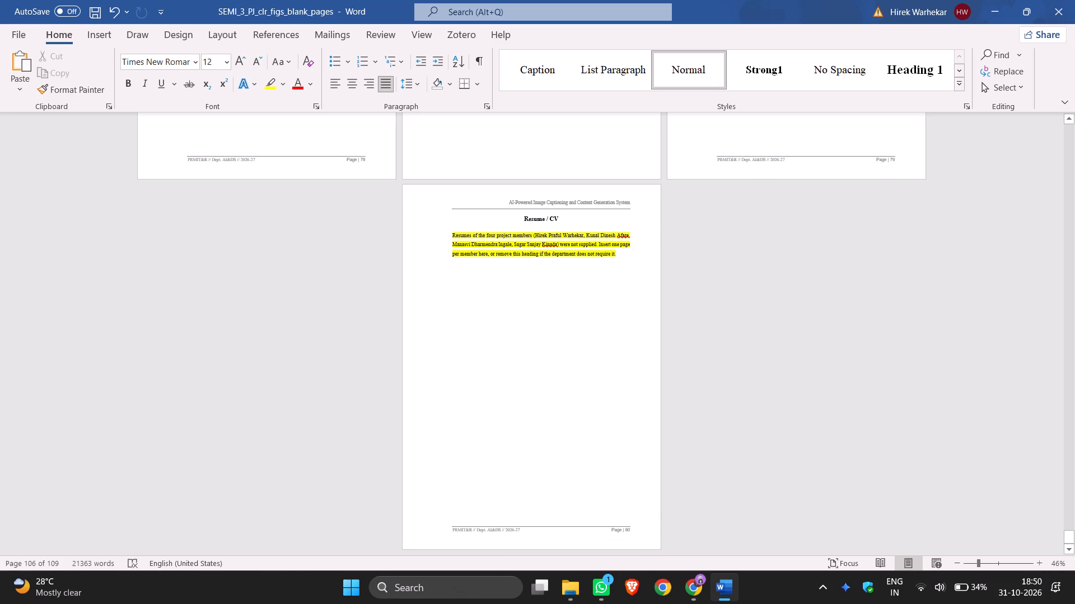
scroll(980, 362, up, 6)
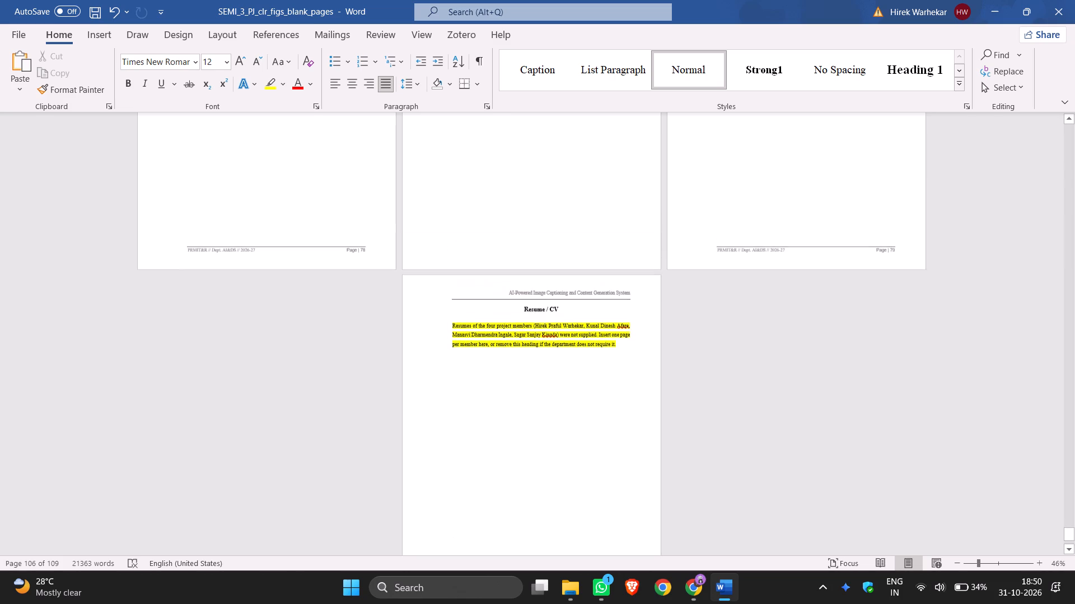
scroll(980, 362, up, 10)
scroll(980, 362, up, 14)
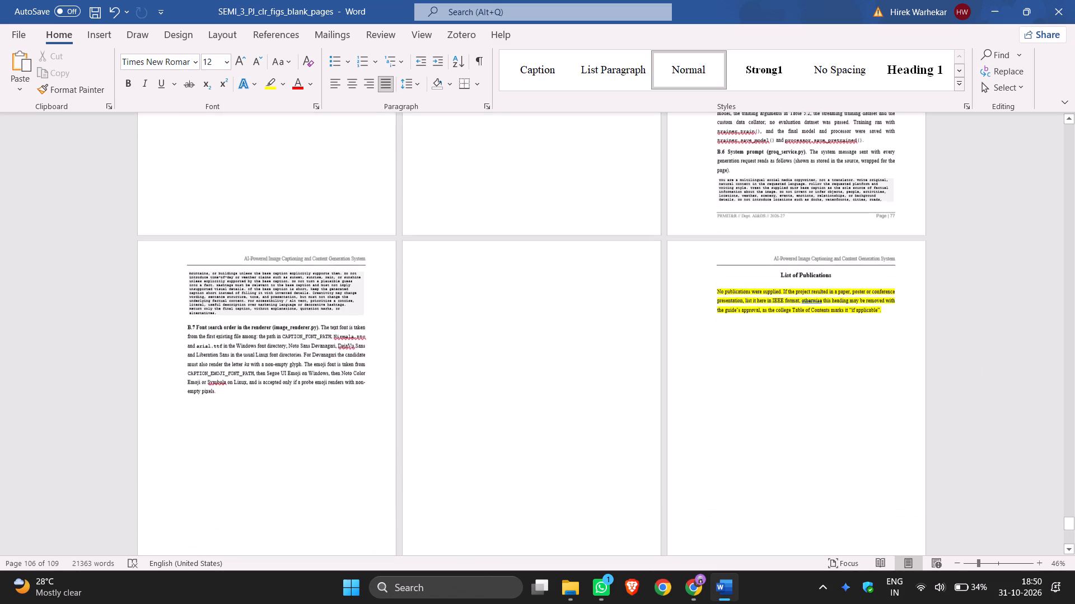
scroll(980, 362, up, 14)
scroll(980, 361, down, 2)
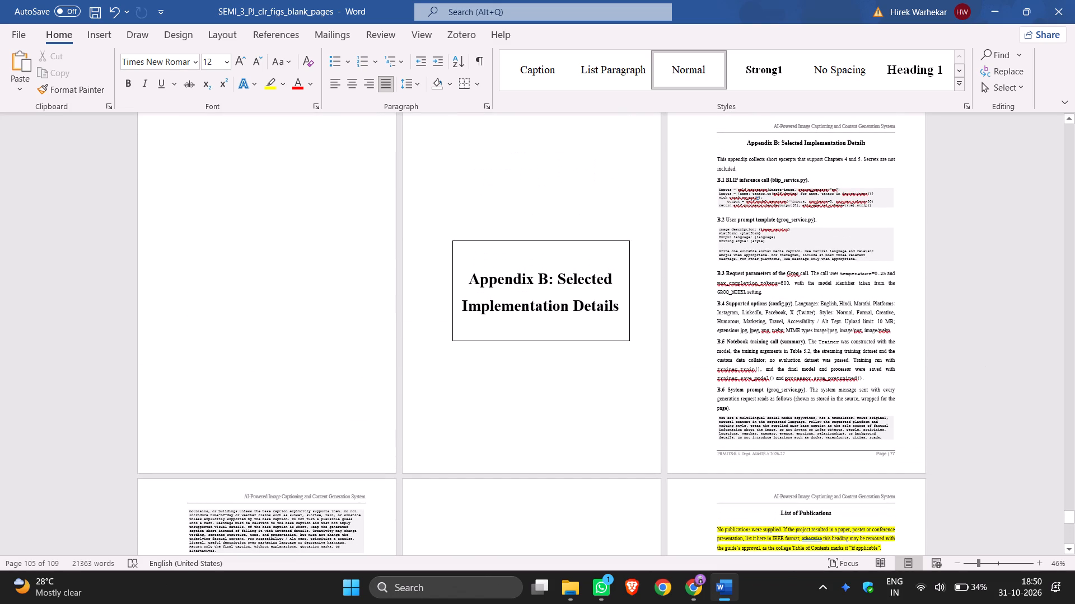
scroll(980, 361, down, 18)
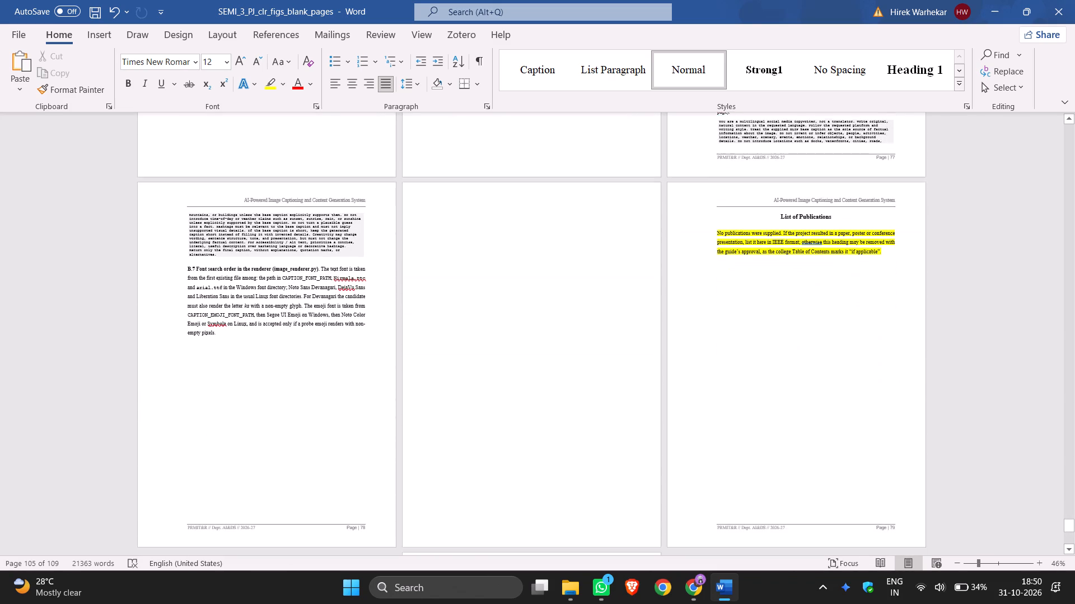
scroll(980, 360, down, 7)
scroll(980, 360, up, 2)
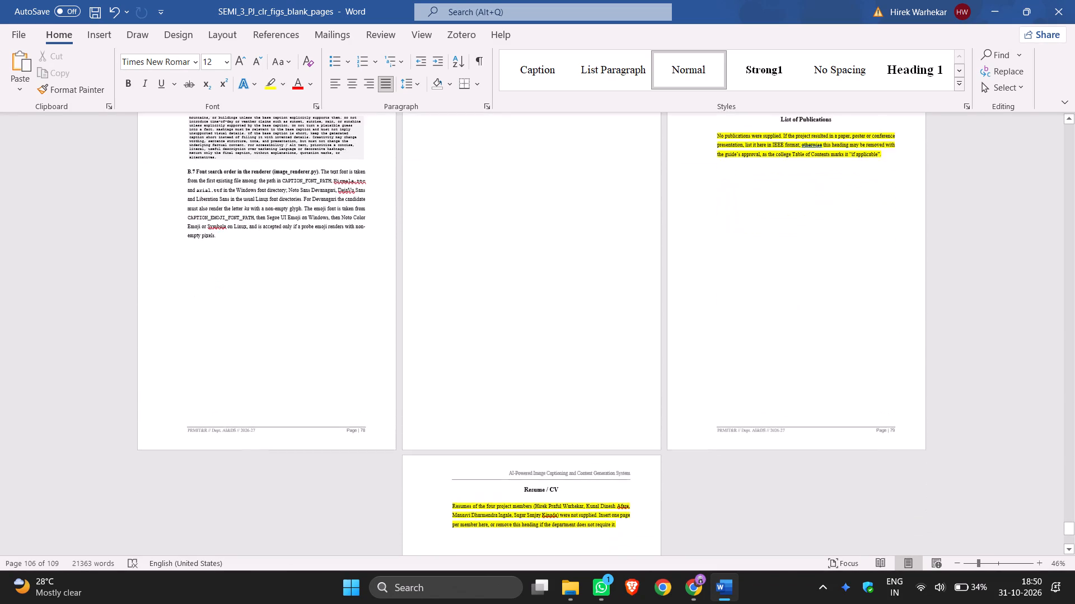
scroll(980, 360, up, 5)
scroll(980, 360, down, 7)
scroll(980, 360, up, 5)
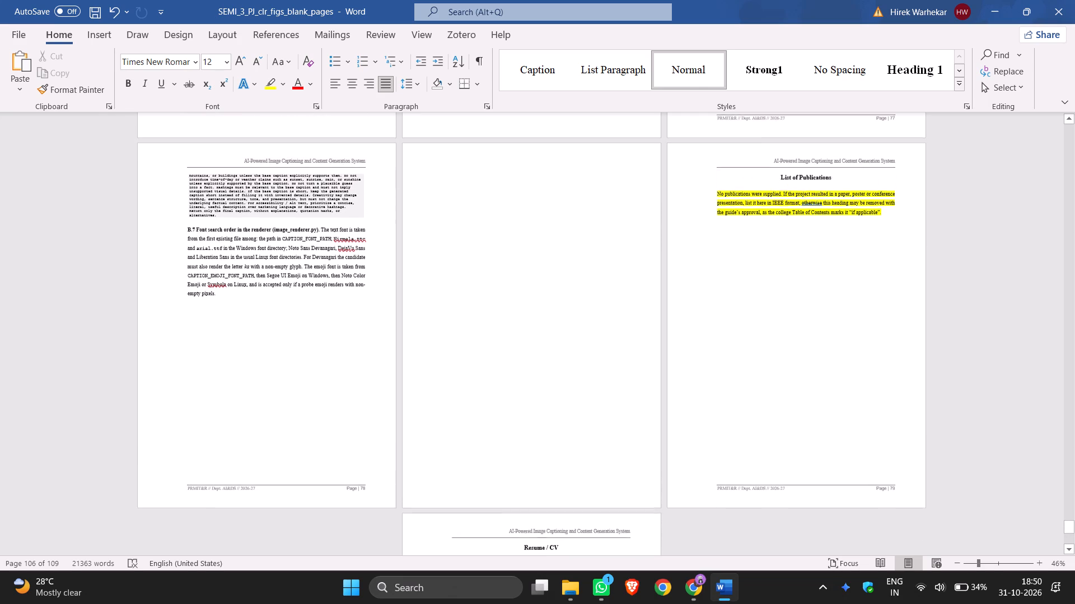
scroll(980, 360, up, 2)
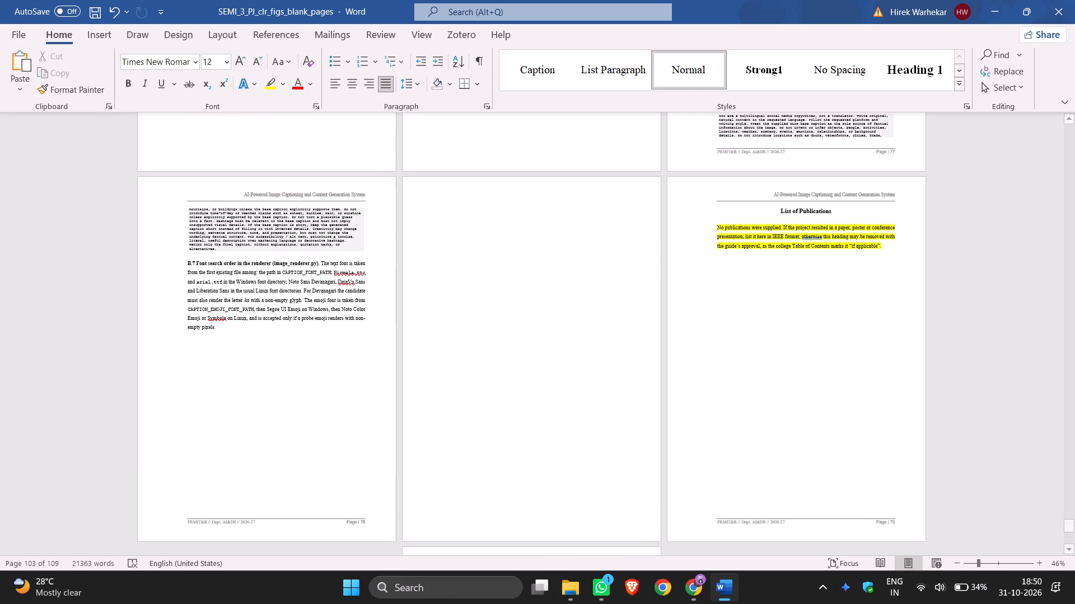
scroll(578, 237, up, 1)
scroll(578, 237, down, 4)
scroll(578, 237, up, 2)
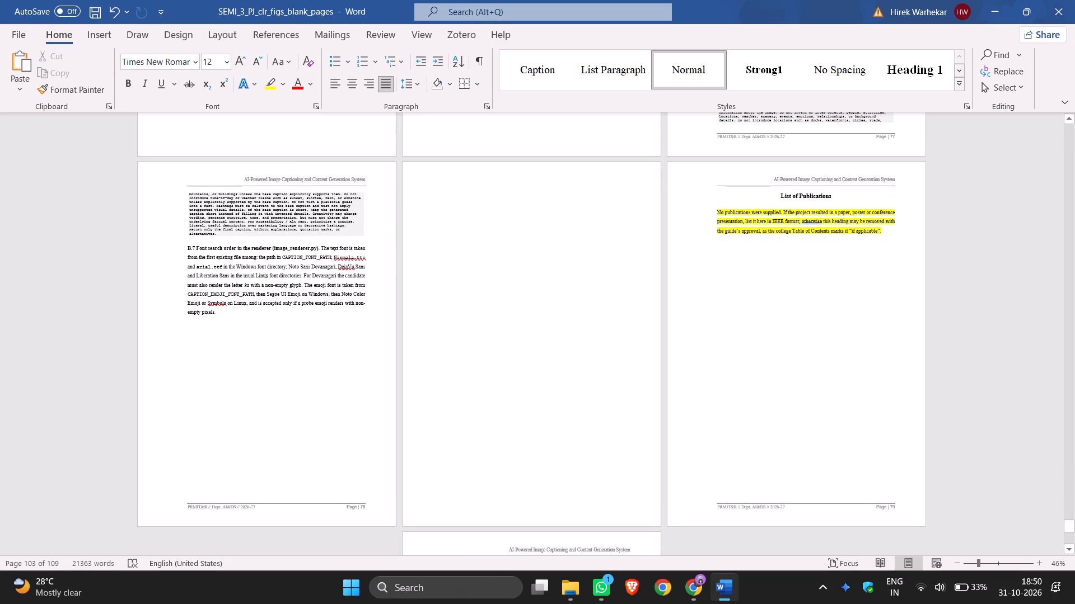
scroll(736, 359, down, 2)
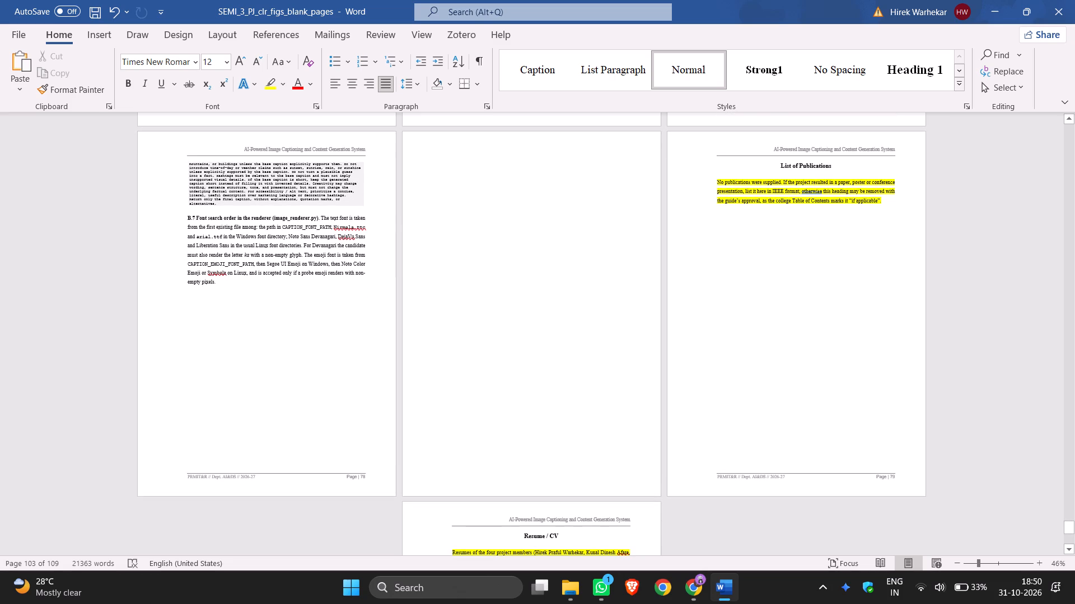
scroll(736, 351, up, 1)
scroll(736, 351, down, 7)
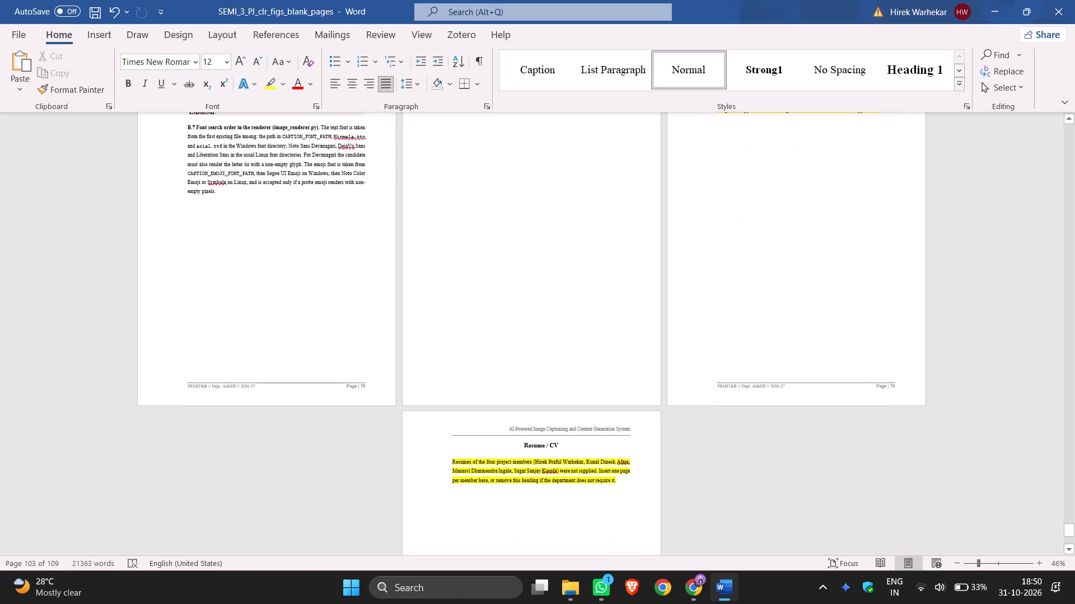
scroll(736, 350, up, 5)
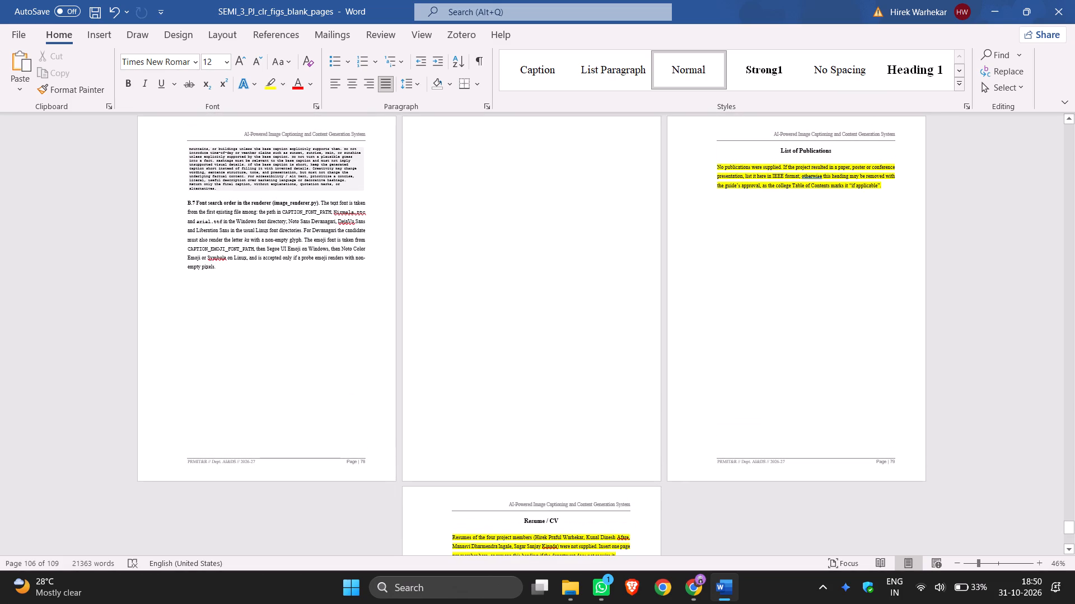
scroll(736, 347, down, 6)
scroll(736, 347, up, 17)
scroll(736, 347, up, 7)
scroll(736, 347, down, 11)
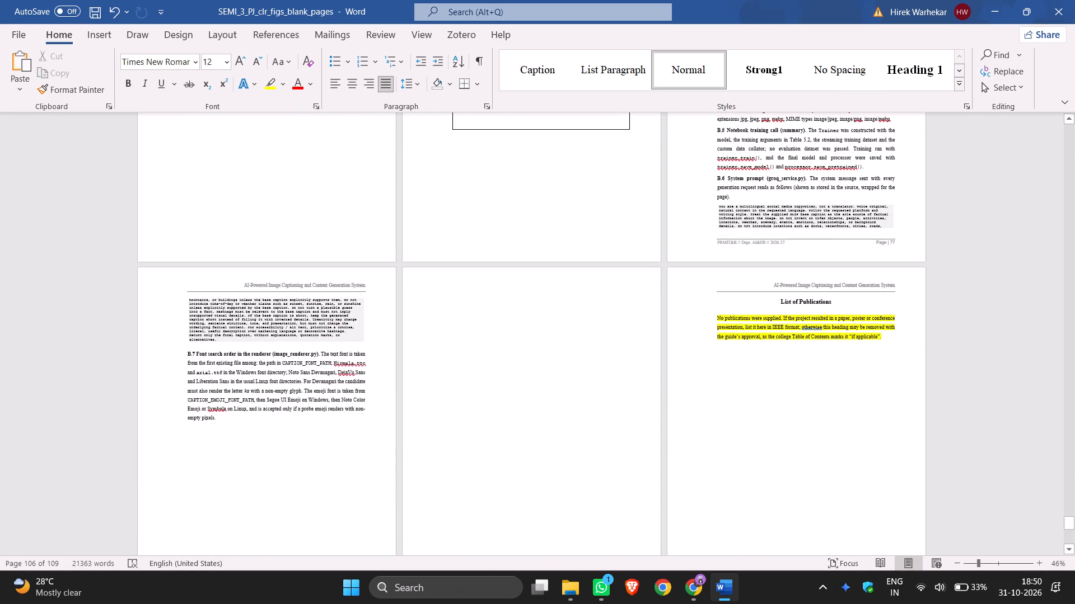
Draw a text box about 7.3 cm high and 14.47 cm wide on the blank page before List of Publications.
scroll(736, 346, down, 1)
click(505, 283)
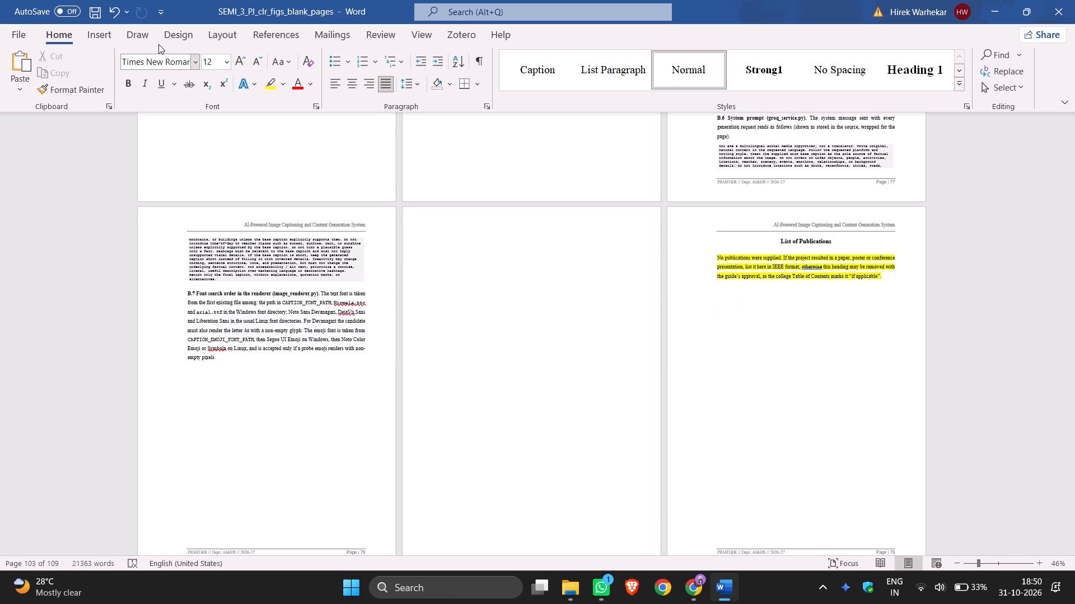
click(99, 33)
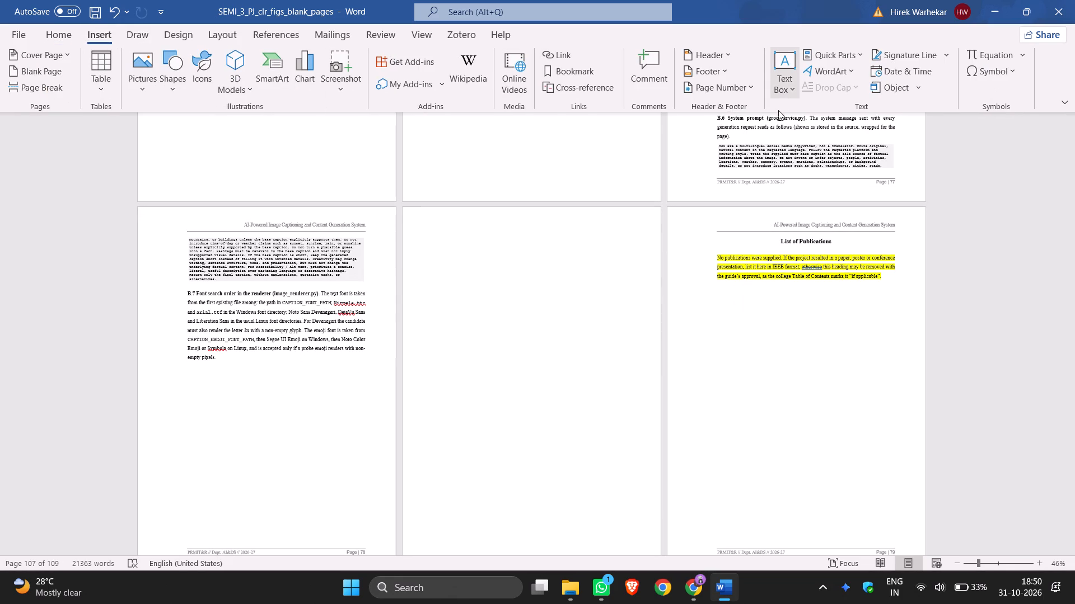
click(789, 79)
click(826, 404)
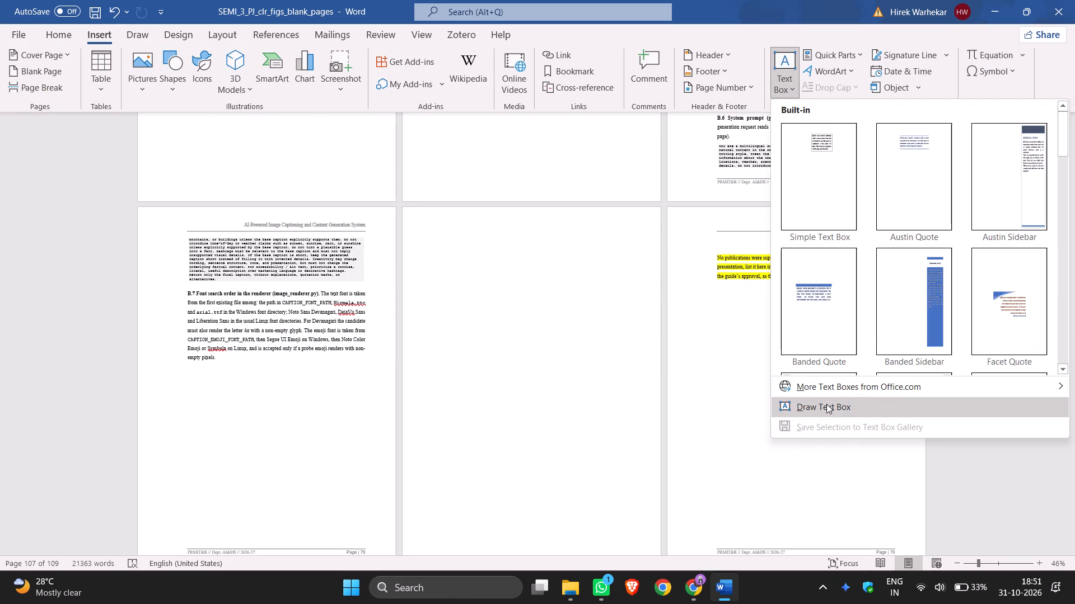
drag(455, 303, 470, 324)
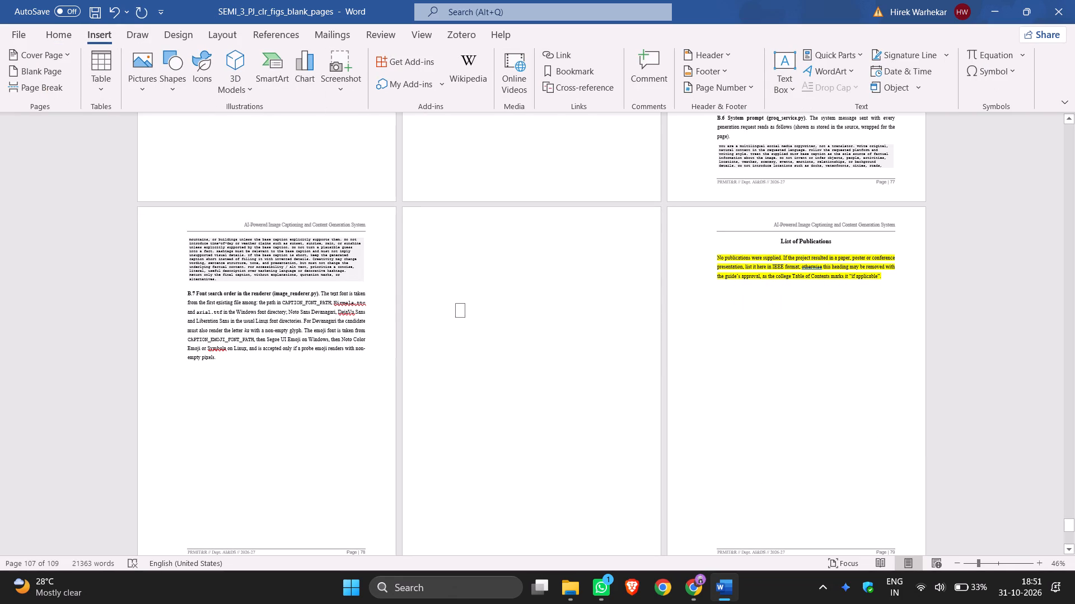
drag(470, 324, 615, 418)
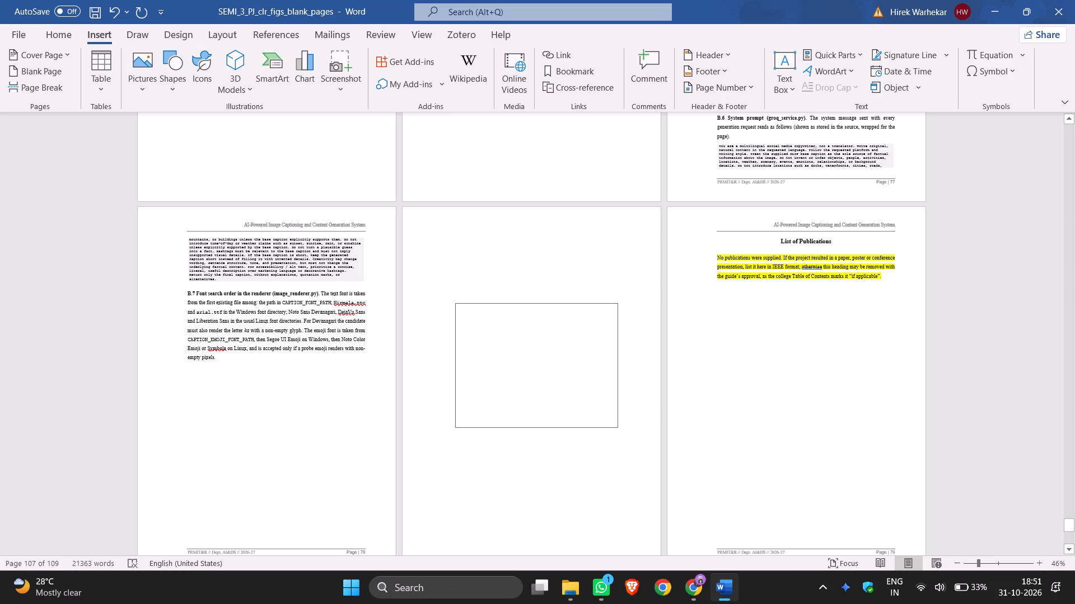
drag(615, 418, 634, 393)
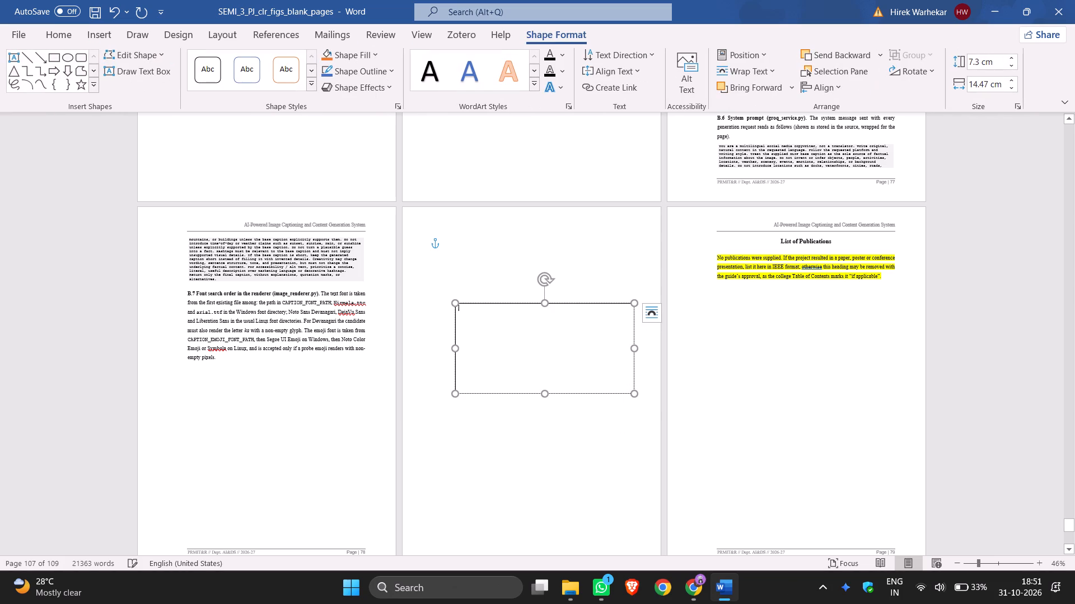
Set the font size in the new, empty text box to 36.
click(47, 35)
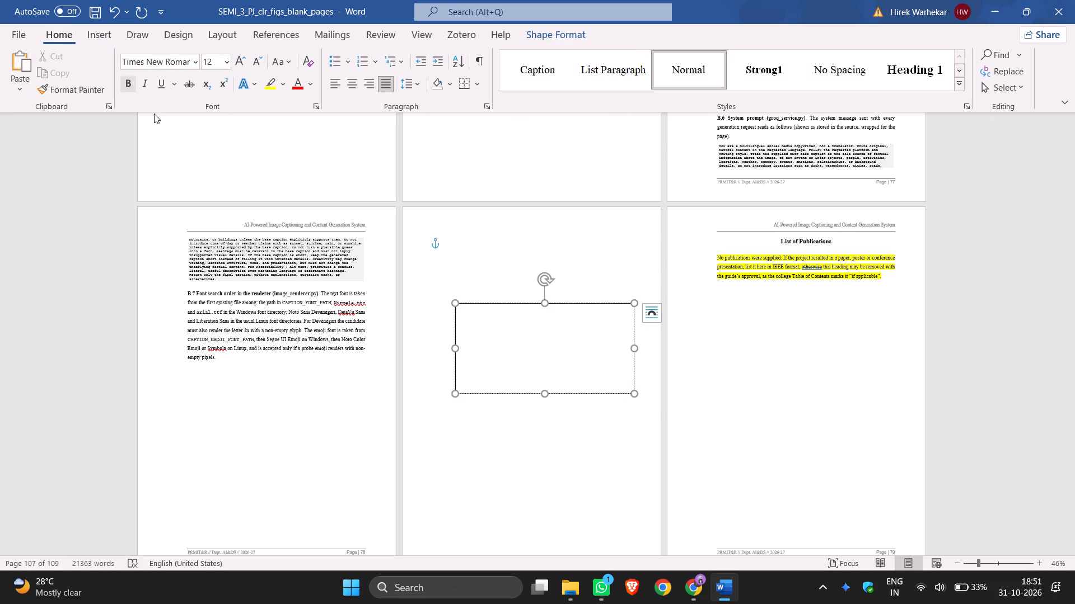
click(222, 63)
click(217, 295)
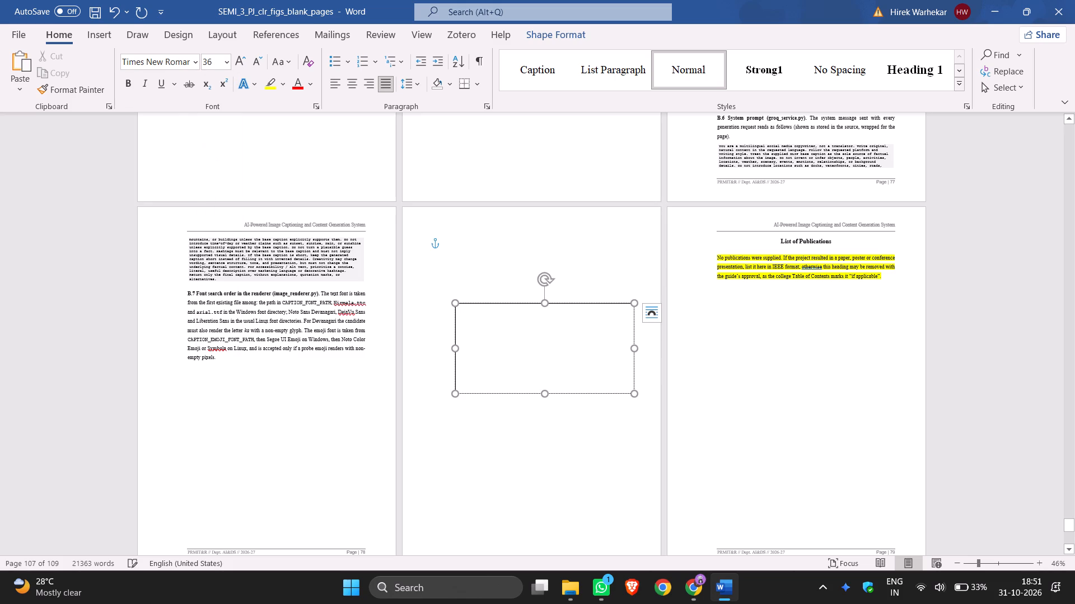
Enter the centred title LIST OF PUBLICATIONS in the empty text box, with one word per line.
key(Return)
click(354, 86)
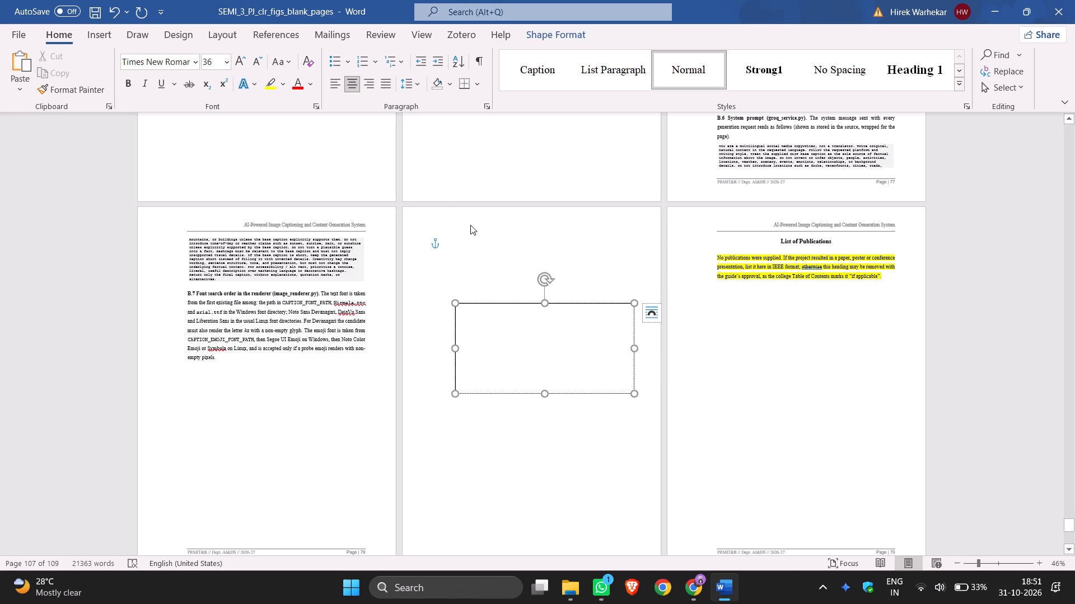
text(LI)
text(ST)
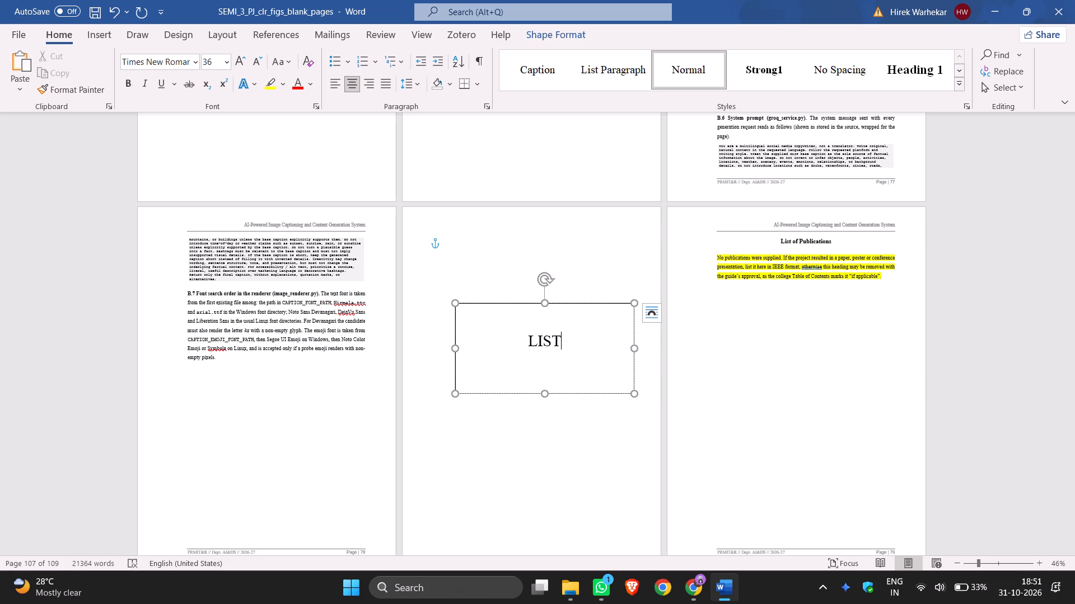
key(Return)
text(OG)
key(BackSpace)
key(f)
key(Return)
text(PUBLICATIONS)
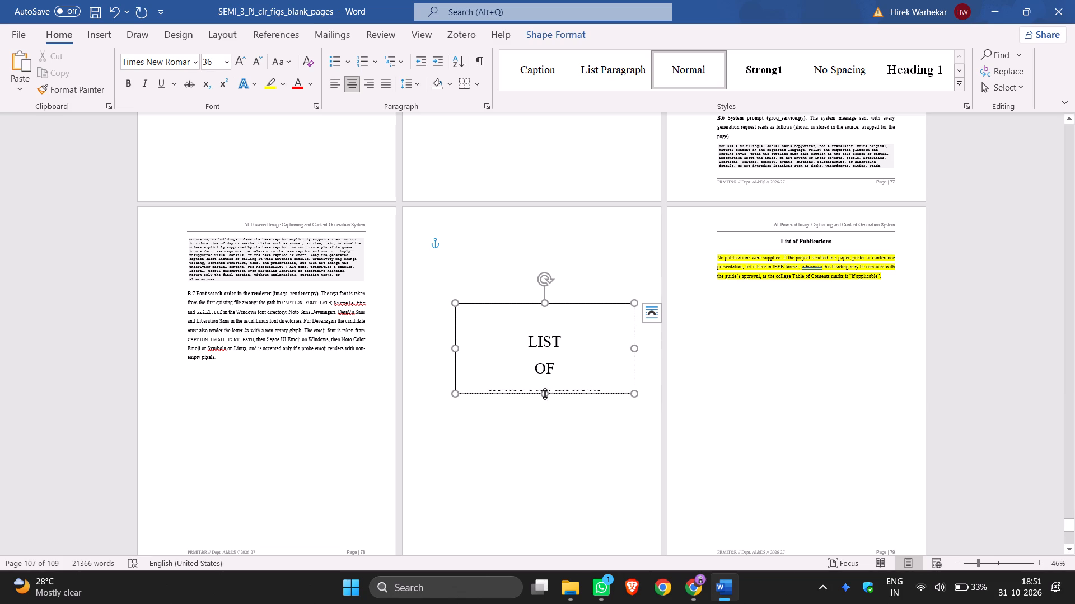
Extend the LIST OF PUBLICATIONS text box downward to fit all three lines and adjust its sides to the page's text width.
drag(545, 394, 549, 433)
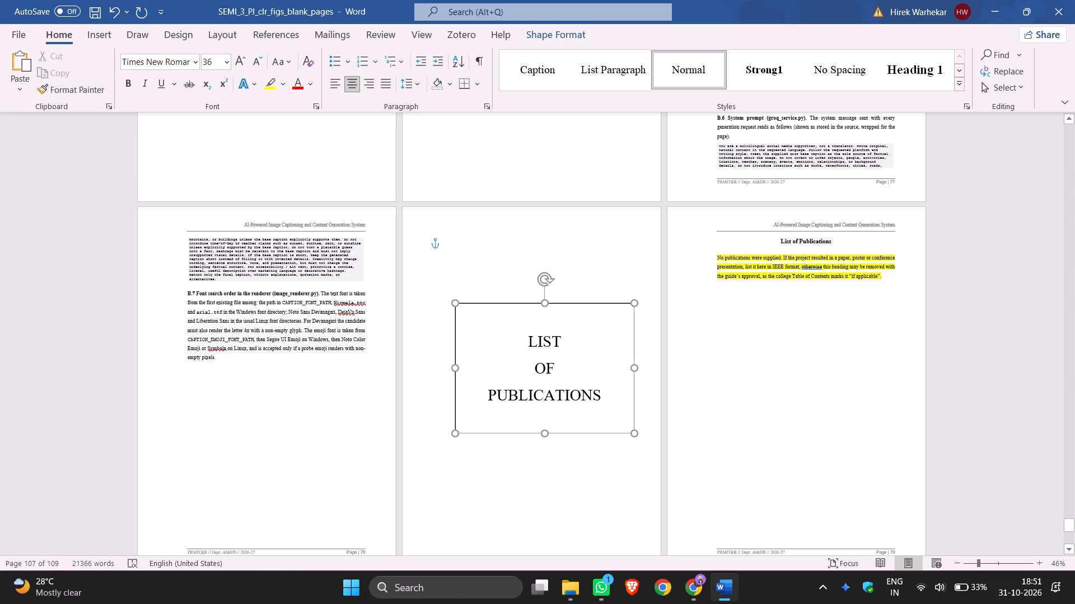
drag(549, 433, 549, 433)
drag(636, 368, 639, 370)
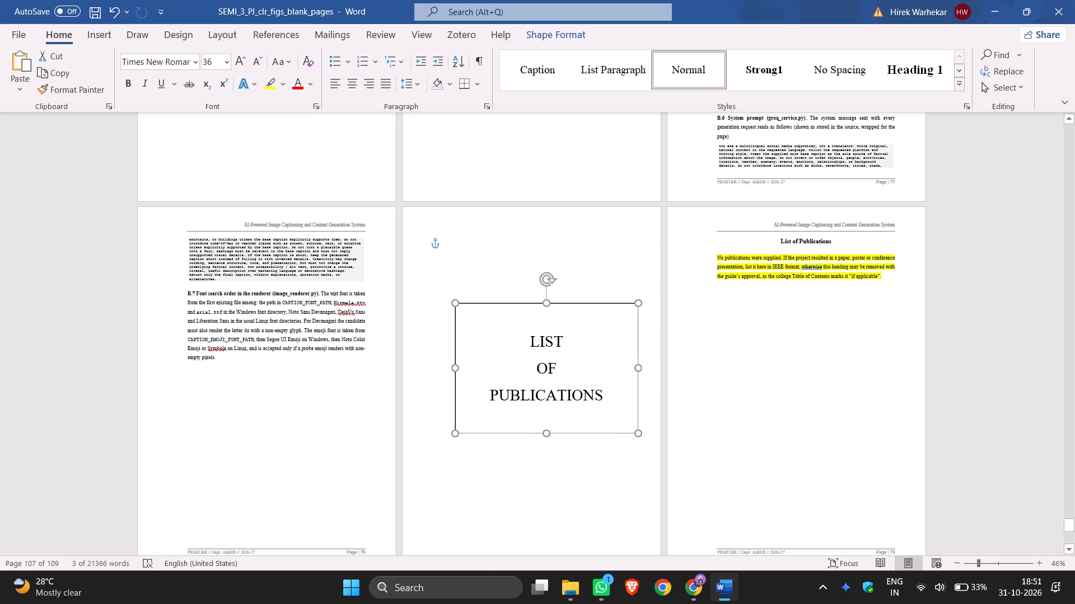
drag(639, 370, 630, 370)
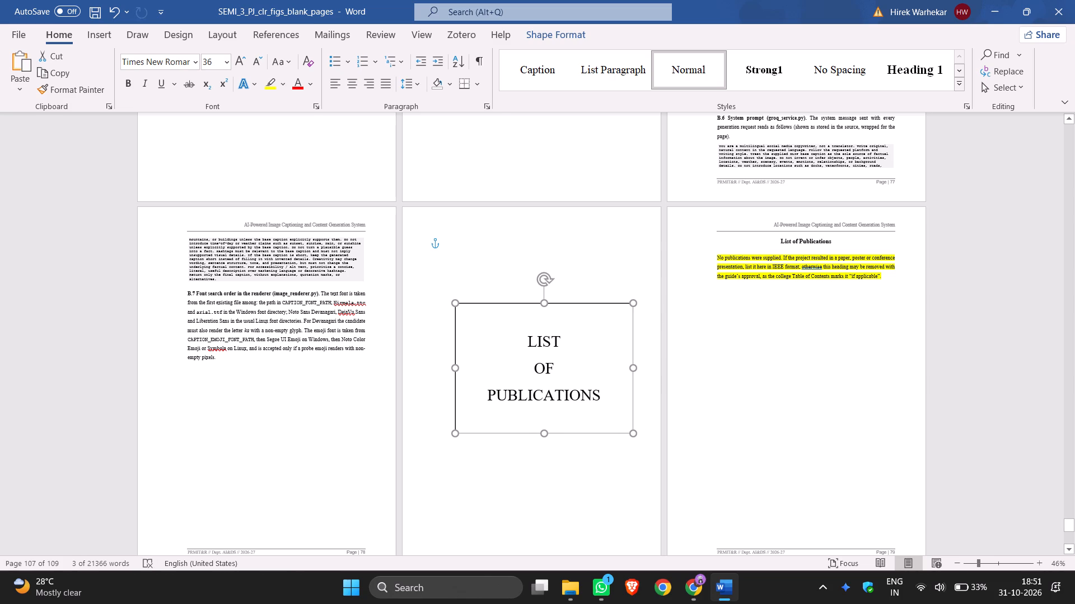
drag(630, 370, 627, 370)
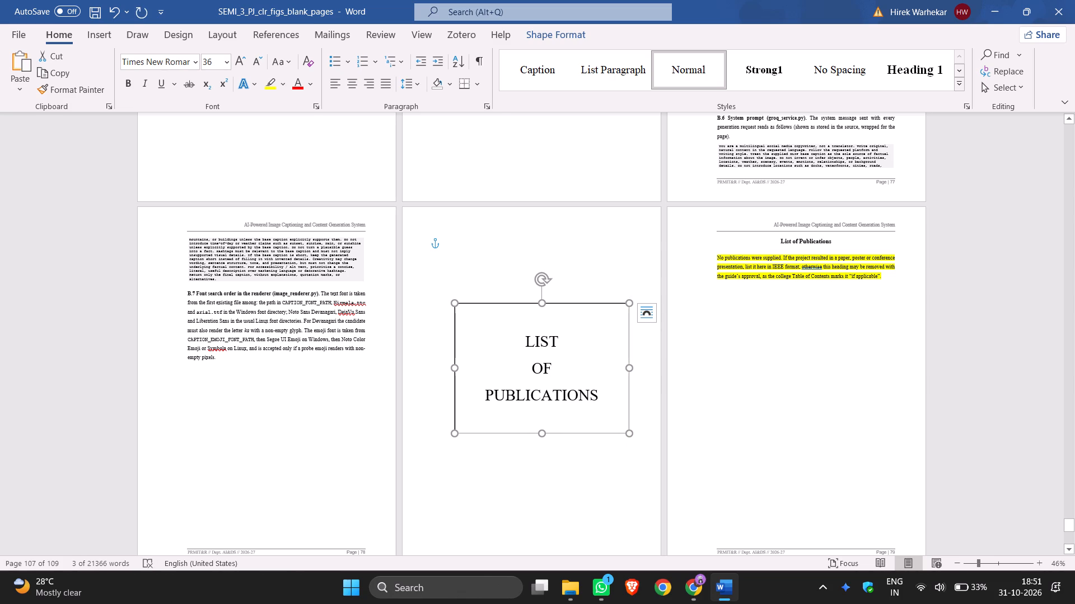
drag(455, 366, 450, 366)
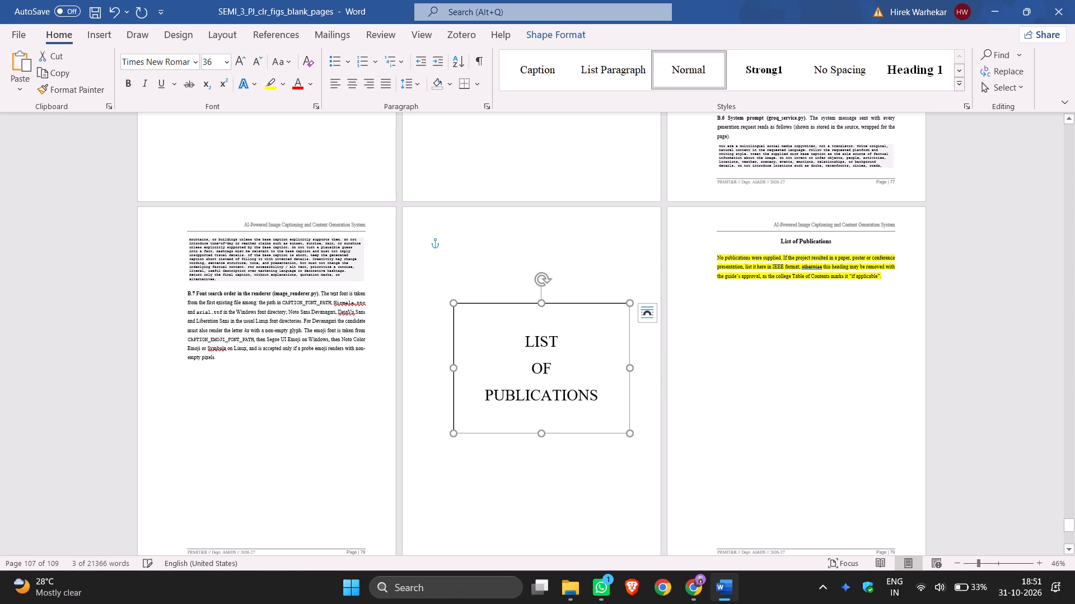
drag(543, 435, 543, 431)
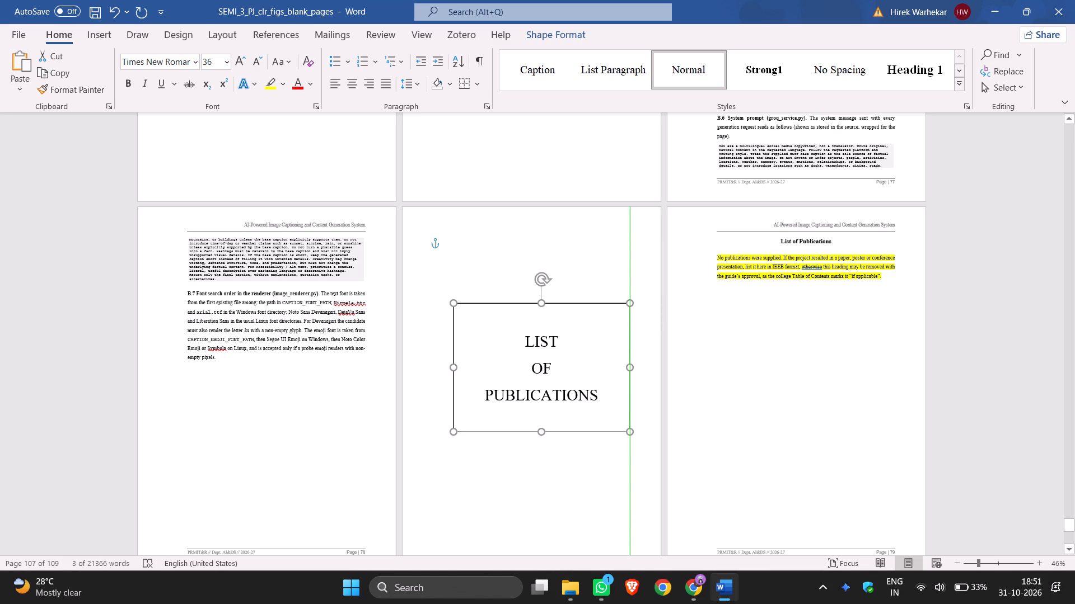
drag(543, 431, 547, 435)
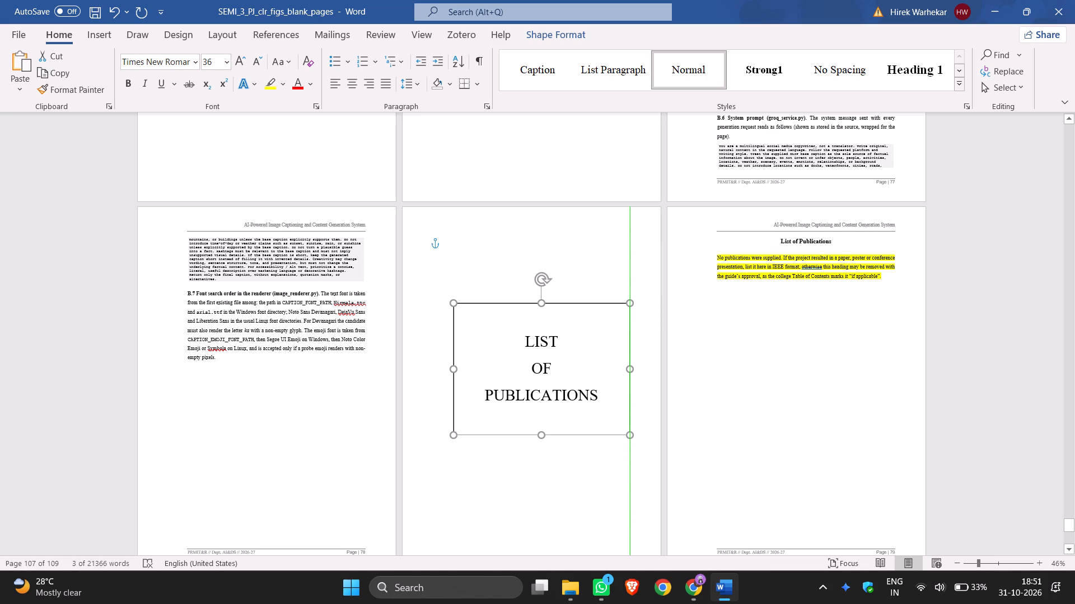
drag(547, 435, 548, 435)
drag(548, 435, 548, 431)
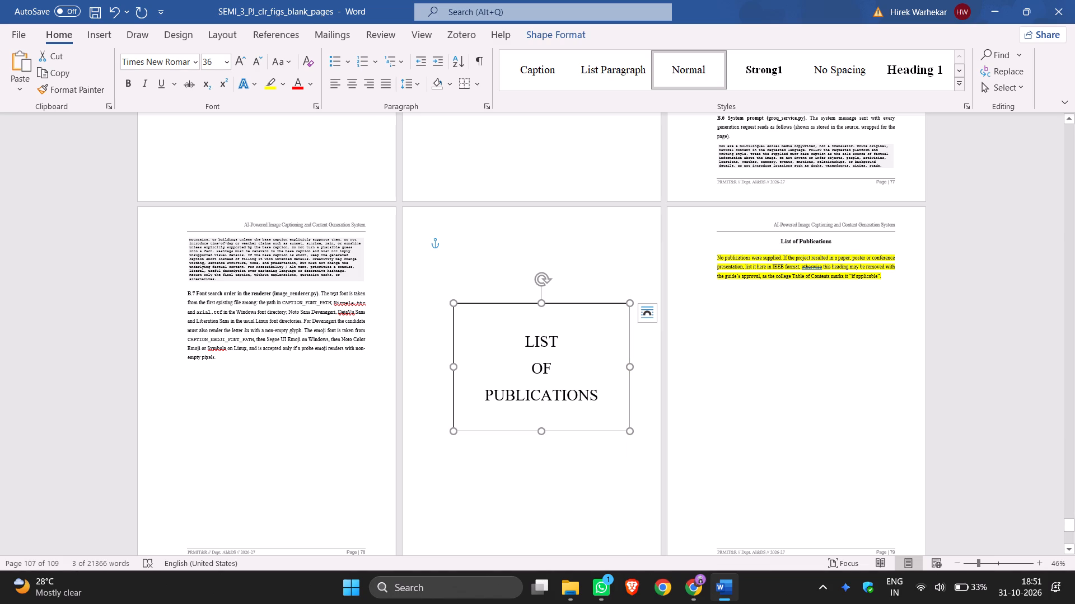
Move the LIST OF PUBLICATIONS text box down to mid-page and align its left edge with the page's text margin.
drag(559, 301, 559, 311)
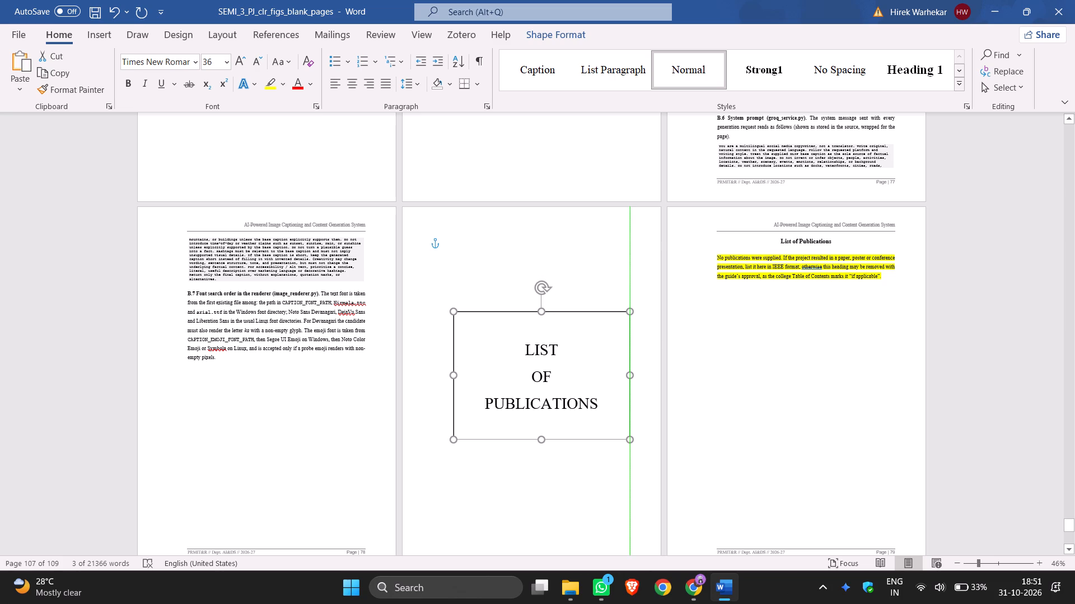
drag(559, 311, 566, 319)
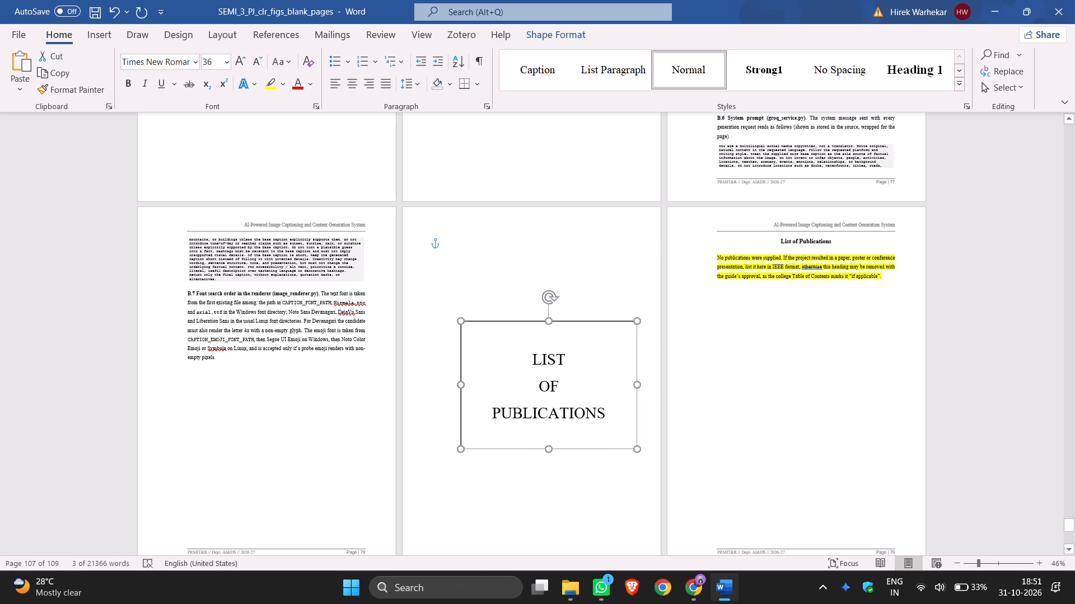
drag(566, 319, 565, 319)
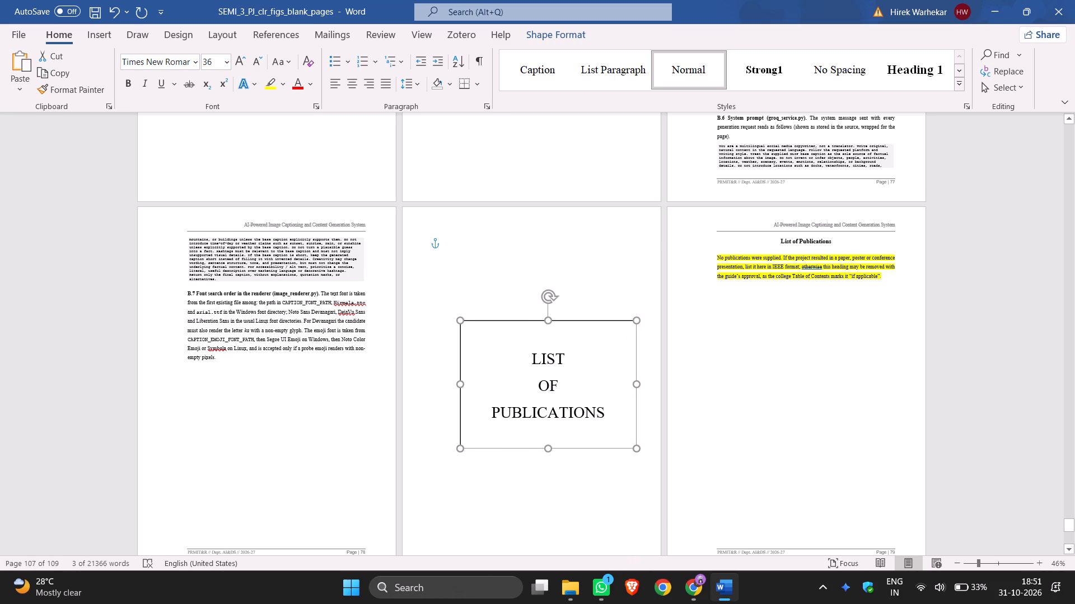
drag(565, 319, 559, 322)
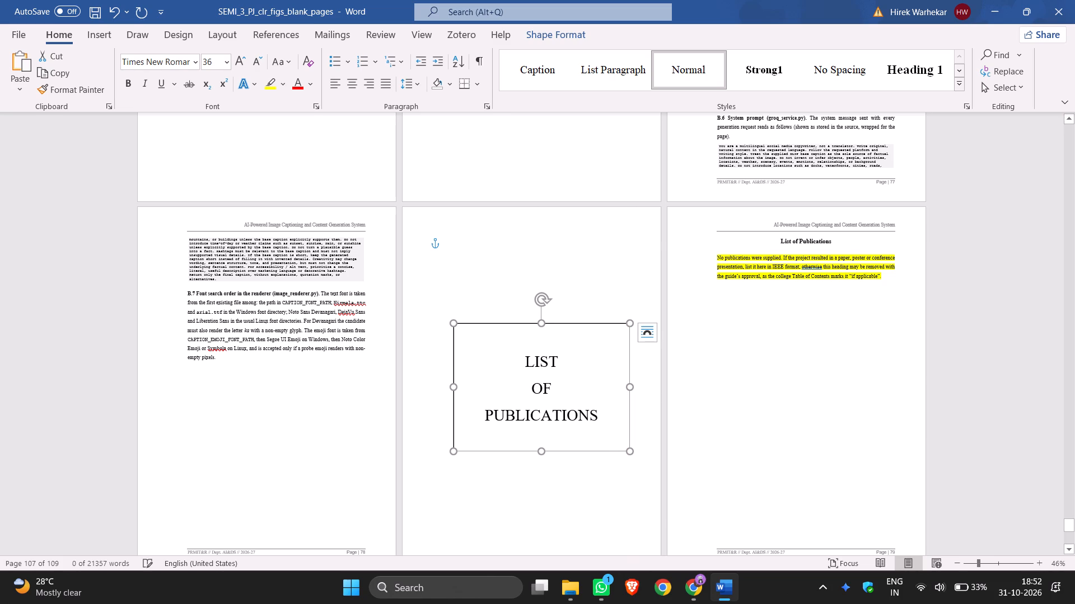
drag(456, 384, 459, 384)
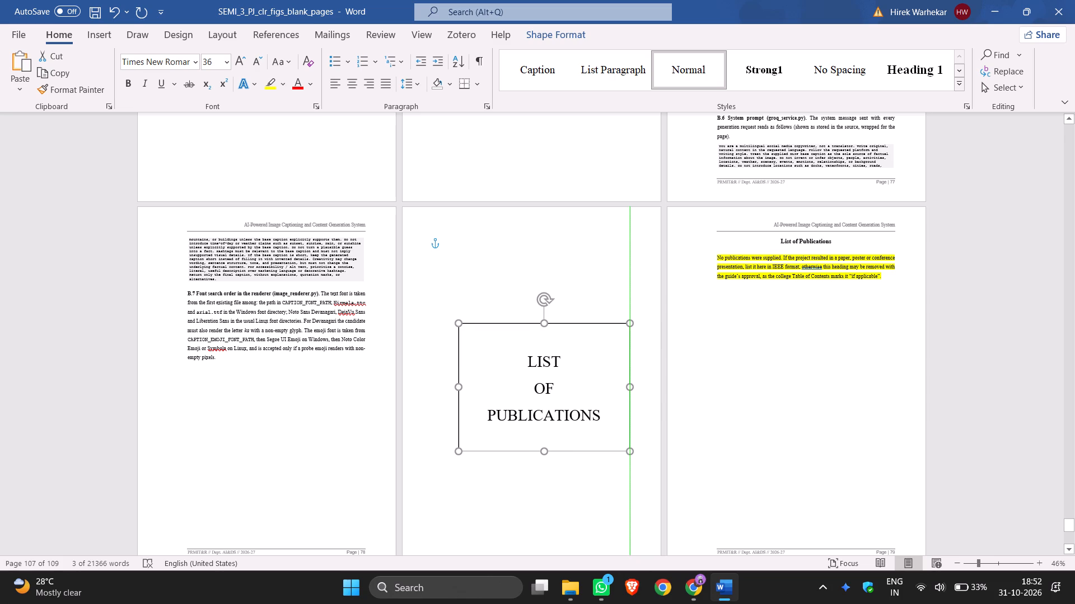
drag(459, 384, 453, 383)
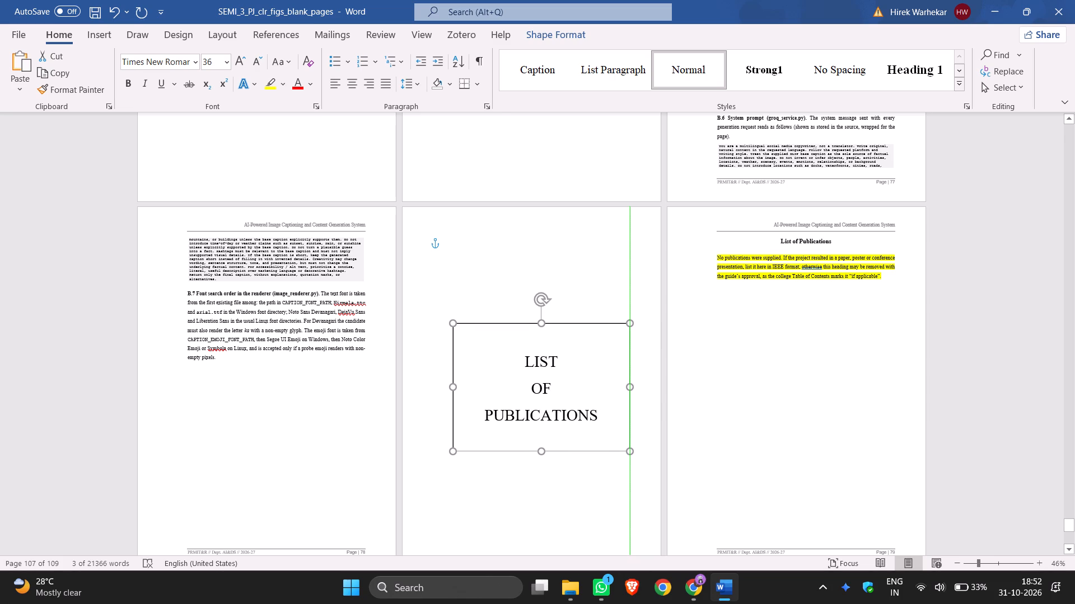
drag(453, 383, 450, 381)
drag(567, 323, 567, 334)
click(1021, 366)
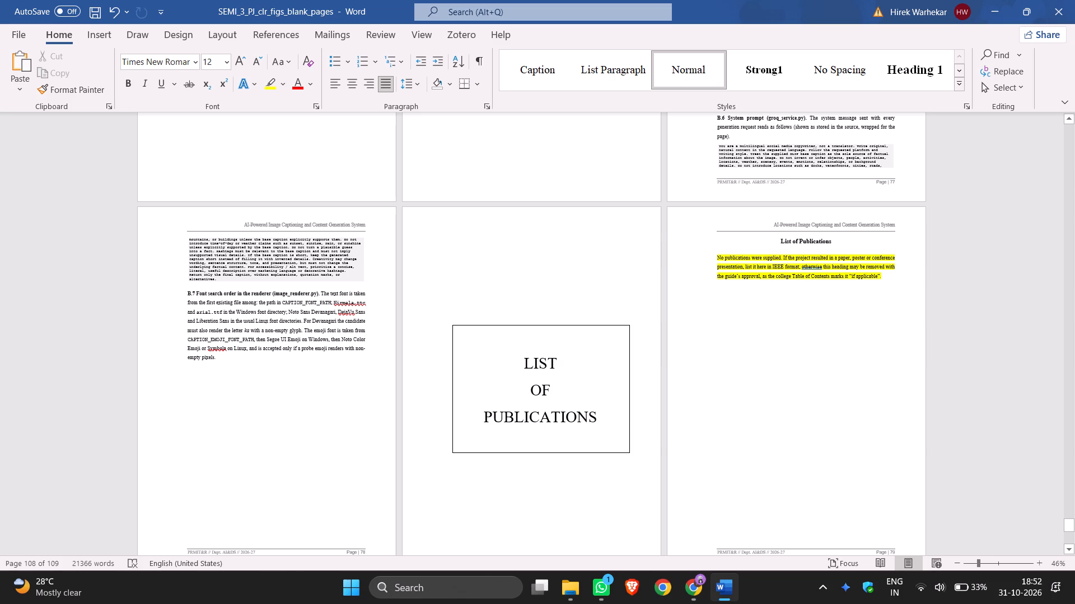
Examine the report's last pages from List of Publications to Resume / CV for a blank page needing a title.
scroll(933, 394, down, 2)
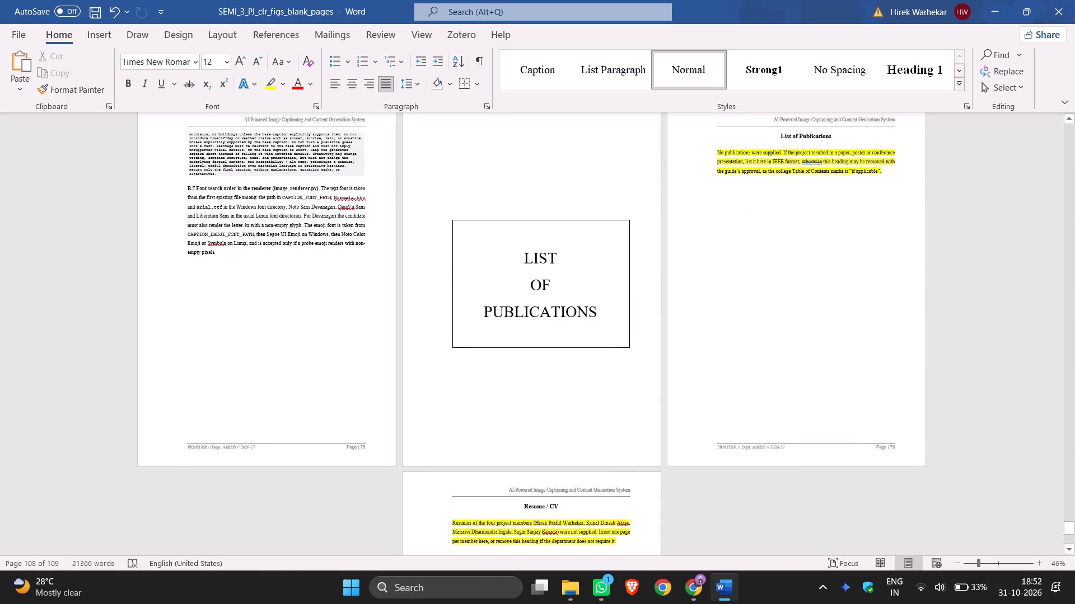
scroll(948, 211, down, 1)
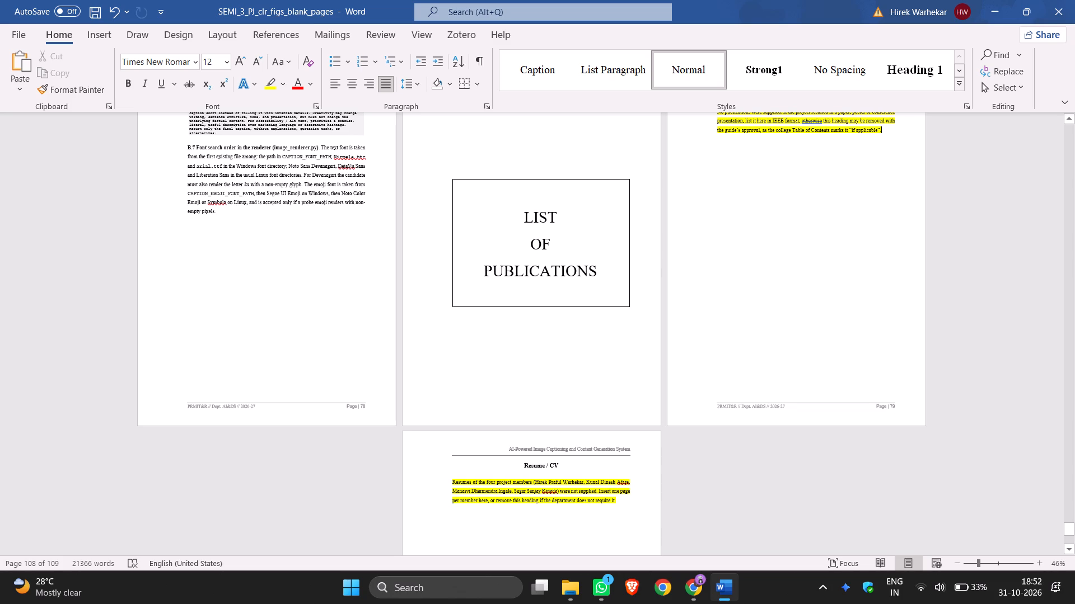
scroll(943, 233, up, 2)
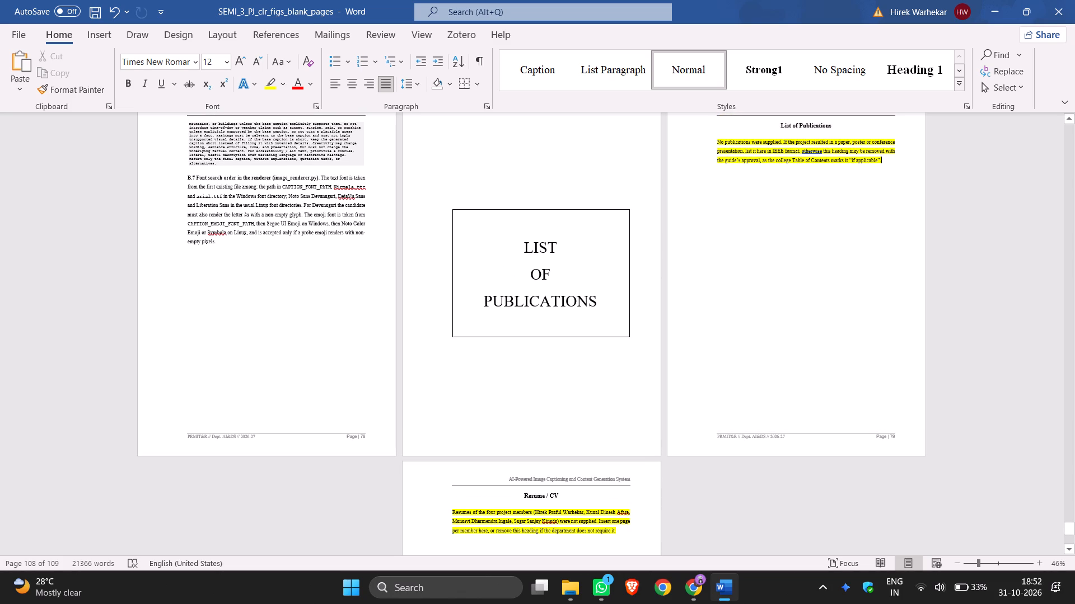
scroll(943, 233, down, 6)
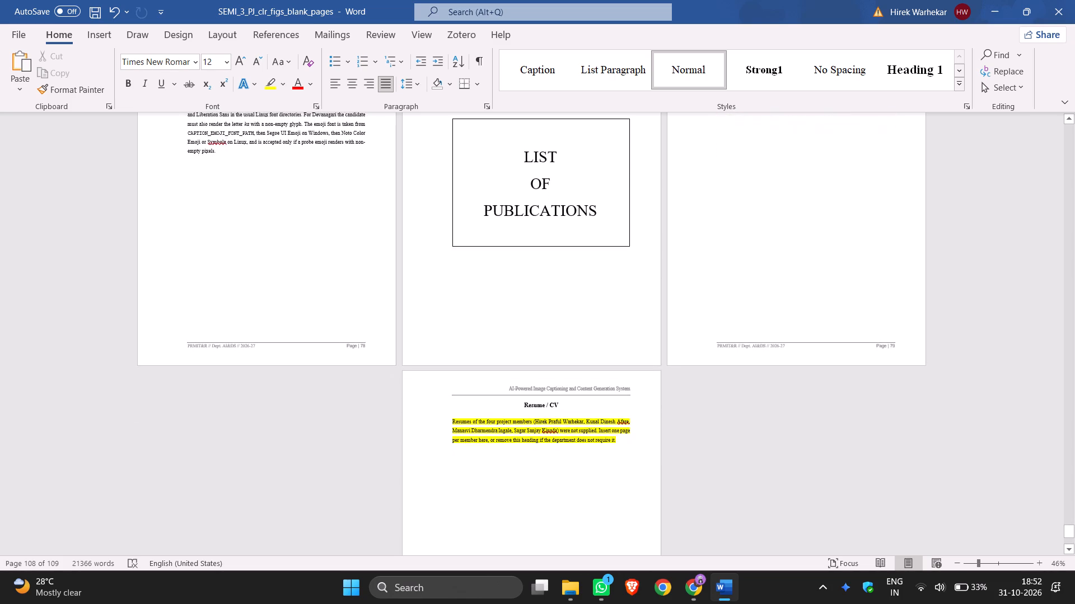
scroll(943, 233, down, 6)
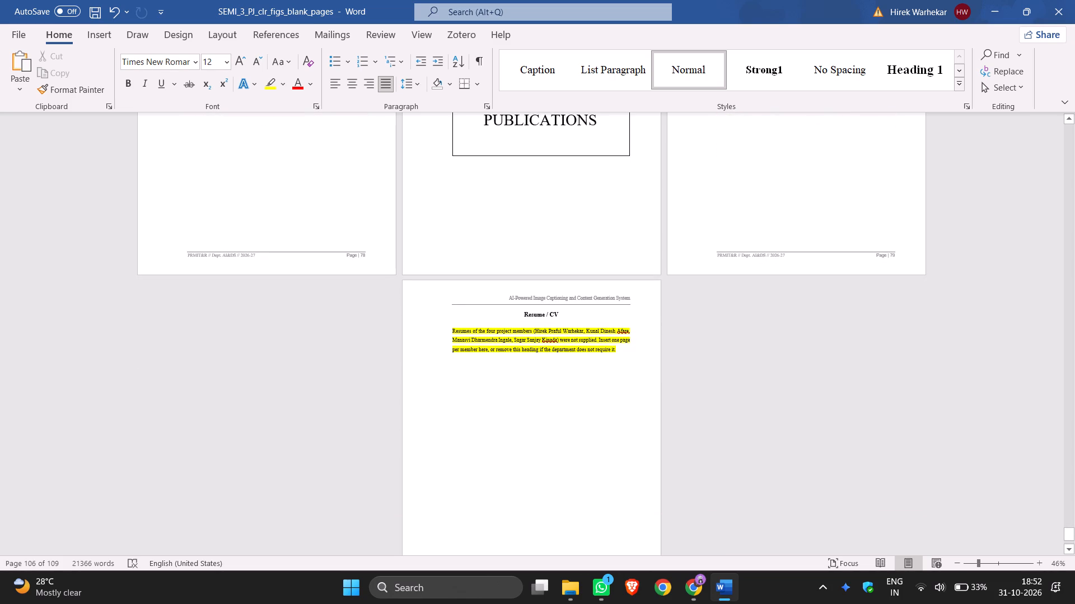
scroll(1011, 202, down, 2)
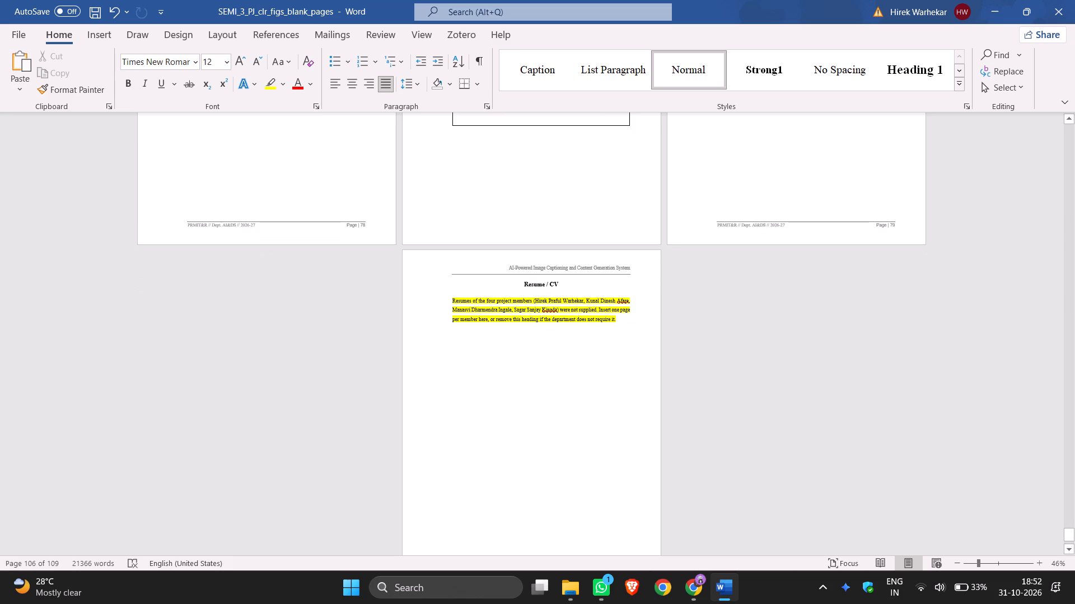
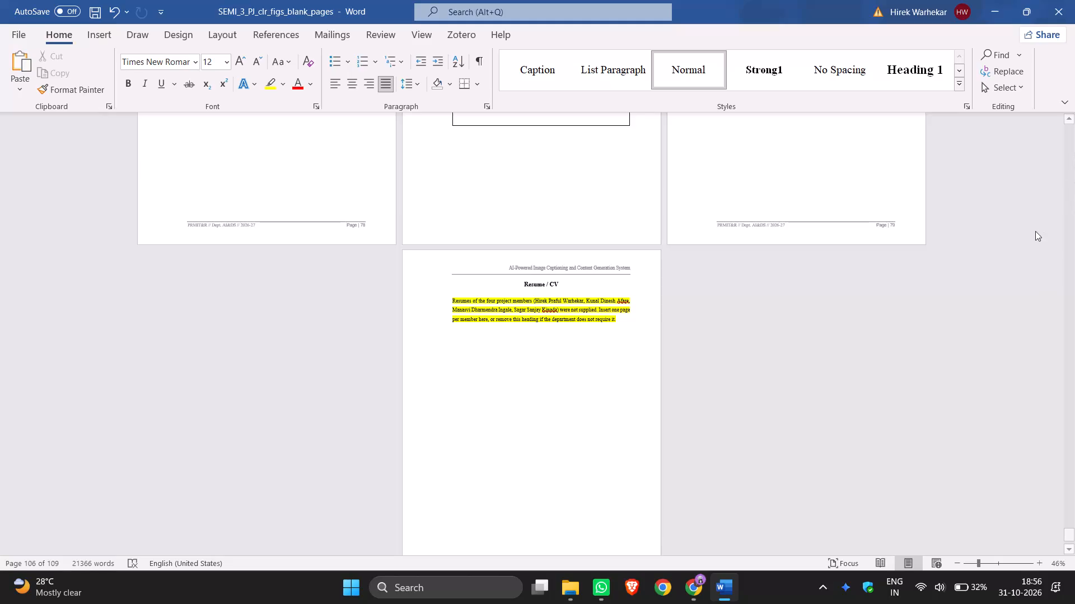
Save the report with its new section title pages.
scroll(1035, 231, up, 2)
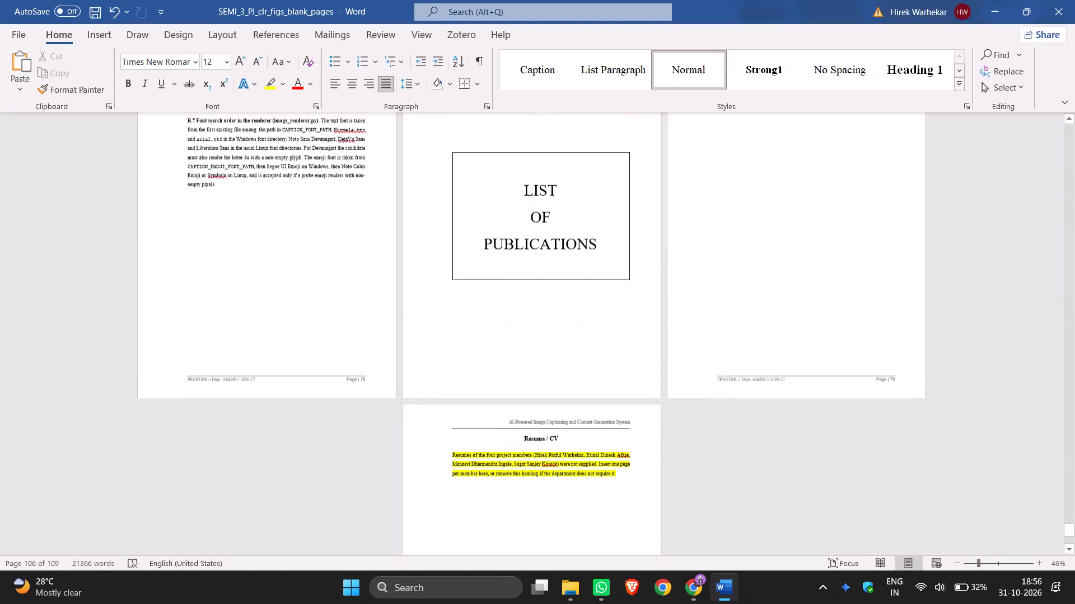
scroll(1035, 231, up, 3)
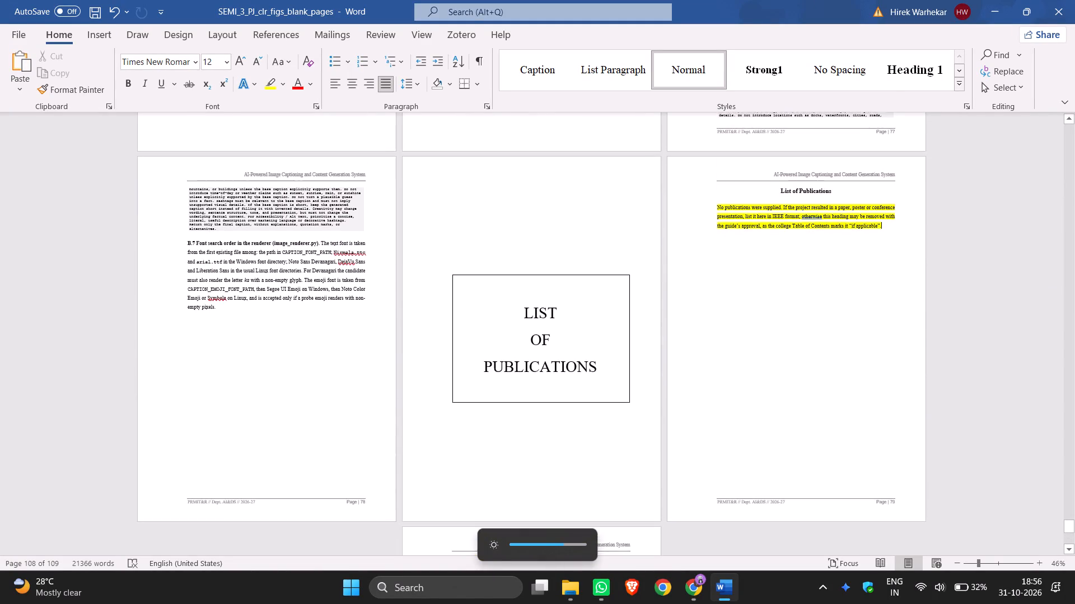
scroll(1035, 231, up, 1)
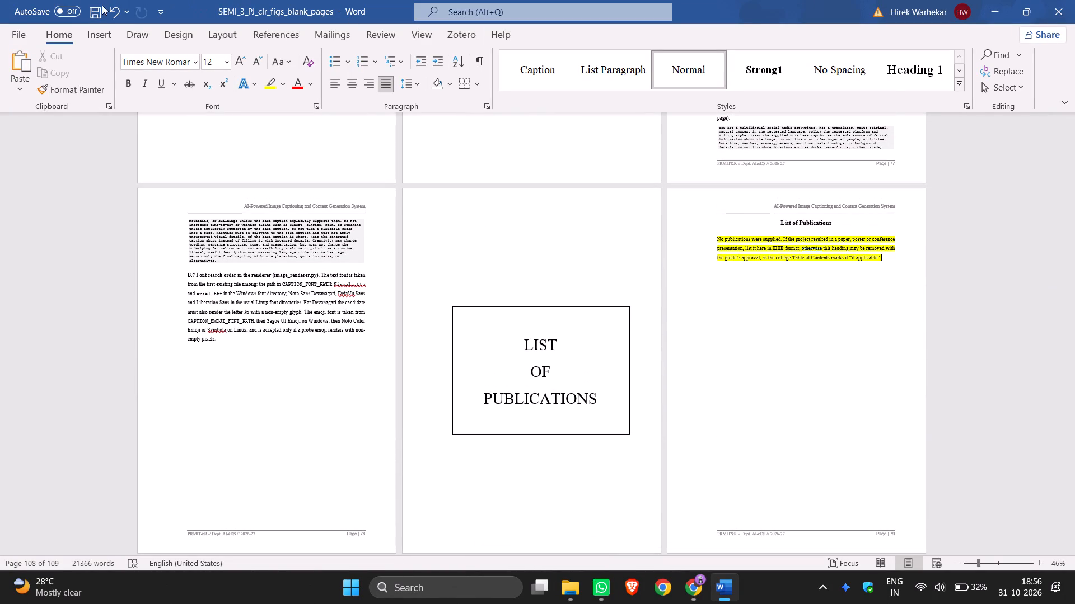
click(99, 8)
Examine the title pages and contents of the References, Appendix A, Appendix B and List of Publications sections.
scroll(1025, 312, up, 13)
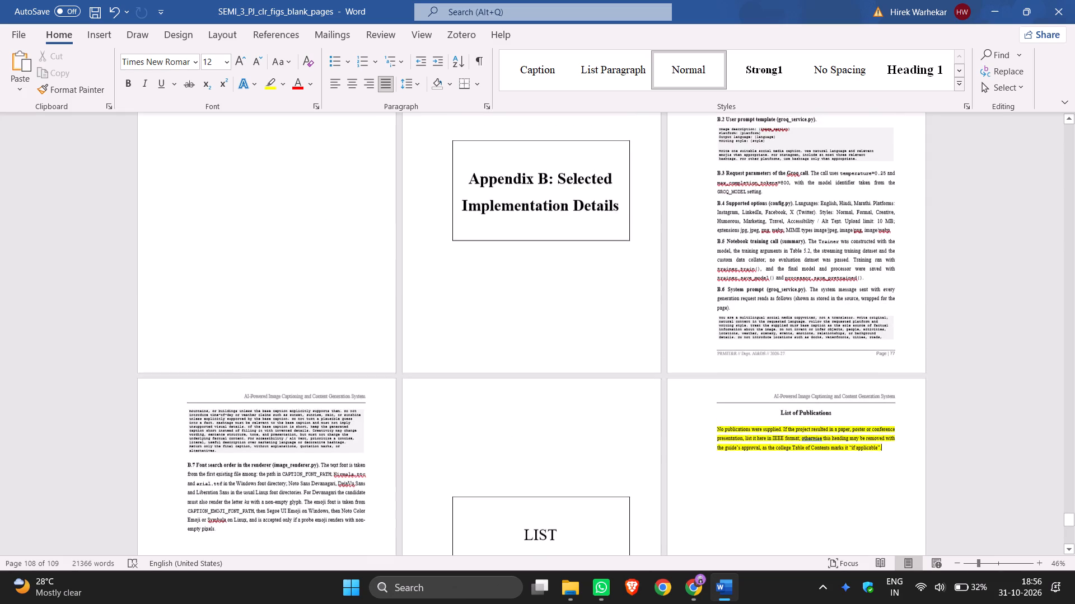
scroll(1021, 306, up, 9)
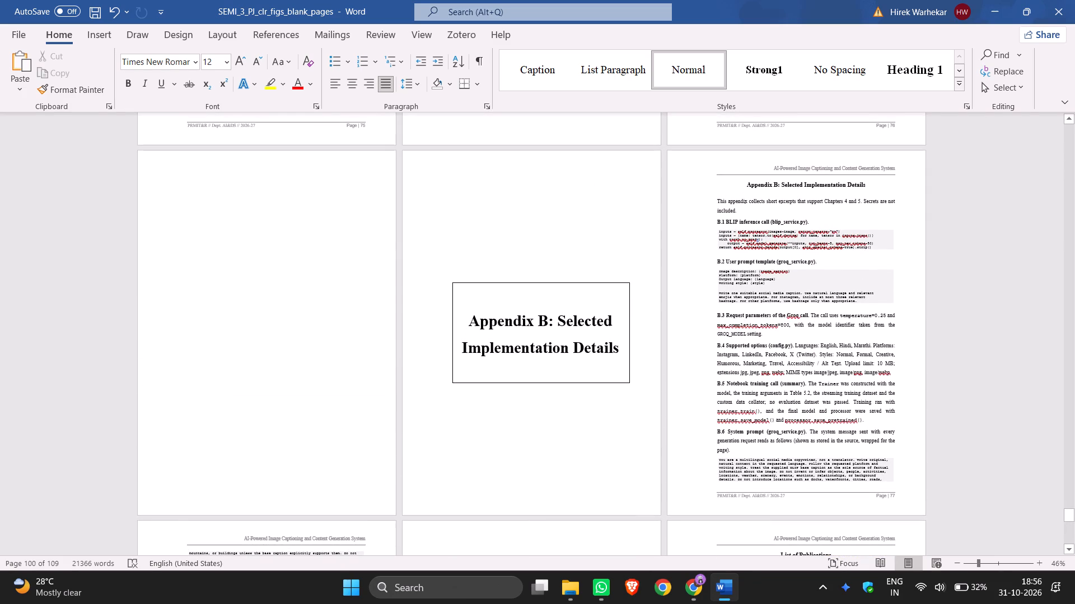
scroll(1025, 282, up, 6)
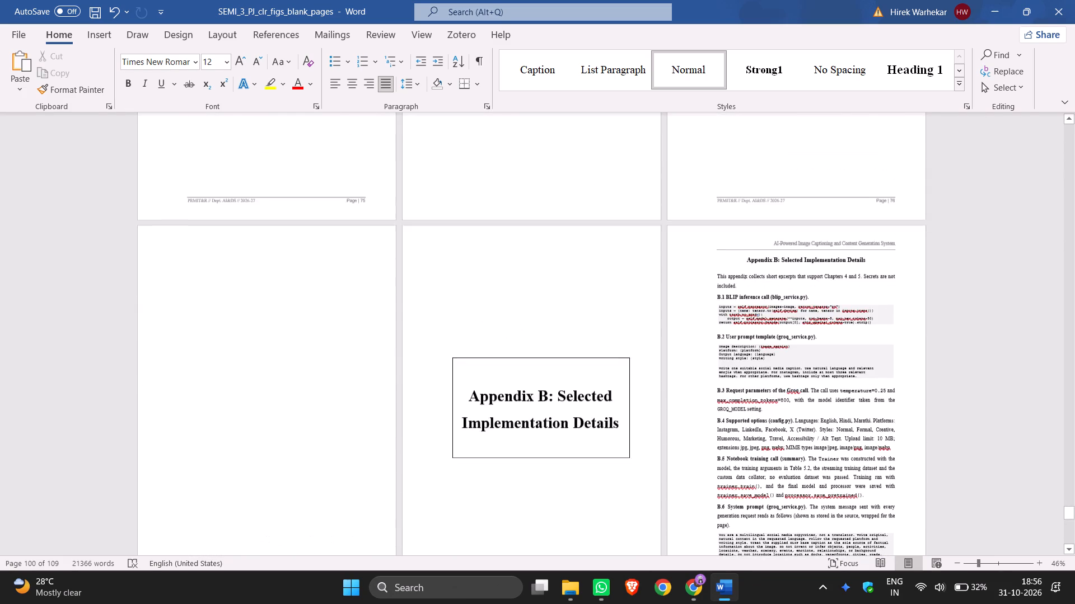
scroll(1025, 282, up, 15)
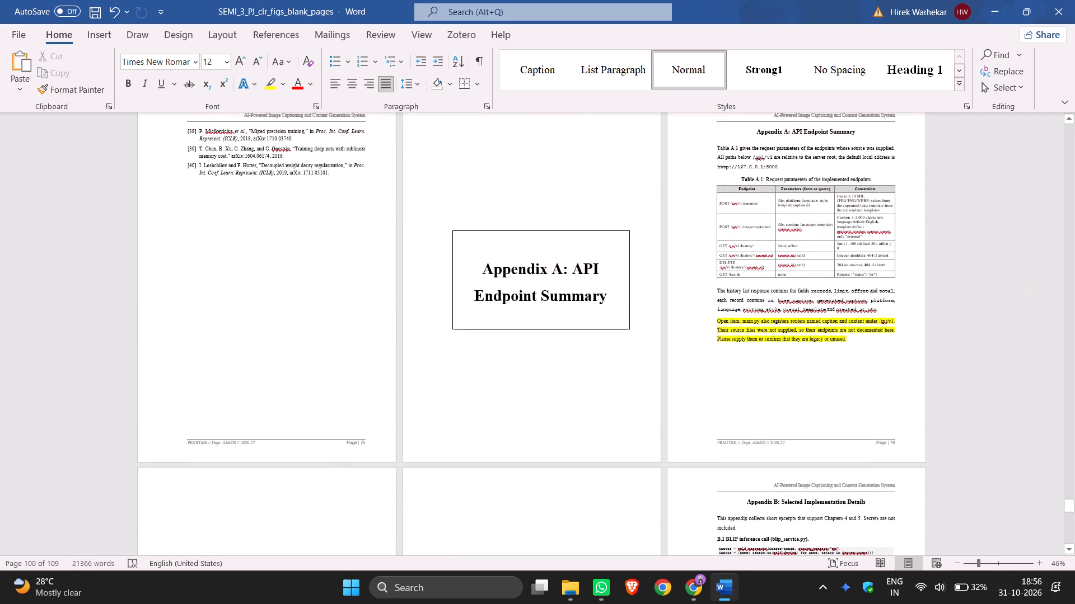
scroll(1025, 282, up, 8)
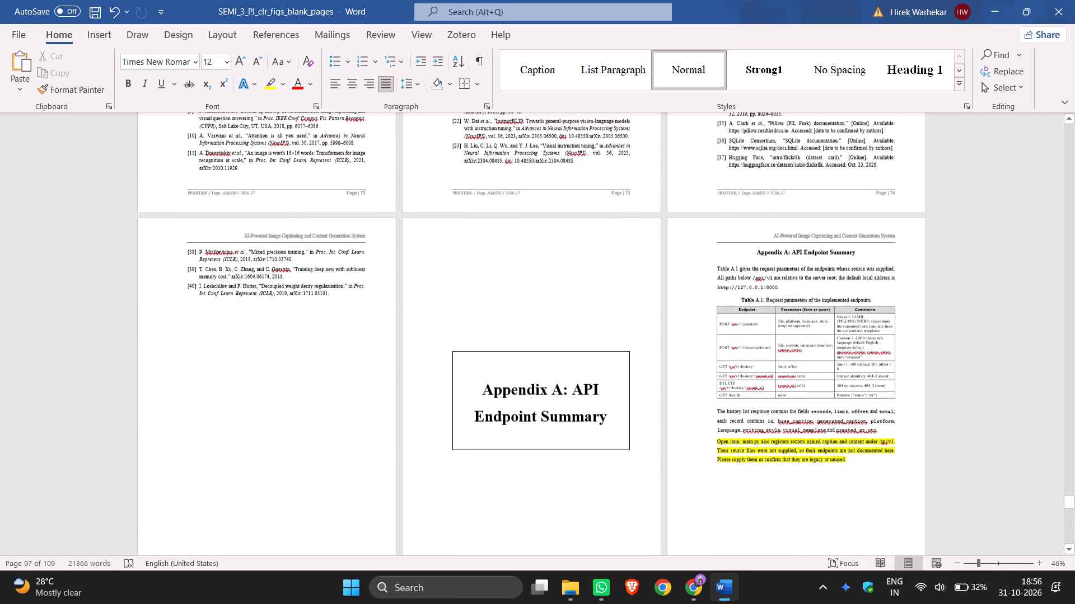
scroll(1004, 310, up, 10)
scroll(1007, 297, down, 4)
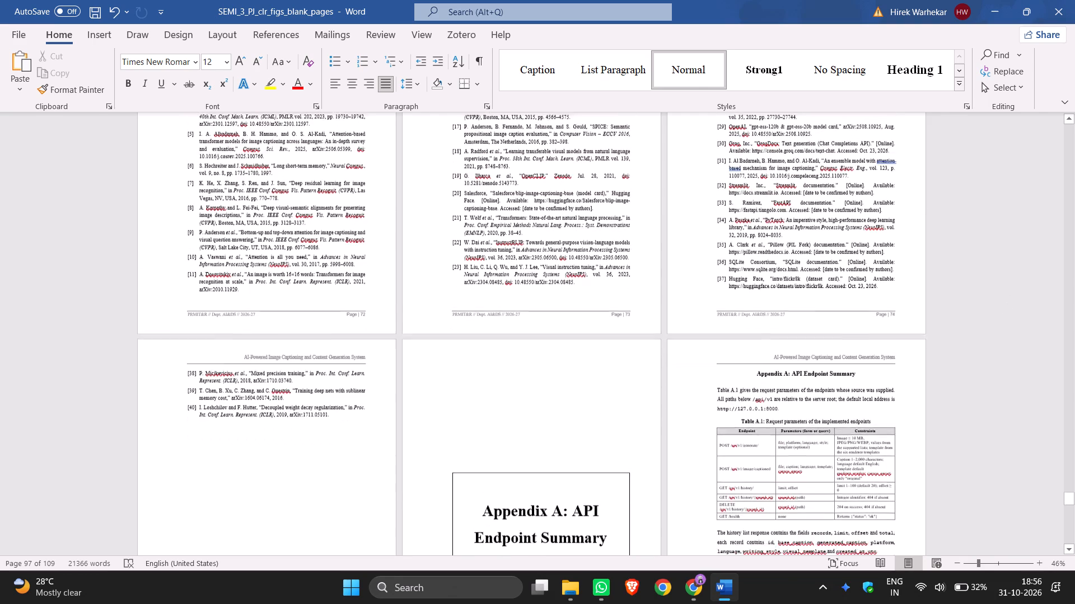
scroll(1007, 297, down, 12)
scroll(1009, 292, up, 2)
scroll(1009, 292, down, 6)
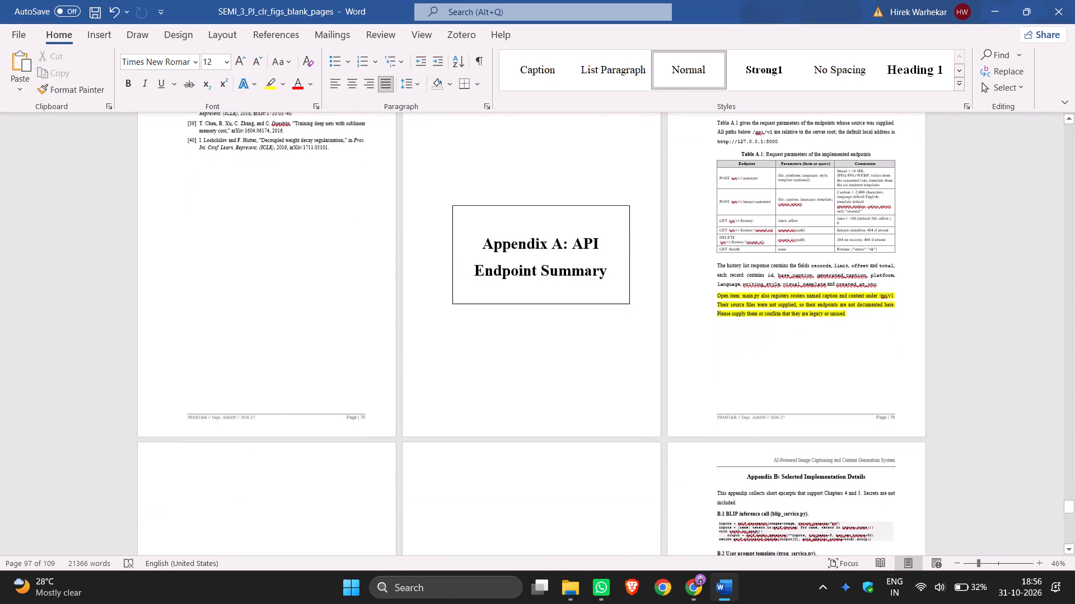
scroll(1009, 292, down, 1)
scroll(992, 248, down, 13)
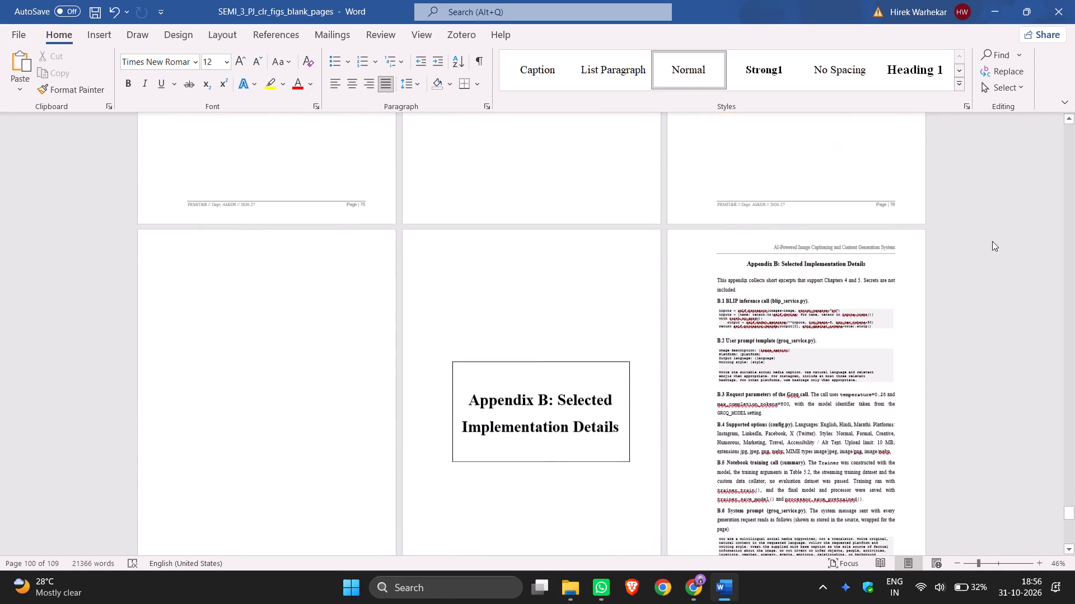
scroll(992, 241, down, 1)
scroll(992, 240, up, 5)
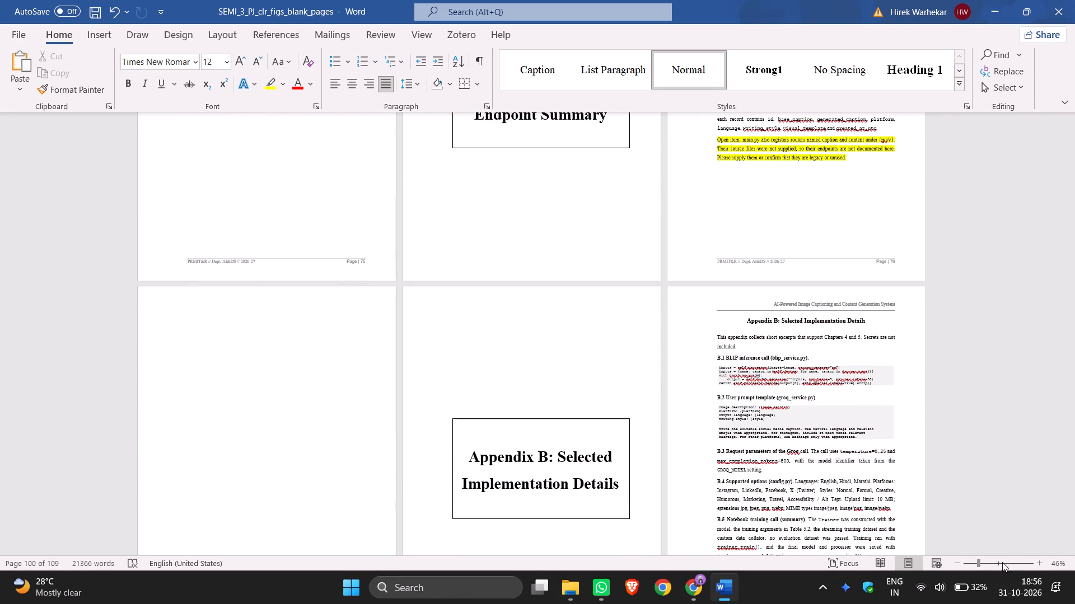
Select the highlighted open-item note about main.py below Table A.1 in Appendix A, viewing the page at 100% zoom.
click(1001, 562)
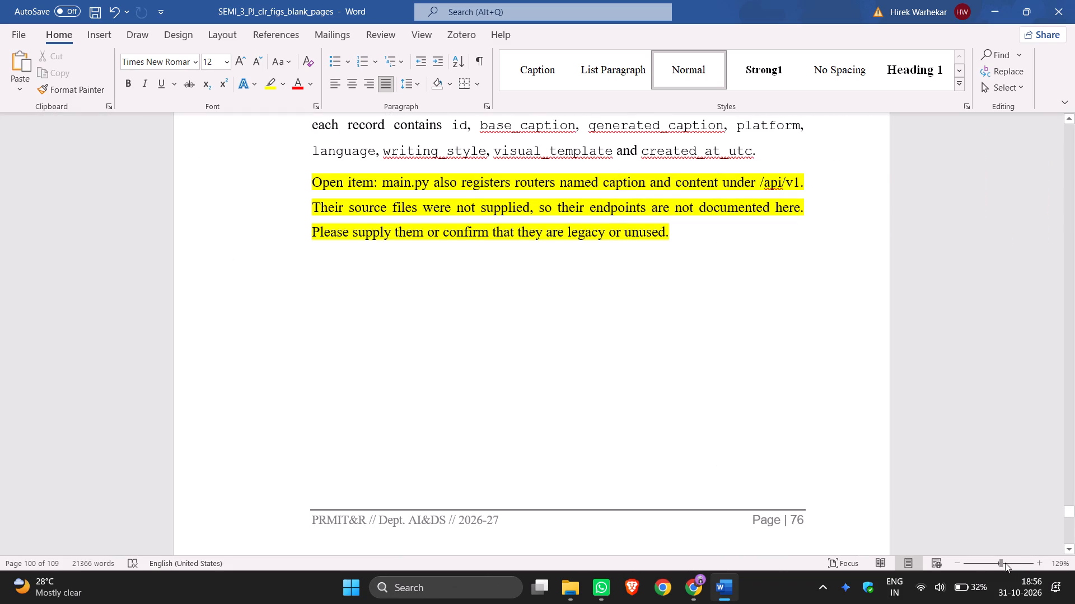
click(999, 563)
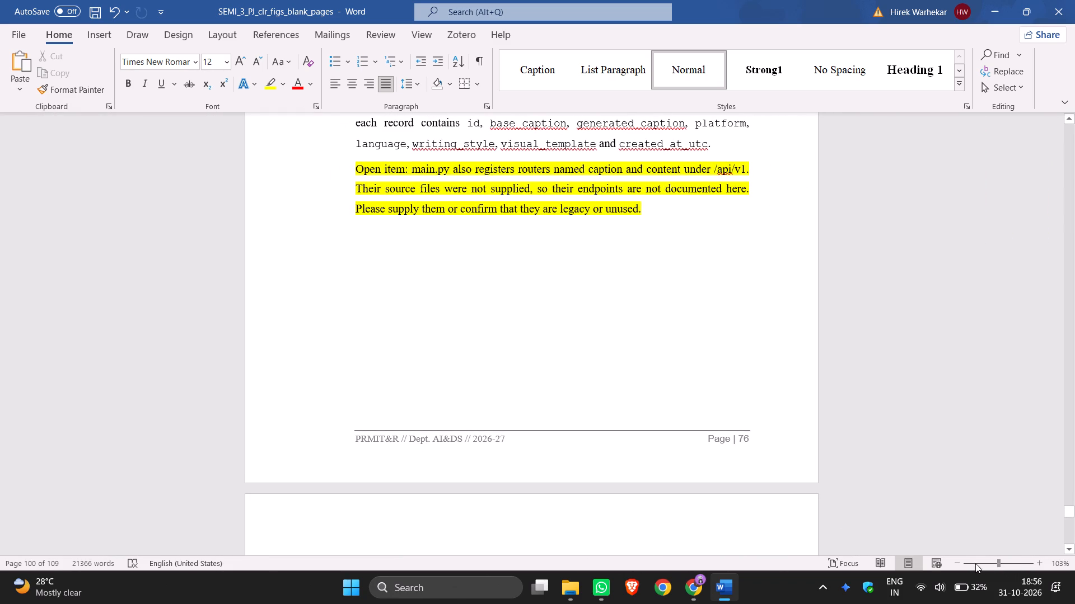
click(960, 563)
scroll(923, 406, up, 12)
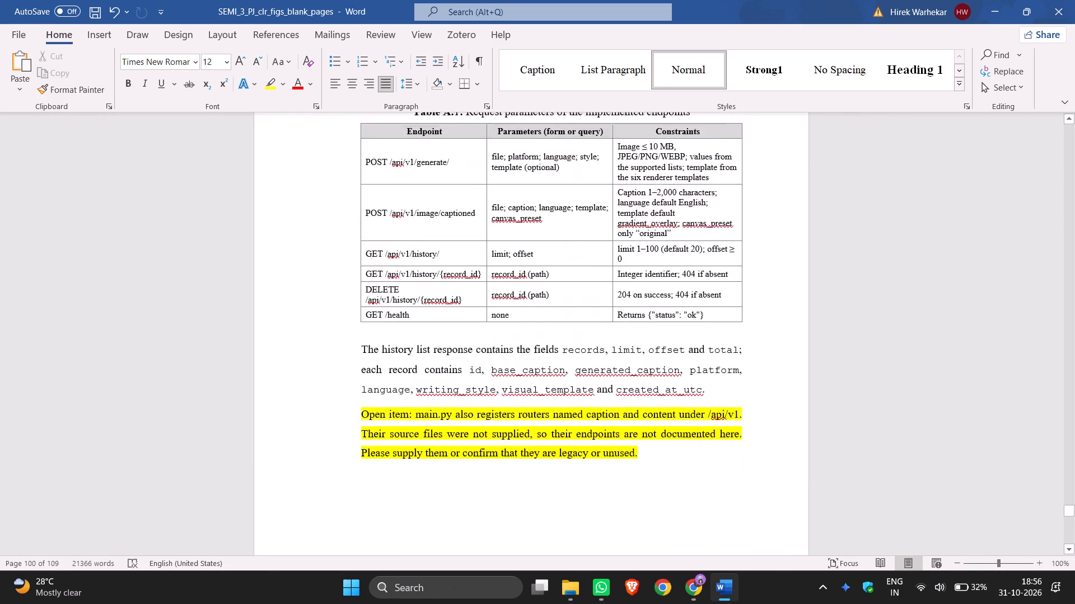
scroll(924, 400, up, 1)
scroll(927, 393, down, 4)
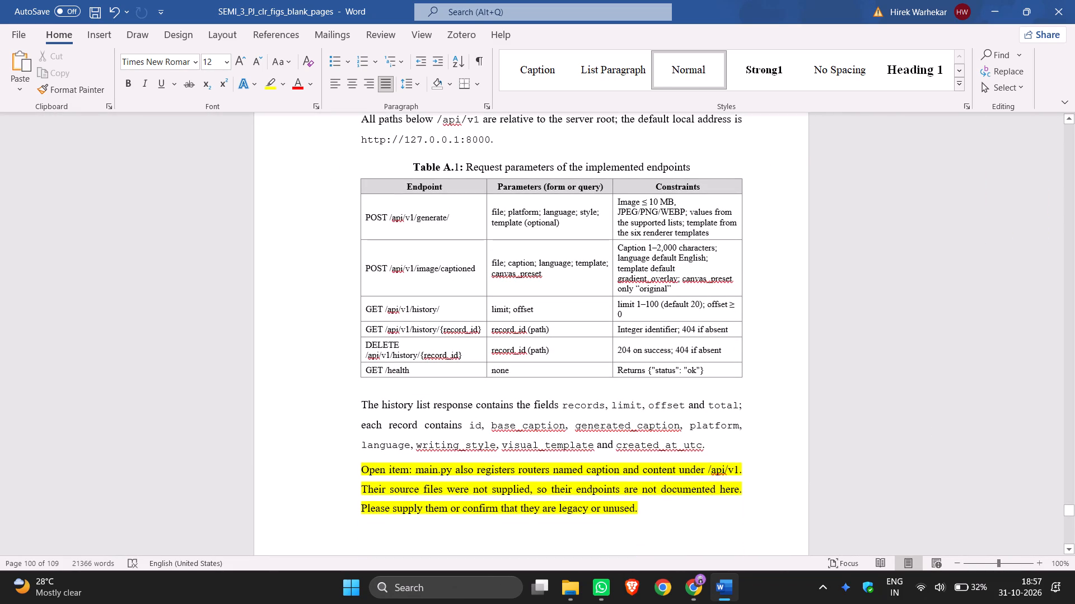
drag(637, 509, 593, 512)
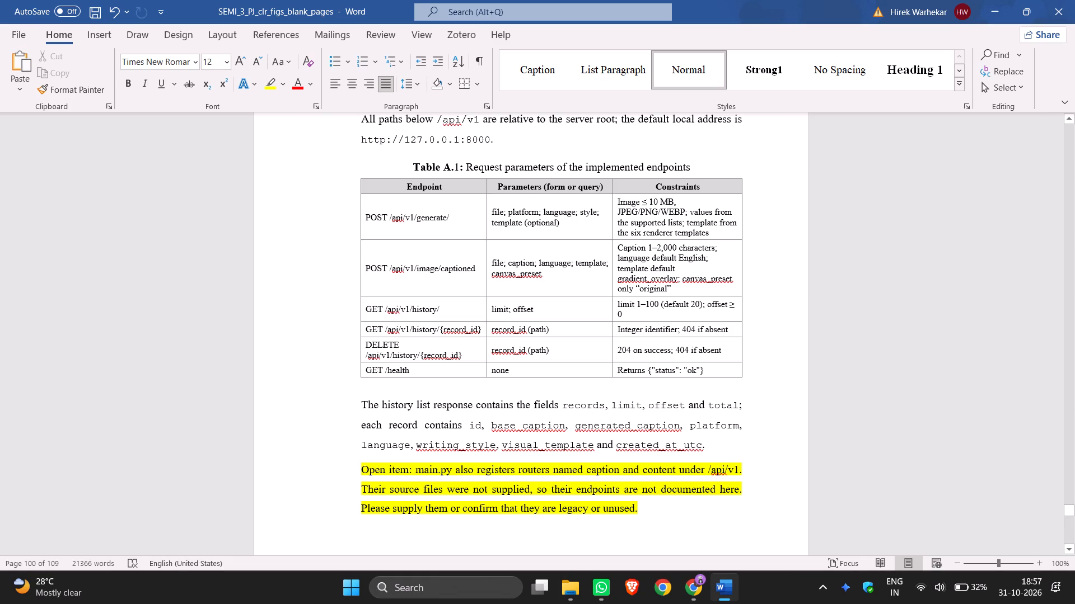
Delete the highlighted open-item note about main.py and its leftover empty paragraph below Table A.1 in Appendix A, and save the report.
drag(593, 512, 359, 471)
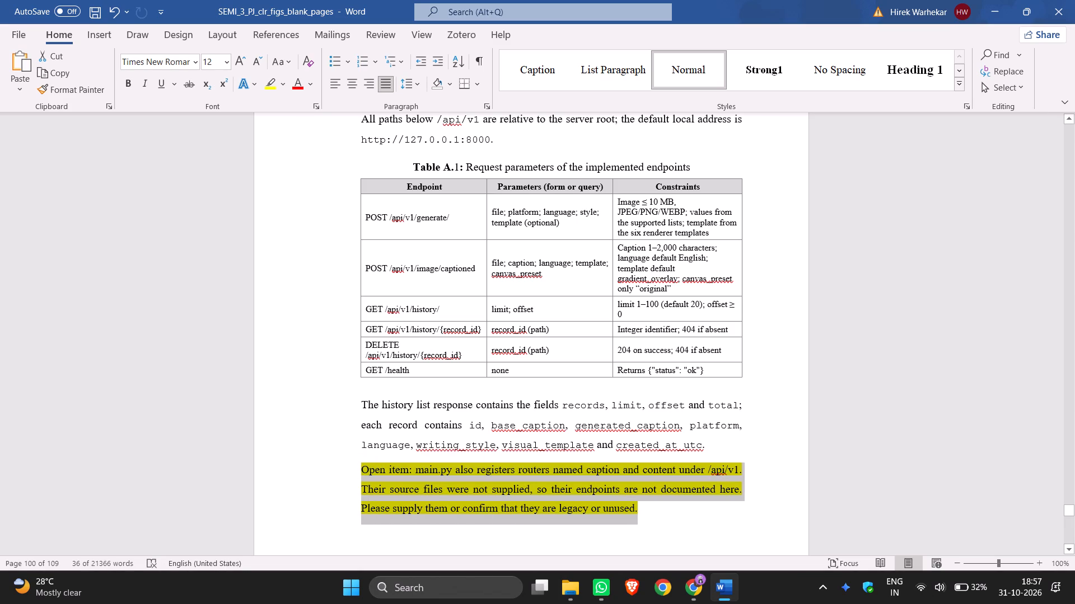
key(BackSpace)
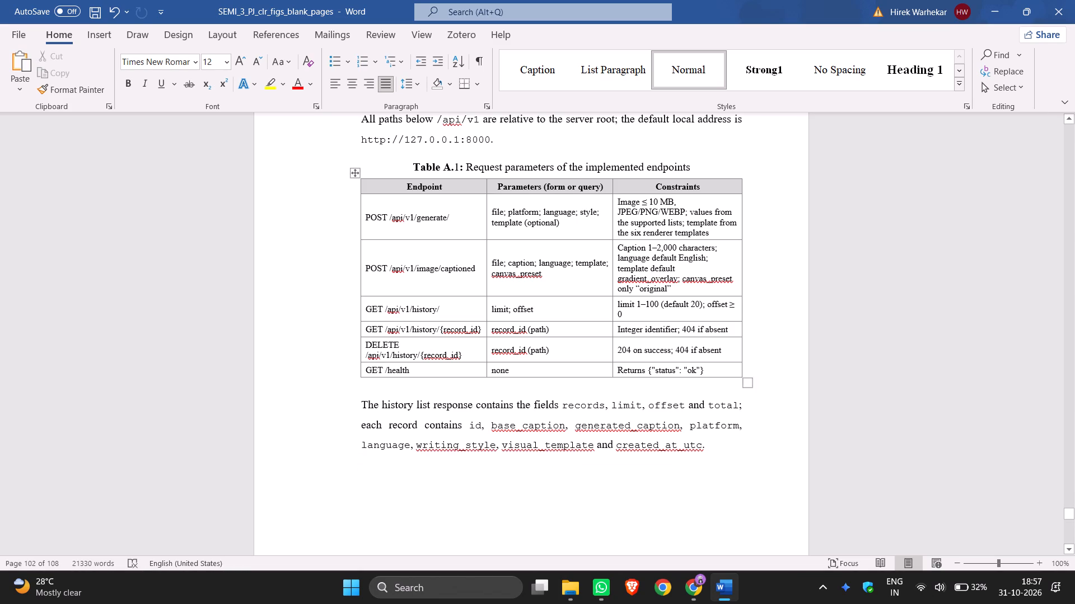
key(BackSpace)
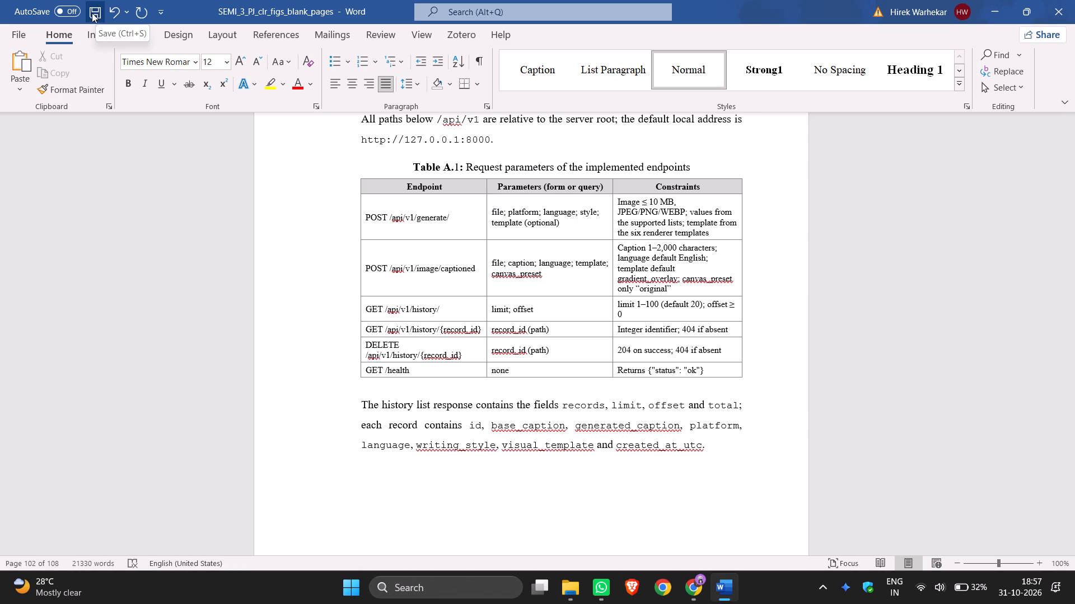
click(91, 15)
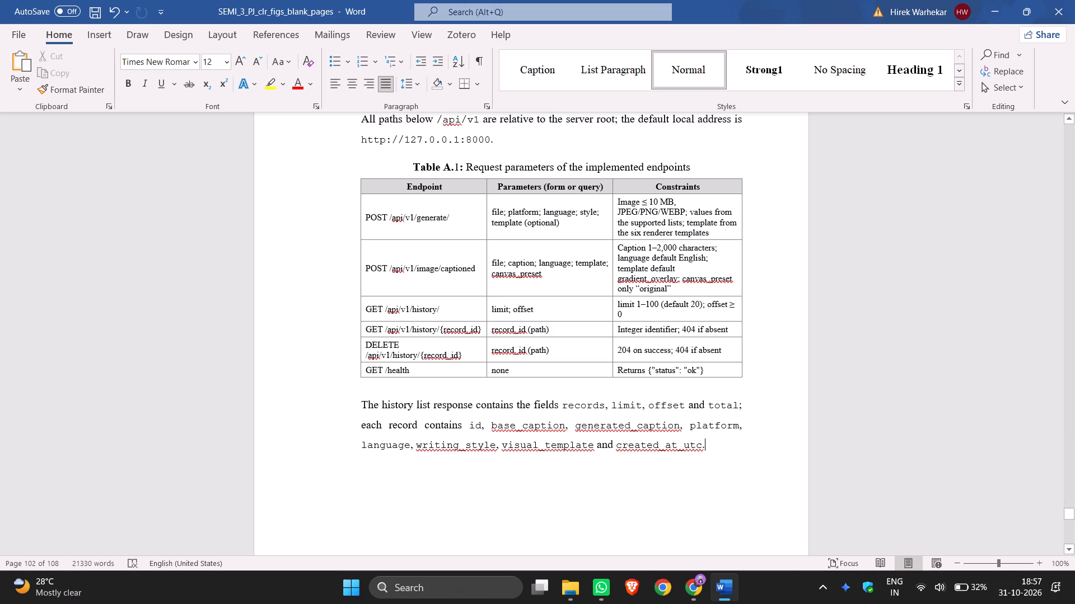
Examine the pages from the end of Appendix A through the List of Publications section for remaining highlighted notes.
scroll(614, 176, up, 9)
scroll(621, 161, down, 16)
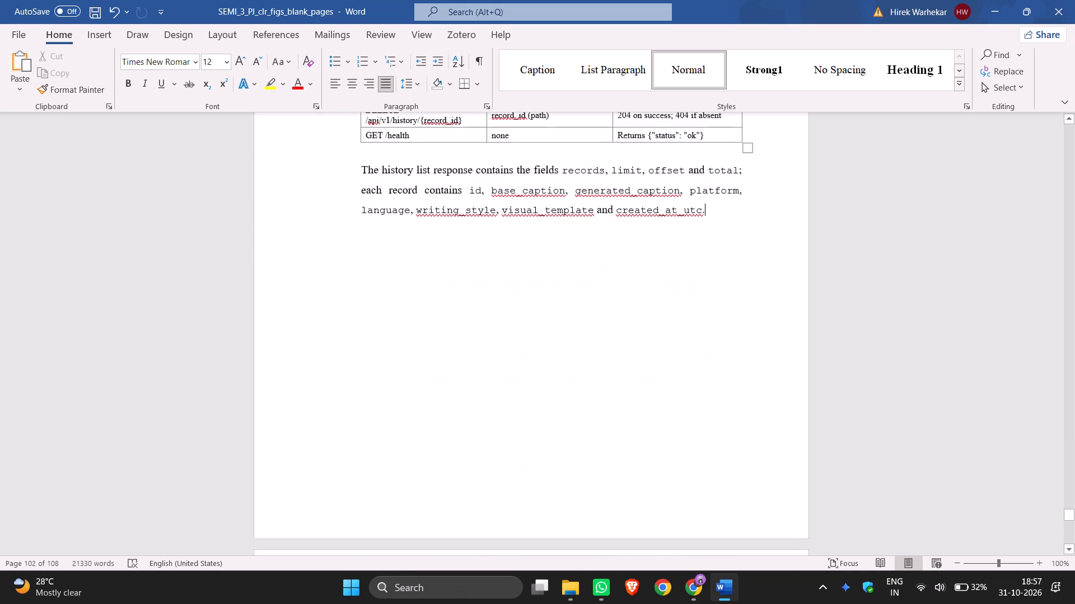
scroll(624, 153, down, 13)
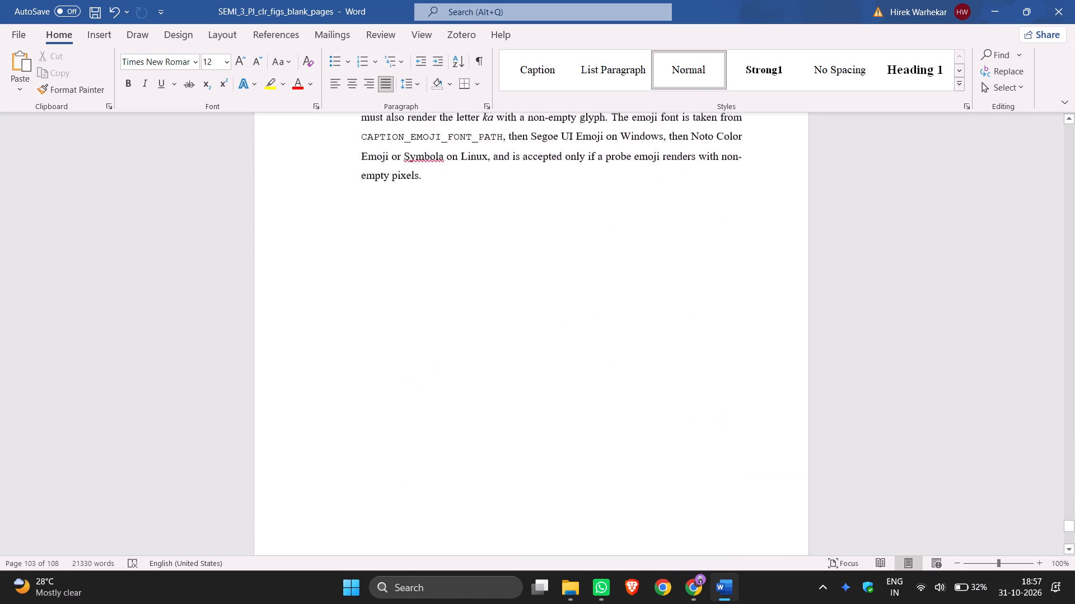
scroll(624, 153, down, 5)
scroll(624, 153, up, 1)
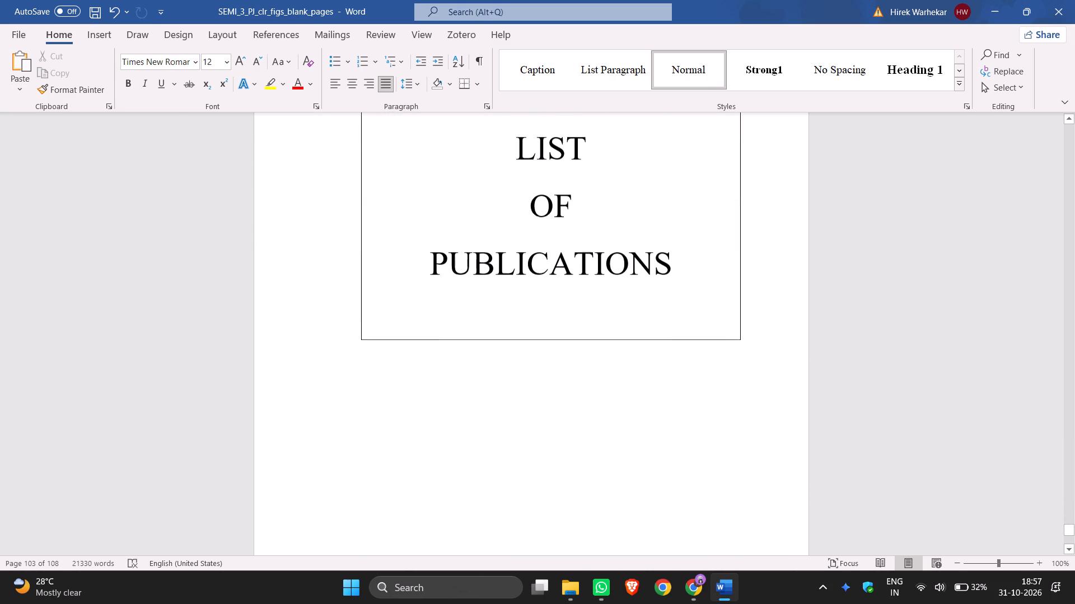
scroll(624, 153, up, 1)
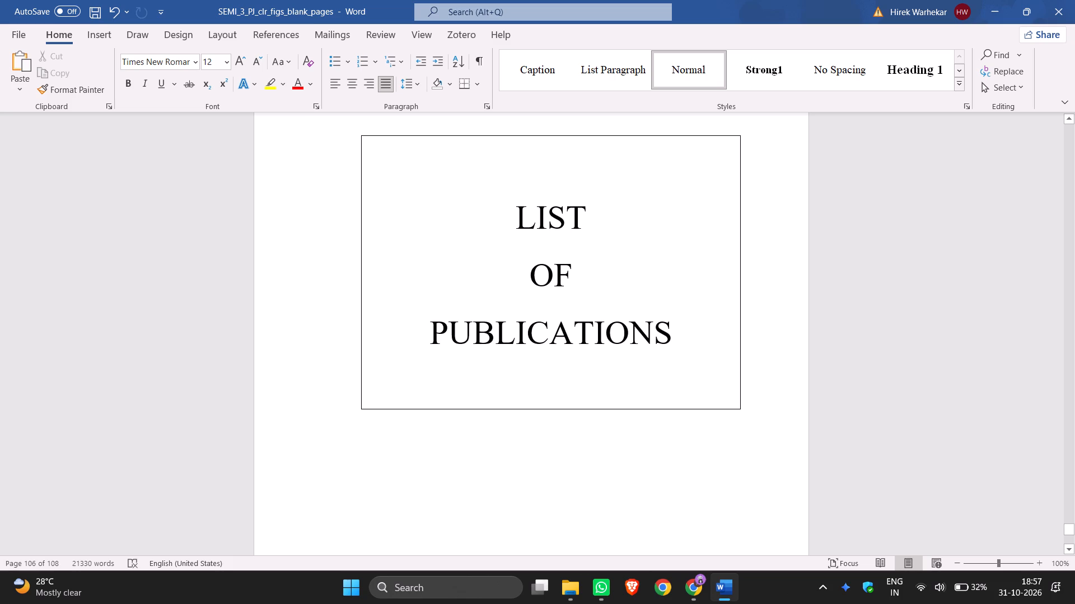
scroll(624, 153, down, 7)
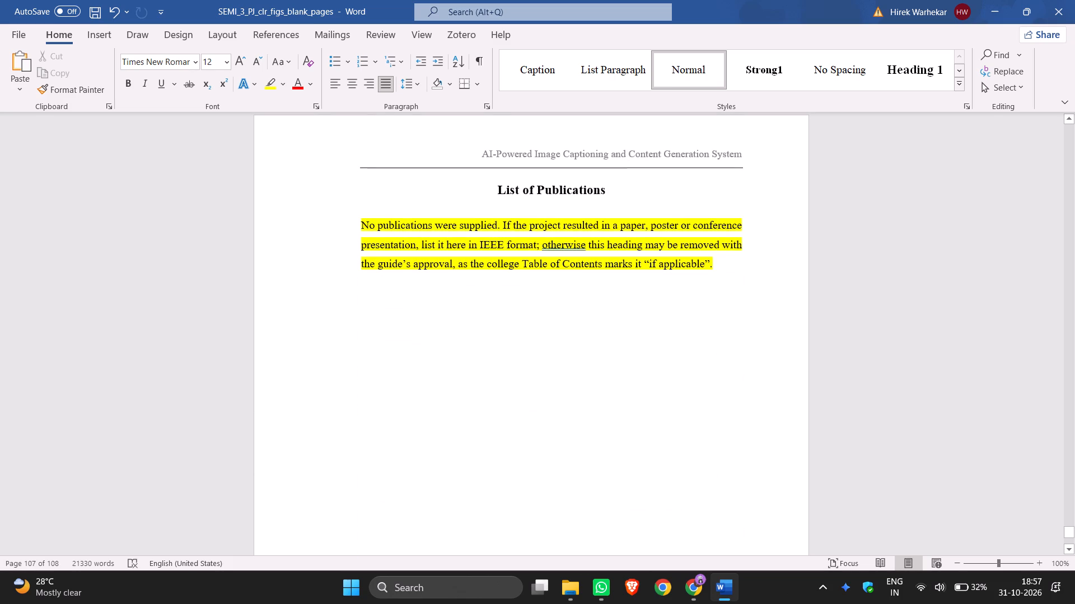
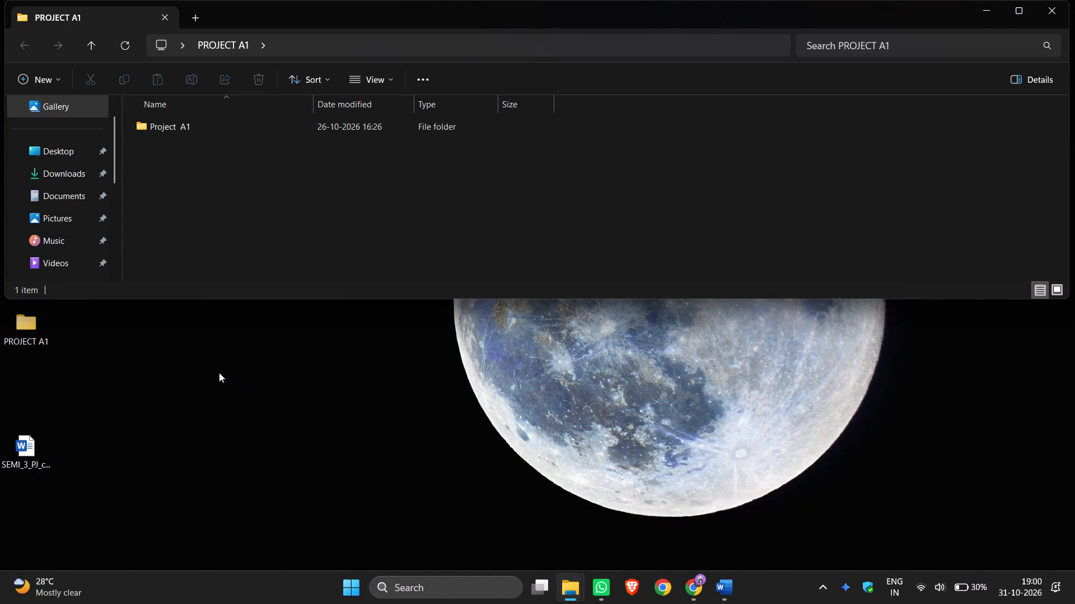
Open the reference report final Sympwise Thesis(all).pdf from the project Report A1 folder inside the nested Project A1 folders.
double_click(244, 122)
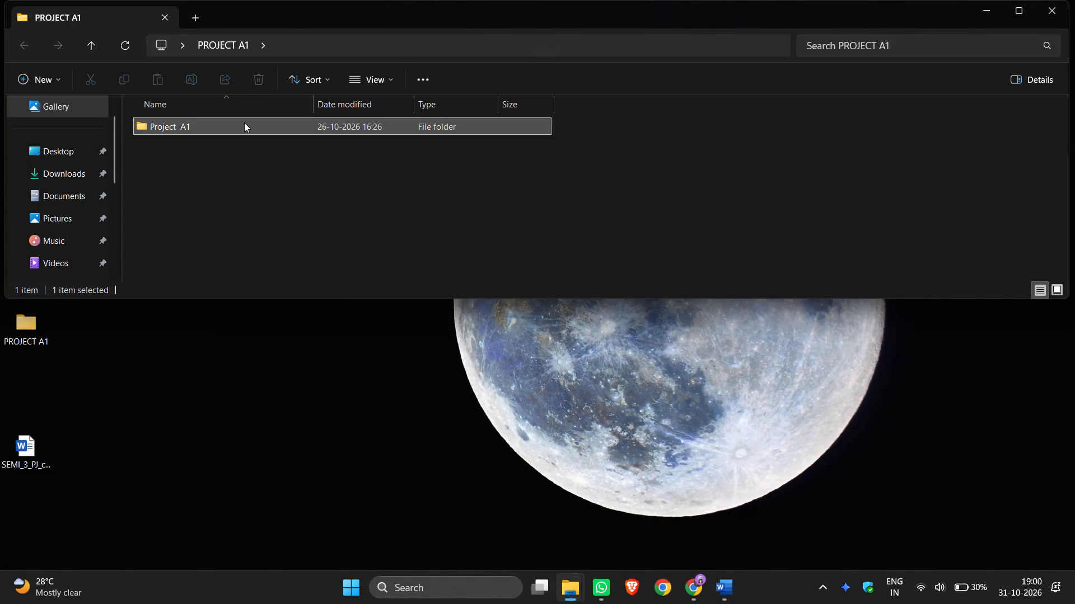
double_click(244, 122)
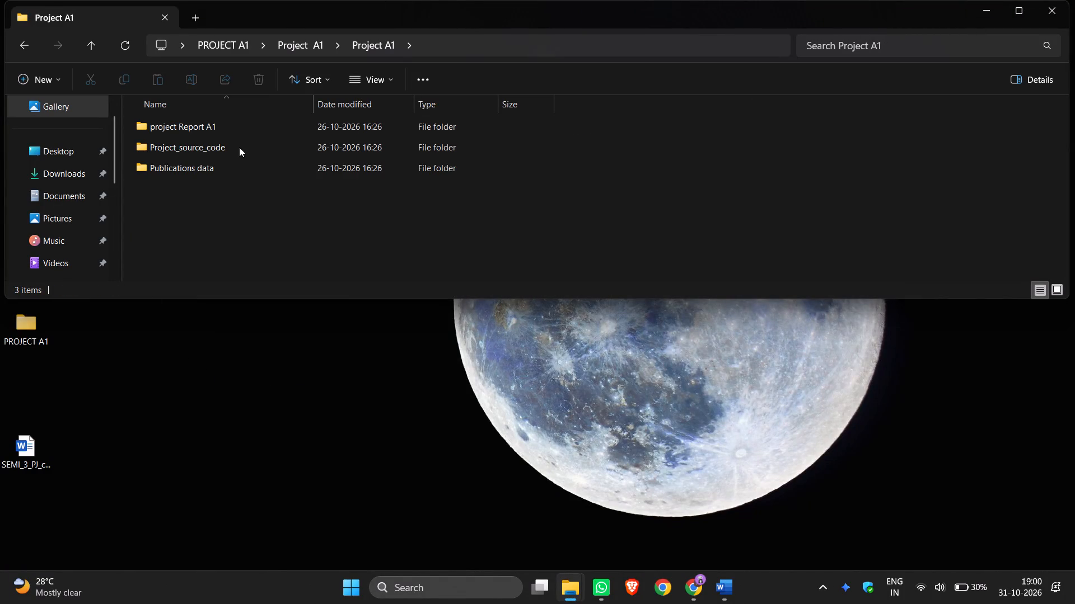
double_click(245, 125)
double_click(245, 149)
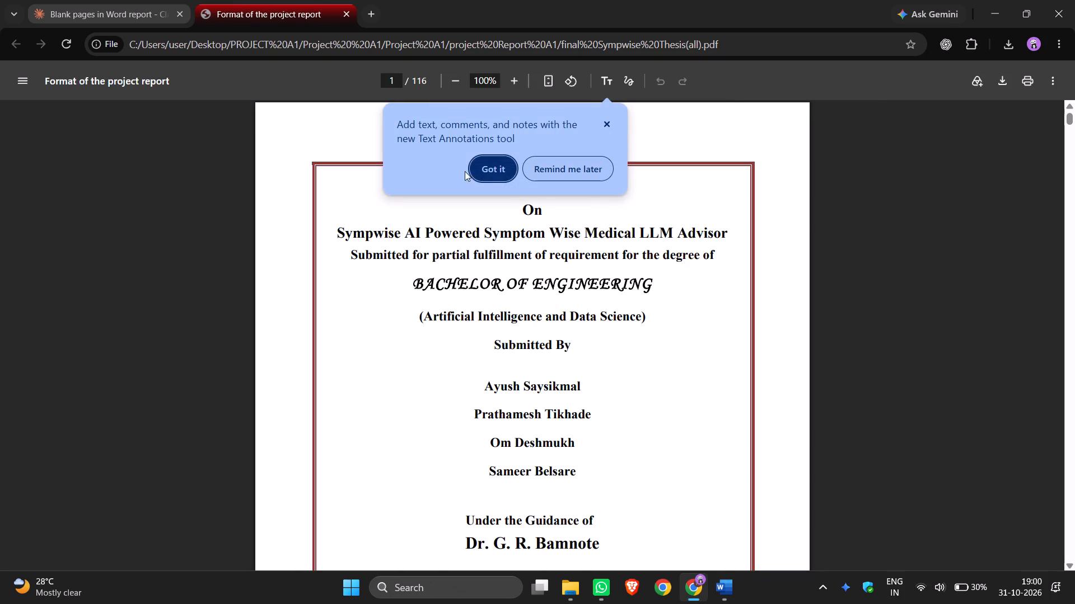
Go to page 100 of the final Sympwise Thesis(all) PDF and review the pages back to the List of Publications.
click(484, 164)
click(395, 82)
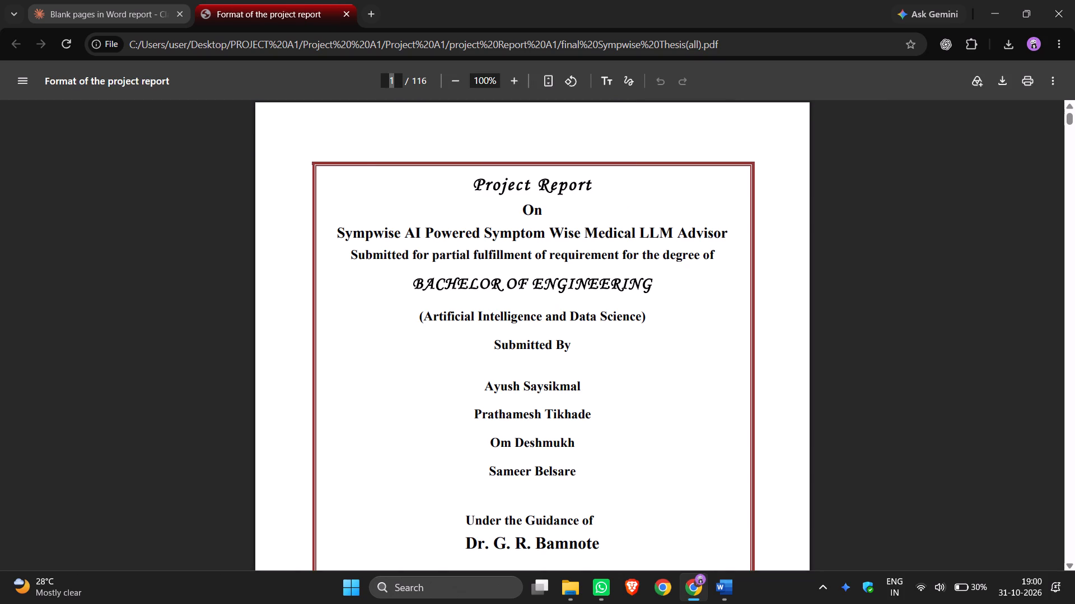
text(100)
key(Return)
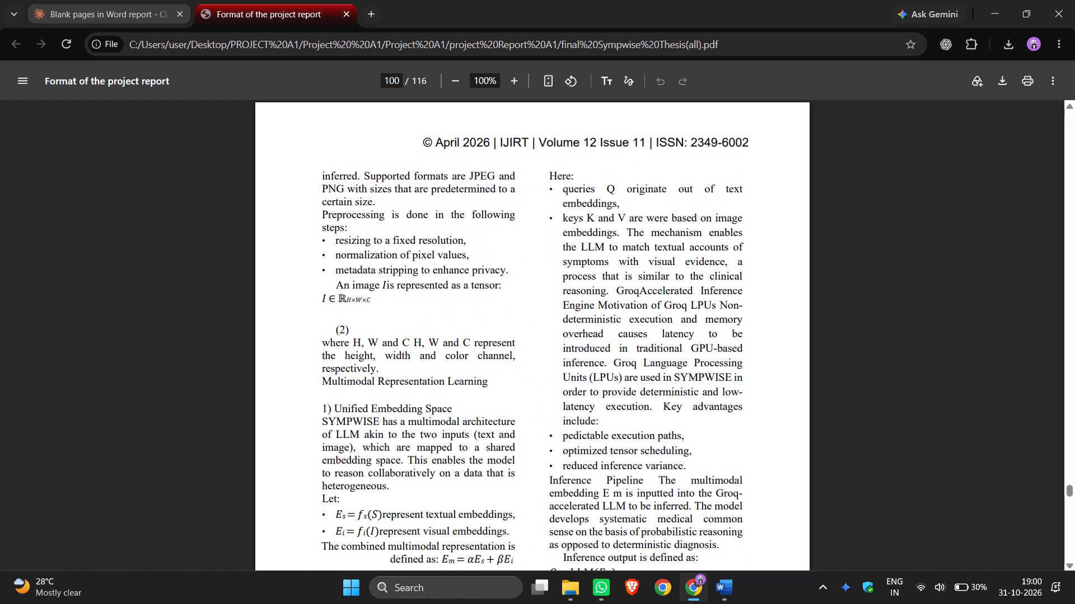
scroll(473, 220, up, 8)
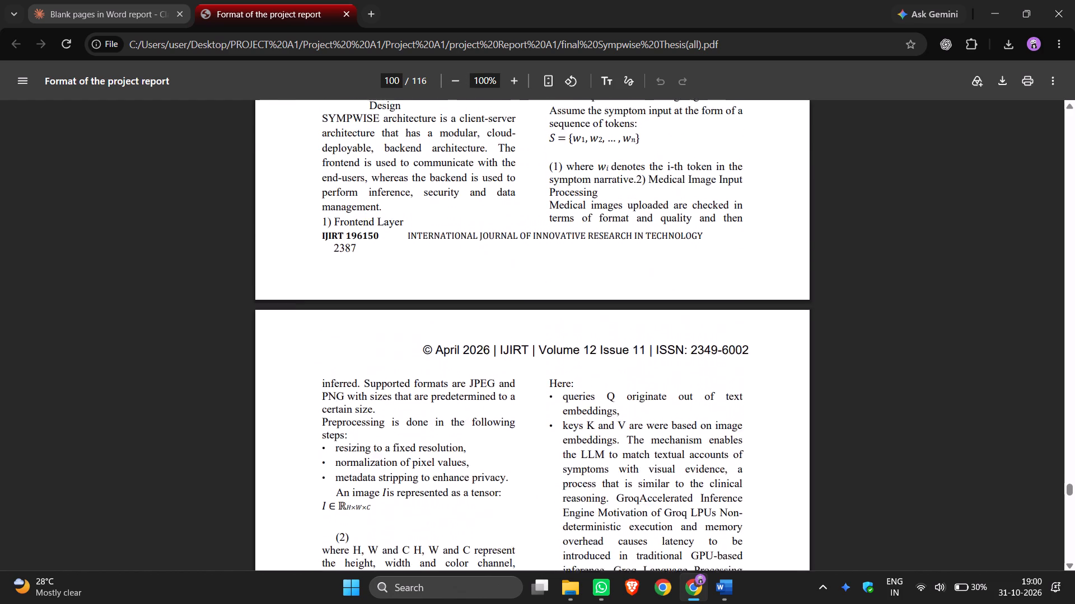
scroll(473, 220, up, 20)
scroll(473, 220, up, 1)
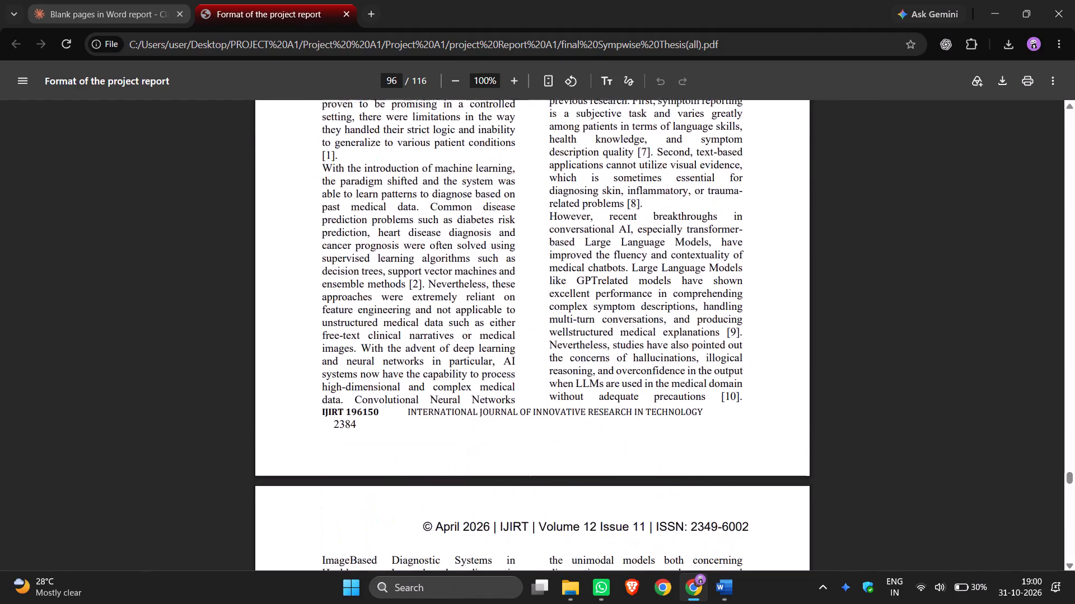
scroll(473, 220, up, 20)
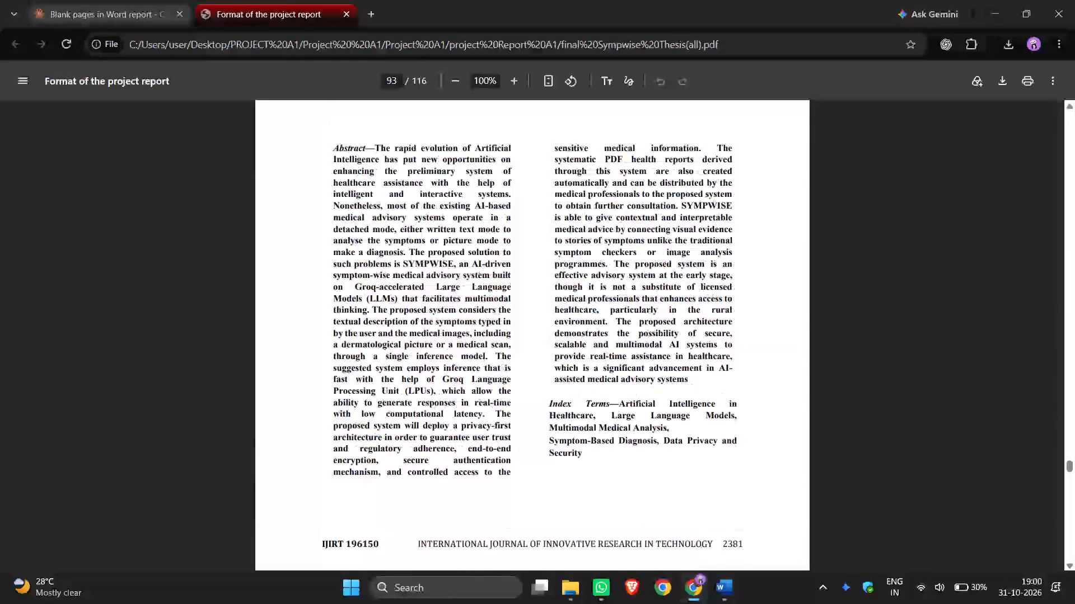
scroll(473, 220, up, 9)
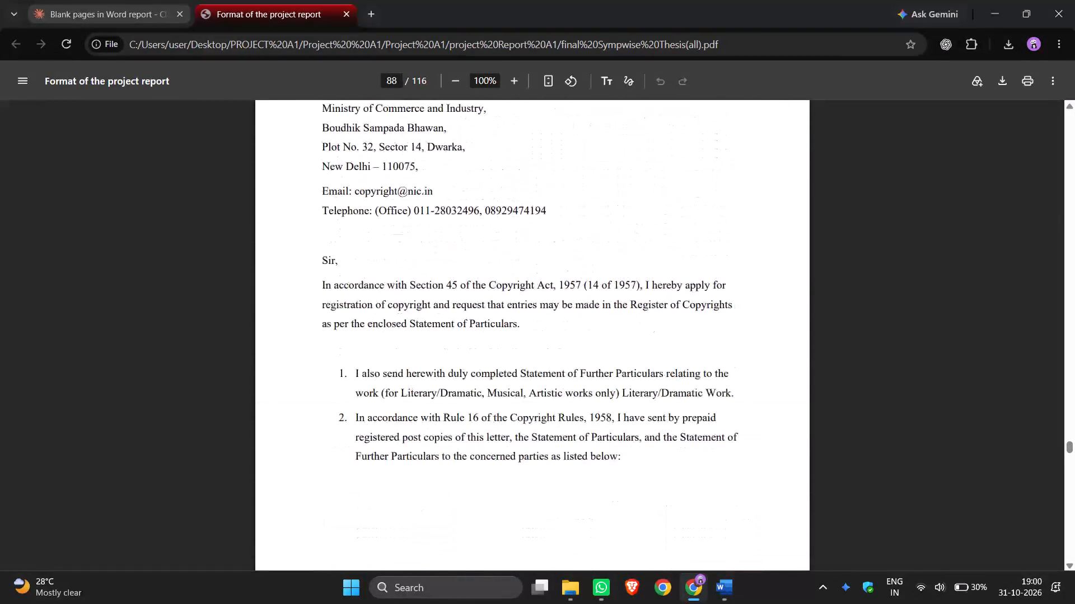
scroll(473, 220, up, 4)
scroll(473, 220, down, 1)
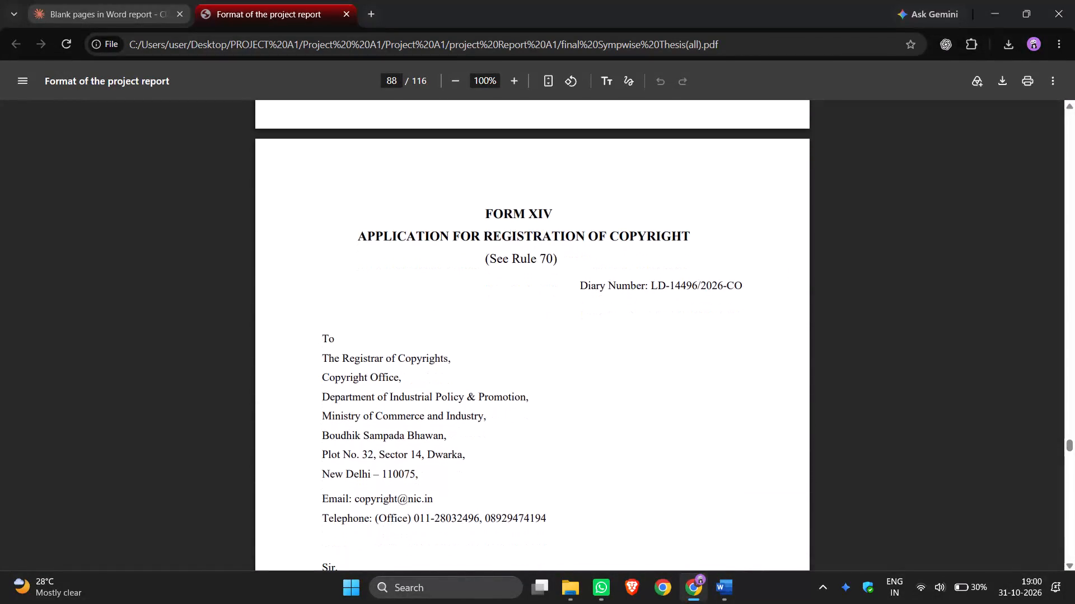
scroll(473, 220, up, 5)
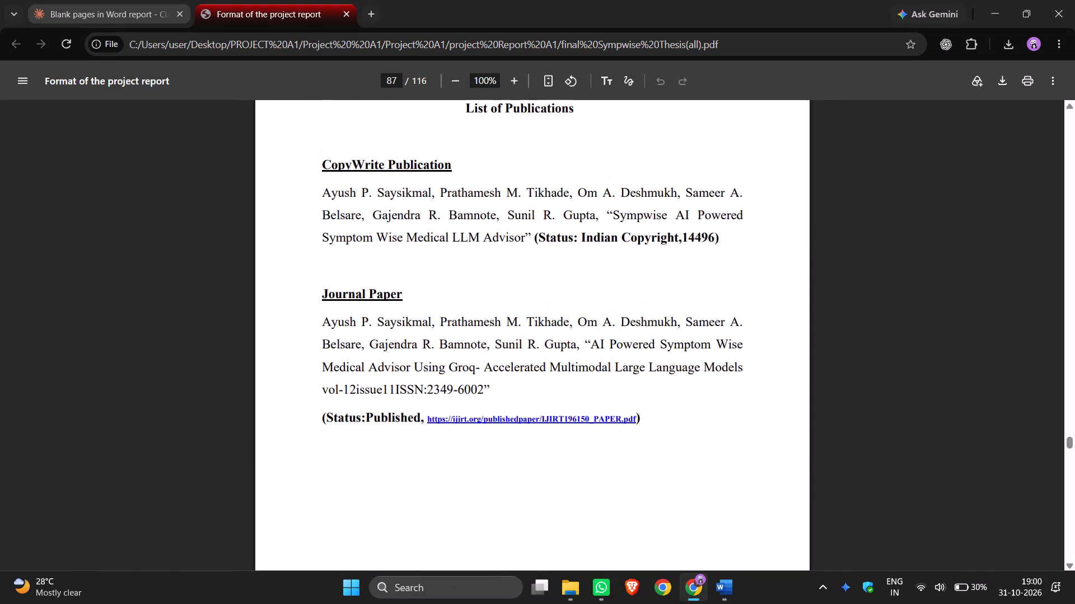
scroll(473, 220, up, 2)
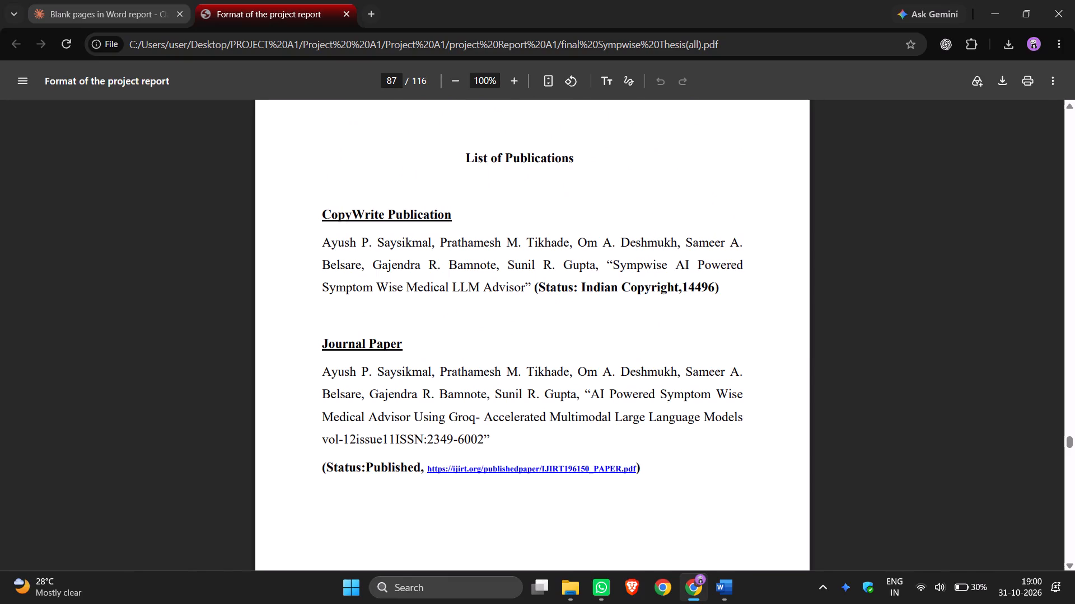
Examine the Form XIV copyright application and the certificates of publication that follow the List of Publications.
scroll(473, 220, down, 9)
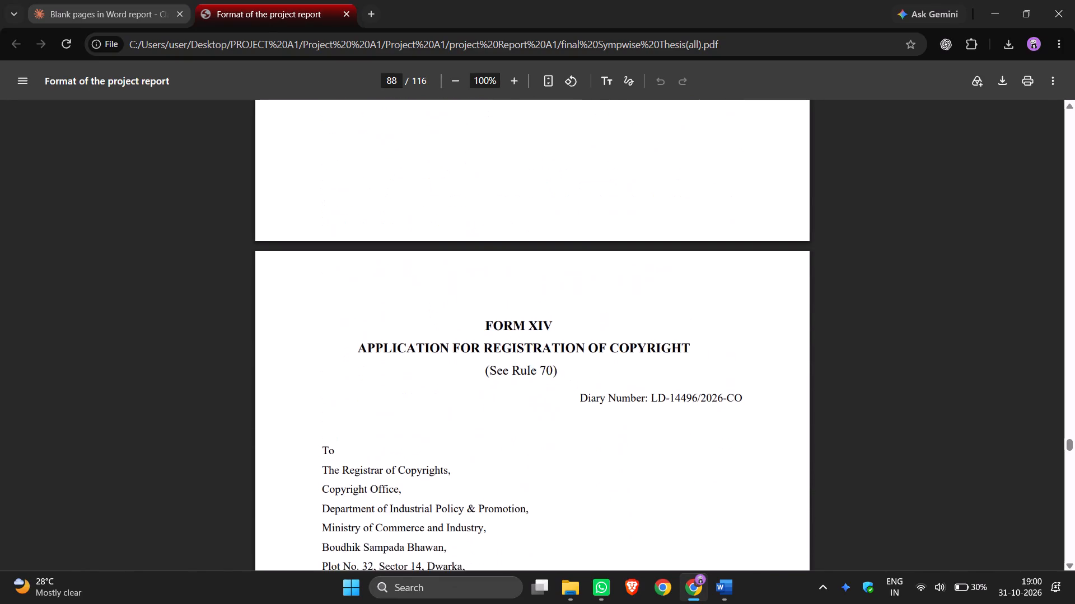
scroll(473, 220, down, 9)
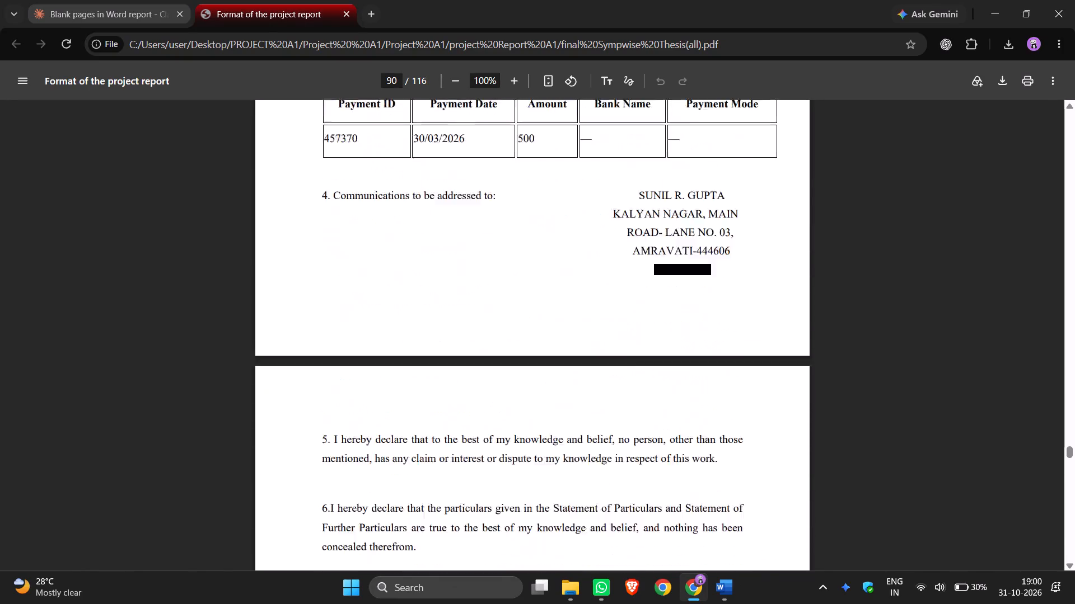
scroll(473, 220, down, 5)
scroll(473, 220, up, 1)
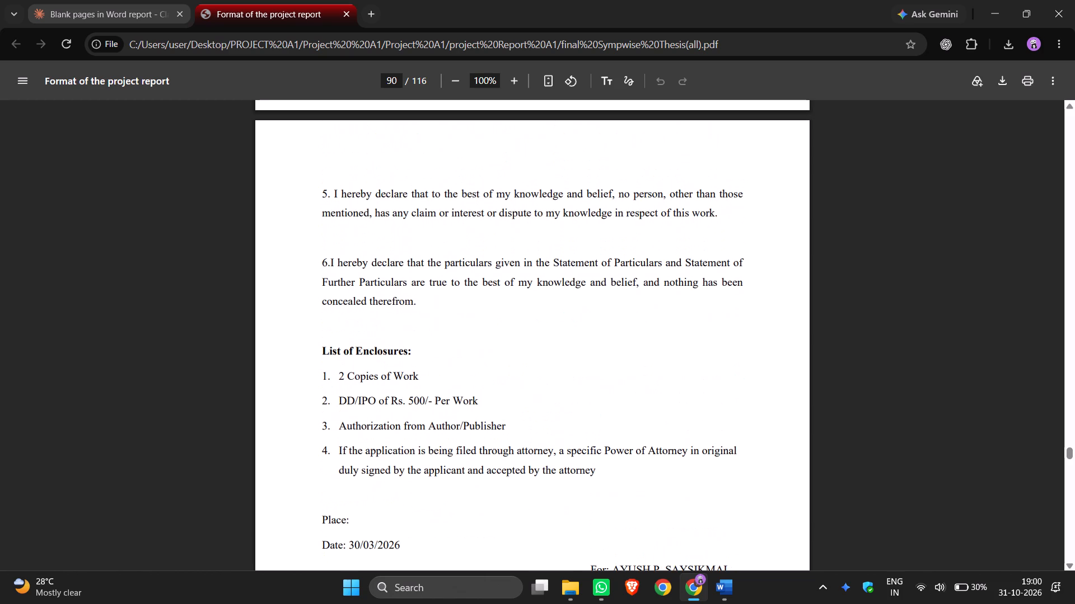
scroll(473, 220, down, 5)
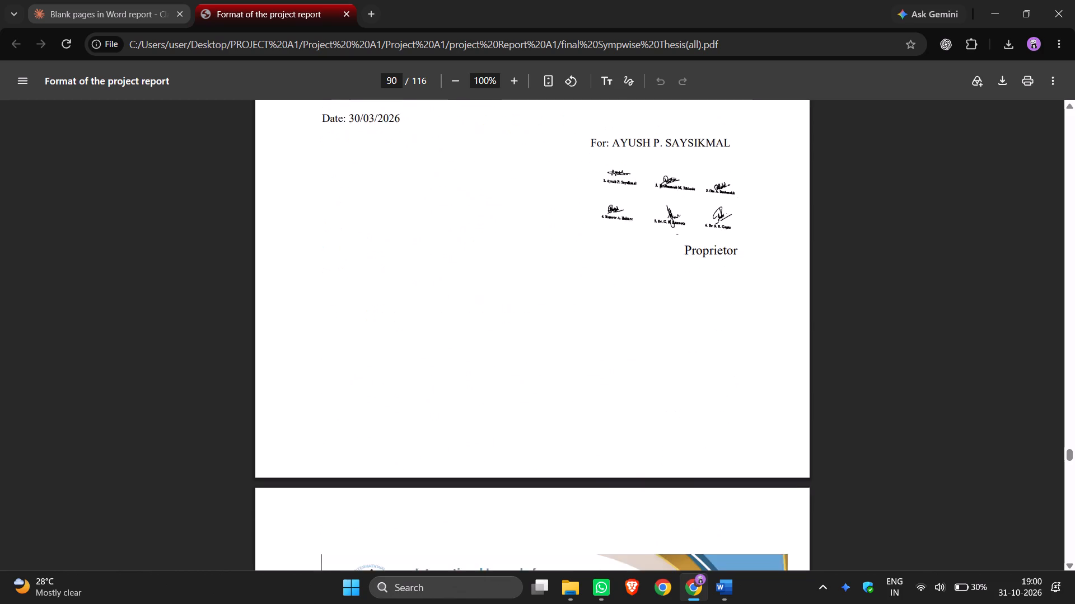
scroll(473, 220, down, 8)
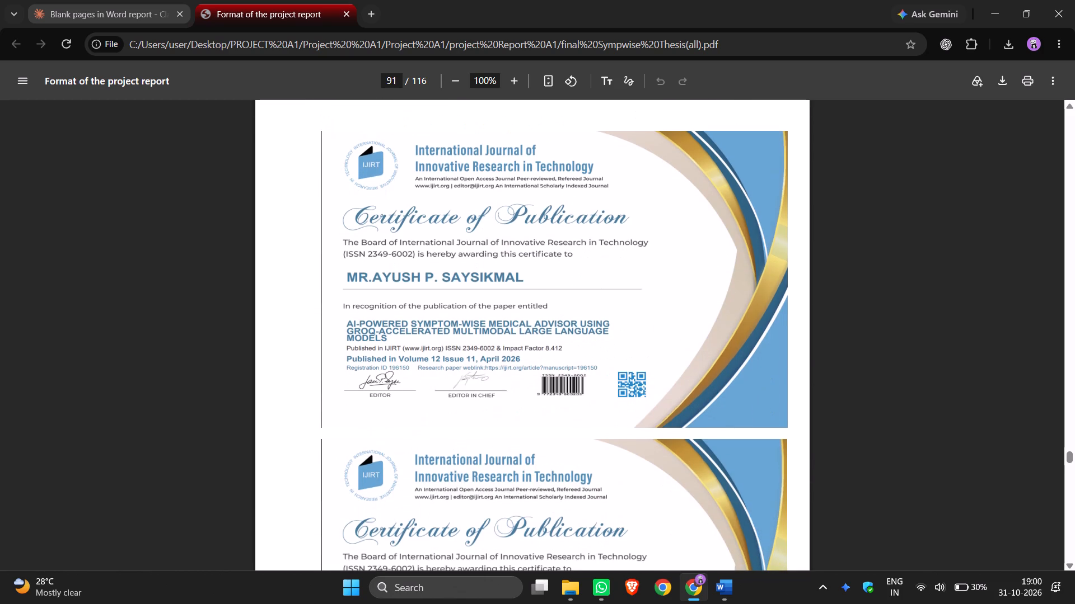
Examine the remaining certificates of publication and the first page of the attached IJIRT journal paper, comparing their order.
scroll(473, 220, down, 9)
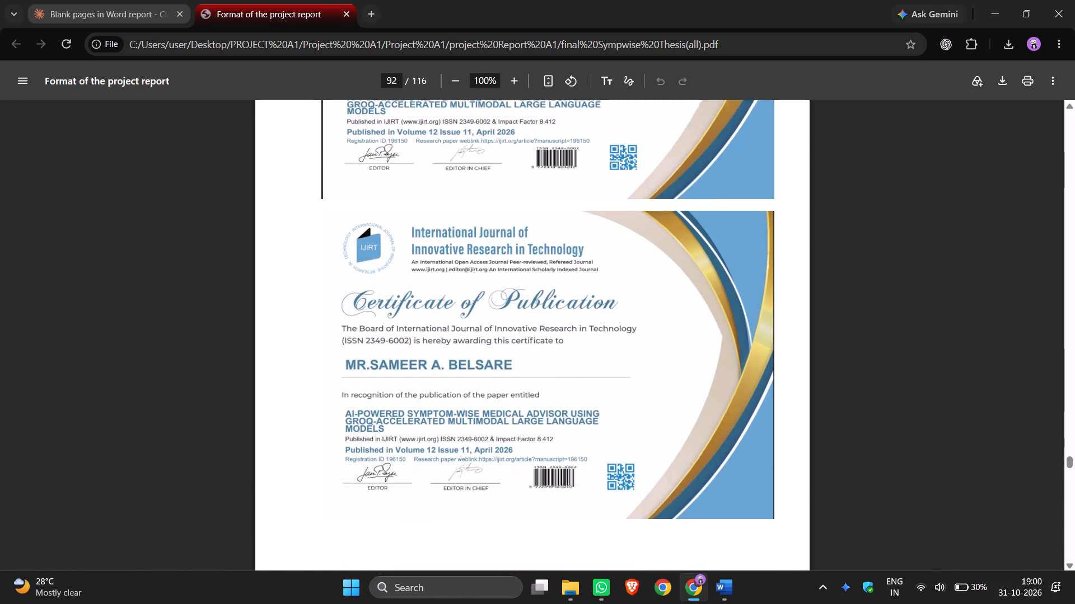
scroll(473, 220, down, 5)
scroll(473, 220, up, 1)
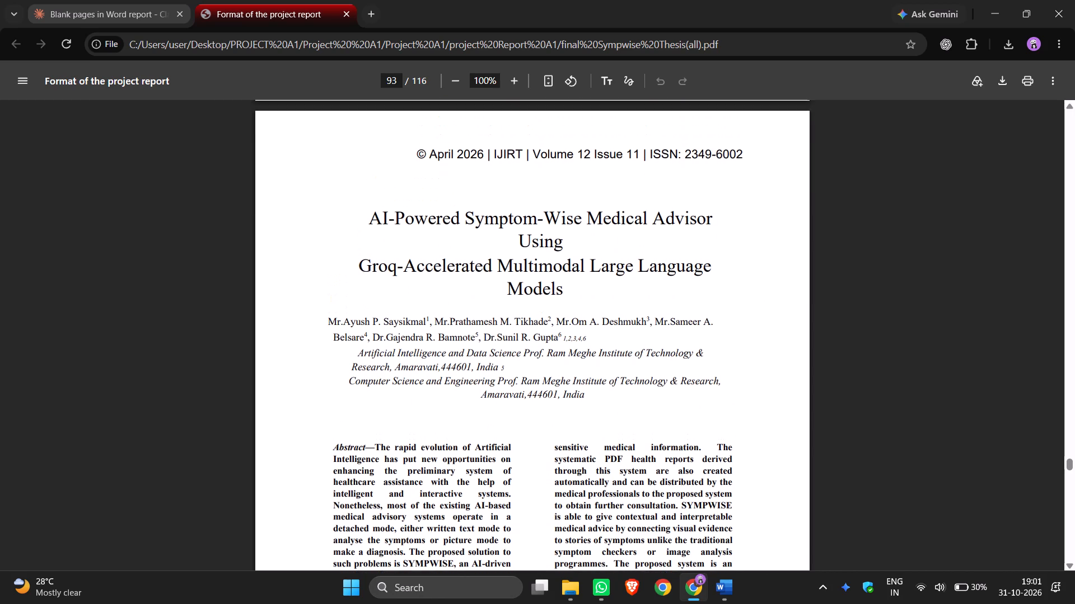
scroll(473, 220, down, 1)
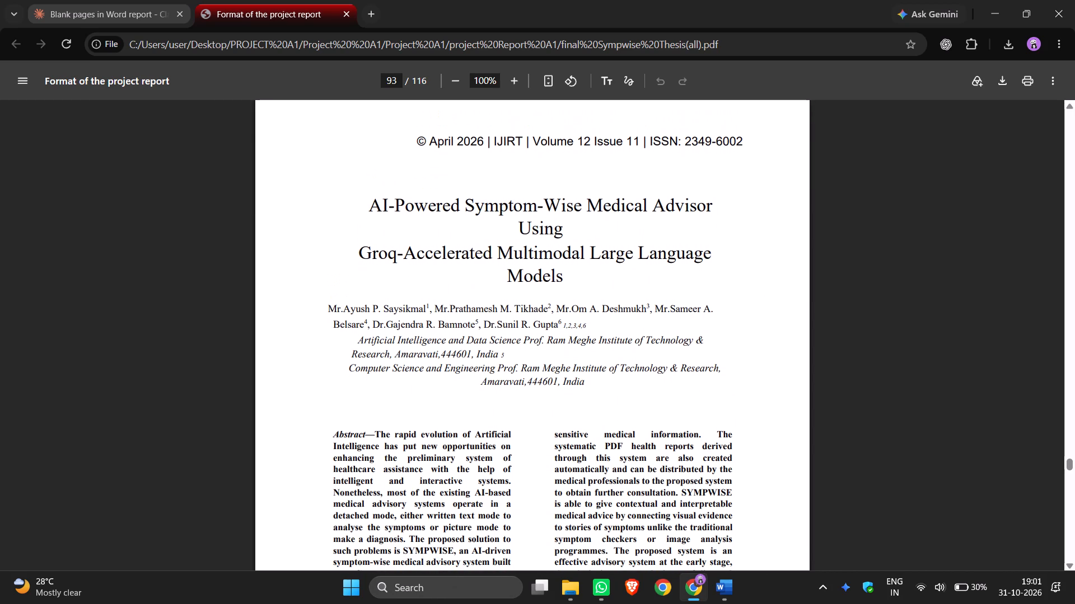
scroll(473, 220, up, 5)
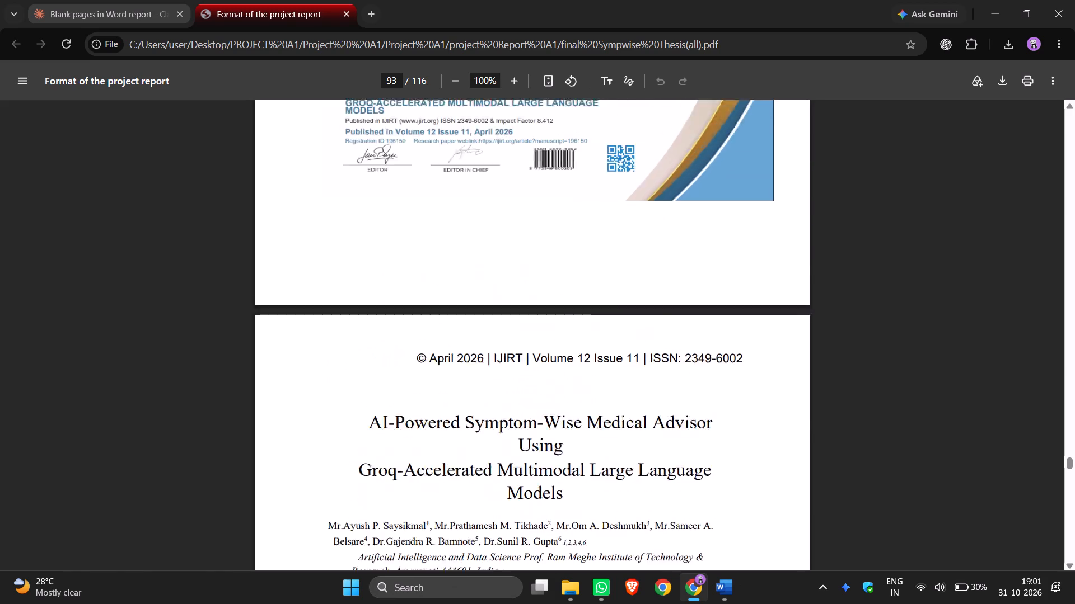
scroll(473, 220, up, 4)
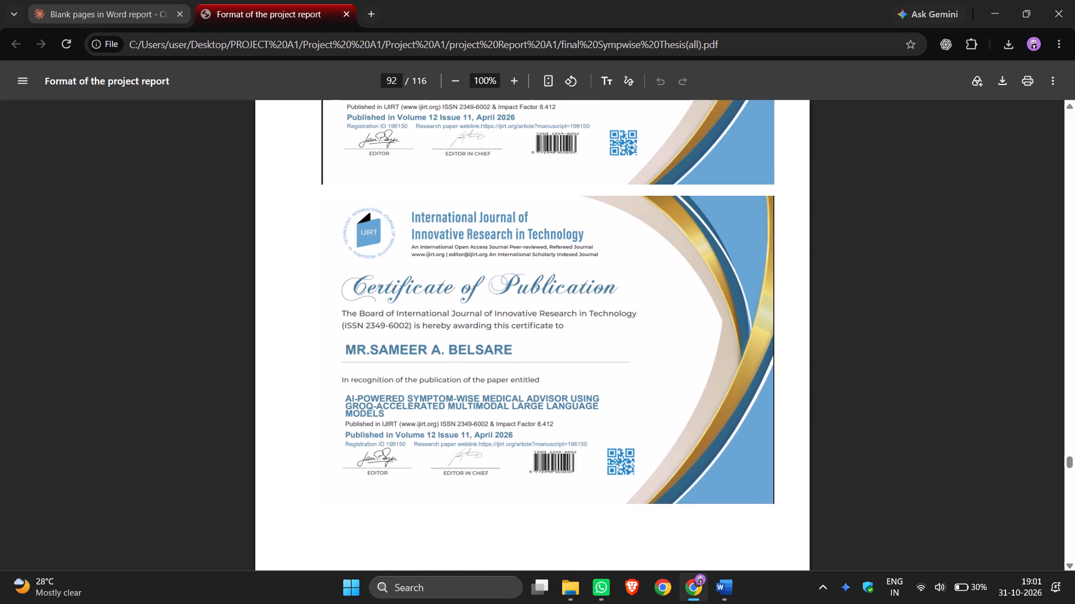
scroll(473, 220, up, 1)
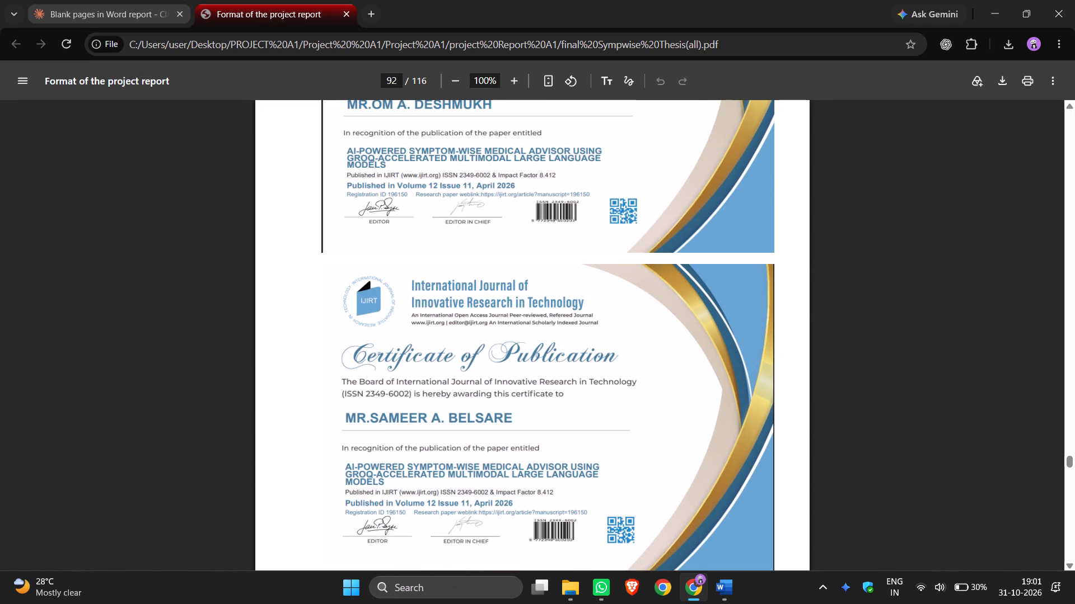
scroll(473, 219, down, 5)
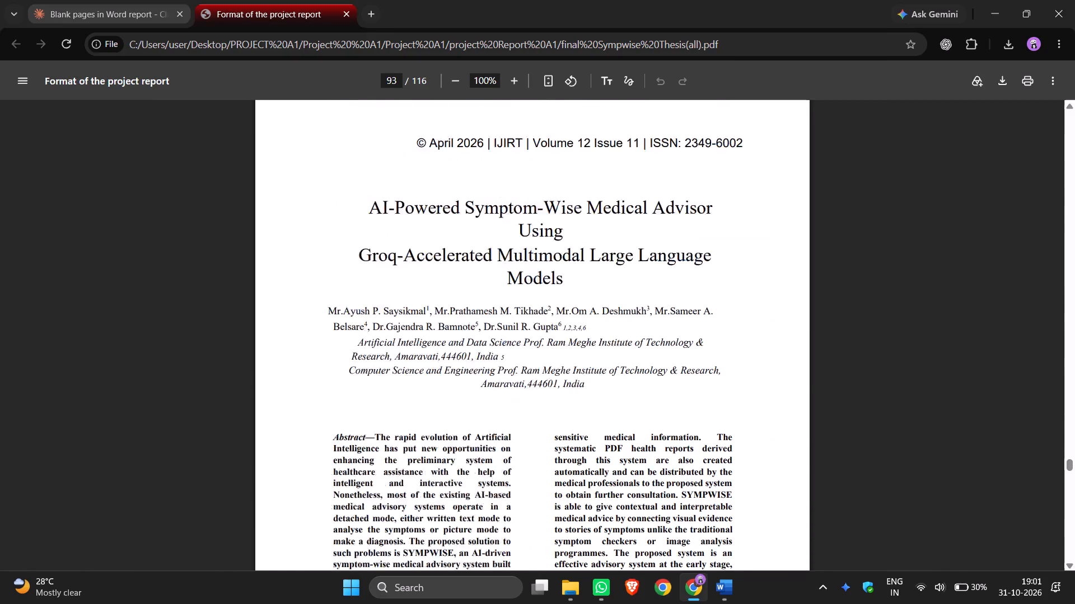
scroll(473, 219, down, 3)
scroll(473, 219, up, 7)
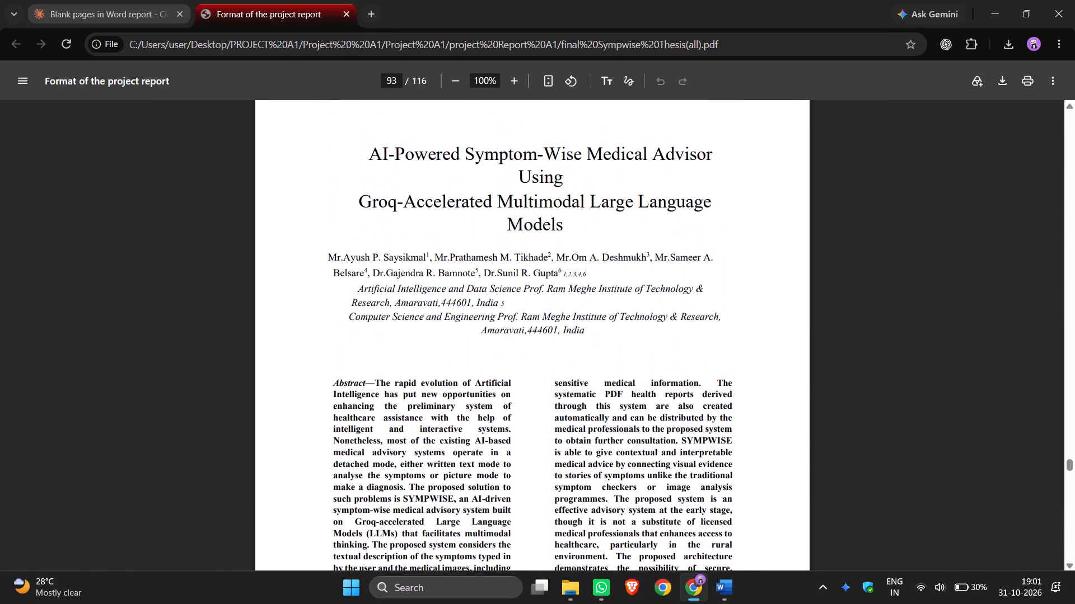
Return to the List of Publications page and review its copyright and journal paper entries.
scroll(473, 219, up, 13)
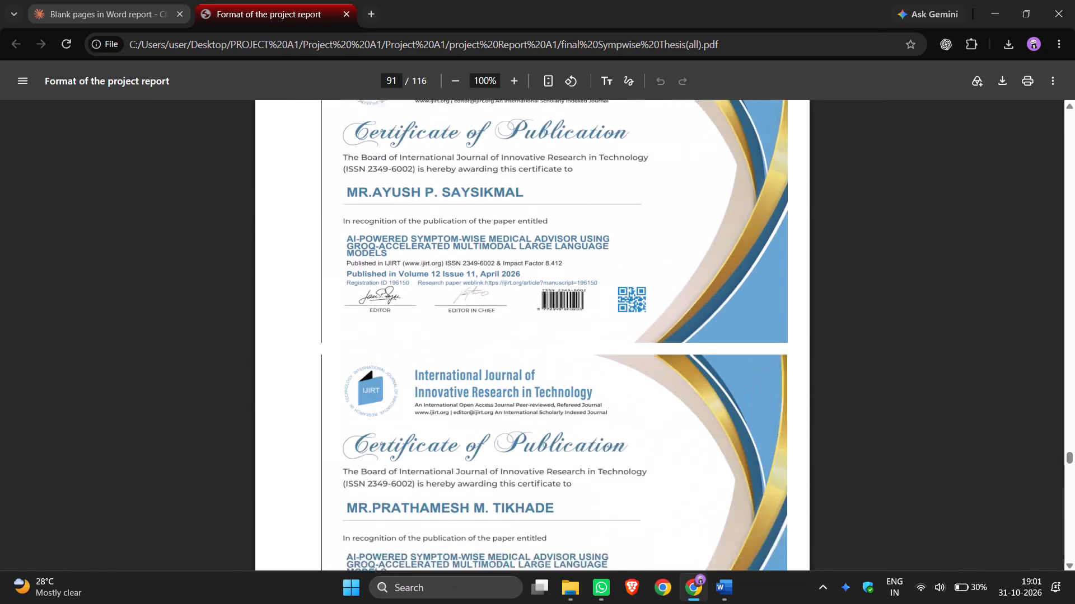
scroll(473, 219, up, 12)
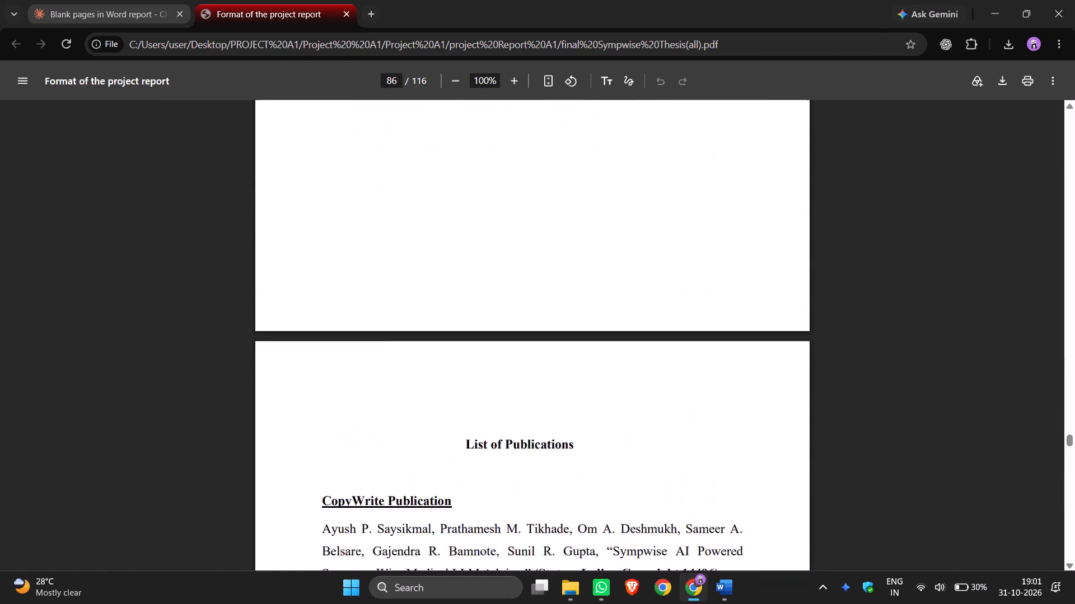
scroll(473, 219, up, 4)
scroll(473, 219, down, 5)
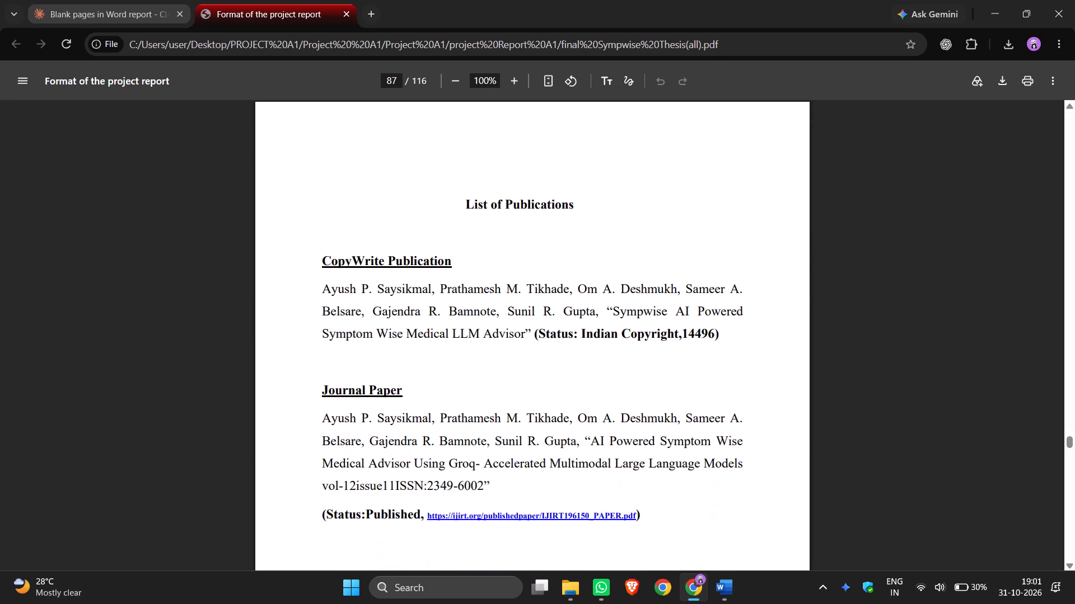
scroll(473, 219, down, 3)
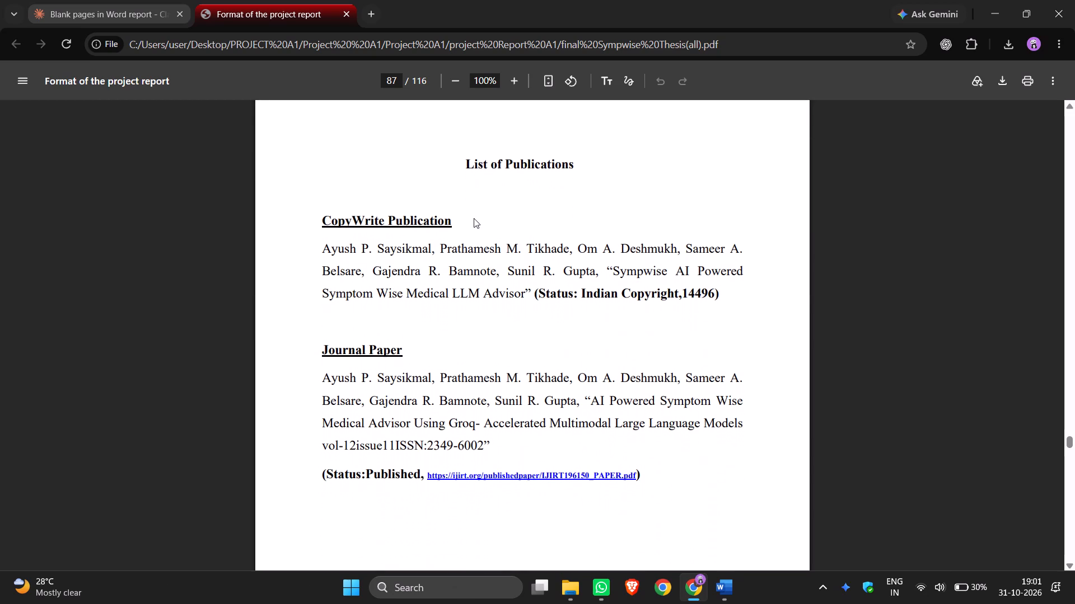
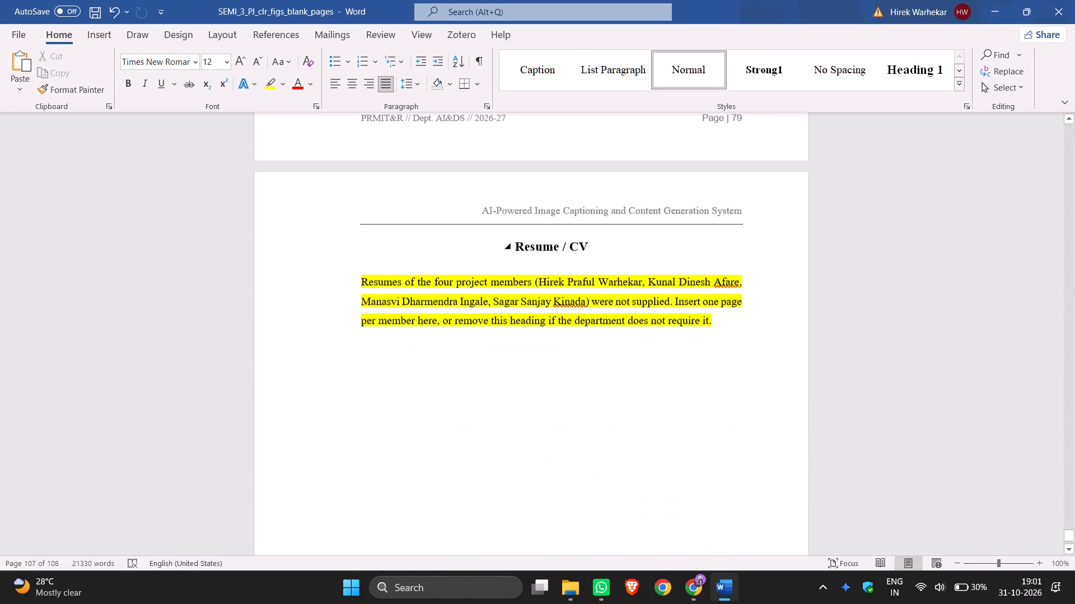
Examine the highlighted placeholder notes on the Resume / CV and List of Publications pages of the Word report.
scroll(659, 240, up, 1)
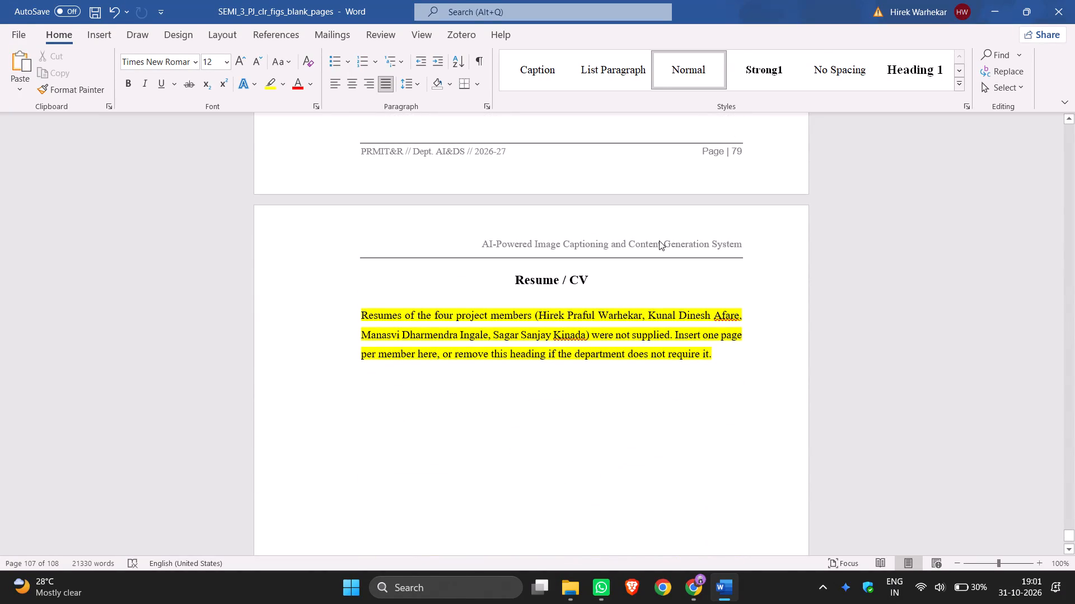
scroll(659, 239, up, 3)
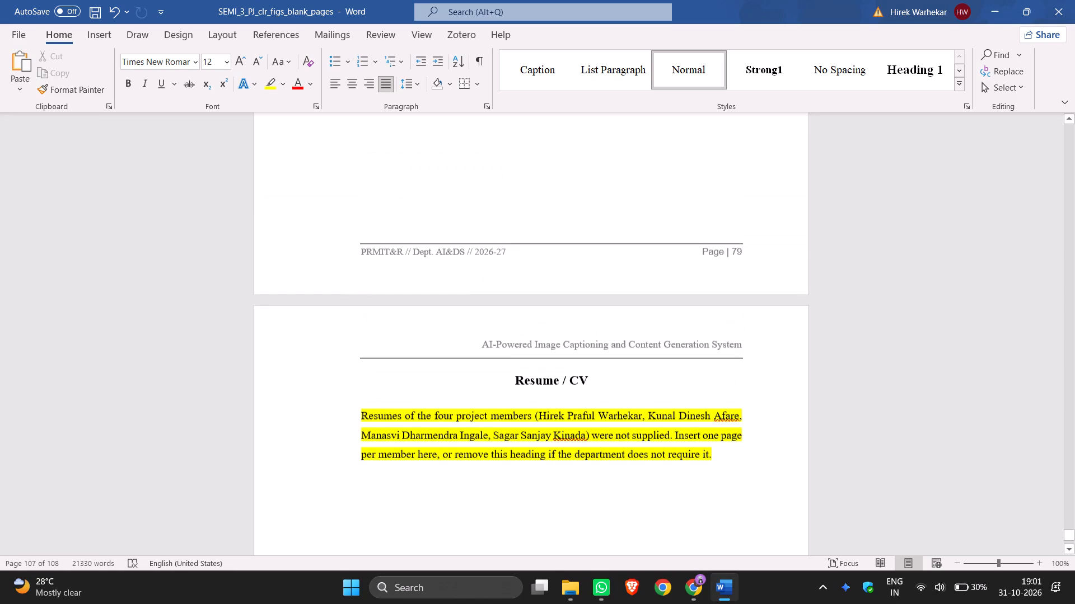
scroll(660, 238, down, 1)
scroll(660, 237, up, 15)
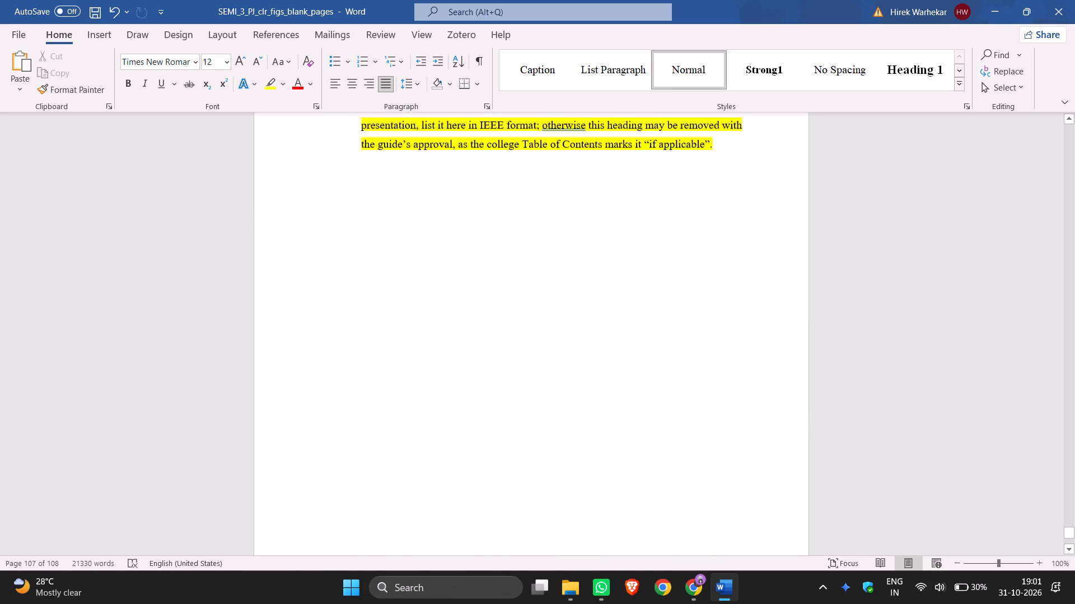
scroll(660, 237, up, 4)
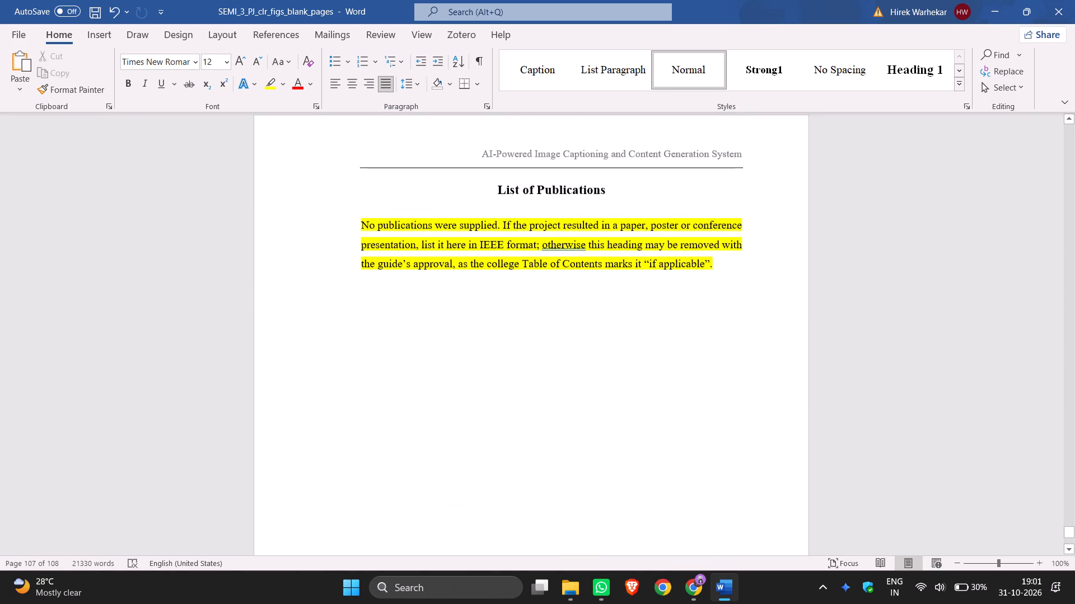
Delete the highlighted placeholder paragraph beginning "No publications were supplied" under the List of Publications heading in the project report.
scroll(672, 233, up, 2)
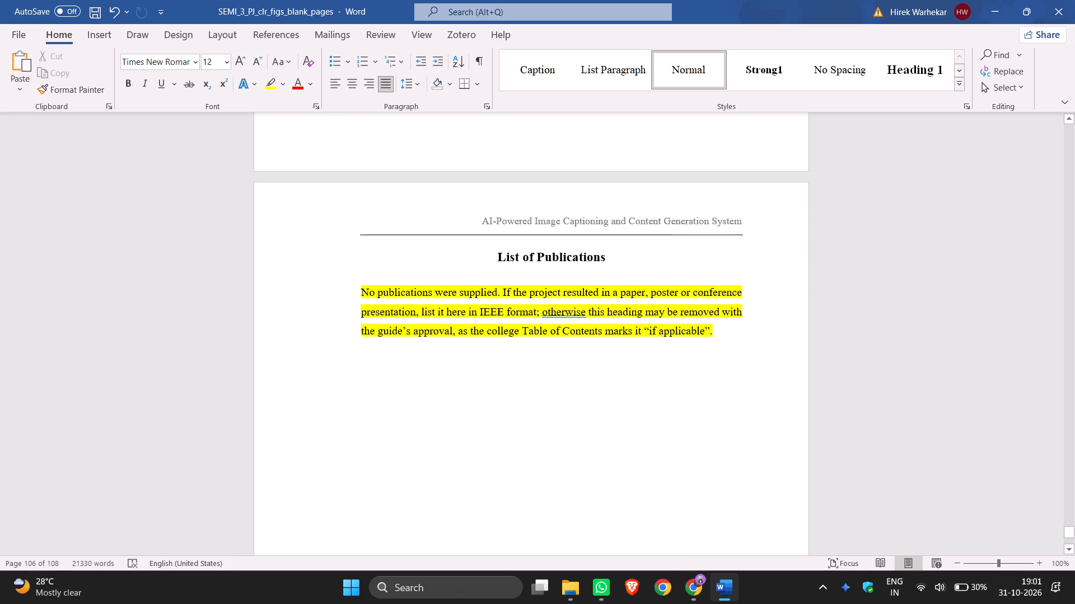
drag(717, 333, 353, 290)
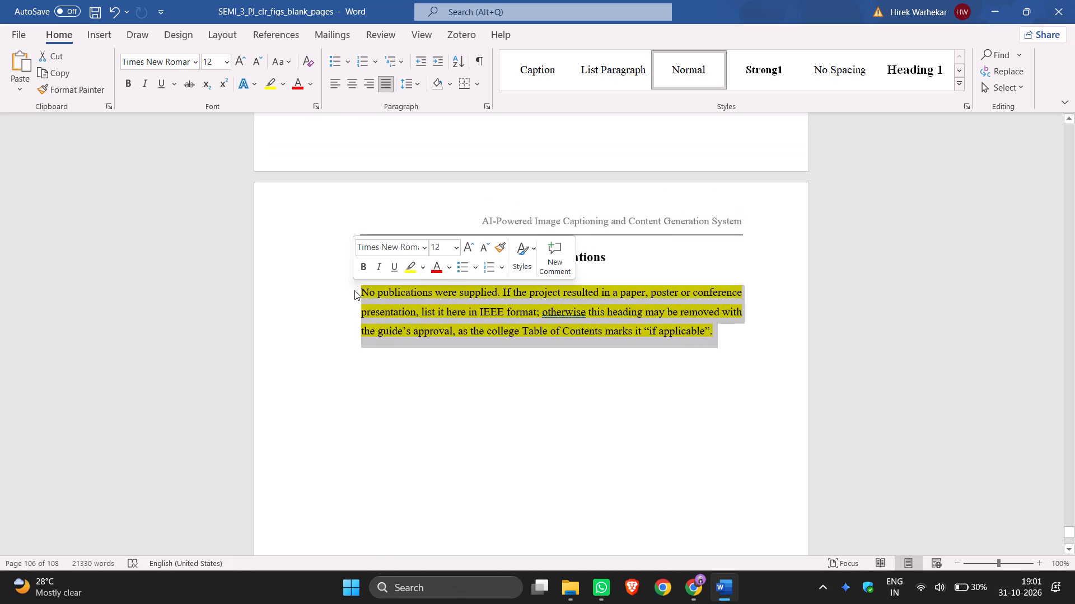
key(BackSpace)
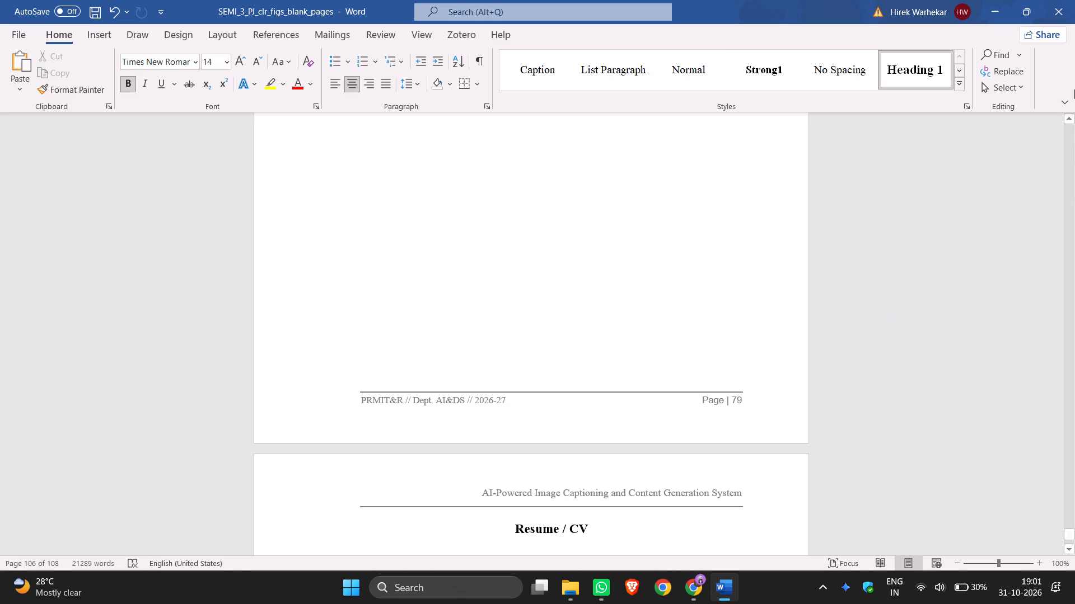
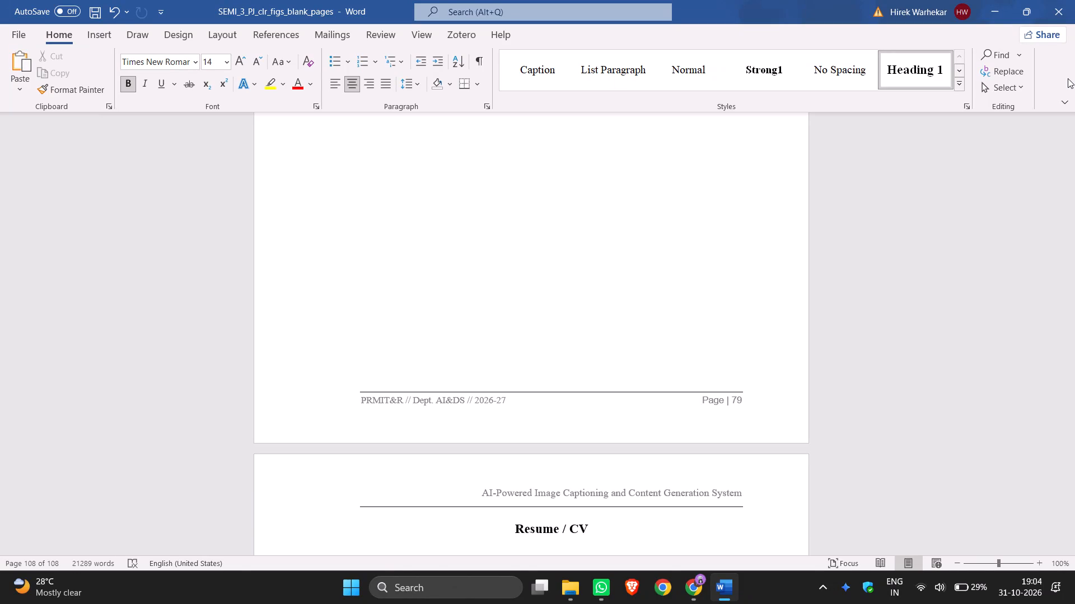
Insert an empty body paragraph directly below the List of Publications heading.
scroll(831, 294, up, 7)
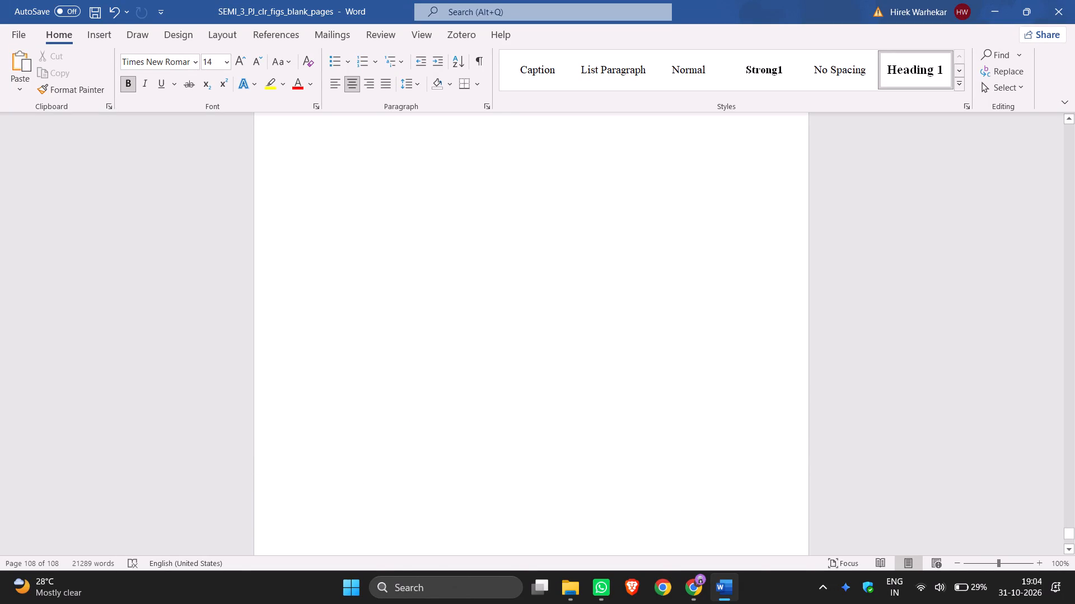
scroll(831, 292, up, 12)
scroll(833, 286, down, 5)
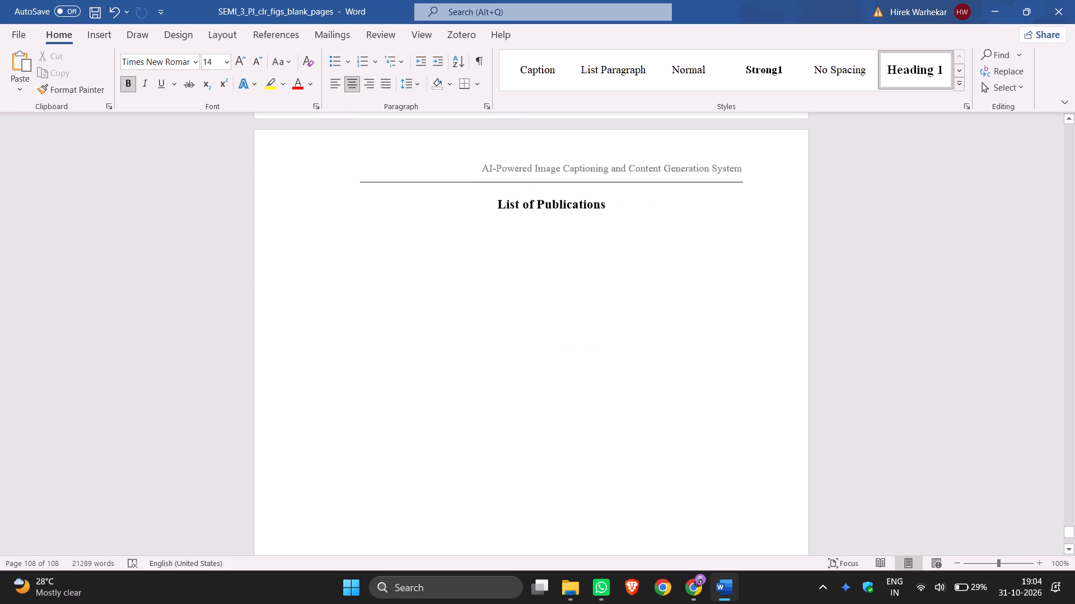
click(403, 234)
click(620, 213)
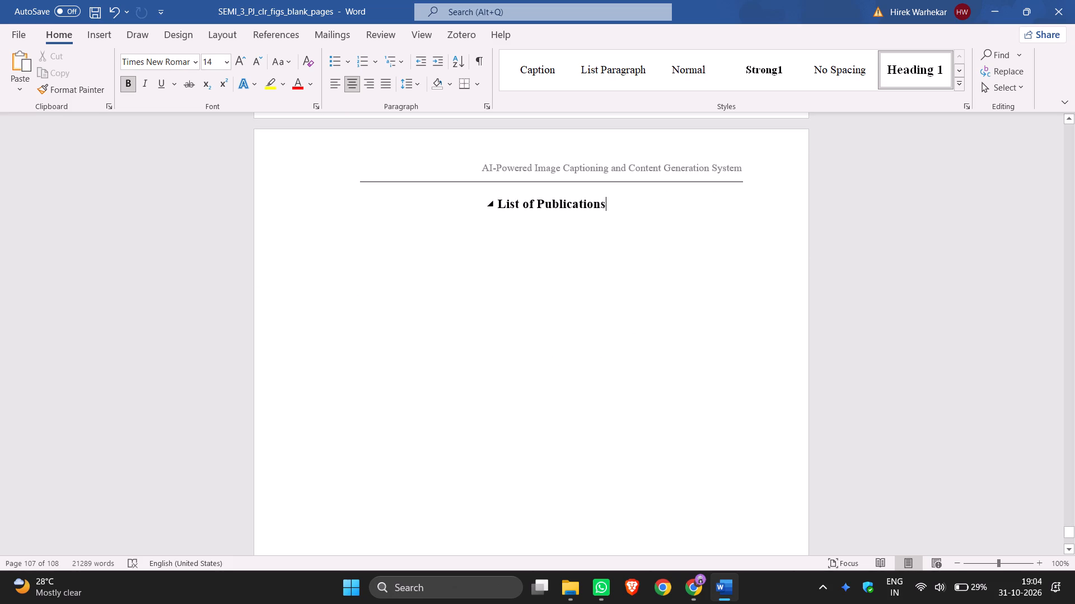
key(Down)
scroll(670, 237, up, 8)
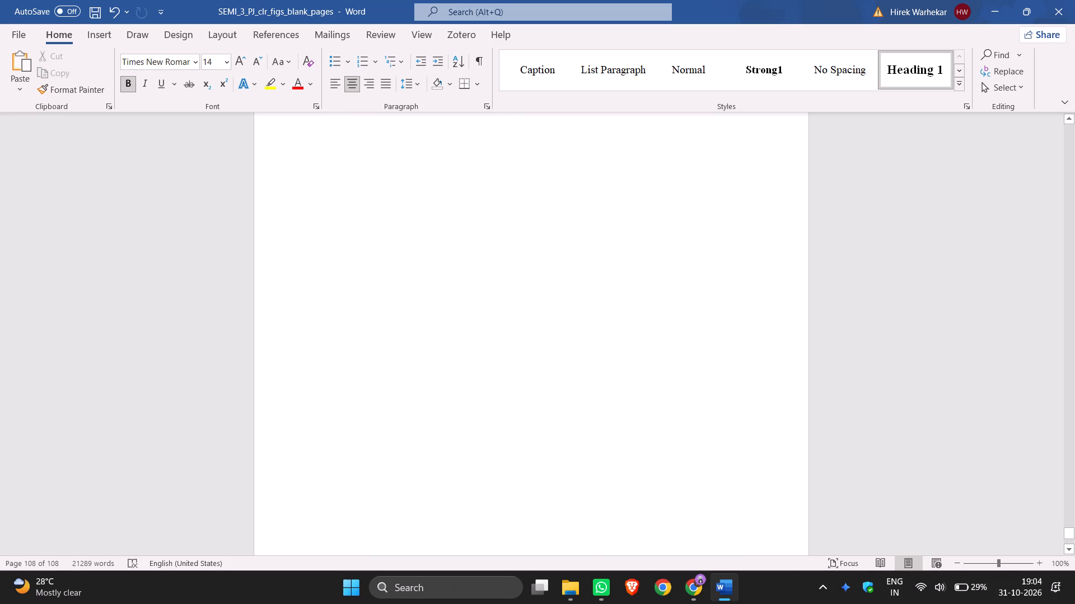
scroll(670, 237, up, 6)
click(663, 219)
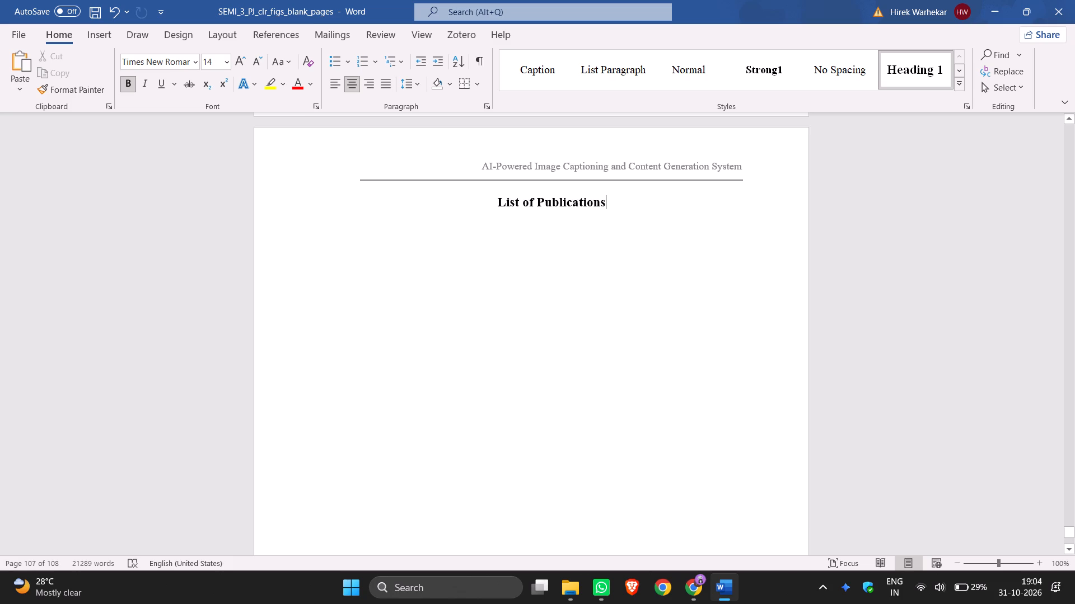
key(Return)
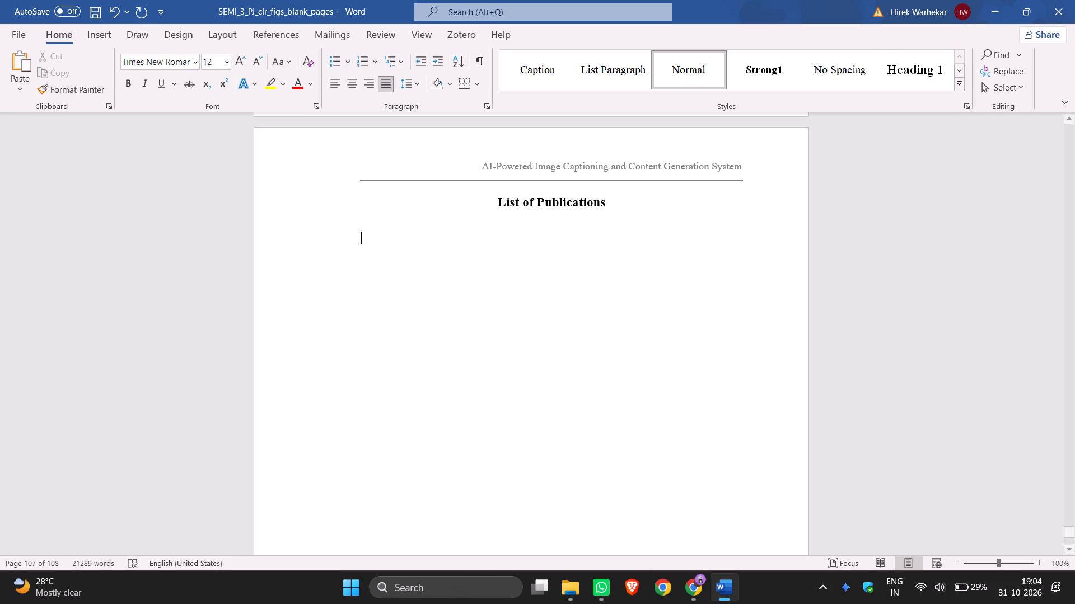
Enter the subheading "Copyright Publication" in 14 pt bold underlined text on the empty line under List of Publications.
click(559, 206)
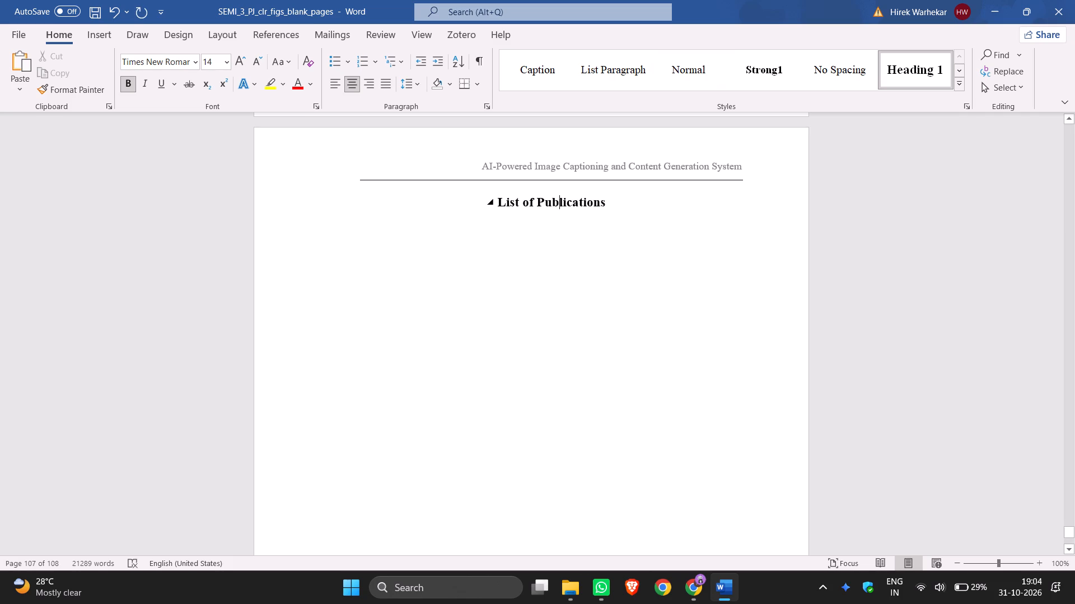
click(334, 239)
click(385, 247)
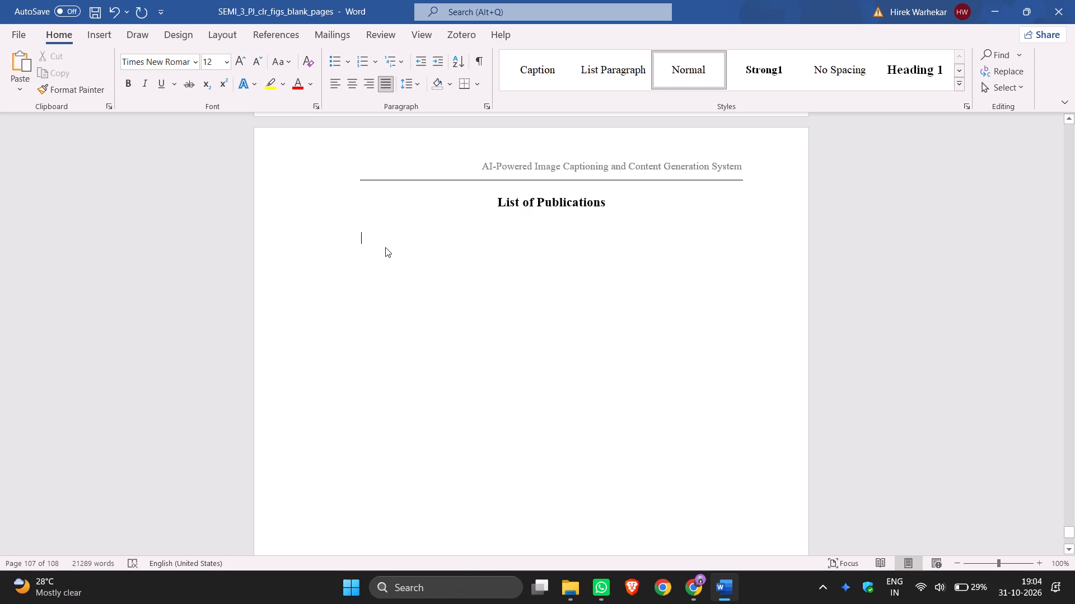
click(227, 63)
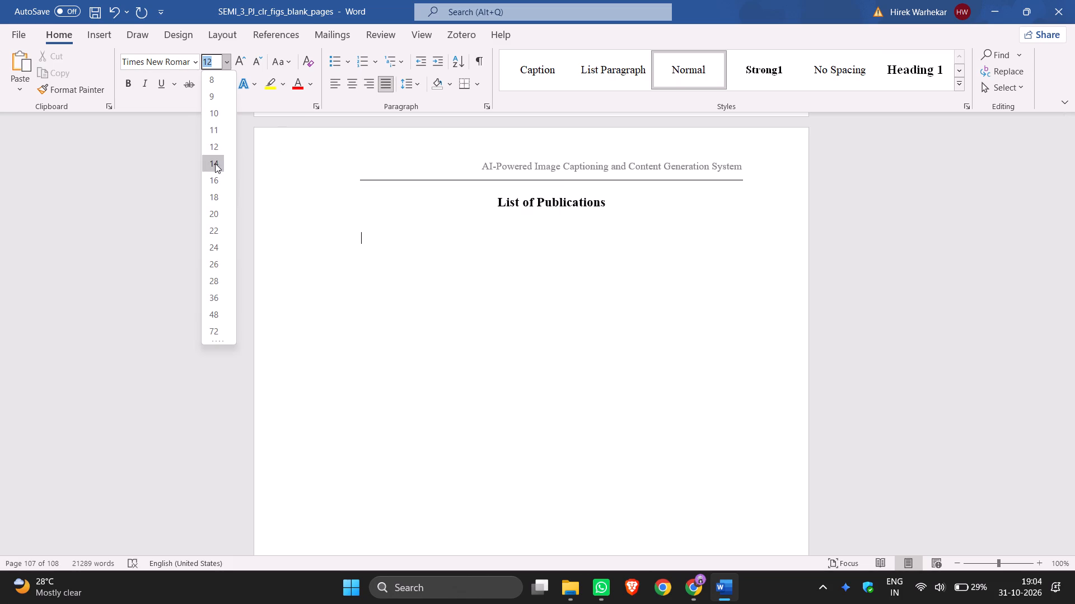
click(215, 163)
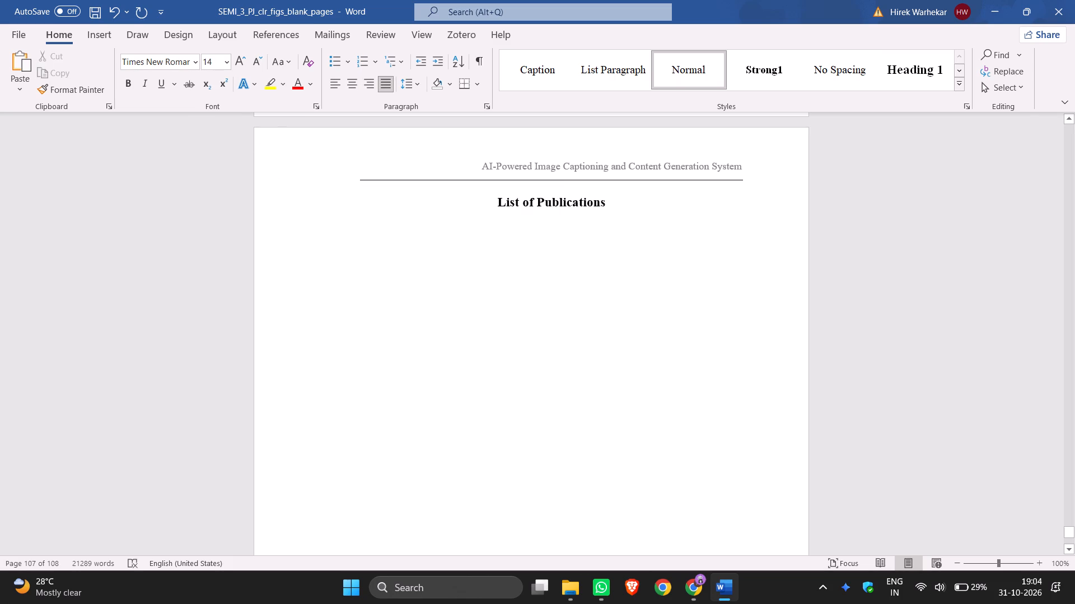
click(133, 86)
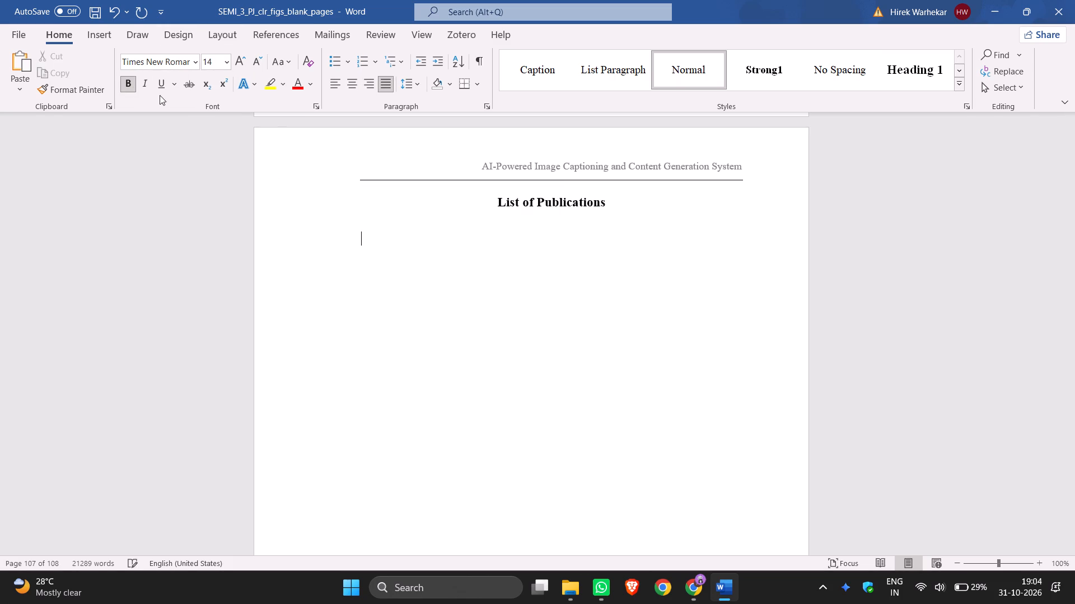
click(160, 84)
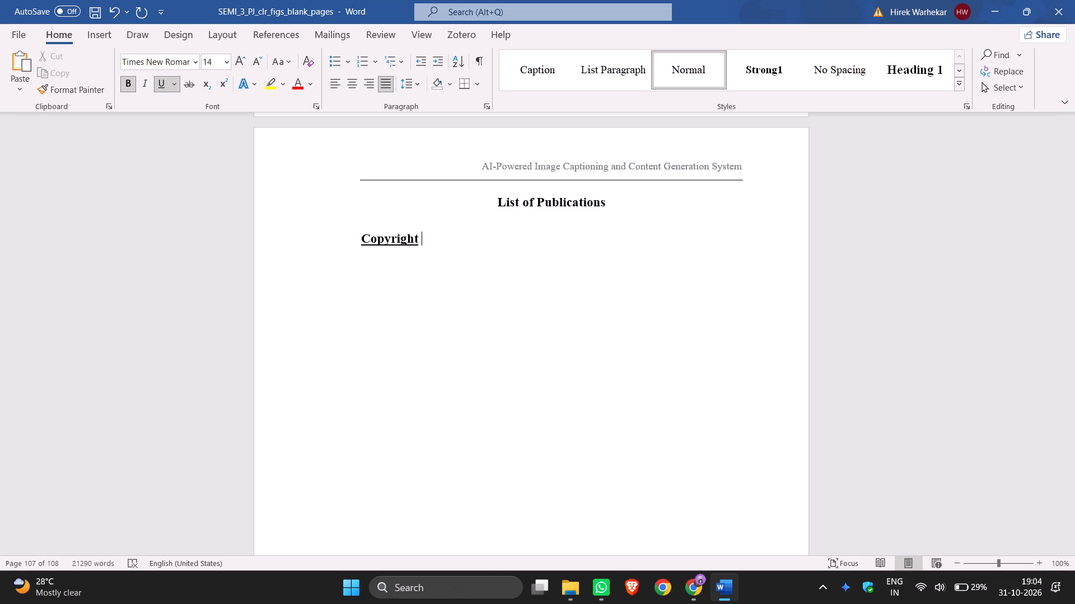
key(shift+p)
text(ublication)
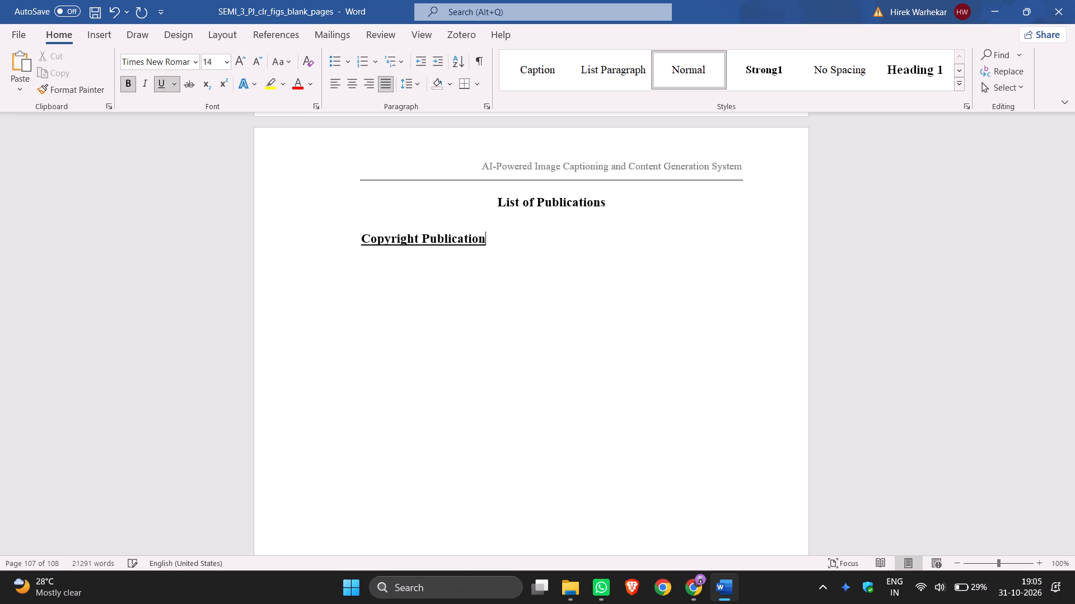
Start a new line below "Copyright Publication" with 12 pt italic formatting and no bold or underline.
key(Return)
click(163, 80)
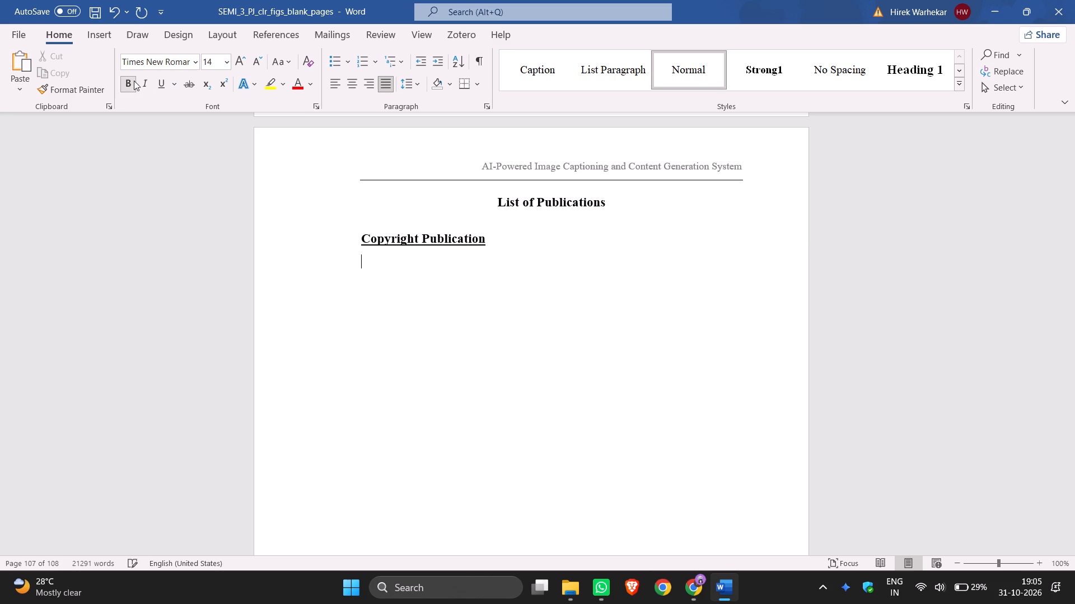
click(124, 88)
click(148, 83)
click(251, 62)
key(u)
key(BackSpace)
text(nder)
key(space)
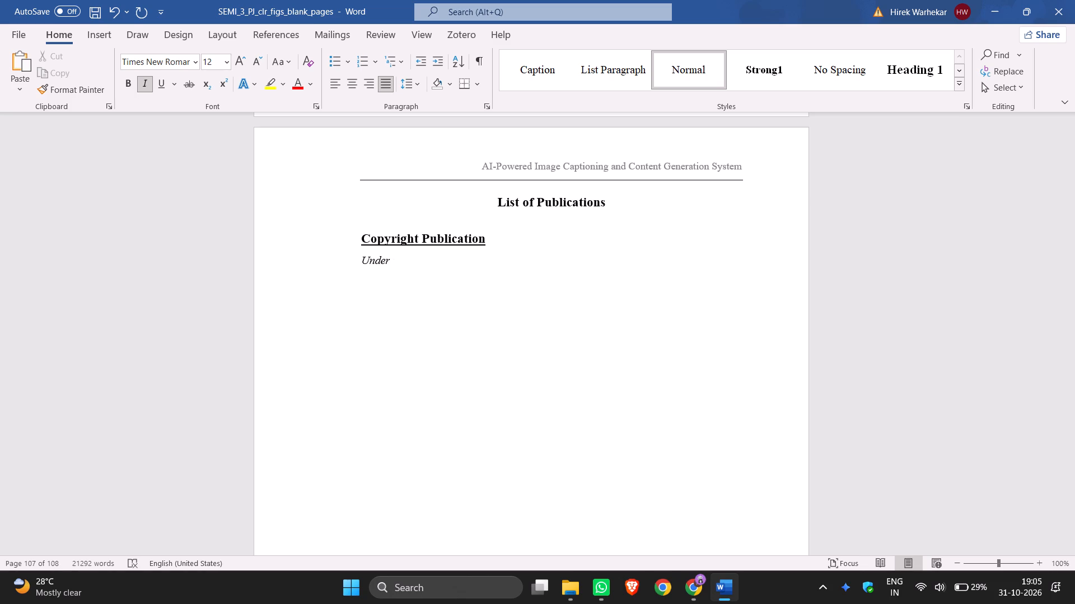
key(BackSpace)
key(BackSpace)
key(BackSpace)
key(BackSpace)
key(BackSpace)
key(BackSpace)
Enter "(Under Process" as the status note beneath the Copyright Publication subheading.
key(shift+parenleft)
key(shift+u)
text(nder Process)
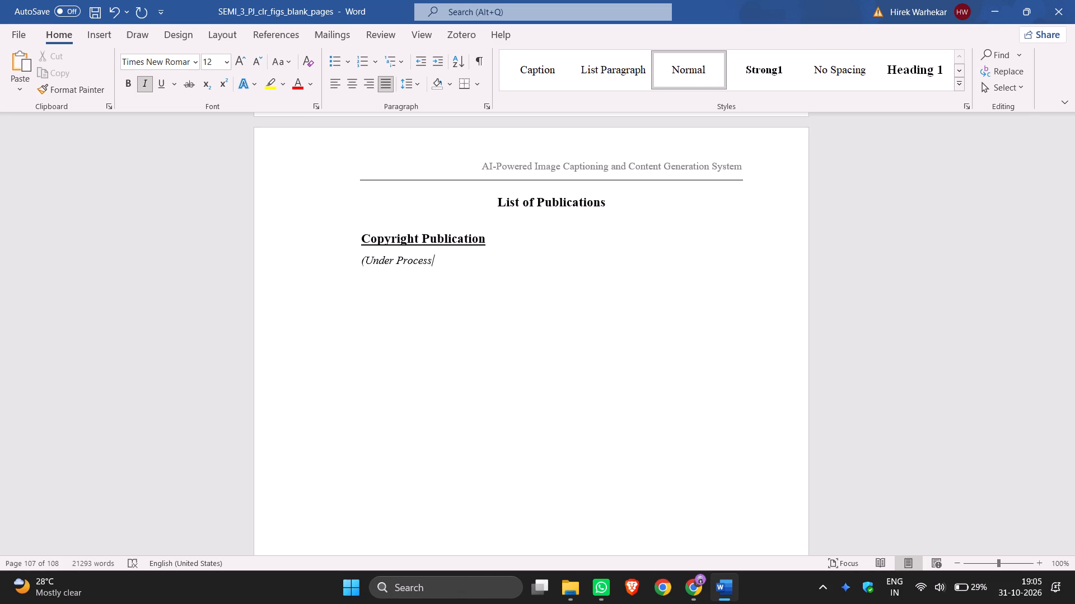
Replace "Process" in the status note with "Review" and add the closing parenthesis.
key(BackSpace)
key(BackSpace)
key(BackSpace)
key(BackSpace)
key(BackSpace)
key(BackSpace)
key(BackSpace)
key(shift+r)
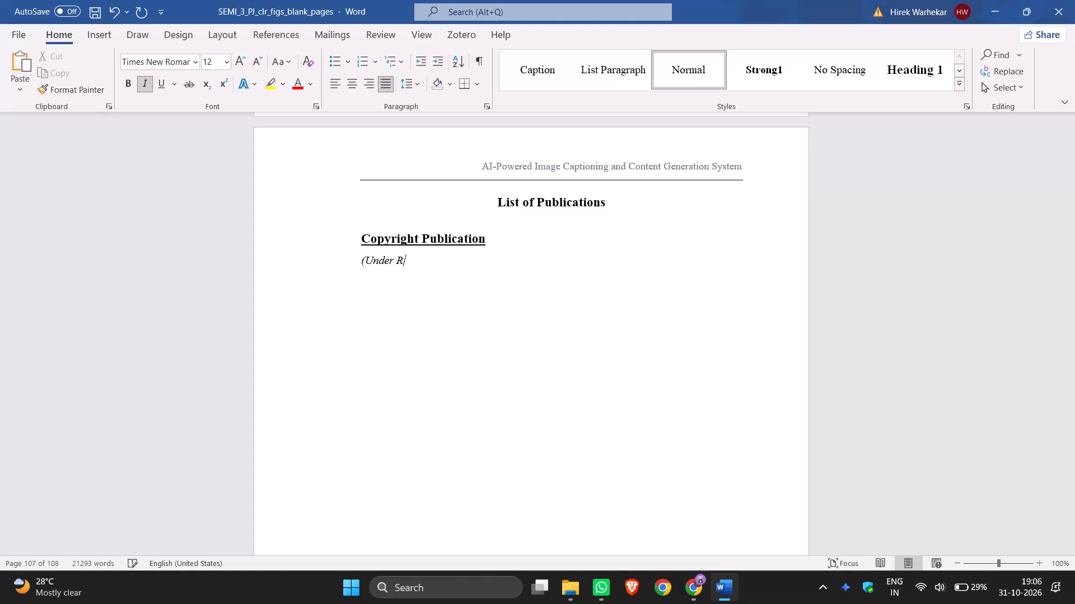
text(eview)
key(shift+parenright)
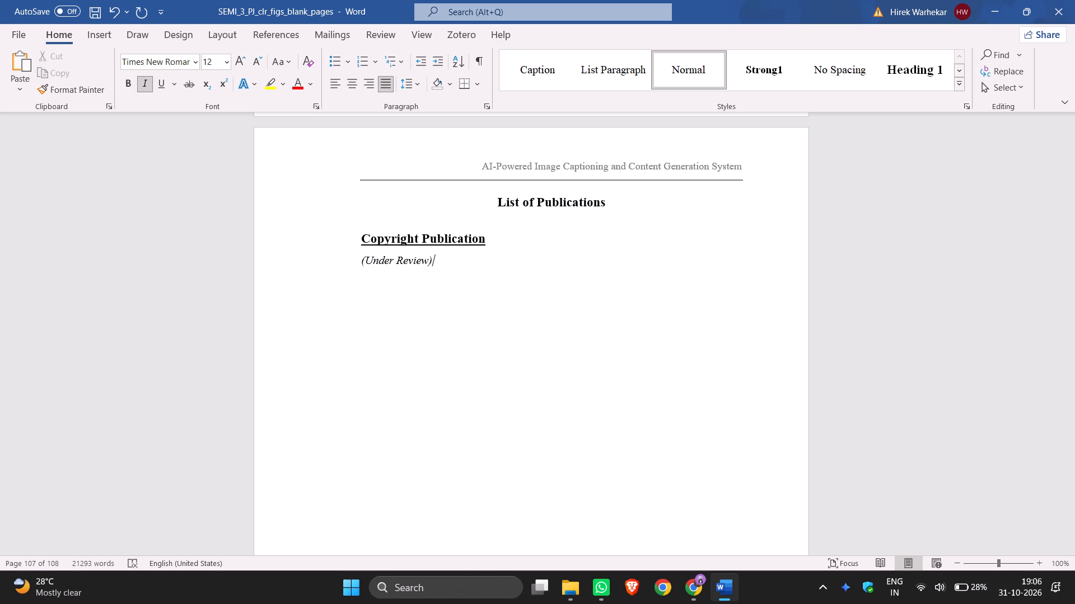
Change "Review" to "Process" inside the parentheses of the status note.
key(Left)
key(Left)
key(Right)
key(BackSpace)
key(BackSpace)
key(BackSpace)
key(BackSpace)
key(BackSpace)
key(BackSpace)
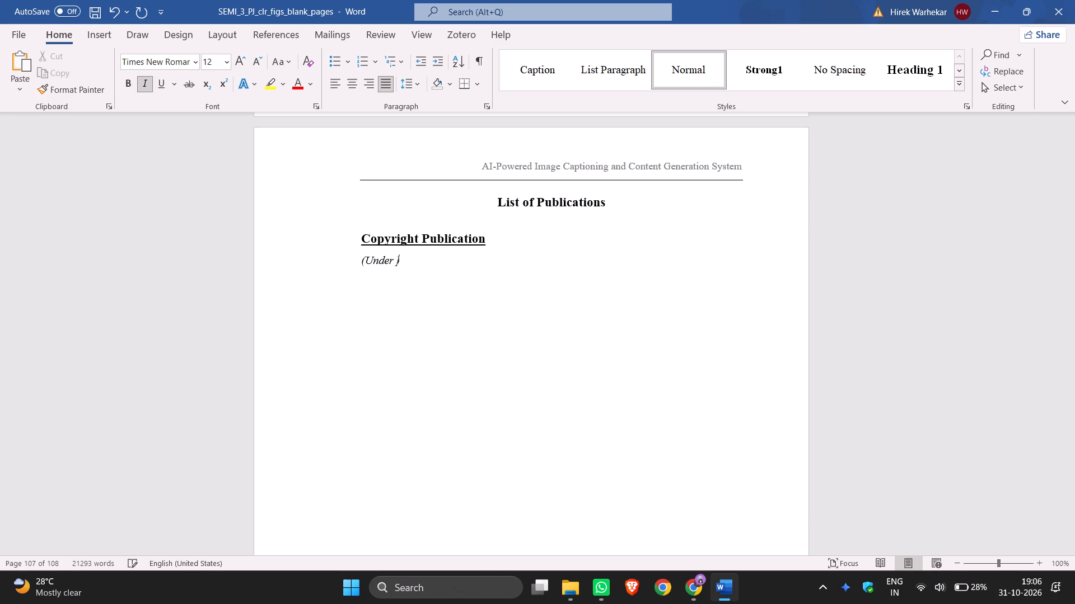
text(Process)
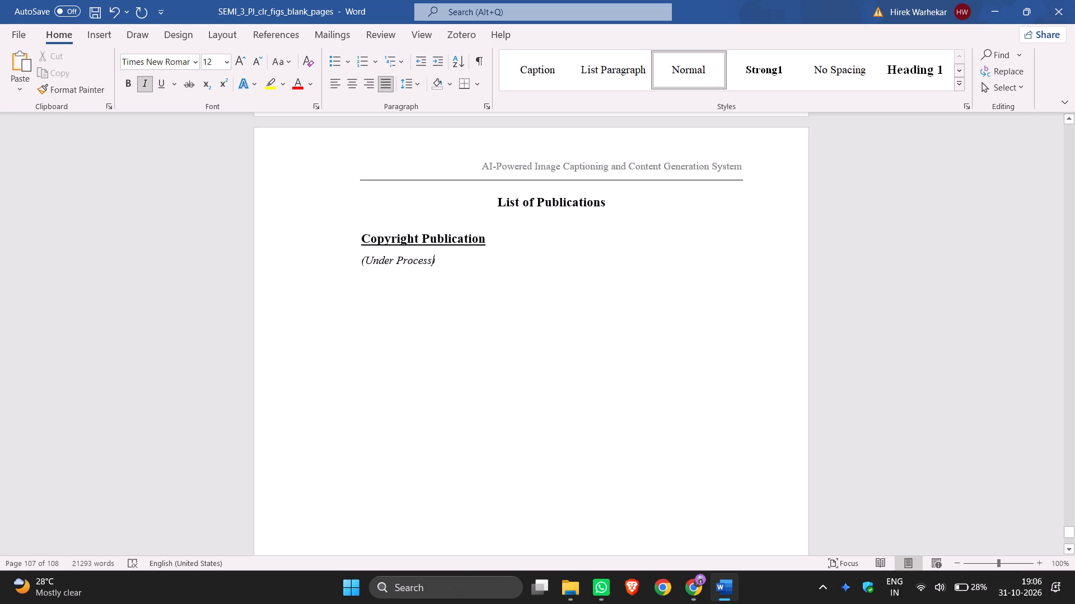
Add four new lines below the "(Under Process)" note and turn off italic formatting for them.
click(465, 266)
key(Return)
click(147, 82)
key(Return)
key(Return)
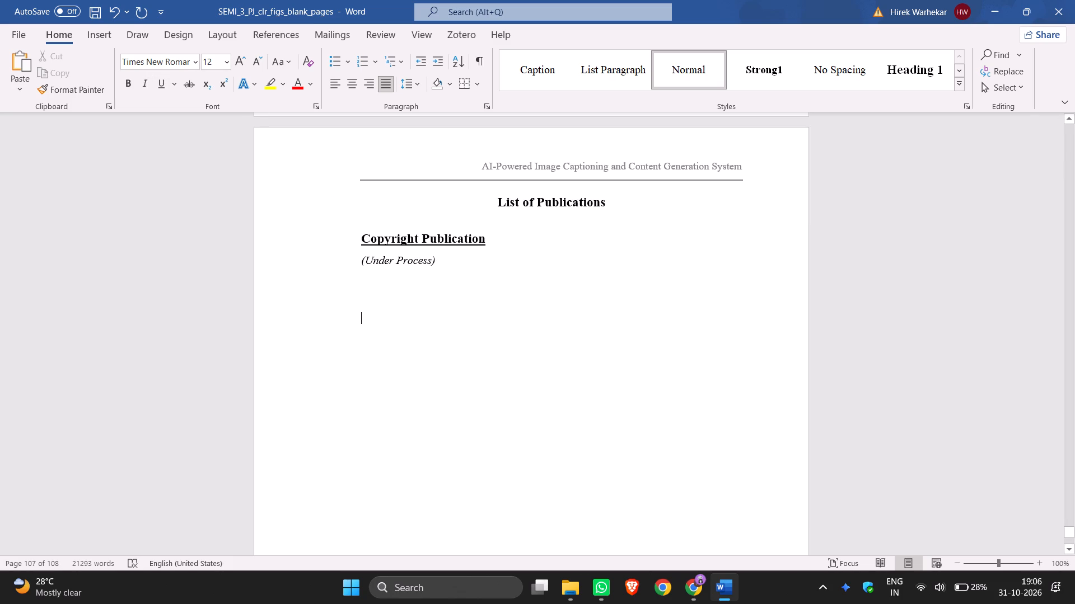
key(Return)
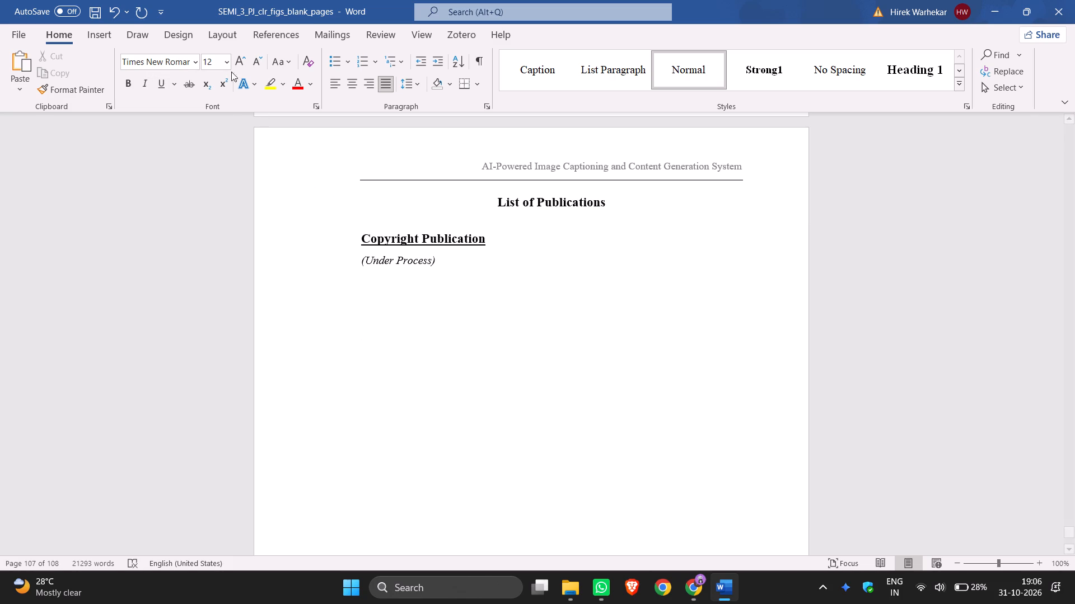
Set the text format on the last empty line below the status note to 14 pt bold underlined.
click(237, 63)
click(133, 86)
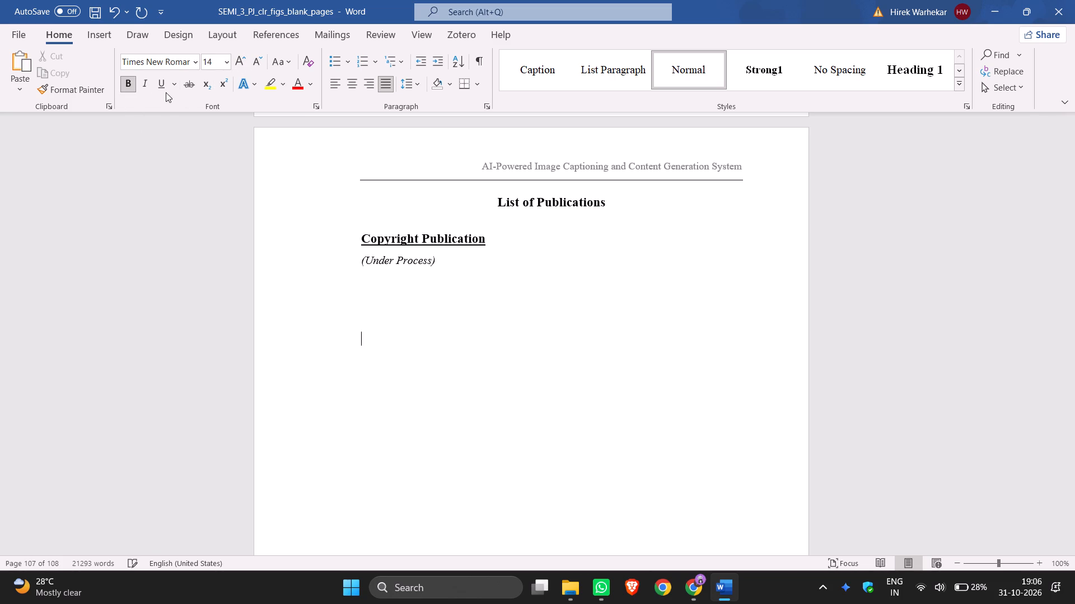
click(160, 86)
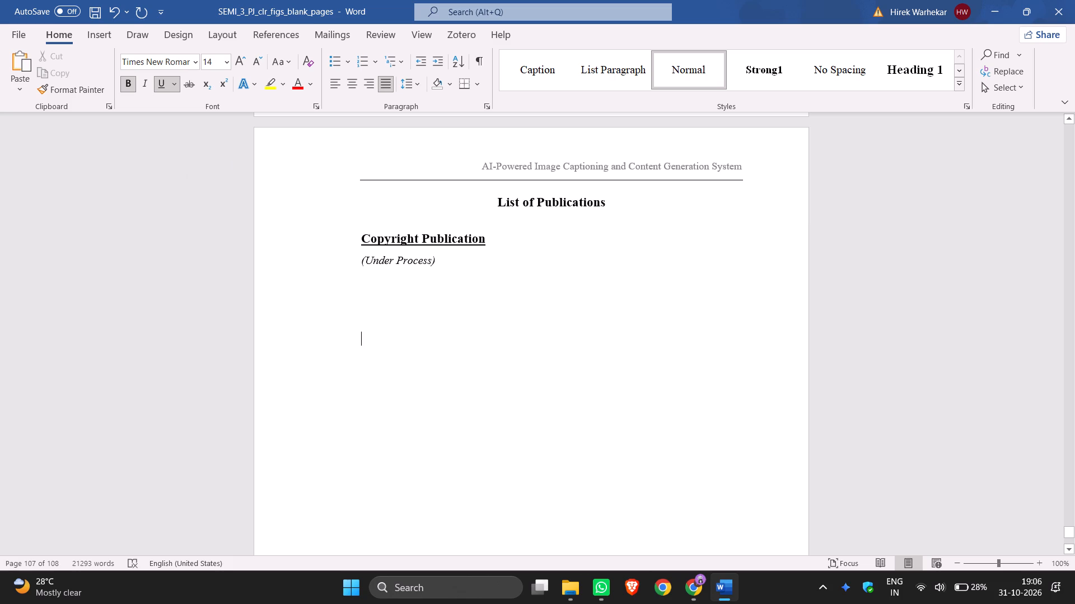
Check the section headings on the List of Publications page of the Sympwise thesis PDF in Chrome, and return to the Word report.
click(693, 593)
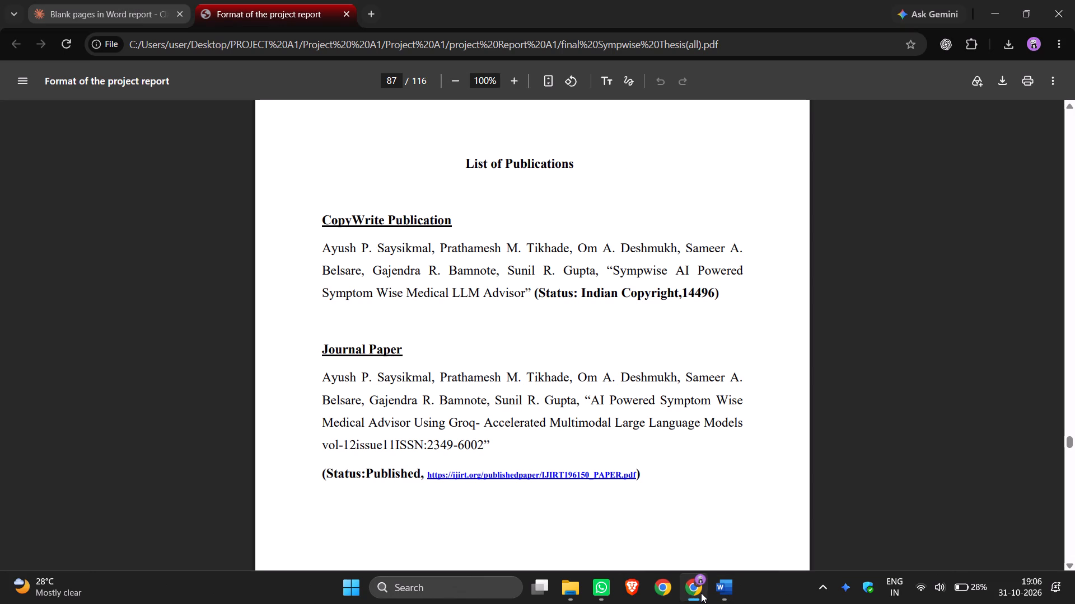
click(701, 593)
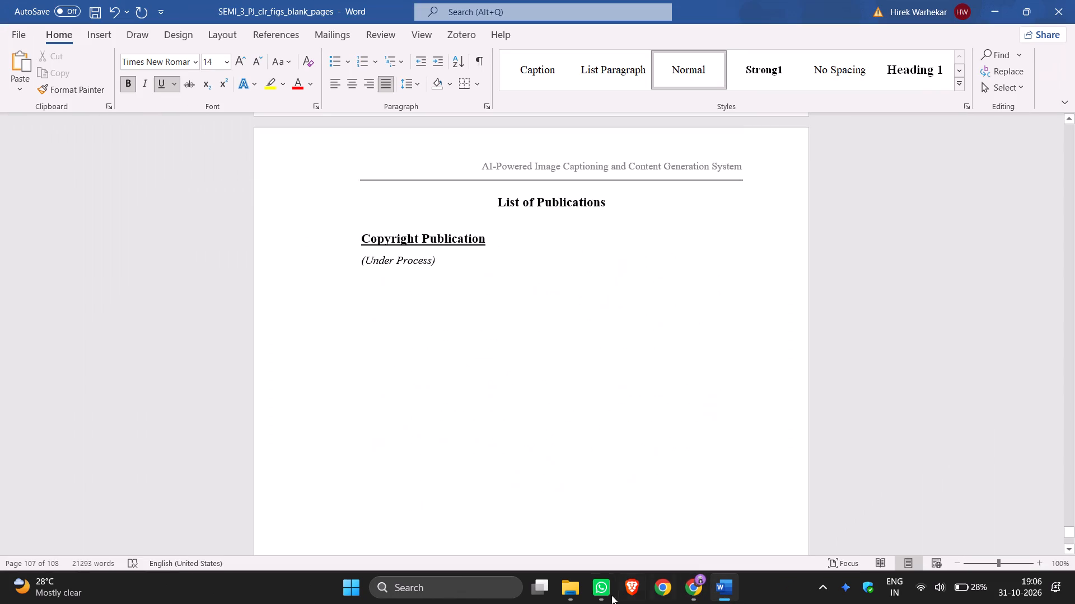
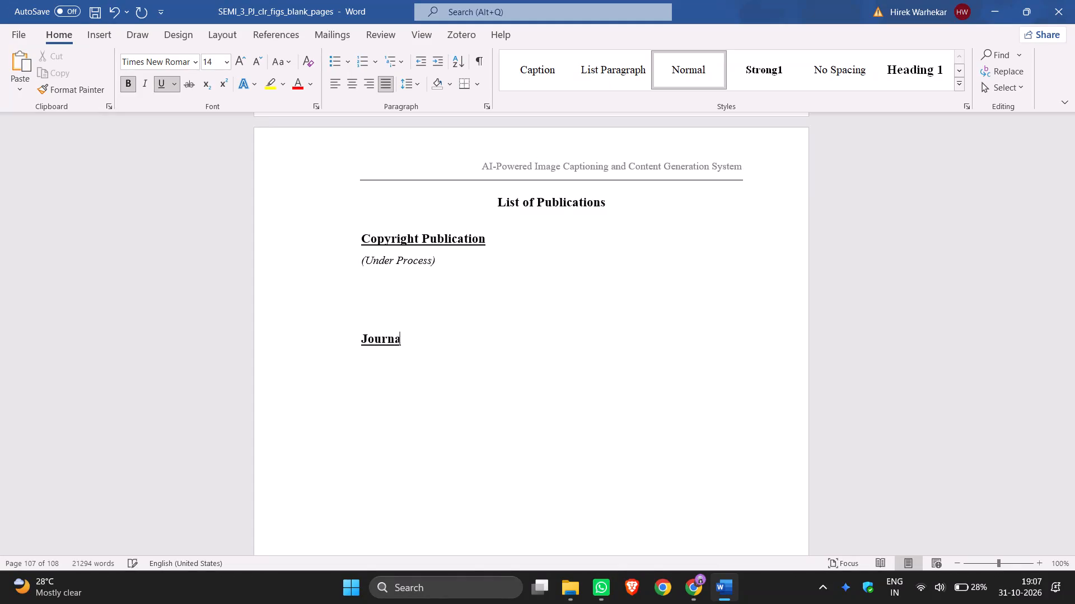
Complete the second section heading as "Journal Paper" and start a new line below it.
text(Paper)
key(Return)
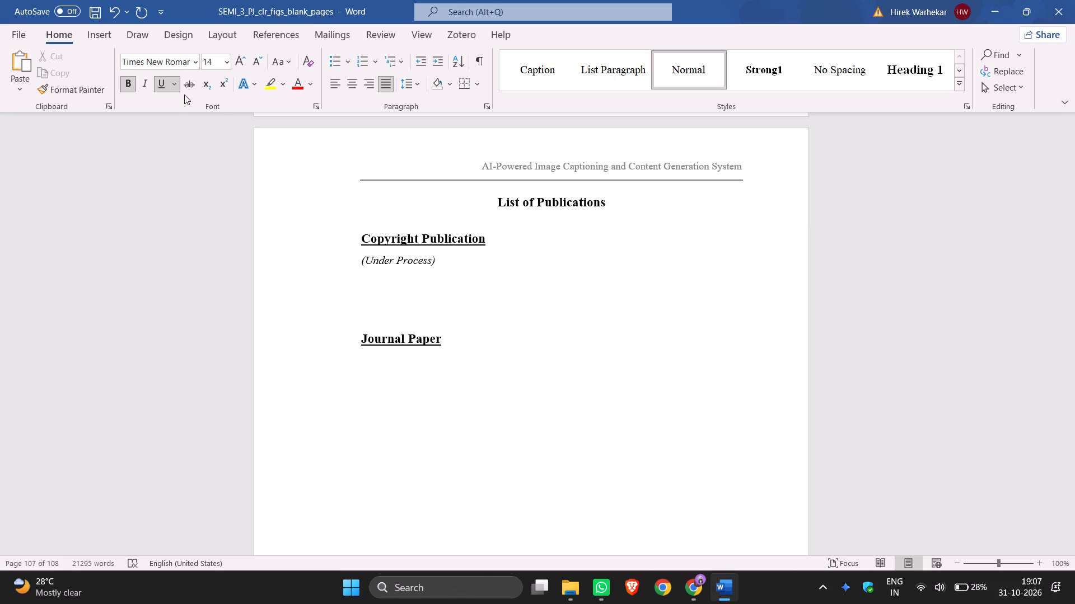
Set the text format below the "Journal Paper" heading to 12 pt without bold or underline, and add another line.
click(159, 82)
click(128, 82)
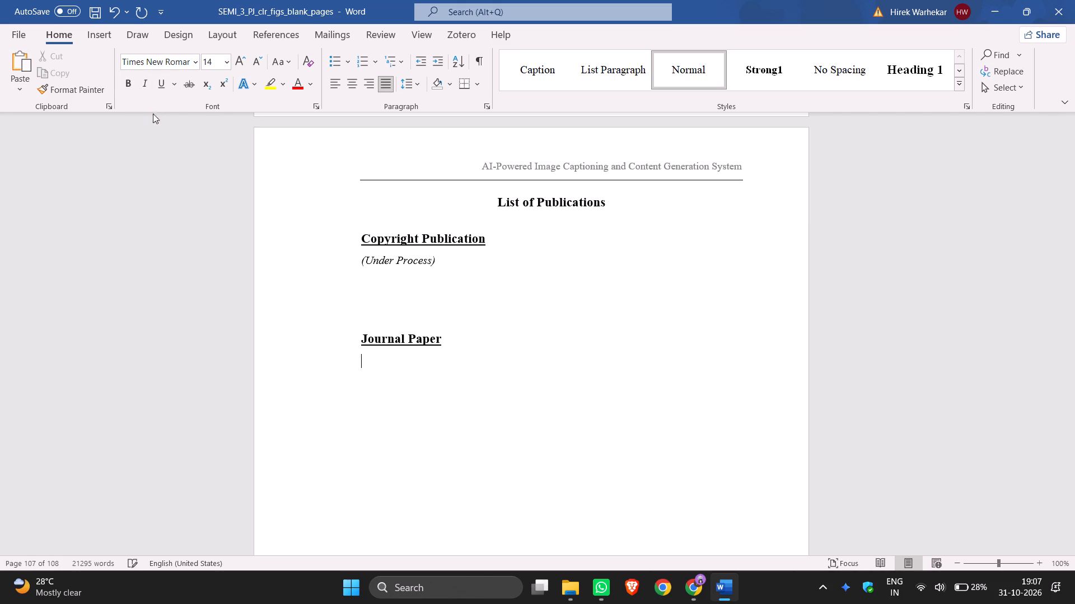
click(256, 64)
key(Return)
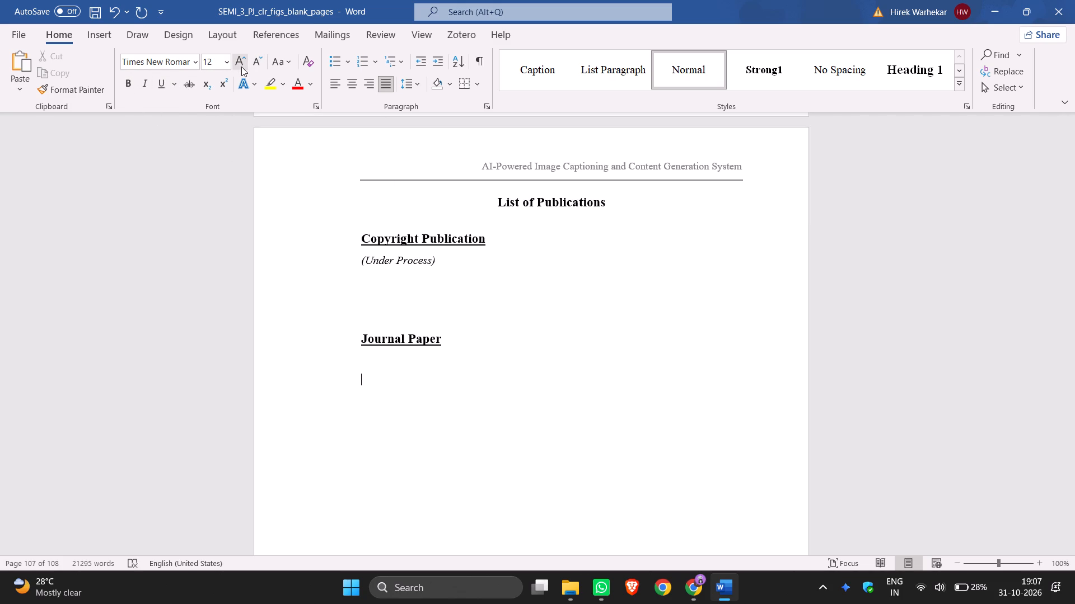
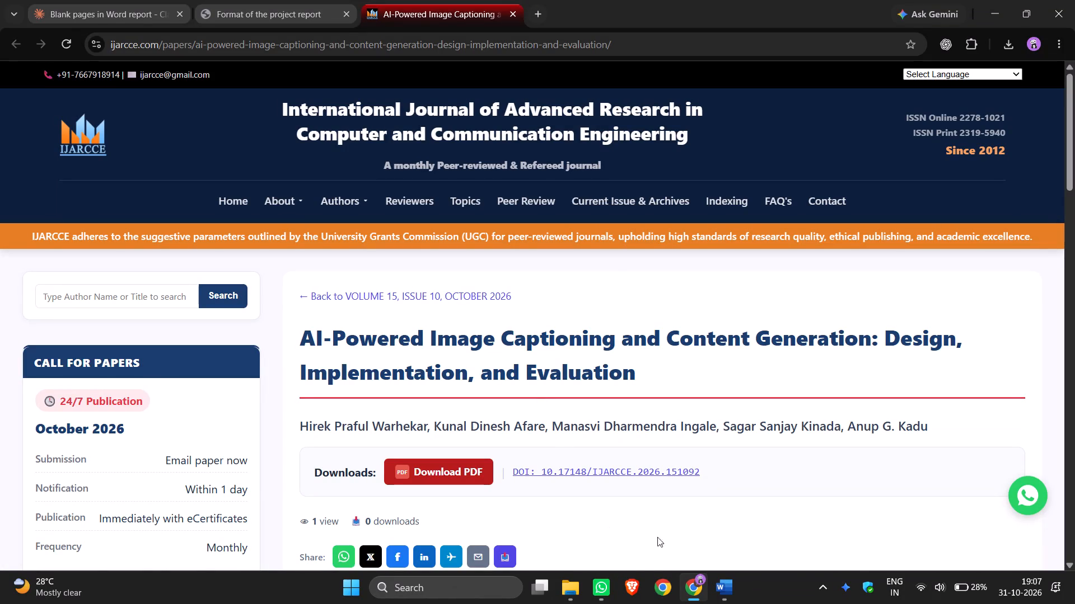
Switch to the reference project report PDF to examine the Journal Paper entry in its List of Publications.
click(246, 0)
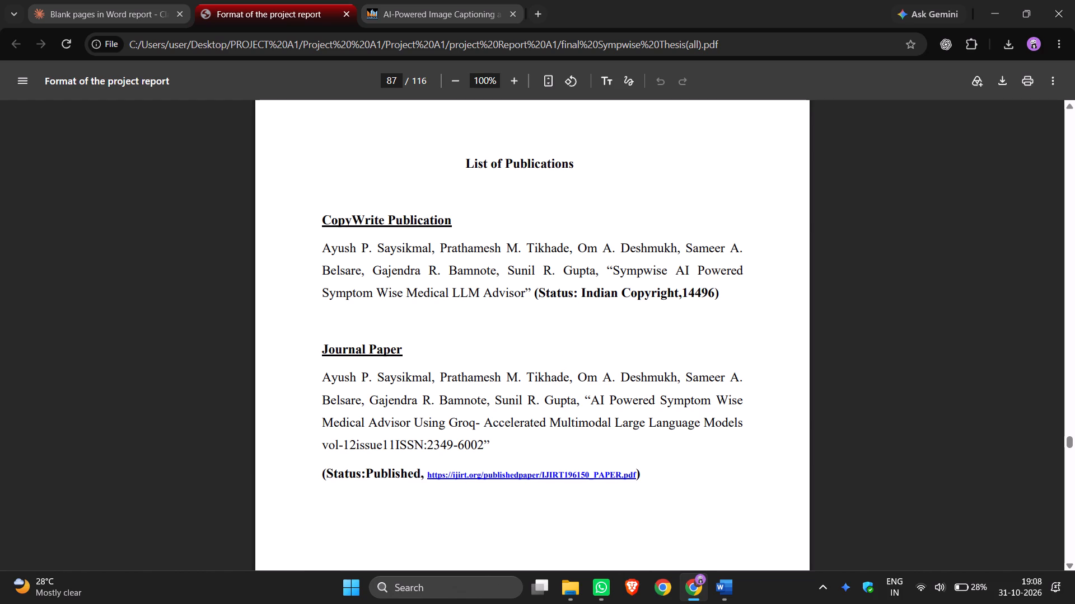
Close the two open File Explorer windows, Project Report and project Report A1.
click(573, 598)
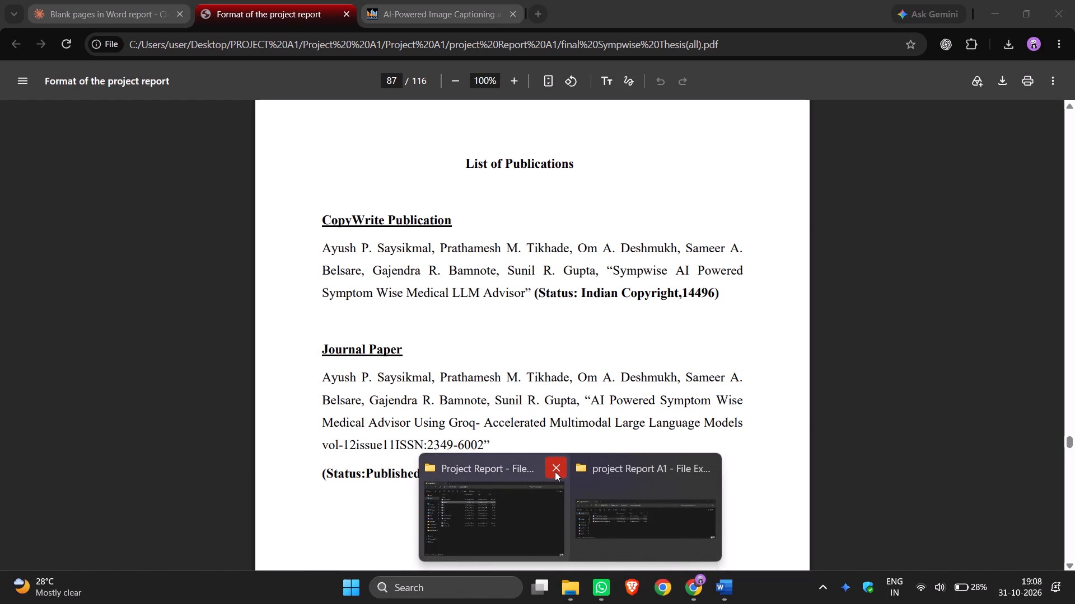
click(558, 471)
click(633, 501)
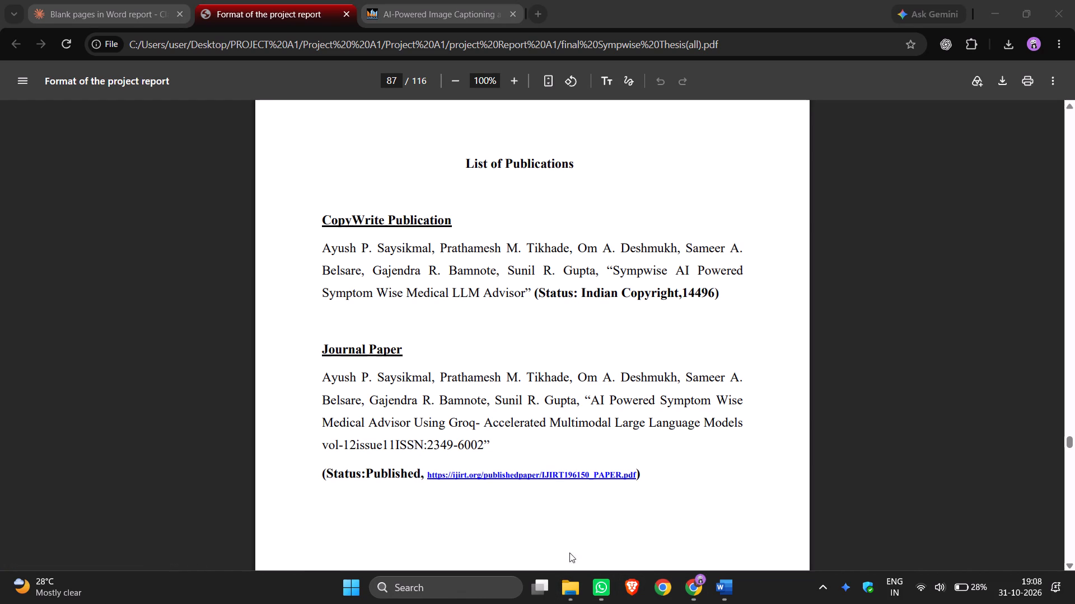
View the Word document "AI-Powered Image Captioning & Content Generation IJARCCE" from Downloads, closing it and the folder window when done.
click(568, 588)
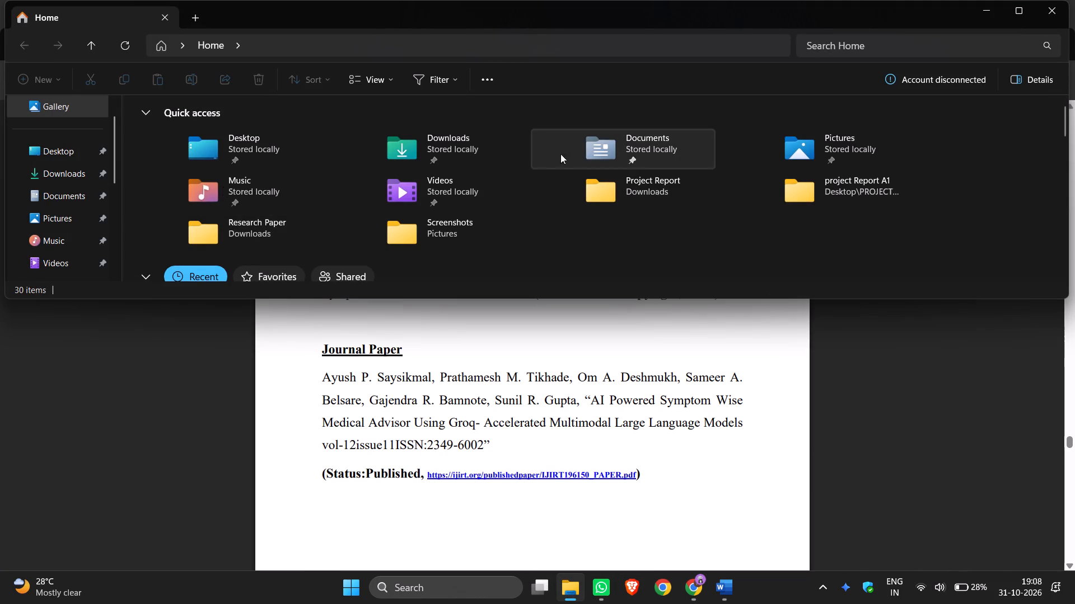
double_click(504, 153)
scroll(524, 205, down, 1)
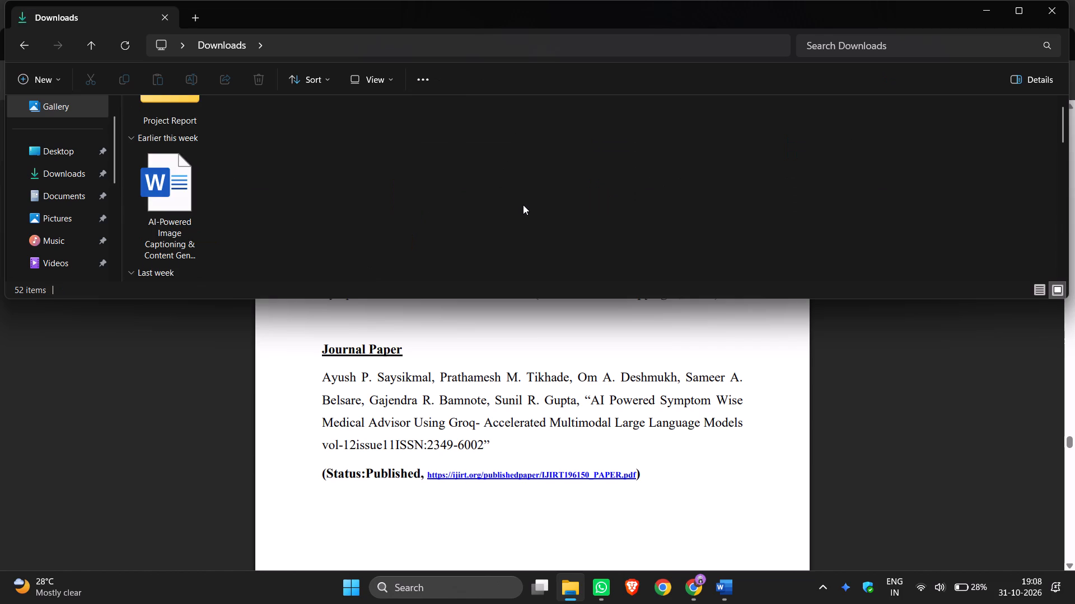
double_click(198, 229)
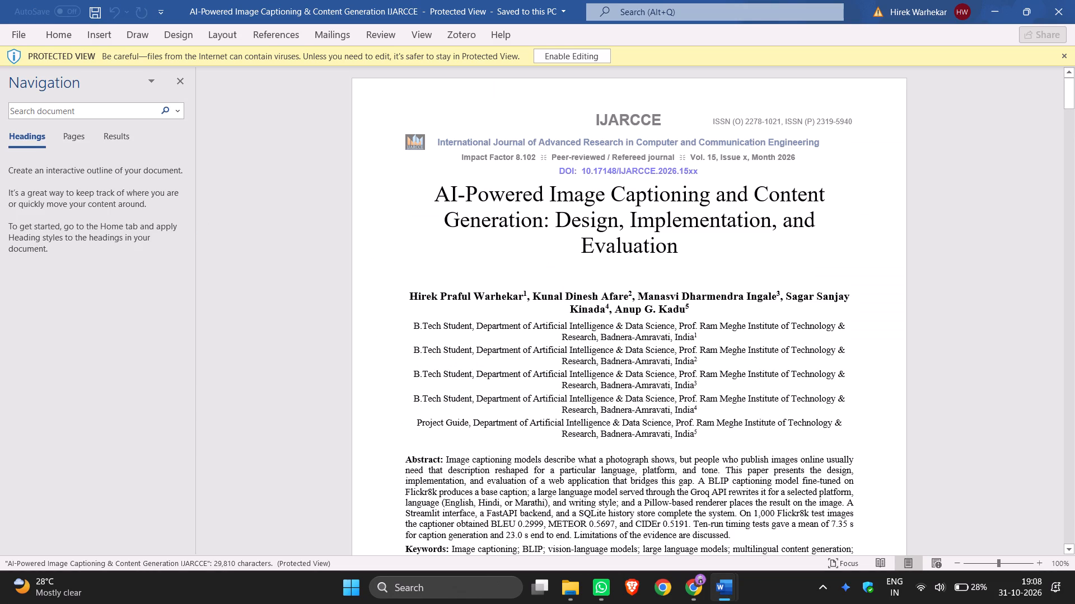
click(1074, 0)
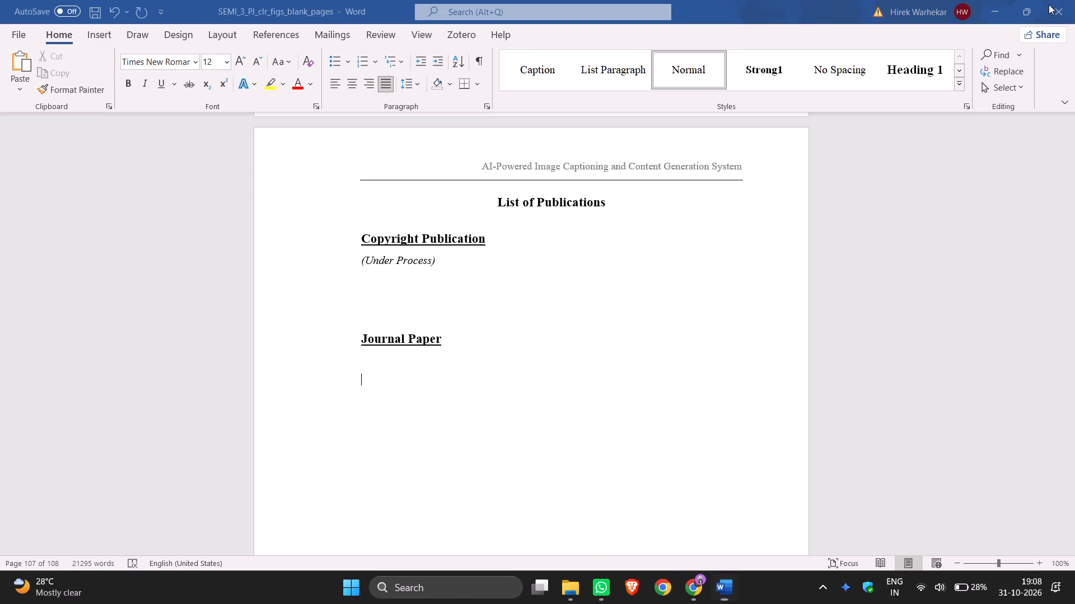
click(563, 591)
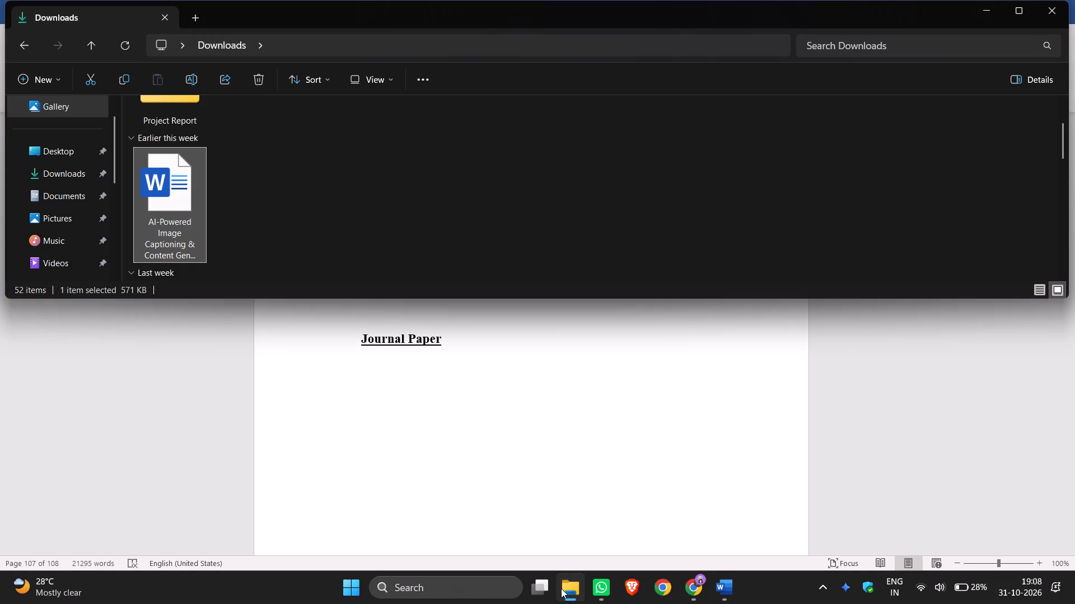
click(1040, 1)
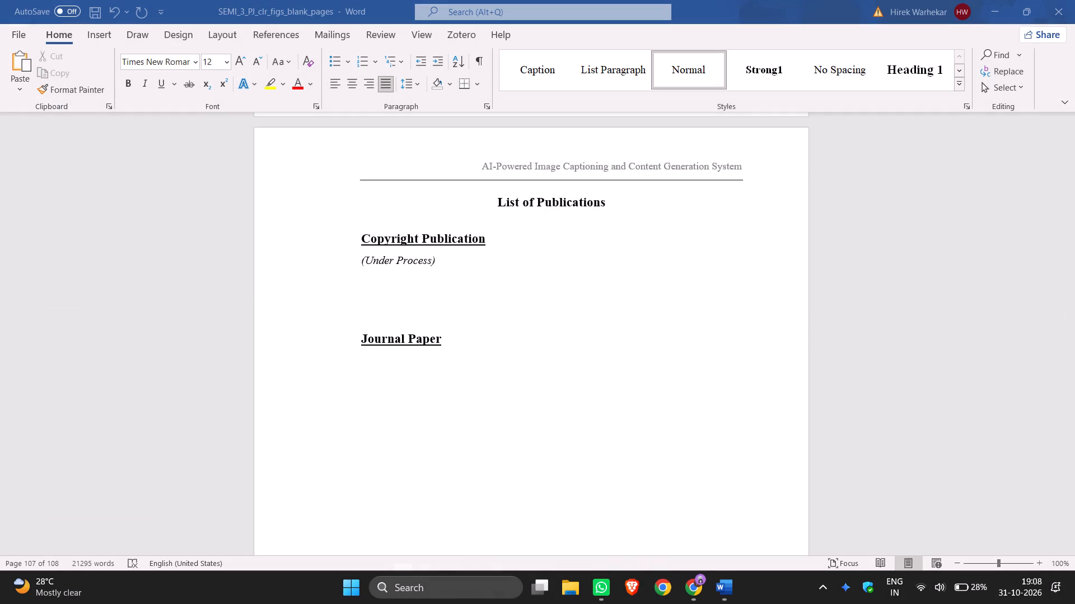
Open the published paper's PDF from its IJARCCE article page in Chrome.
click(699, 589)
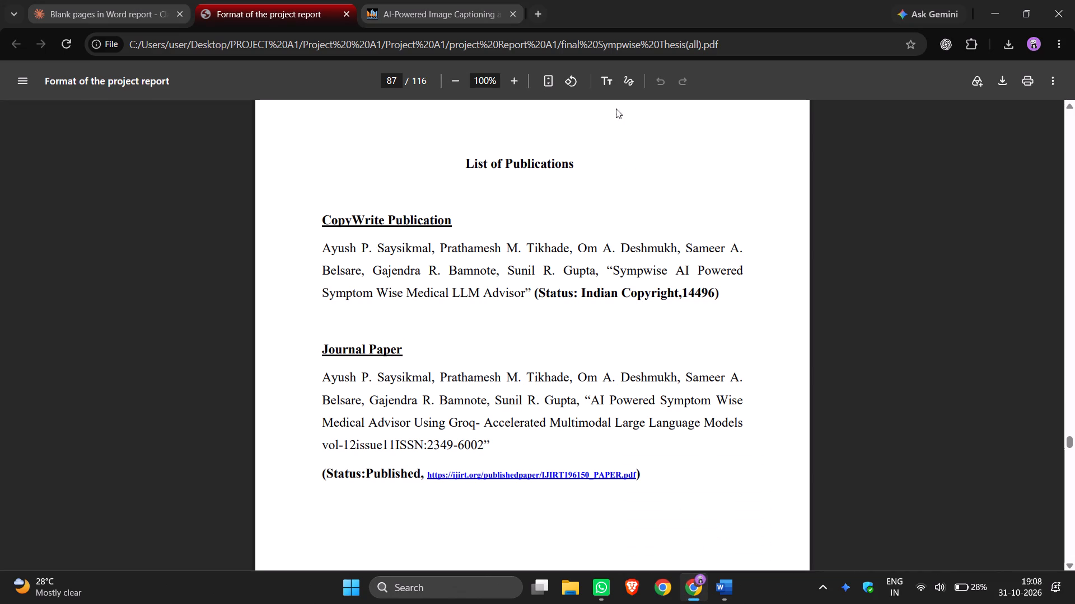
click(447, 0)
scroll(495, 356, down, 2)
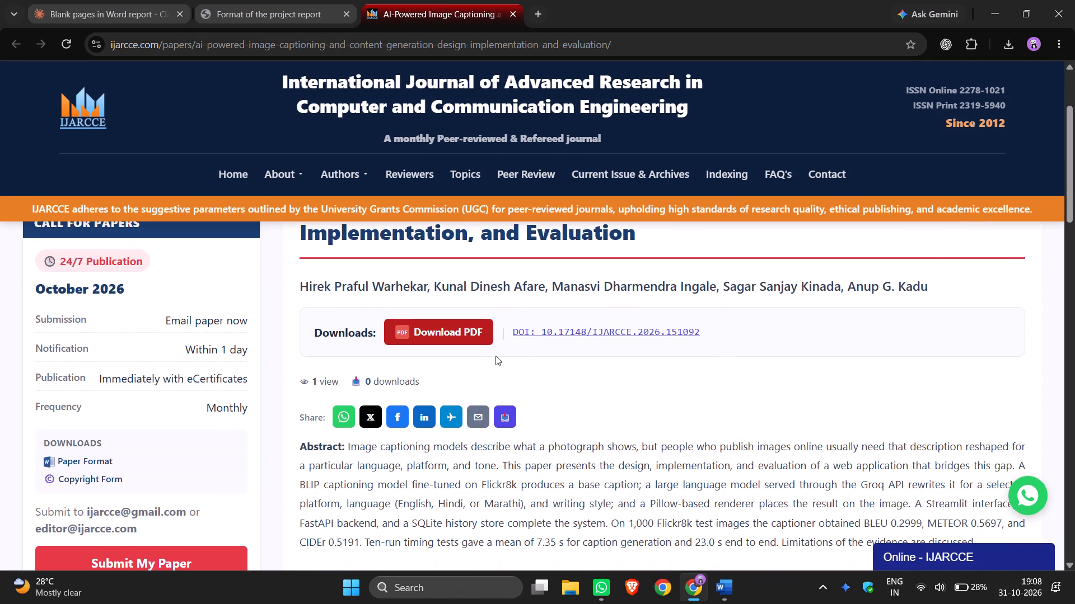
click(428, 329)
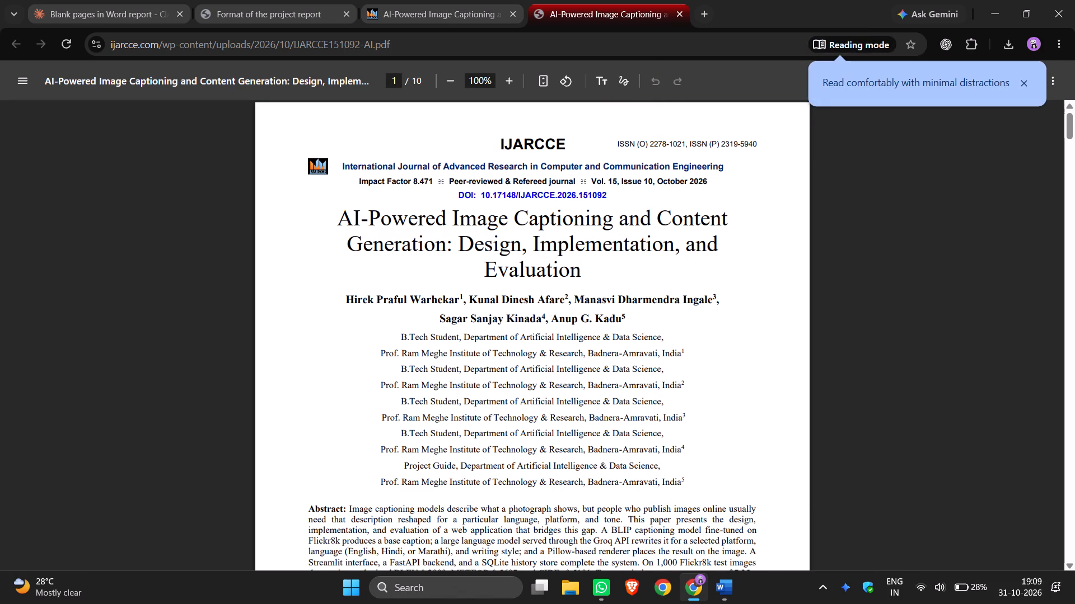
Compare the sample report's Journal Paper entry with the IJARCCE article page and paper PDF for the publication details needed.
click(405, 0)
click(227, 0)
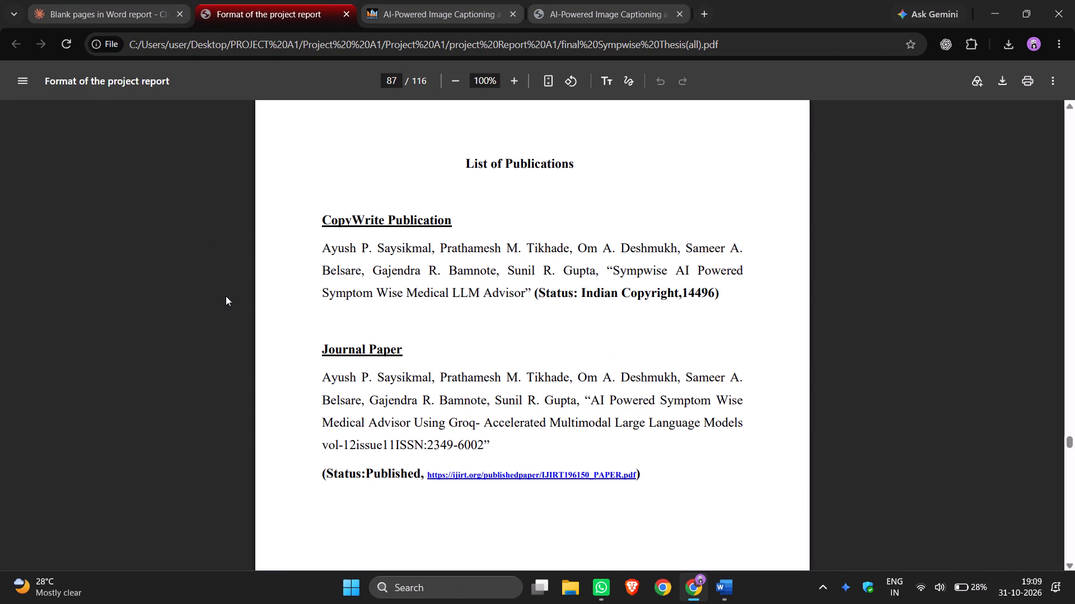
scroll(576, 391, down, 4)
scroll(578, 391, up, 2)
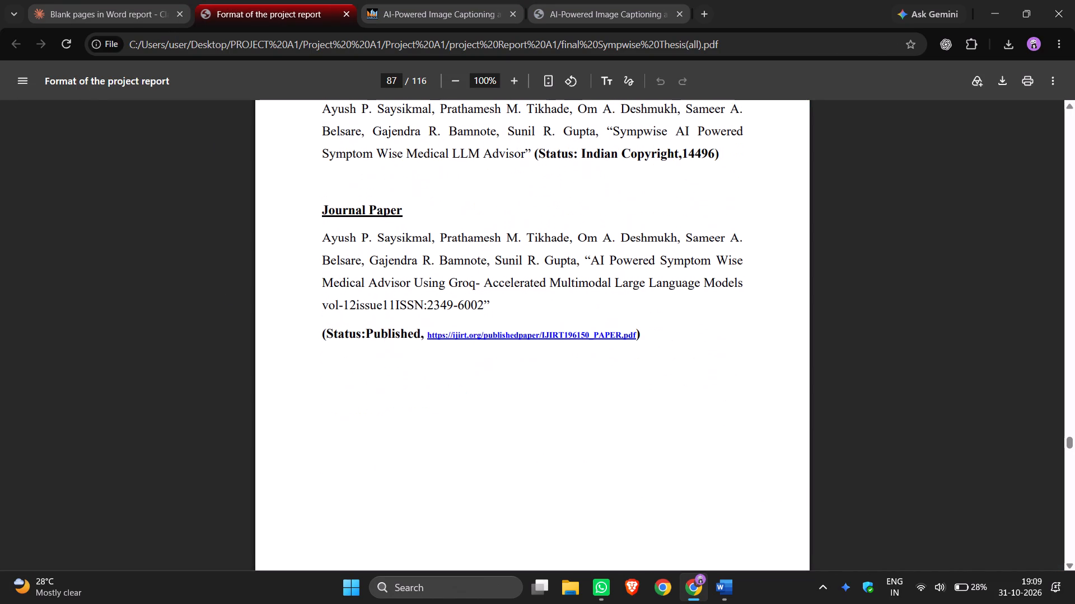
click(473, 0)
click(616, 0)
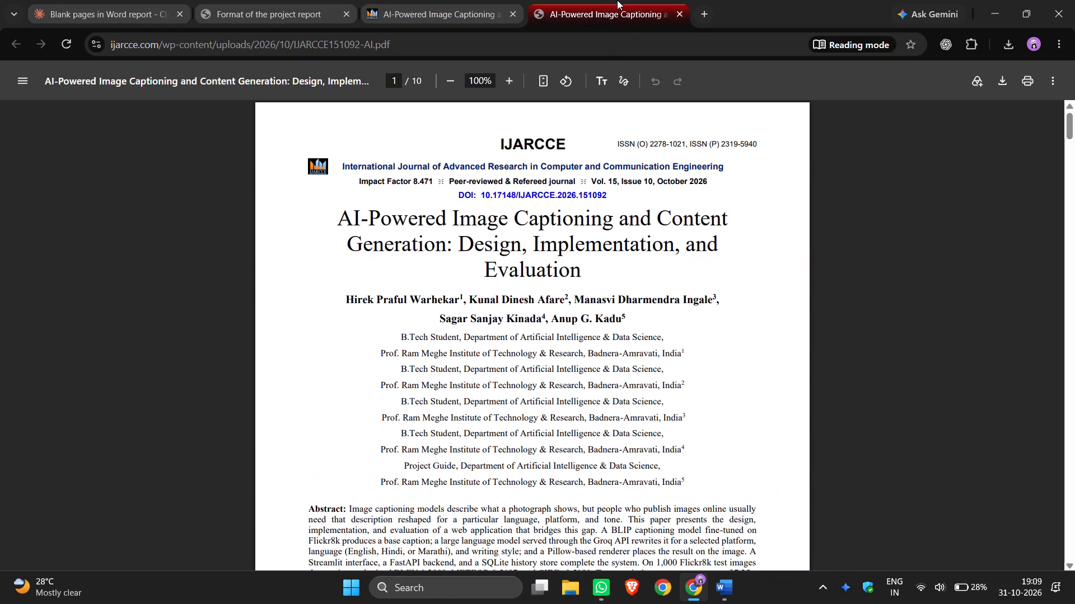
click(405, 0)
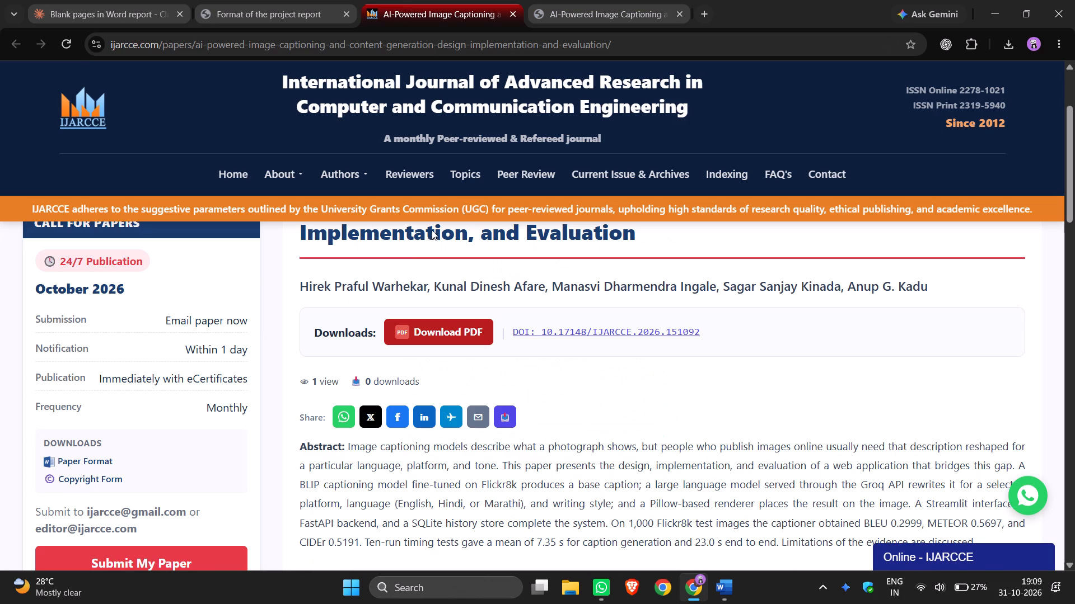
scroll(492, 376, up, 3)
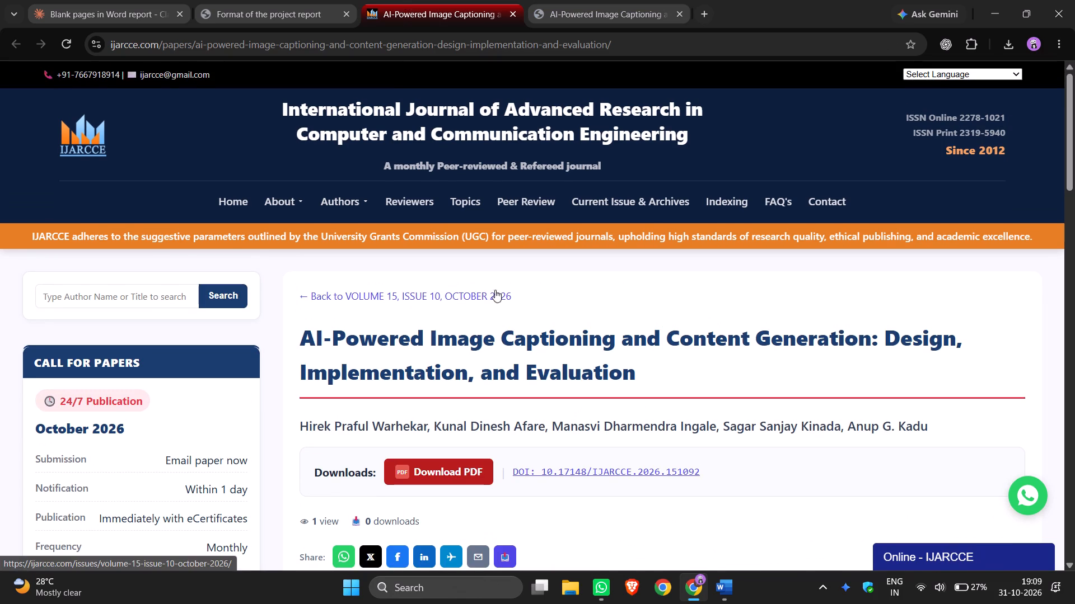
Open the article's DOI link, skim through the pages of the paper, and close that duplicate PDF tab.
click(631, 474)
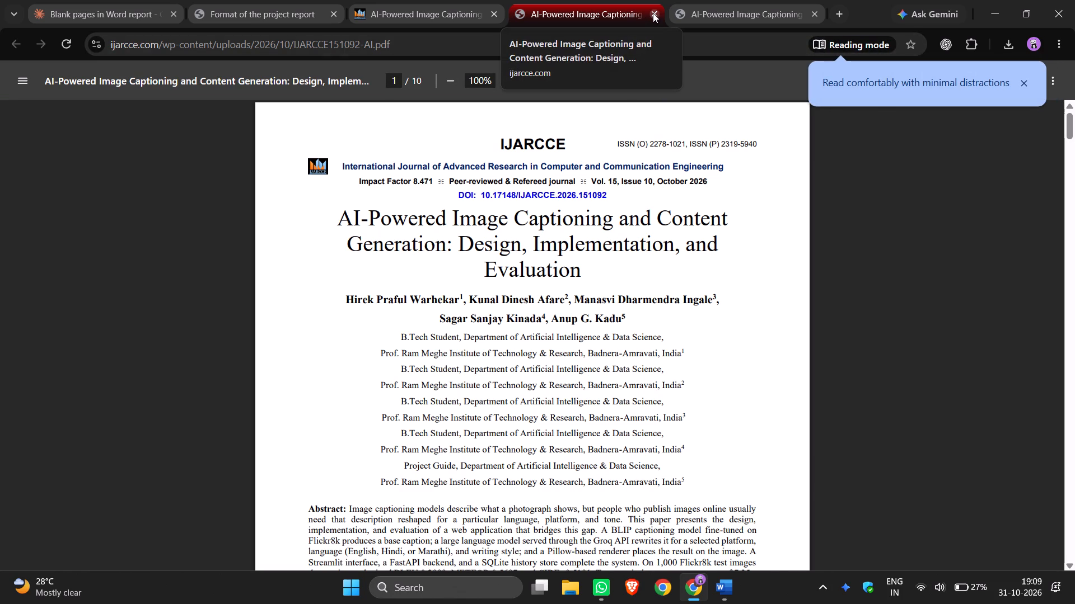
scroll(657, 249, down, 7)
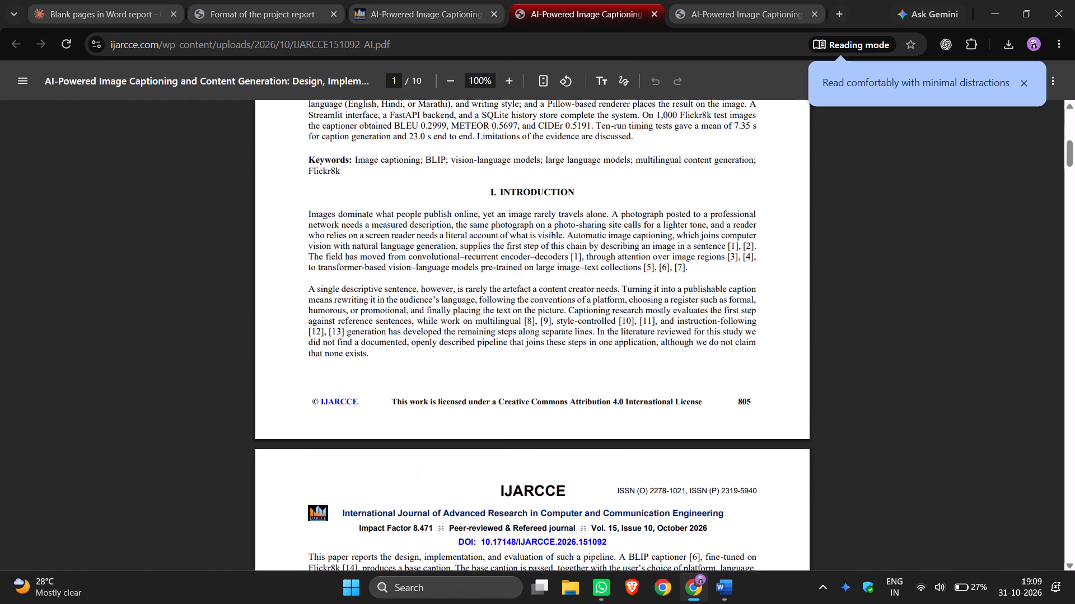
scroll(658, 248, down, 13)
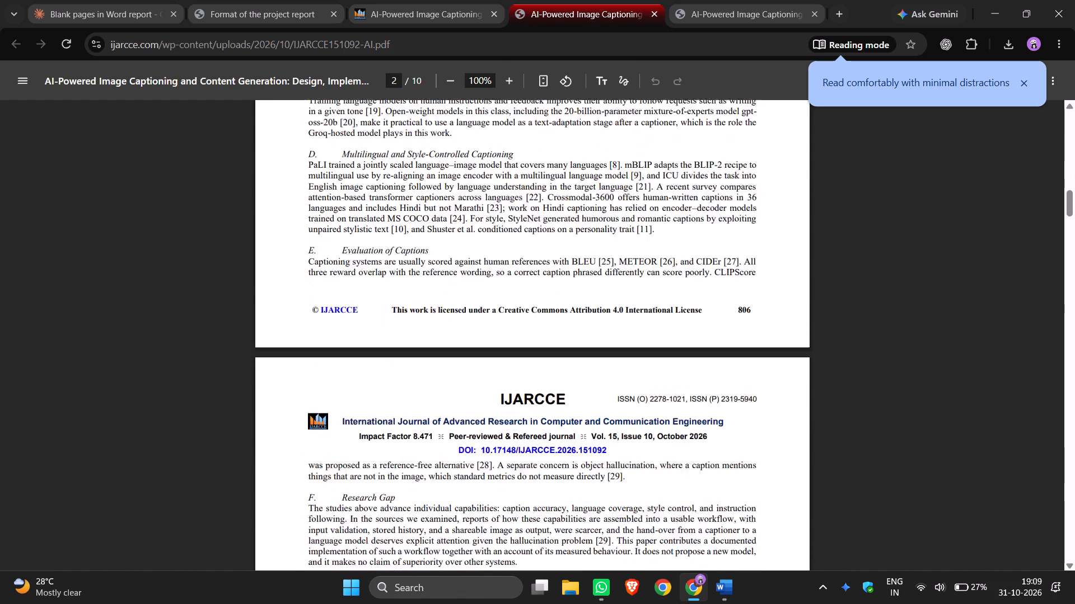
scroll(658, 248, down, 11)
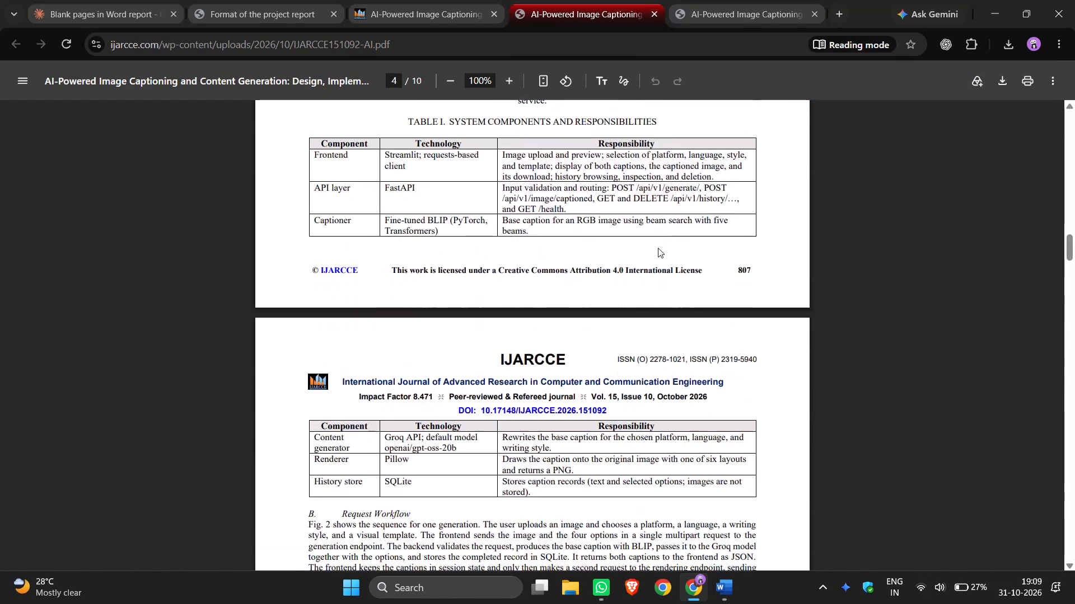
scroll(658, 248, down, 20)
scroll(658, 248, down, 13)
scroll(658, 245, up, 6)
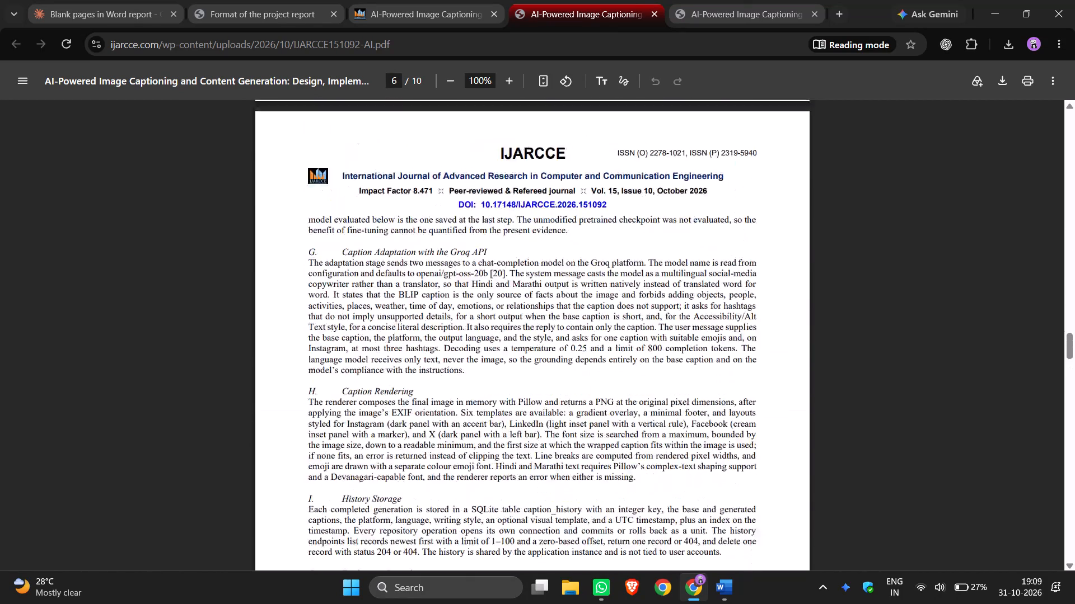
scroll(658, 244, up, 20)
scroll(658, 244, up, 17)
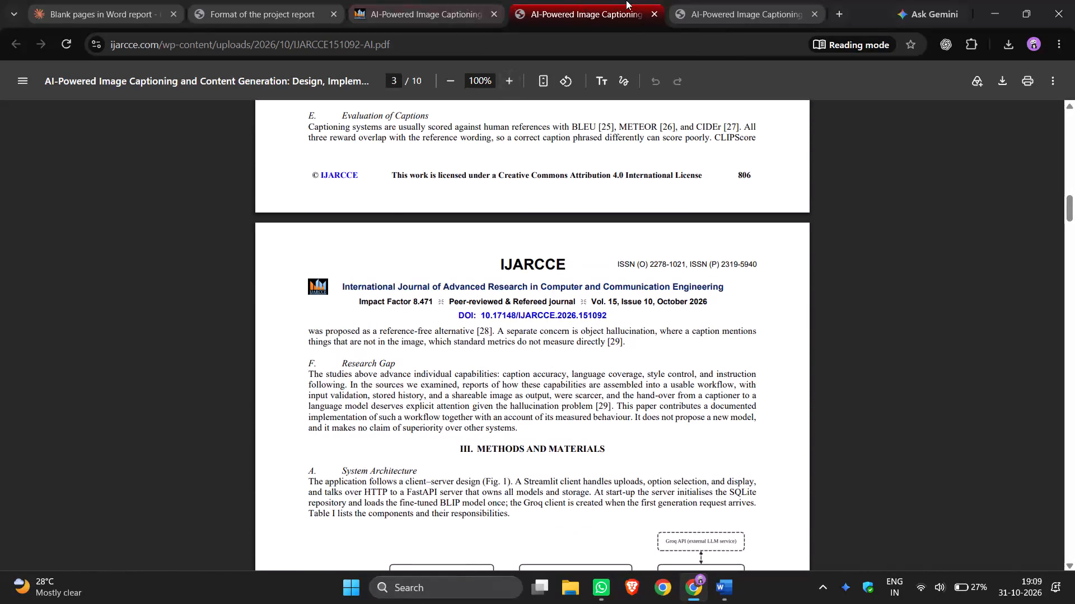
click(652, 12)
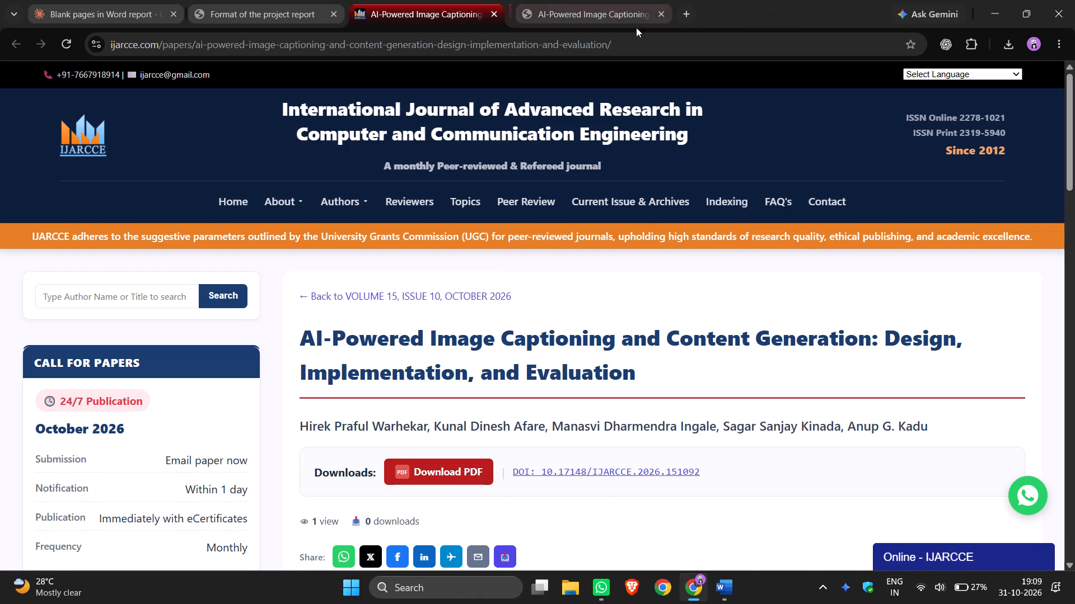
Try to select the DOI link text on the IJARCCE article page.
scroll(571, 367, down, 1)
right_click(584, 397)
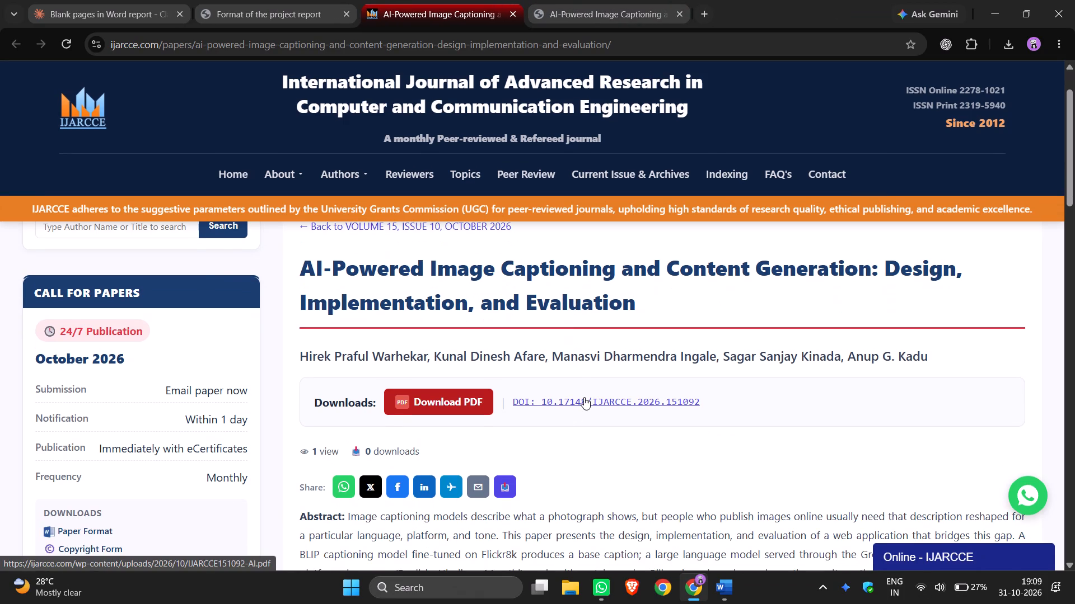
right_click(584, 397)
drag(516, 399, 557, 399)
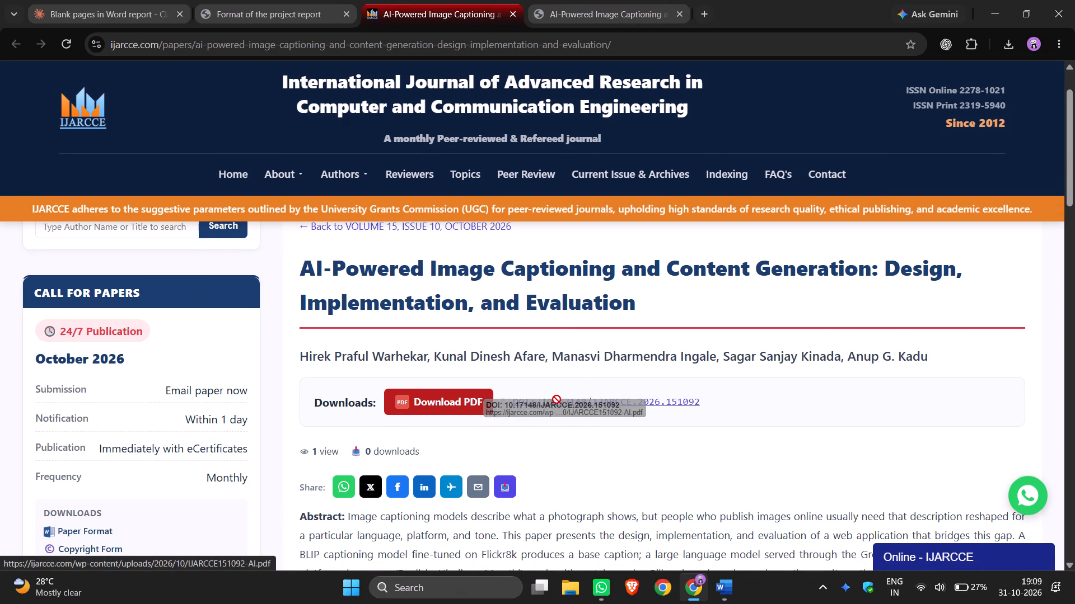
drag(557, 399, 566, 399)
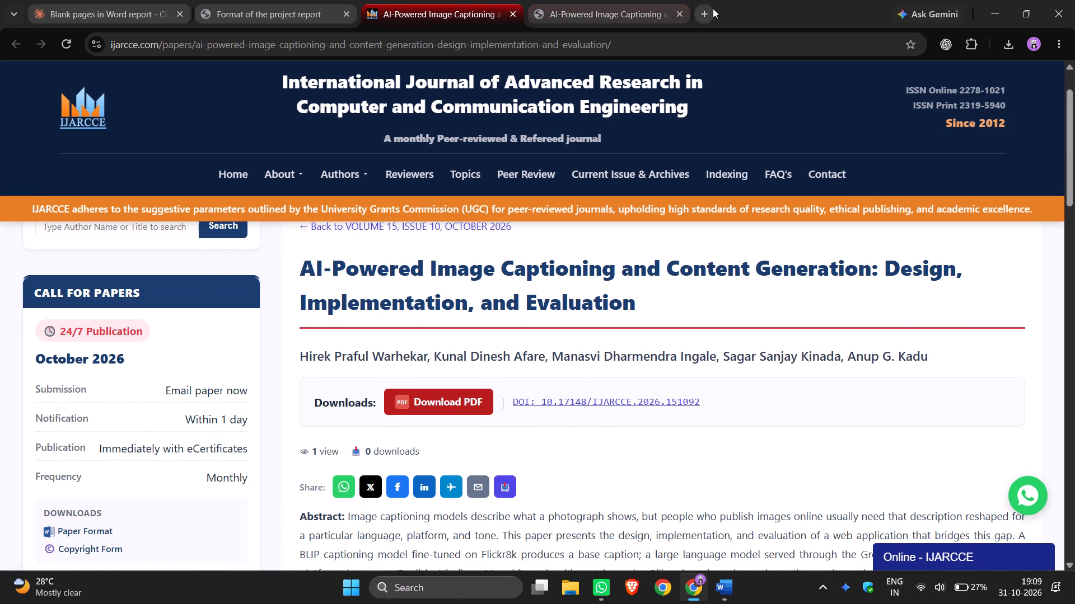
Search the web for "crossreff" in a new tab and open the Crossref website.
click(713, 8)
text(crossf)
key(BackSpace)
text(re)
text(ff)
key(Return)
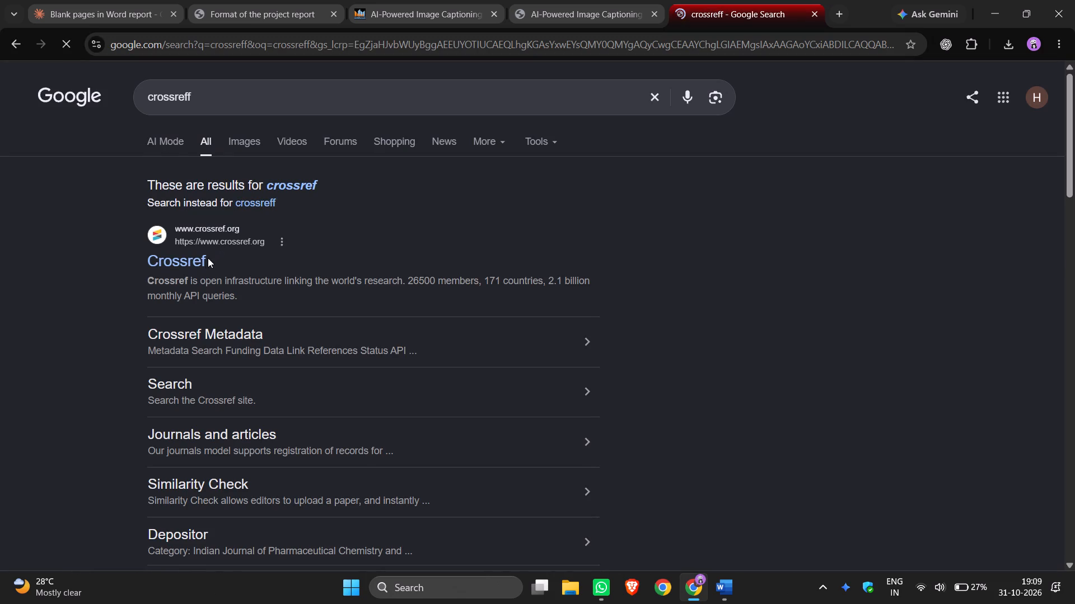
click(205, 260)
click(720, 586)
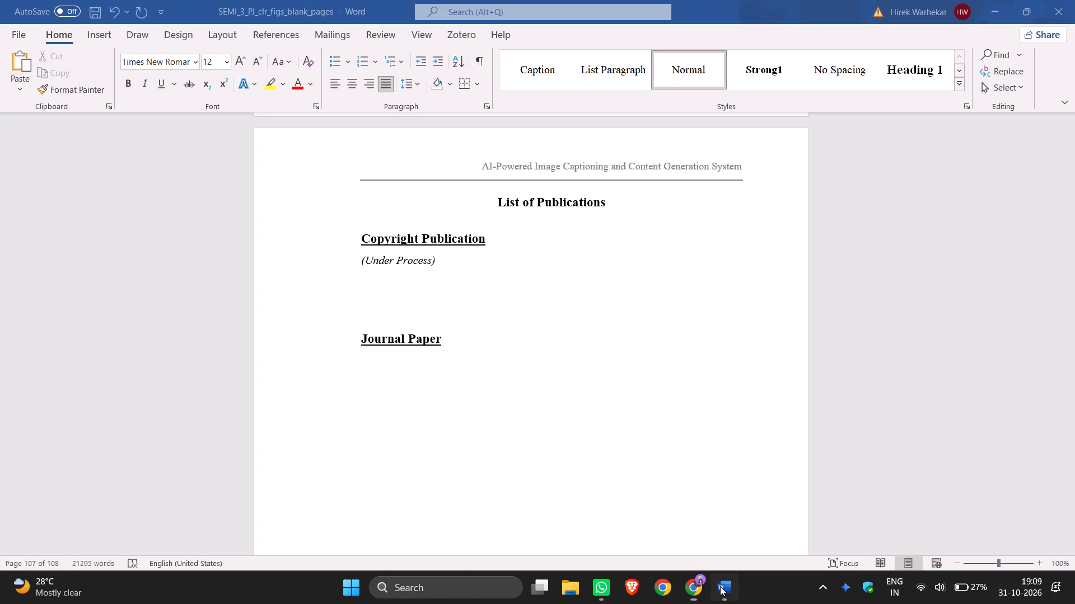
click(720, 586)
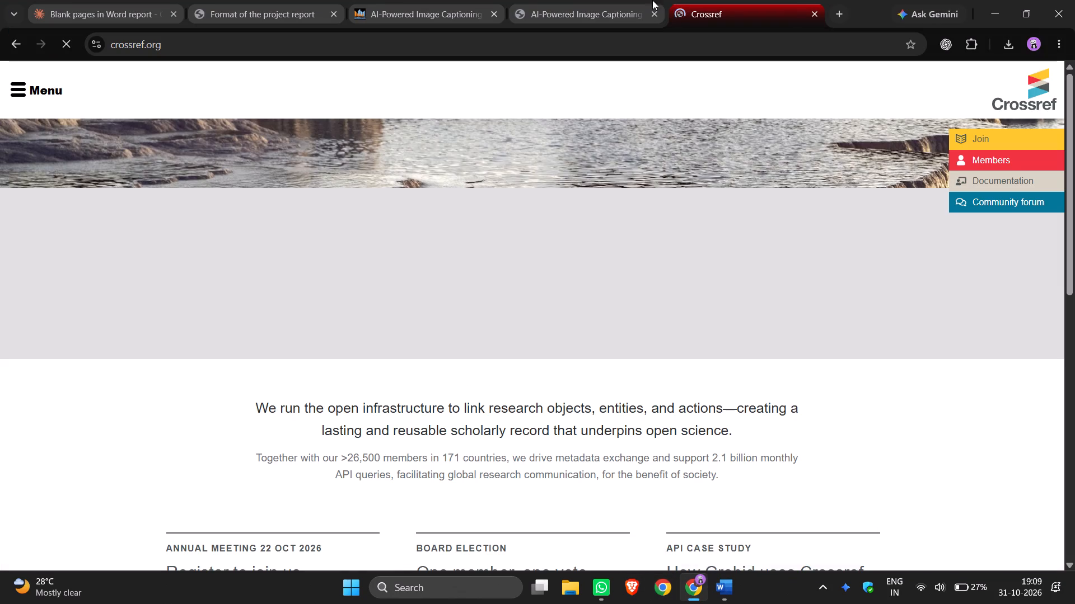
Copy the DOI 10.17148/IJARCCE.2026.151092 from the paper PDF and enter it in Crossref's site search.
click(551, 0)
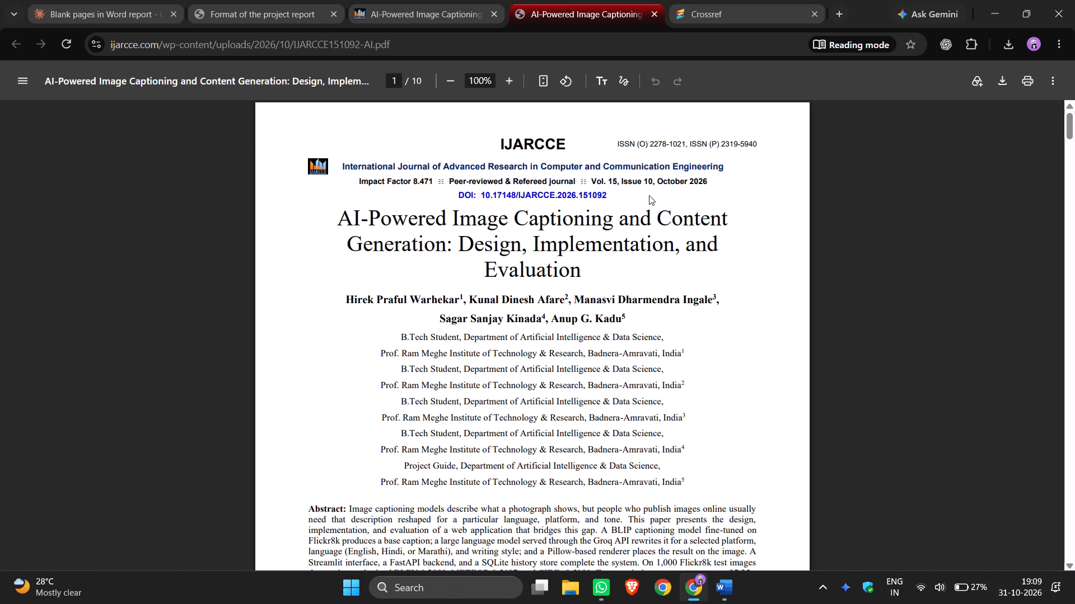
drag(606, 193, 494, 188)
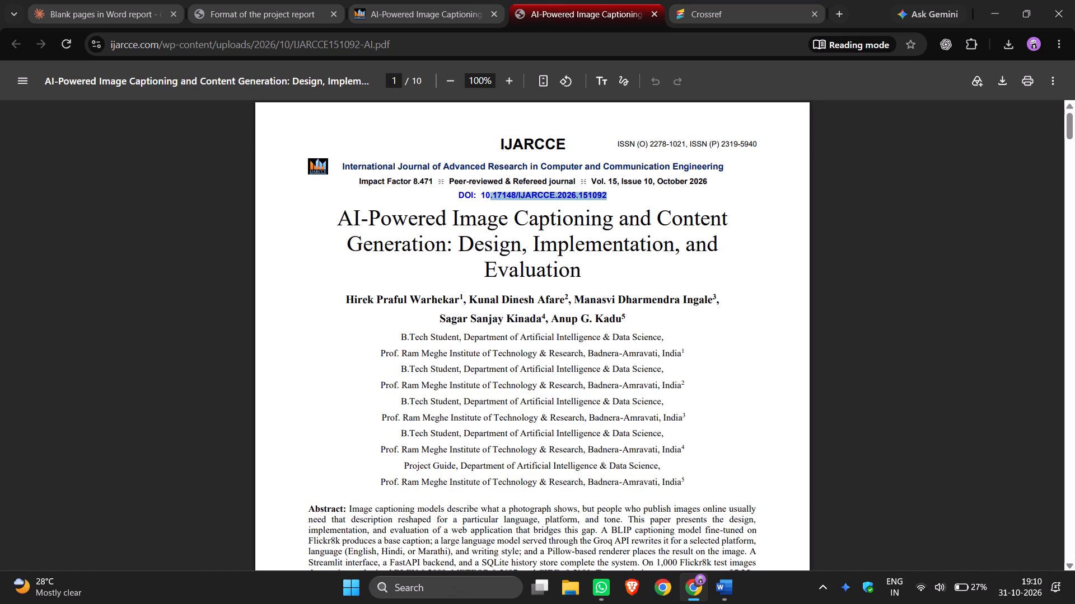
drag(494, 188, 480, 193)
key(ctrl+c)
click(744, 0)
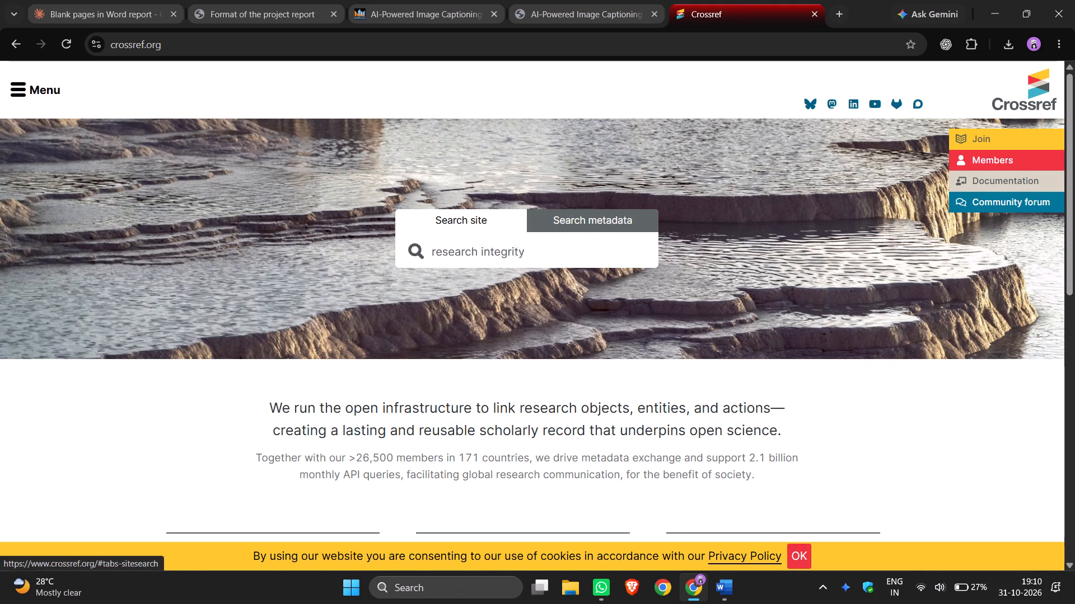
click(473, 249)
drag(527, 257, 507, 253)
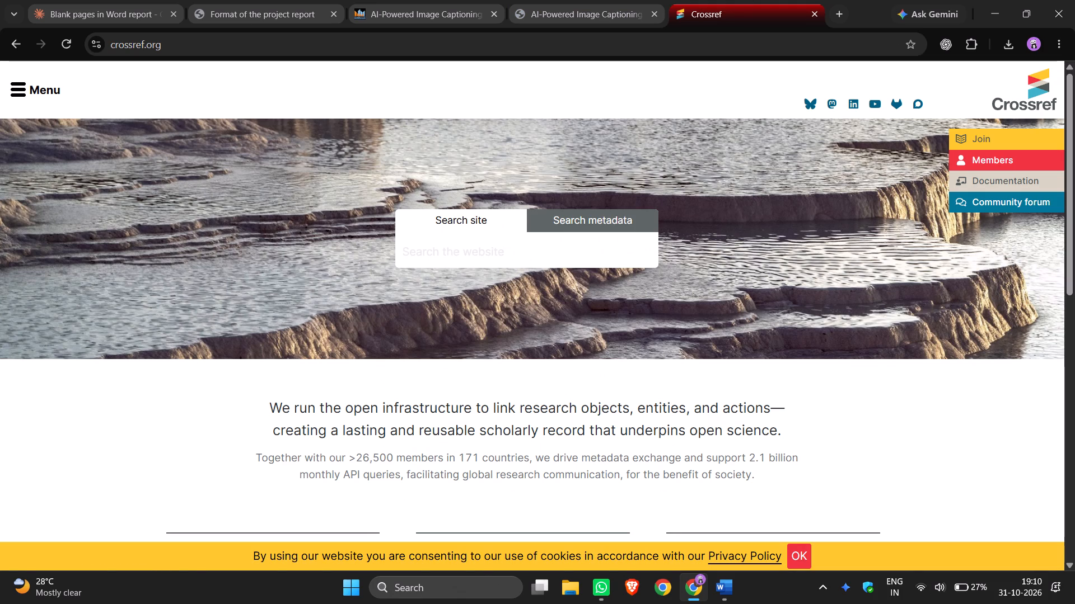
key(ctrl+v)
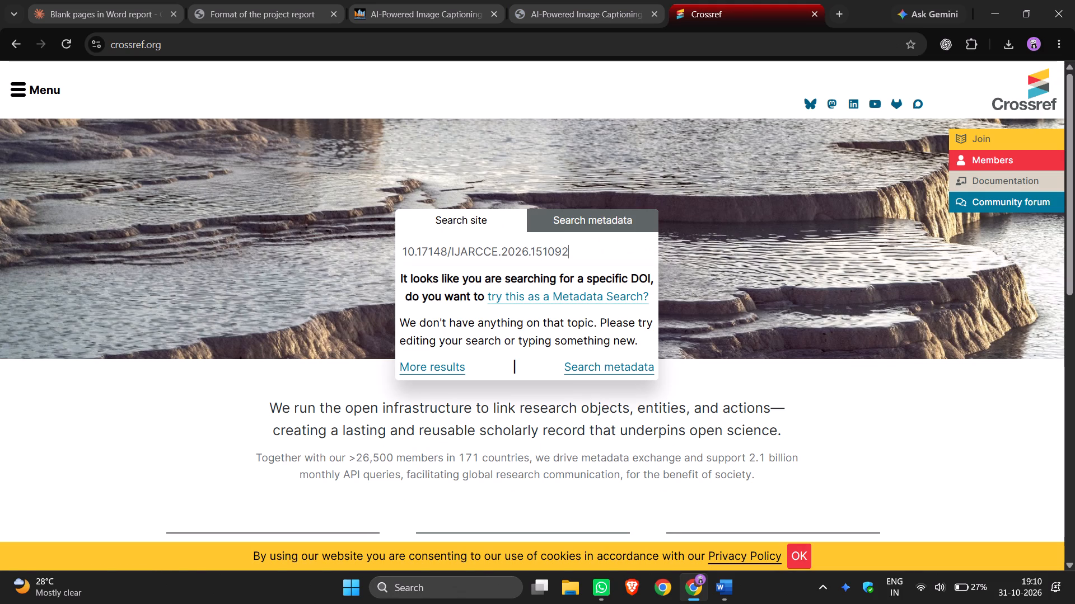
Run the entered DOI as a Crossref metadata search and close the original Crossref tab.
key(Return)
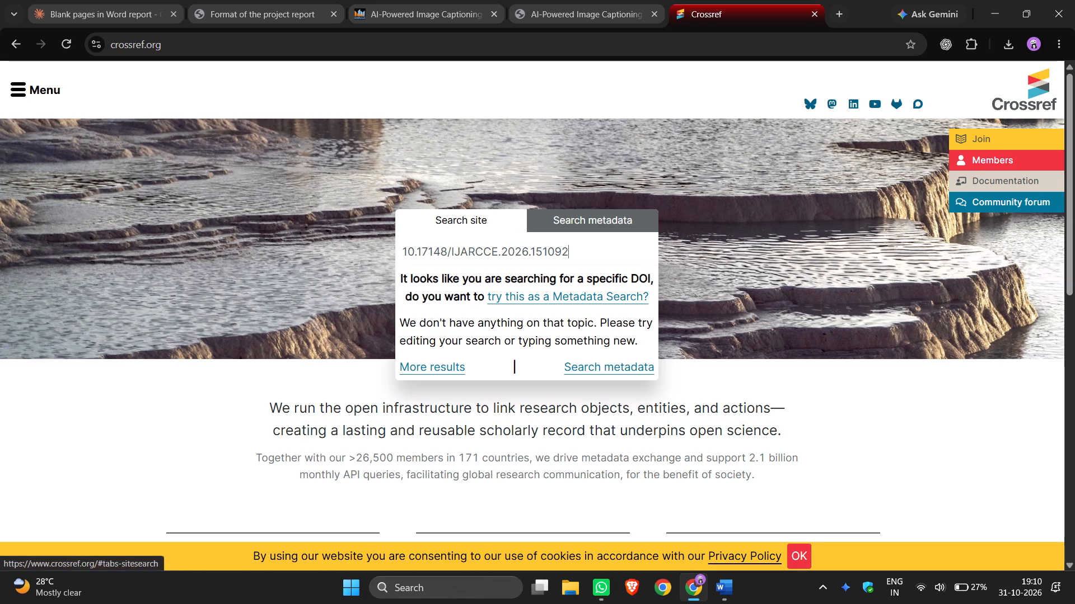
click(551, 304)
click(559, 294)
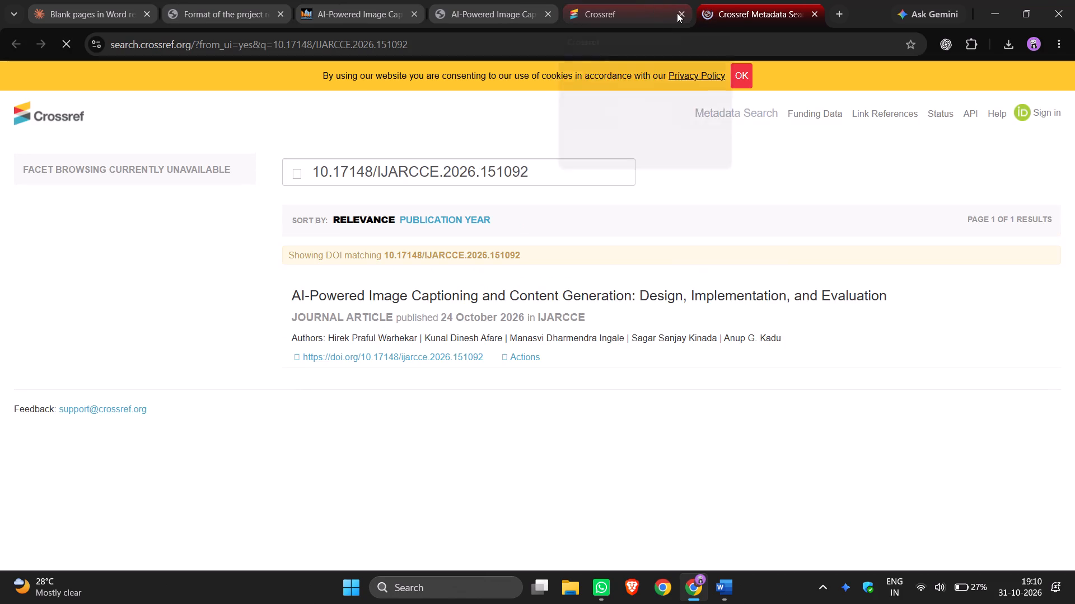
click(681, 12)
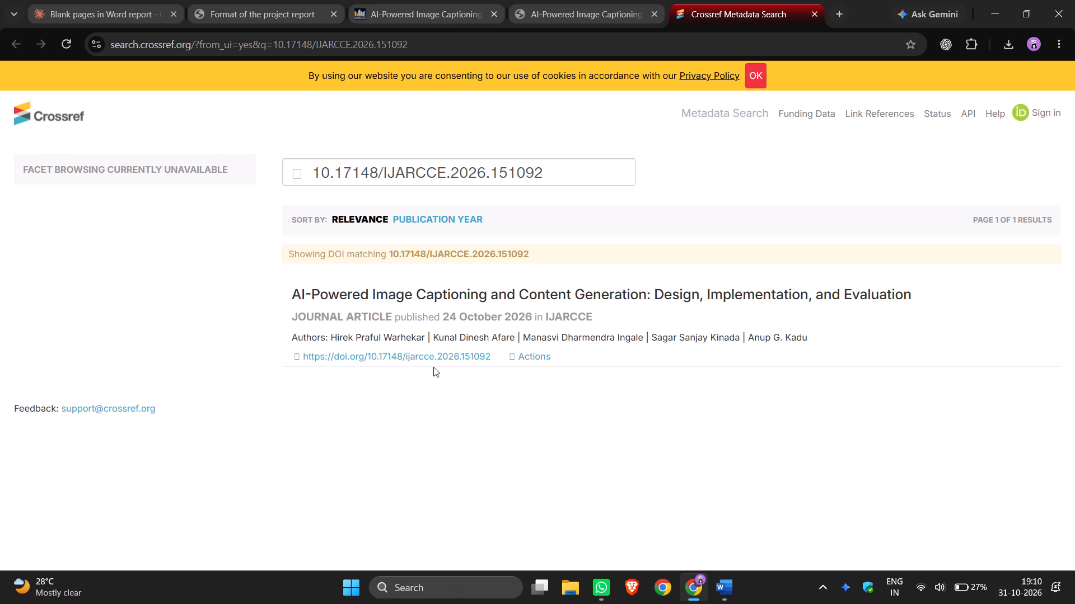
Copy the article's title, publication line and authors from the Crossref result and paste them under the Journal Paper heading in the Word report.
click(288, 285)
drag(290, 288, 563, 322)
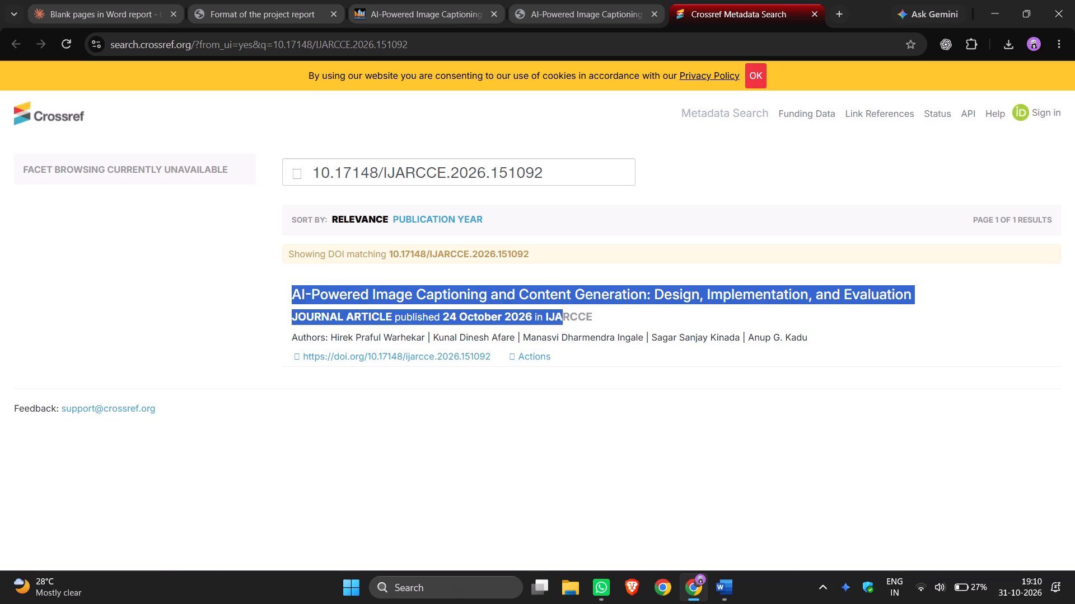
drag(563, 322, 820, 340)
key(ctrl+c)
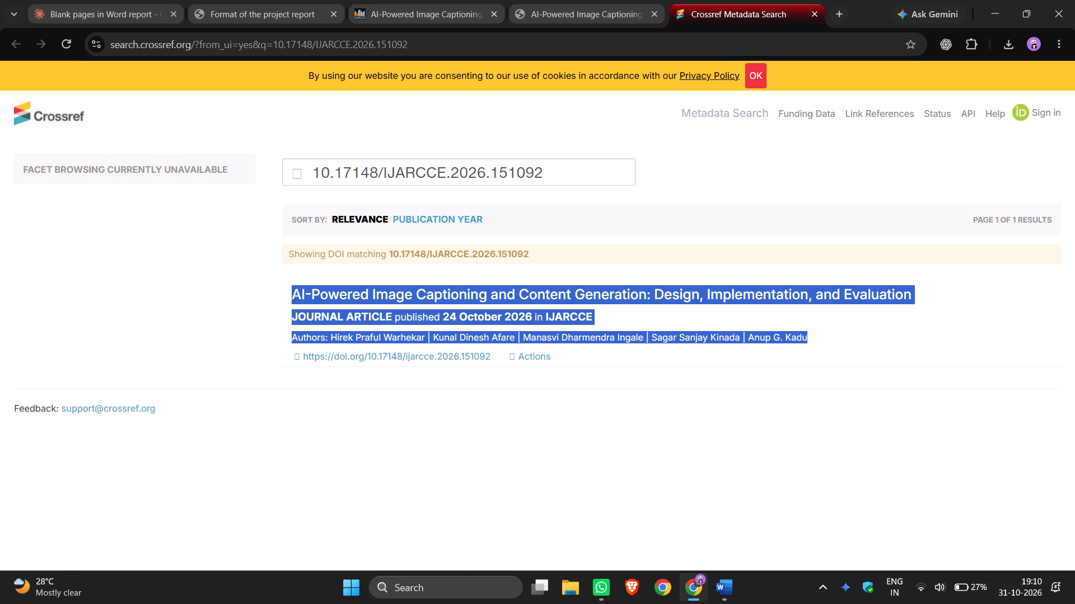
click(727, 597)
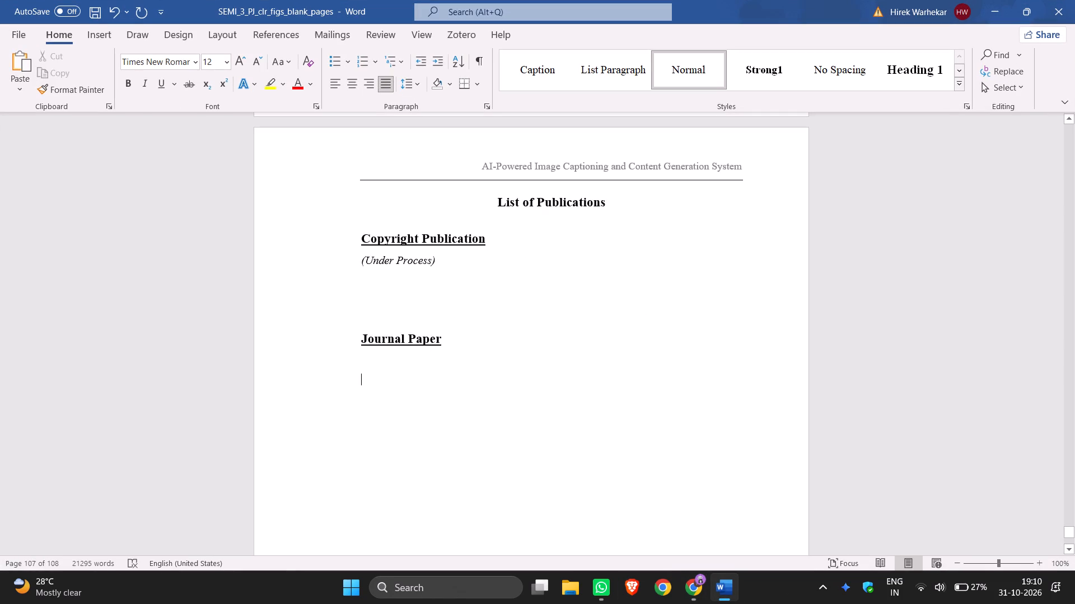
key(ctrl+v)
Format the whole pasted journal entry in Times New Roman, size 14, with justified alignment.
click(517, 428)
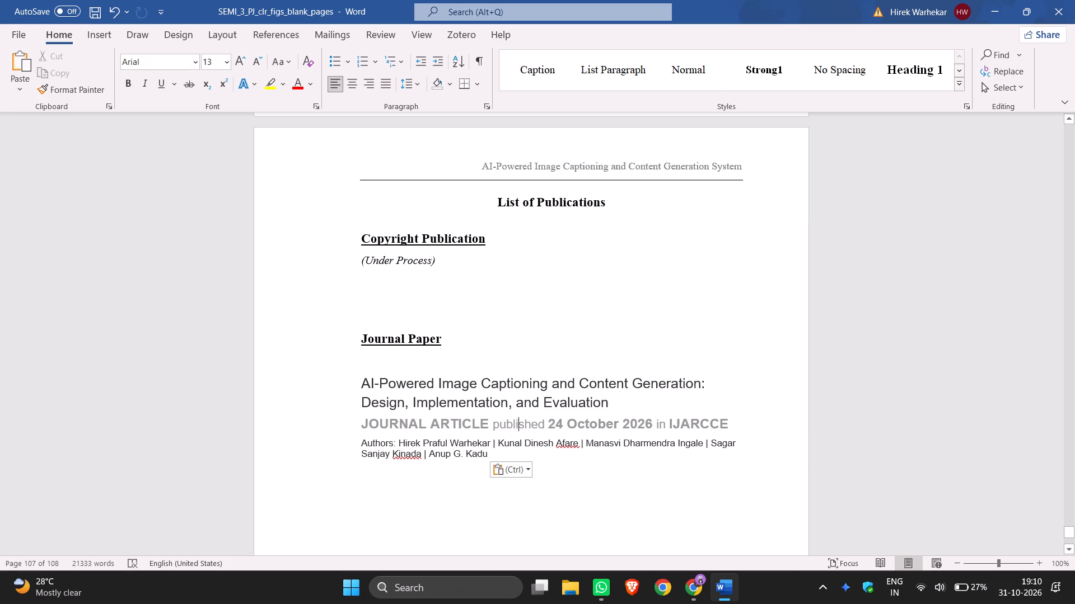
drag(363, 380, 459, 449)
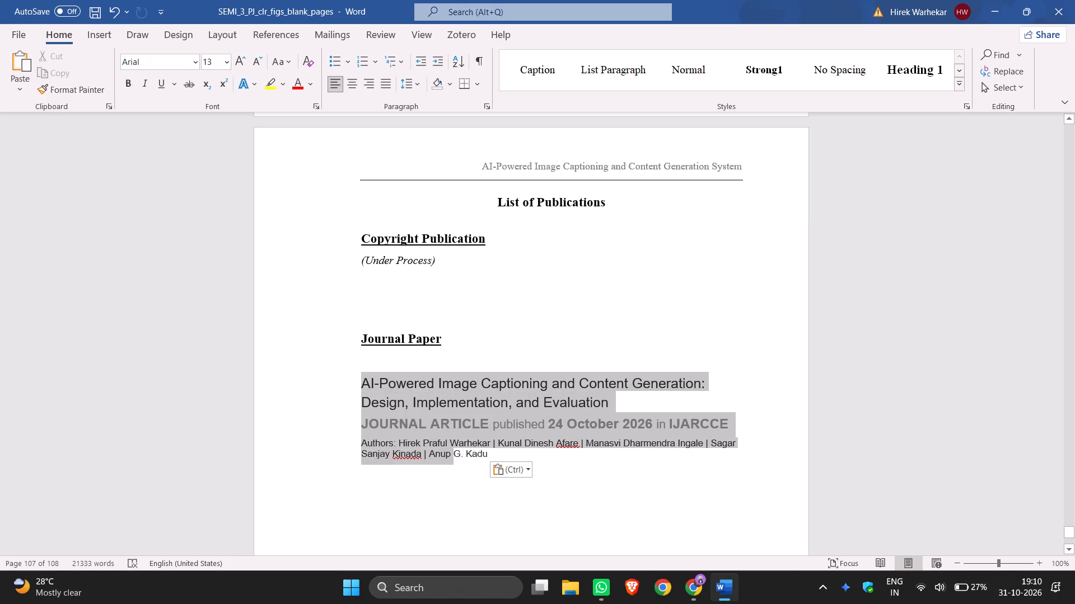
drag(459, 449, 485, 453)
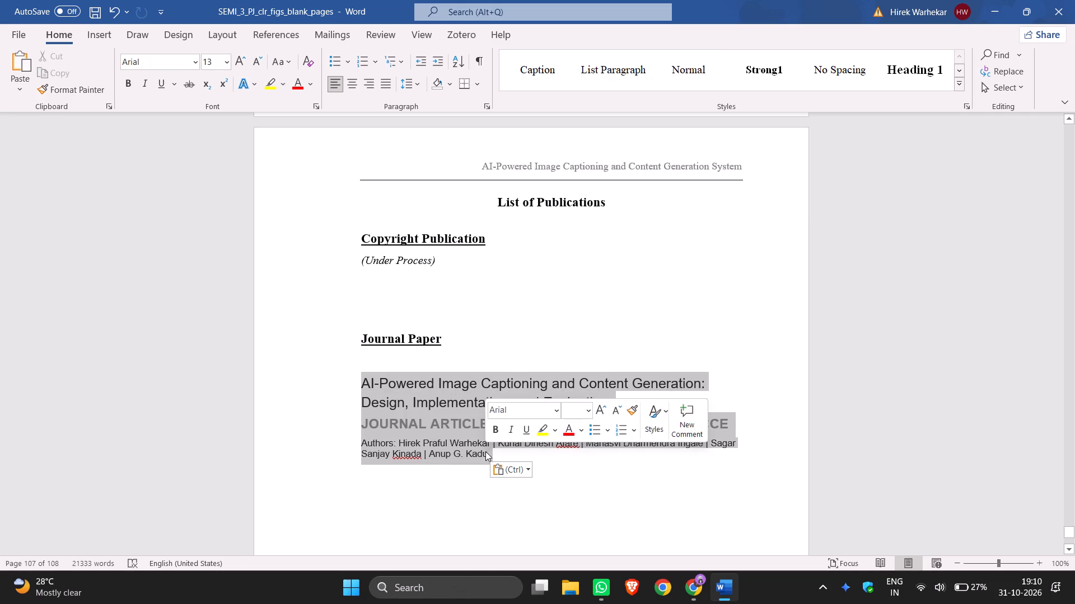
click(195, 64)
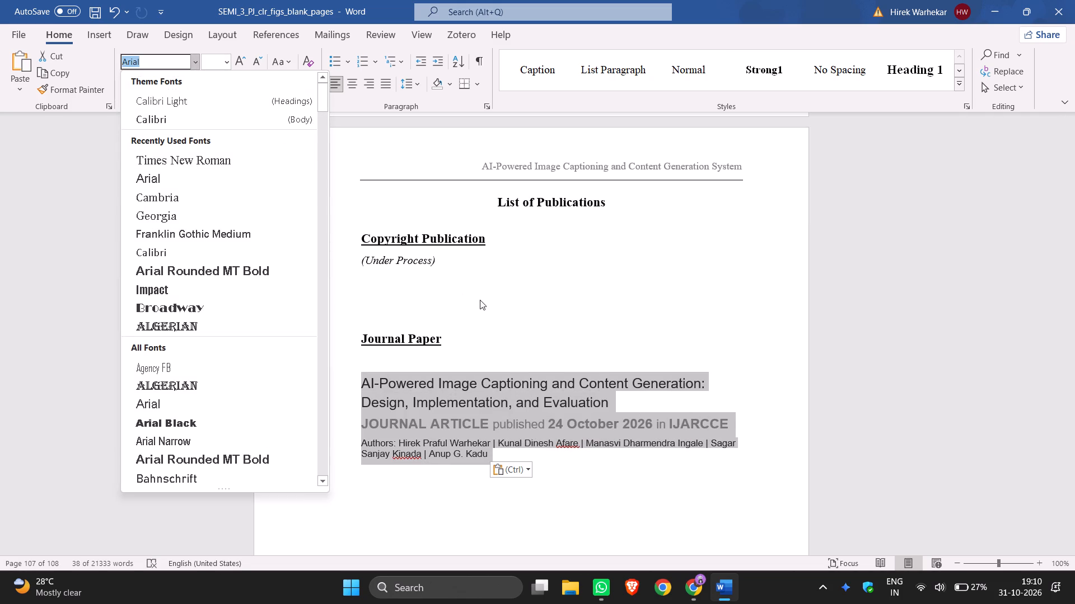
click(262, 163)
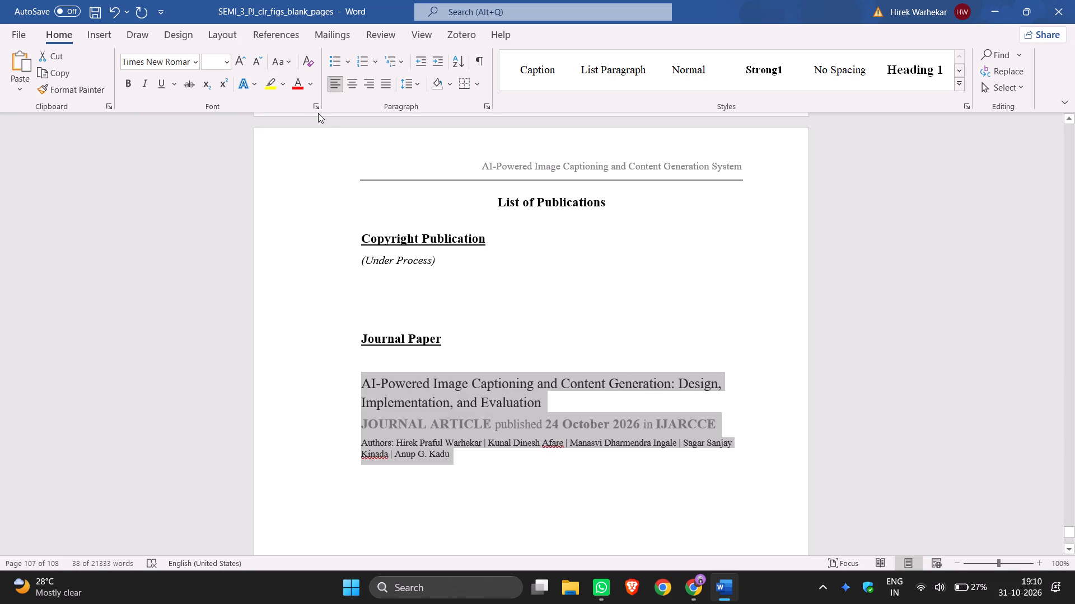
click(228, 64)
click(216, 159)
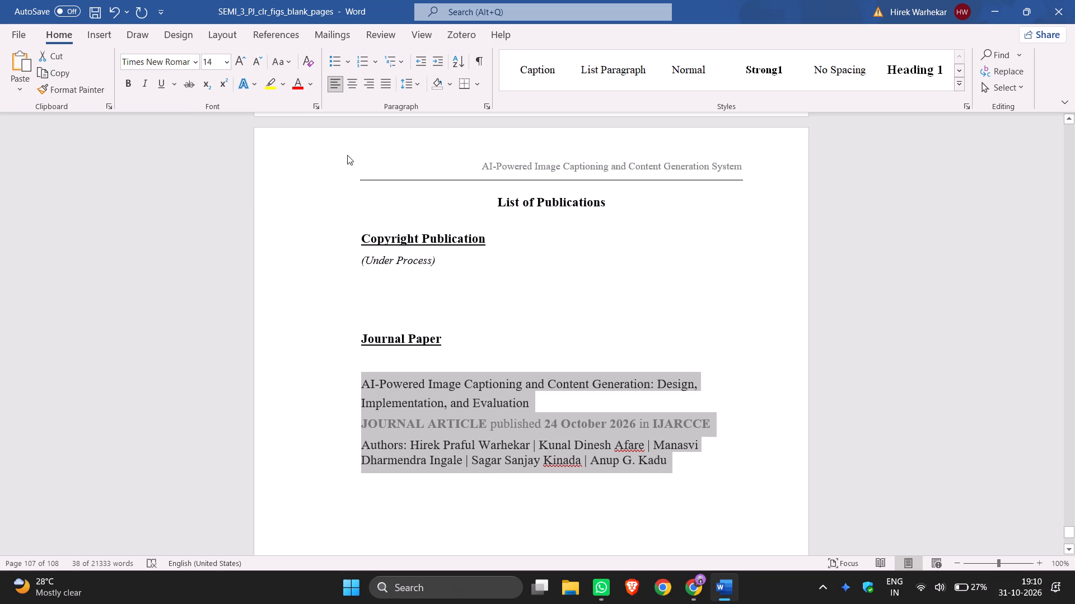
click(387, 86)
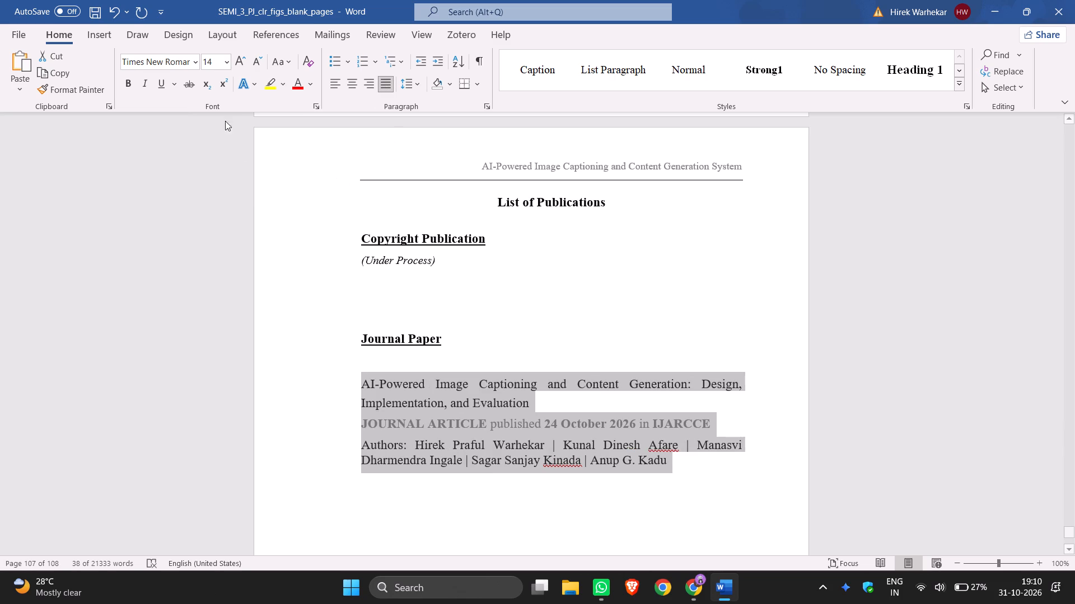
click(446, 417)
Remove the bold formatting from the "JOURNAL ARTICLE published 24 October 2026 in IJARCCE" line.
click(709, 424)
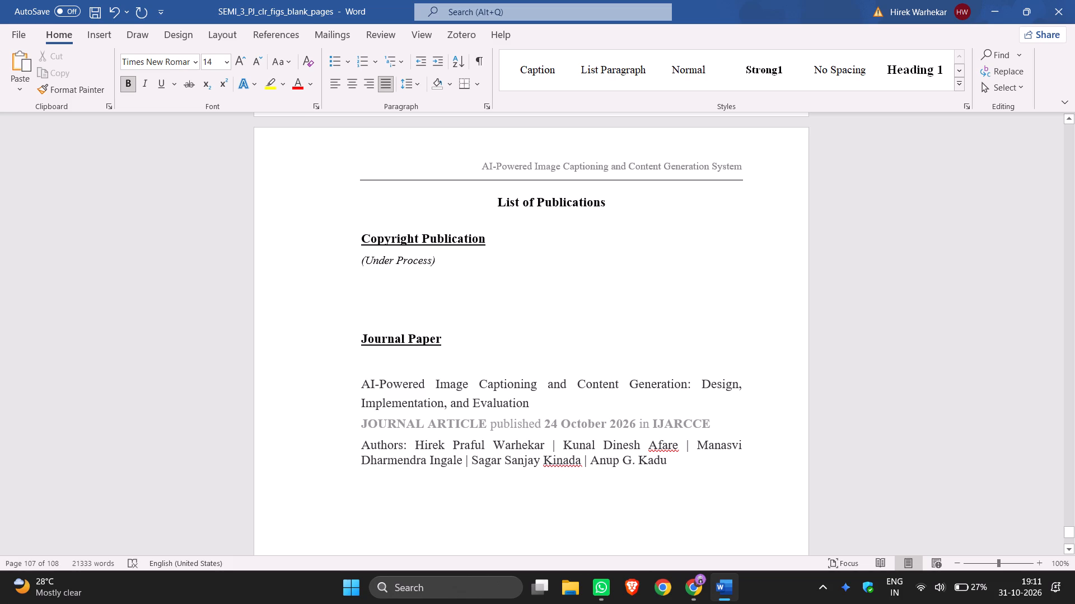
click(689, 425)
drag(710, 423, 405, 412)
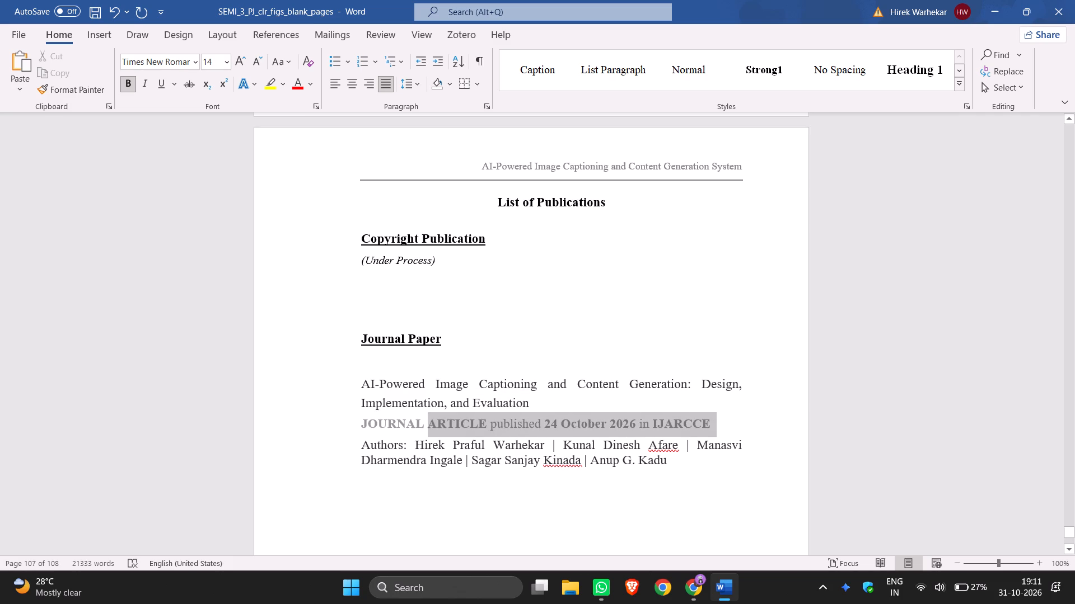
drag(405, 412, 379, 416)
click(124, 81)
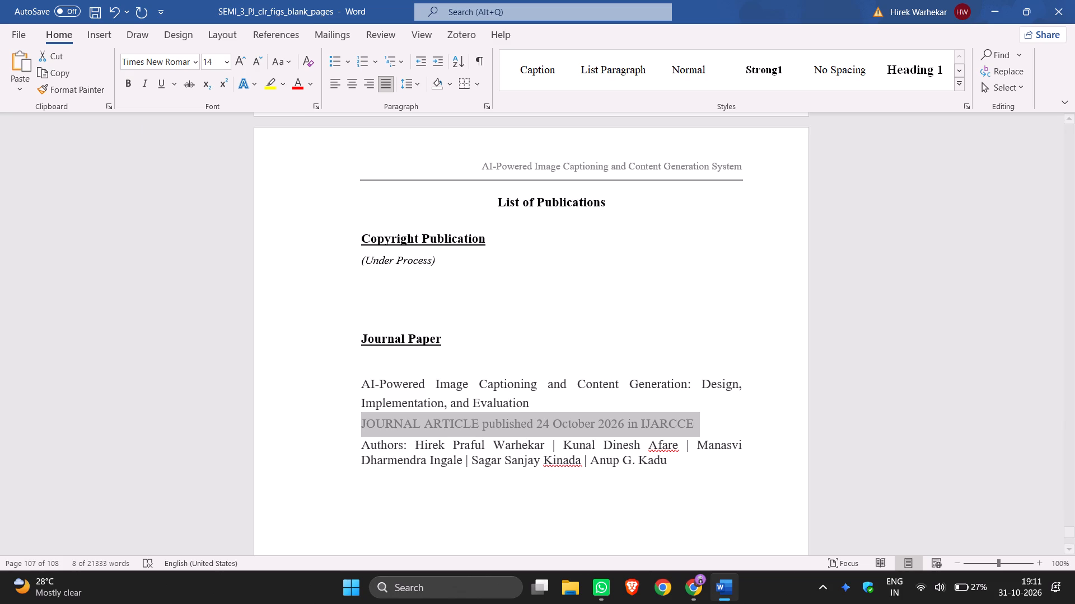
click(537, 407)
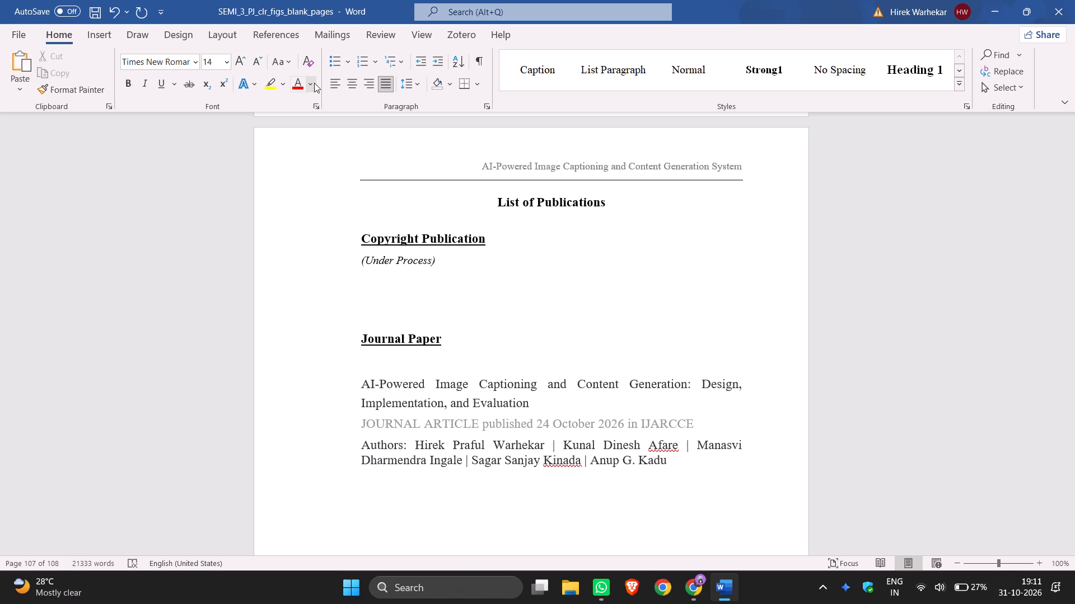
Start a new paragraph below the authors line, leaving one blank line between them.
click(691, 425)
click(676, 463)
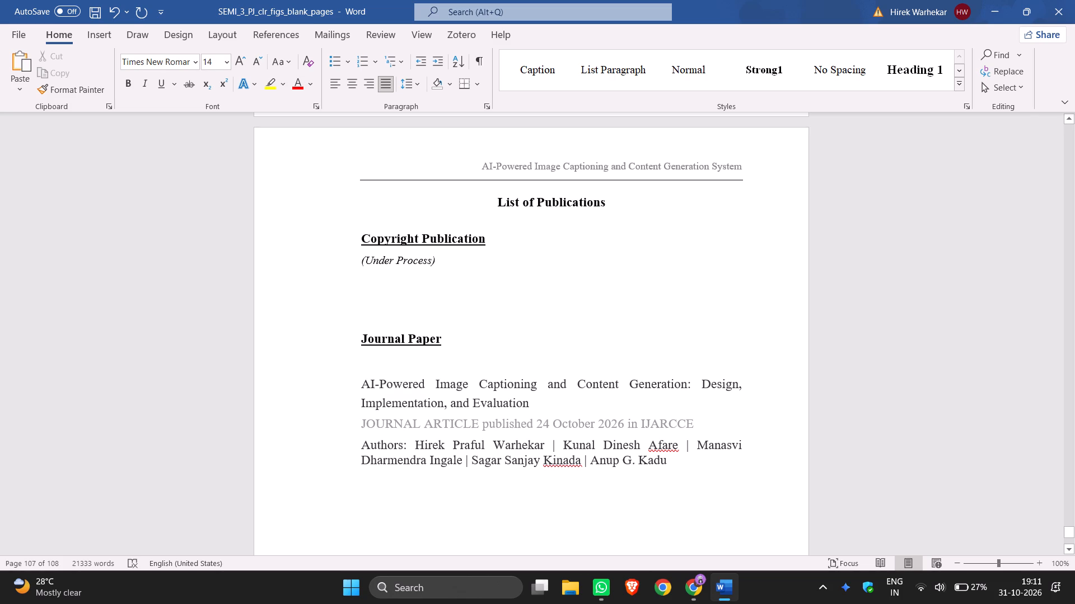
key(Return)
key(Return)
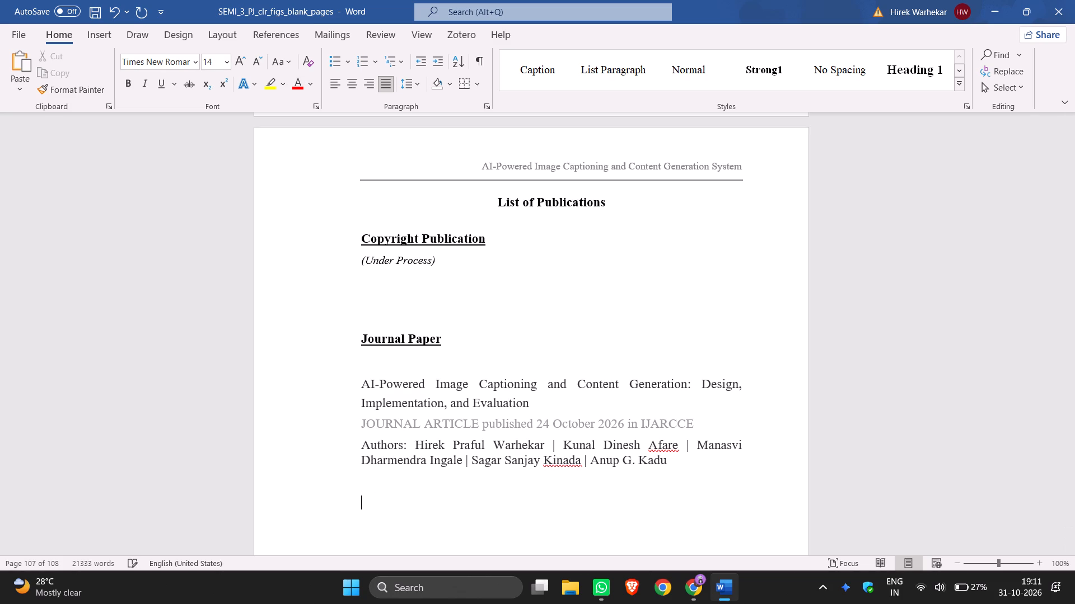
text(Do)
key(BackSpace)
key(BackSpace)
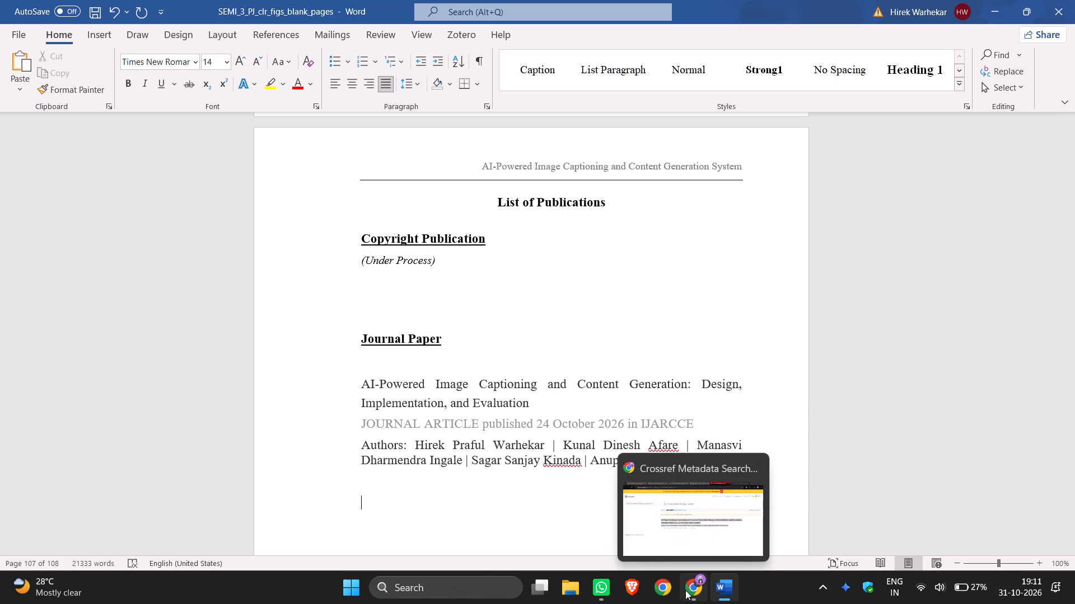
Following the sample report's Journal Paper format, add the text "(Status: Published; " on the new line below the authors in the Word report.
click(691, 592)
click(478, 0)
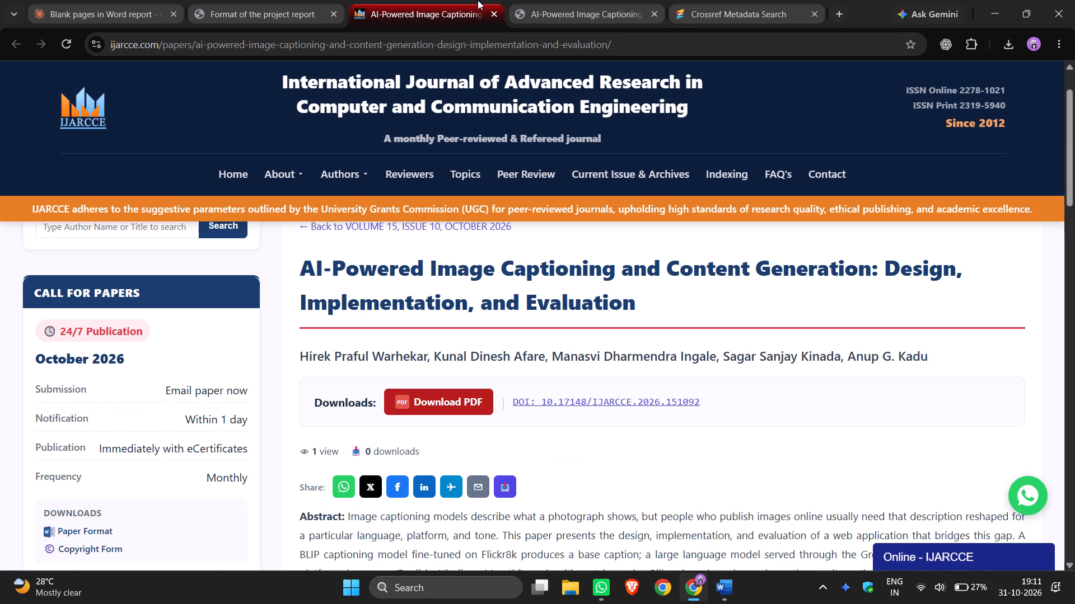
click(243, 0)
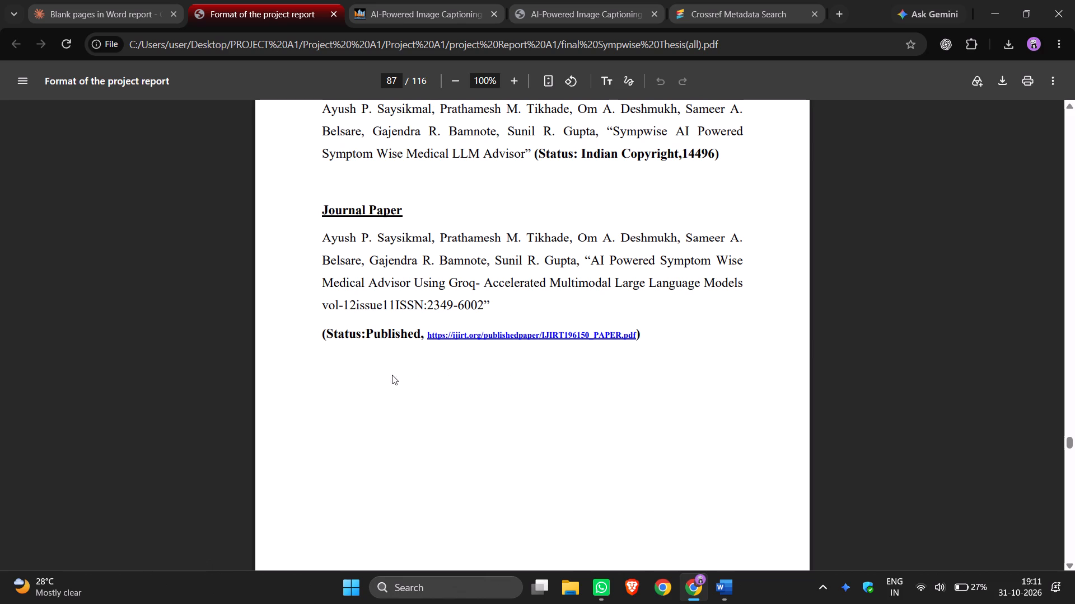
click(722, 585)
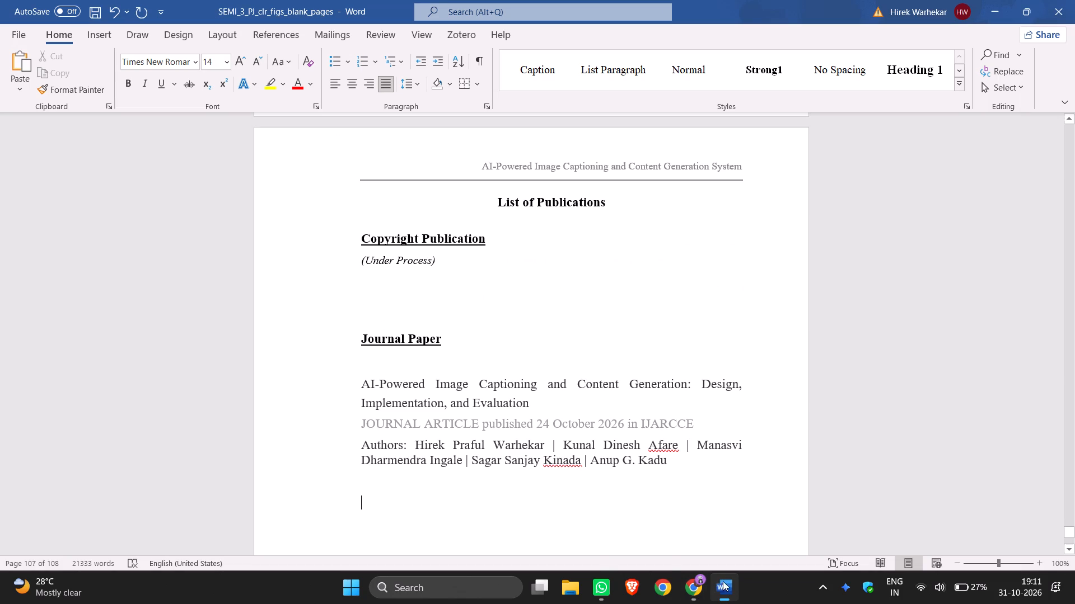
key(BackSpace)
key(Return)
key(shift+parenleft)
key(shift+s)
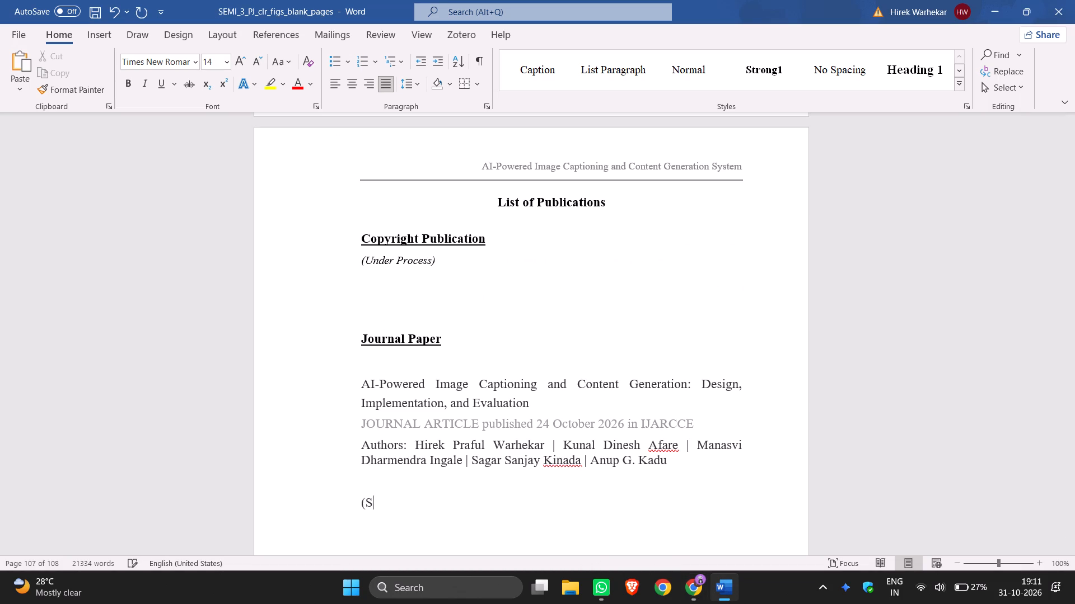
text(tat)
text(us)
click(693, 593)
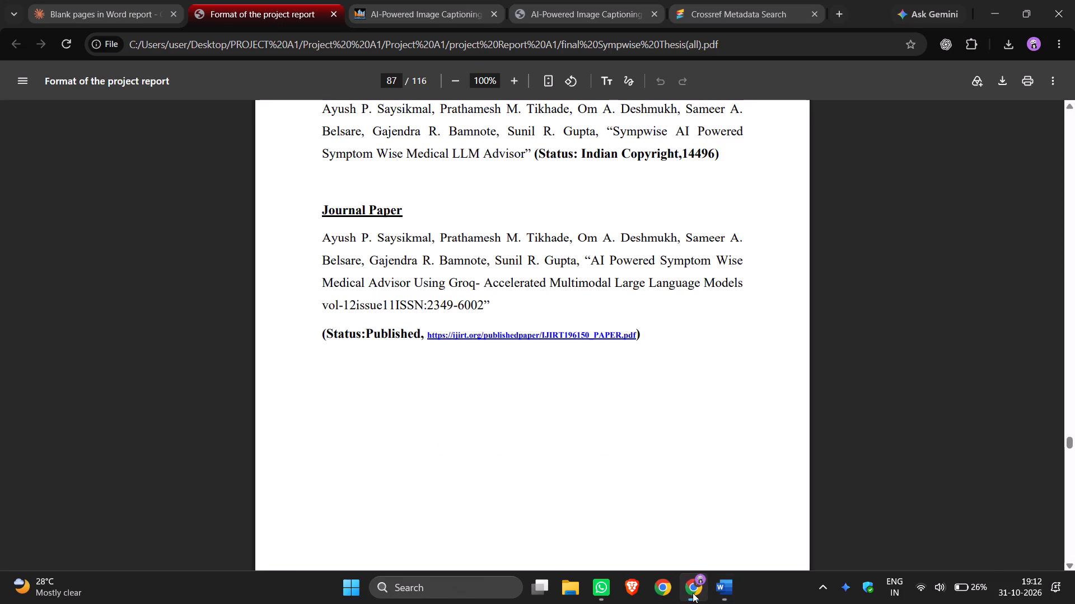
click(693, 593)
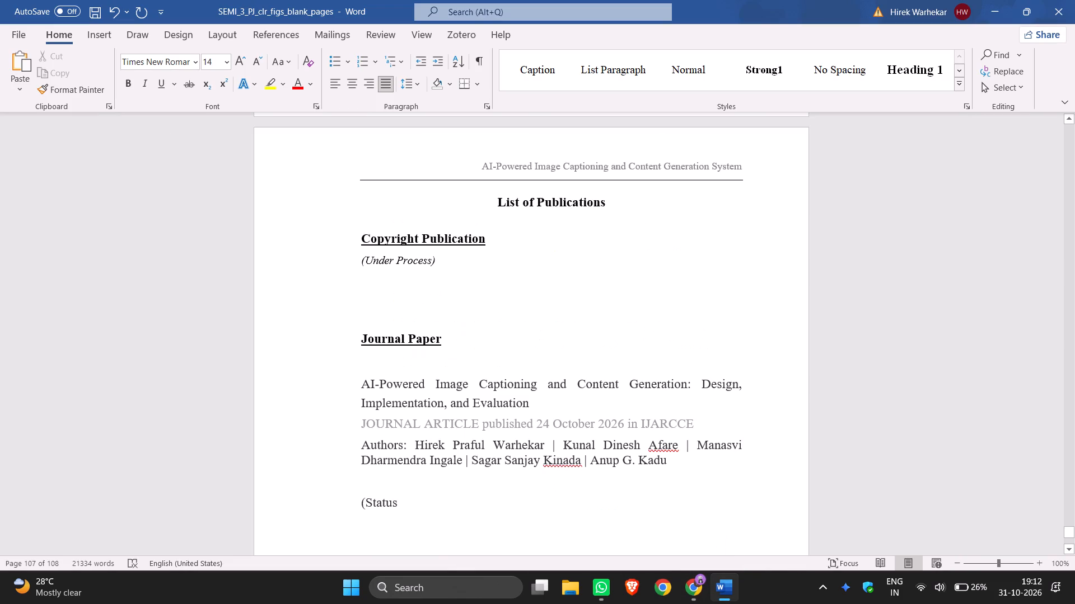
key(shift+colon)
key(space)
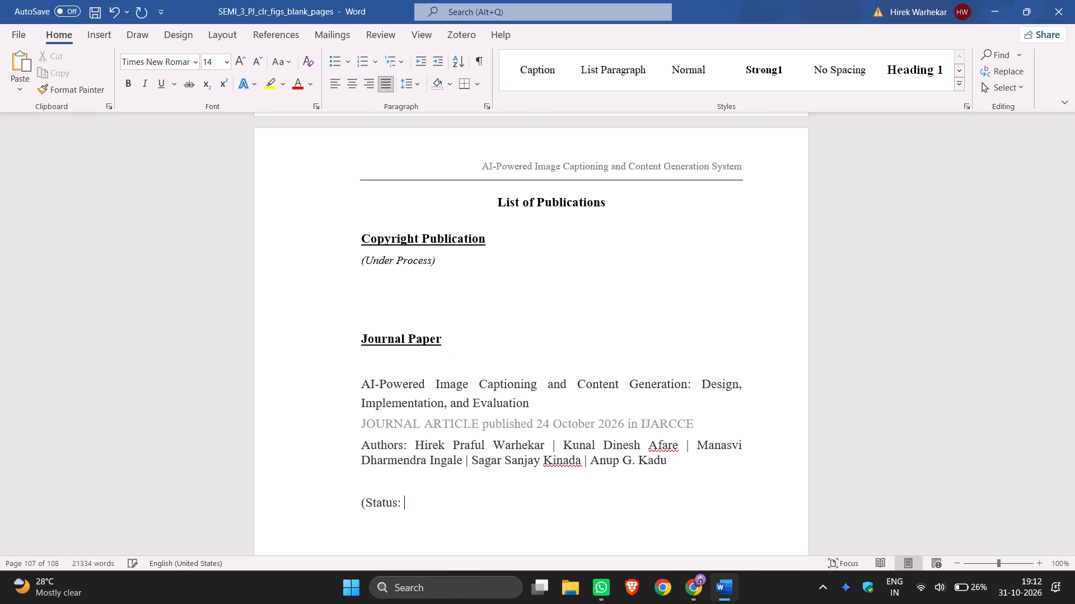
text(Published)
text(;)
key(space)
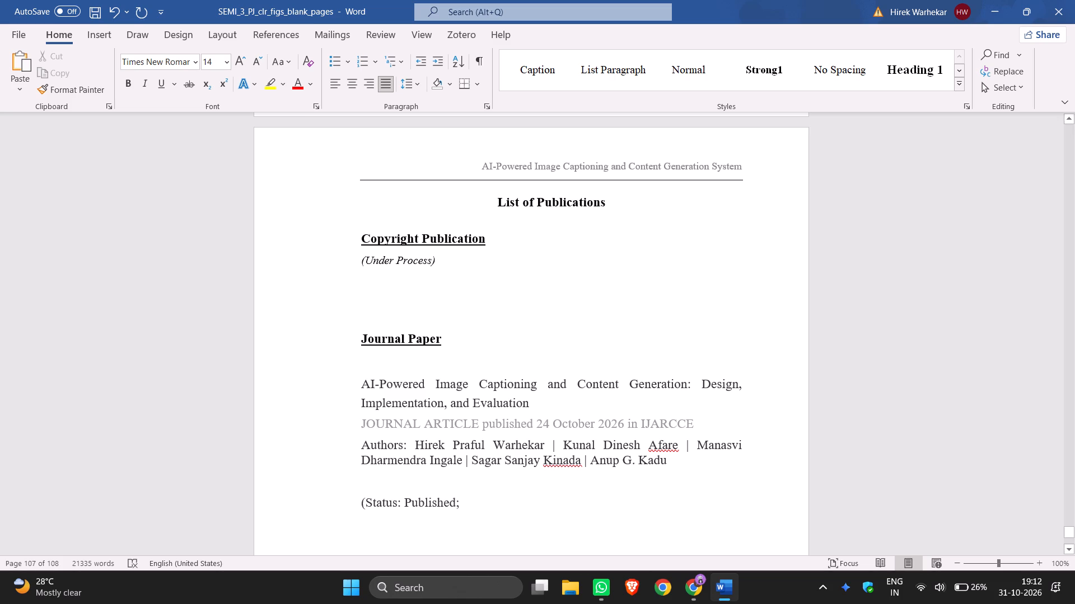
Check what the published-paper link in the sample report's Journal Paper entry opens, and return to the sample report.
click(691, 597)
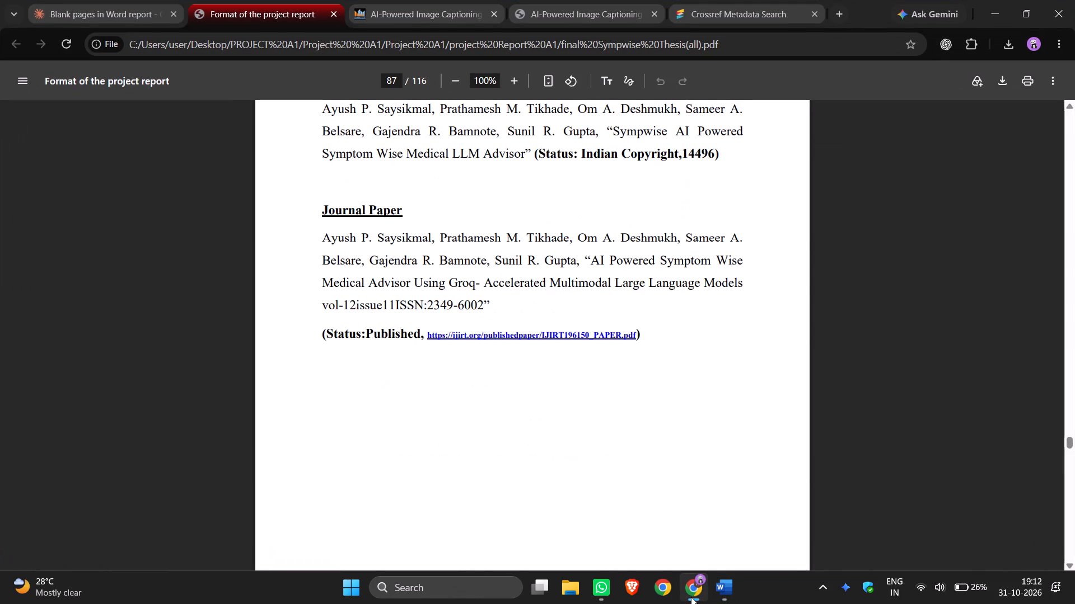
click(691, 597)
click(691, 597)
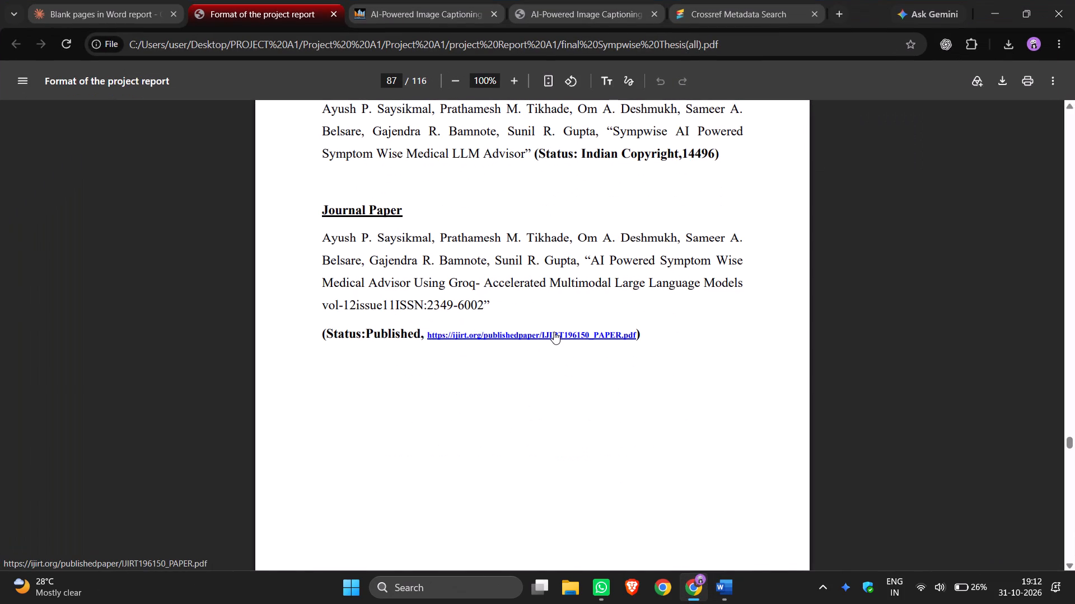
click(554, 332)
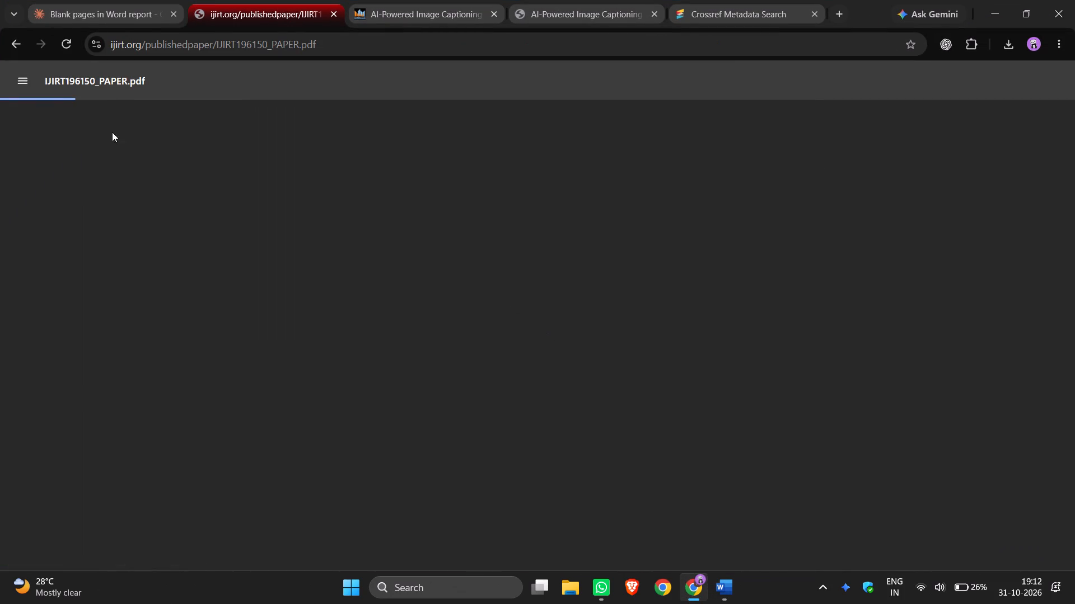
click(15, 43)
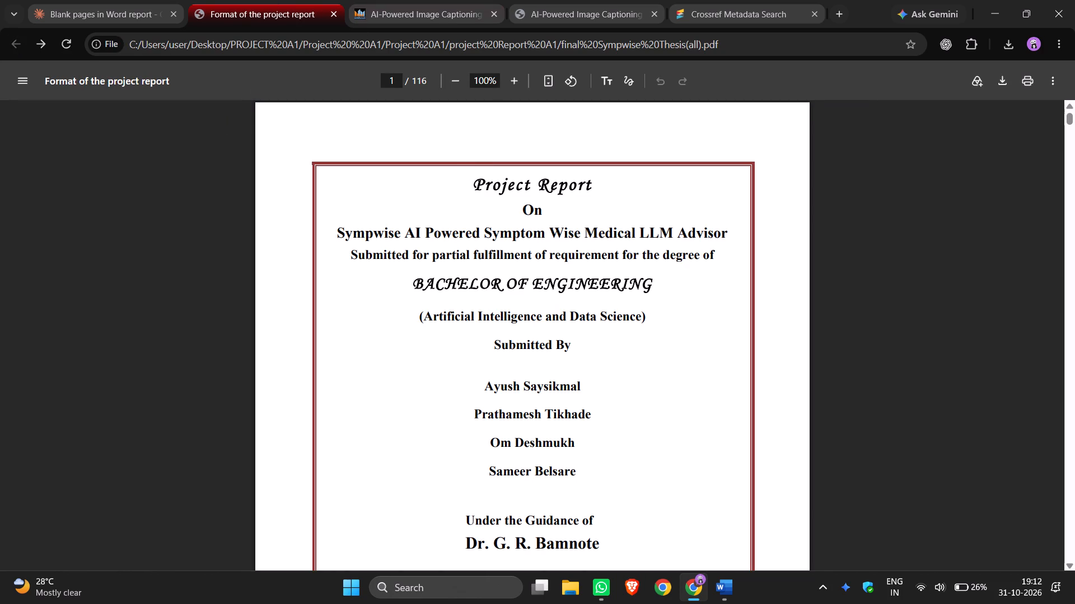
scroll(494, 268, down, 1)
scroll(494, 268, up, 3)
Bring up the published IJARCCE paper's PDF in Chrome.
click(446, 0)
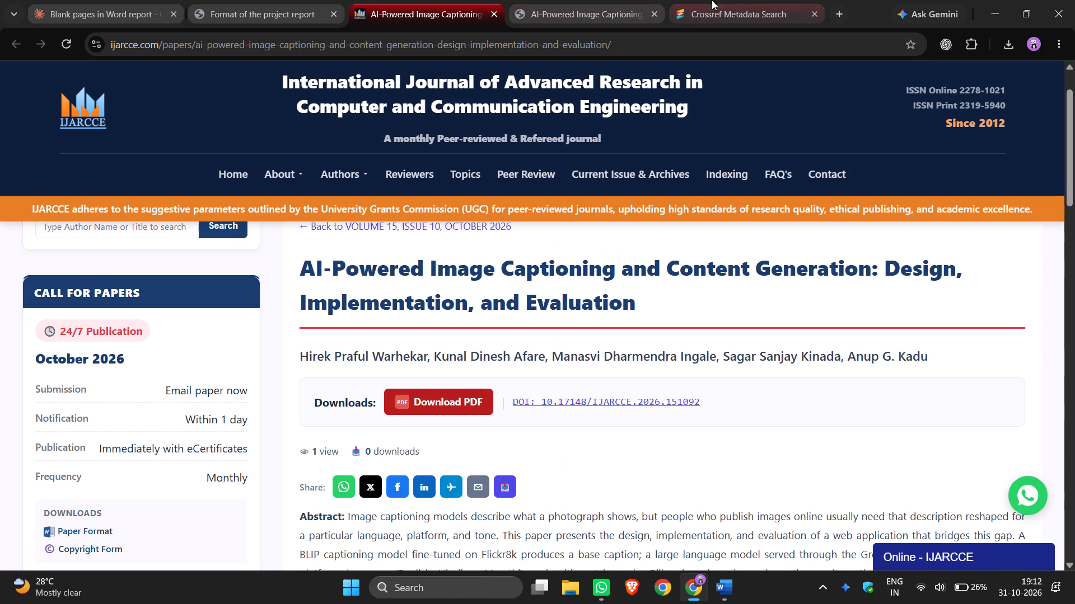
click(554, 0)
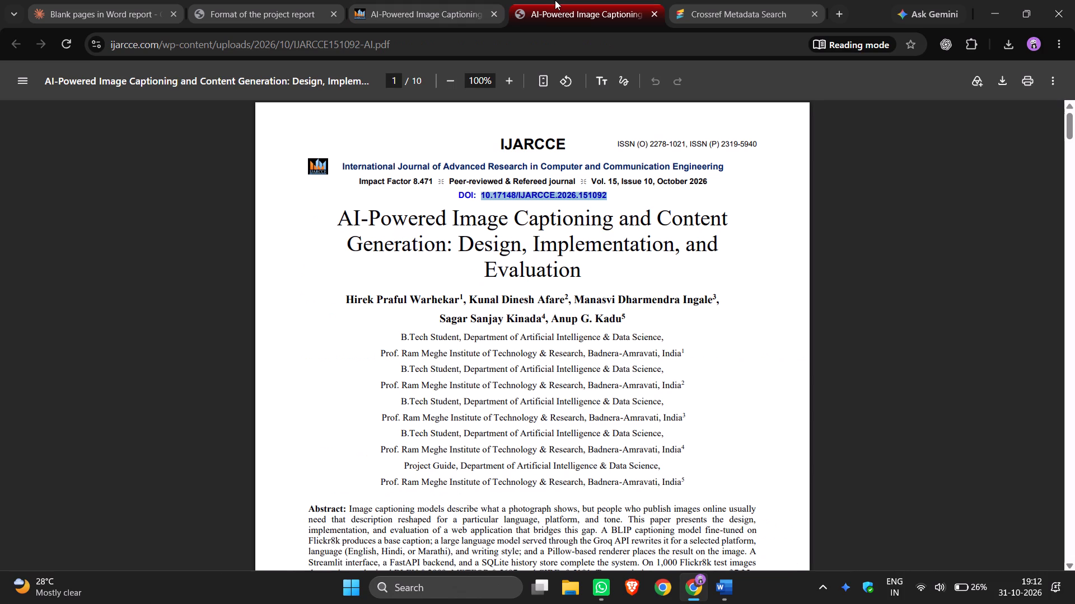
click(516, 294)
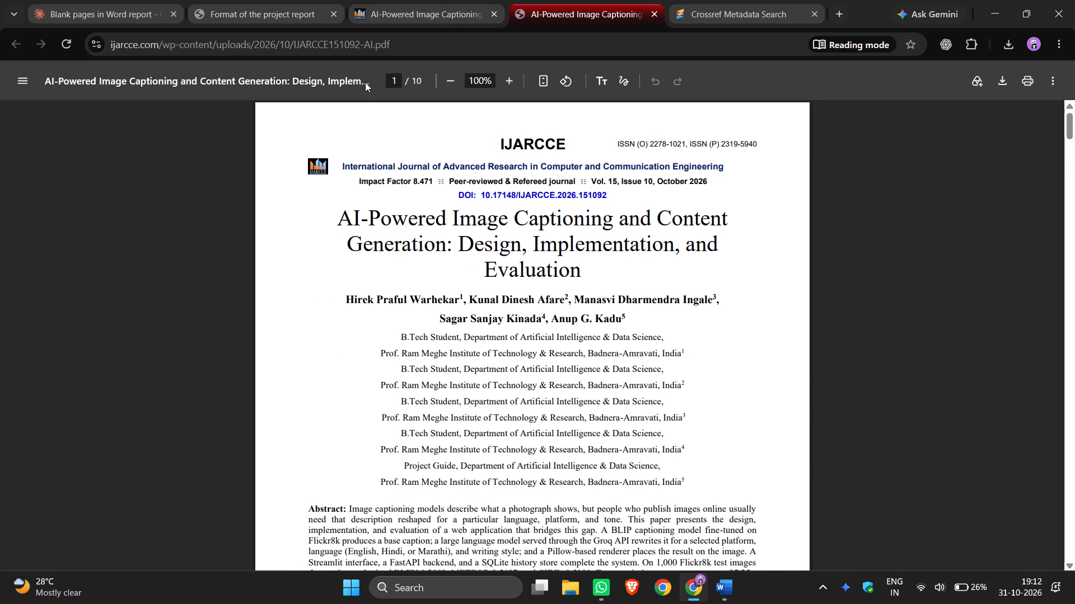
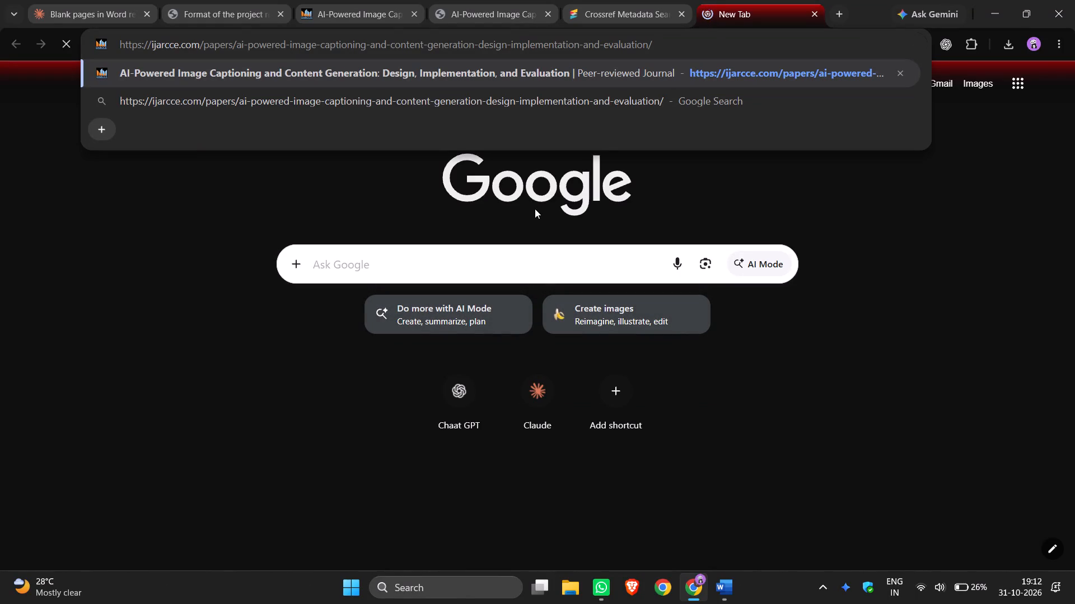
Open the published paper's IJARCCE web page from its pasted address in the new tab.
key(Return)
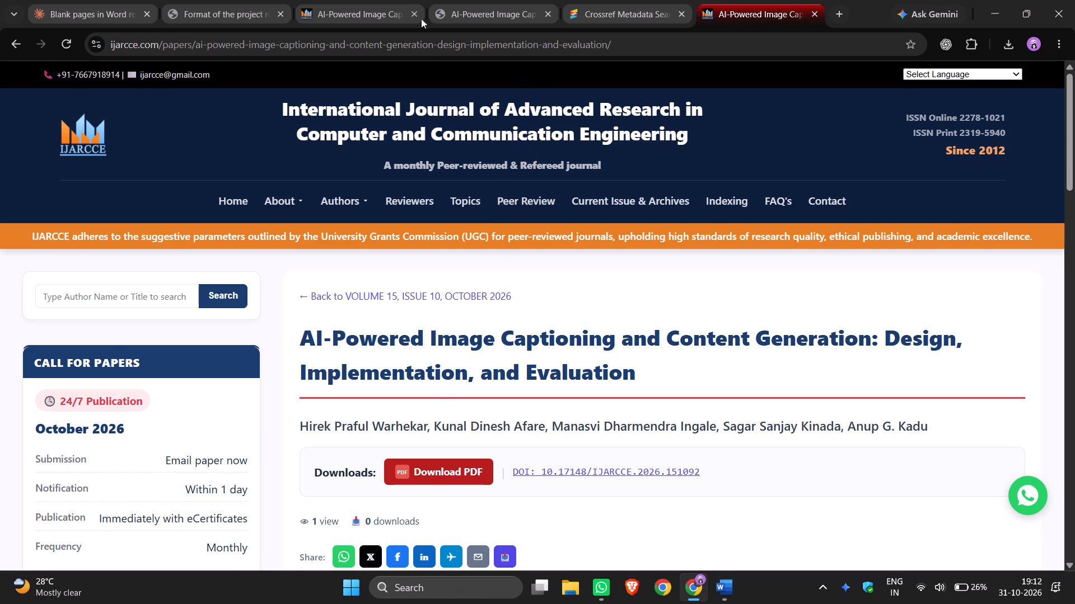
Copy the web address of the paper's PDF and check in a new tab that it opens the paper.
click(488, 0)
click(406, 39)
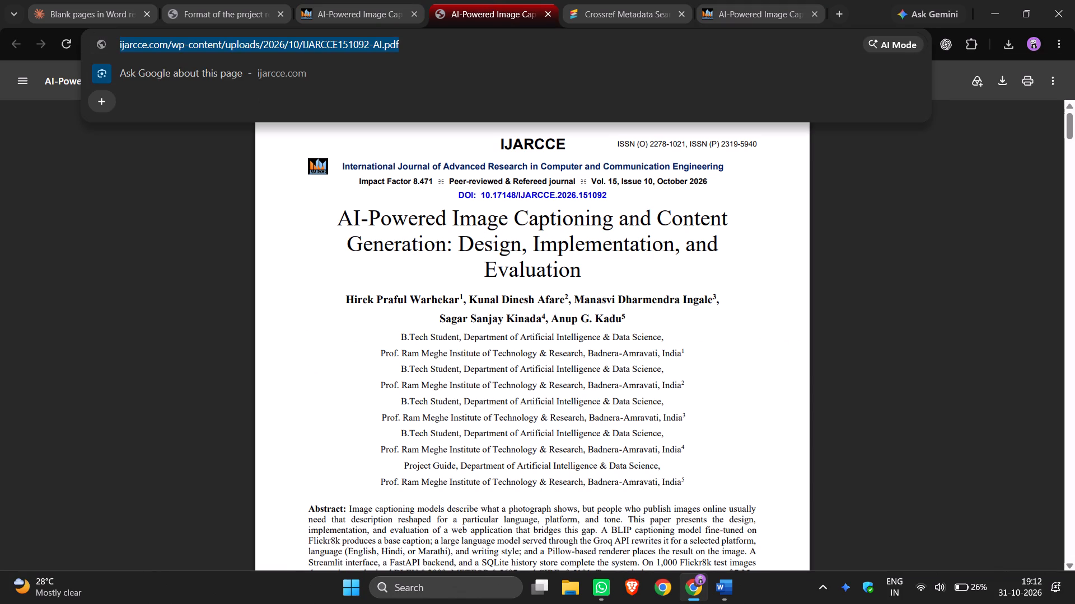
key(ctrl+c)
click(842, 15)
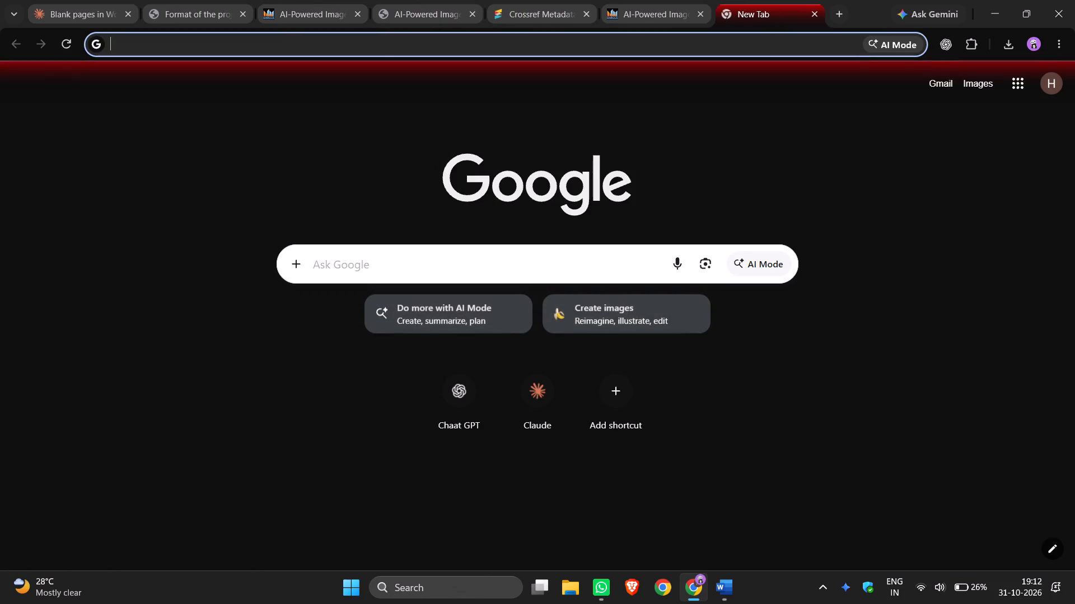
key(ctrl+v)
key(Return)
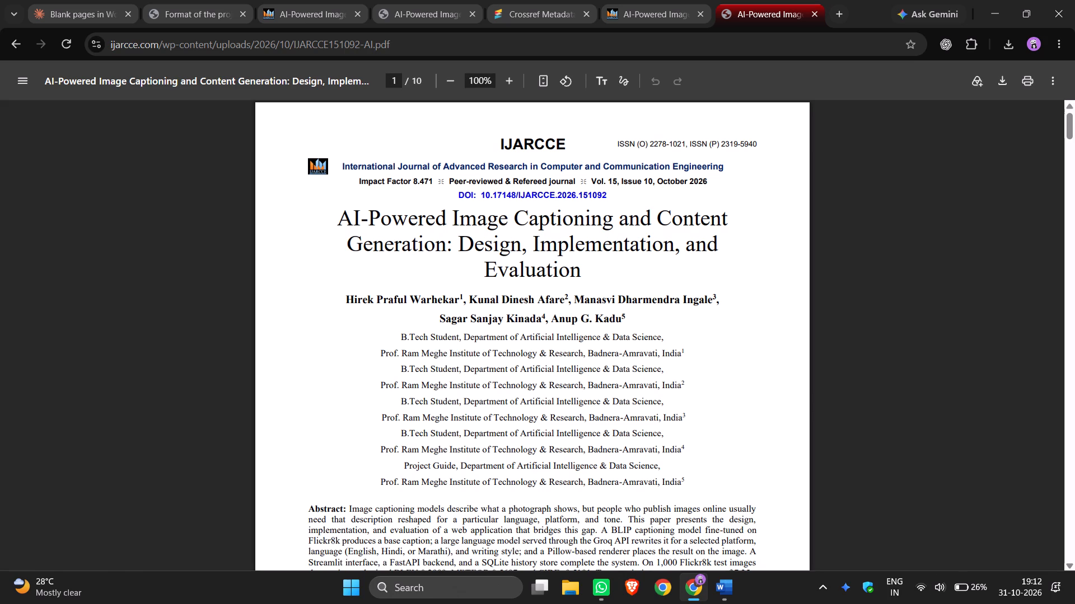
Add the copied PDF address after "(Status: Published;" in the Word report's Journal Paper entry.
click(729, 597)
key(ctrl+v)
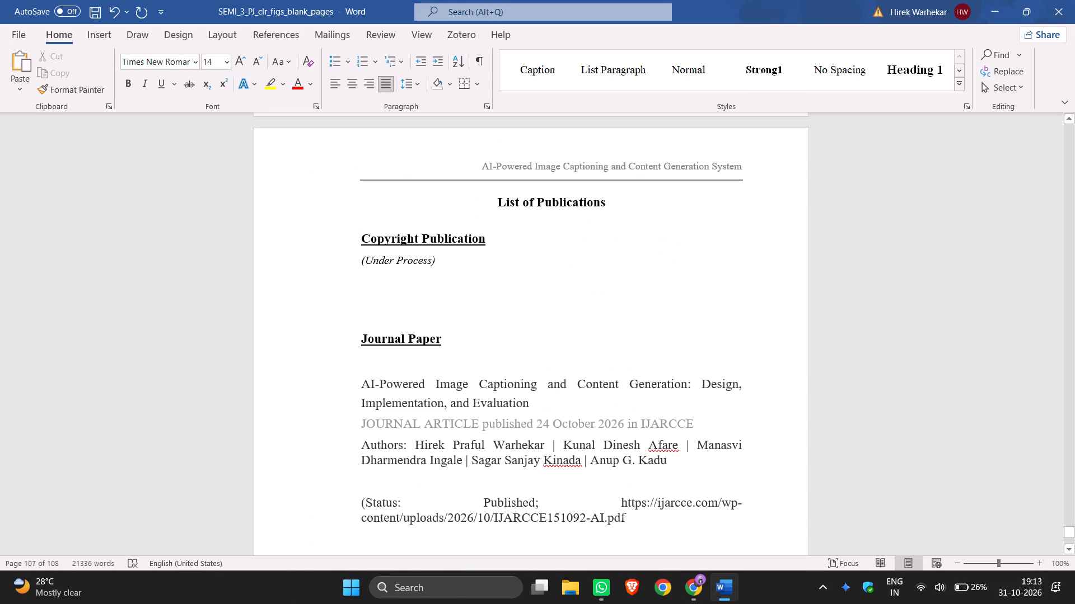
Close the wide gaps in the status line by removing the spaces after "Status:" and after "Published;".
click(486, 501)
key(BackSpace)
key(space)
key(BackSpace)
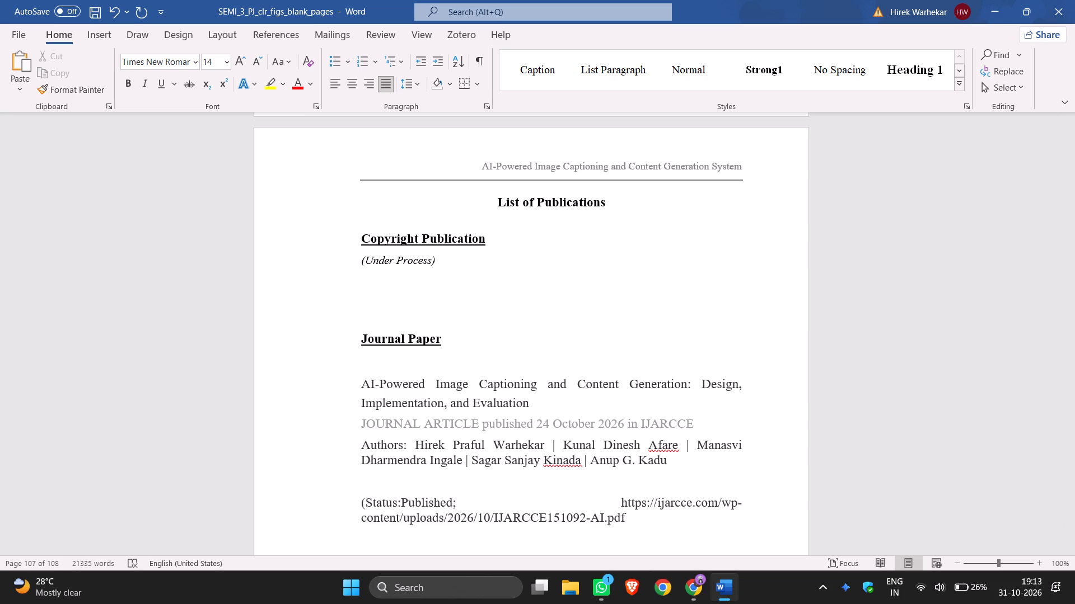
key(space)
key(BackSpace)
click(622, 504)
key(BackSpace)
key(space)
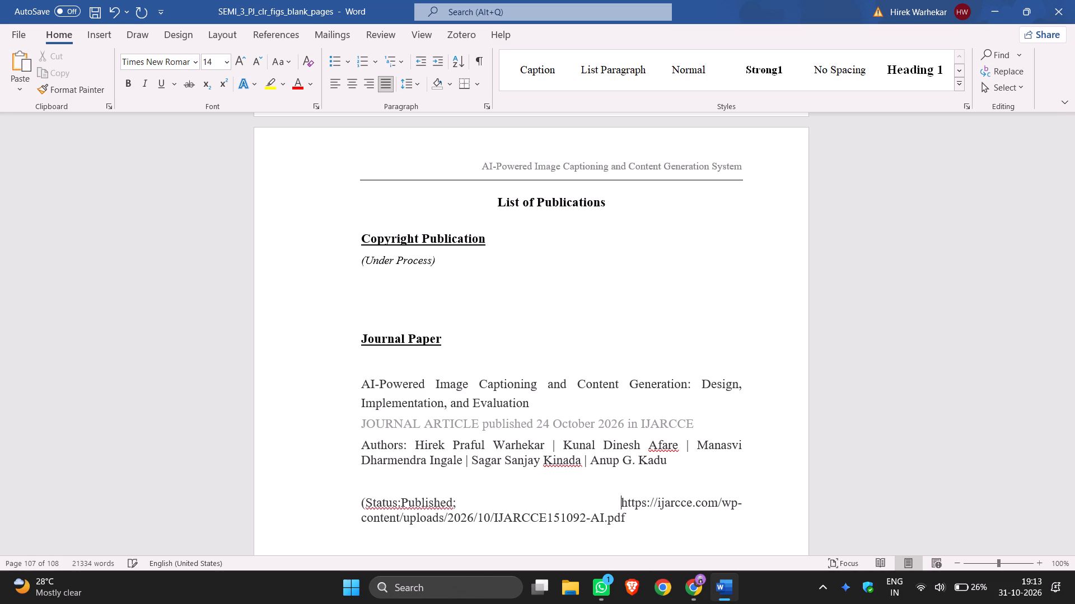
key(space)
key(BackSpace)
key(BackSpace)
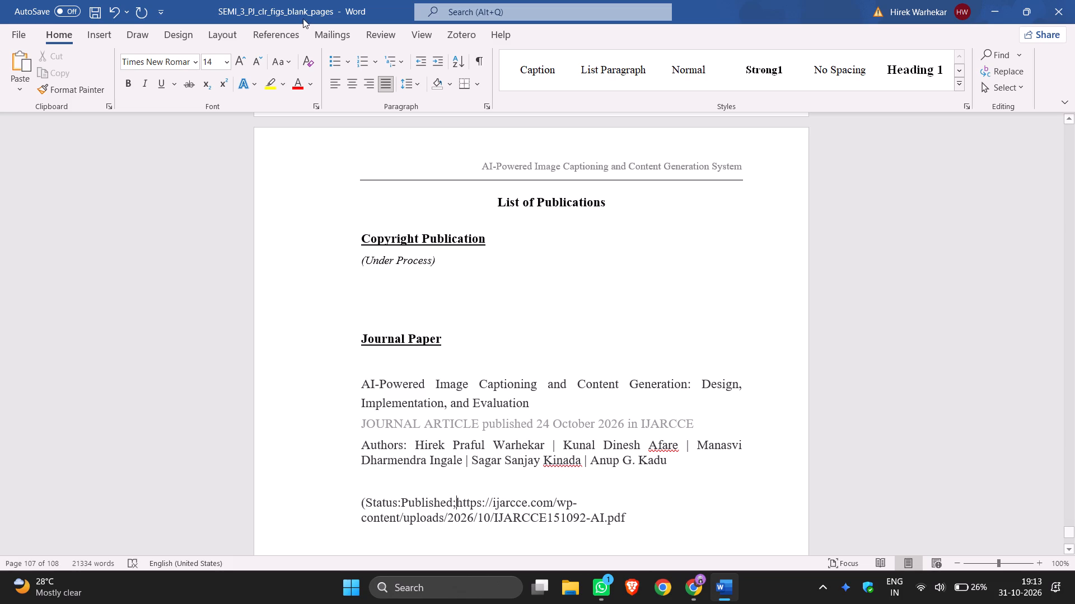
Delete the whole status line with the PDF address and one empty line below the authors in the Word report.
click(695, 592)
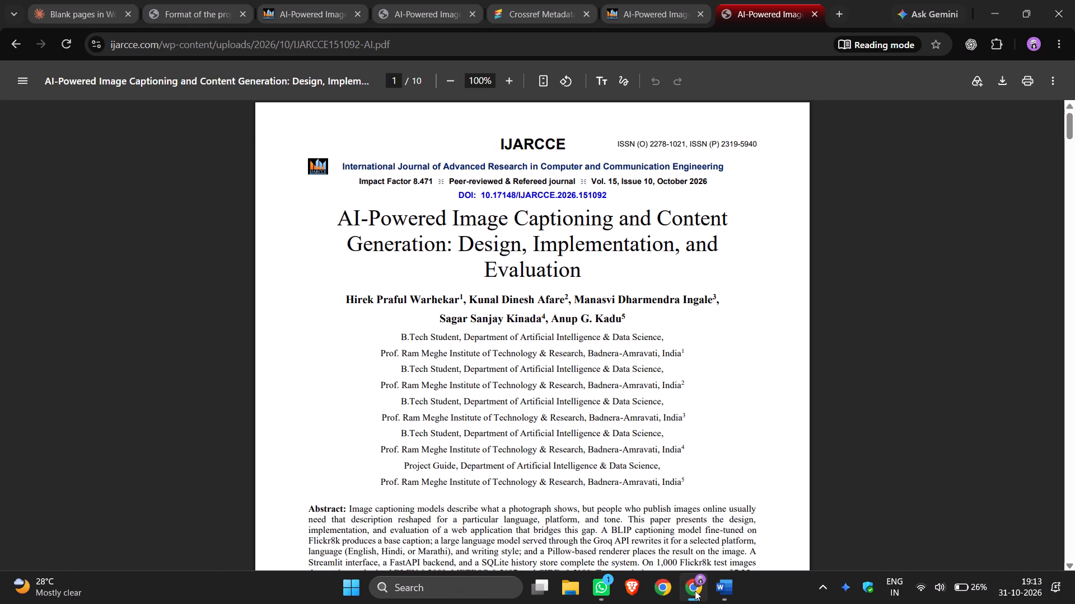
click(719, 591)
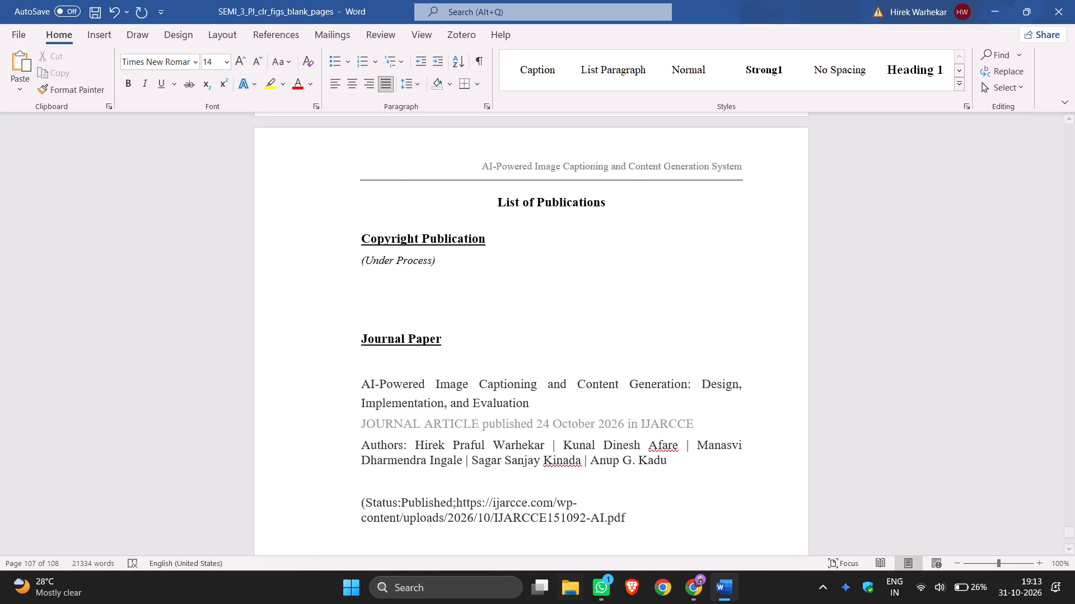
drag(635, 520, 338, 506)
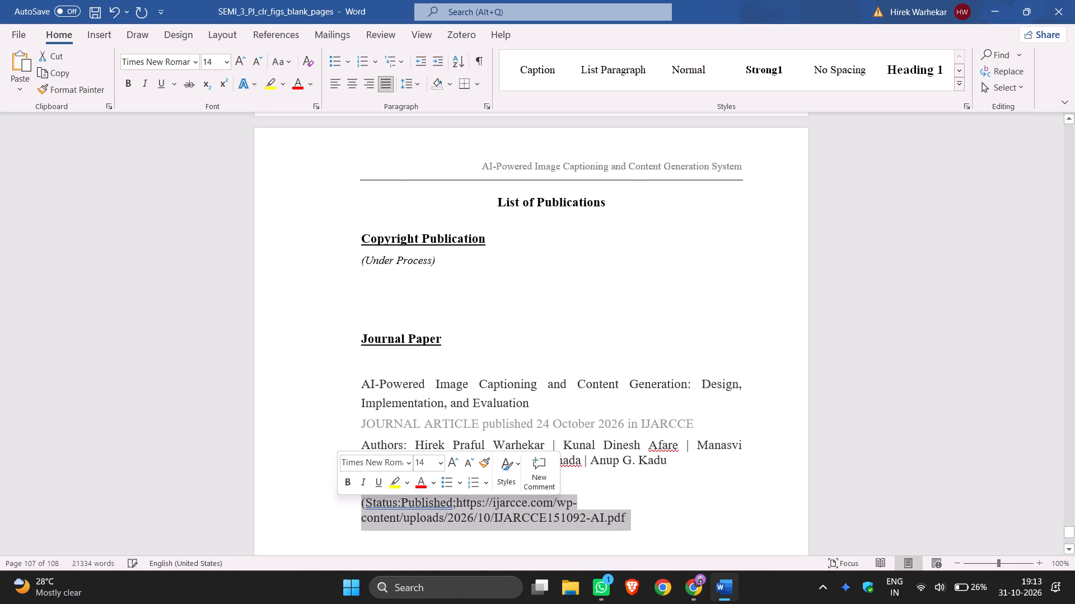
key(BackSpace)
key(BackSpace)
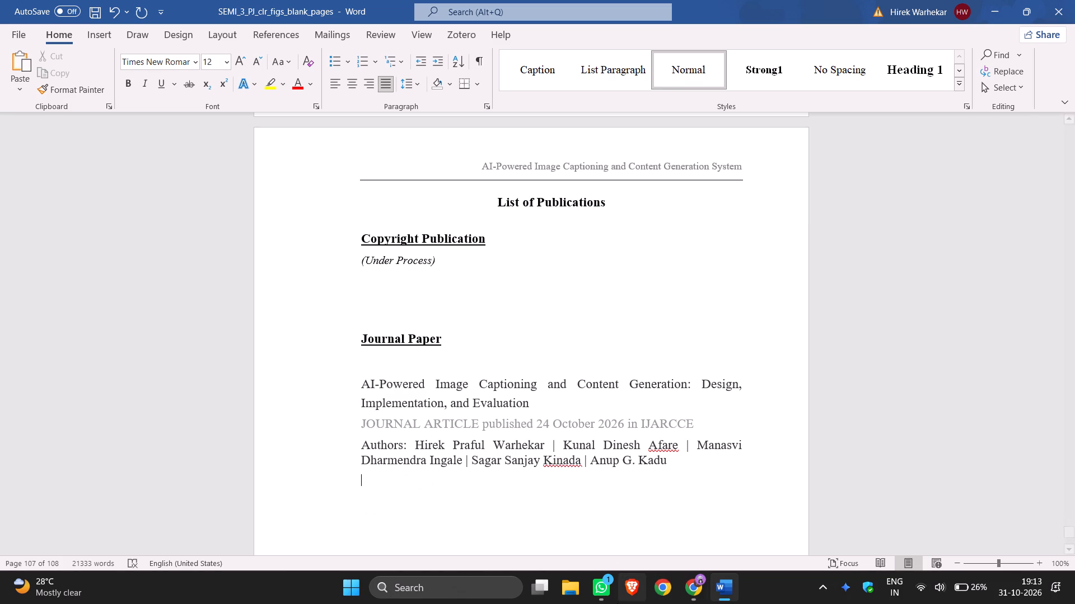
Bring up the published paper's IJARCCE web page in Chrome.
click(695, 586)
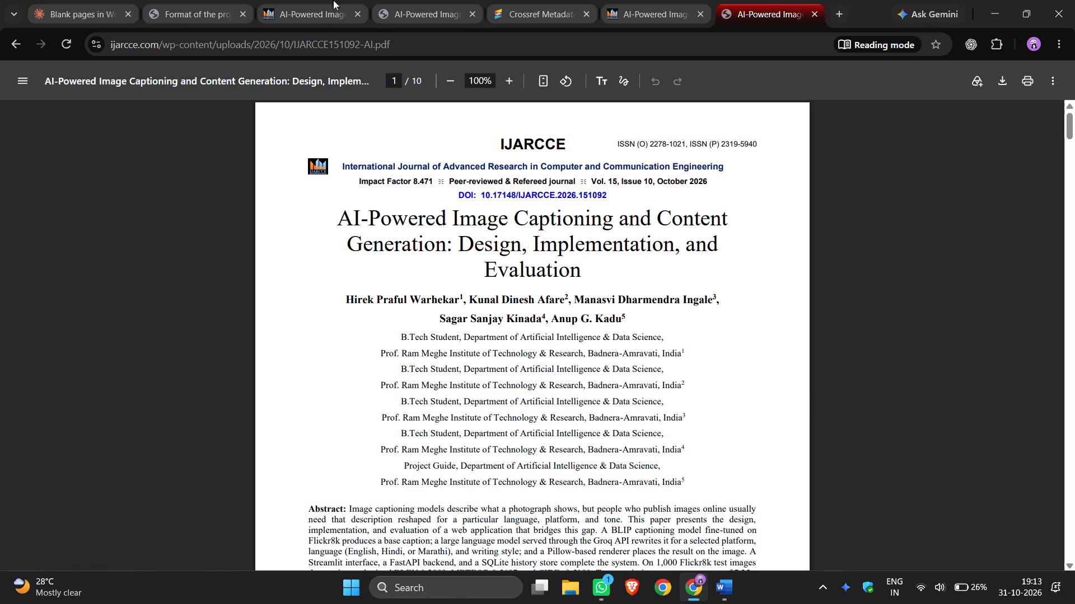
click(648, 0)
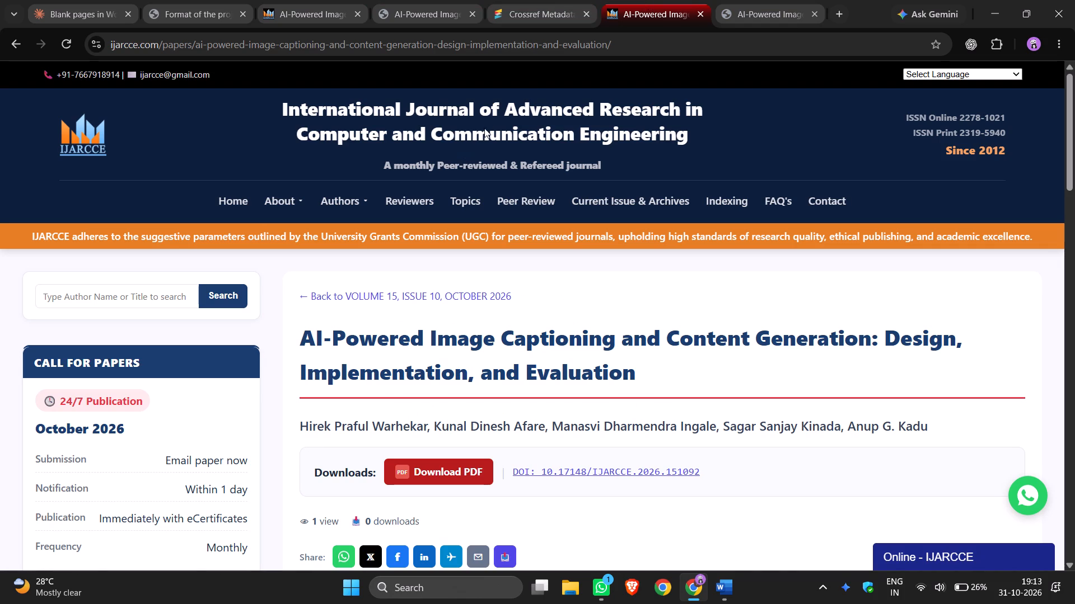
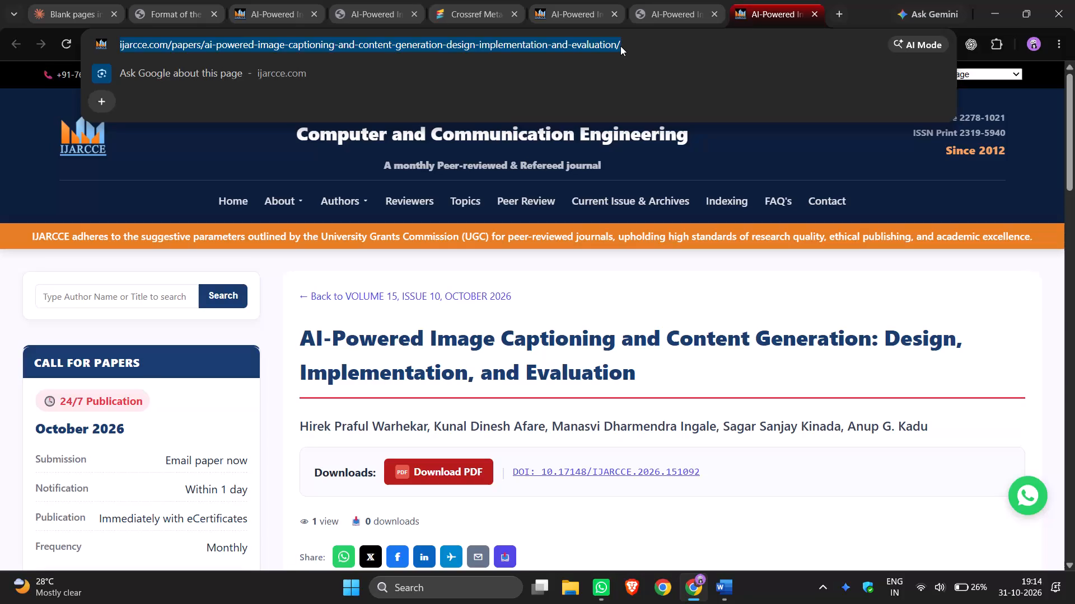
Copy the IJARCCE paper page's web address and add it below the authors in the Word report's Journal Paper entry.
key(ctrl+c)
click(725, 584)
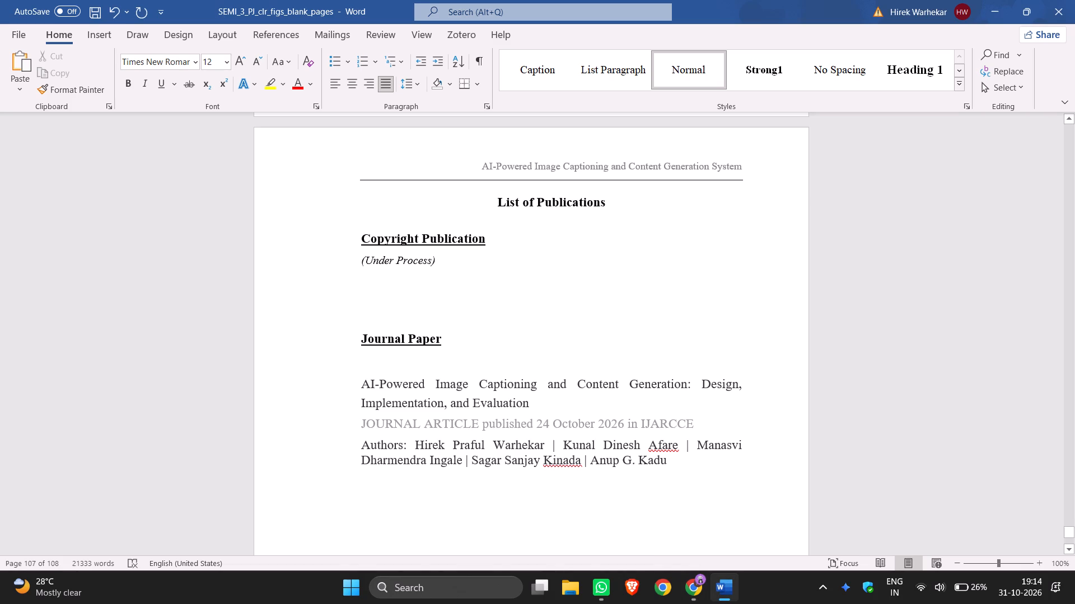
key(ctrl+v)
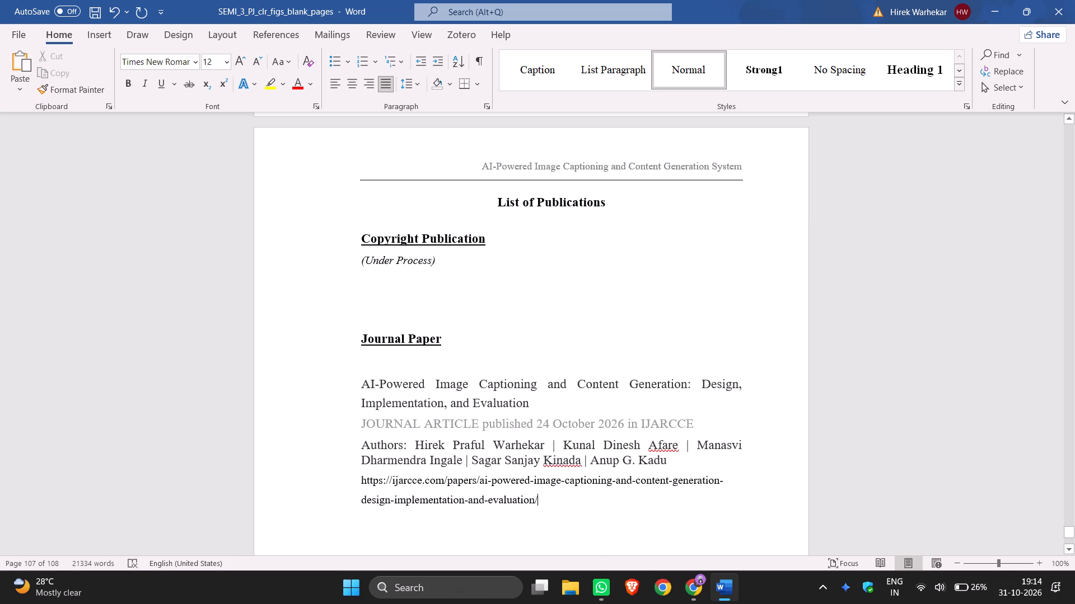
Turn the whole pasted IJARCCE address below the authors into a hyperlink to that same address.
drag(538, 499, 516, 498)
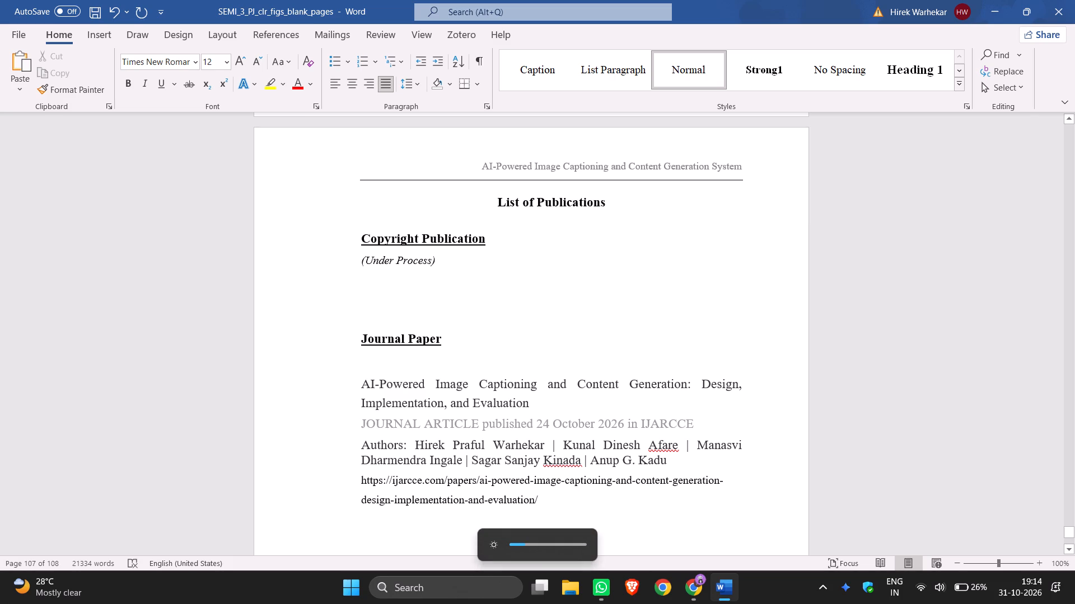
drag(516, 498, 354, 483)
right_click(395, 473)
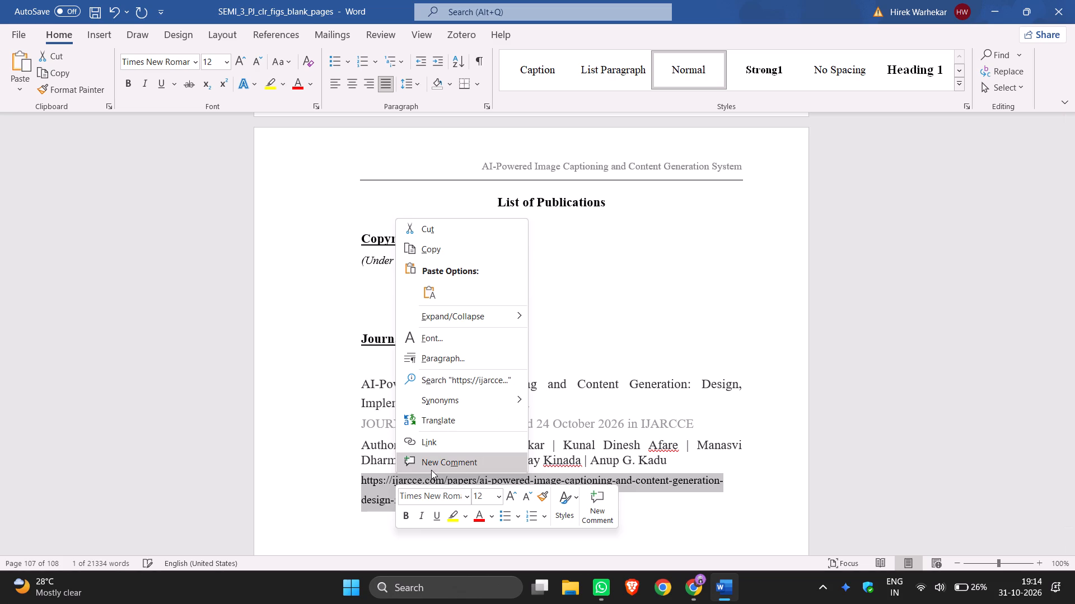
click(432, 444)
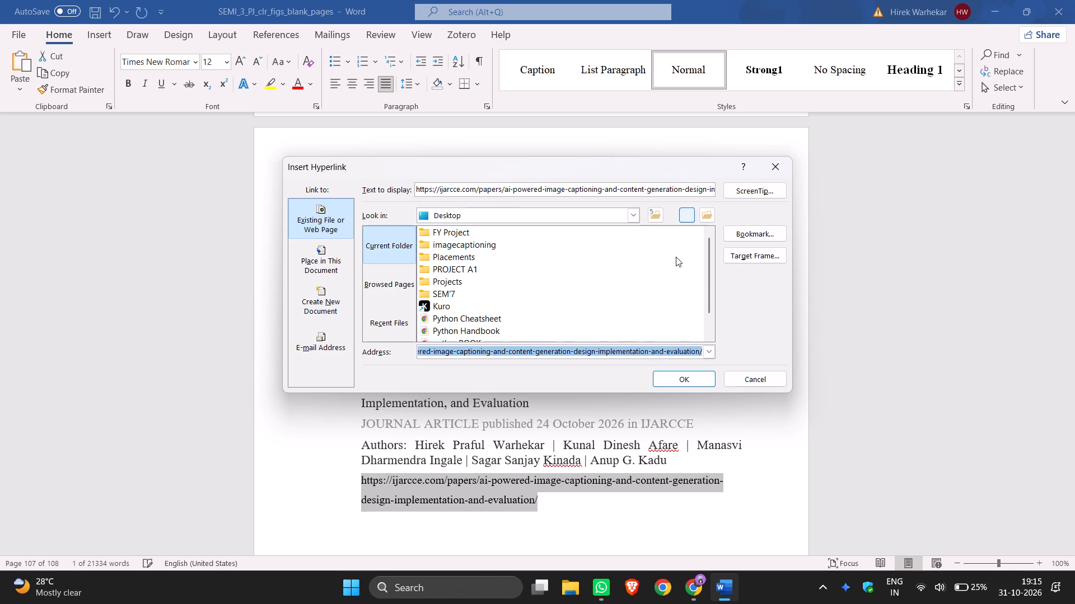
click(696, 380)
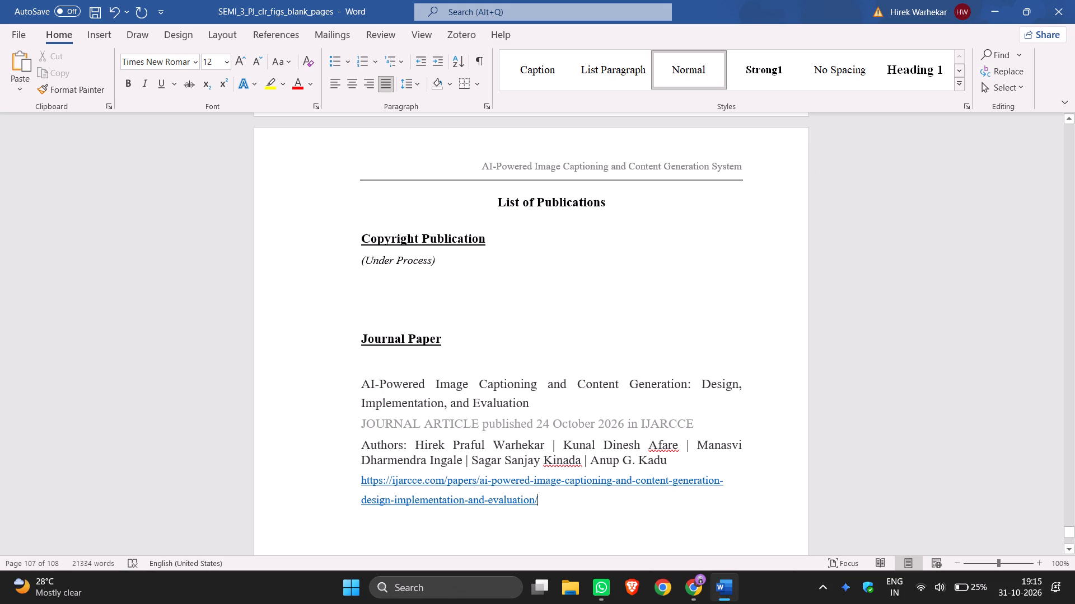
Enclose the linked IJARCCE address in parentheses.
click(358, 481)
key(shift+parenleft)
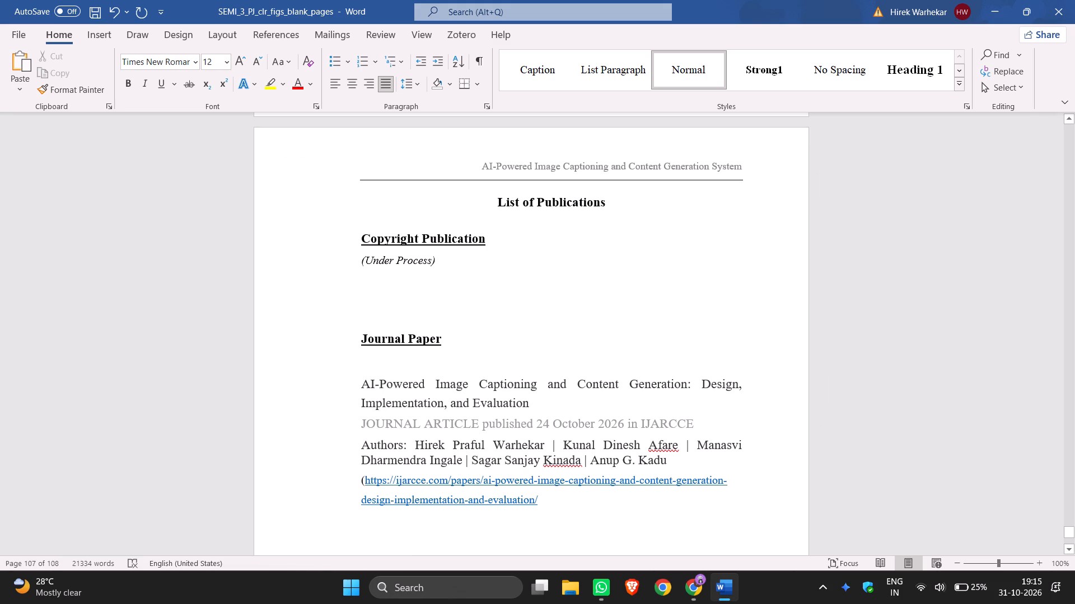
click(568, 502)
key(shift+parenright)
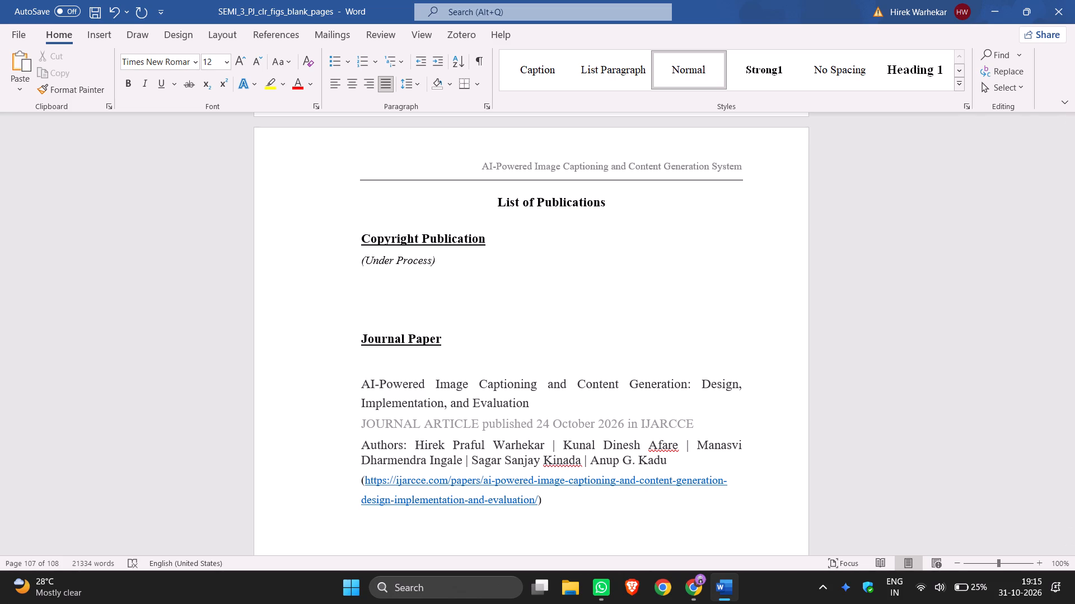
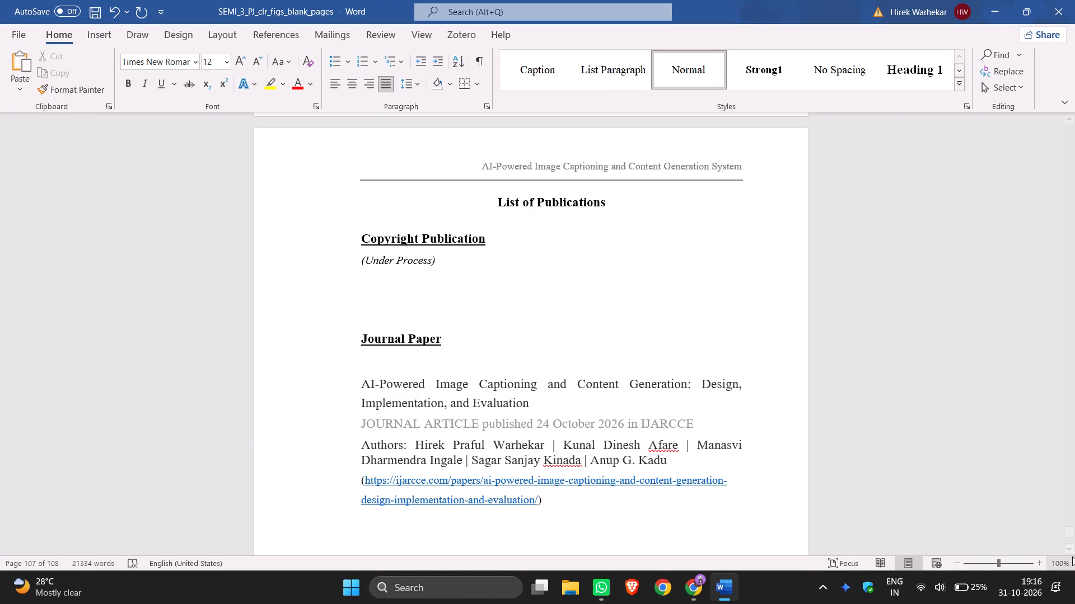
Add two line breaks below the parenthesised IJARCCE page link, leaving a blank line.
key(shift+Return)
key(shift+Return)
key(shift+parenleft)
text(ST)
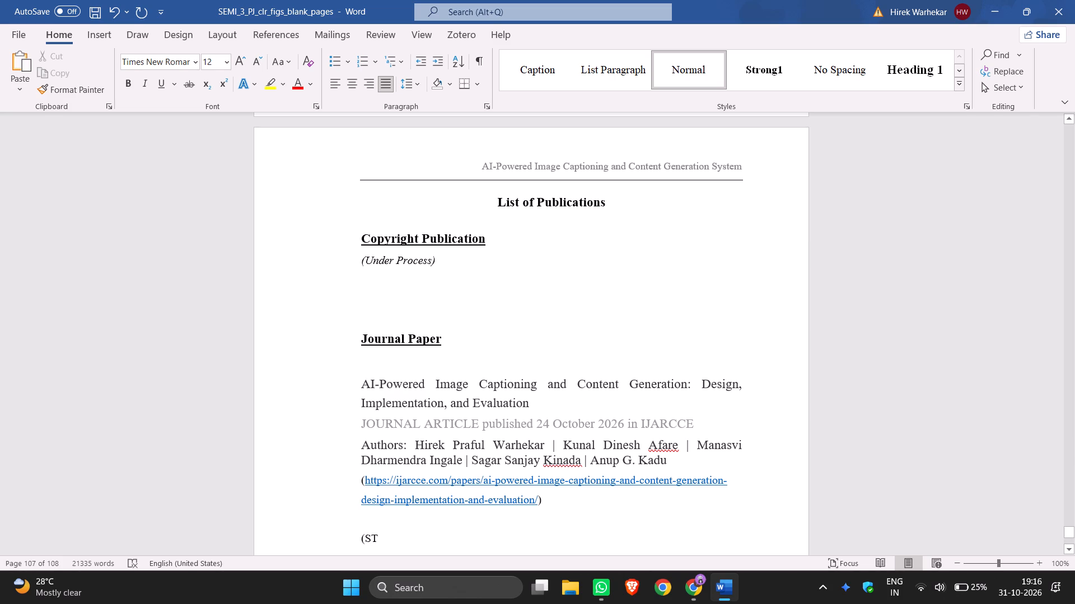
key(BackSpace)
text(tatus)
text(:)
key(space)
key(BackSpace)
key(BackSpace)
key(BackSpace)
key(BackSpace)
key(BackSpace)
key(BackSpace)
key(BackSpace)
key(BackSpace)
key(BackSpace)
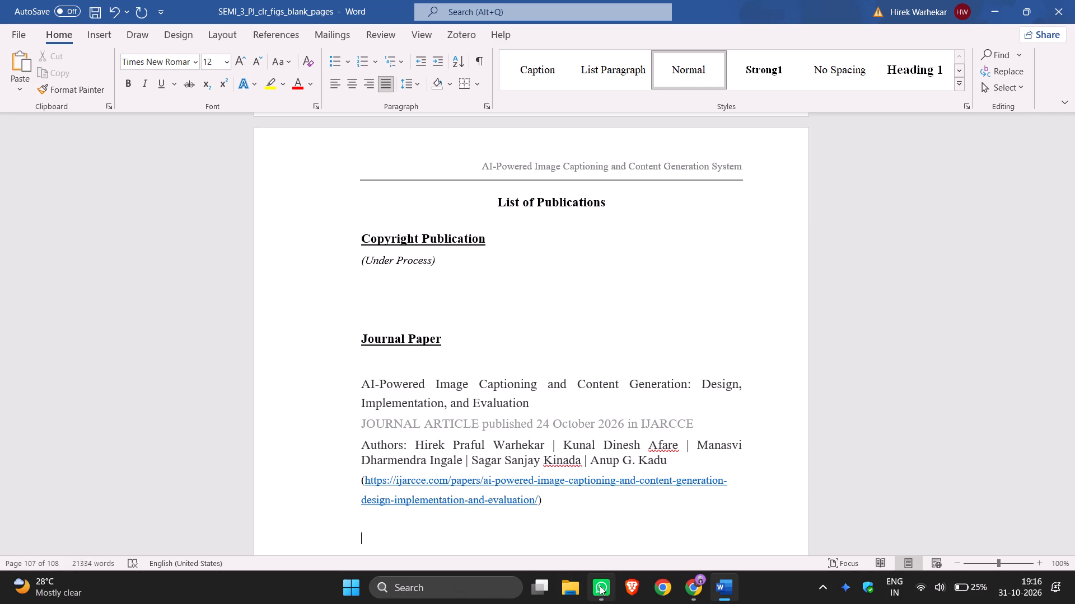
Copy the web address of the published paper's PDF from Chrome and paste it below the blank line in the Word report.
click(691, 588)
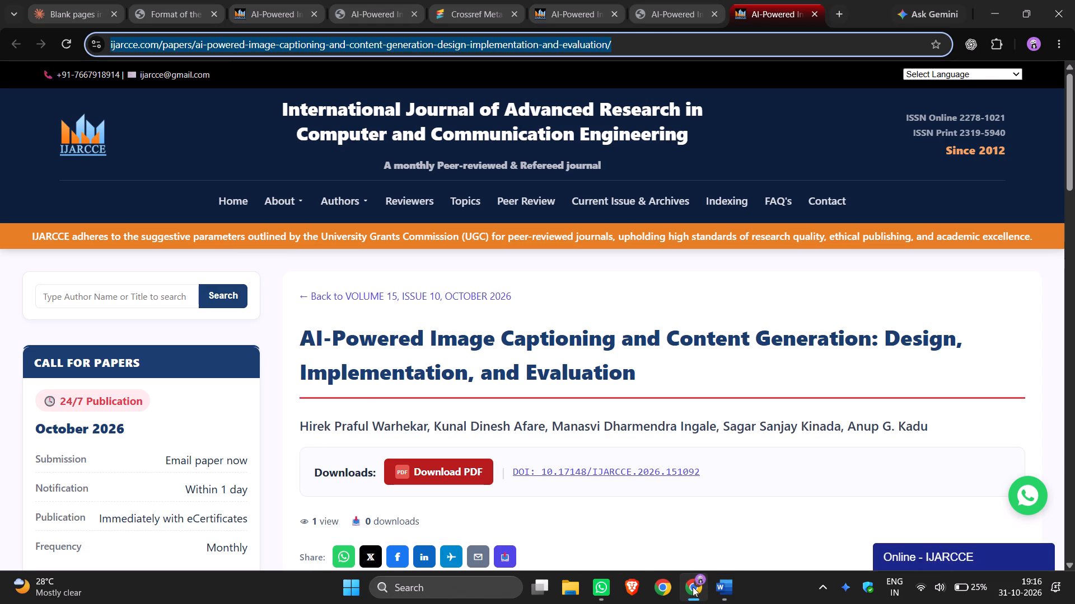
click(690, 0)
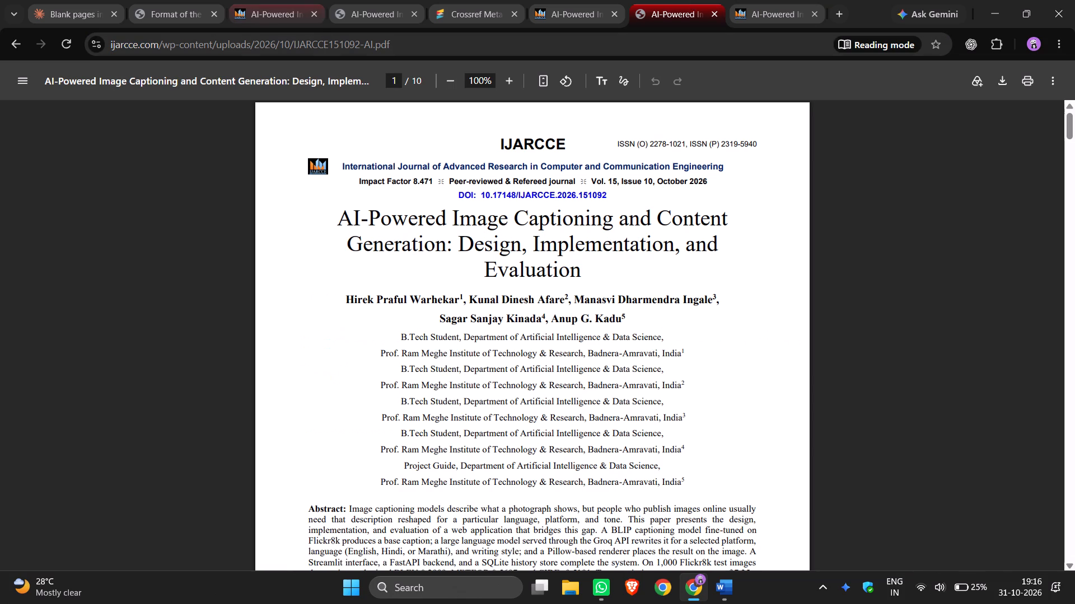
click(396, 43)
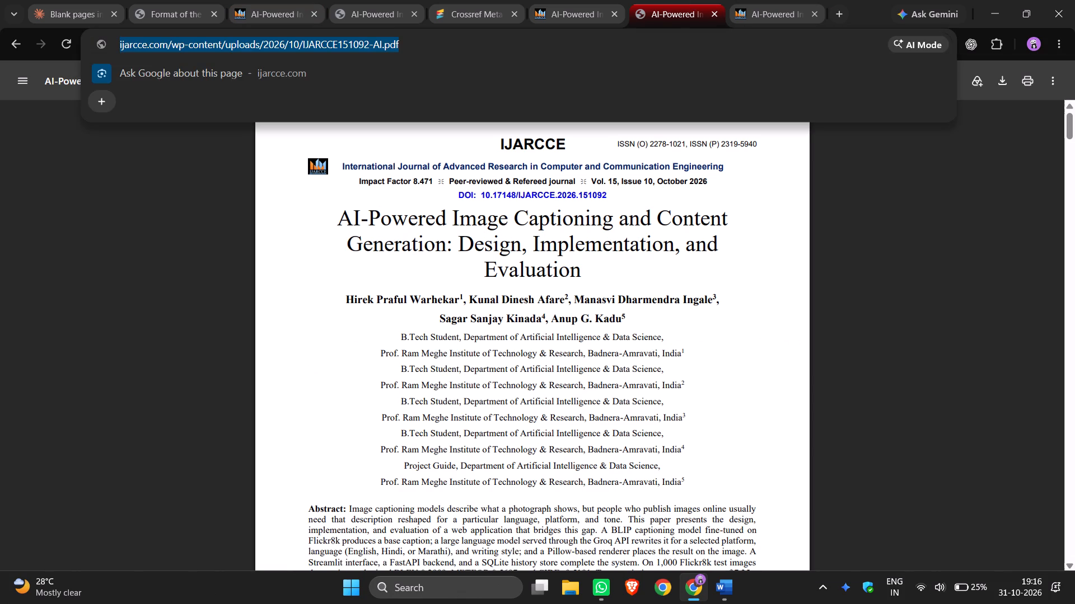
key(ctrl+c)
click(730, 603)
key(ctrl+v)
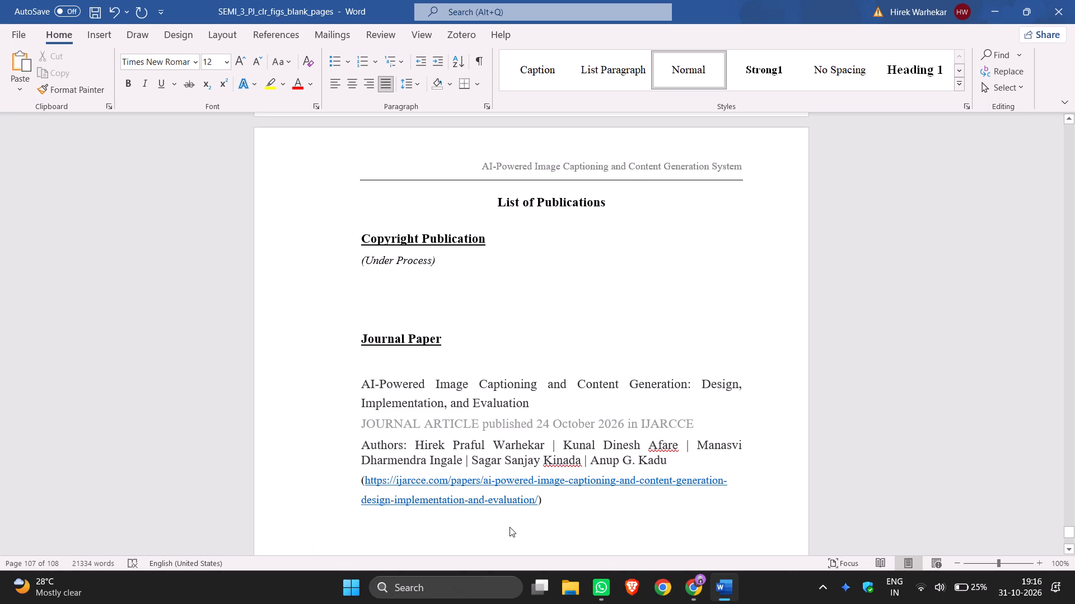
Turn the whole pasted PDF address into a hyperlink to that same address.
scroll(719, 532, down, 4)
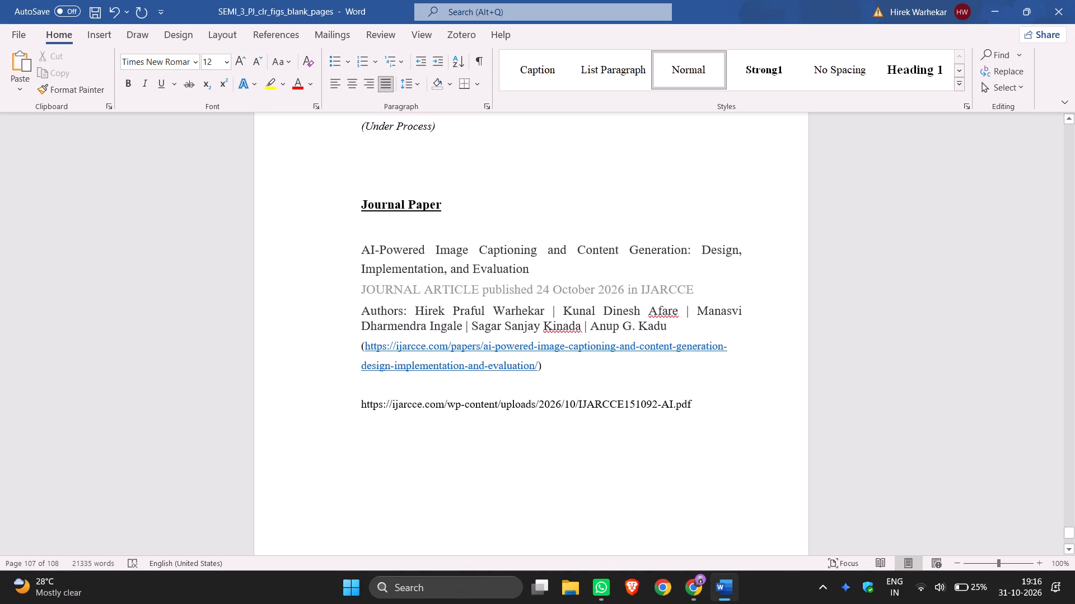
drag(695, 405, 348, 403)
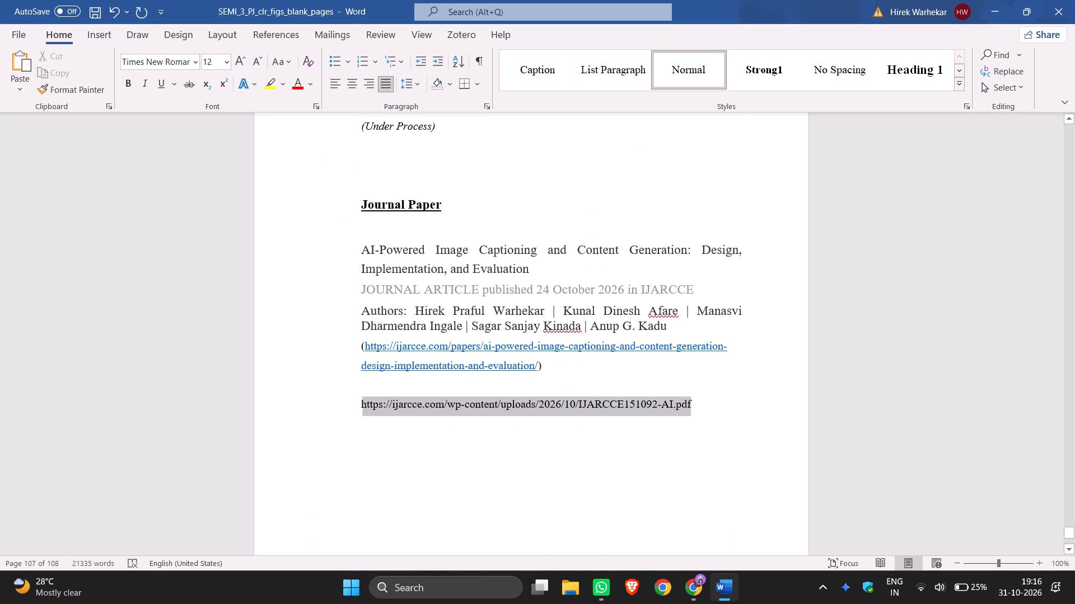
drag(348, 403, 347, 403)
right_click(512, 400)
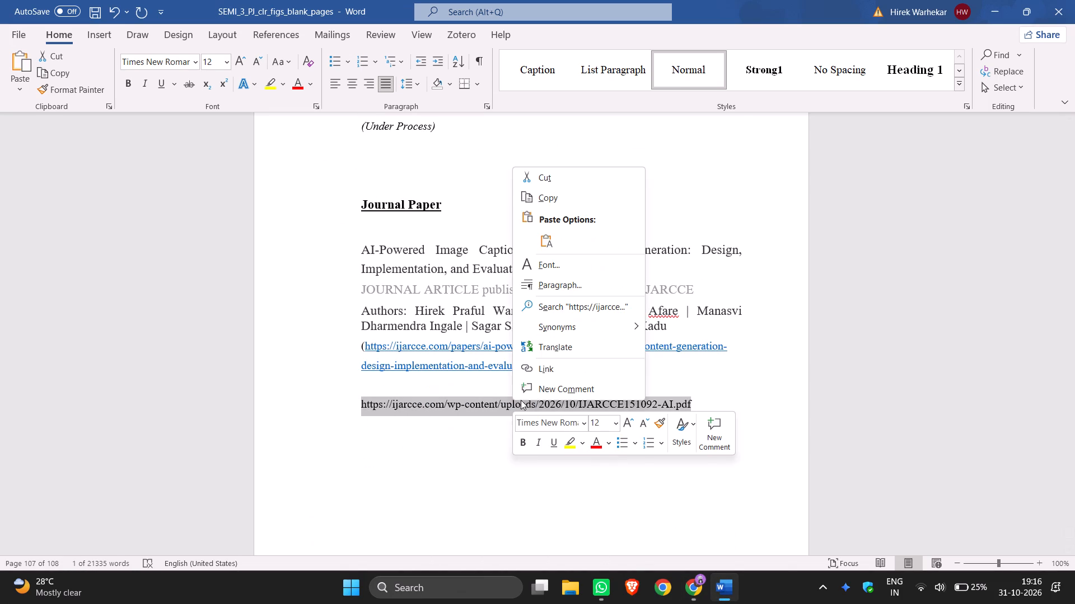
click(542, 367)
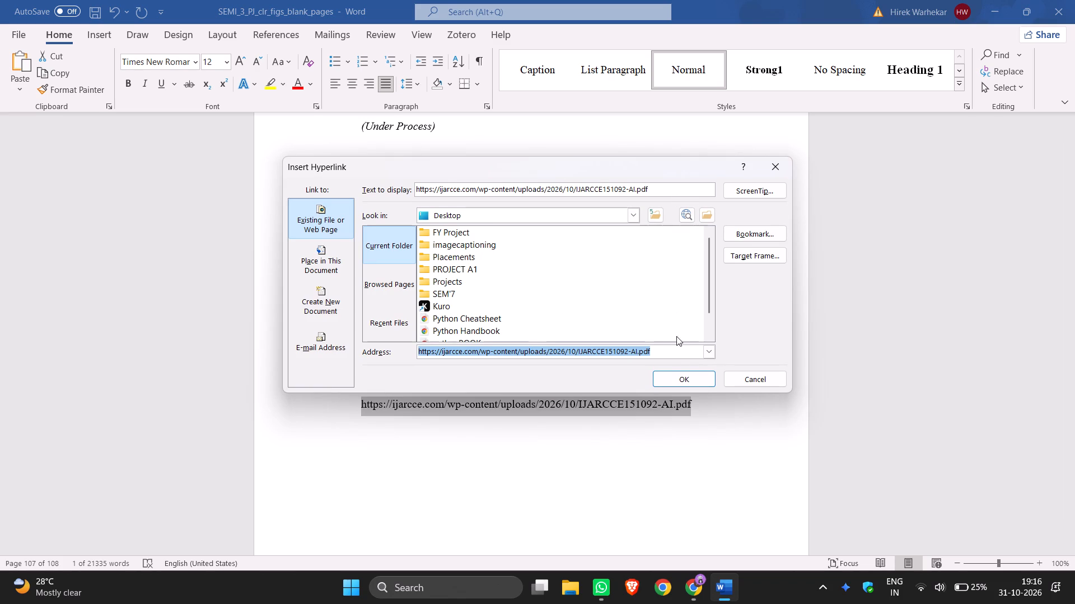
click(679, 378)
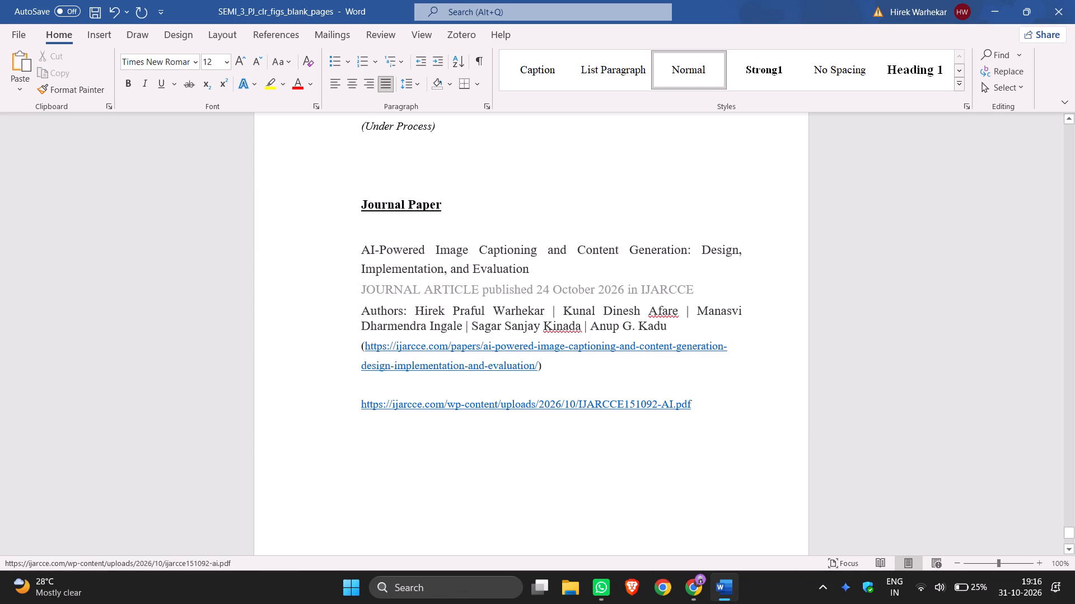
Insert "(Status:" directly in front of the linked PDF address.
click(360, 408)
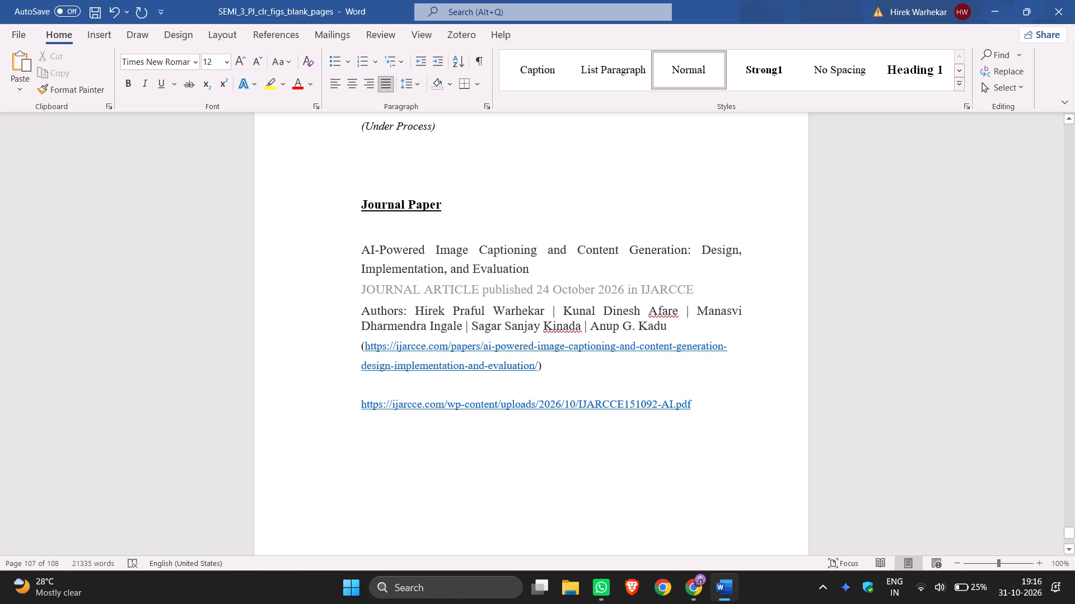
key(shift+colon)
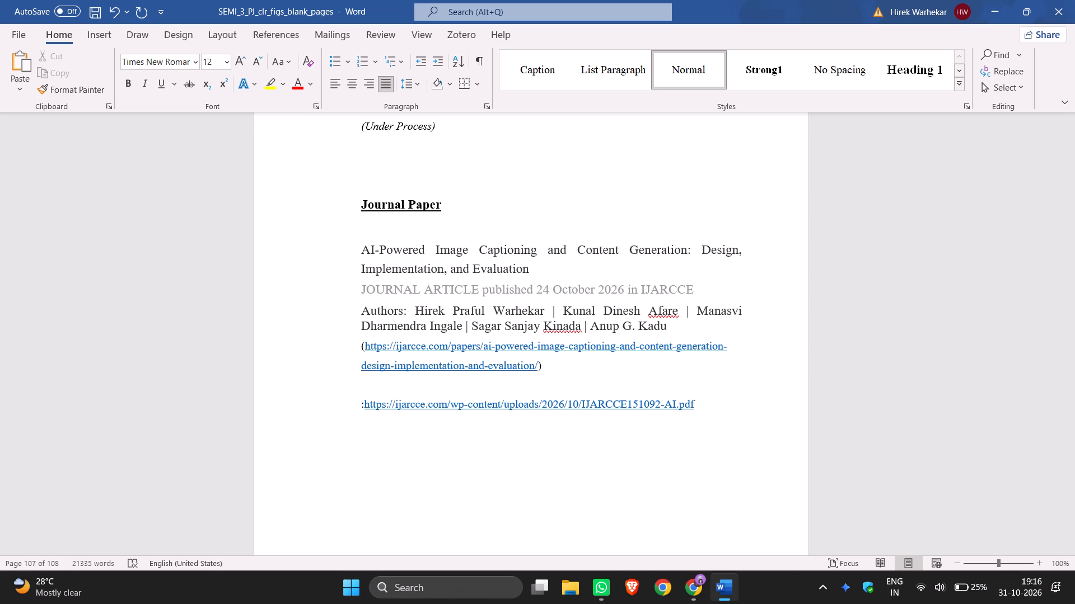
key(Left)
key(shift+parenleft)
text(Status)
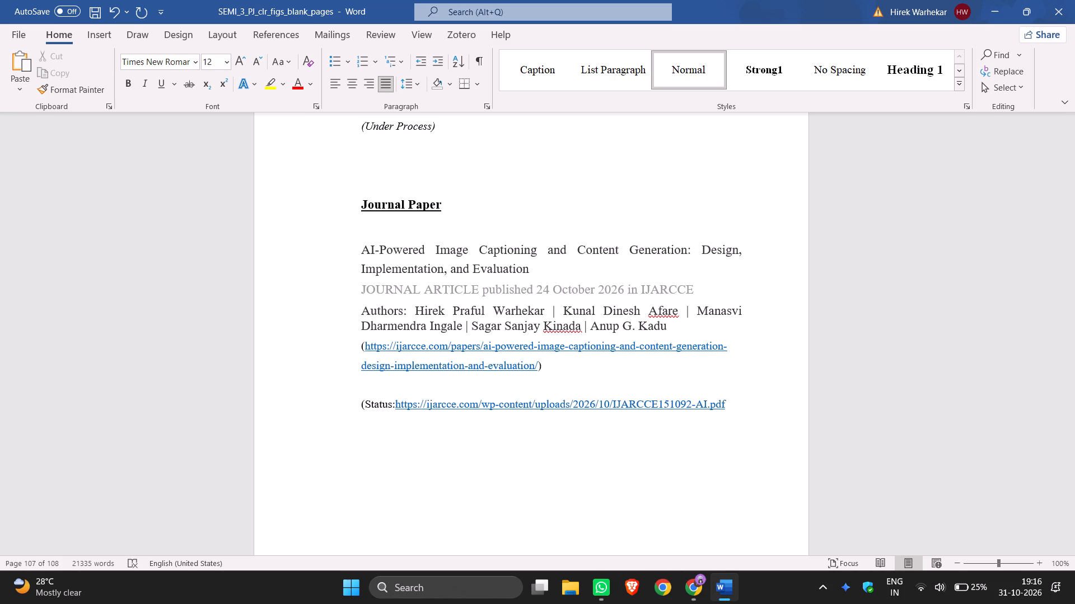
key(Right)
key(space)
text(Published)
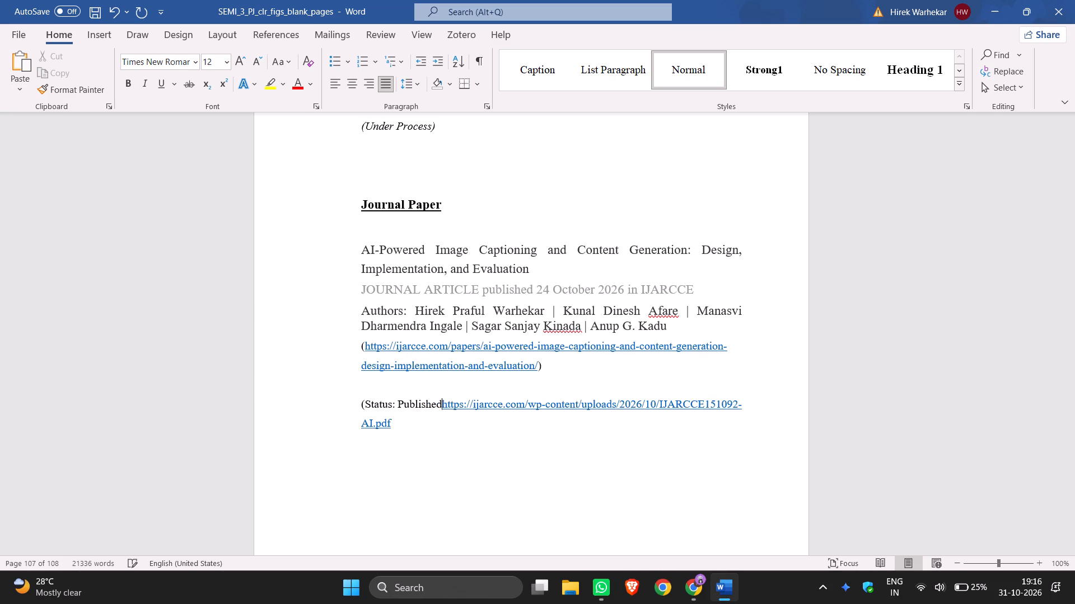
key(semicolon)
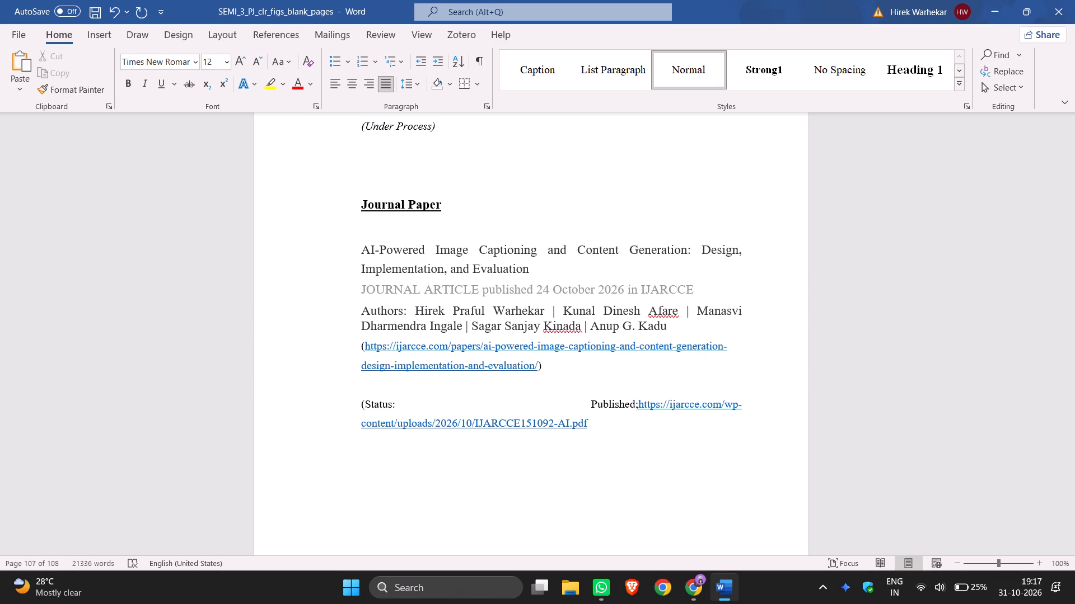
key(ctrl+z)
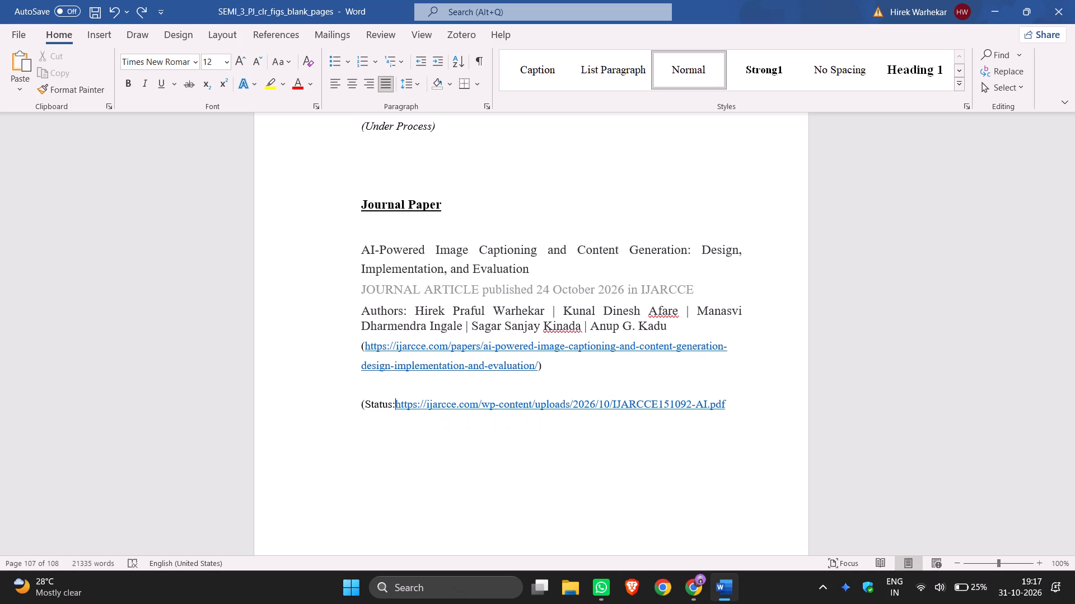
Add " Published;" after "(Status:" and move the PDF link to its own line below it.
key(space)
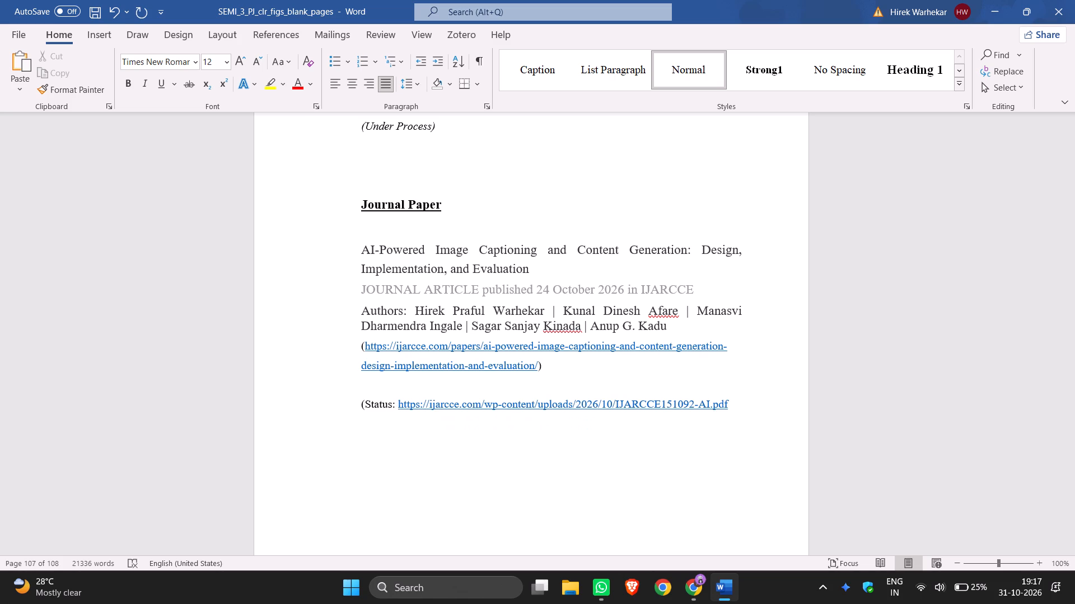
key(shift+p)
text(ublished)
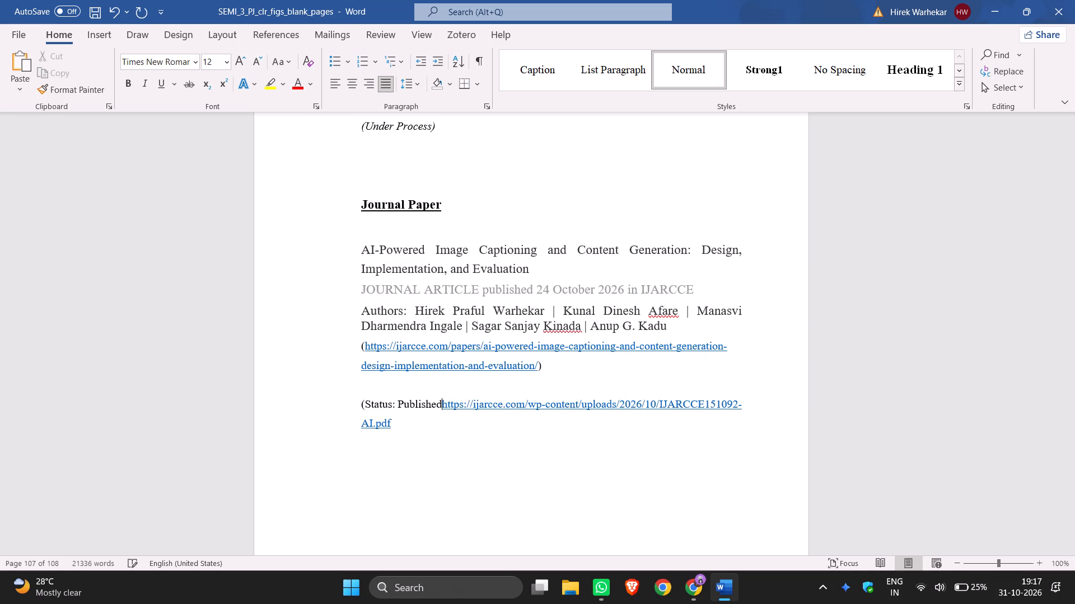
key(shift+colon)
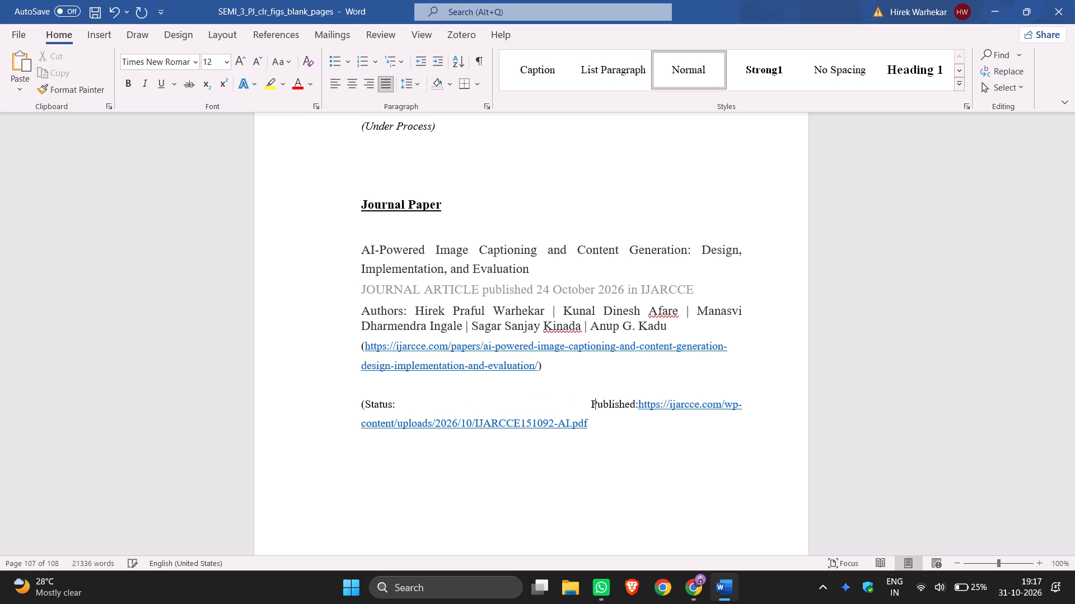
key(BackSpace)
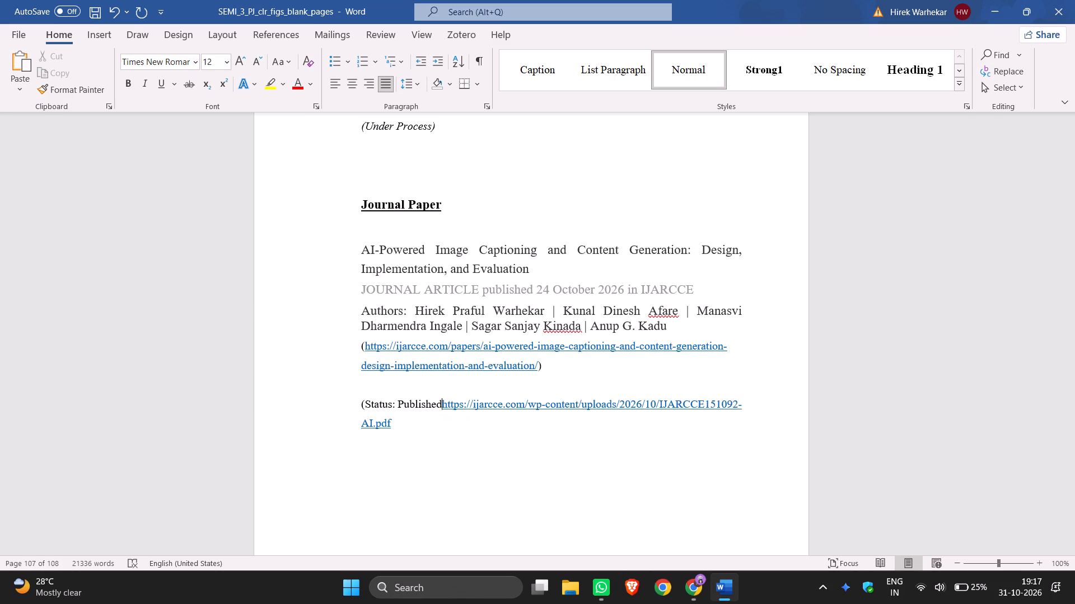
key(Return)
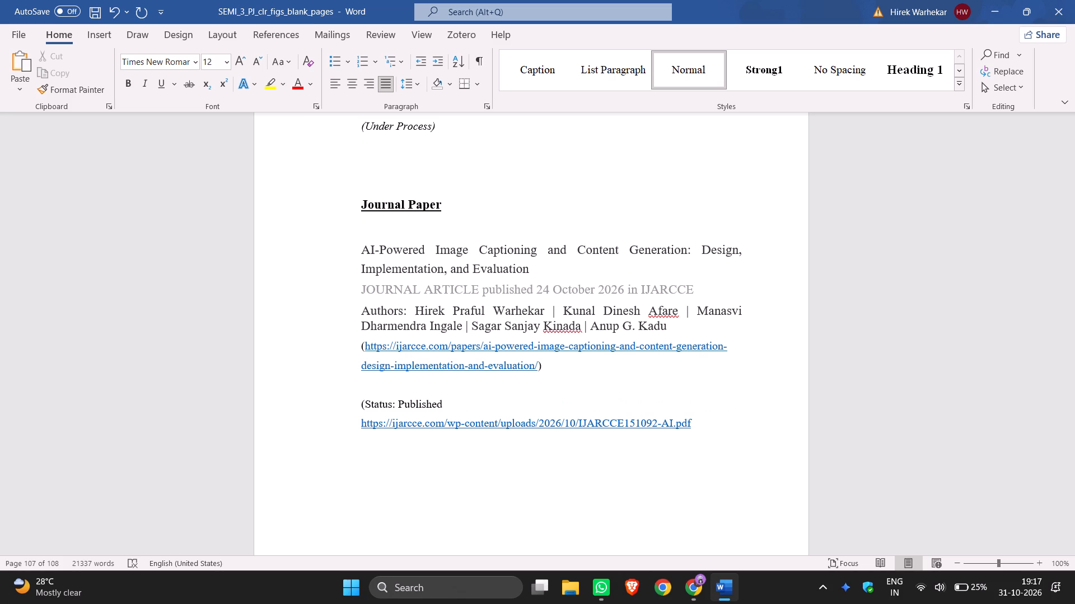
click(455, 404)
key(semicolon)
Close the status note with a closing parenthesis directly after the linked PDF address.
click(705, 424)
key(shift+parenright)
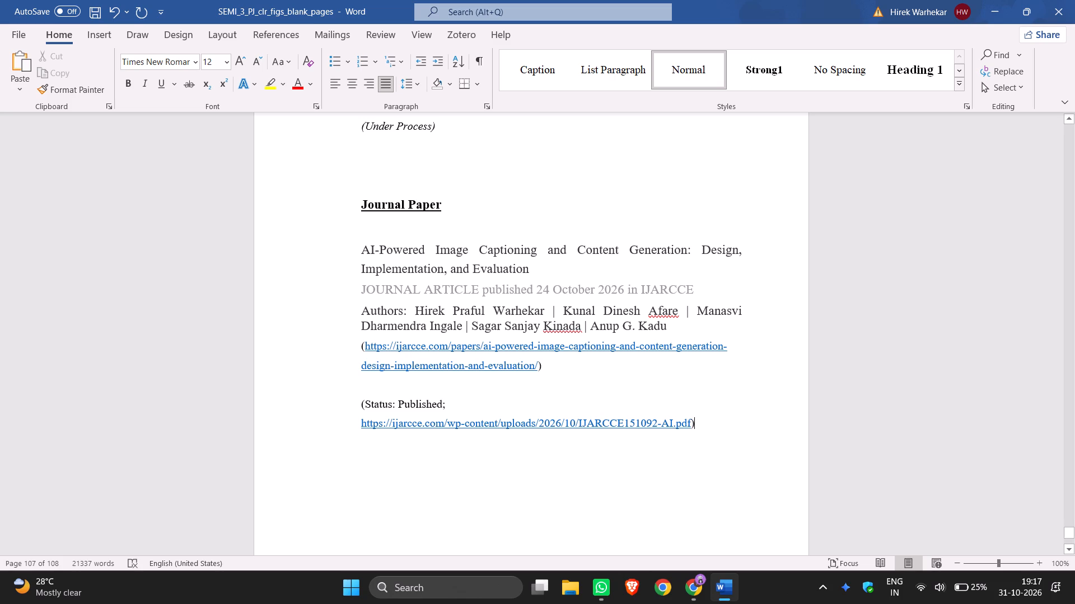
key(Return)
Start a new line below the published status note.
key(Return)
Switch to Chrome and close the surplus paper, PDF and Crossref tabs, keeping one IJARCCE paper page beside the other two tabs.
click(689, 588)
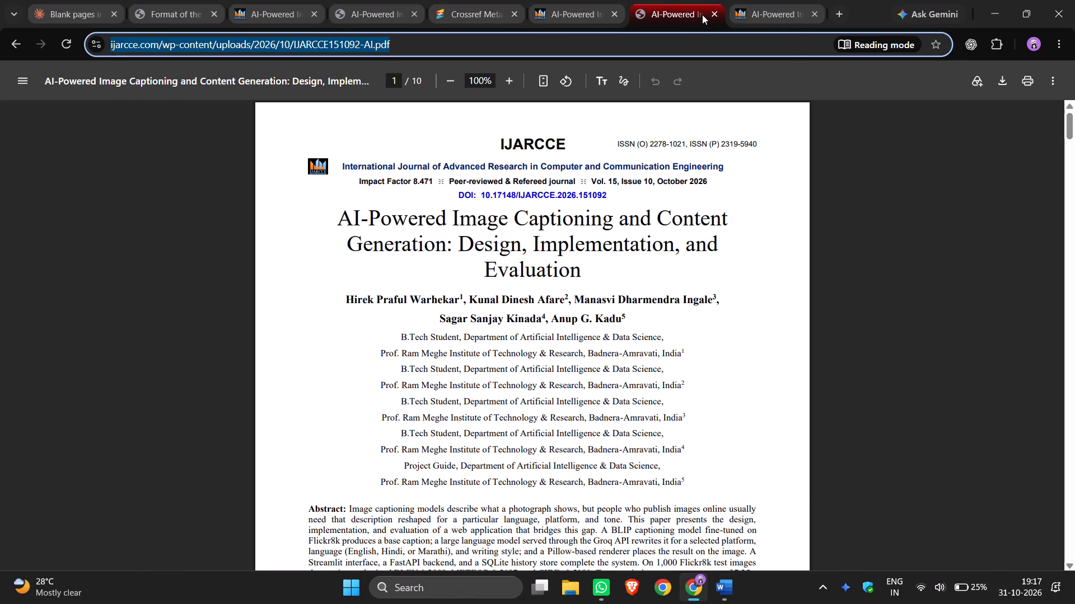
click(714, 10)
click(715, 9)
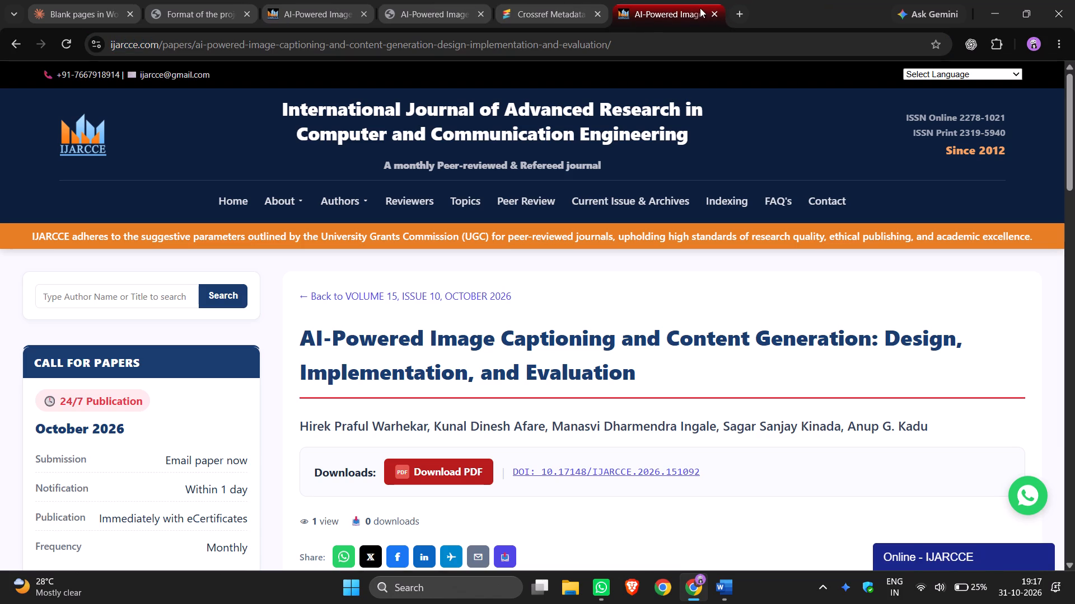
click(718, 13)
click(712, 13)
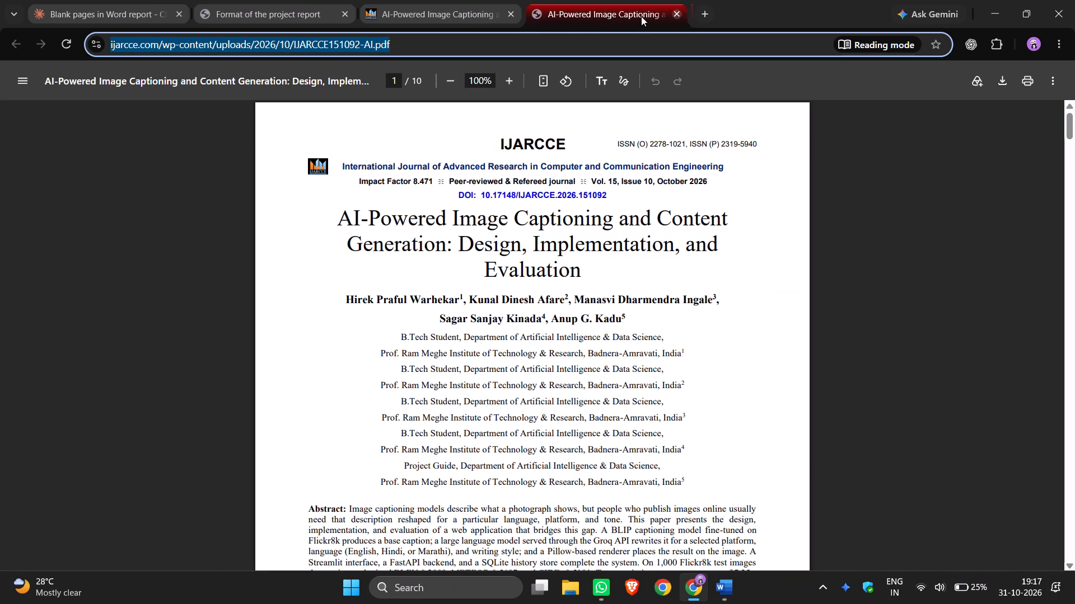
click(679, 13)
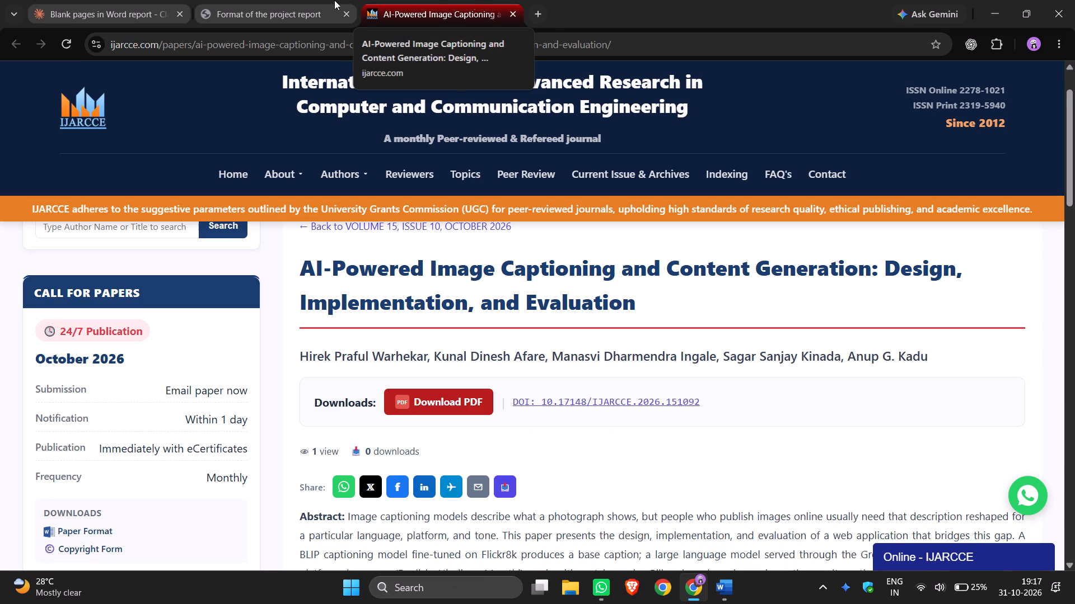
Go to page 90 of the sample project report PDF and examine the content there.
click(315, 0)
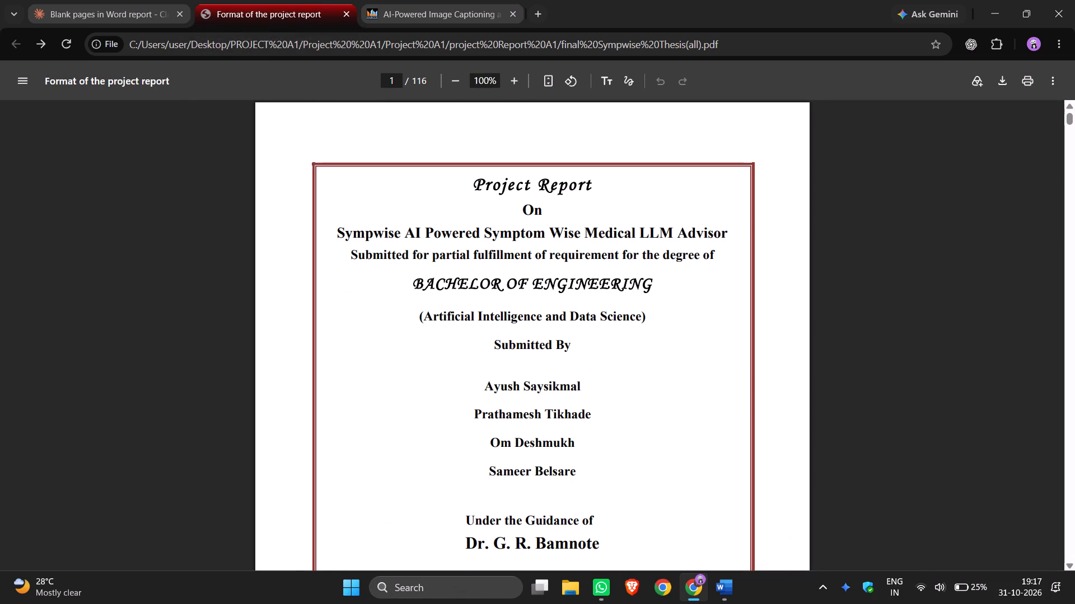
scroll(466, 277, down, 8)
scroll(467, 271, up, 11)
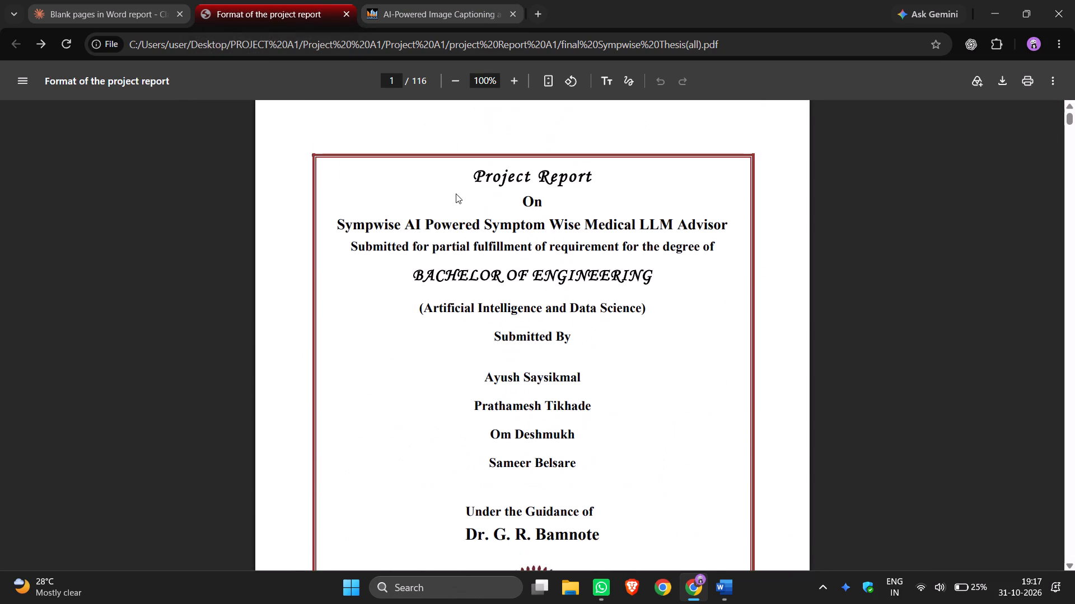
scroll(456, 193, down, 8)
scroll(456, 192, up, 9)
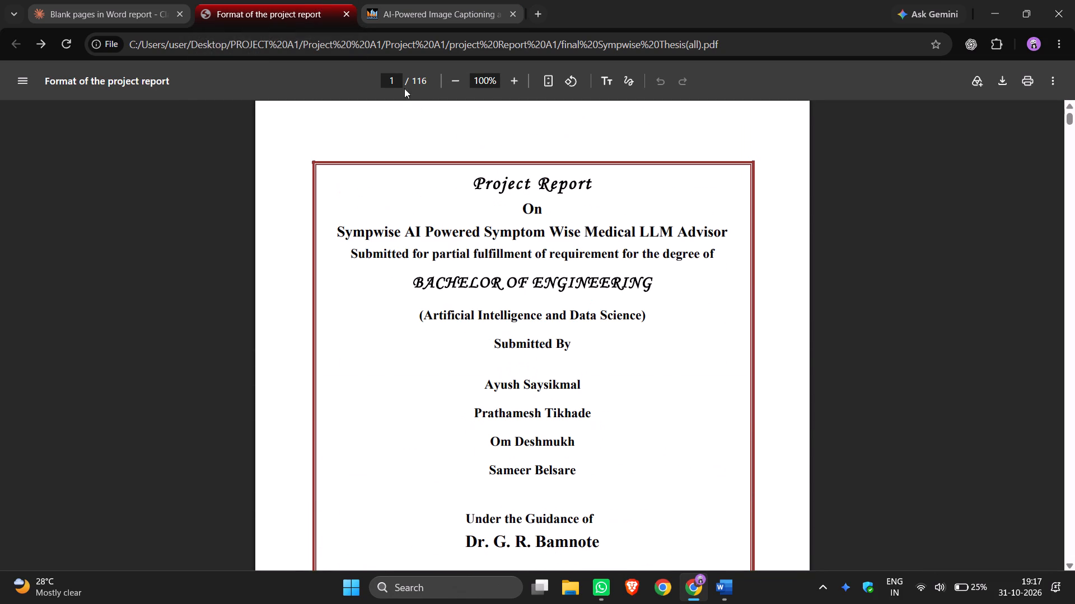
drag(400, 82, 375, 72)
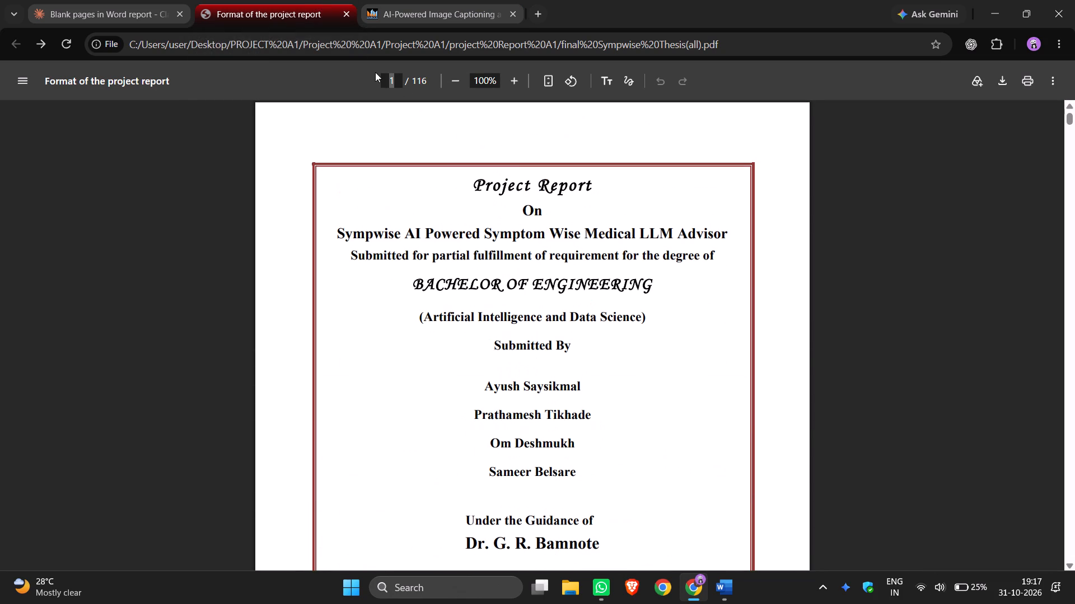
text(90)
key(Return)
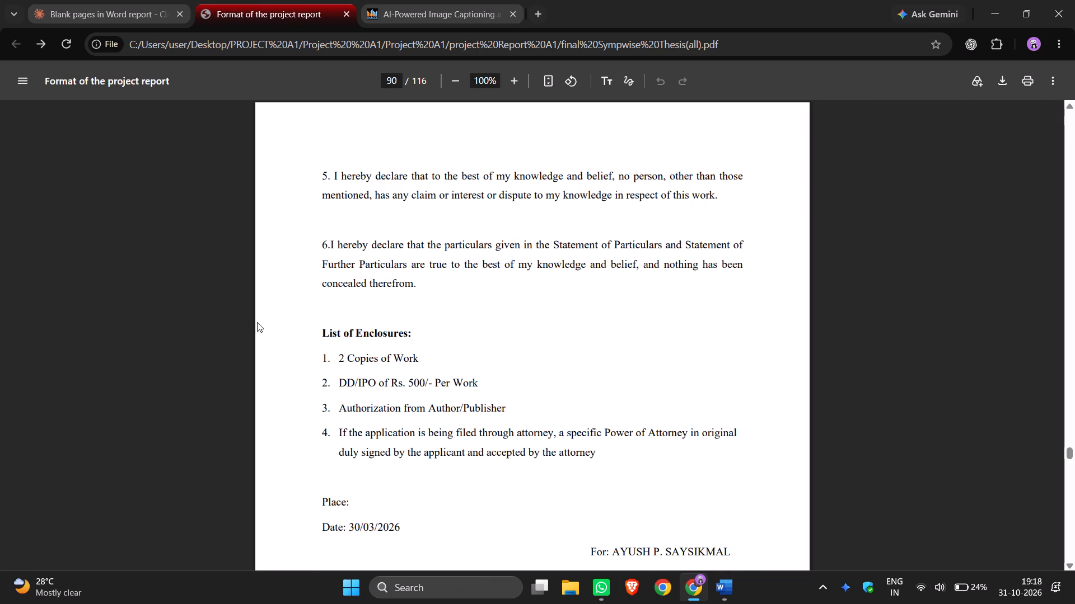
scroll(441, 320, up, 1)
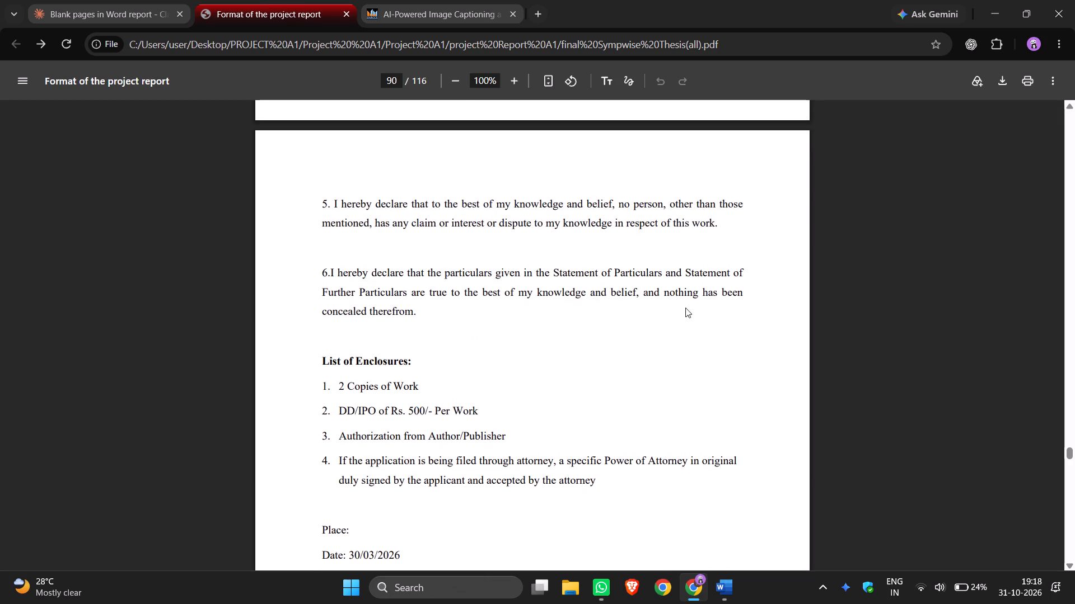
scroll(623, 336, down, 1)
Switch back to Word and add a "DOI:" line between the paper's page link and the status note, set off by a blank line.
click(717, 589)
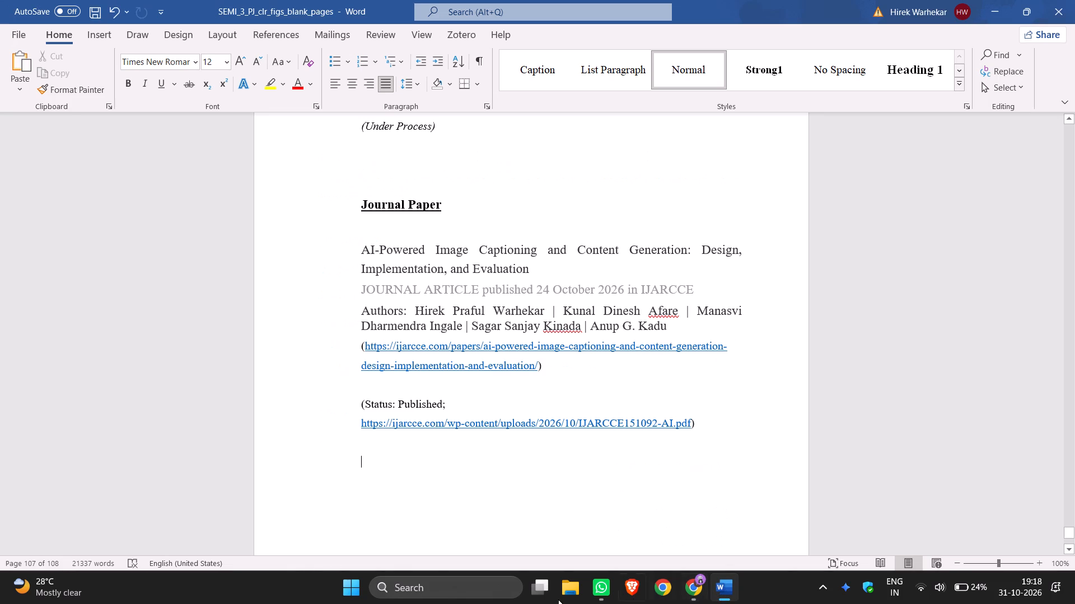
click(557, 364)
key(Return)
key(Return)
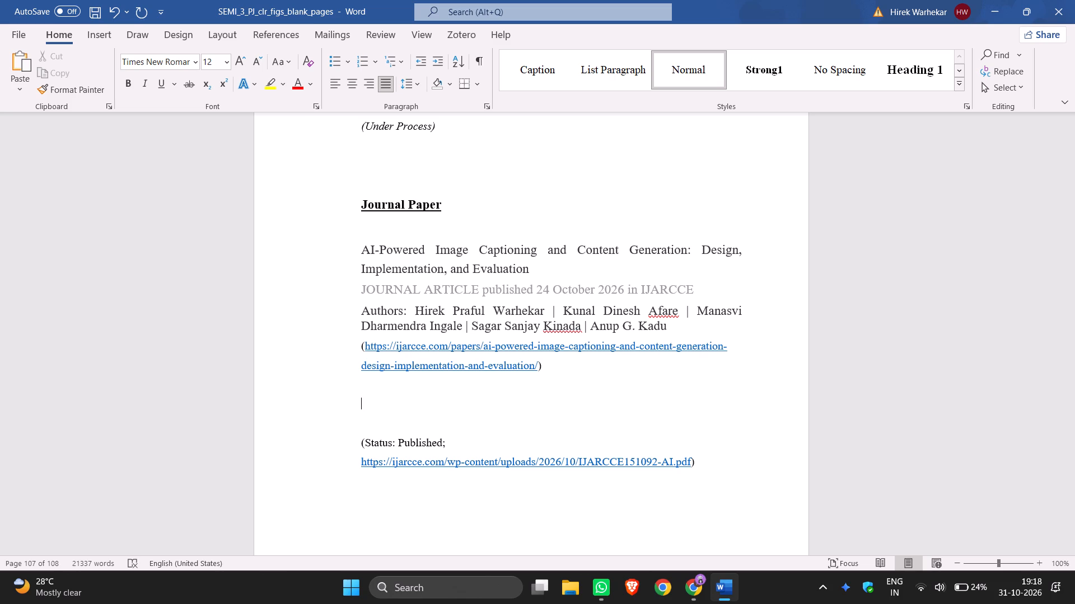
text(DOI)
text(:)
key(space)
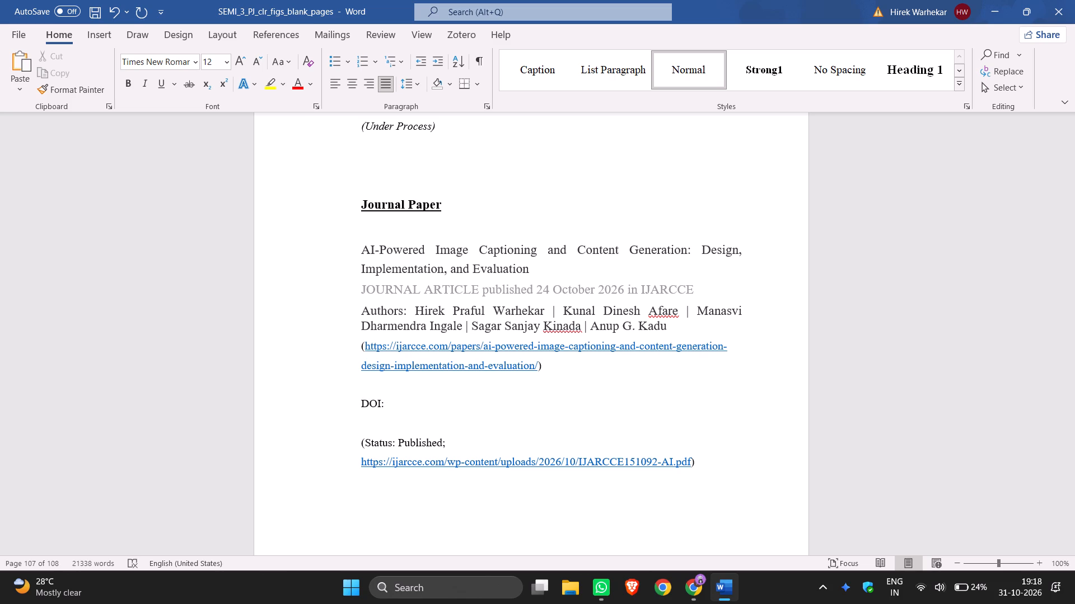
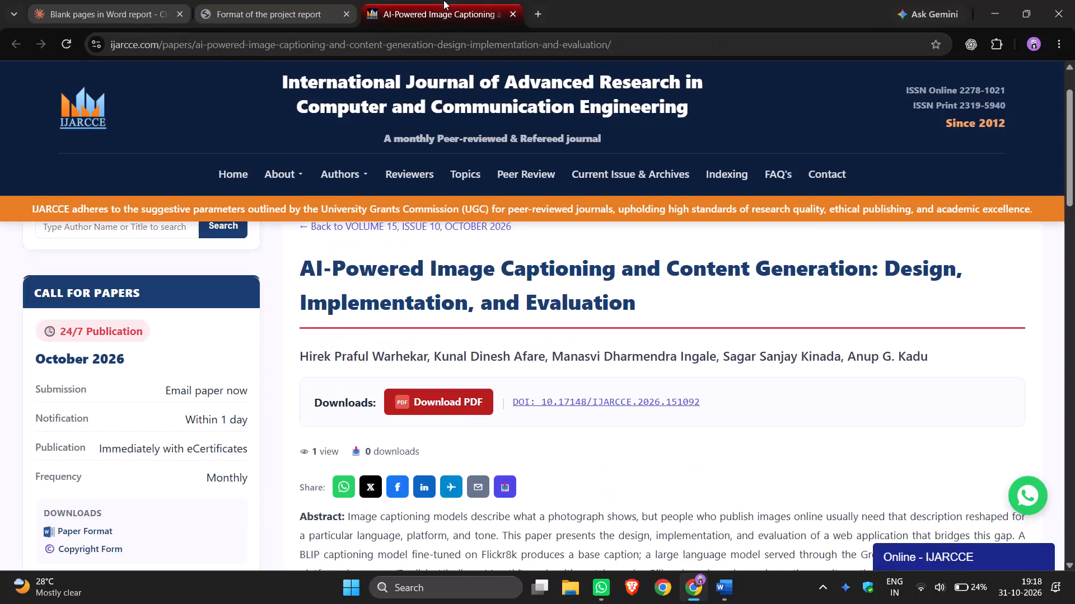
Copy the DOI line 10.17148/IJARCCE.2026.151092 from the published paper's PDF and paste it into the DOI line in Word.
right_click(636, 403)
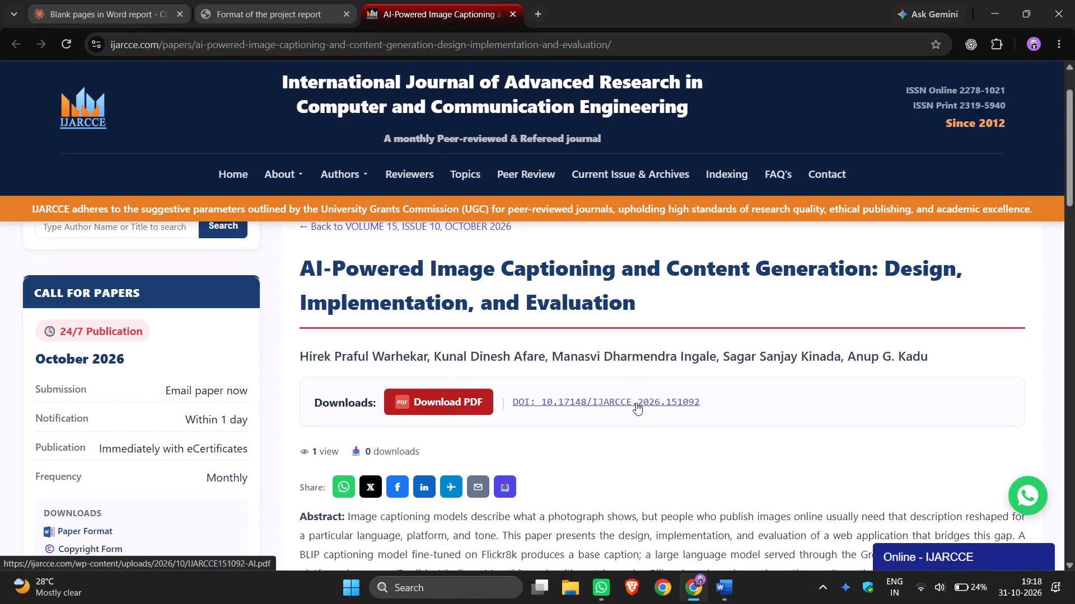
click(636, 403)
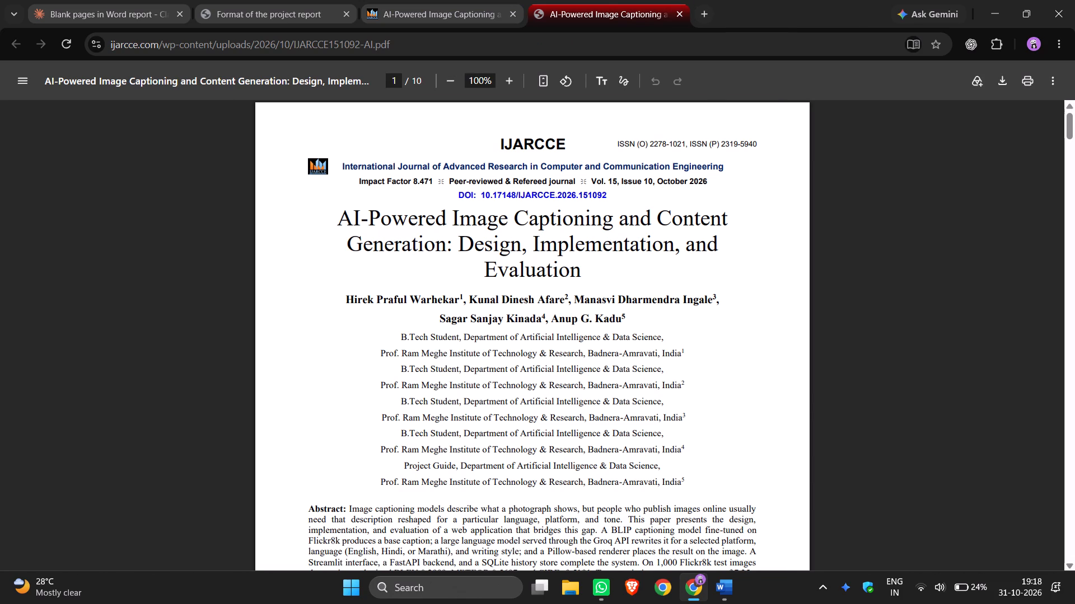
drag(615, 202, 460, 197)
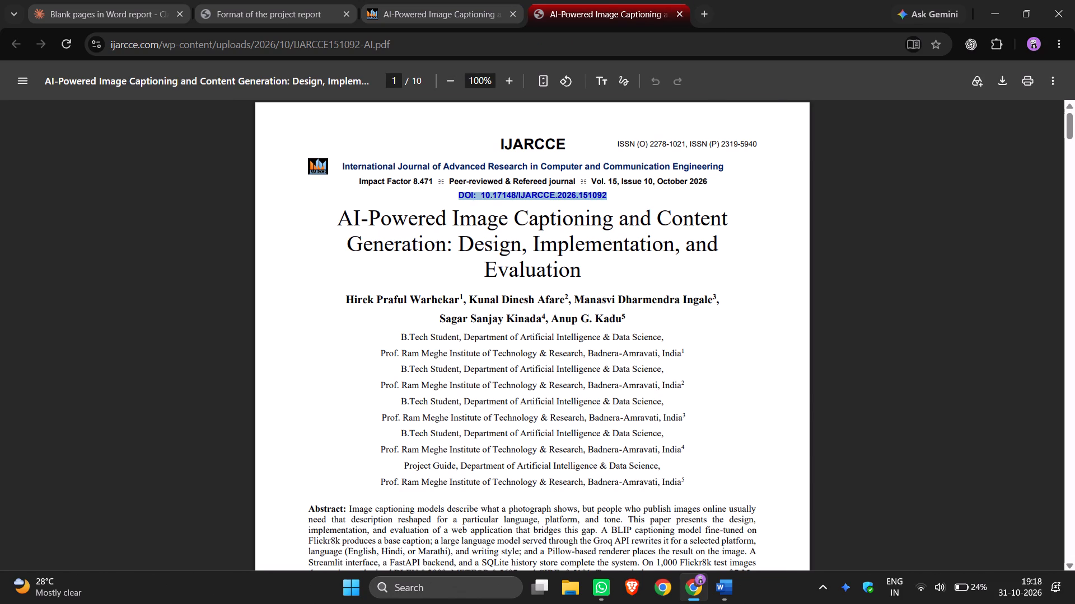
key(ctrl+c)
click(731, 592)
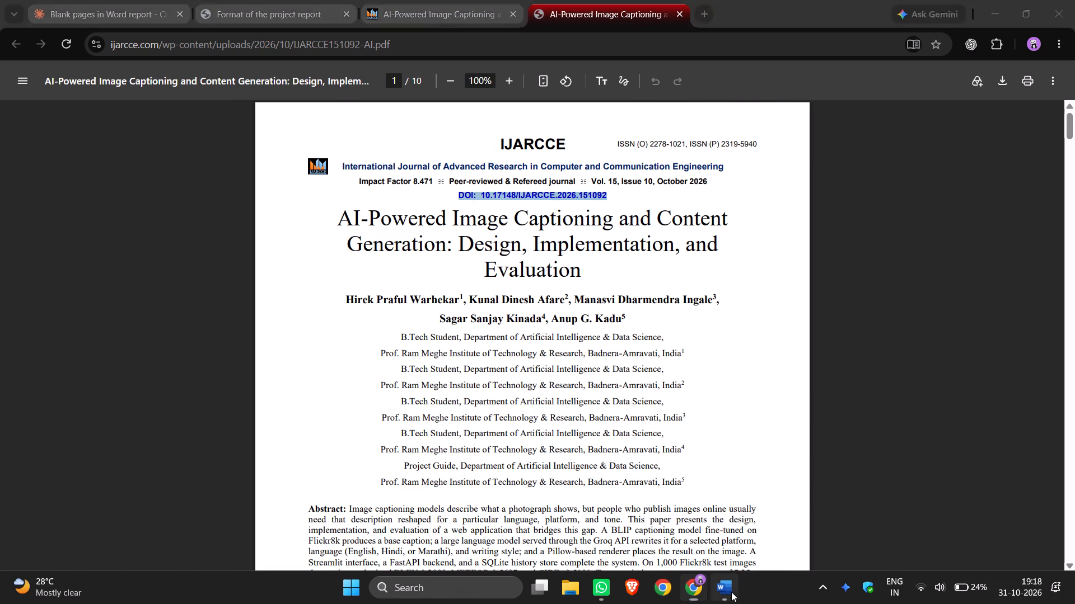
key(ctrl+v)
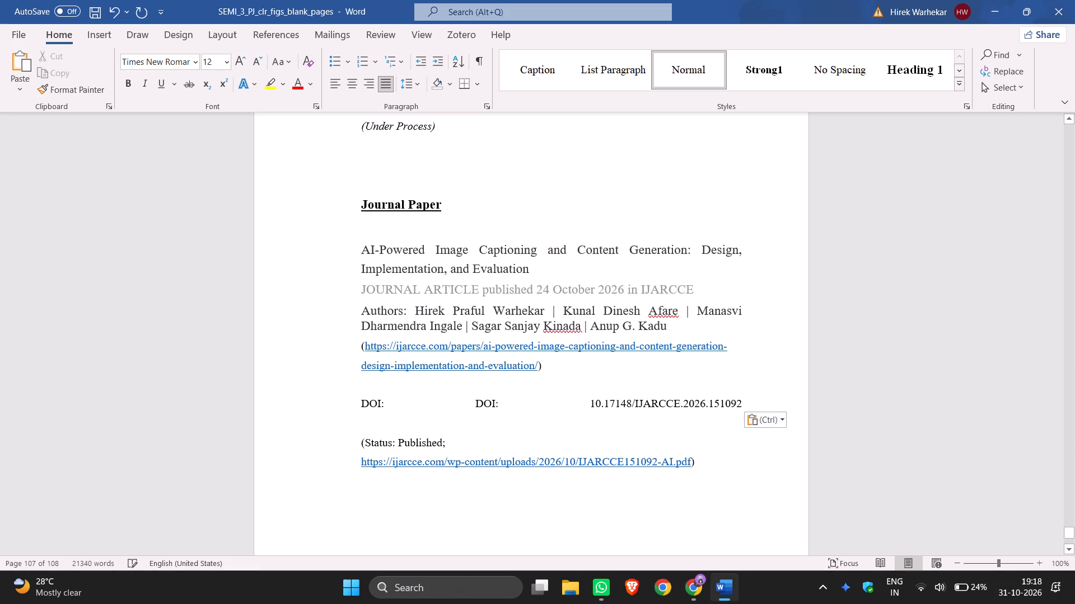
Remove the duplicate "DOI:" label and gaps so the line reads DOI:10.17148/IJARCCE.2026.151092, keeping the blank line above it.
click(589, 405)
key(BackSpace)
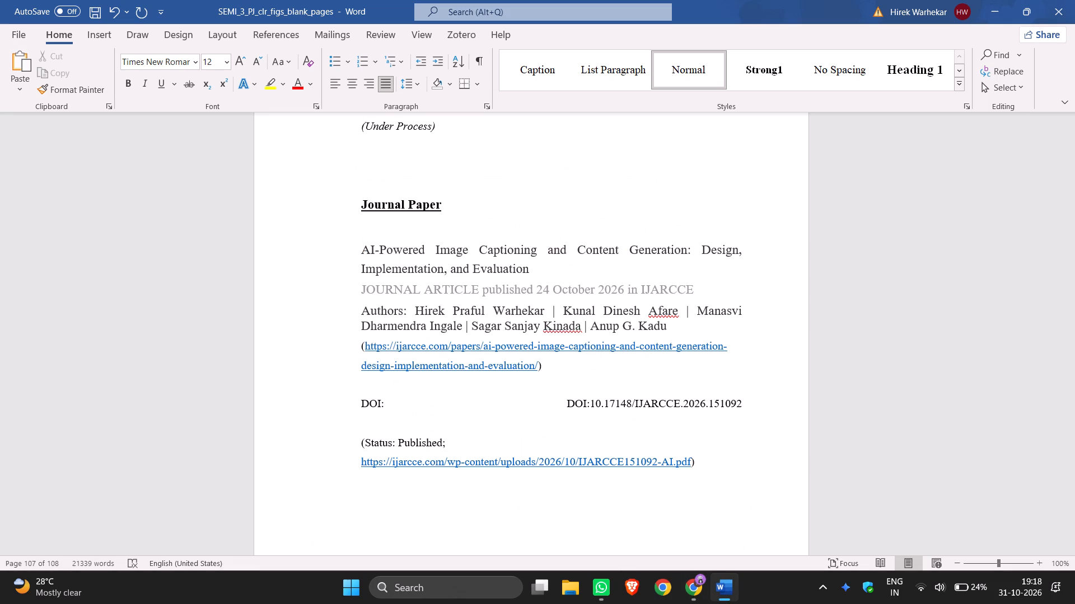
key(Left)
key(Left)
key(Left)
key(Left)
key(BackSpace)
key(BackSpace)
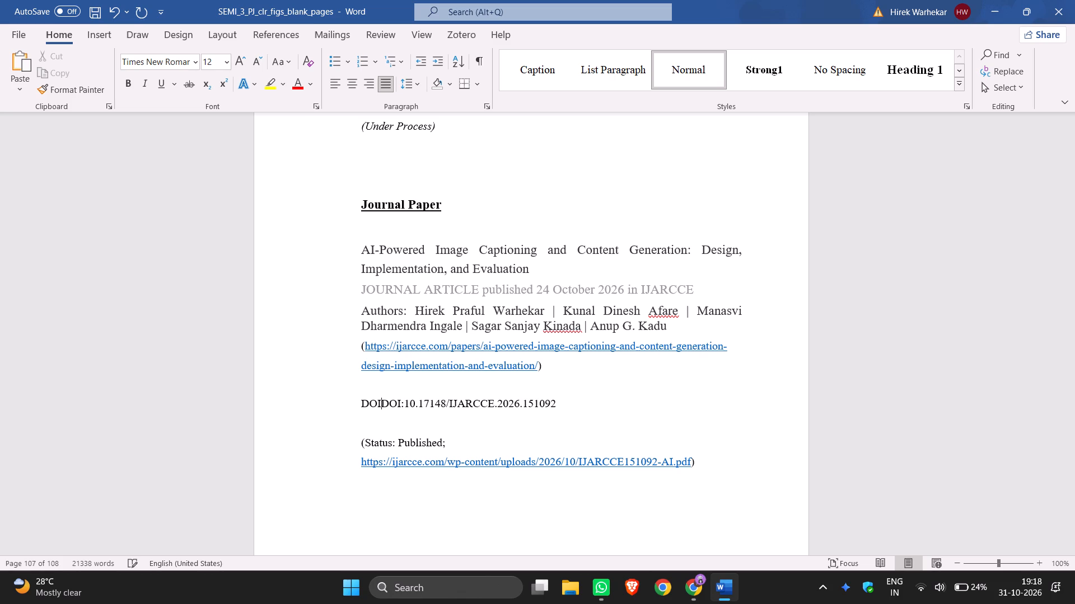
key(BackSpace)
key(BackSpace)
key(BackSpace)
key(BackSpace)
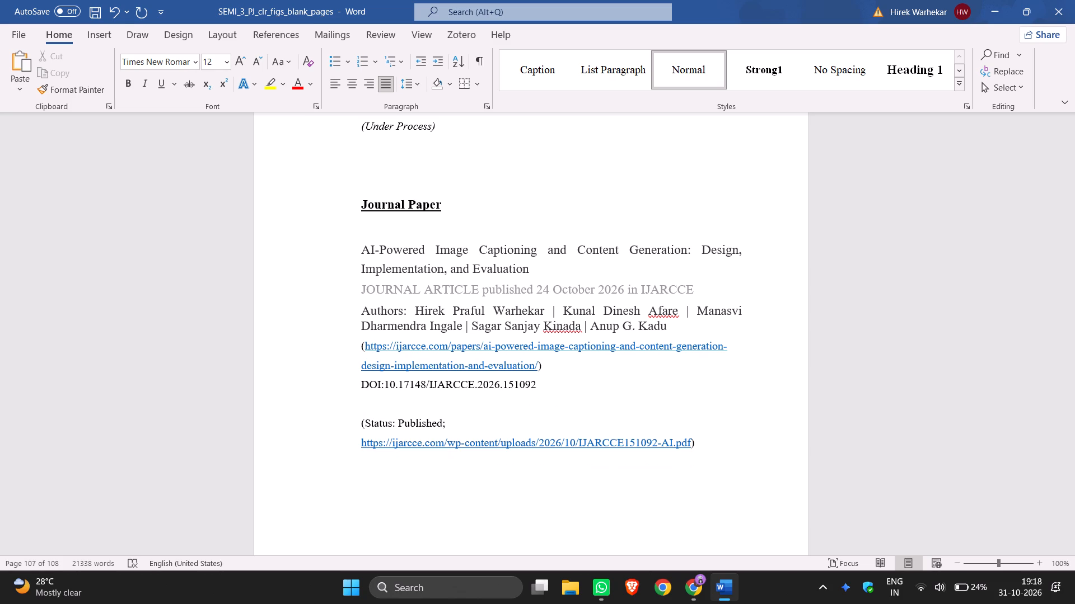
key(ctrl+z)
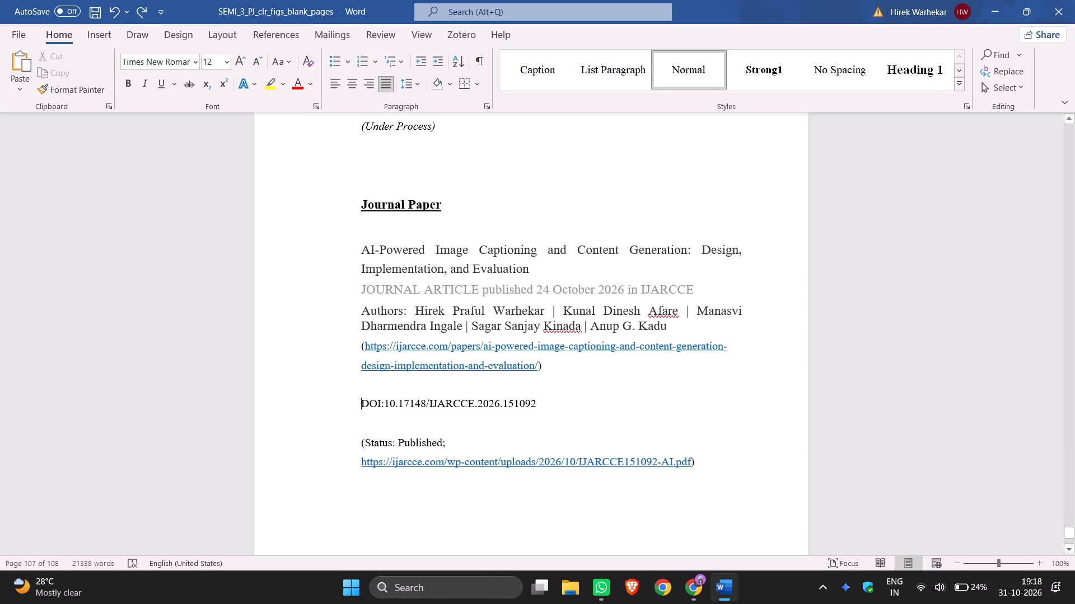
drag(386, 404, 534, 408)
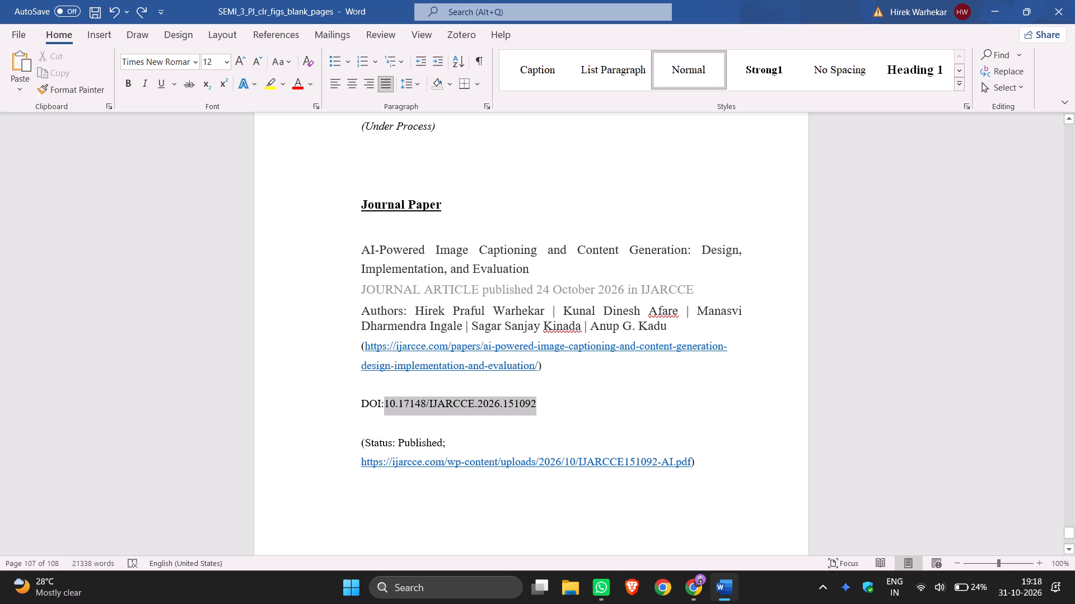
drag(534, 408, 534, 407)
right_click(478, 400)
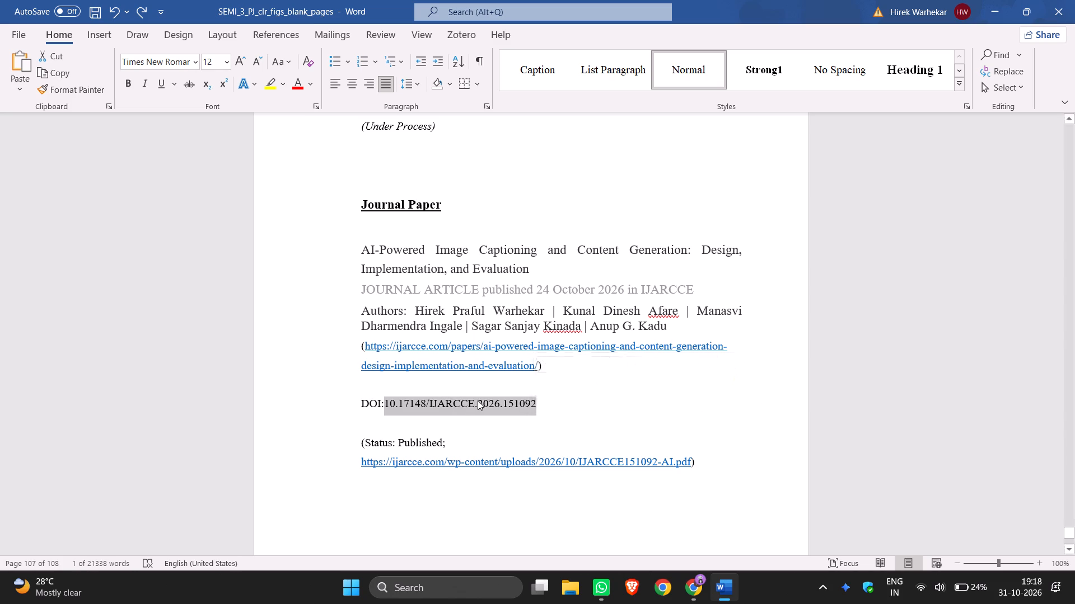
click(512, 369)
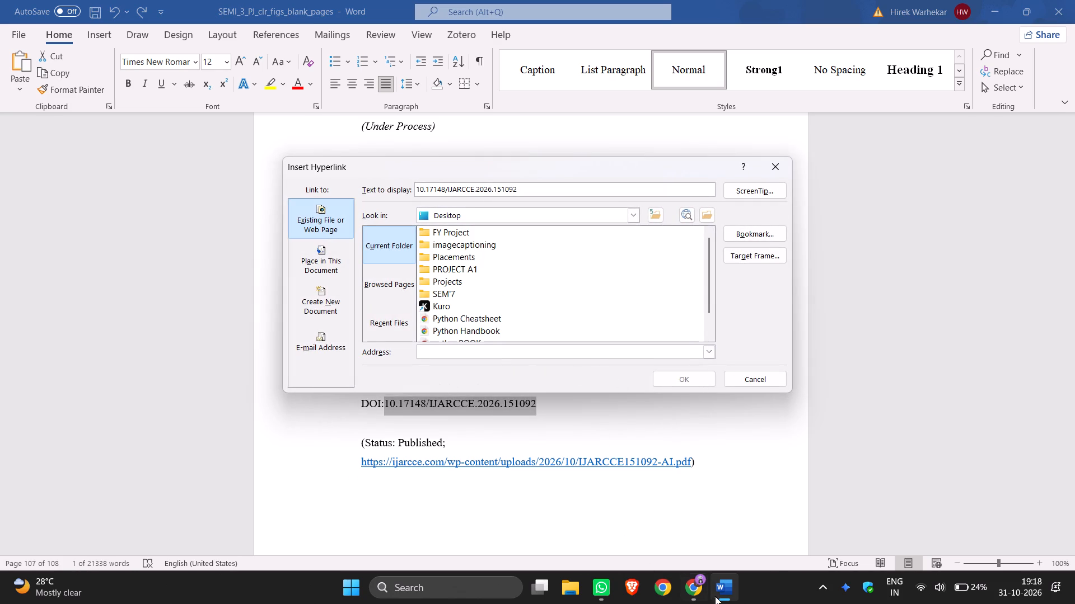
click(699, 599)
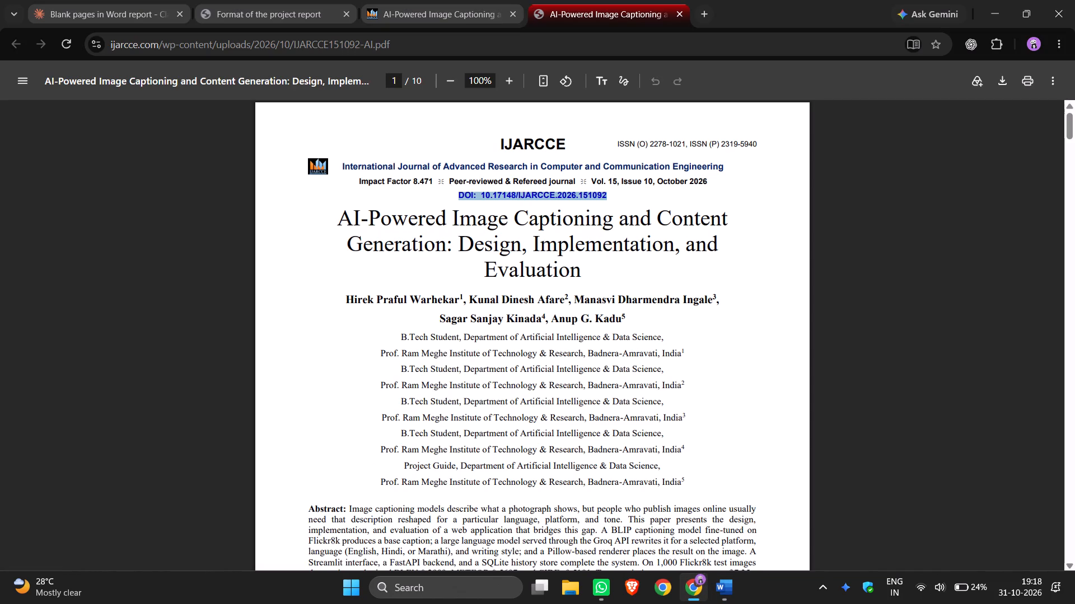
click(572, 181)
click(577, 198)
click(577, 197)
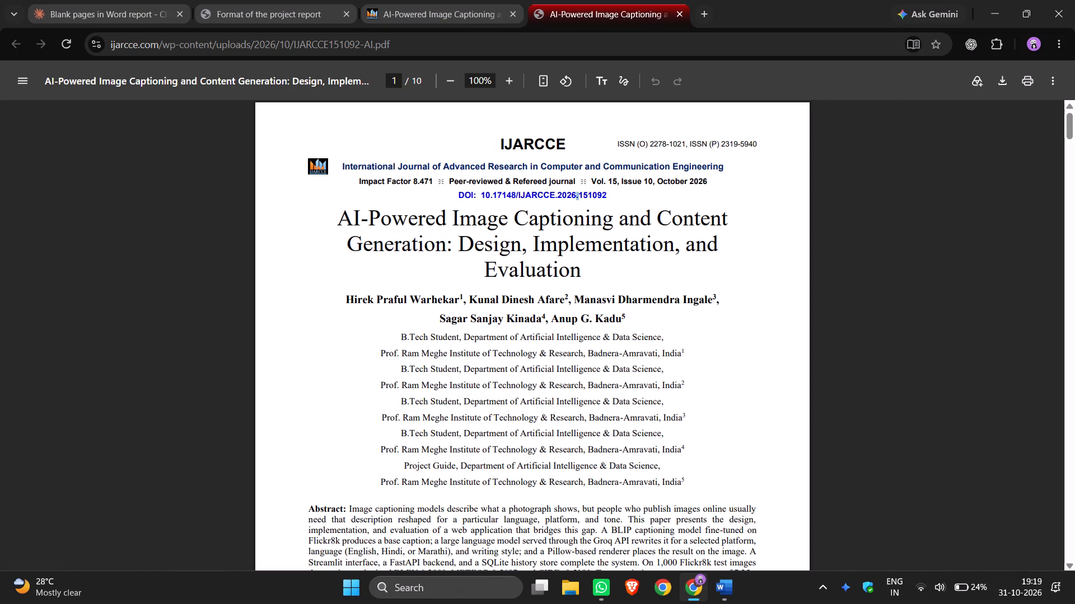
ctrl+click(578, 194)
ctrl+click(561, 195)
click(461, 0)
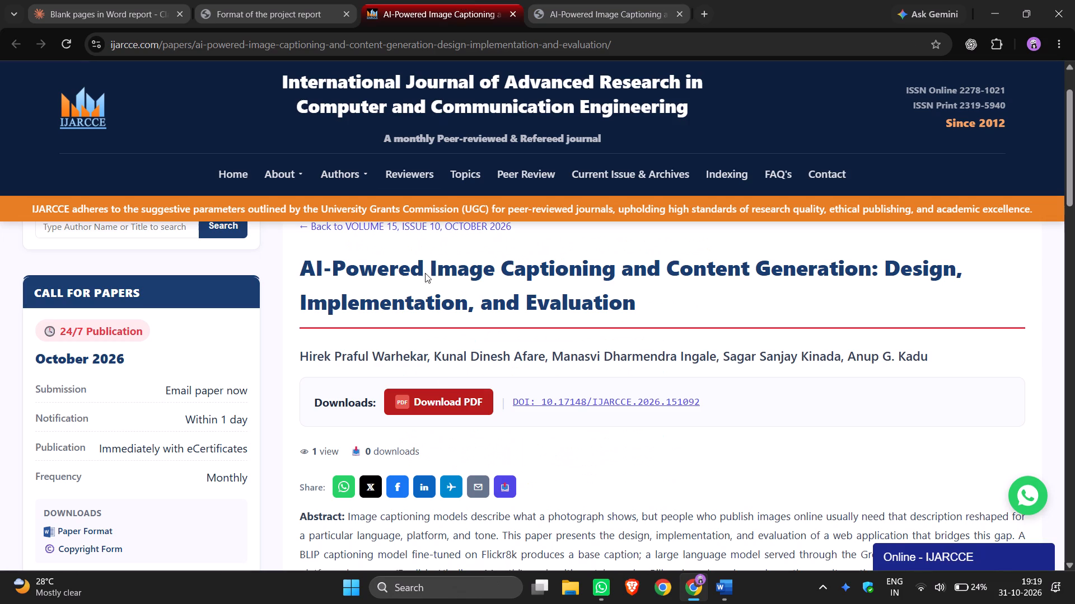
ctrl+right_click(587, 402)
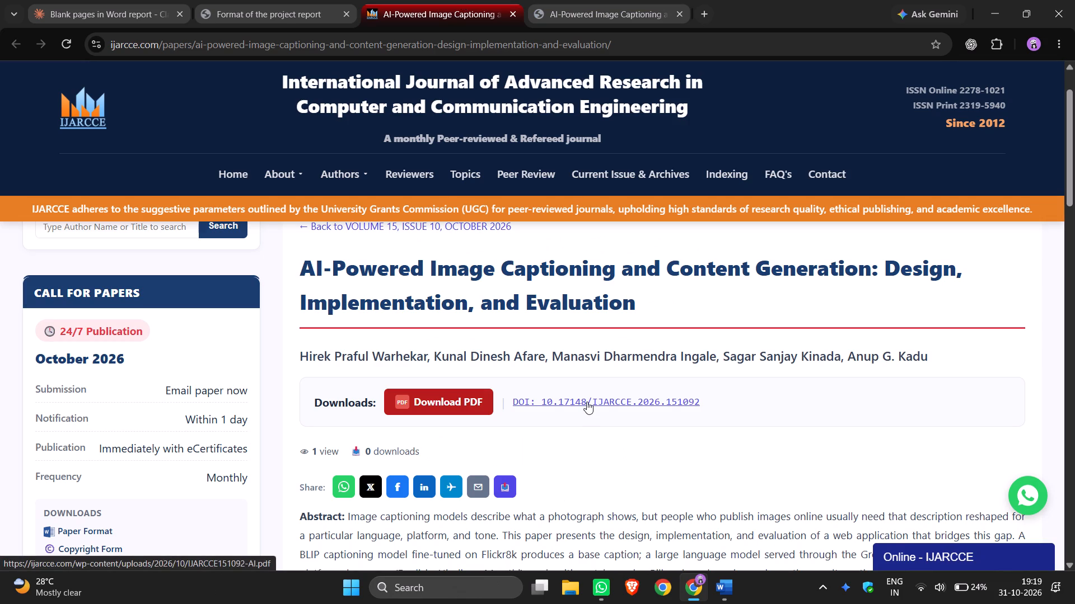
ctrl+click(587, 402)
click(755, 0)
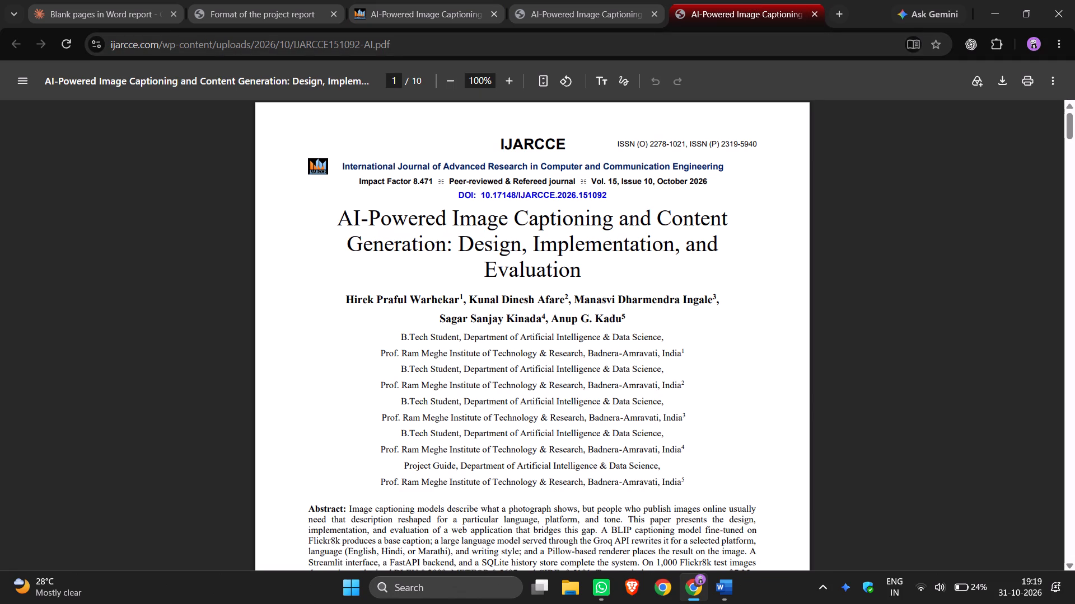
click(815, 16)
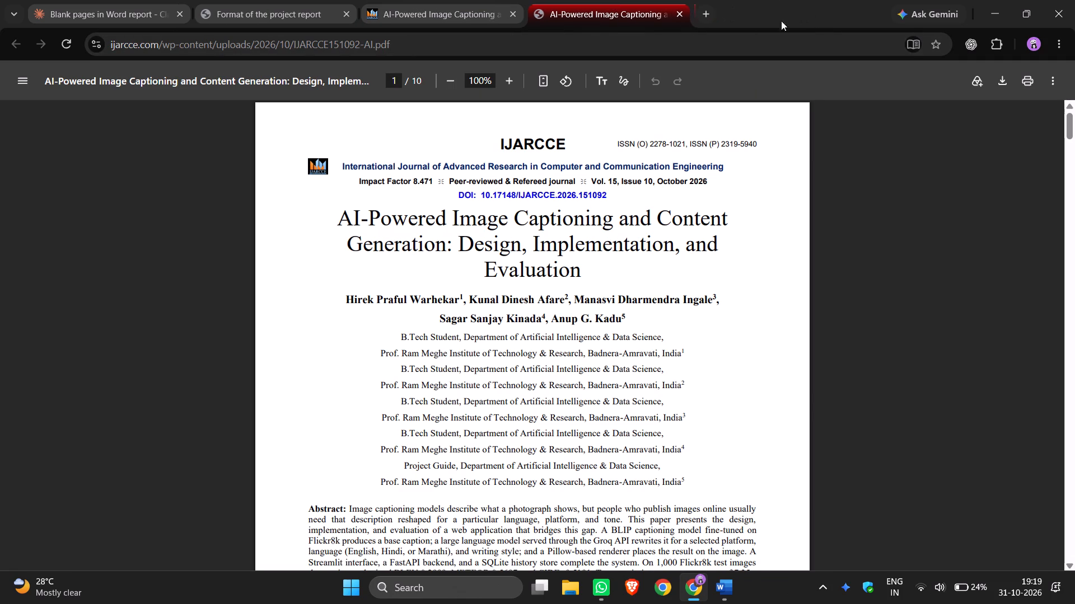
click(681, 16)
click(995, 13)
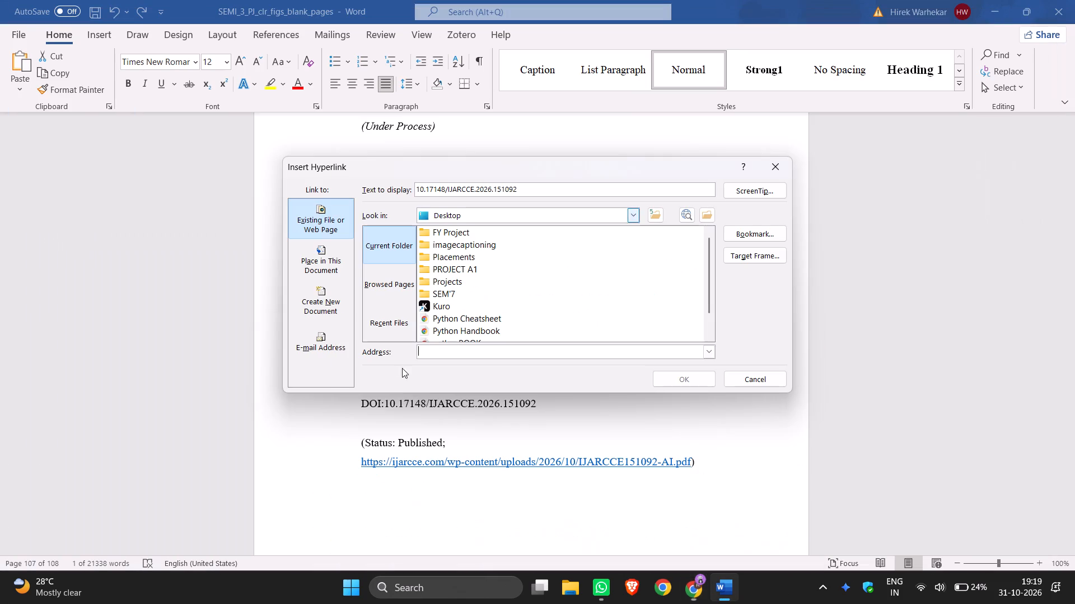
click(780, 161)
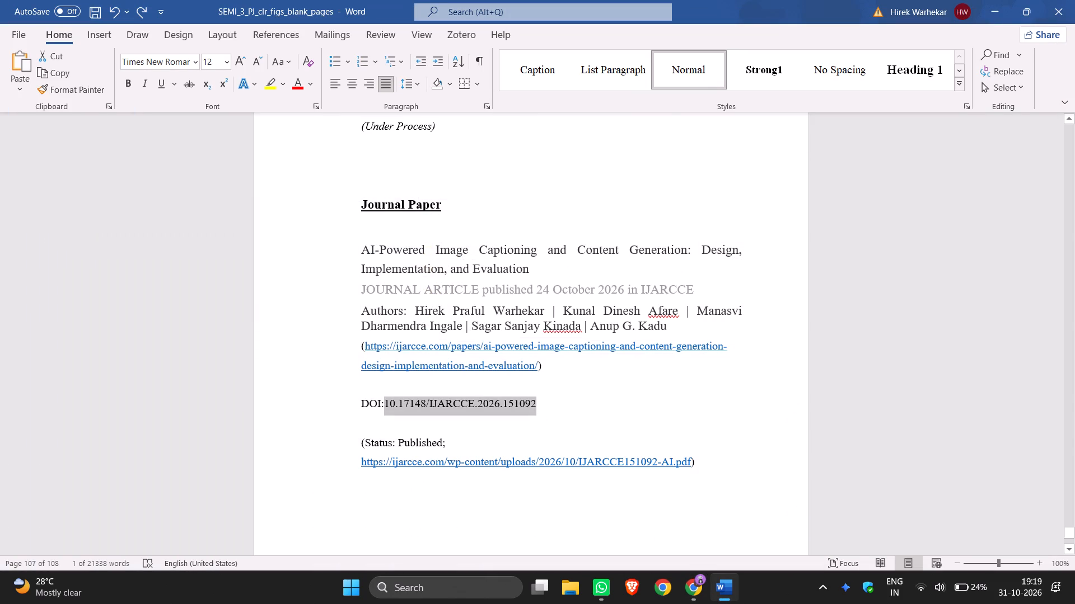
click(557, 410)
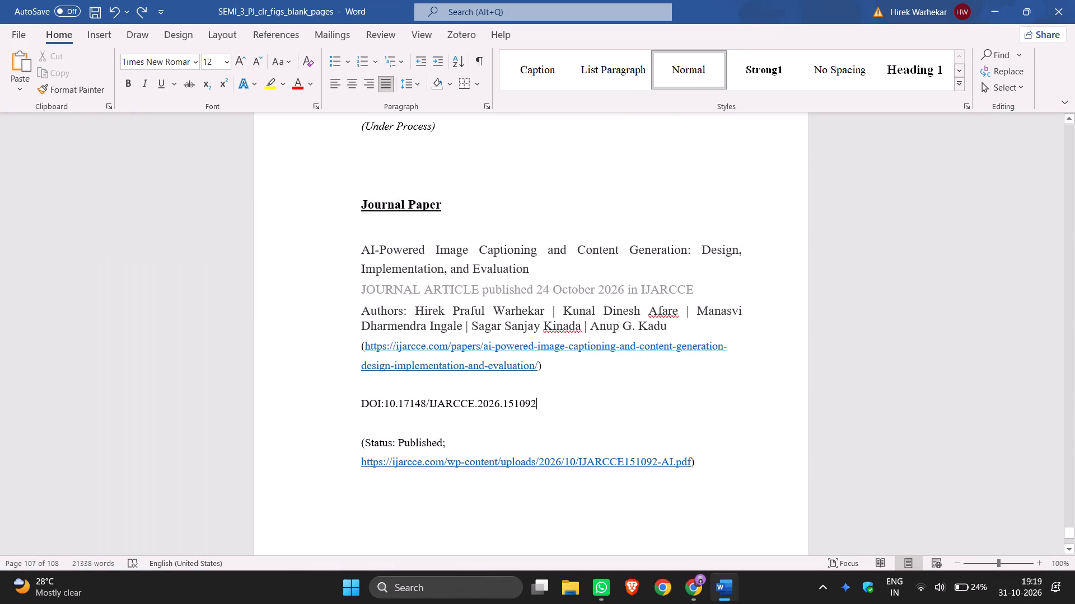
Make the "DOI:" label bold, leaving the DOI number in regular weight.
drag(384, 402, 384, 401)
drag(384, 401, 367, 400)
click(376, 374)
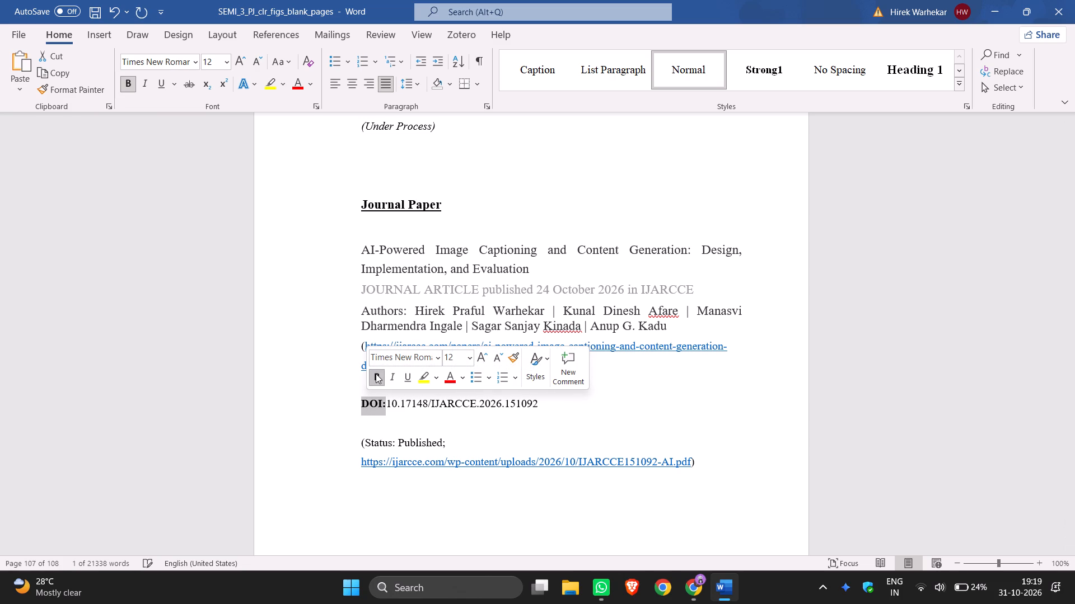
click(545, 404)
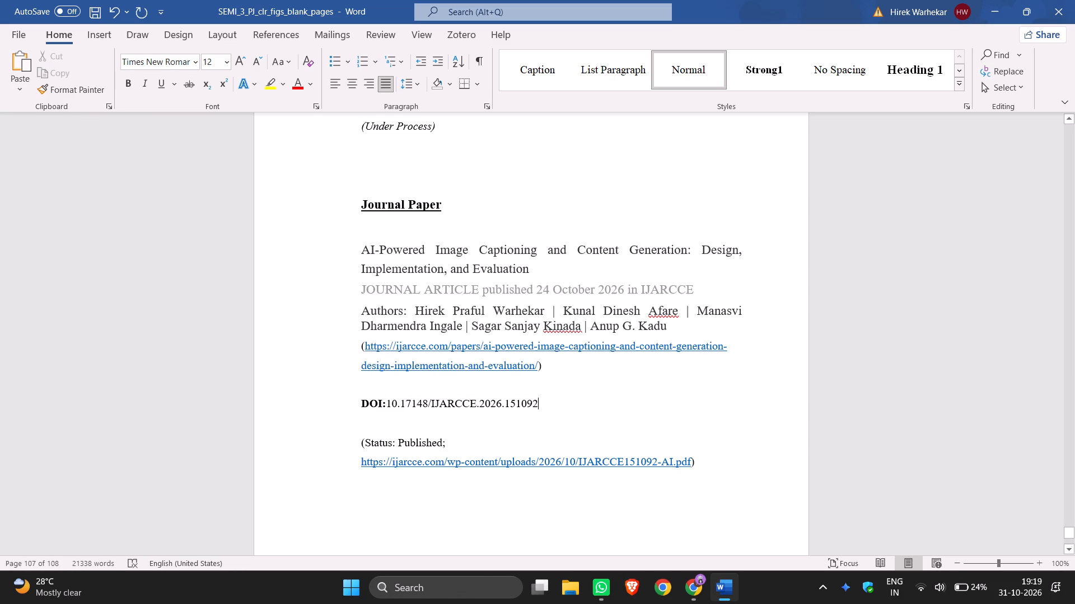
Look over the Journal Paper entry and save the report document.
scroll(681, 476, down, 6)
scroll(678, 471, up, 1)
scroll(677, 471, down, 1)
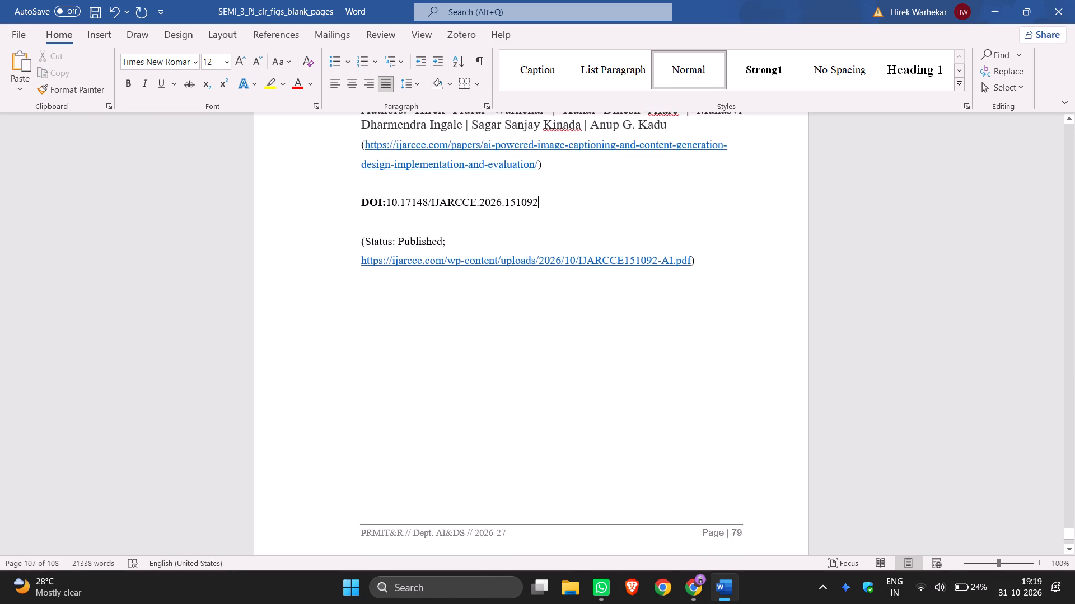
scroll(677, 471, up, 7)
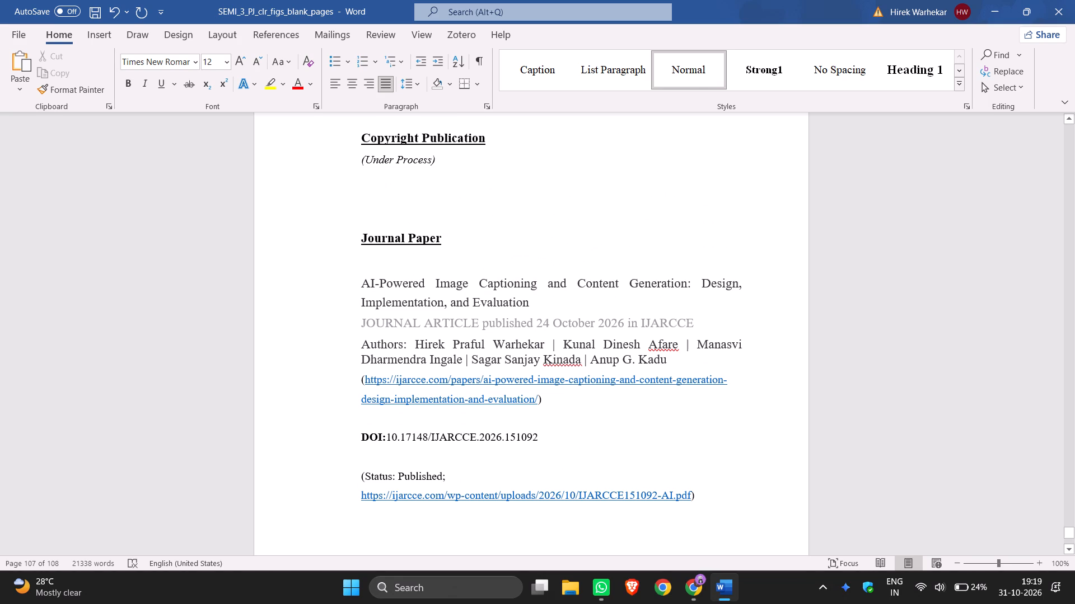
scroll(666, 309, down, 5)
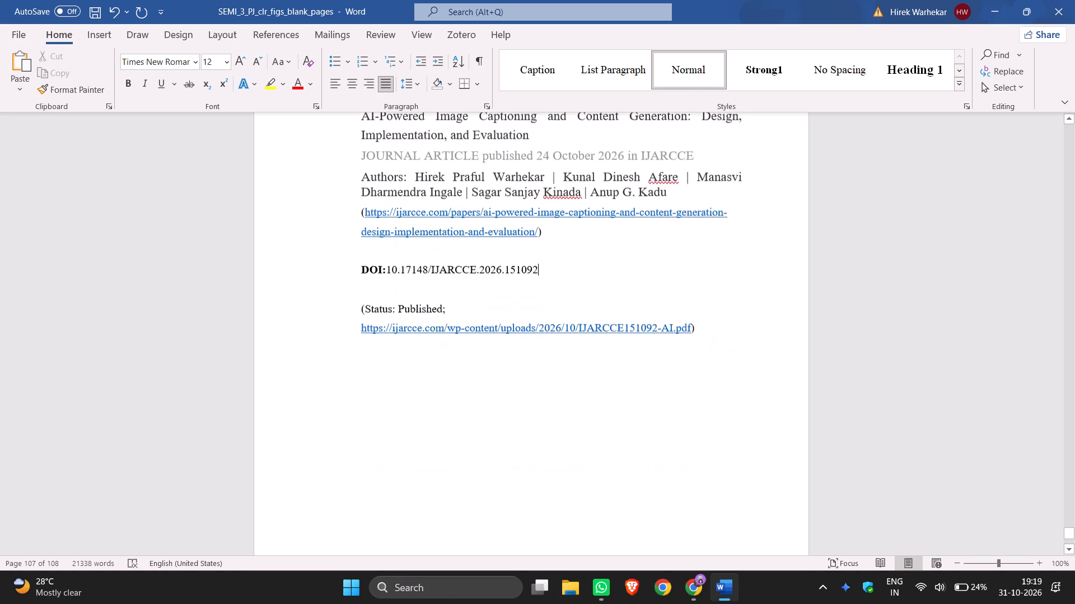
scroll(666, 307, down, 1)
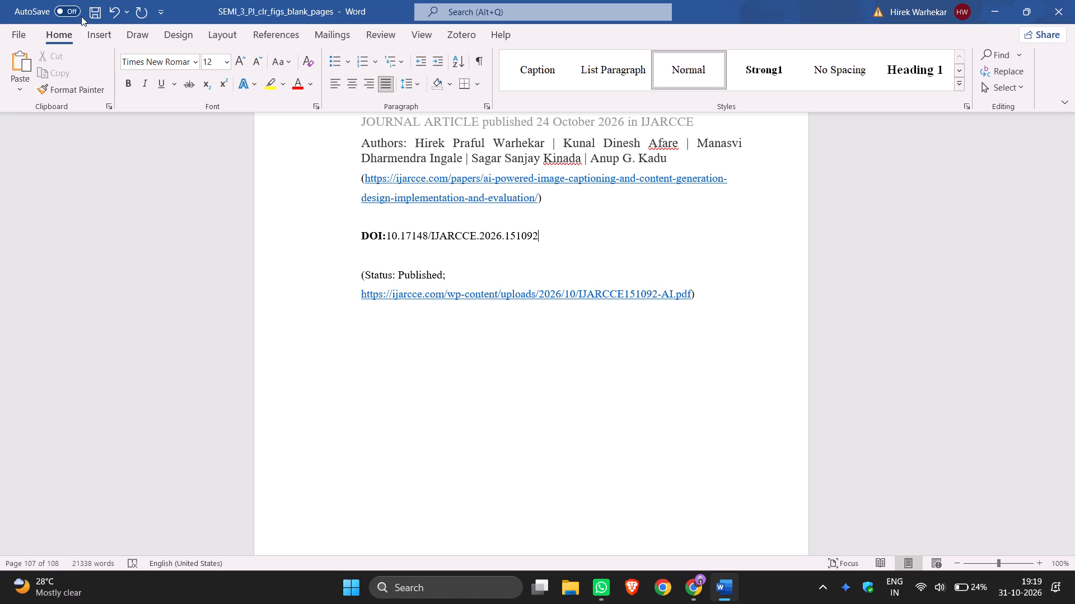
click(91, 8)
scroll(196, 339, up, 14)
scroll(198, 335, down, 17)
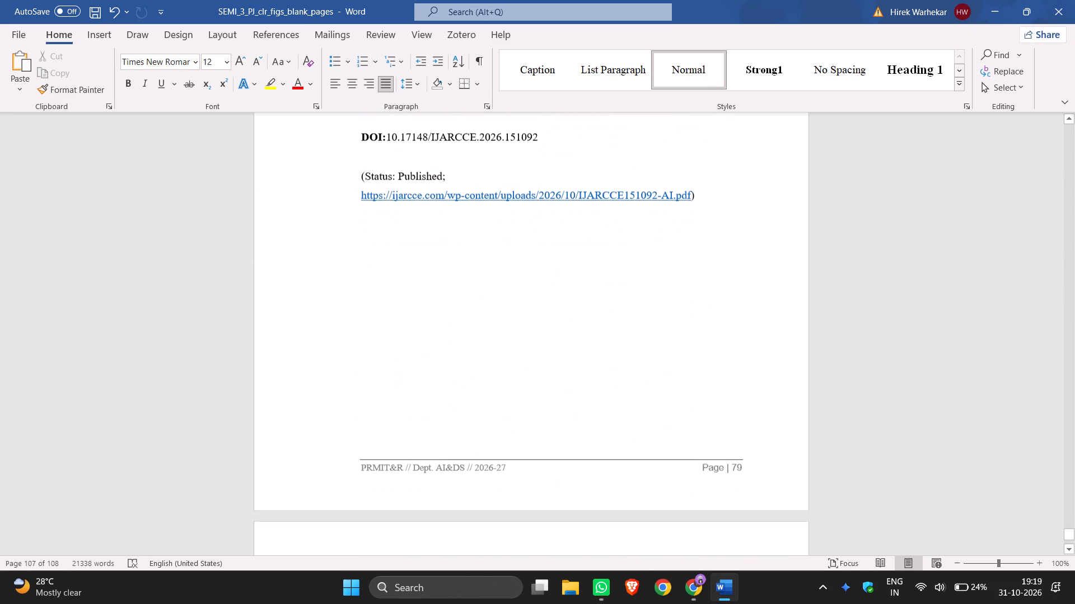
Switch to the sample report PDF in Chrome and examine the List of Publications page and the pages that follow it.
click(700, 591)
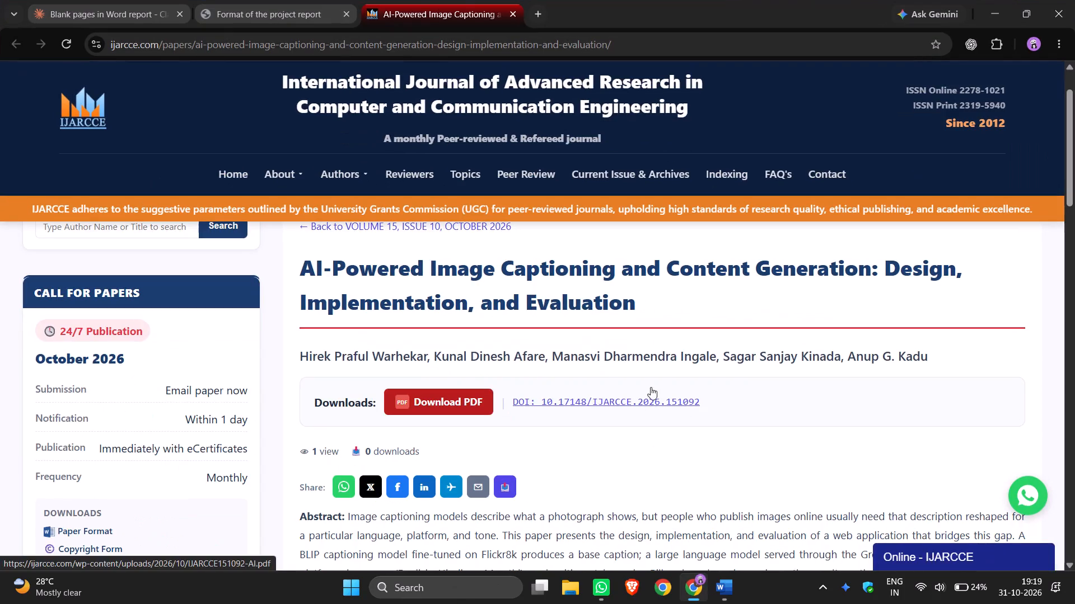
click(299, 0)
scroll(592, 367, down, 1)
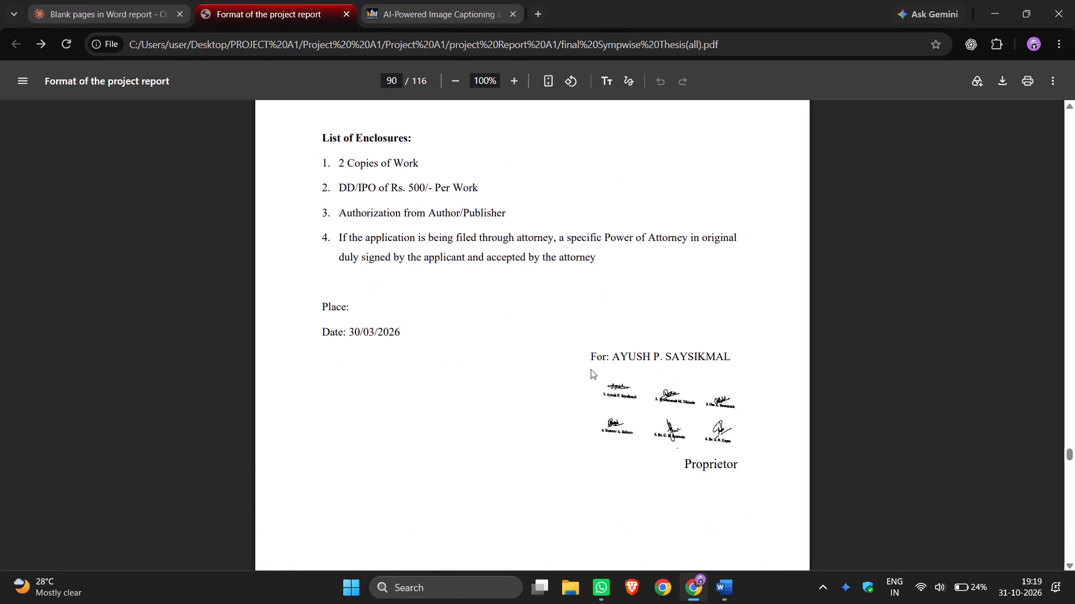
scroll(591, 369, down, 3)
scroll(590, 369, up, 7)
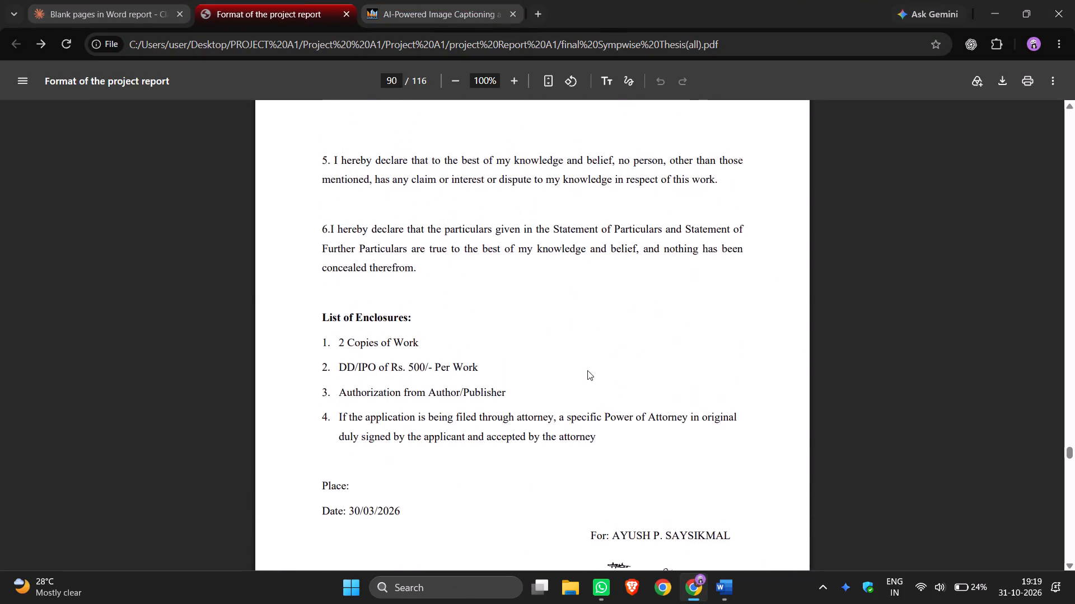
scroll(587, 370, up, 10)
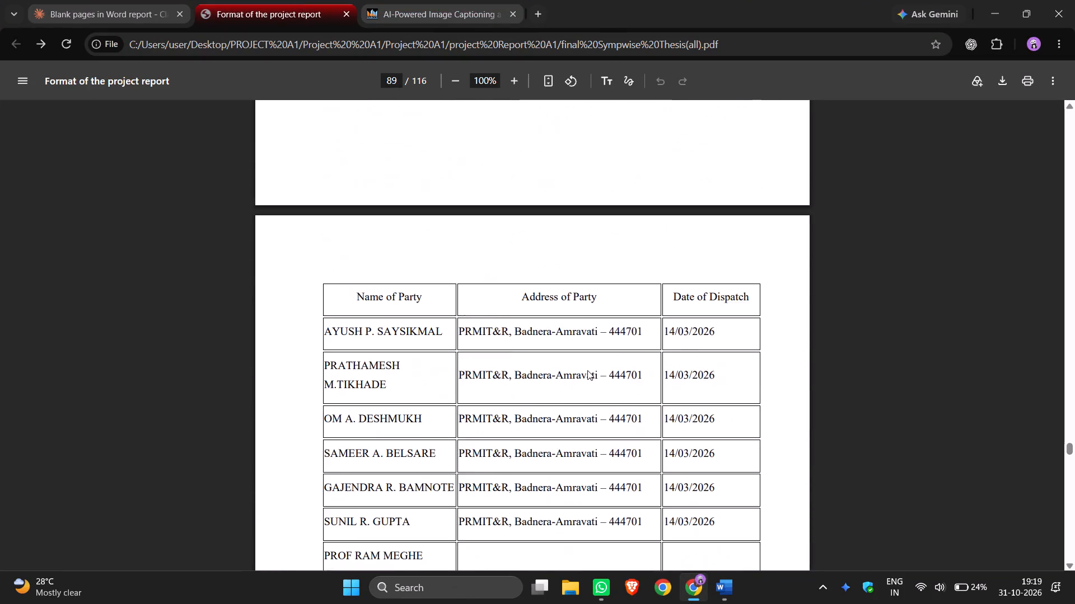
scroll(587, 370, up, 8)
scroll(587, 370, down, 3)
scroll(586, 370, up, 3)
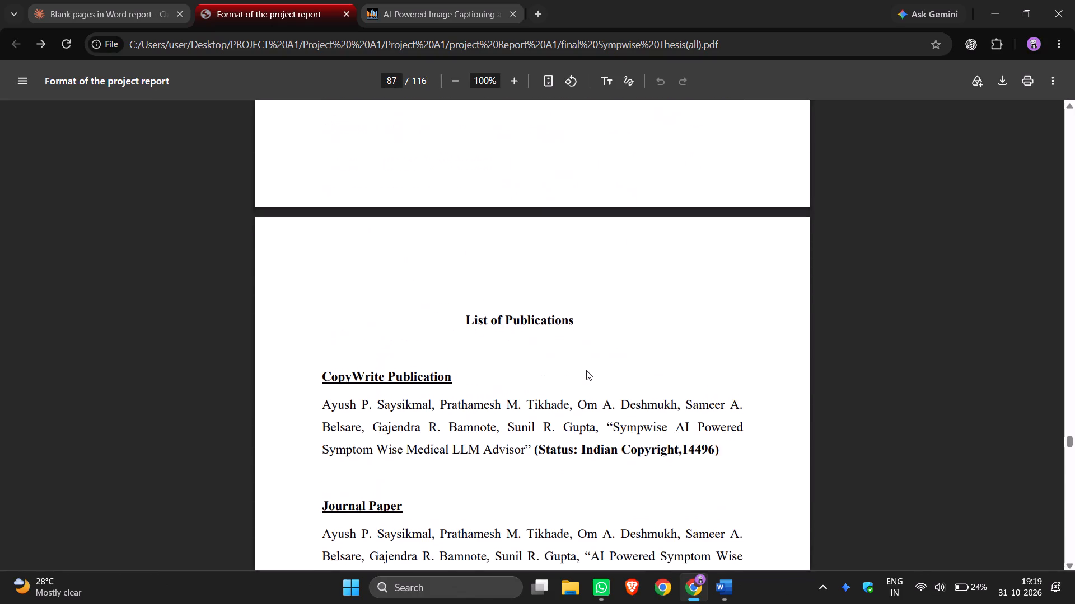
scroll(586, 370, up, 1)
scroll(586, 370, down, 4)
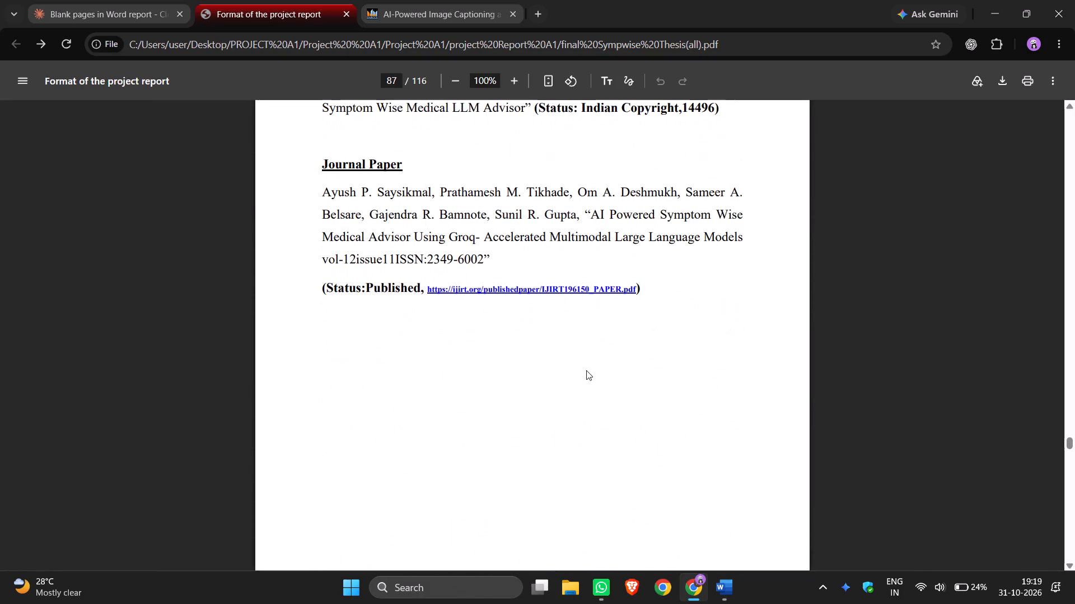
scroll(586, 370, down, 11)
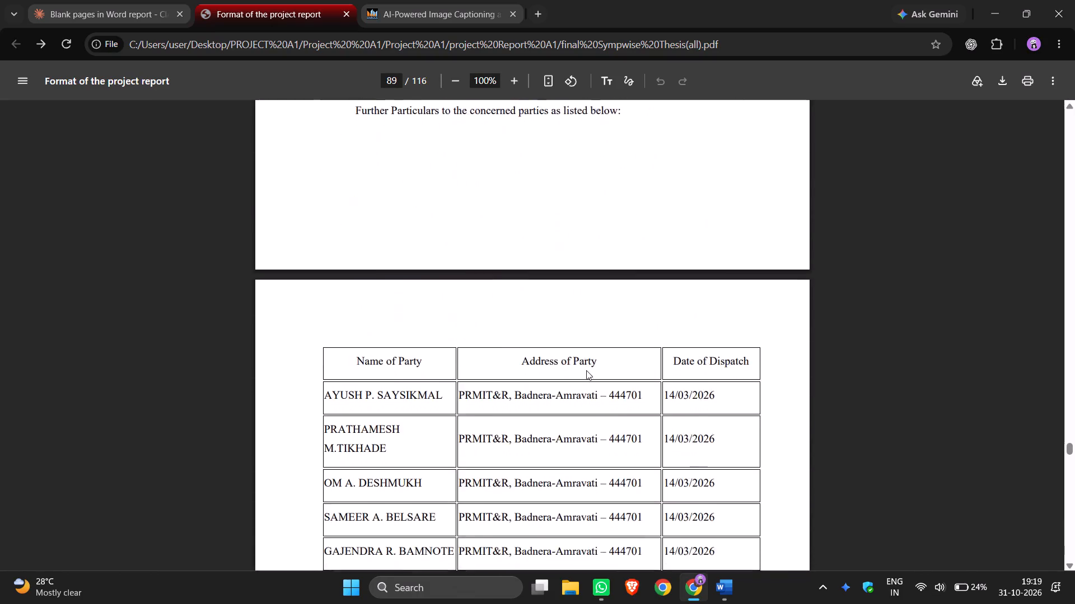
scroll(586, 370, down, 11)
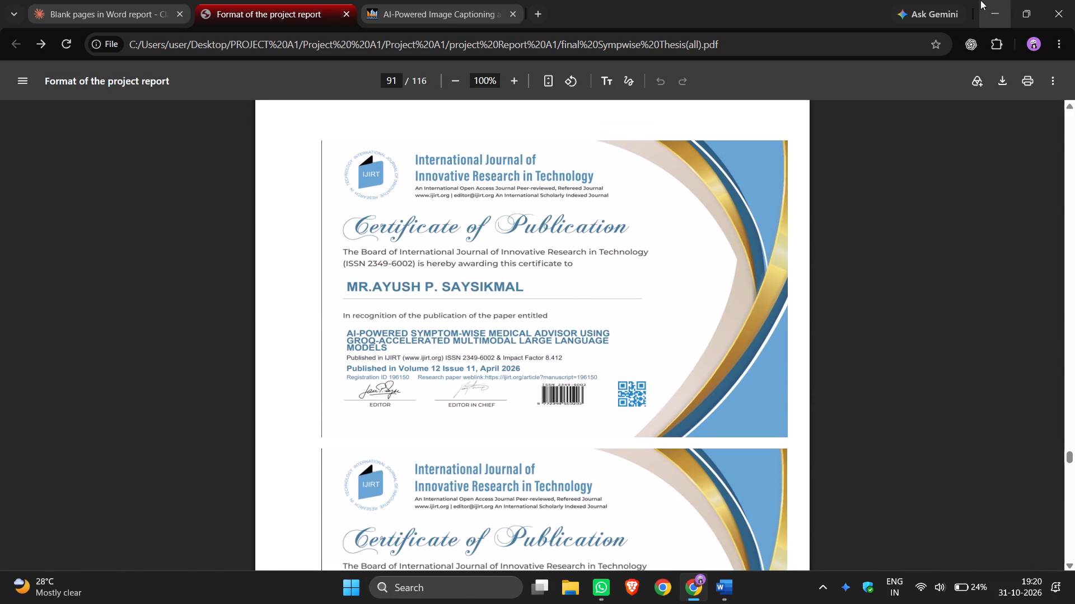
Back in Word, insert a blank page after the Journal Paper entry, before the Resume / CV page.
click(1009, 7)
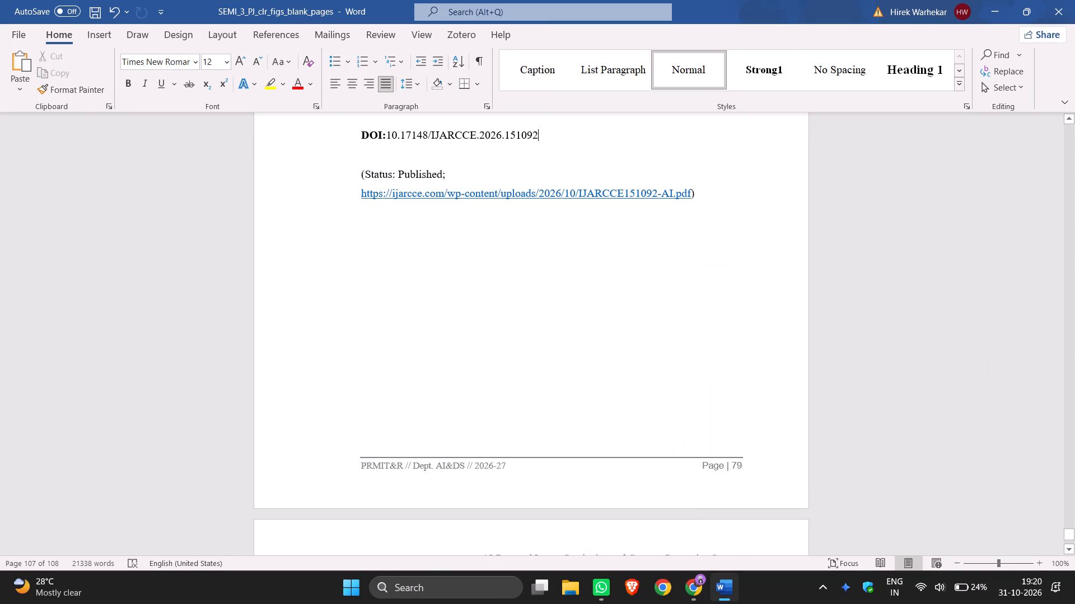
click(712, 200)
scroll(623, 284, down, 8)
scroll(623, 279, up, 5)
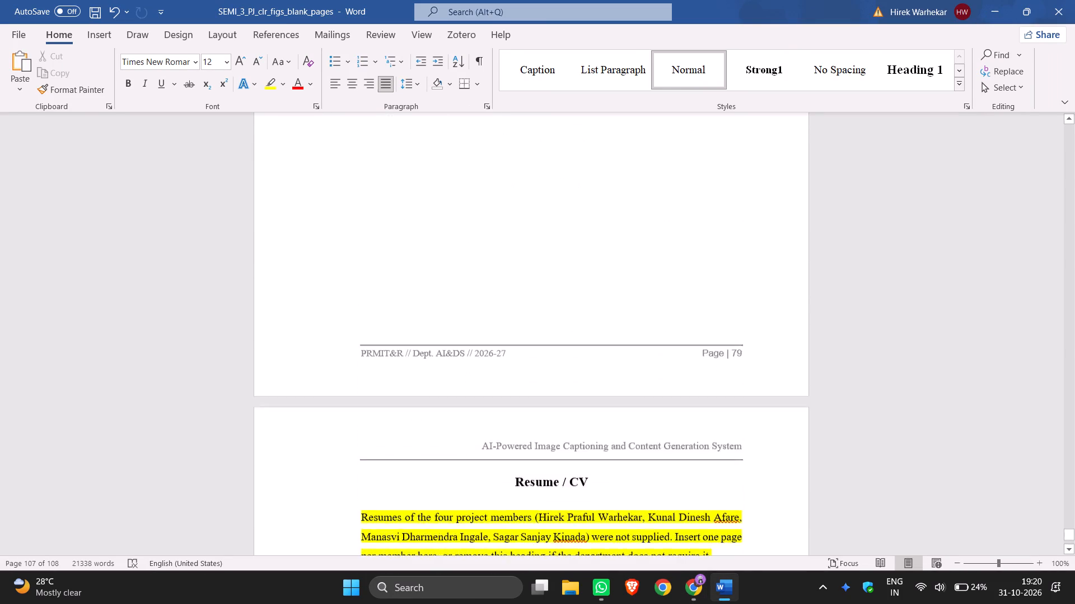
scroll(623, 279, up, 3)
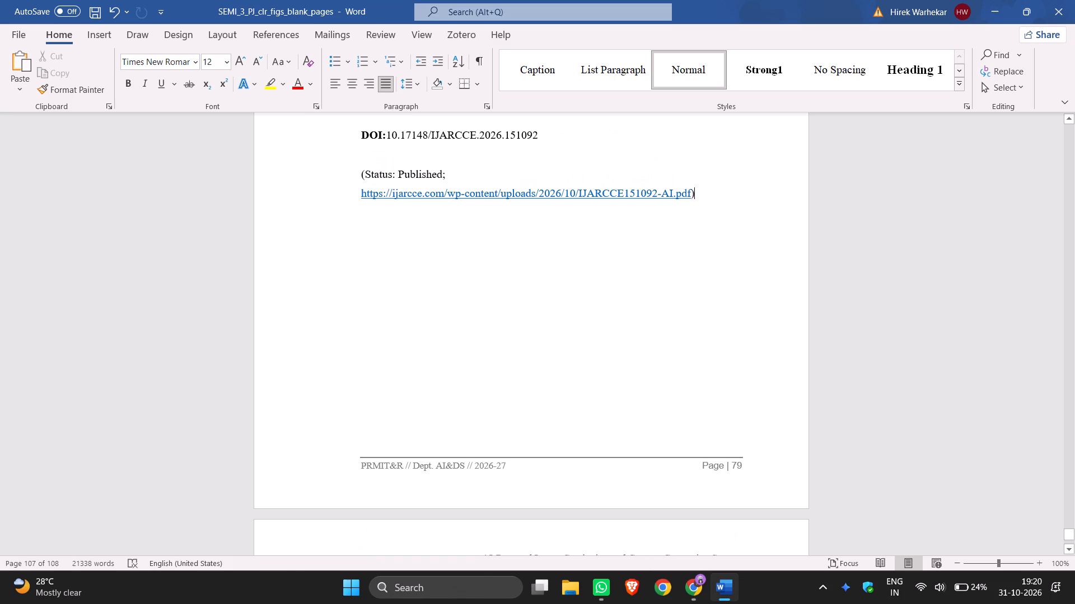
key(Down)
key(Down)
key(Down)
key(Down)
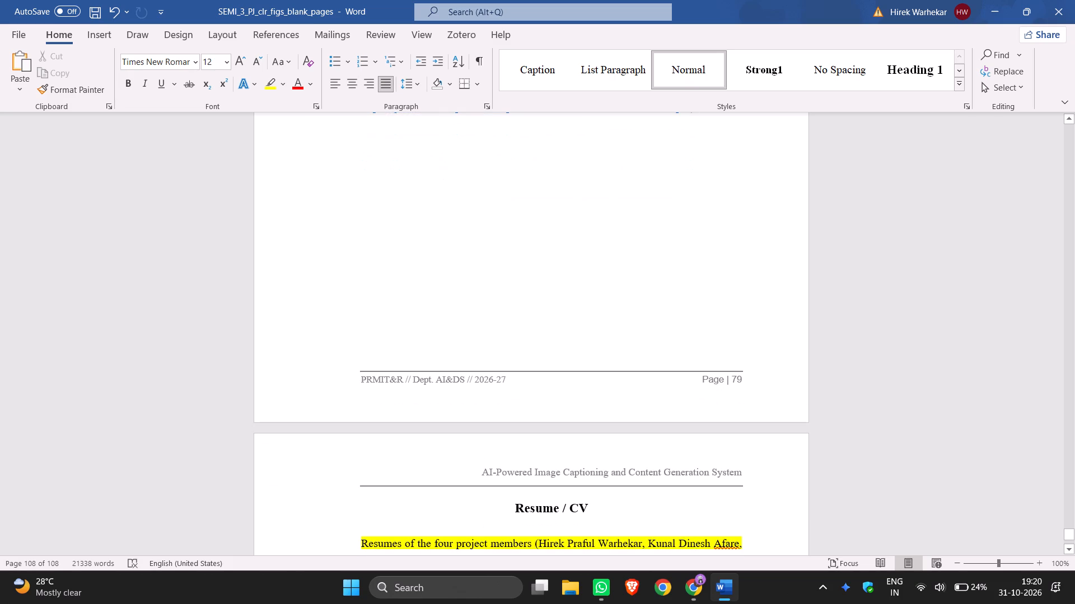
key(Up)
key(Up)
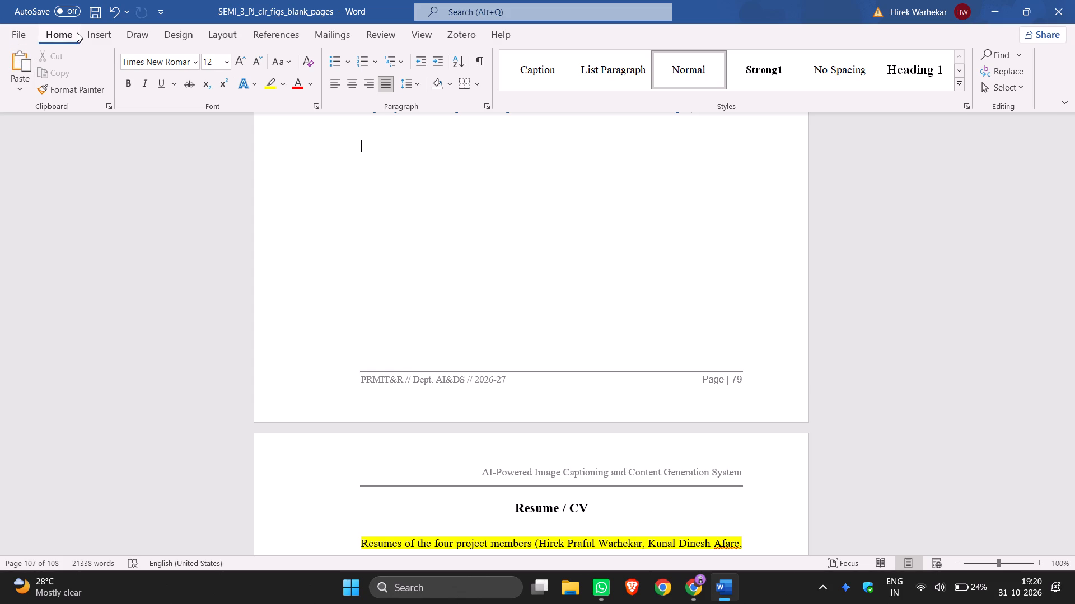
click(110, 35)
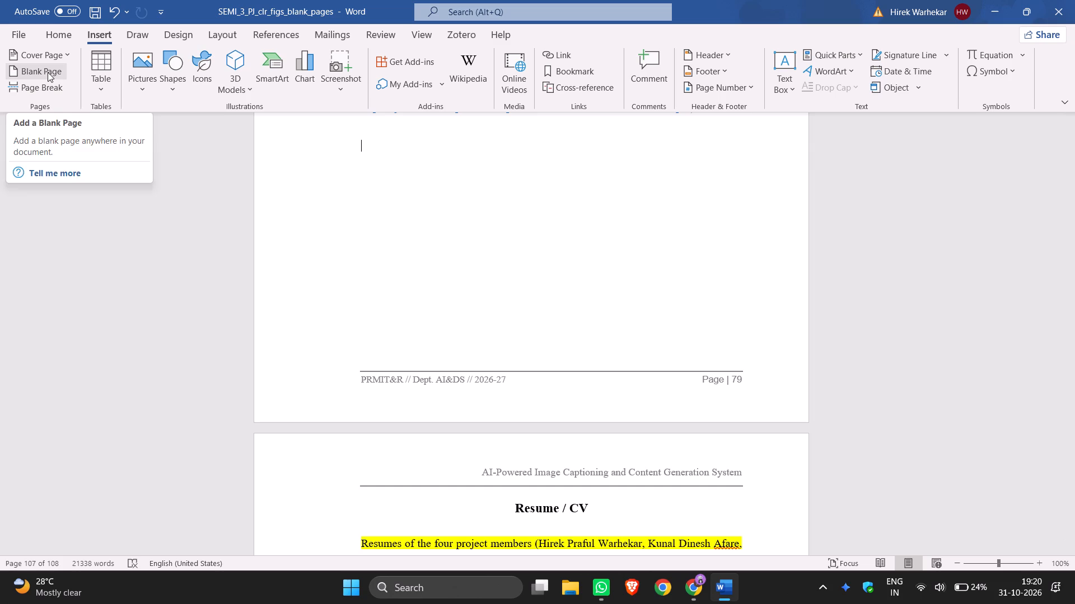
click(48, 72)
scroll(511, 304, up, 1)
scroll(511, 304, down, 20)
scroll(511, 304, down, 4)
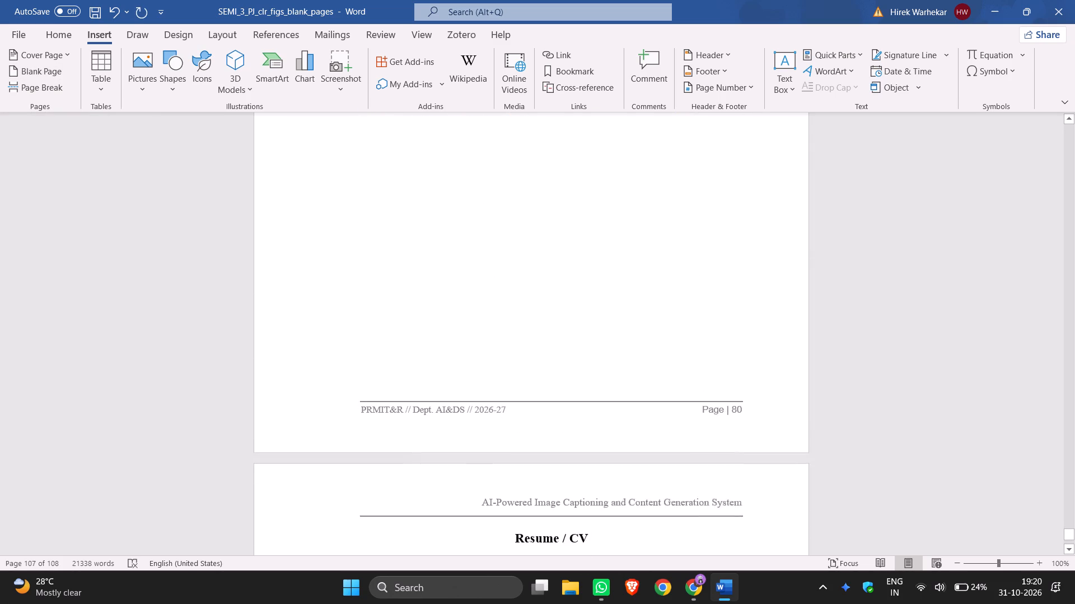
scroll(507, 285, up, 15)
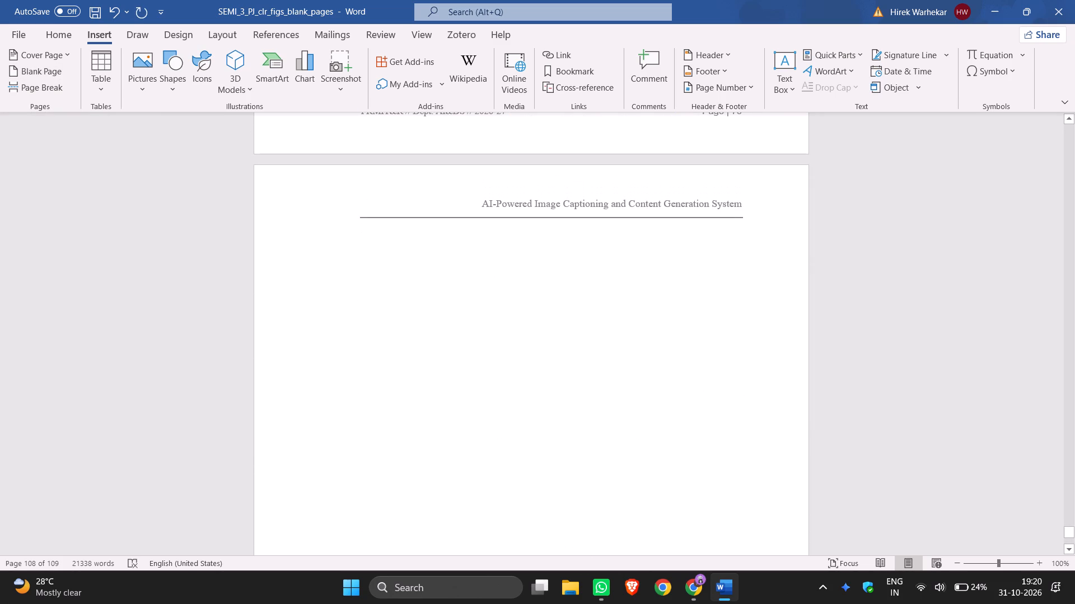
scroll(565, 278, up, 8)
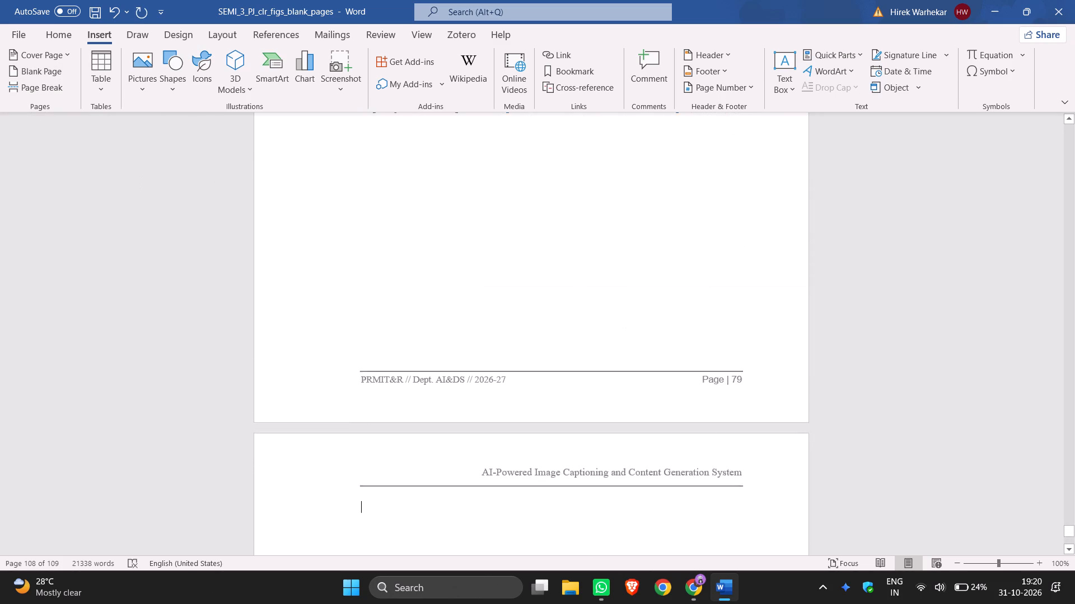
Add the heading "Certificates of Publication" at the top of the blank page, centred, bold, 14 pt and not underlined, with a new line below.
scroll(565, 278, down, 7)
click(48, 32)
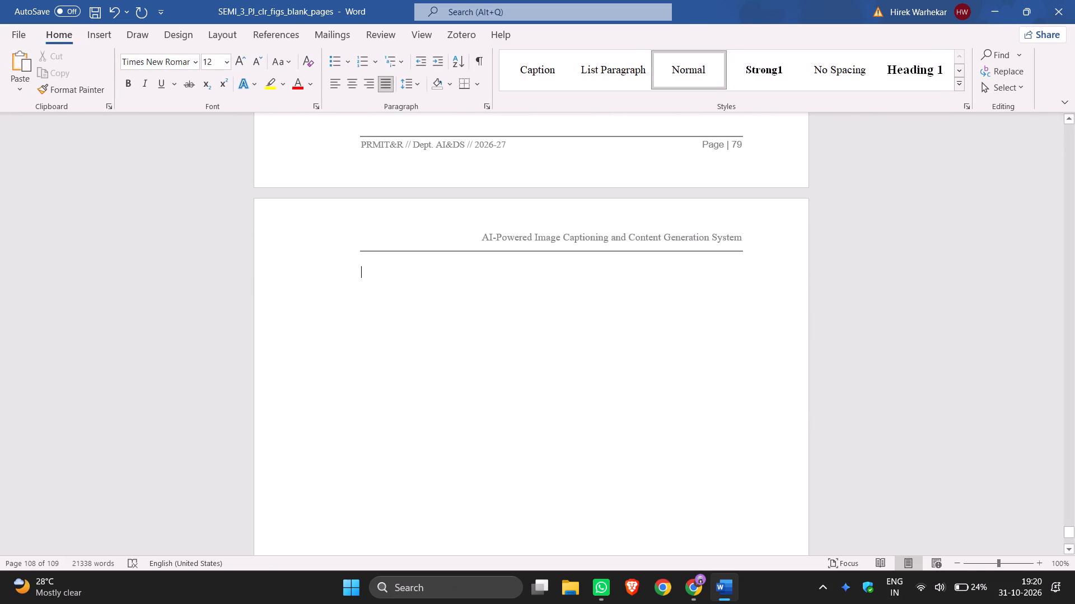
click(354, 82)
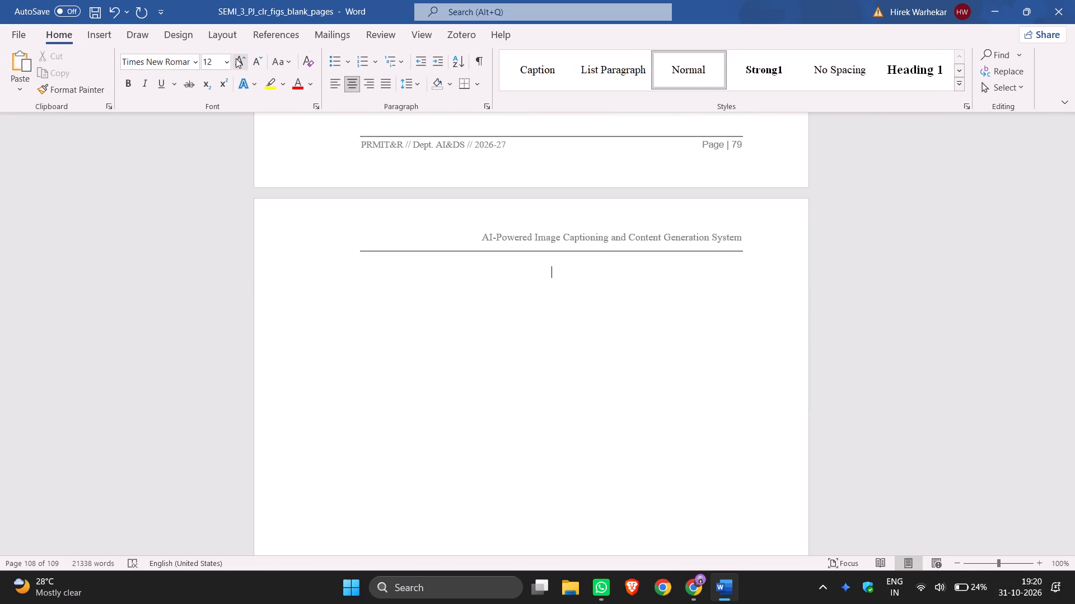
click(240, 58)
click(128, 86)
scroll(388, 322, up, 7)
scroll(391, 322, down, 6)
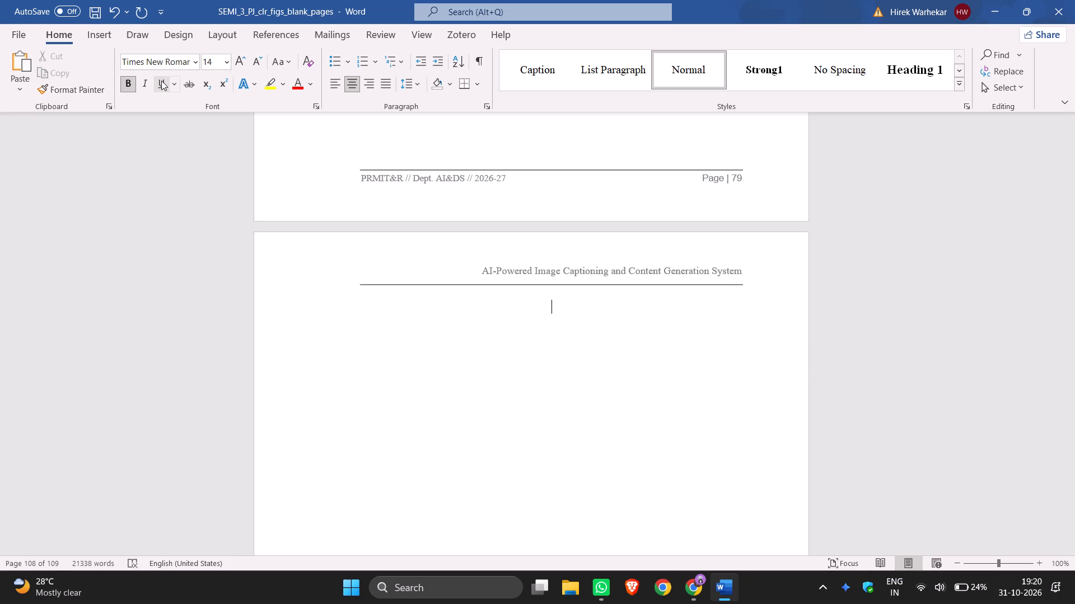
click(161, 81)
scroll(661, 426, up, 20)
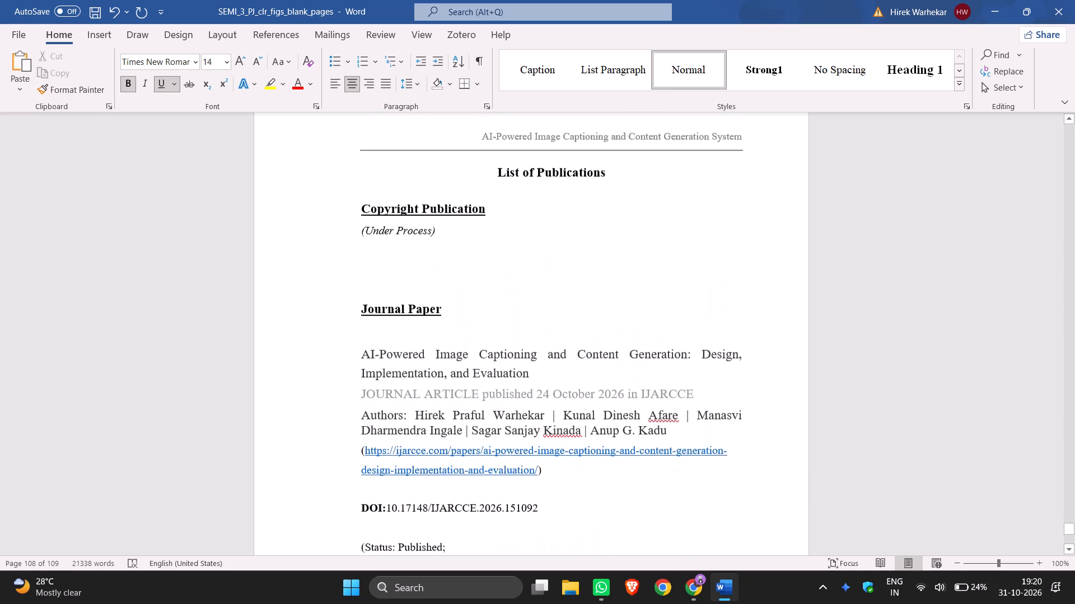
scroll(666, 418, down, 13)
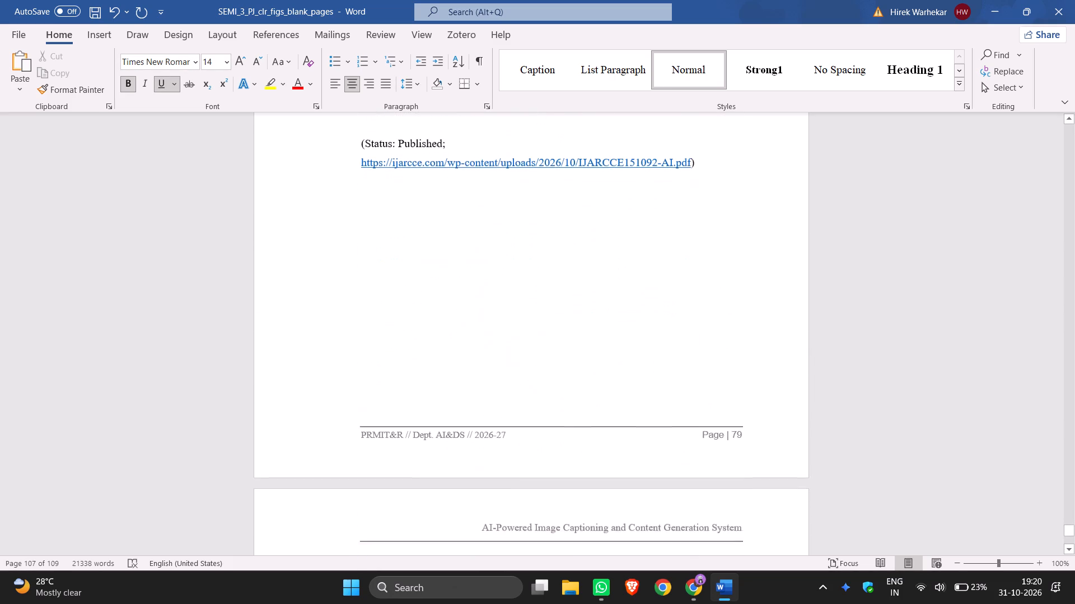
click(160, 83)
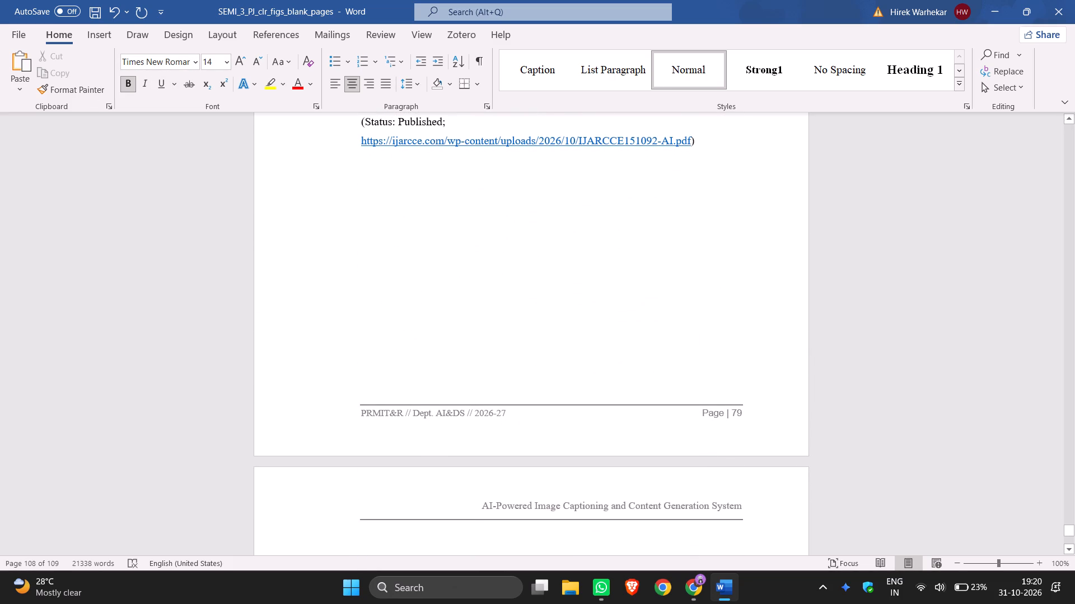
key(shift+c)
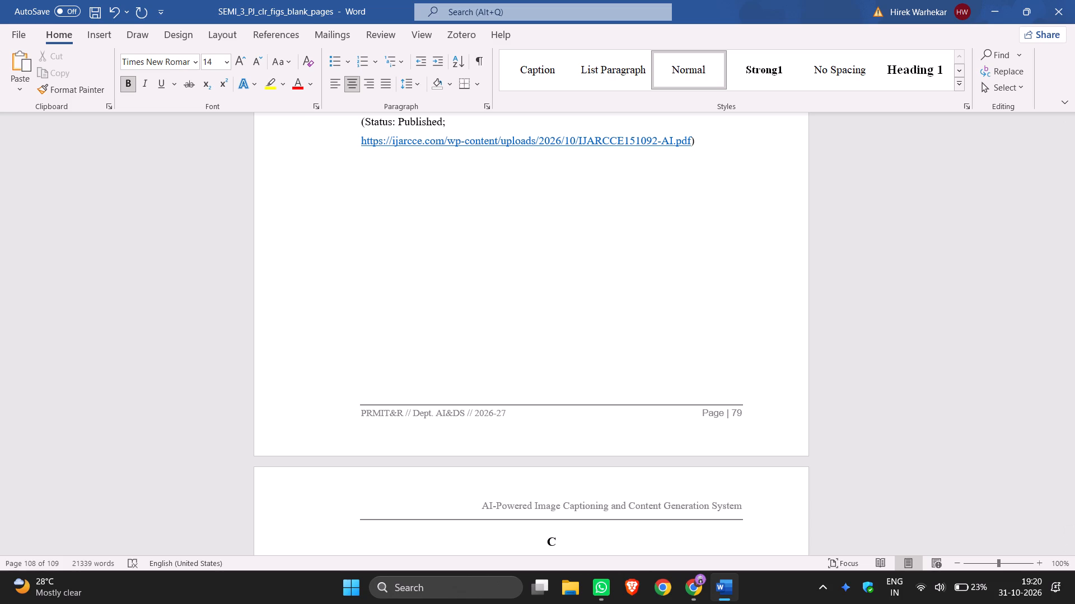
text(ertificates)
key(space)
text(of Publicatio)
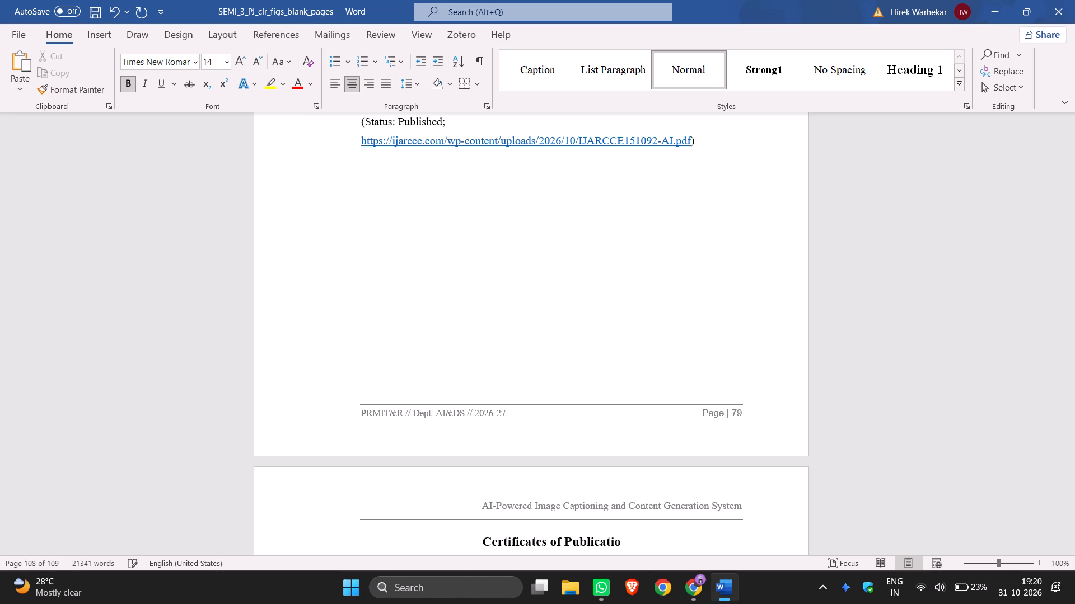
key(n)
key(Return)
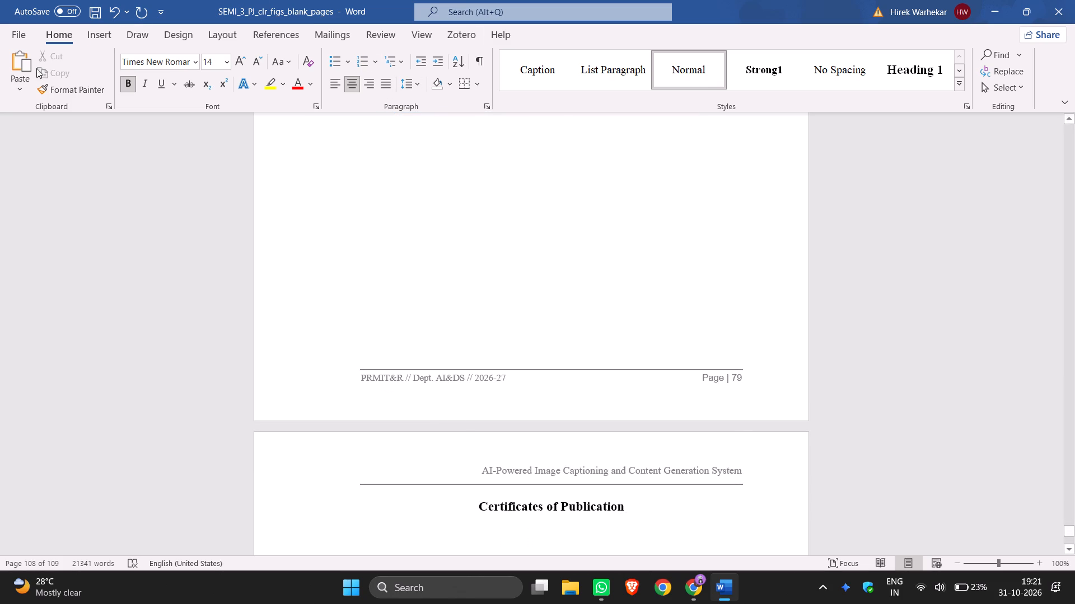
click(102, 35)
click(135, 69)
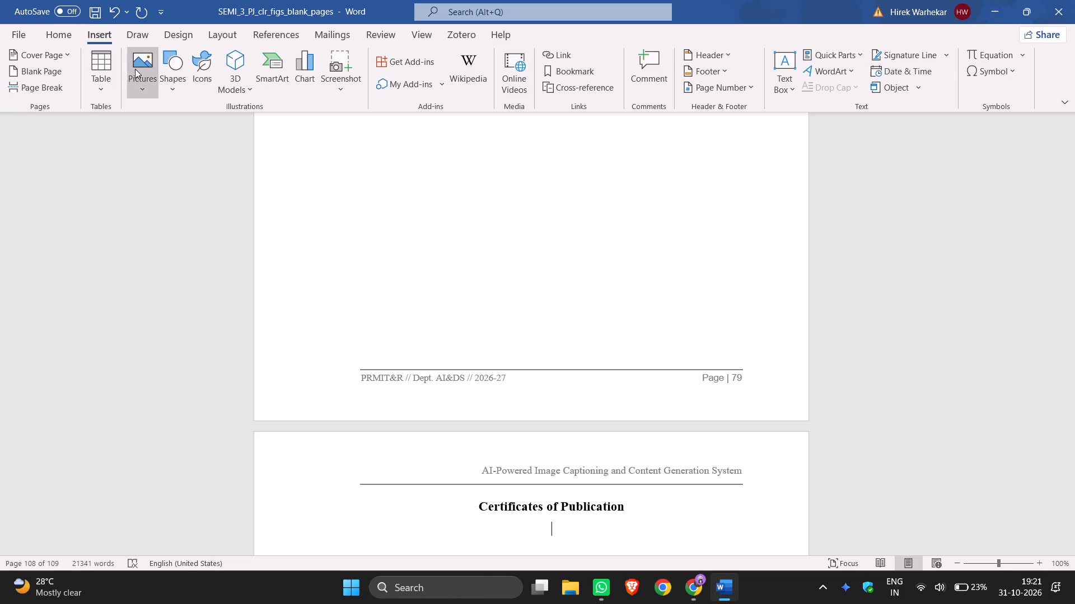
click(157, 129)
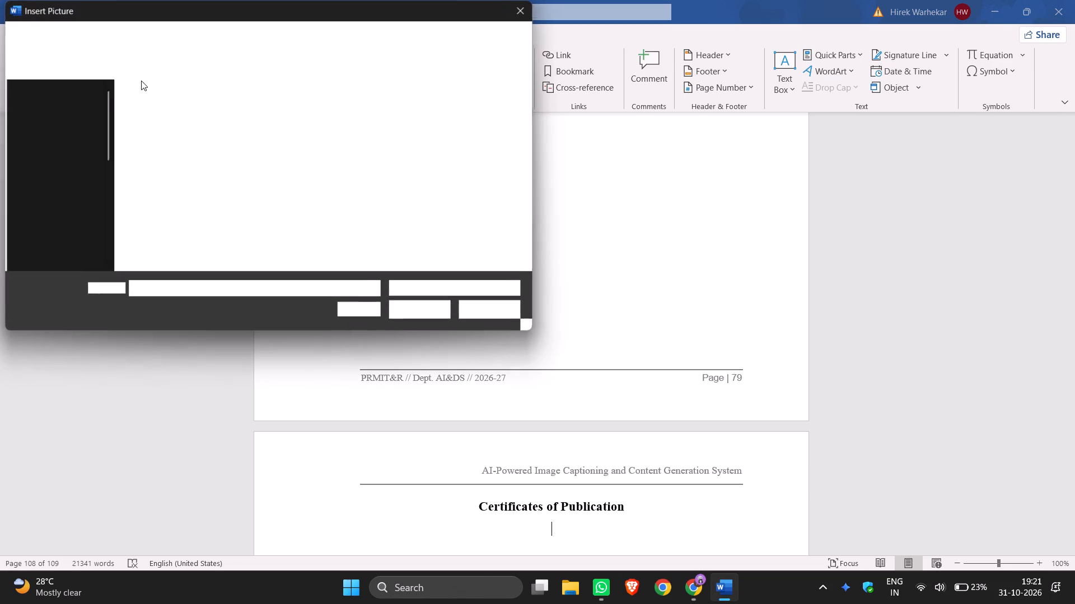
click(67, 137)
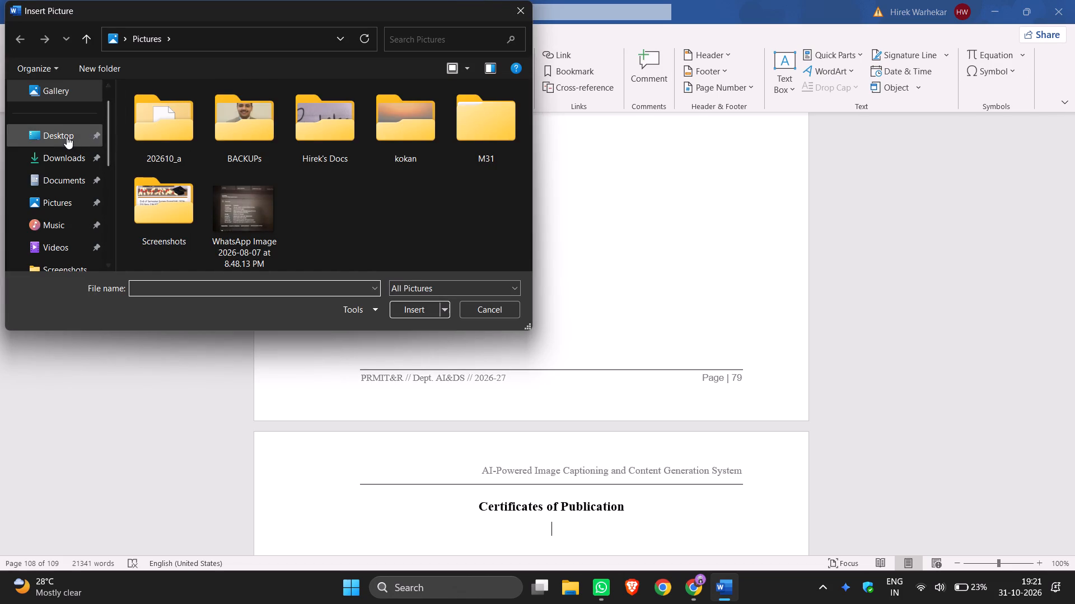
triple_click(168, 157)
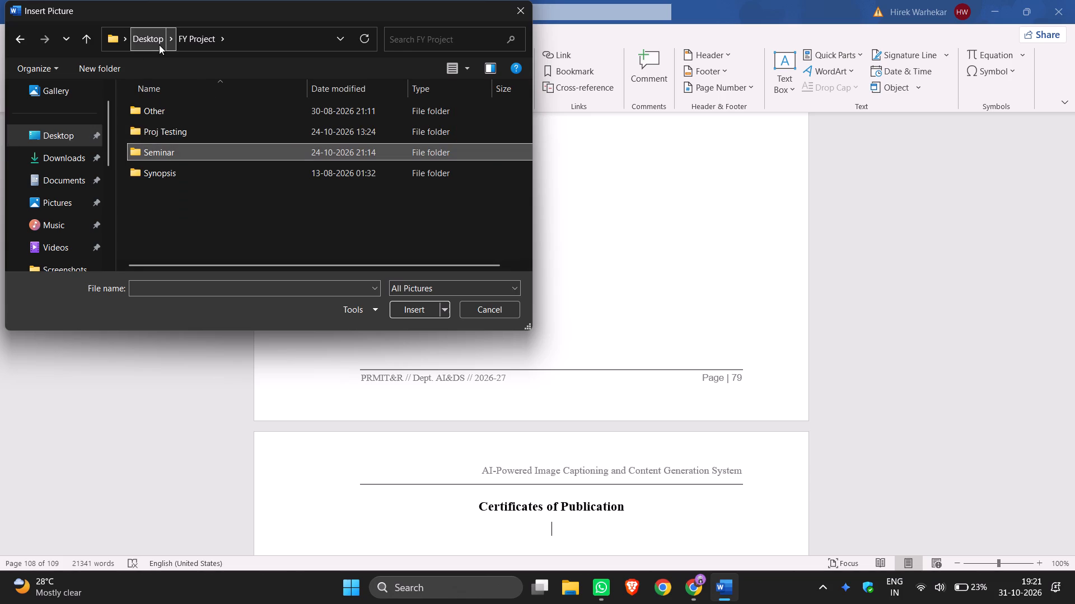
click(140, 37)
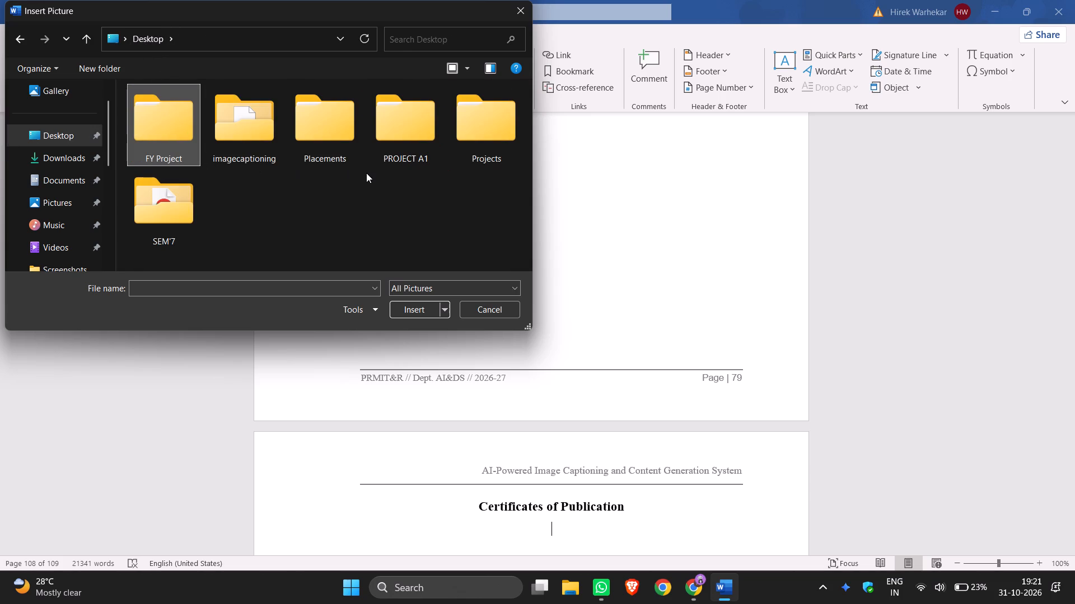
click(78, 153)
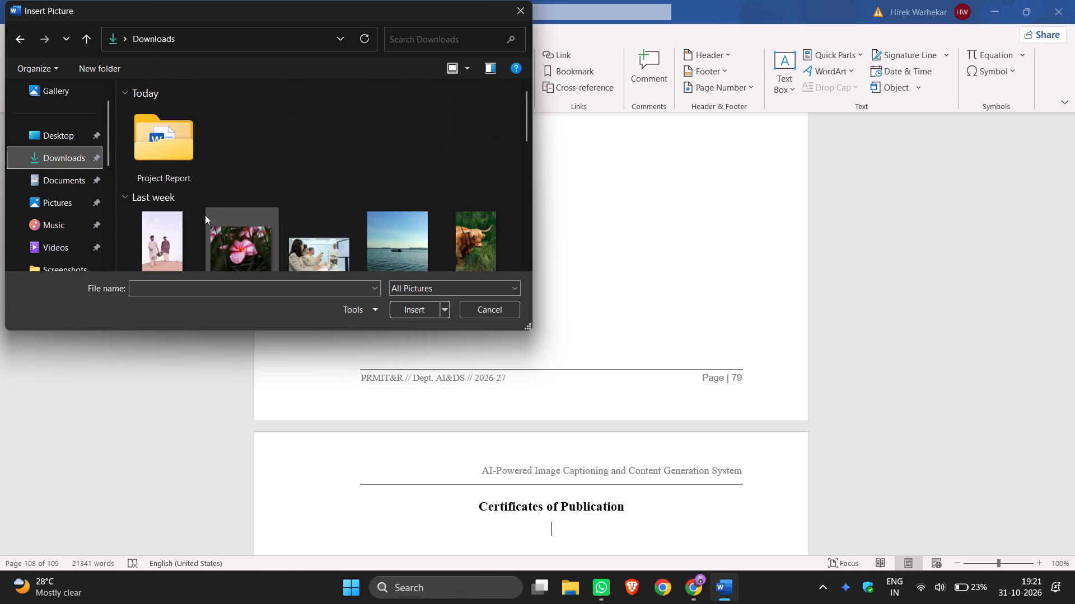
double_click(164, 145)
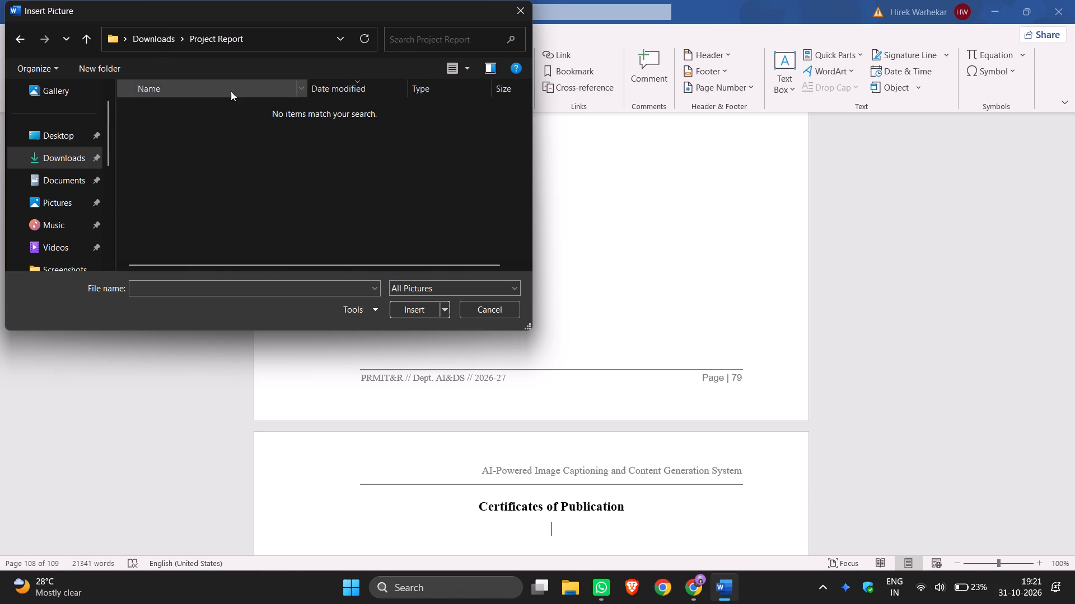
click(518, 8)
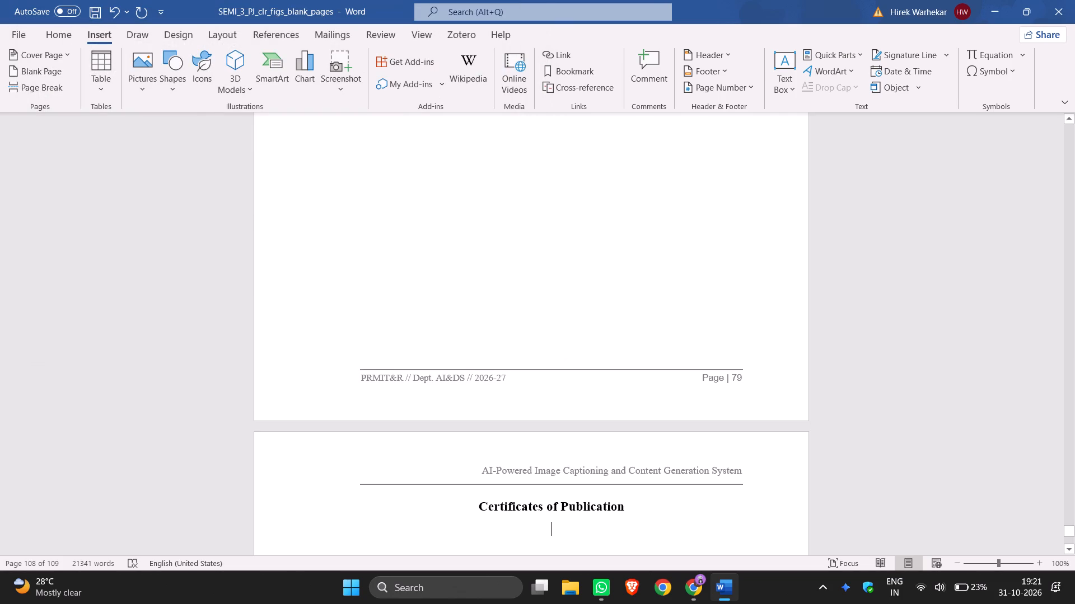
Switch to File Explorer and look for the certificate files in Downloads, its Project Report folder, and the Desktop folders FY Project and SEM'7.
click(565, 592)
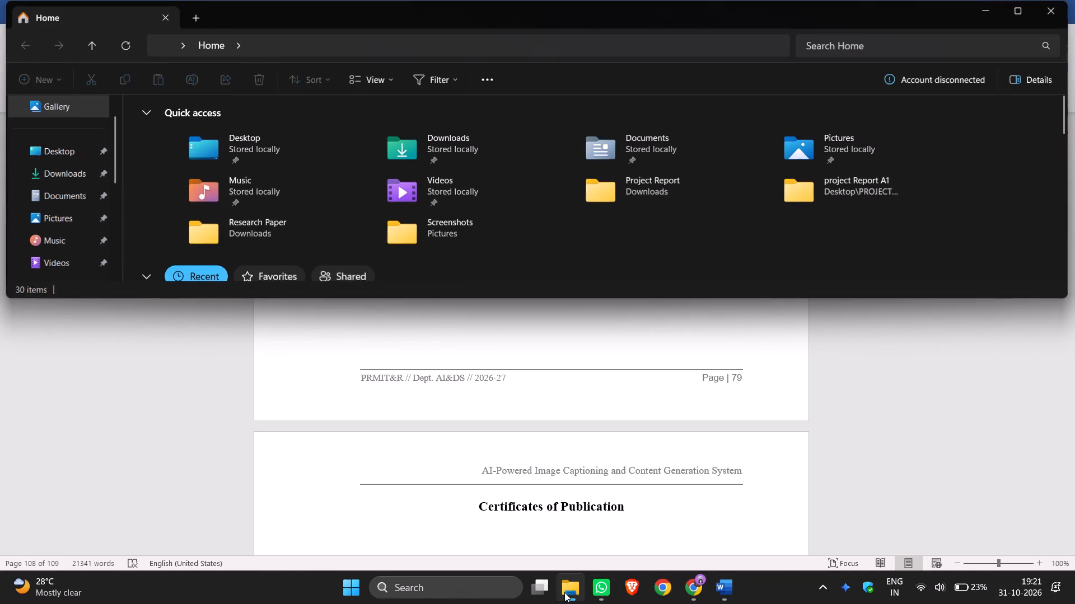
click(1016, 12)
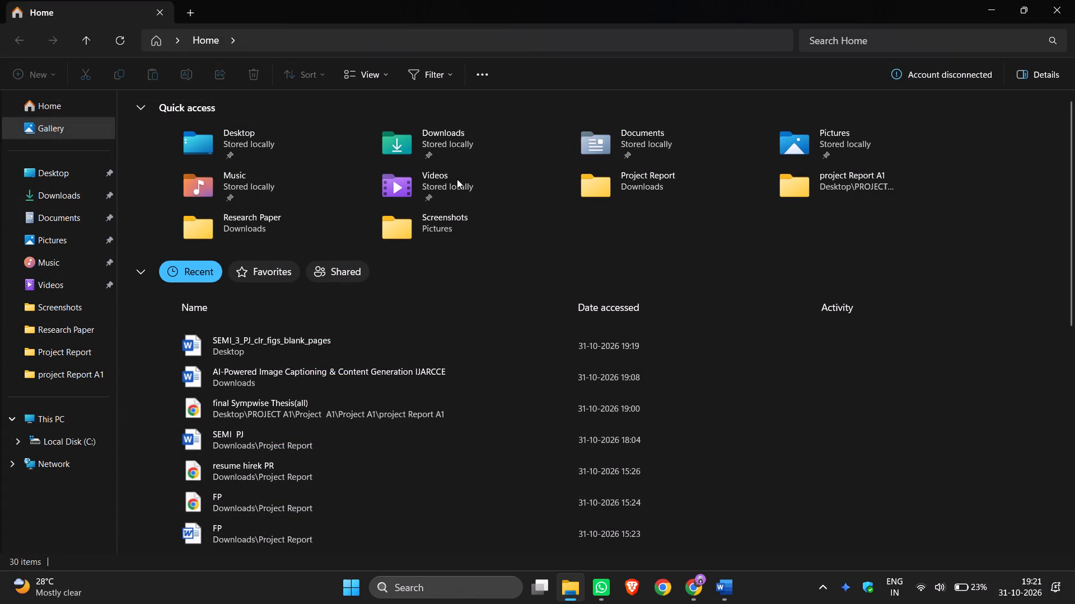
click(465, 140)
click(464, 140)
double_click(463, 140)
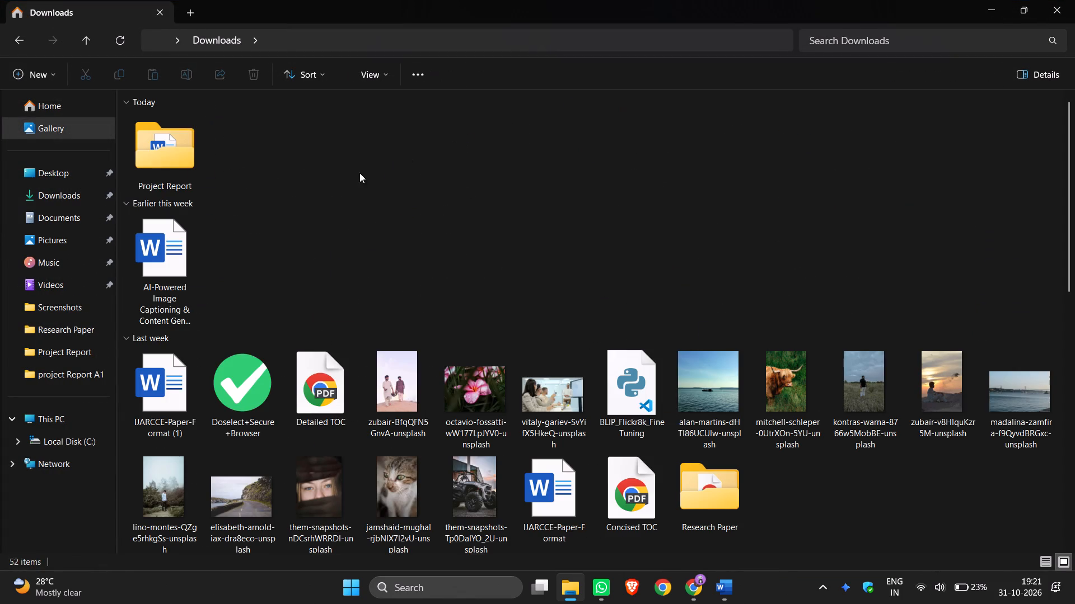
double_click(176, 148)
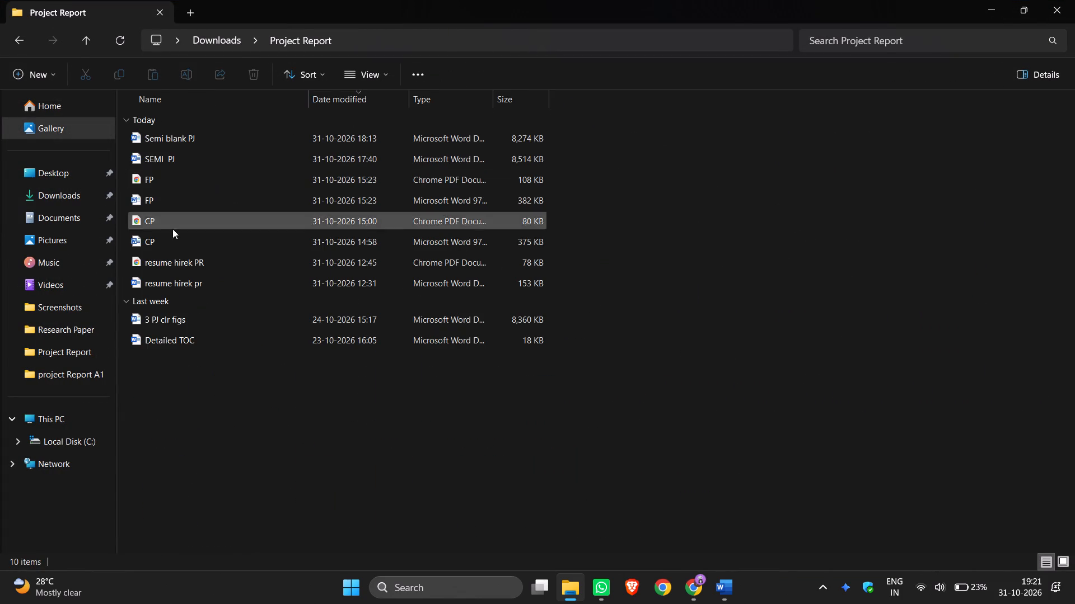
click(180, 179)
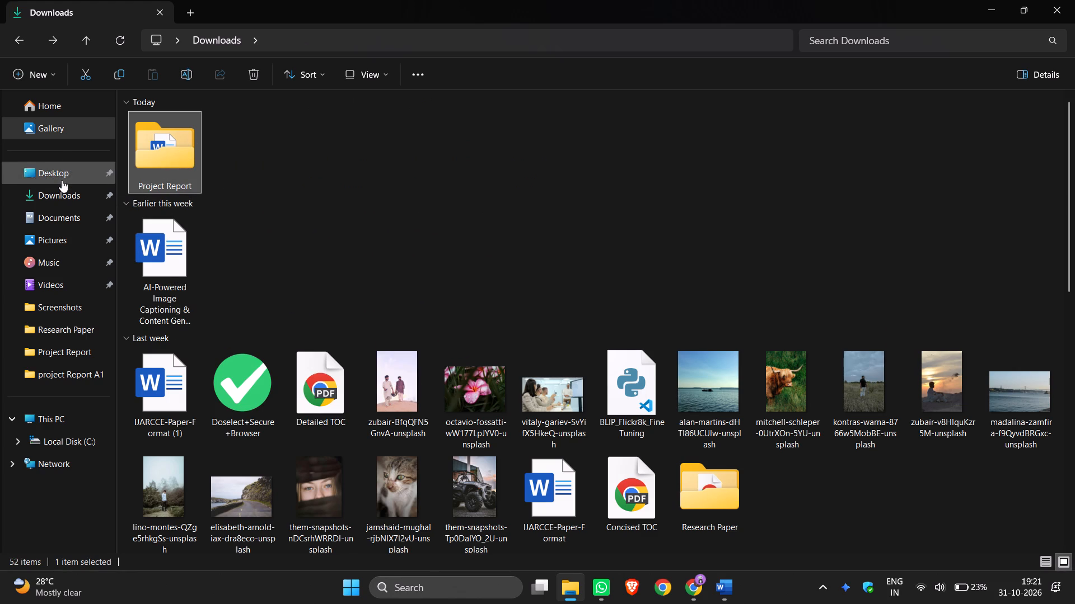
click(63, 174)
double_click(184, 140)
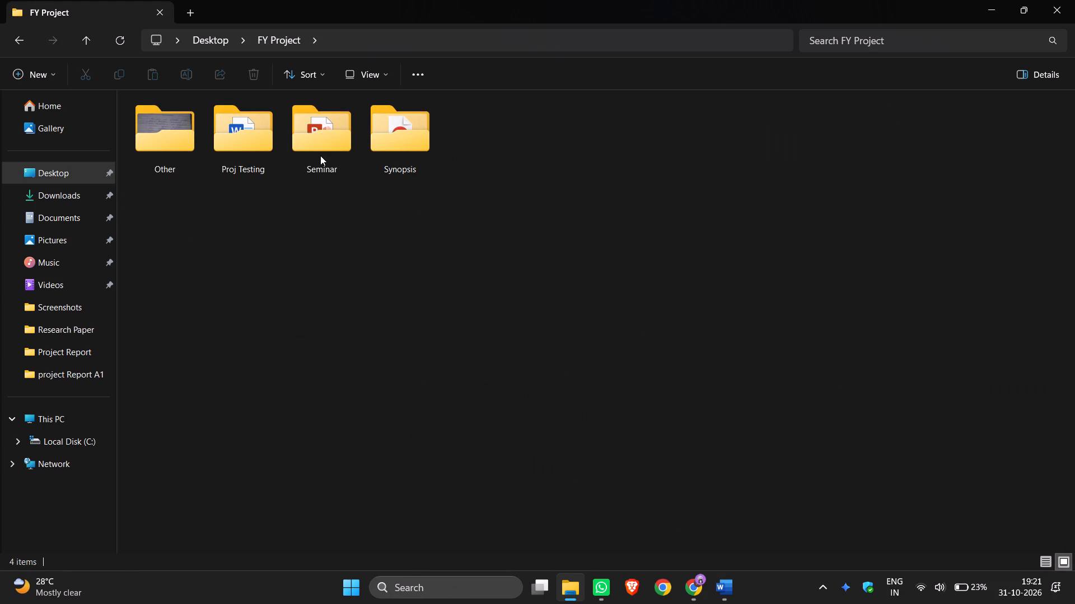
click(190, 167)
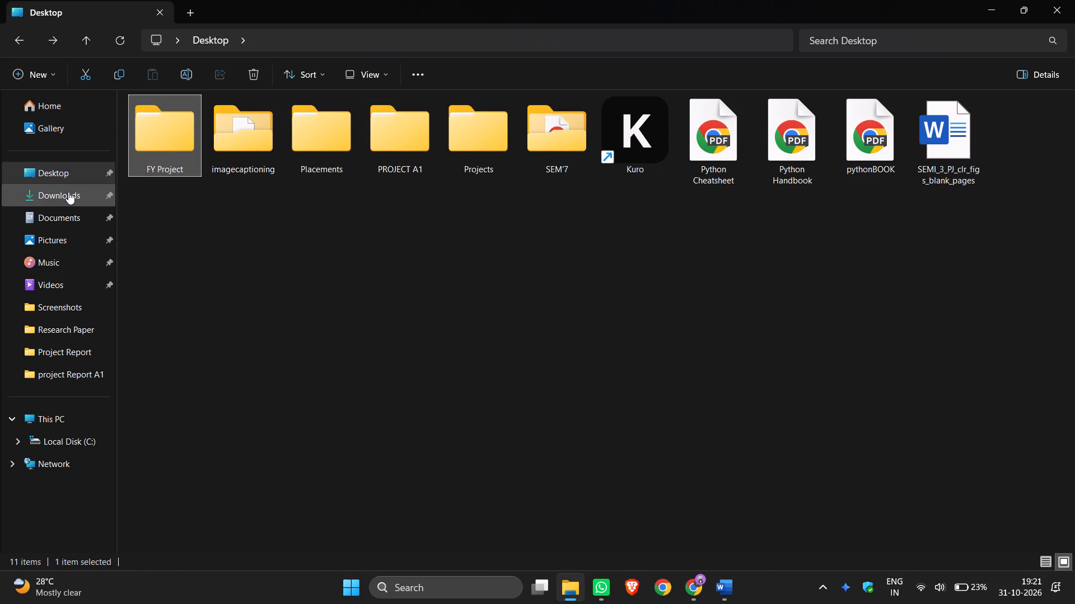
double_click(548, 143)
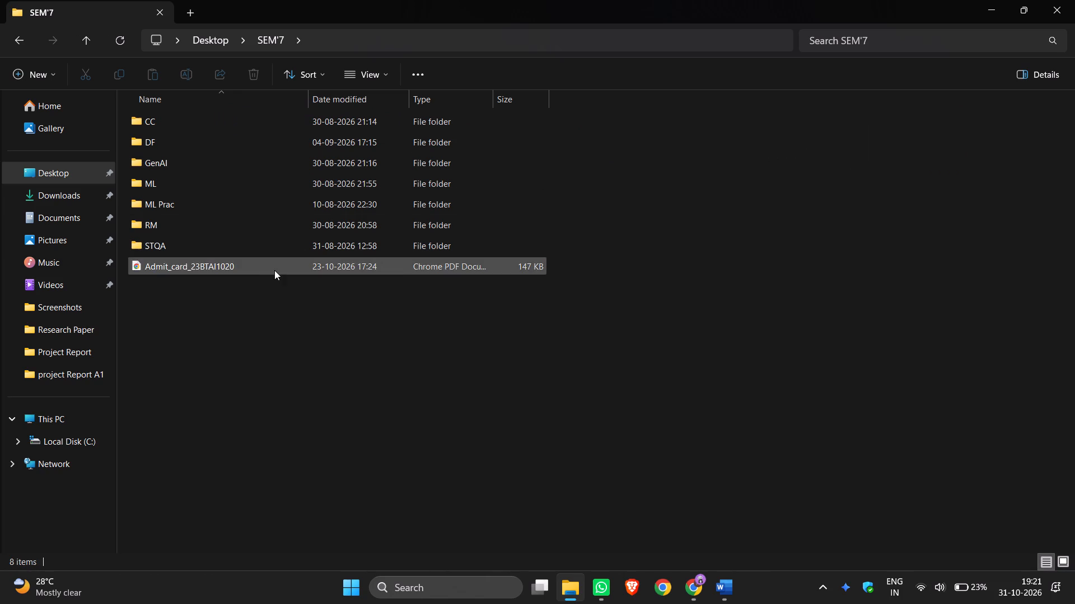
click(264, 240)
Look through Downloads and its Project Report folder again, plus Documents and the Desktop's Projects folder, for the certificate files.
click(35, 191)
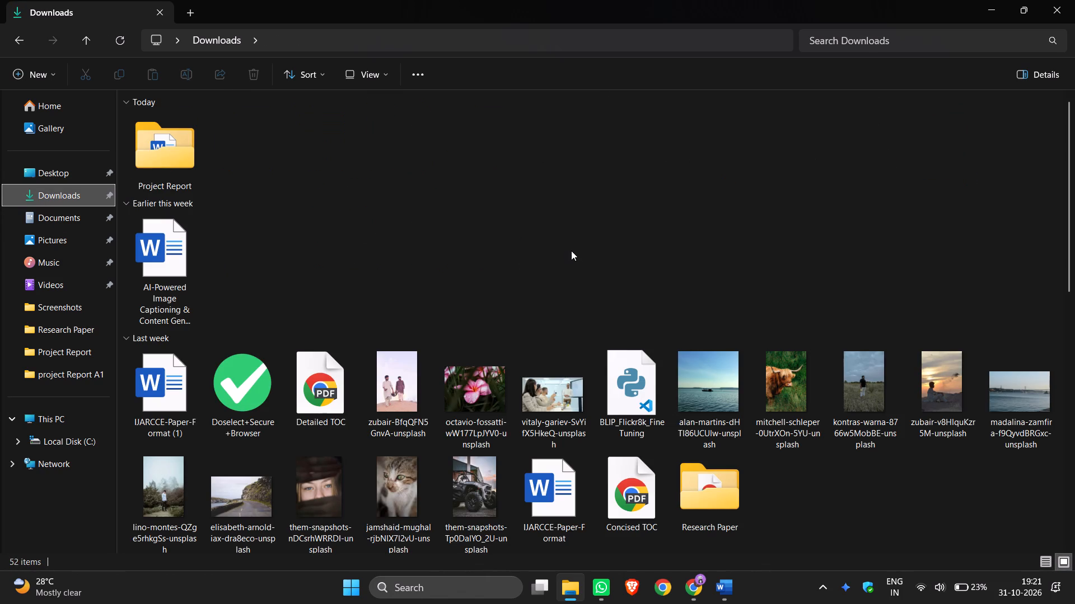
scroll(571, 251, down, 2)
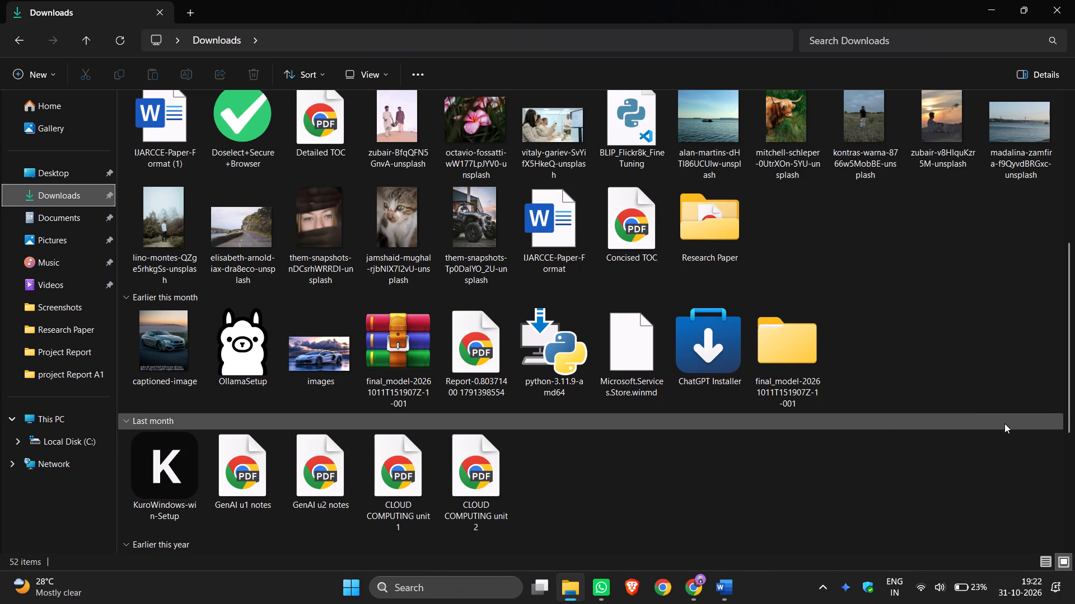
scroll(1004, 423, up, 2)
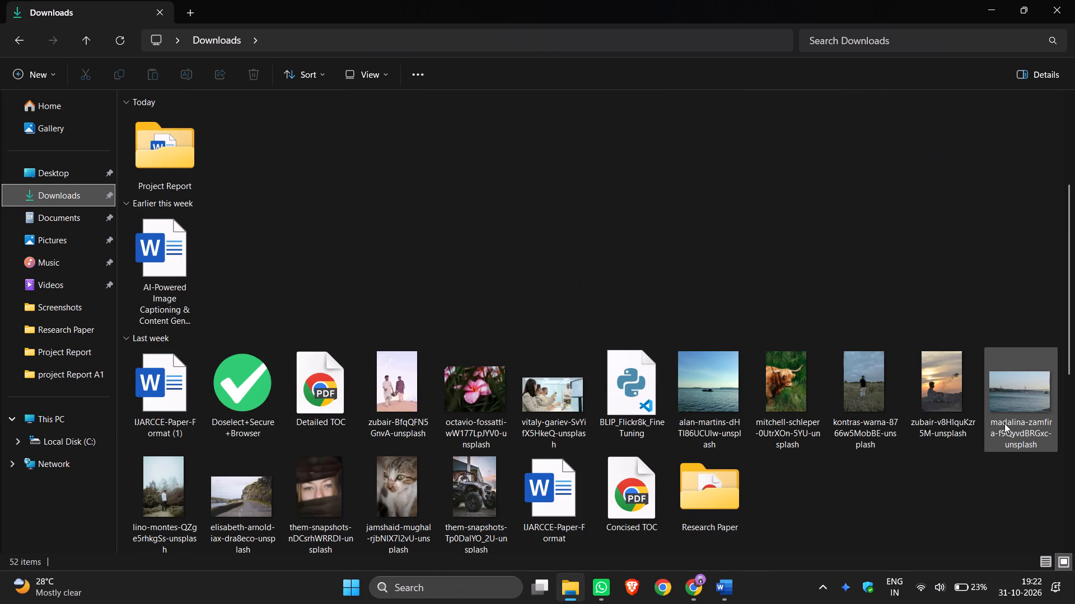
scroll(1004, 423, up, 2)
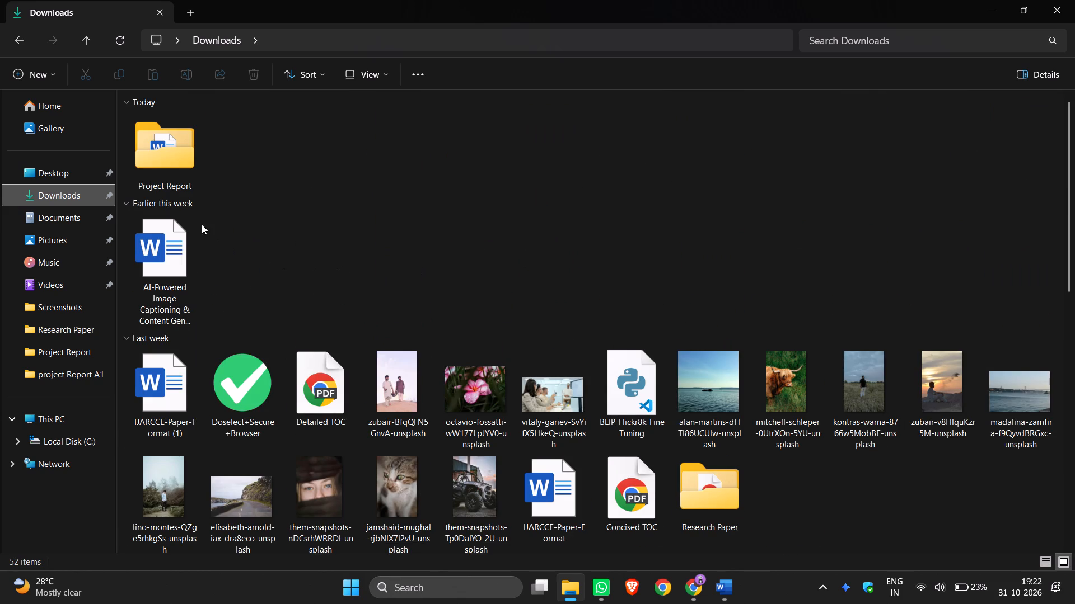
double_click(157, 142)
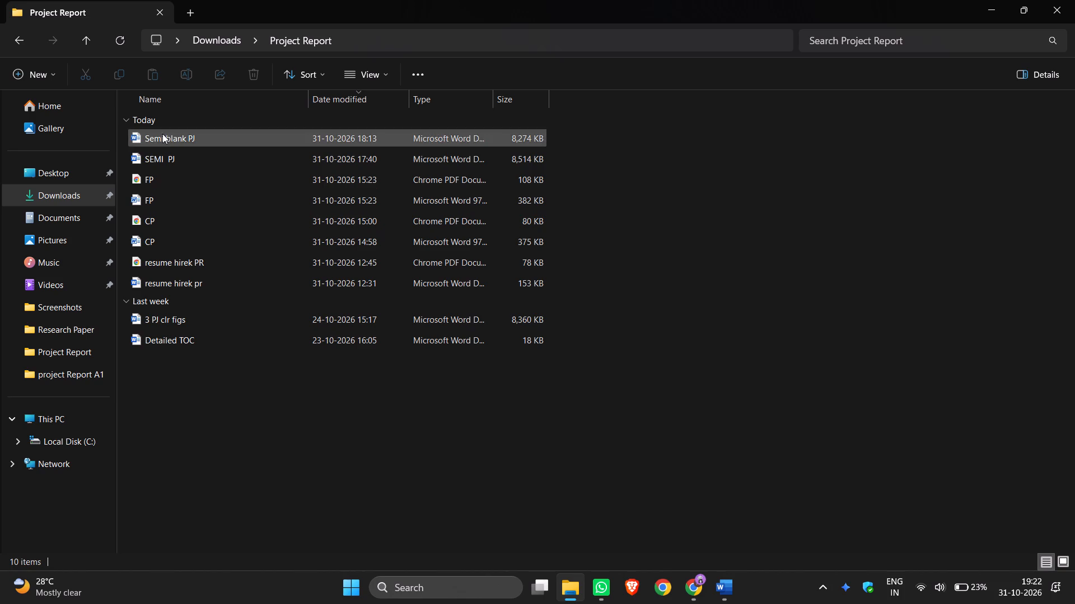
click(167, 390)
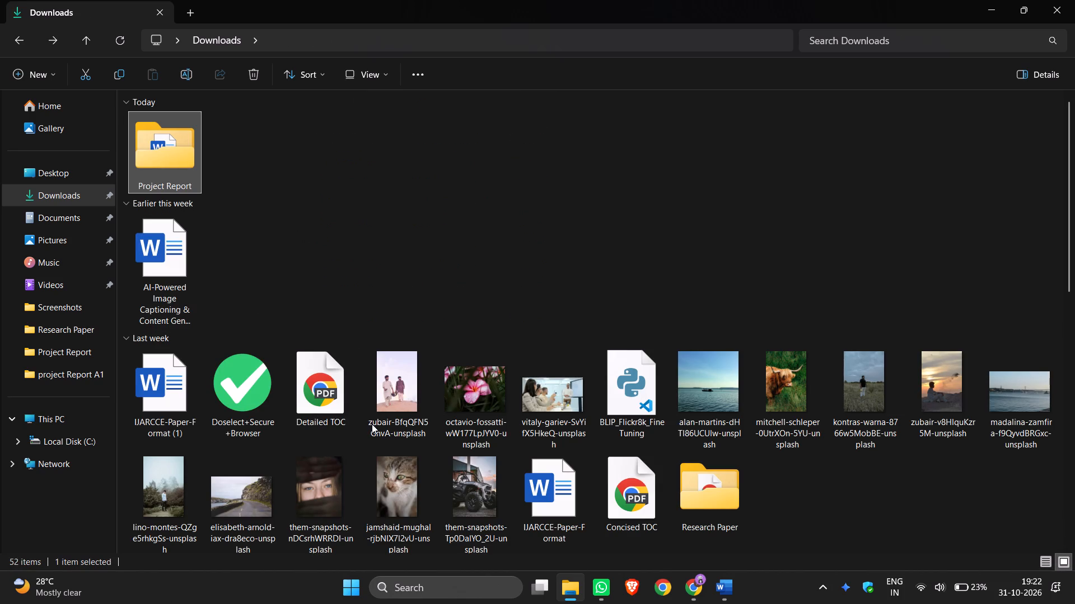
scroll(885, 440, down, 1)
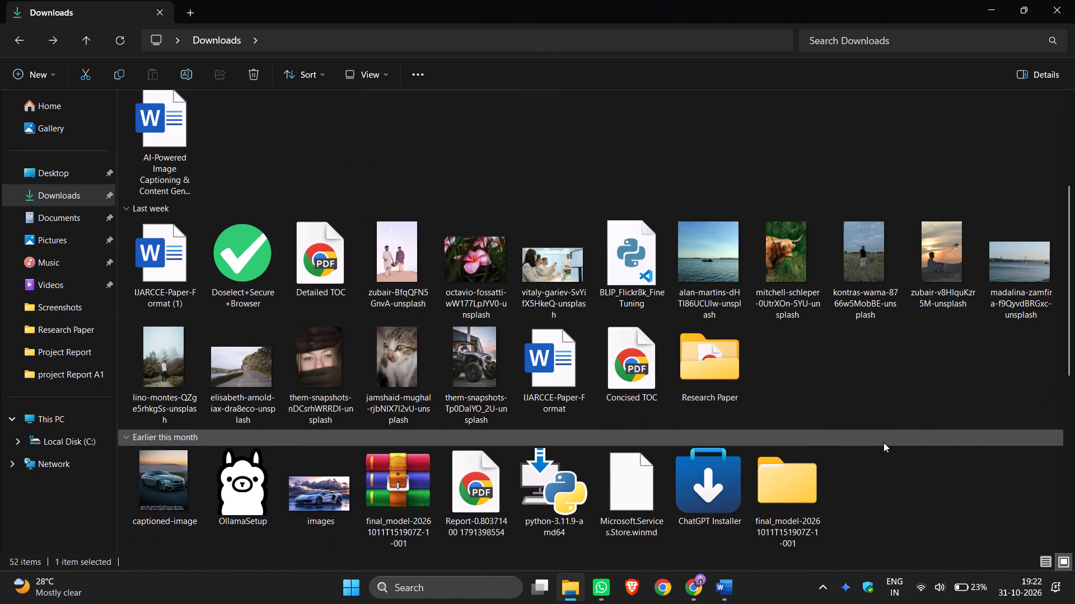
scroll(884, 442, down, 2)
scroll(819, 425, up, 7)
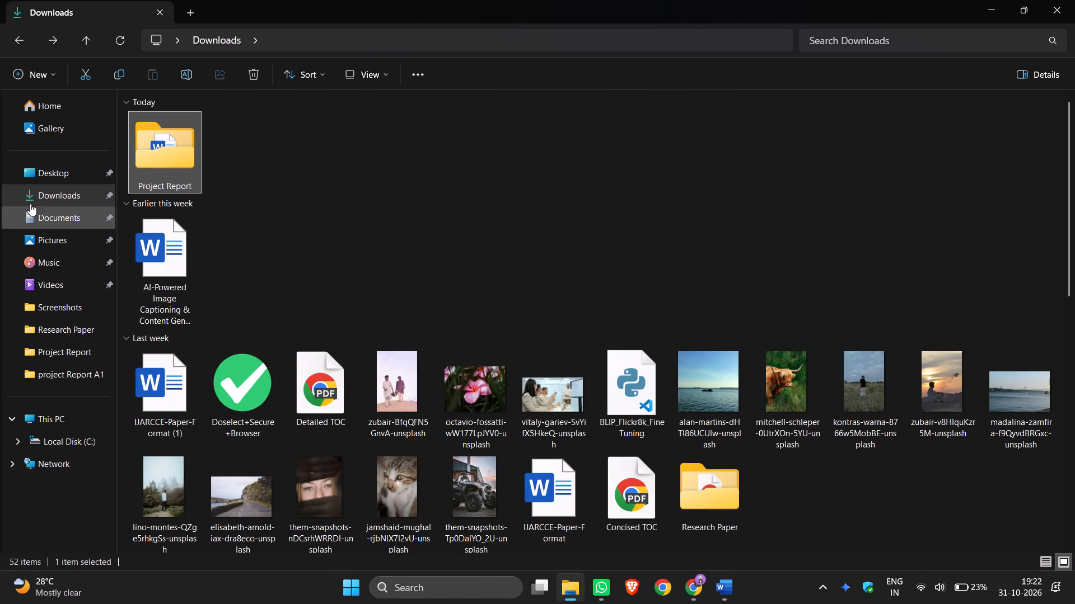
click(41, 166)
click(40, 211)
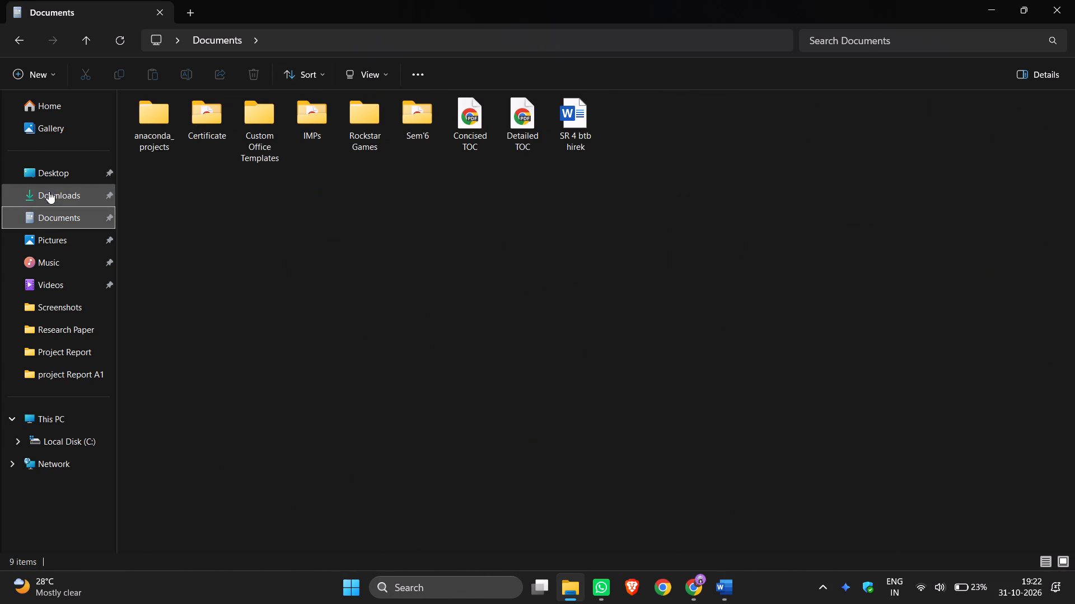
click(59, 169)
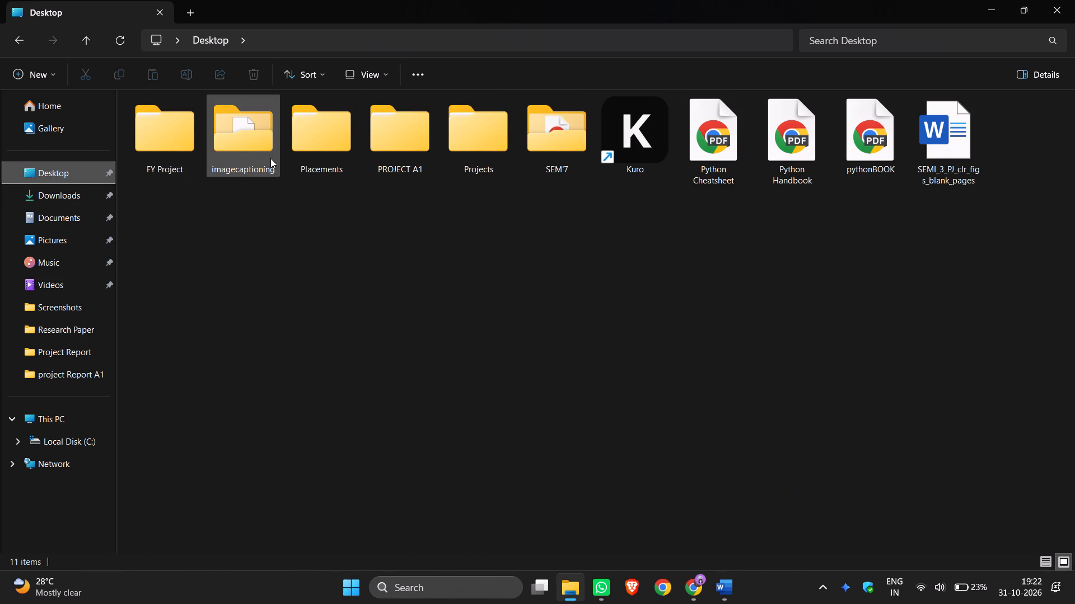
double_click(505, 158)
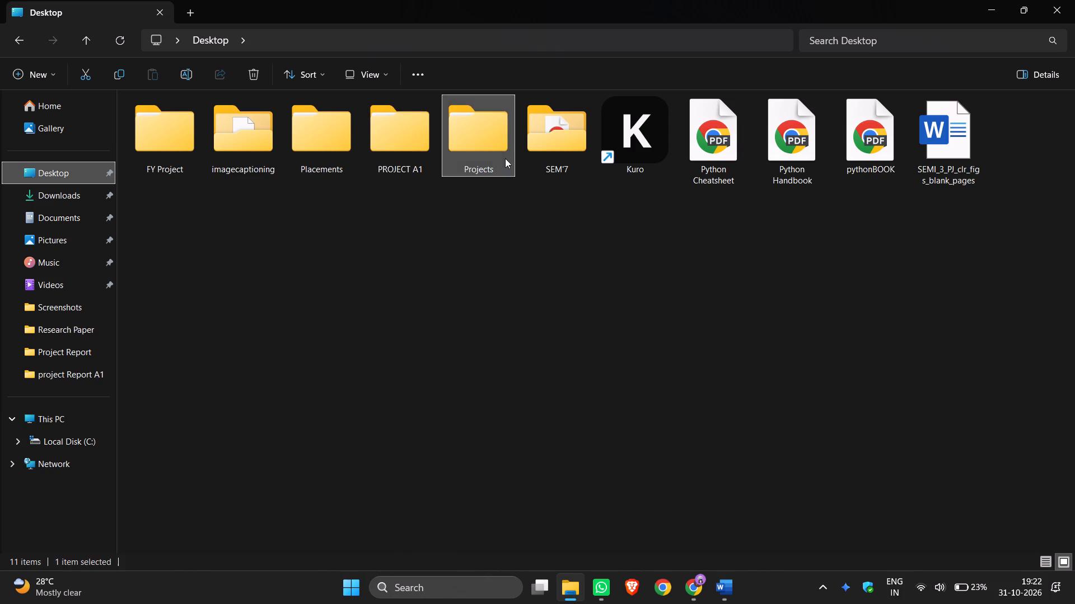
click(163, 159)
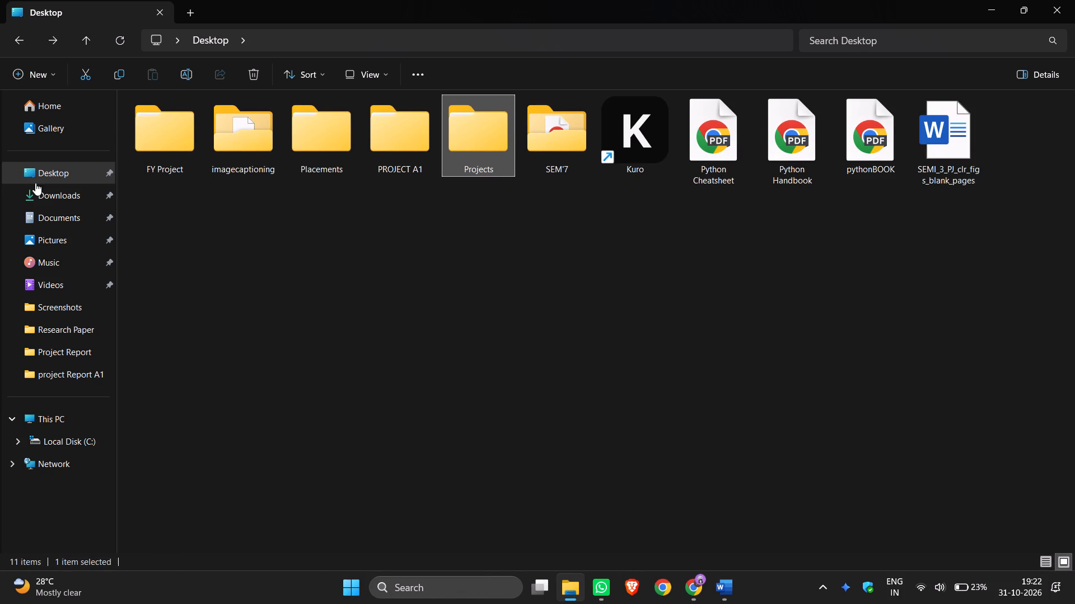
Search This PC for "kunal", clear that search, and search the Desktop folder for the same term.
click(50, 416)
click(892, 41)
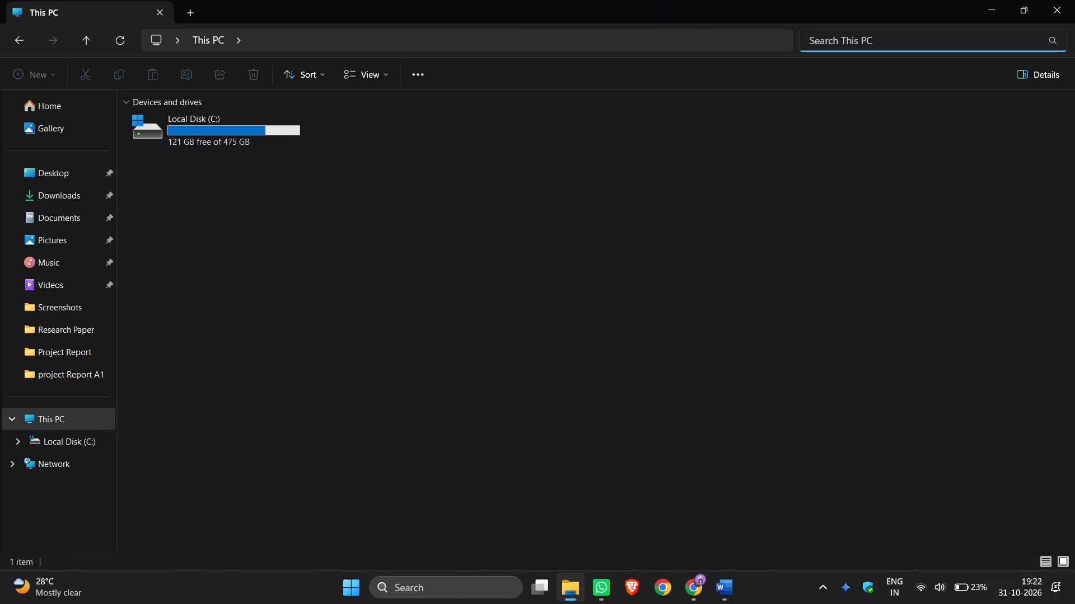
text(kunal)
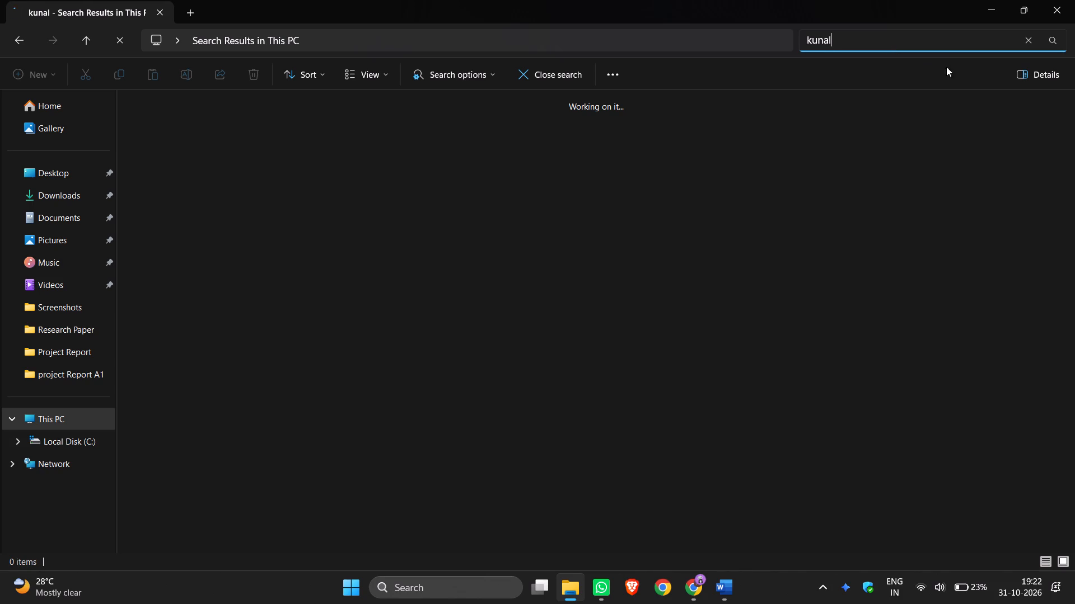
click(1035, 43)
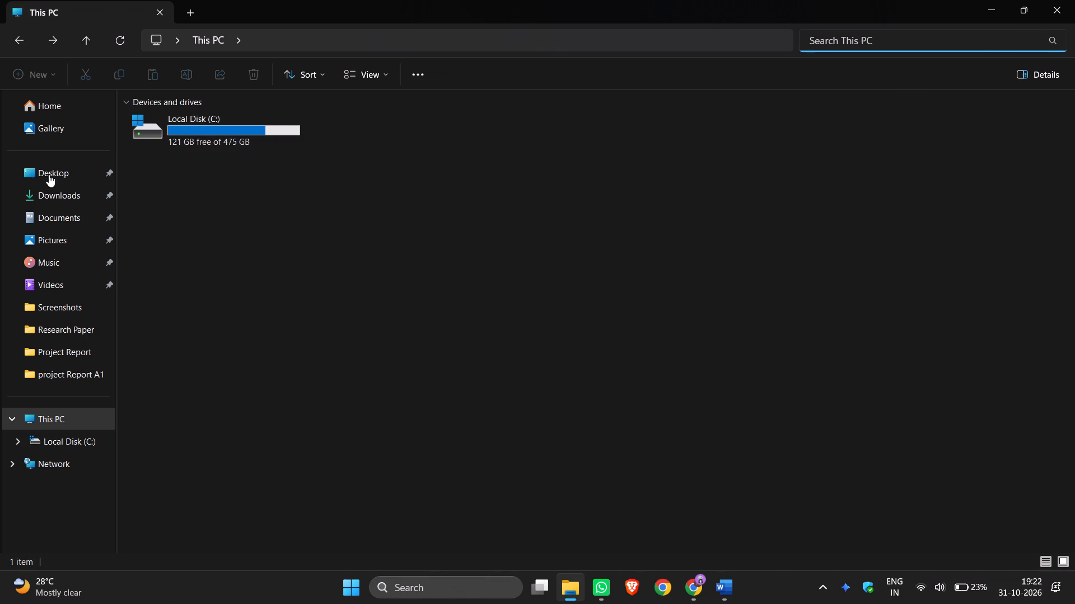
click(57, 172)
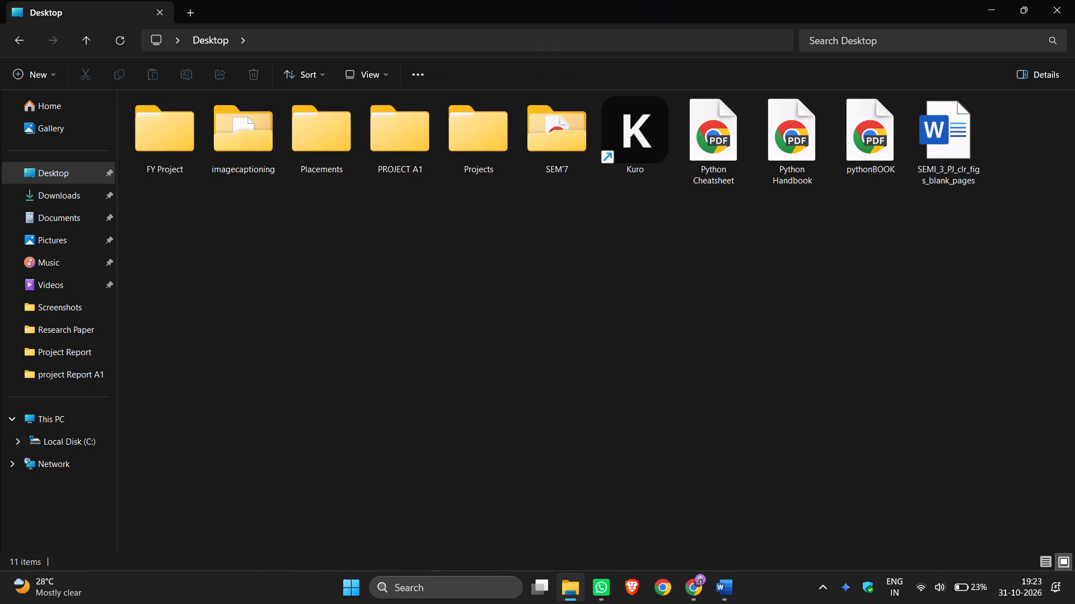
click(926, 44)
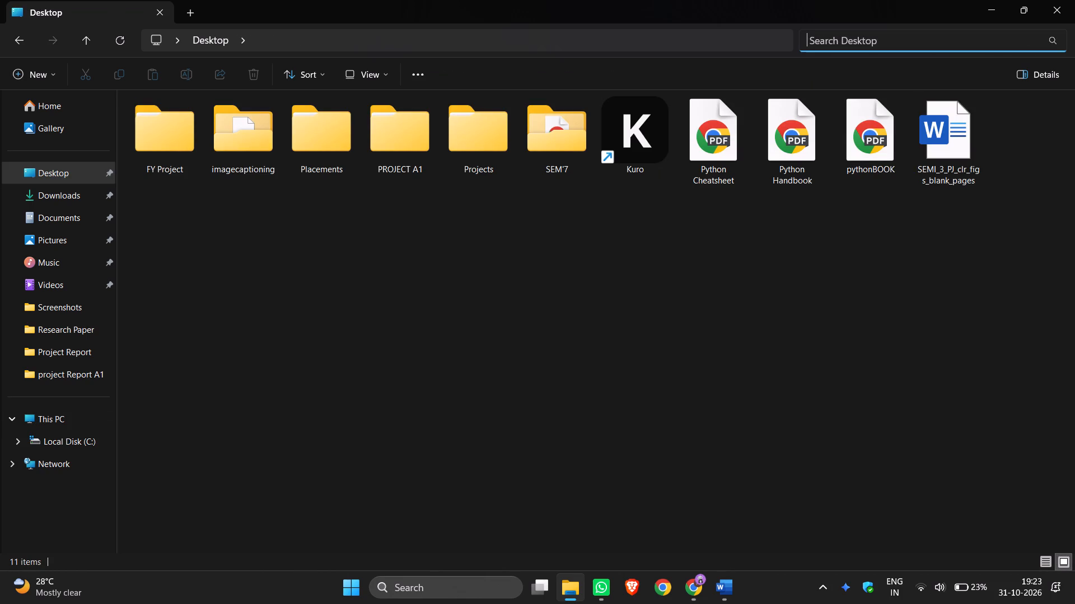
text(kunal)
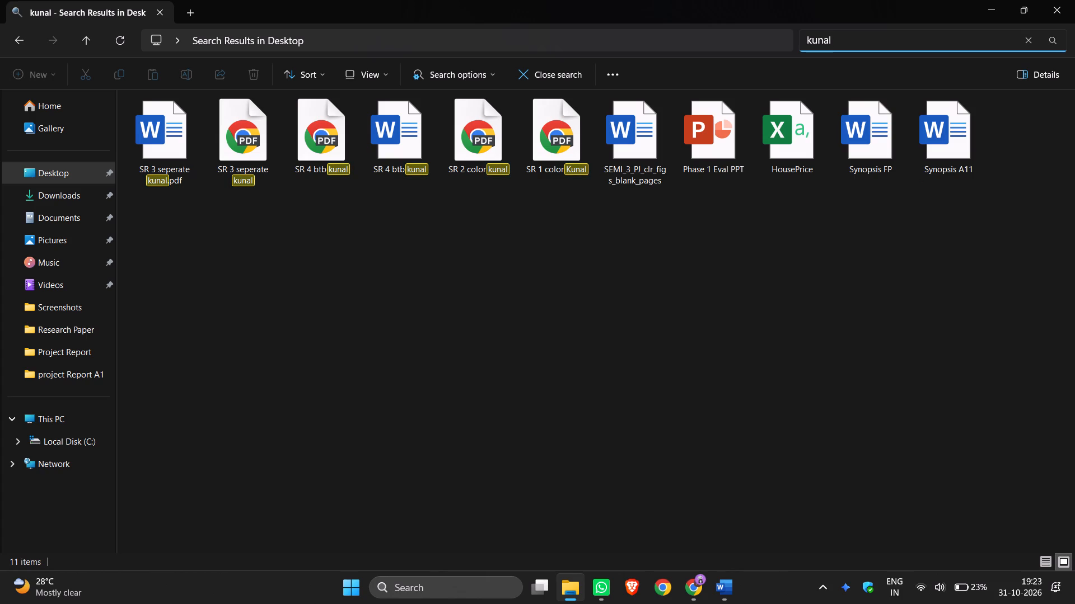
click(39, 193)
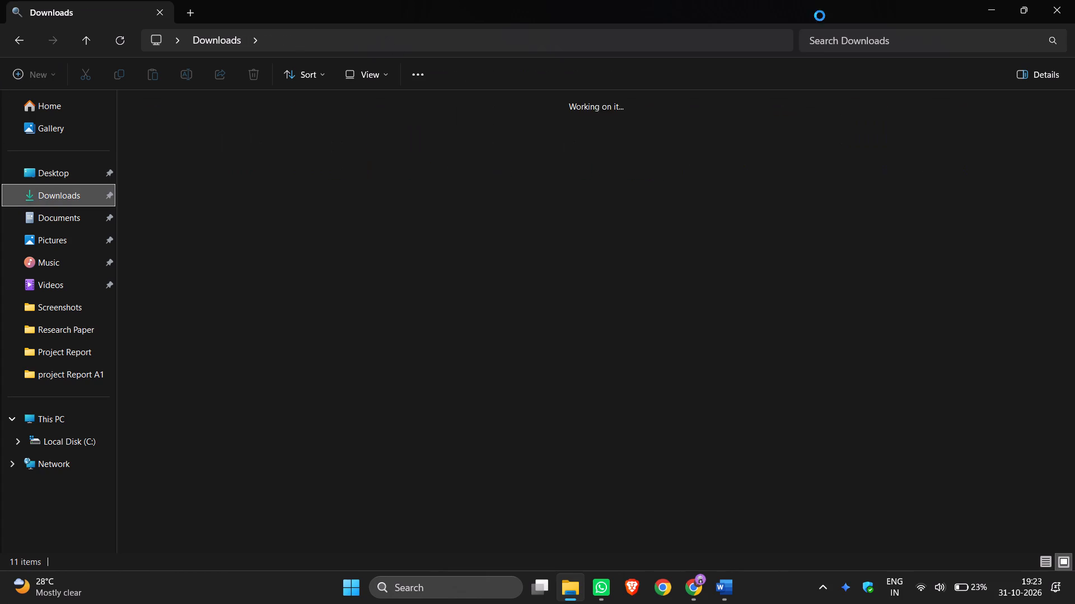
click(877, 41)
text(kunal)
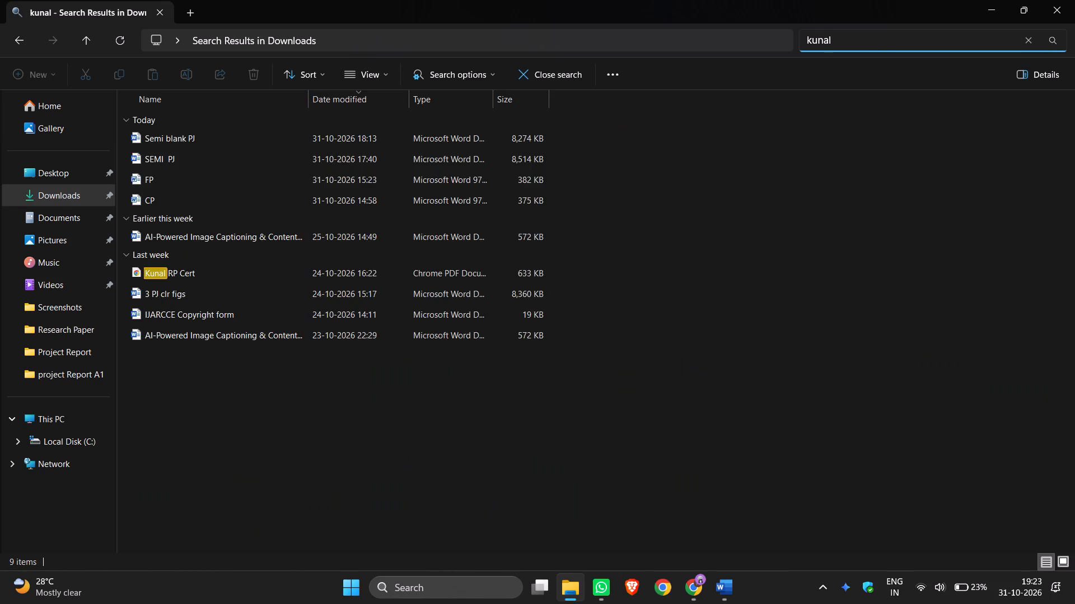
right_click(241, 271)
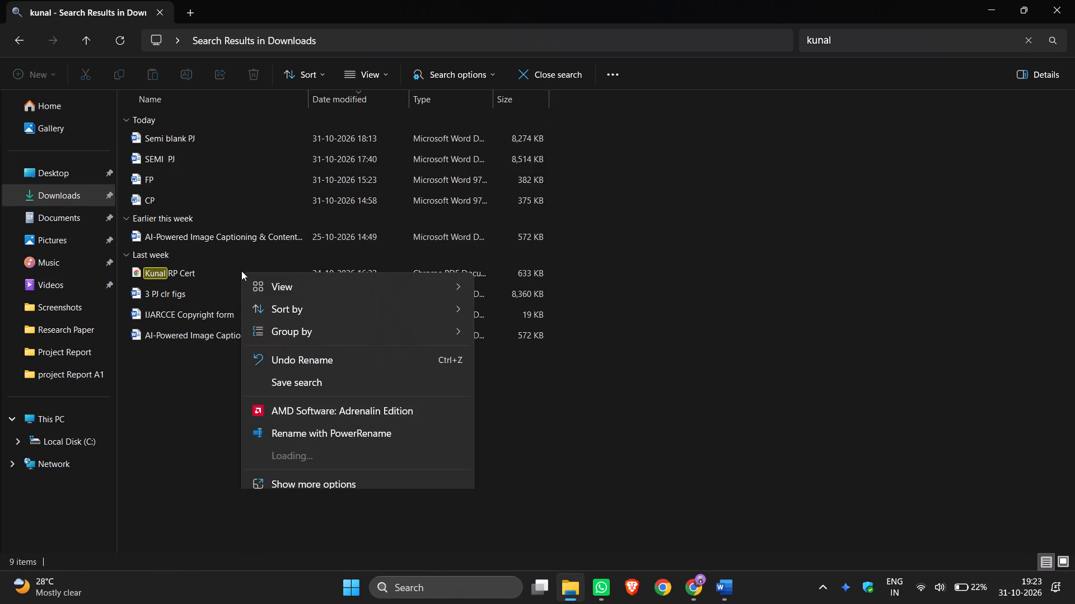
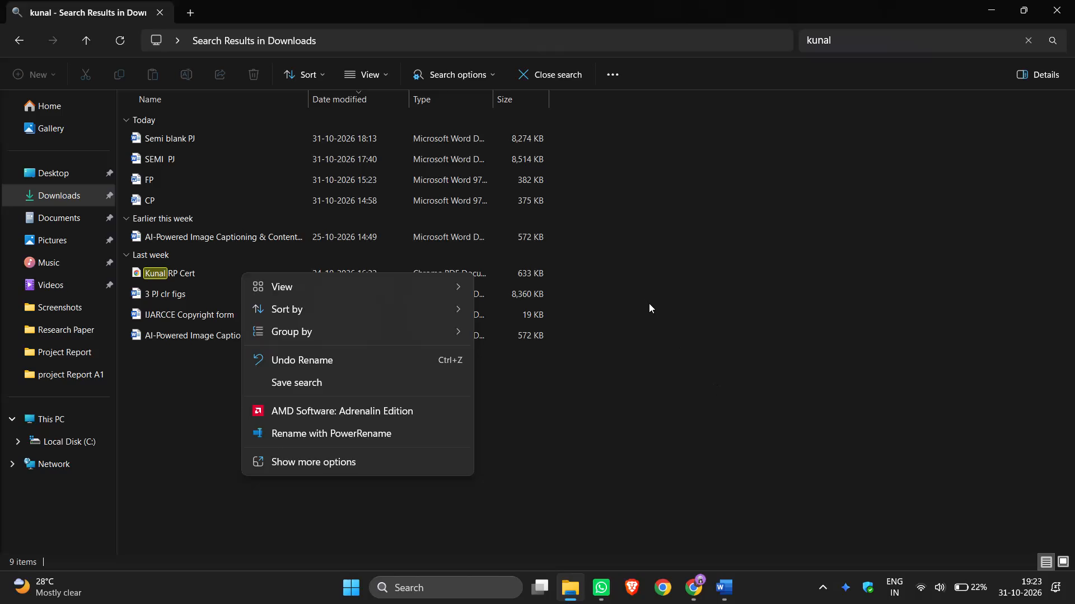
Check the folder location of the Kunal RP Cert PDF in its file properties.
click(543, 281)
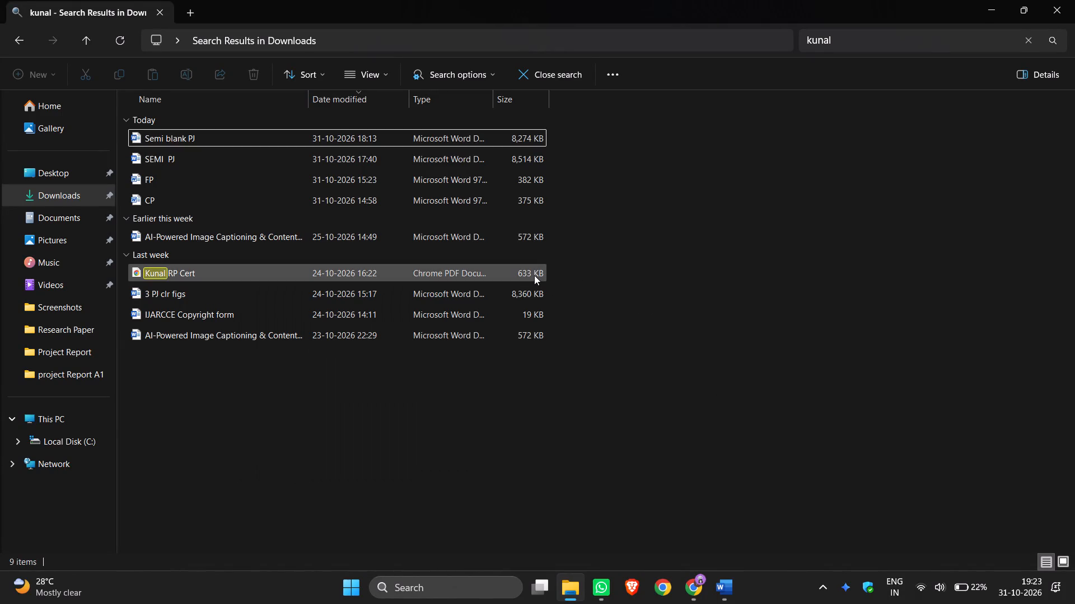
click(534, 275)
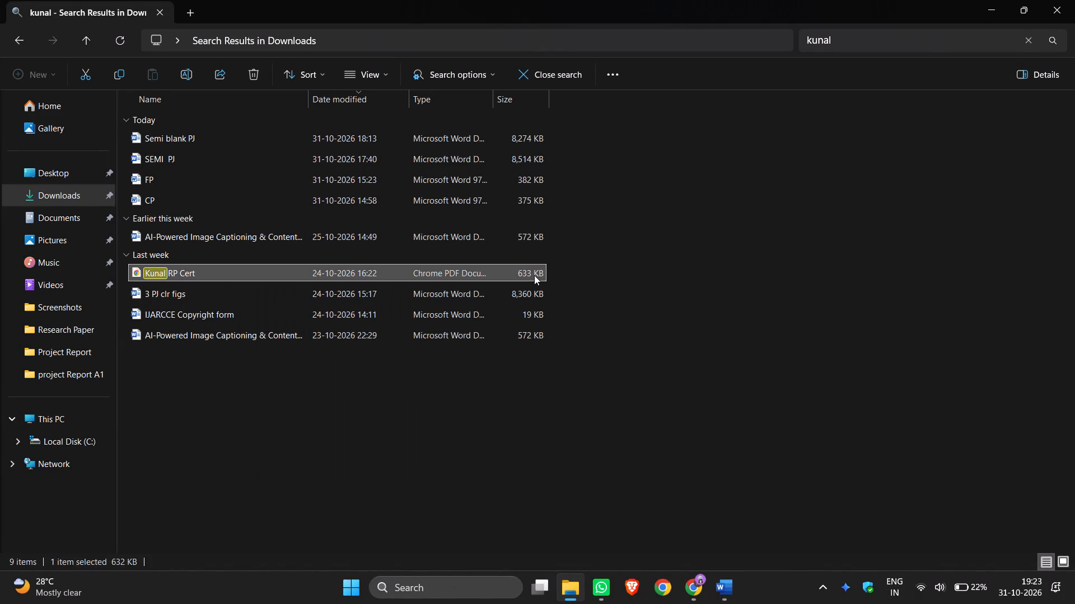
key(ctrl+alt+Return)
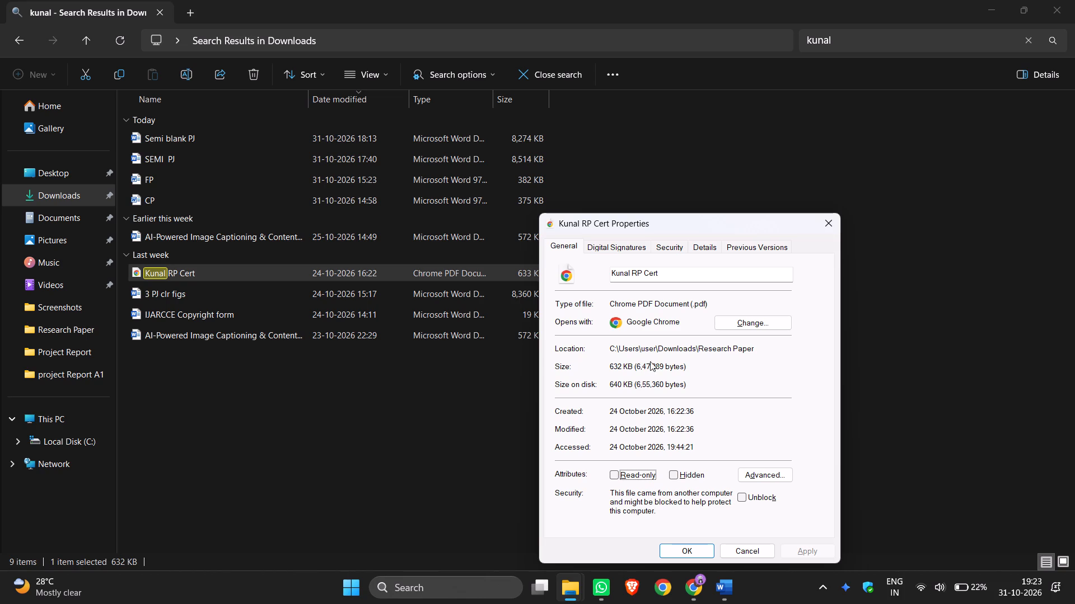
click(831, 219)
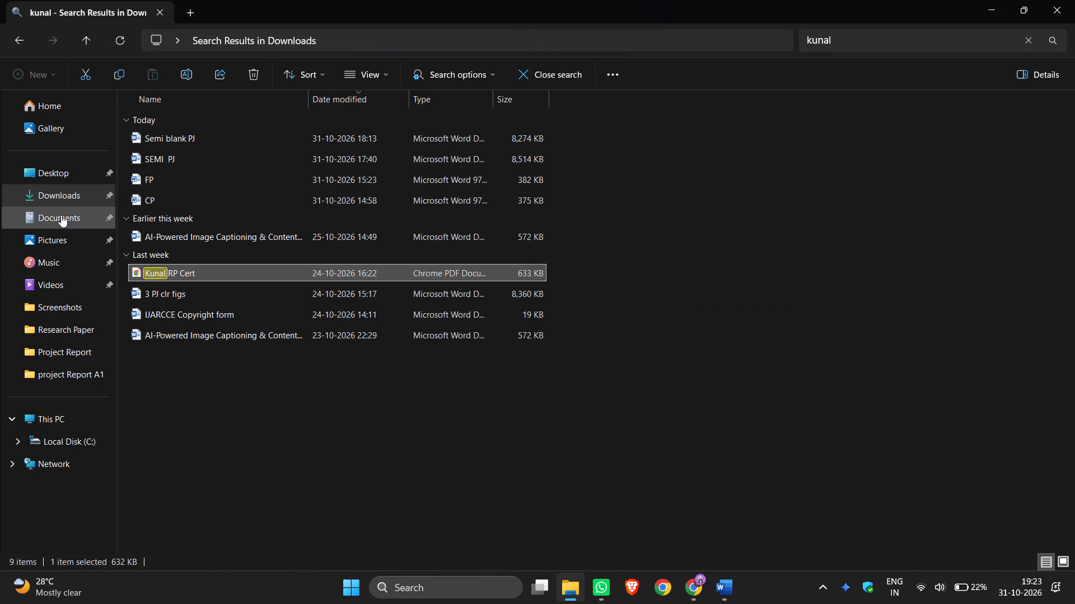
Open the Hirek RP Cert PDF from the Research Paper folder in Downloads and capture a screen snip of the whole certificate.
click(68, 194)
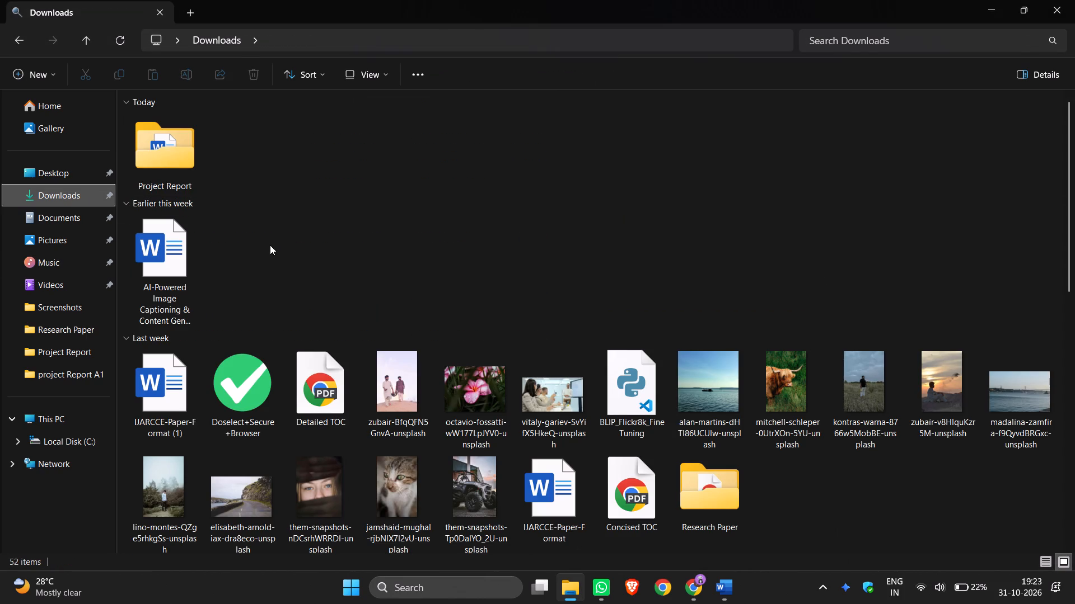
double_click(736, 514)
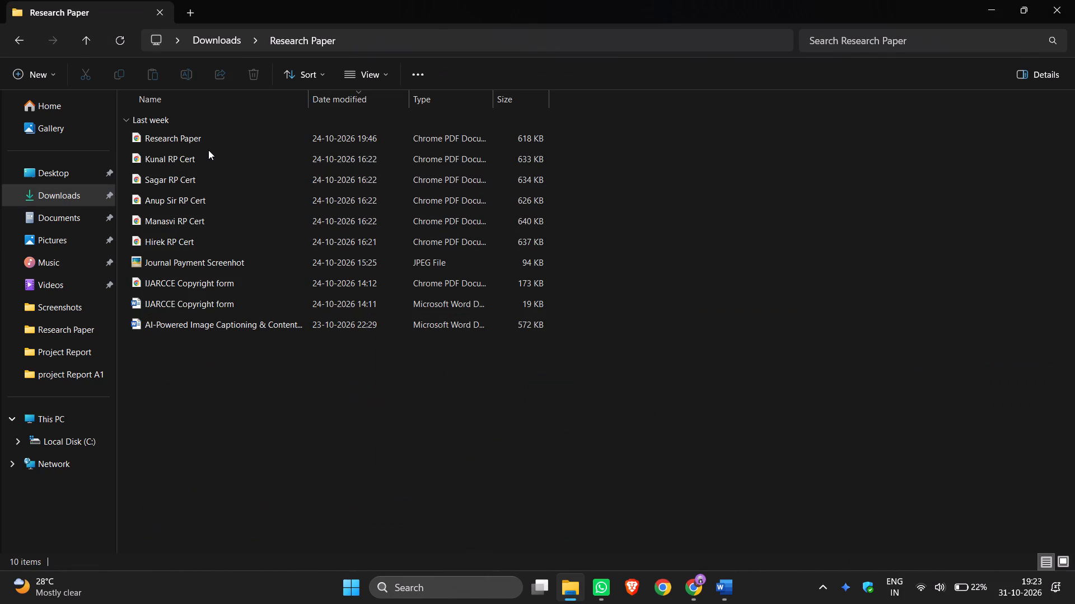
double_click(200, 238)
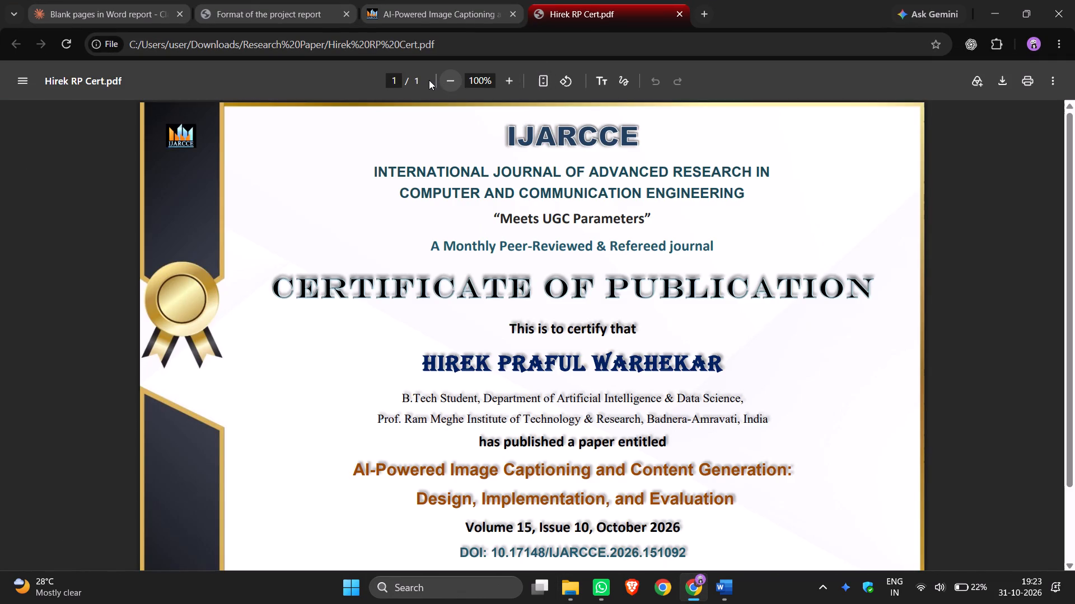
click(448, 83)
click(448, 83)
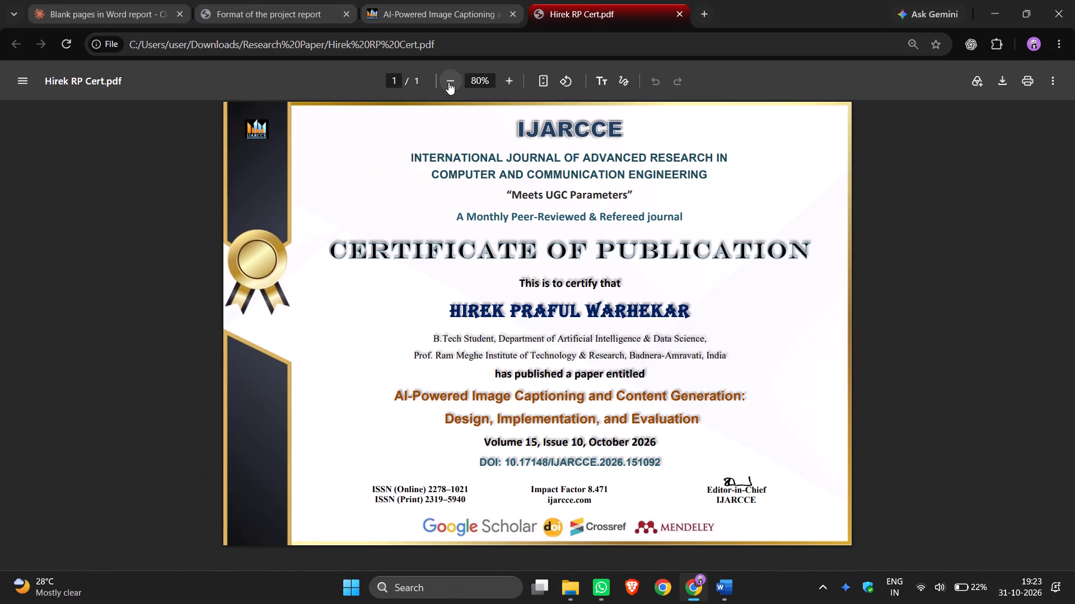
click(449, 81)
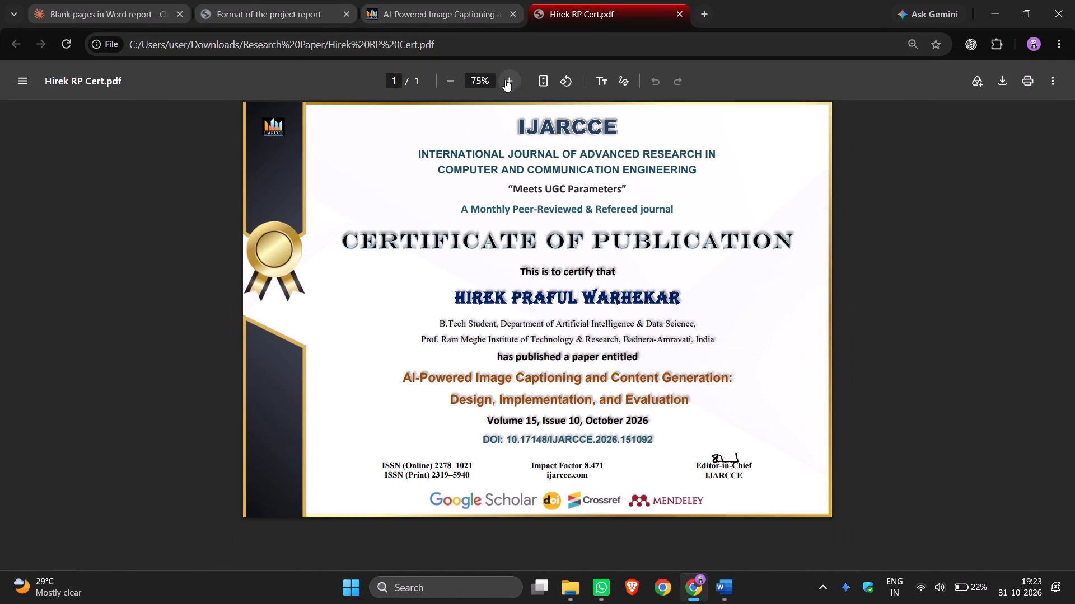
key(shift+super+s)
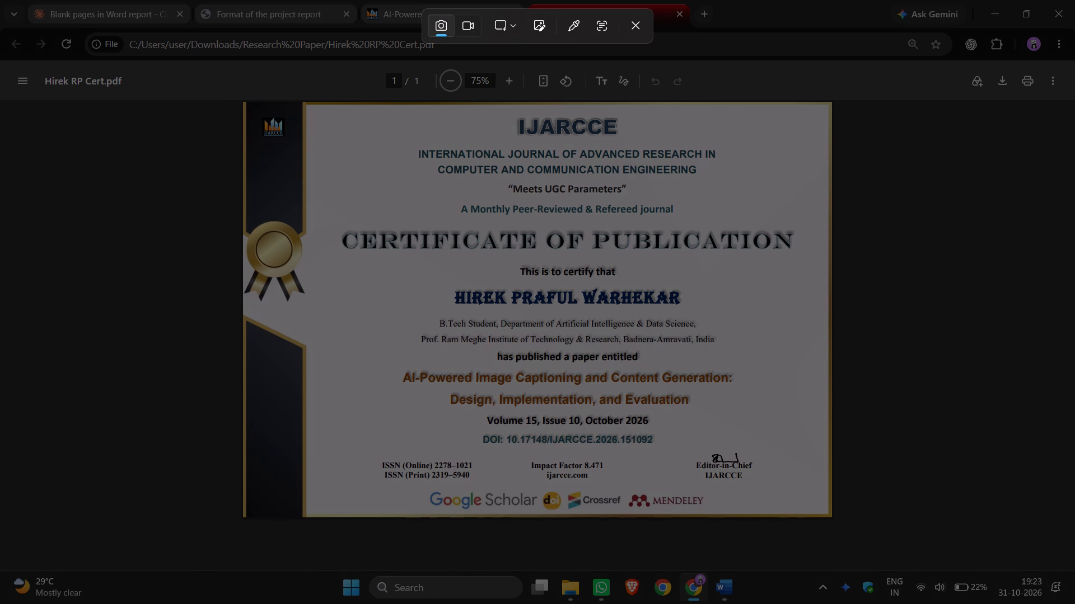
drag(244, 100, 842, 516)
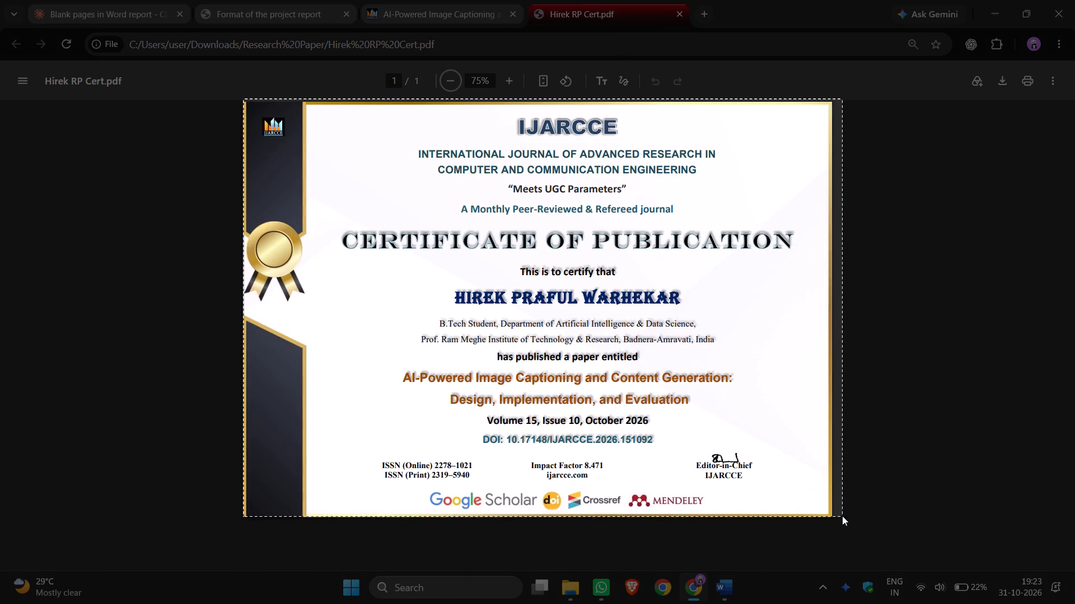
drag(842, 516, 828, 517)
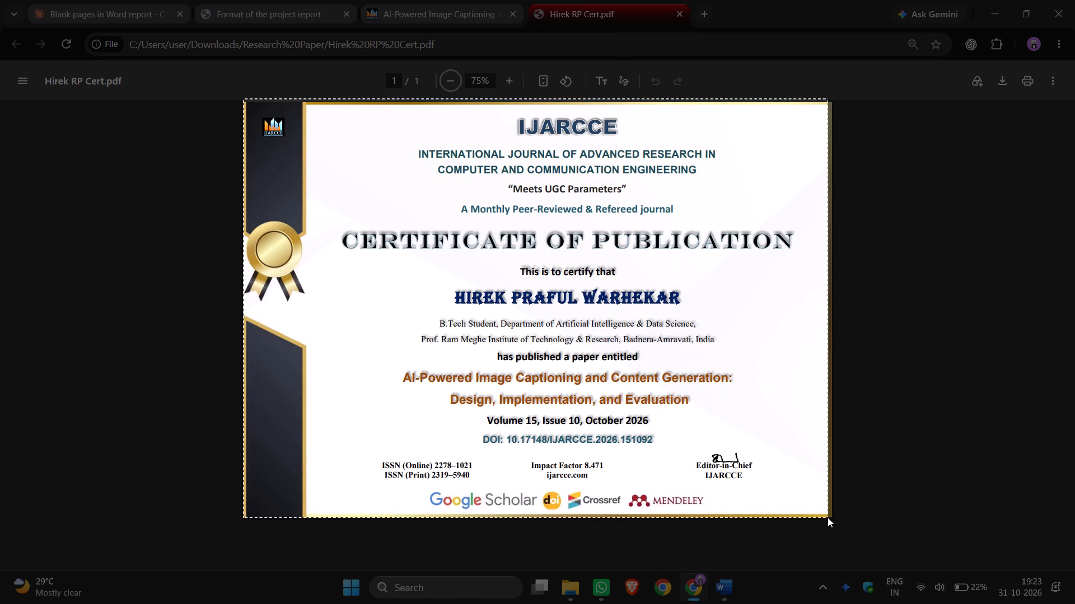
drag(828, 517, 830, 516)
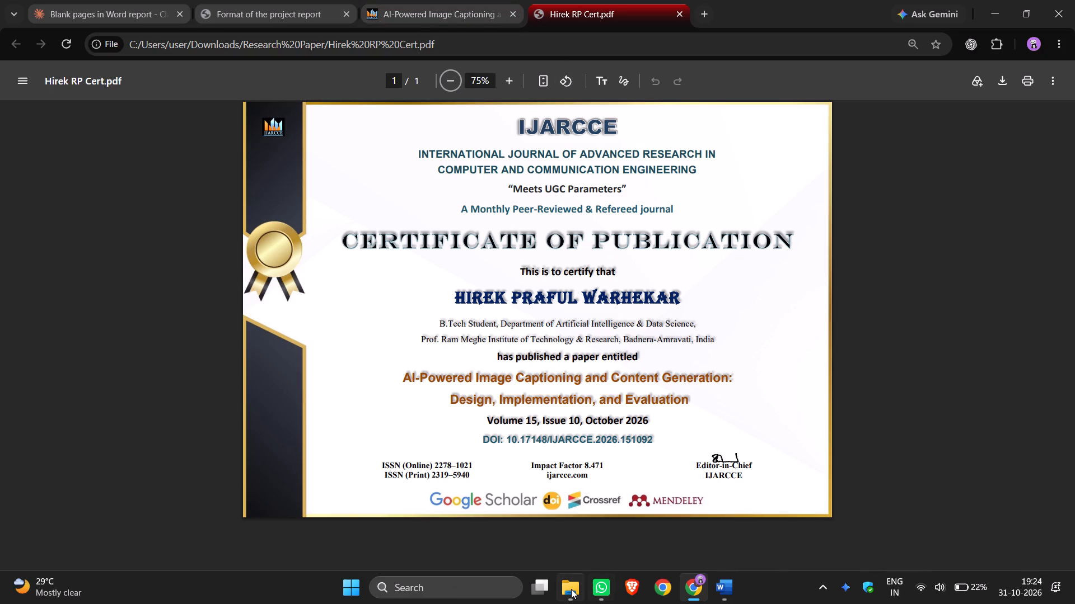
Return to File Explorer, open the Kunal RP Cert PDF and capture a screen snip of the whole certificate.
click(571, 589)
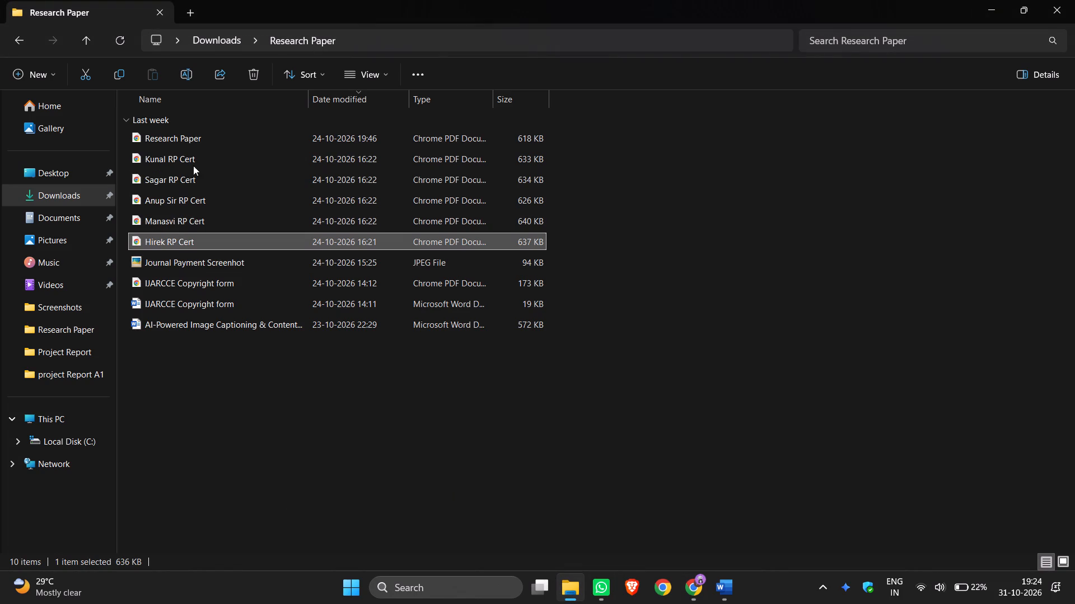
double_click(194, 161)
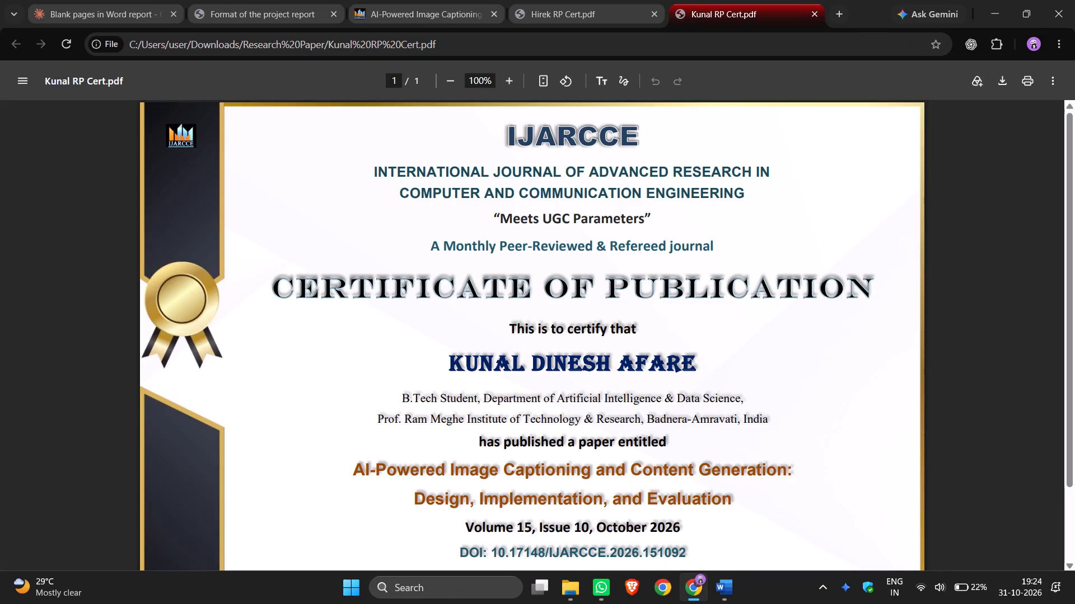
double_click(451, 84)
click(450, 84)
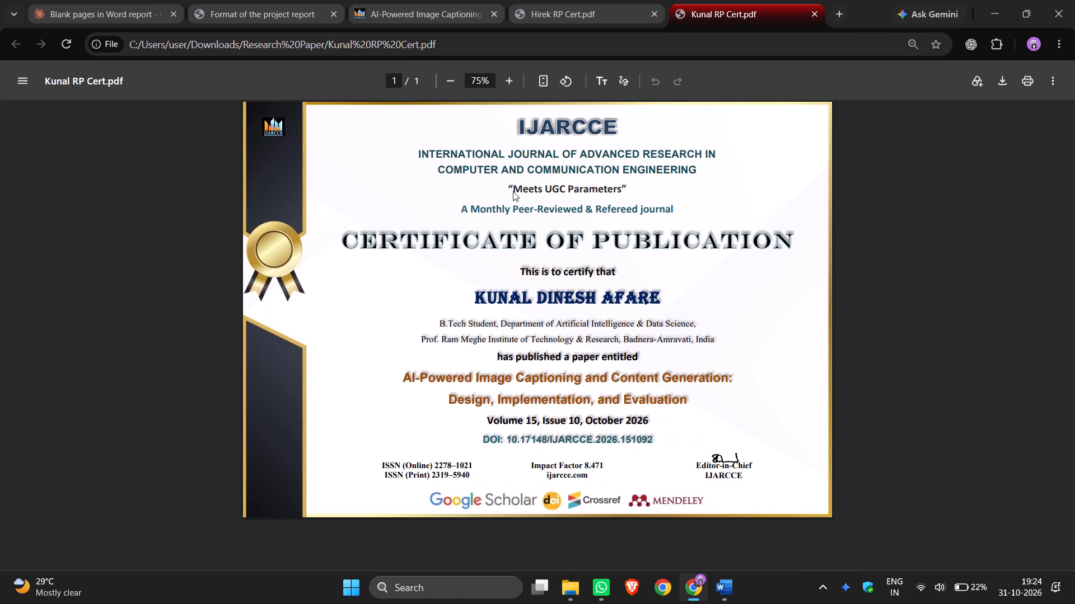
key(shift+super+s)
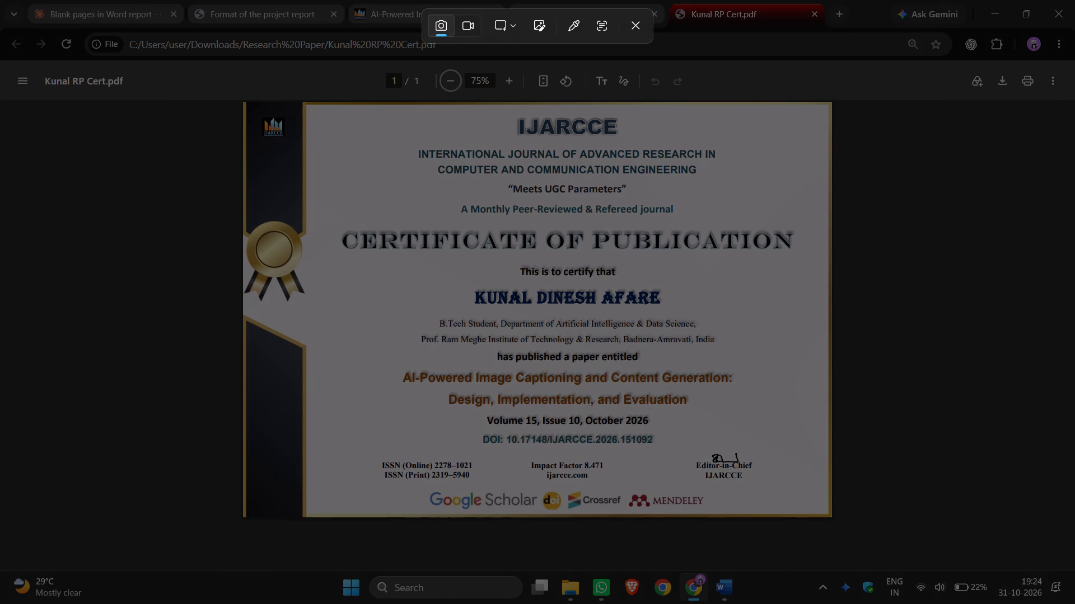
drag(245, 102, 744, 499)
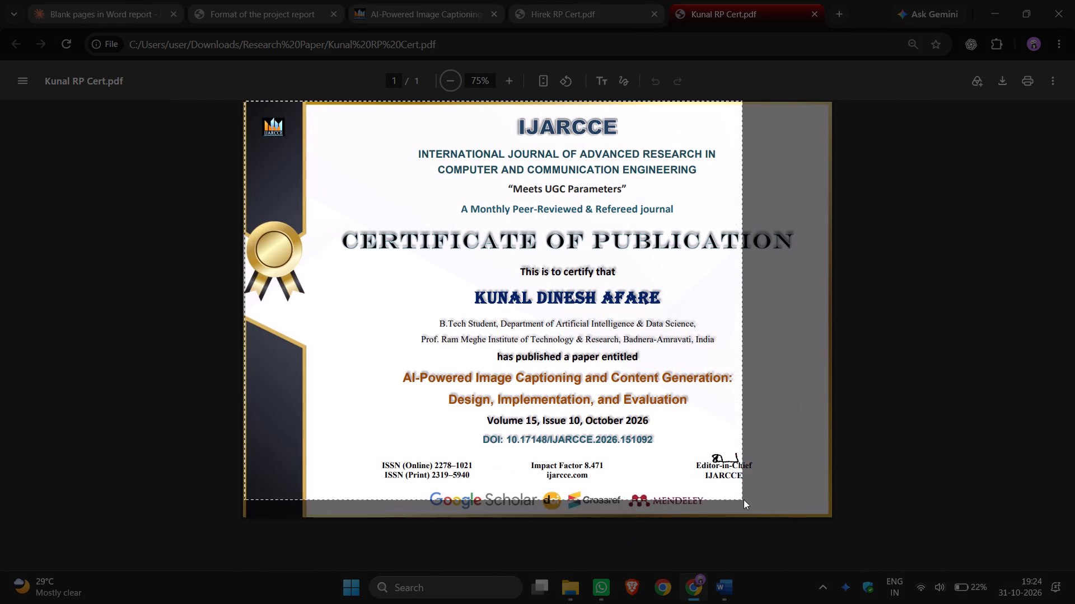
drag(744, 499, 828, 515)
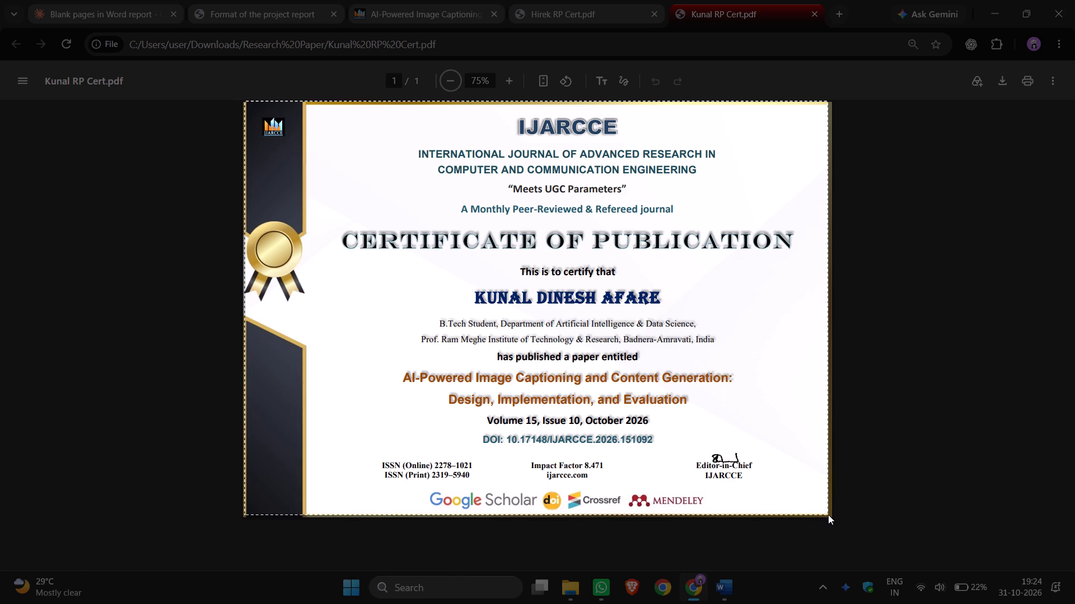
drag(828, 515, 831, 515)
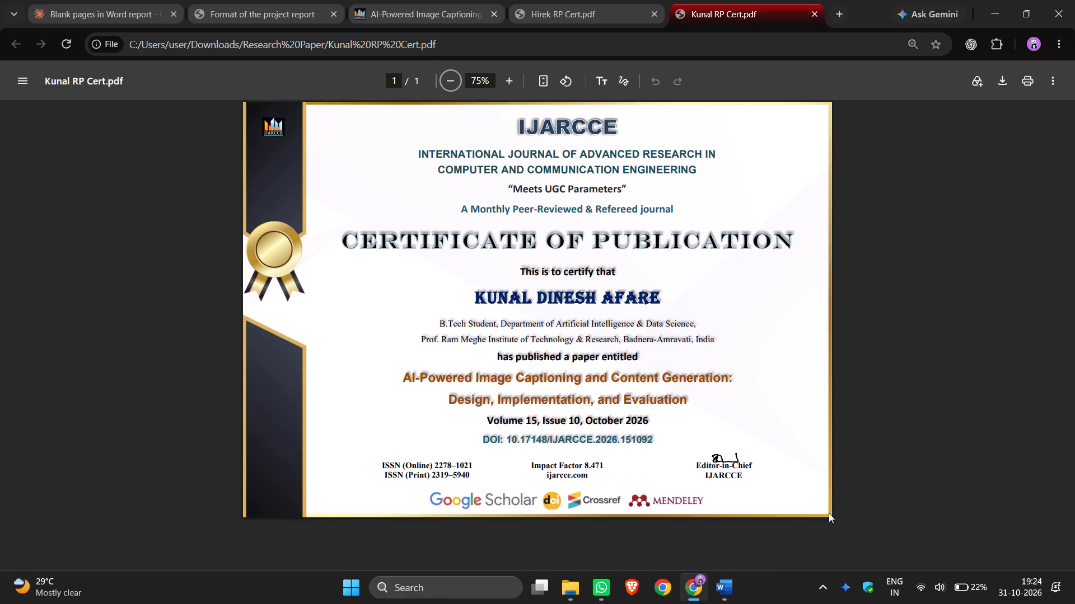
Return to File Explorer, open the Manasvi RP Cert PDF and capture a screen snip of the whole certificate.
click(572, 594)
double_click(203, 218)
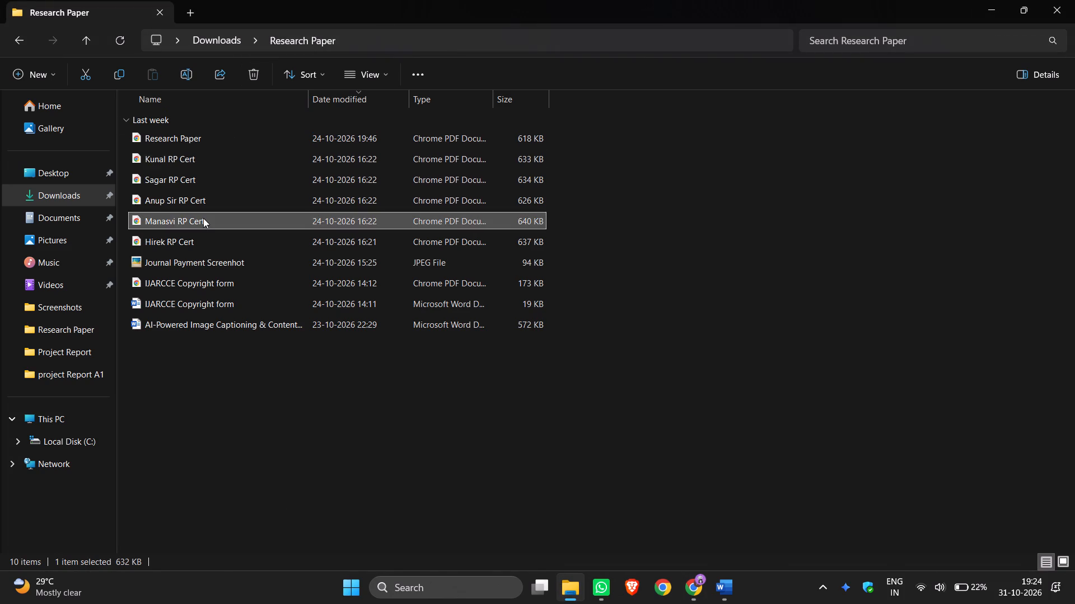
double_click(450, 77)
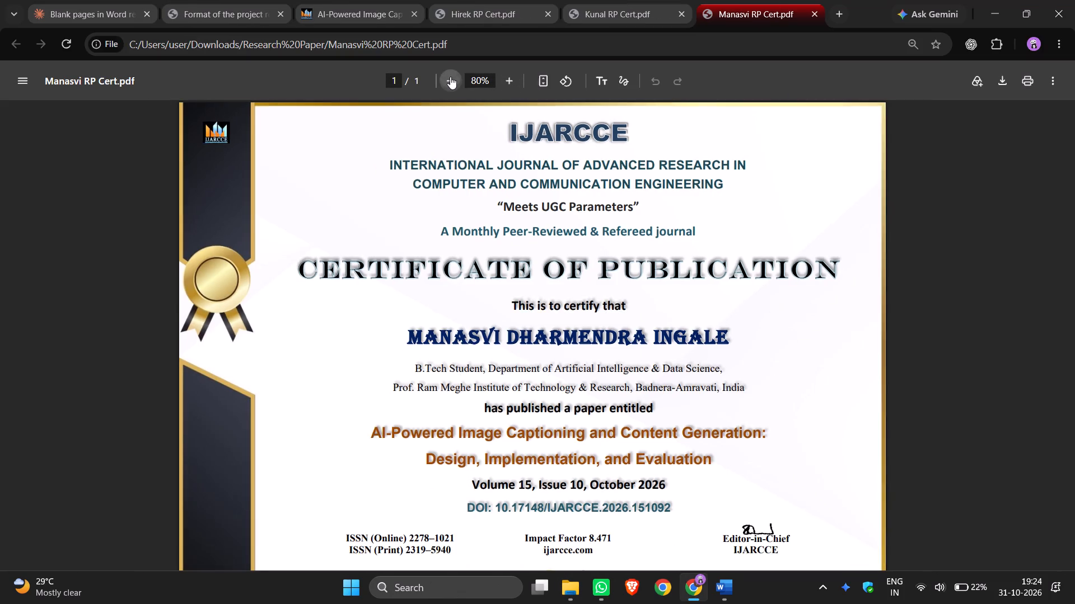
click(450, 77)
key(shift+super+s)
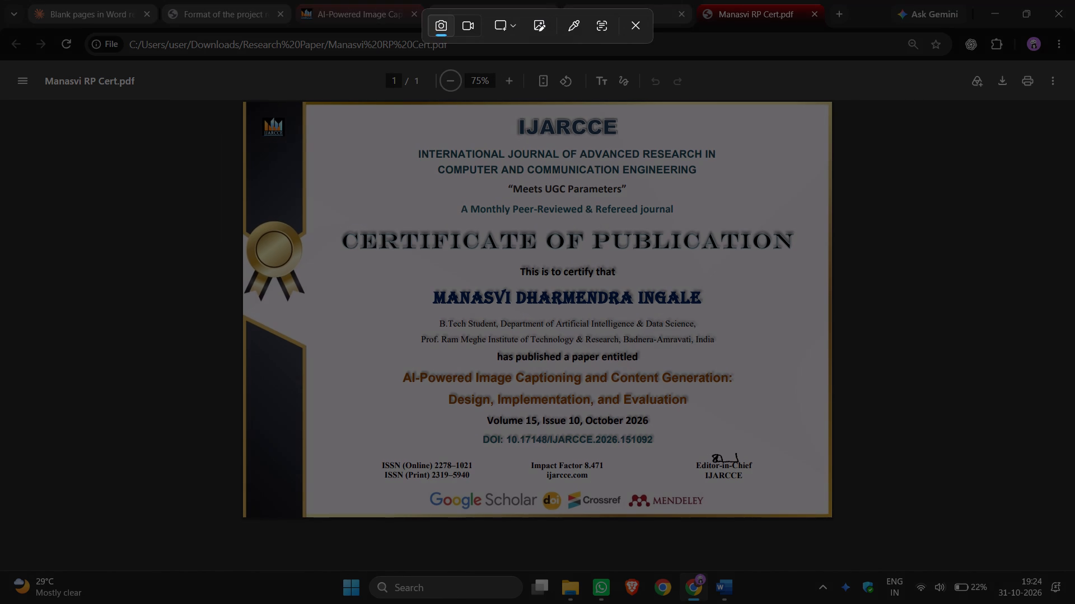
drag(245, 102, 831, 515)
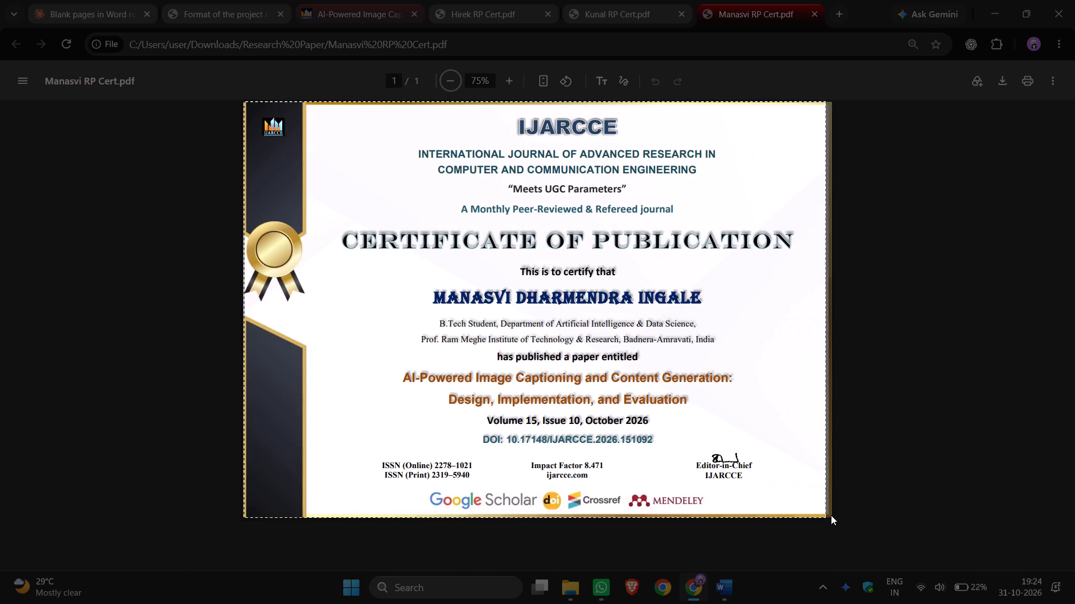
drag(831, 515, 829, 515)
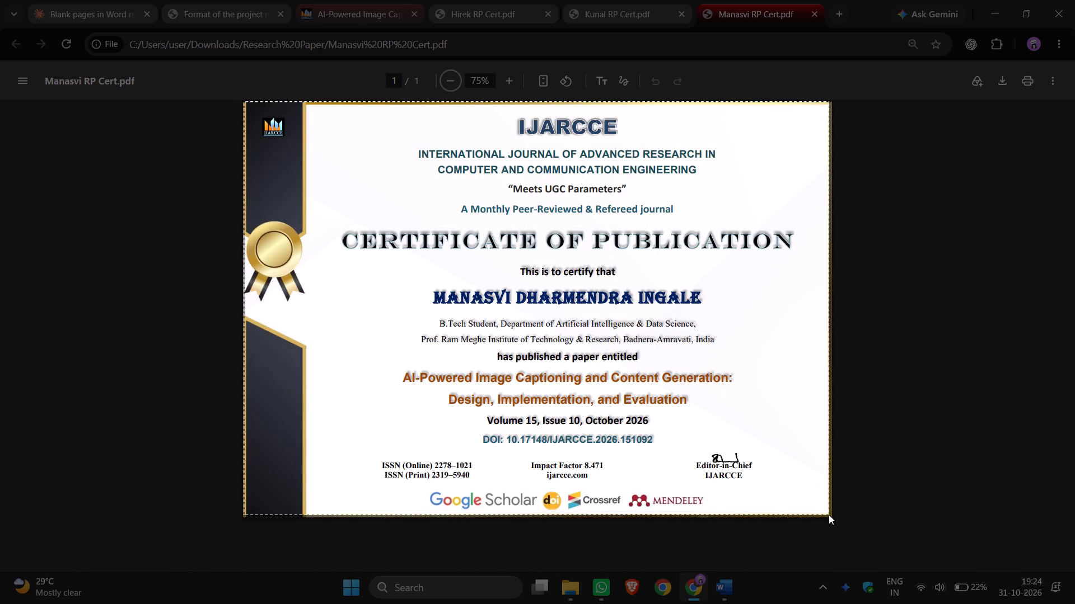
drag(829, 515, 829, 512)
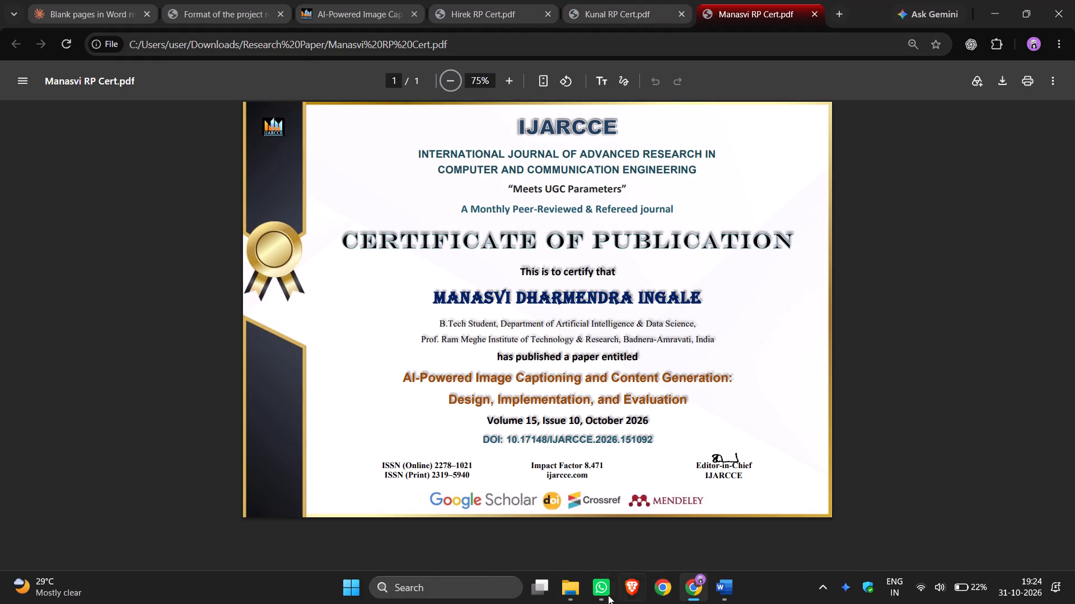
click(572, 597)
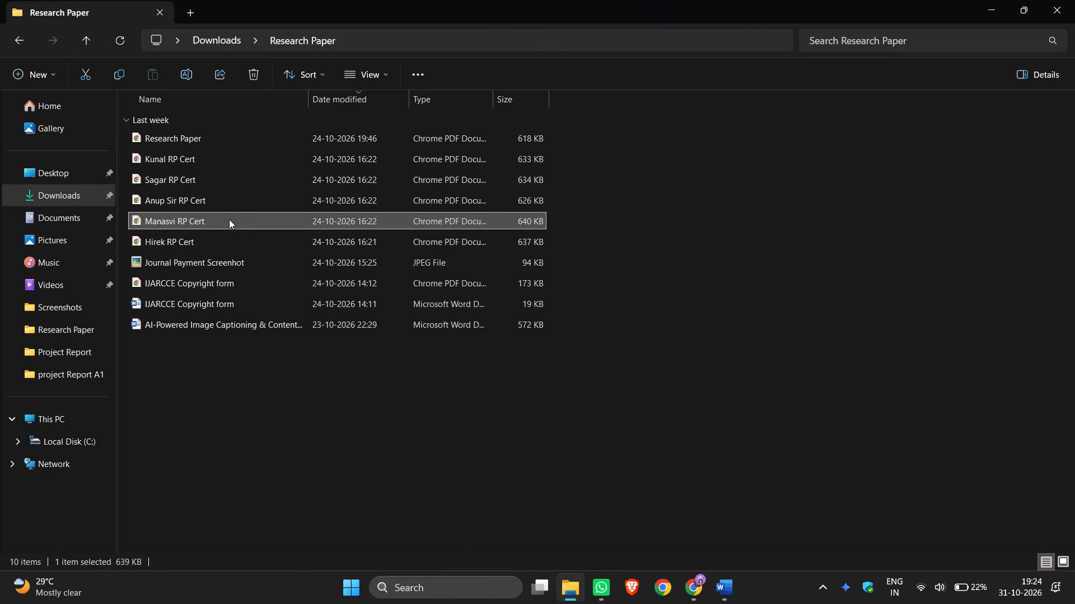
double_click(202, 181)
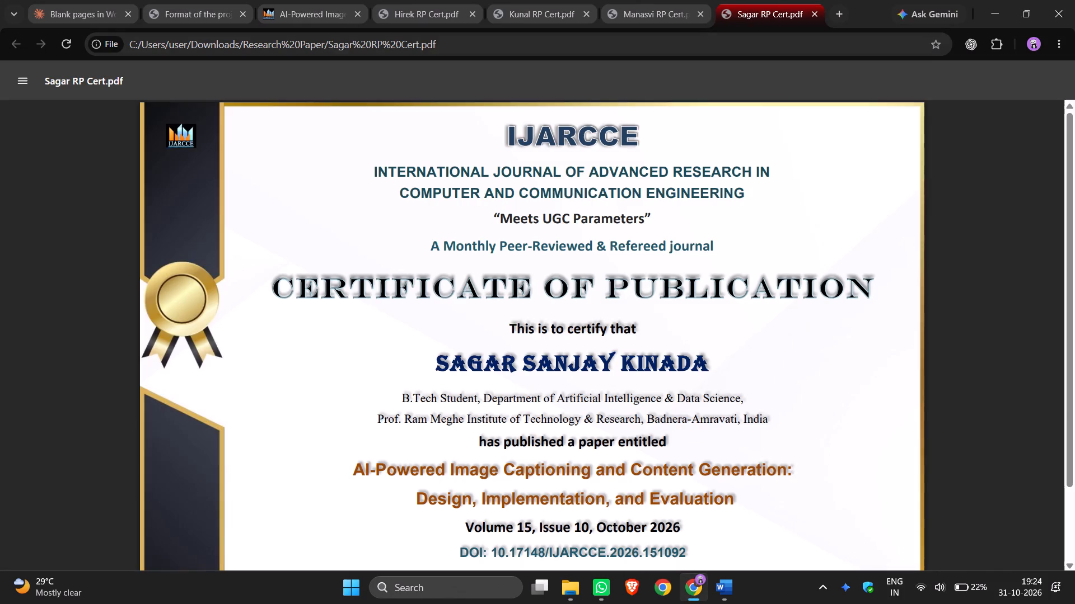
click(453, 79)
double_click(453, 79)
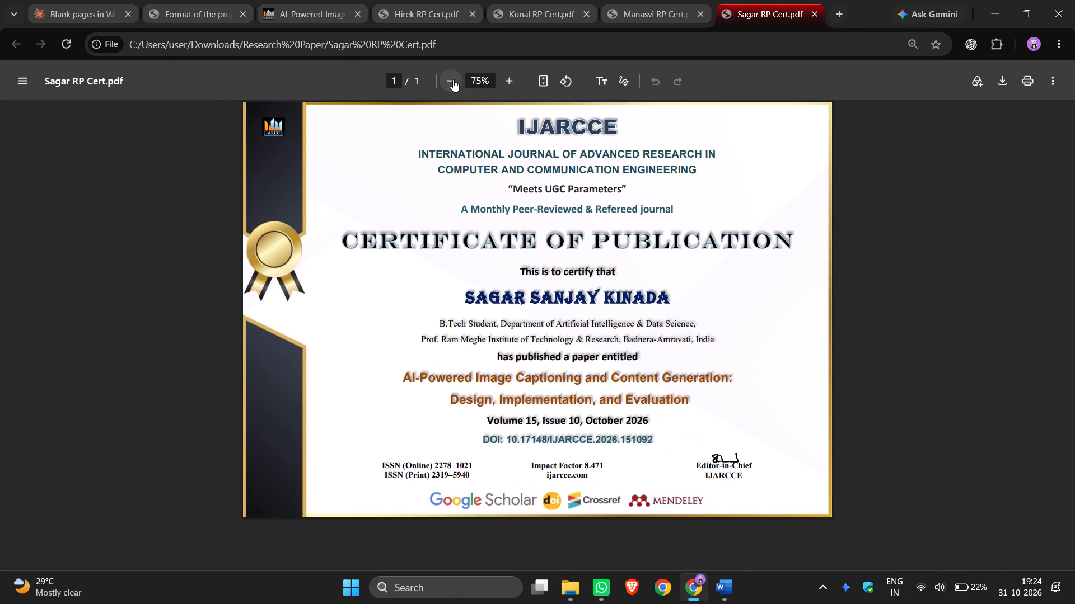
key(shift+super+s)
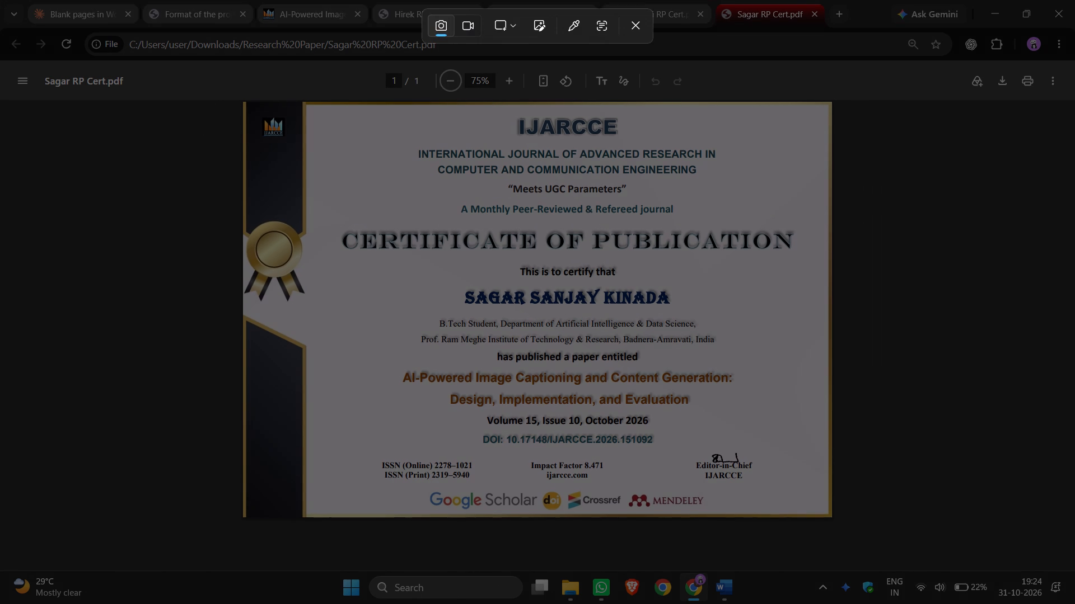
drag(245, 102, 344, 279)
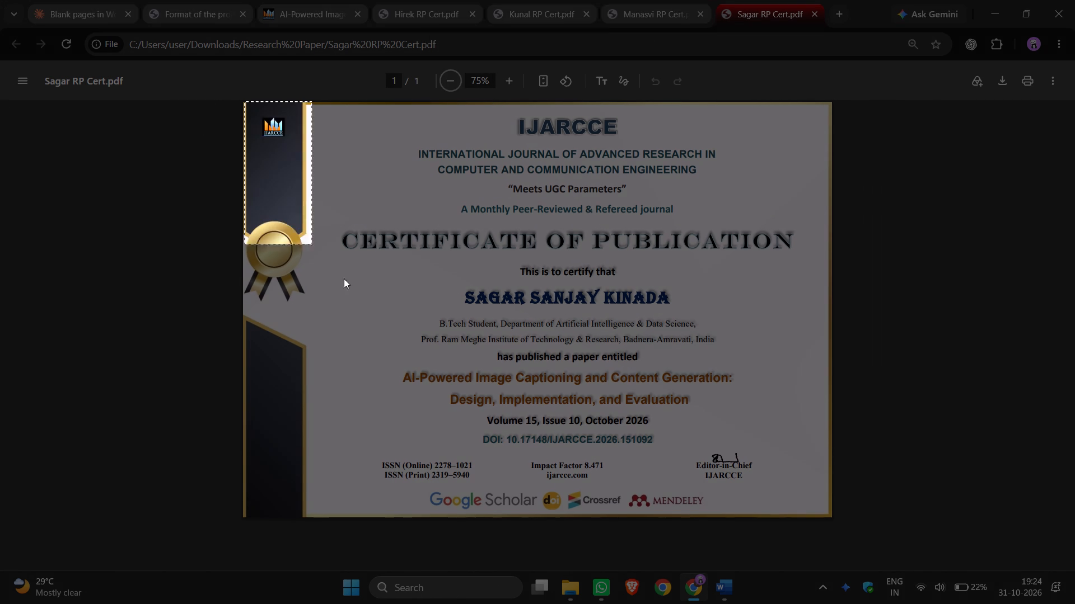
drag(344, 279, 830, 511)
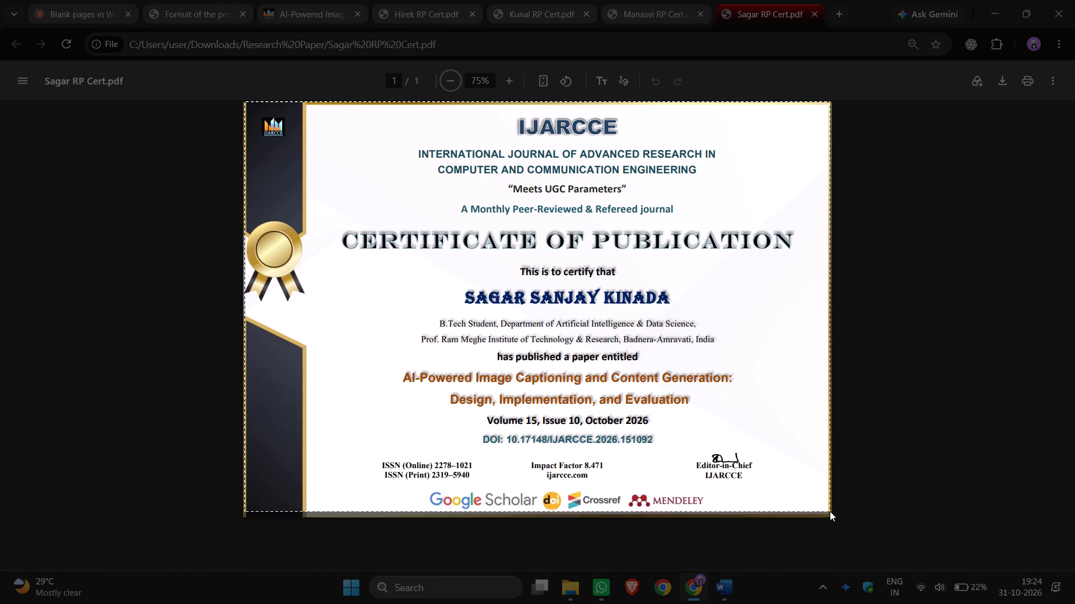
drag(830, 511, 829, 515)
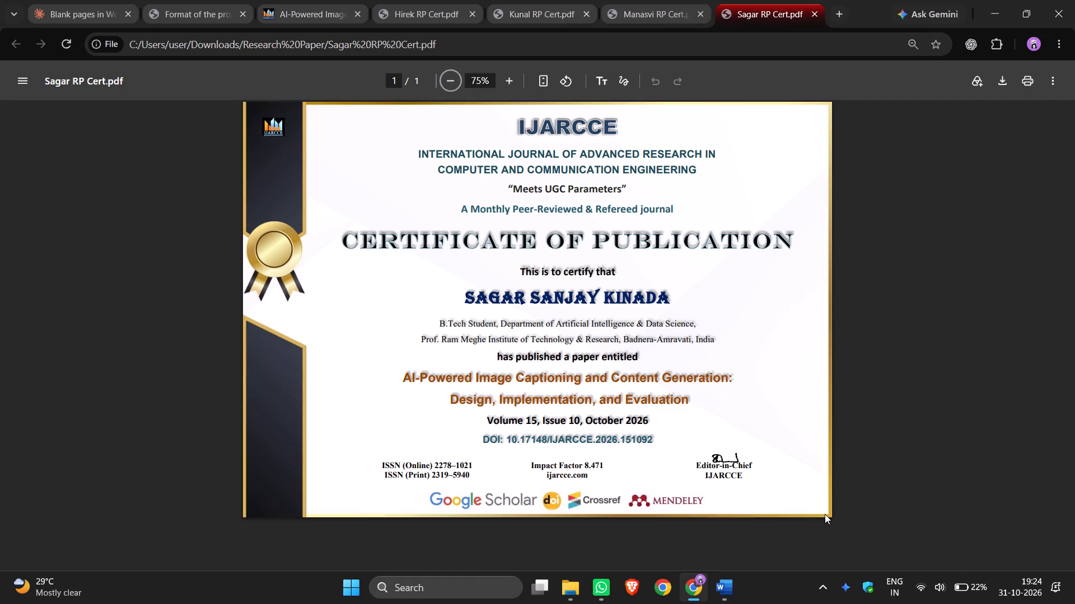
Return to File Explorer, open the Anup Sir RP Cert PDF and capture a screen snip of the whole certificate.
click(567, 582)
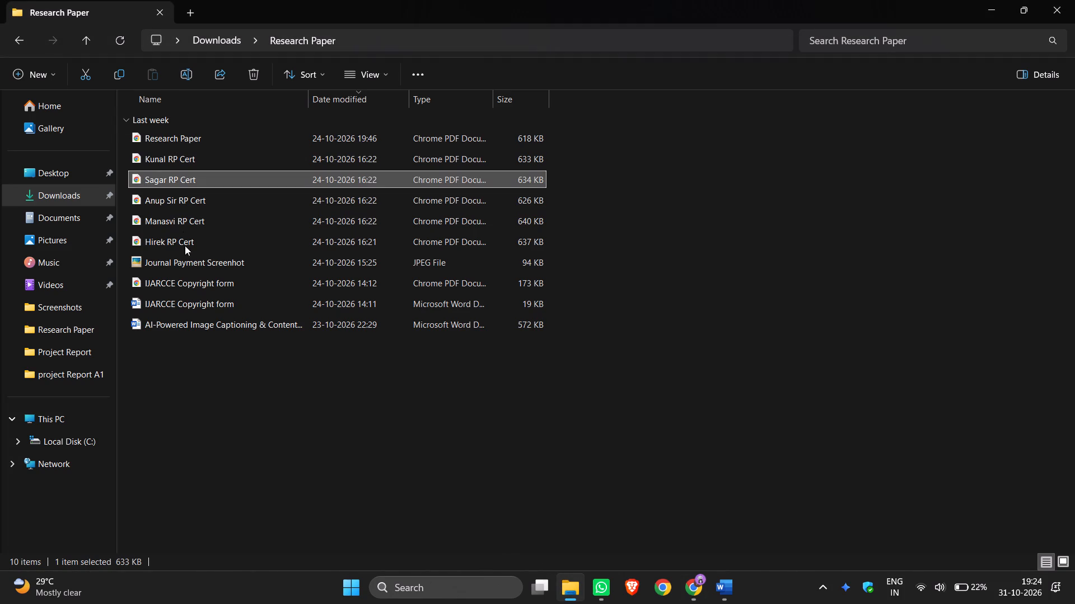
double_click(193, 201)
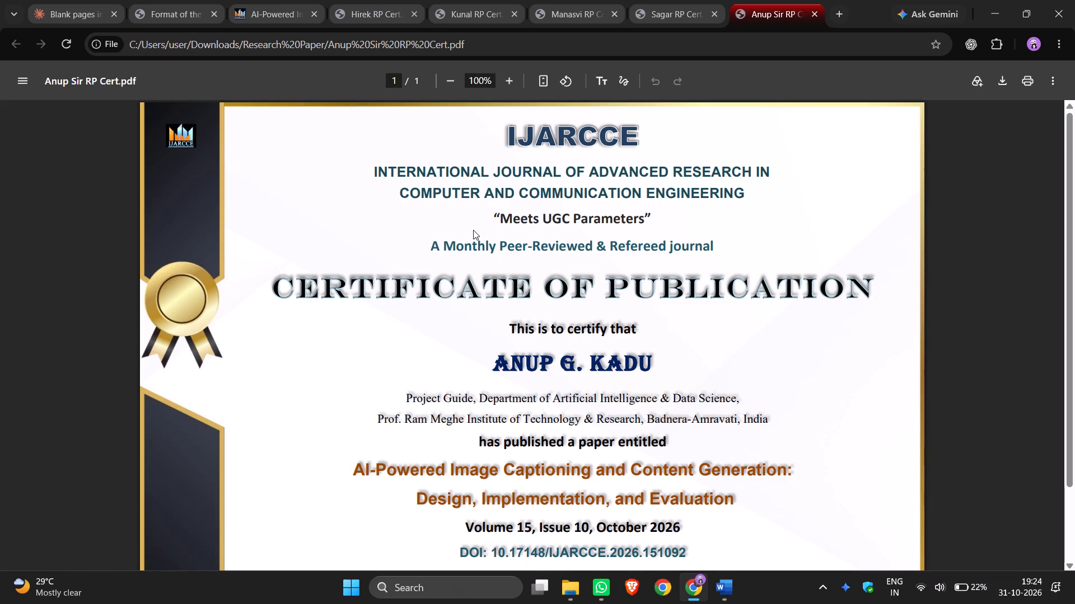
double_click(448, 72)
click(448, 72)
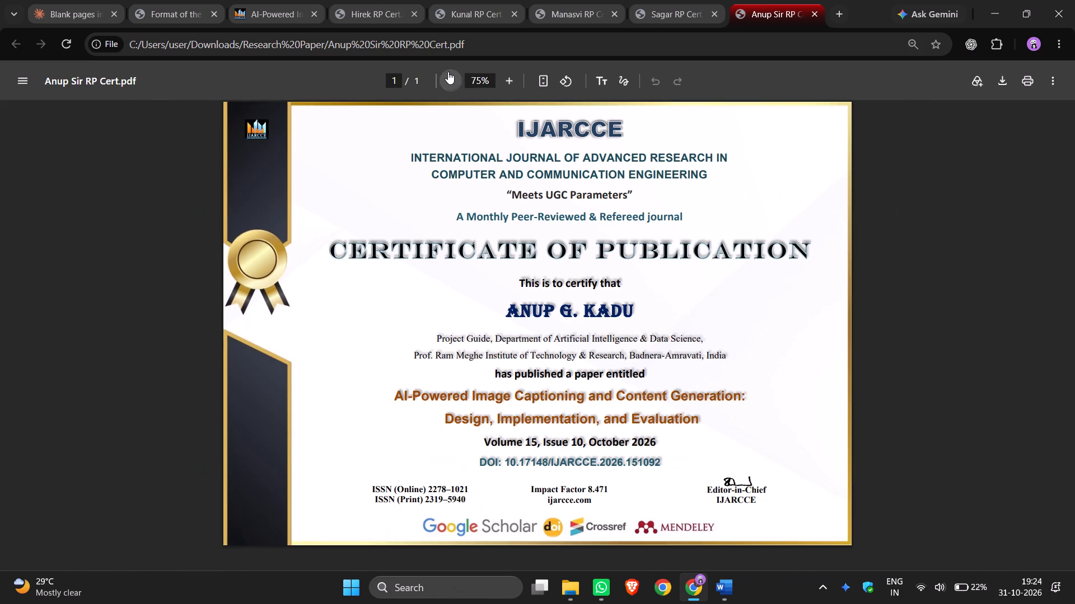
key(shift+super+s)
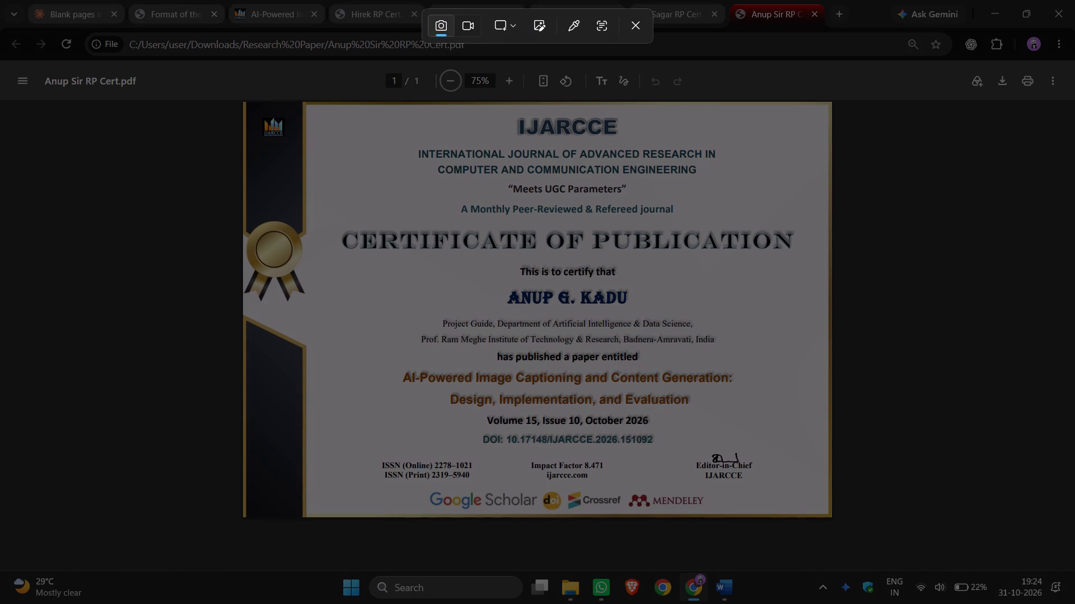
drag(246, 101, 826, 511)
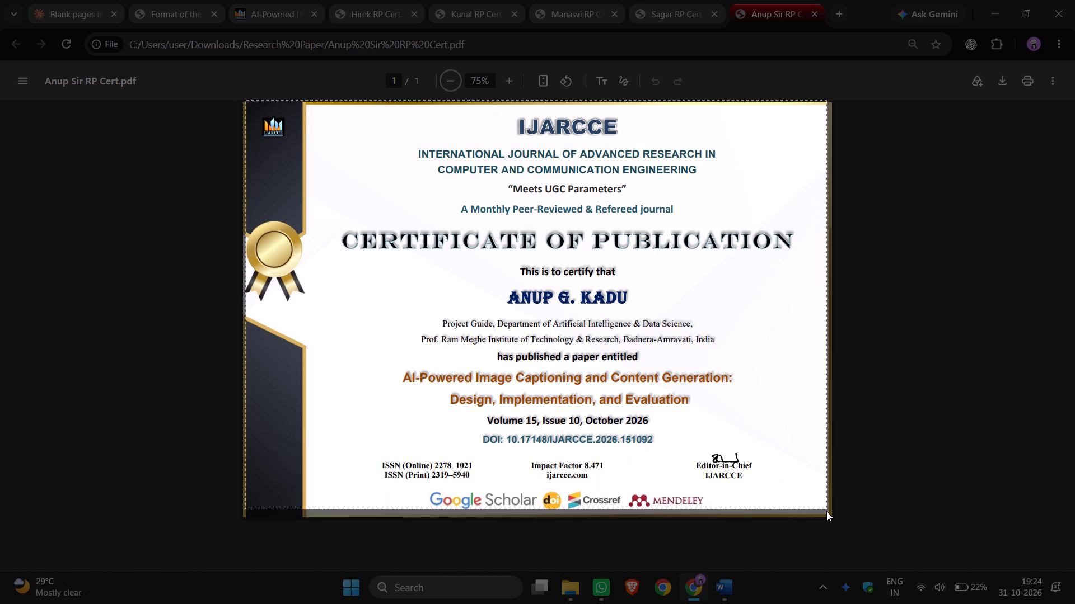
drag(826, 511, 830, 513)
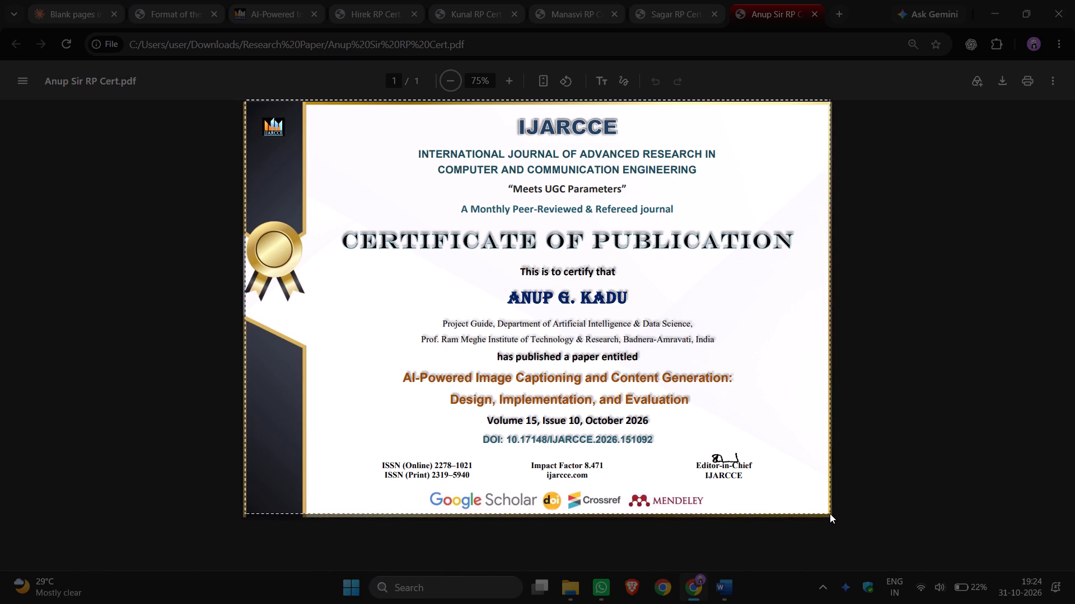
drag(830, 513, 829, 512)
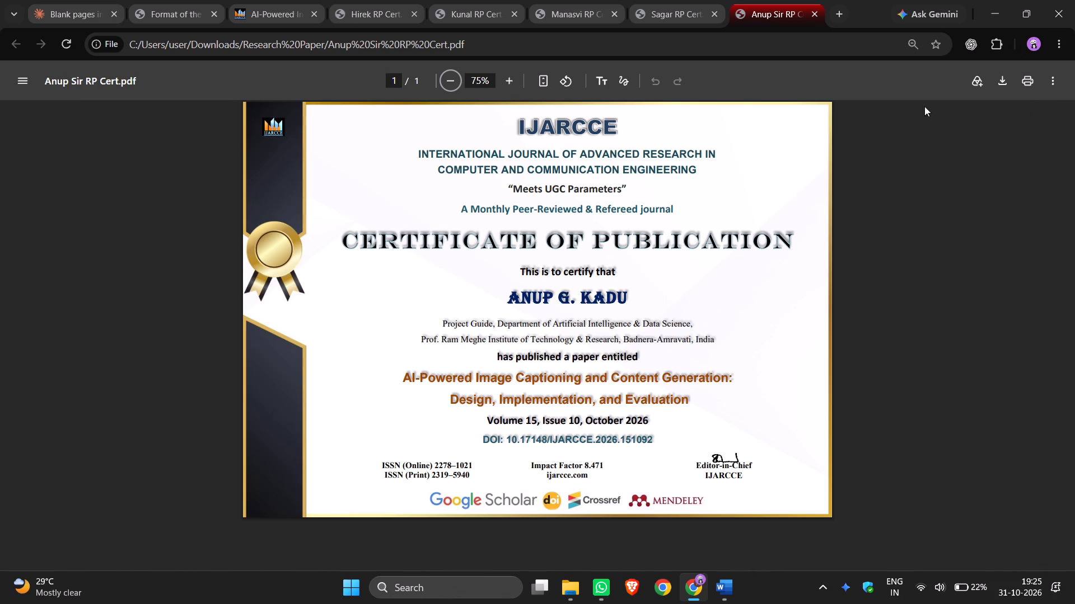
Close the Anup Sir, Sagar, Manasvi and Kunal certificate PDFs, leaving the Hirek one open, and minimize the browser window.
click(816, 10)
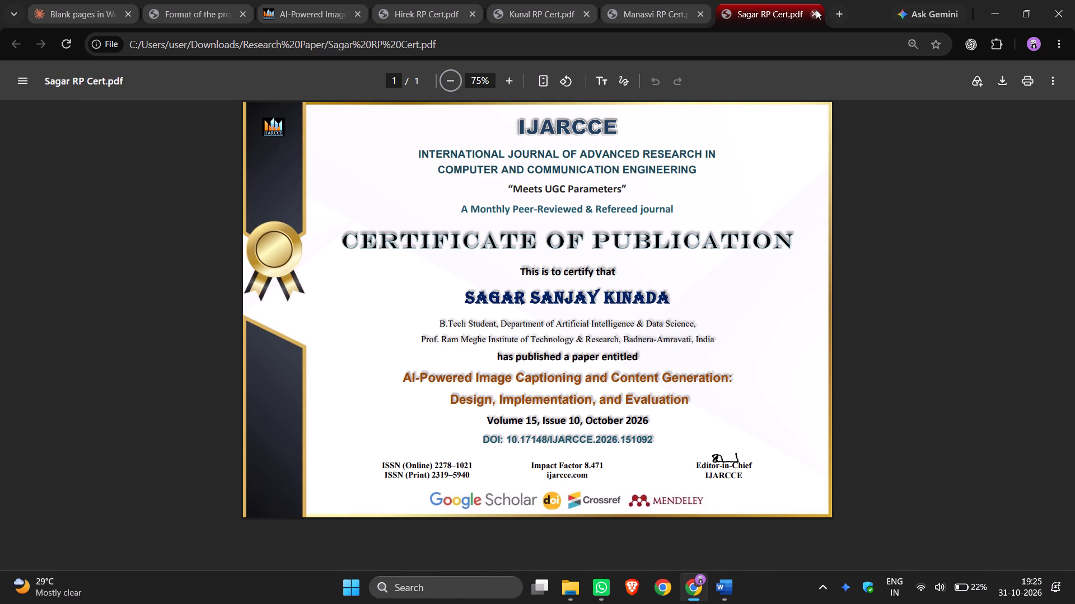
click(816, 10)
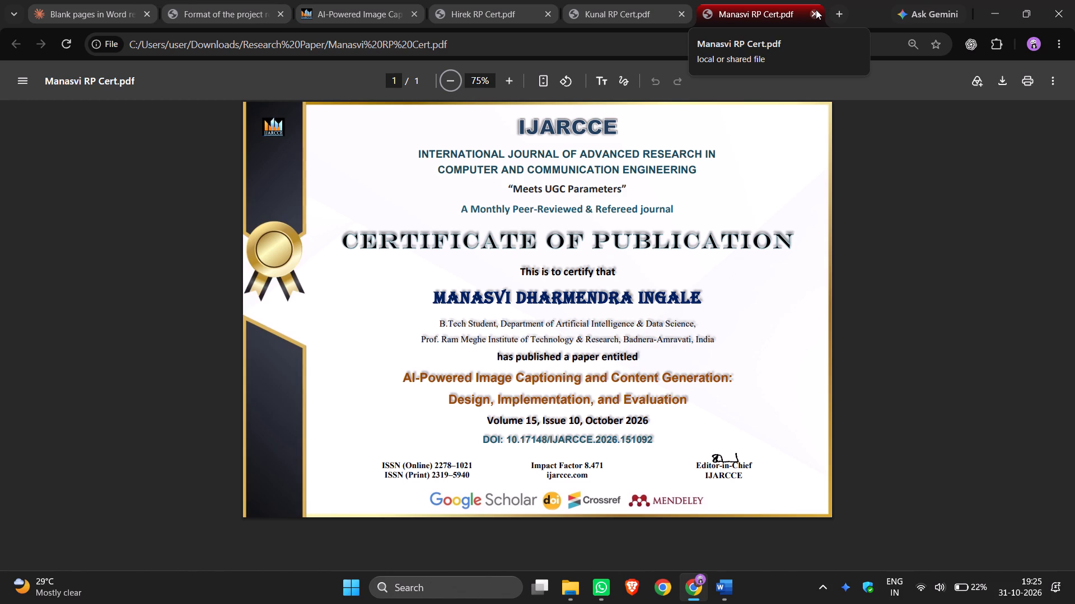
triple_click(816, 10)
click(997, 10)
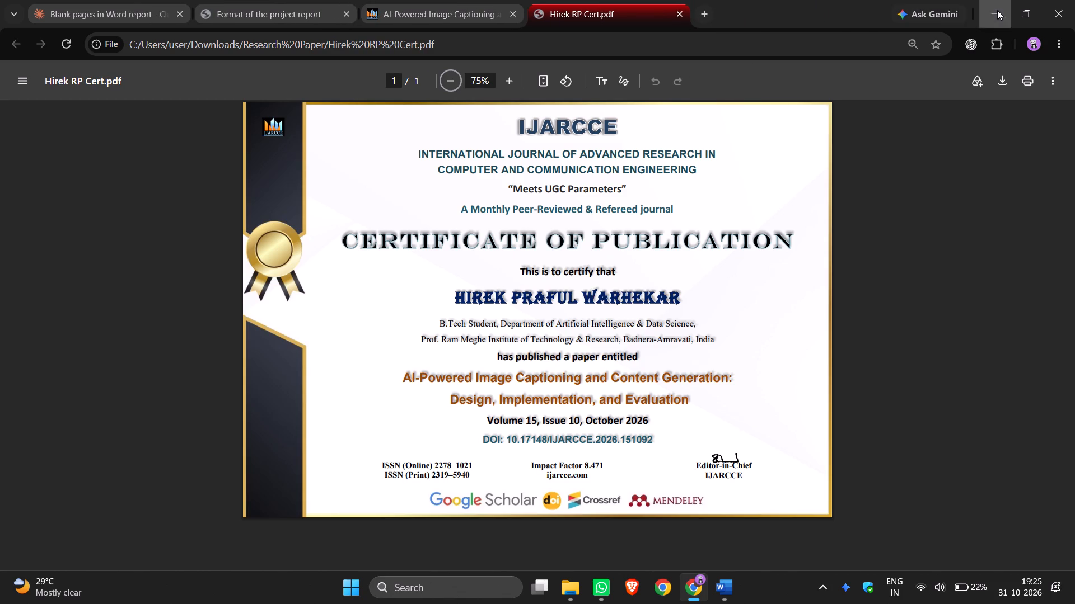
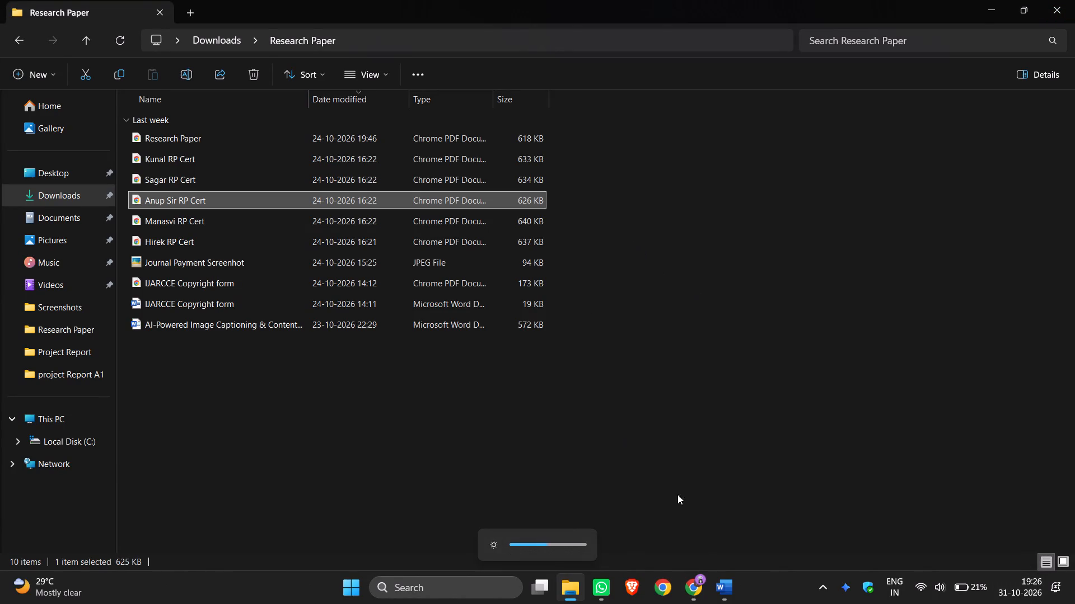
Switch to Chrome and examine how the sample project report lays out its publication certificates and the paper that follows.
click(697, 594)
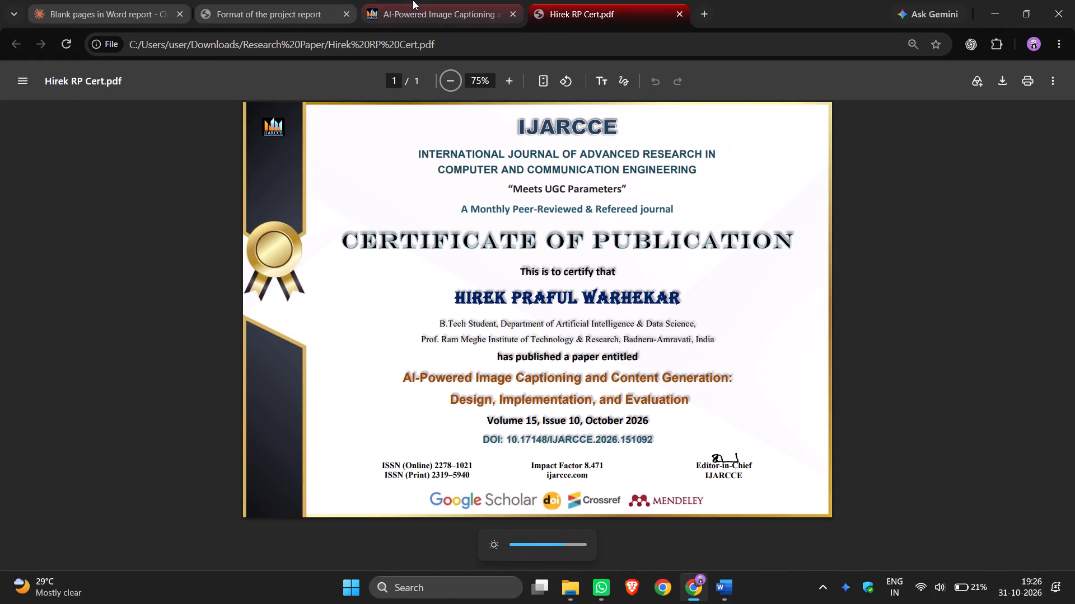
click(413, 0)
click(291, 0)
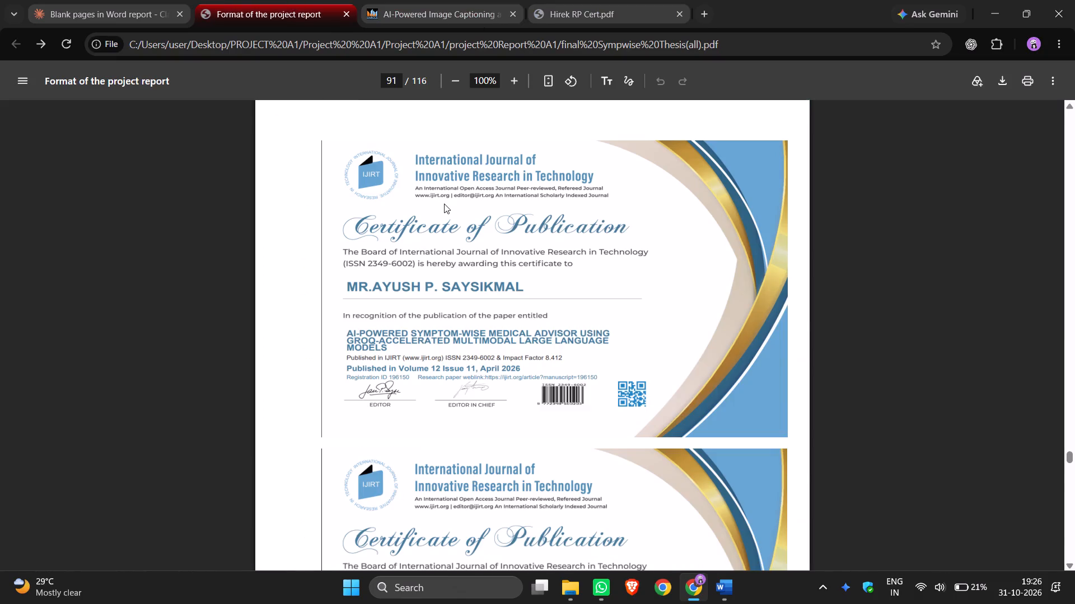
scroll(444, 204, up, 11)
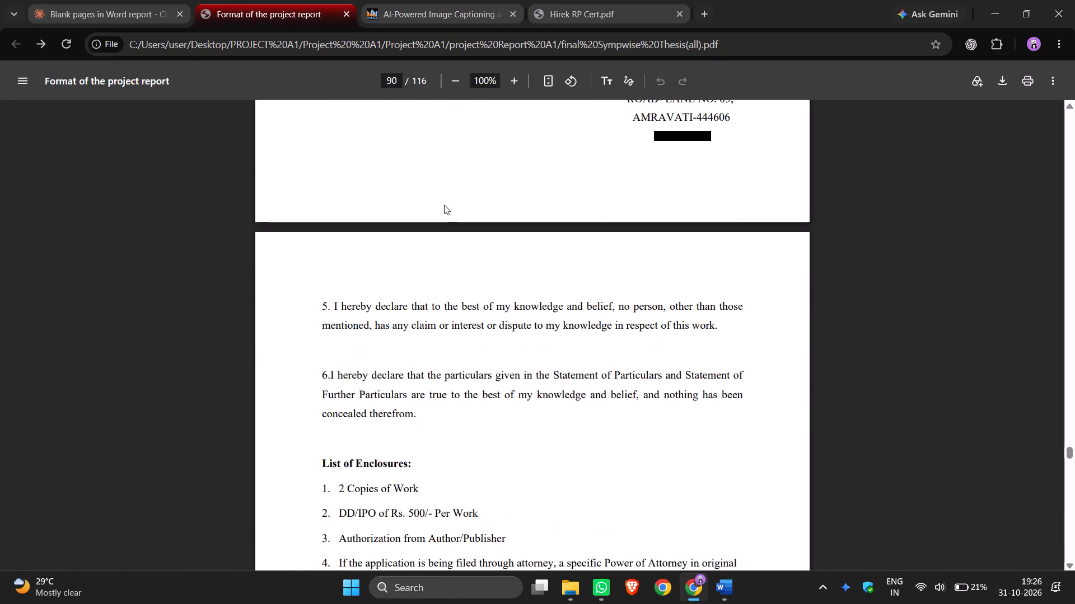
scroll(444, 205, up, 4)
scroll(444, 205, down, 13)
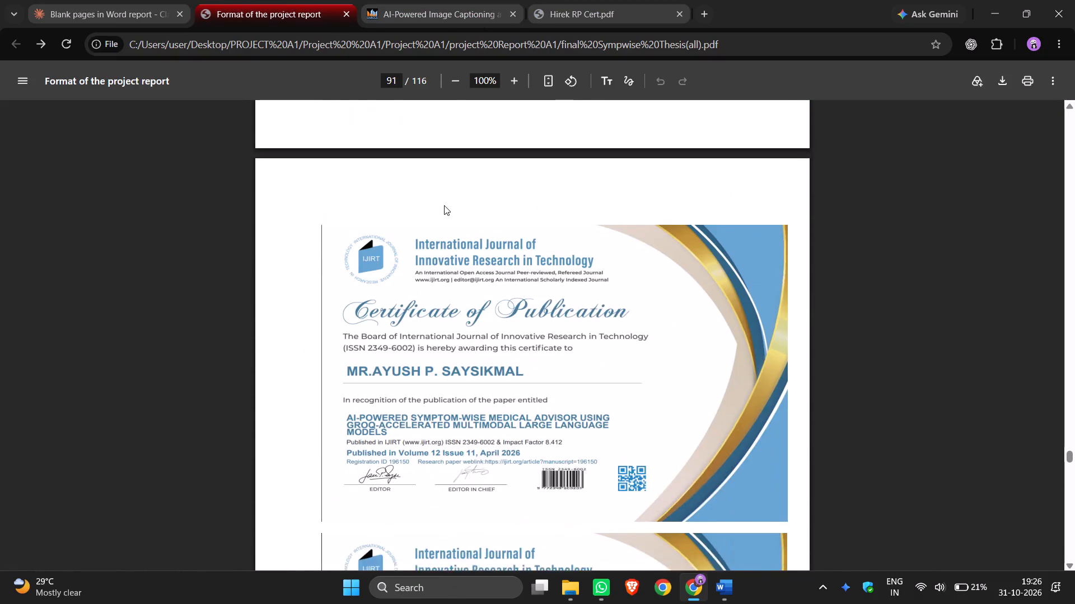
scroll(444, 205, down, 13)
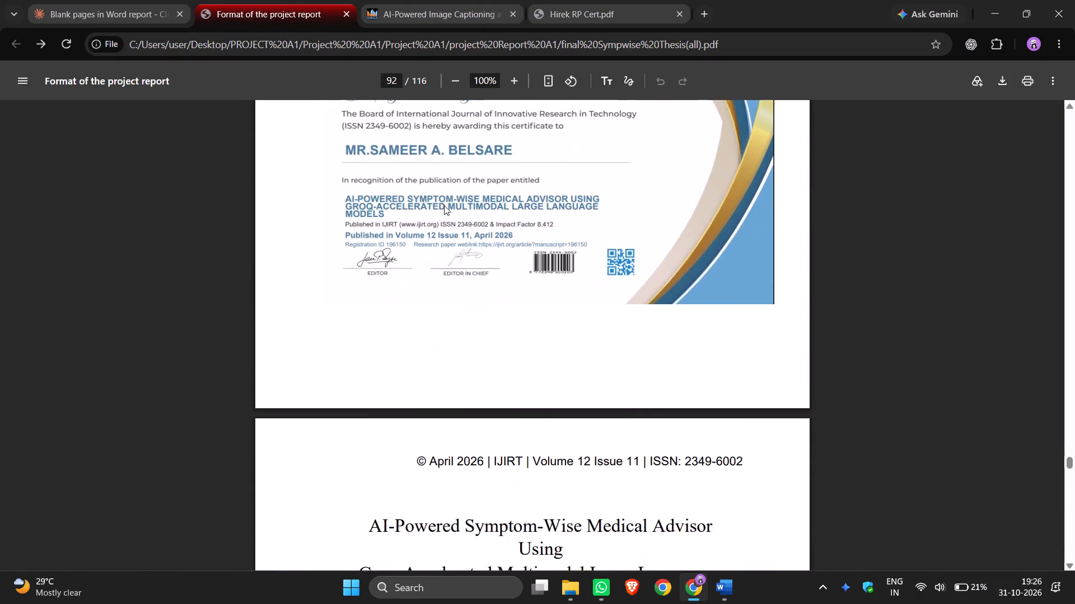
scroll(444, 205, down, 7)
scroll(444, 205, up, 2)
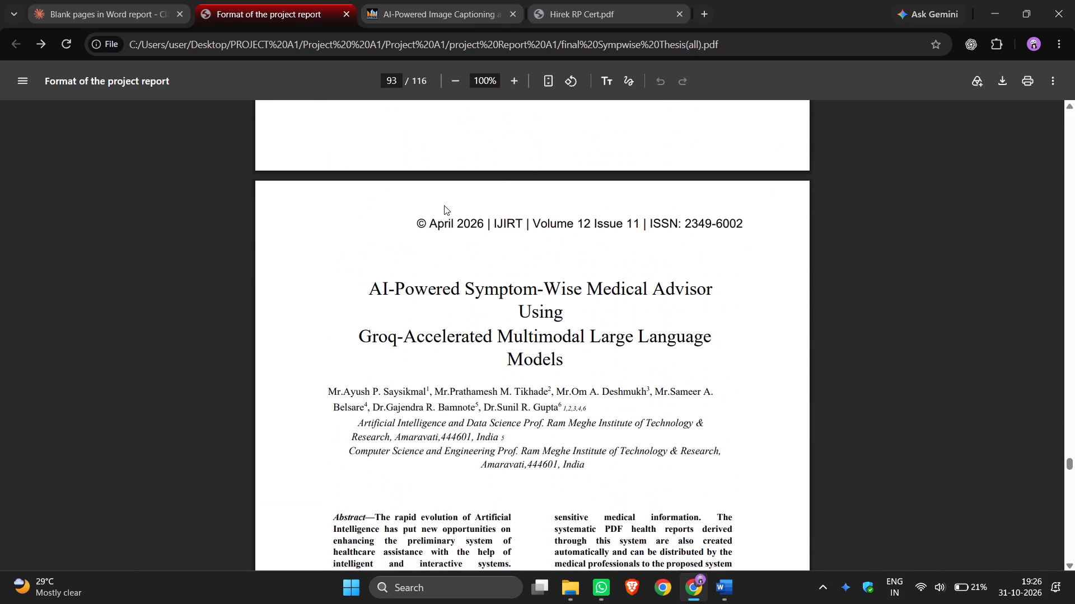
scroll(444, 205, up, 1)
scroll(444, 205, down, 1)
scroll(444, 205, up, 1)
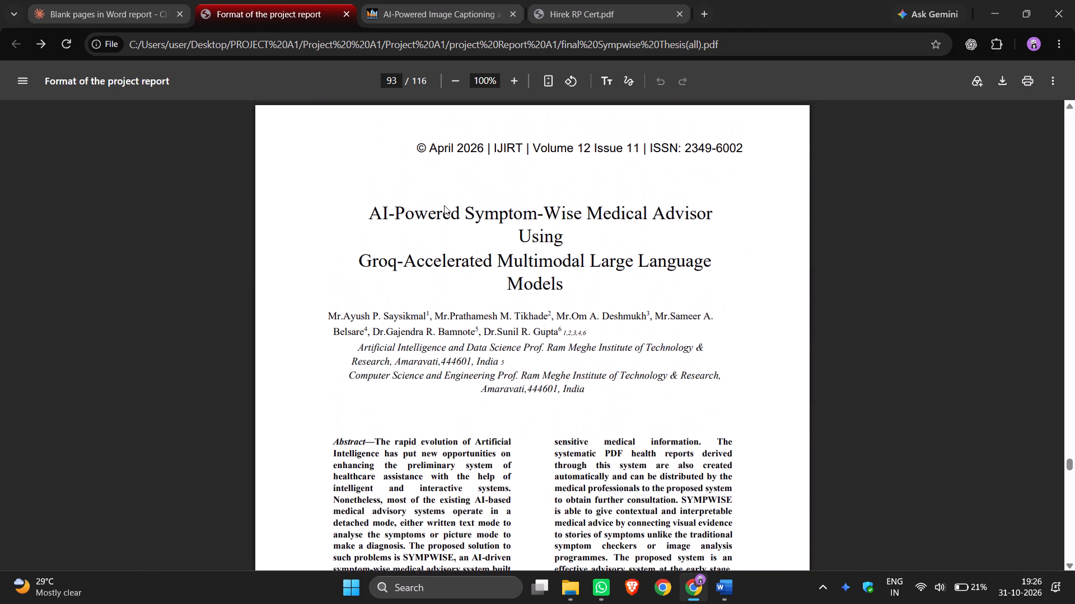
scroll(444, 205, down, 1)
scroll(444, 205, up, 6)
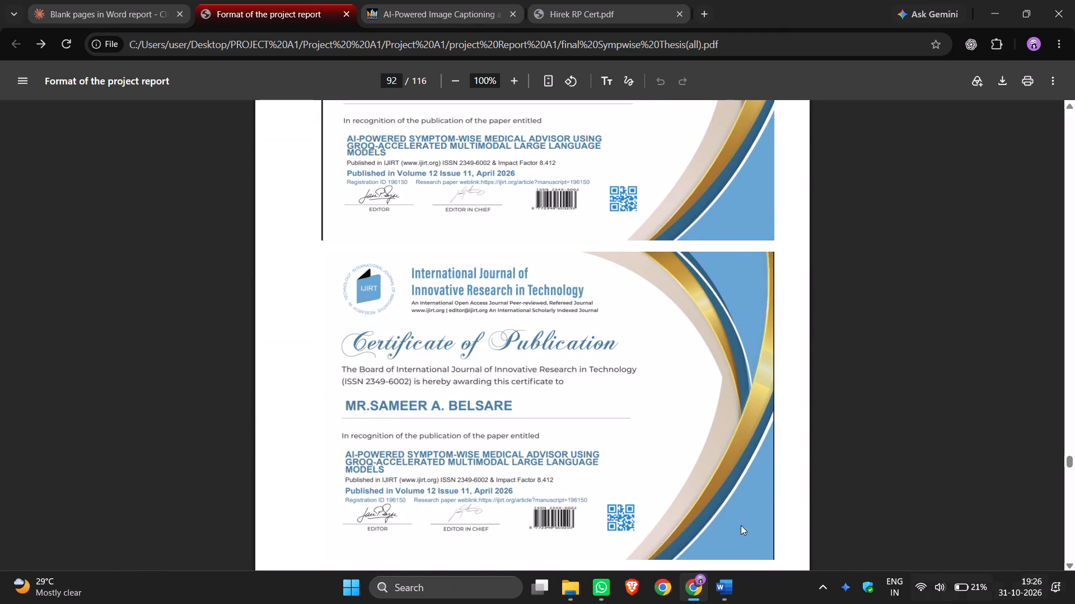
click(730, 581)
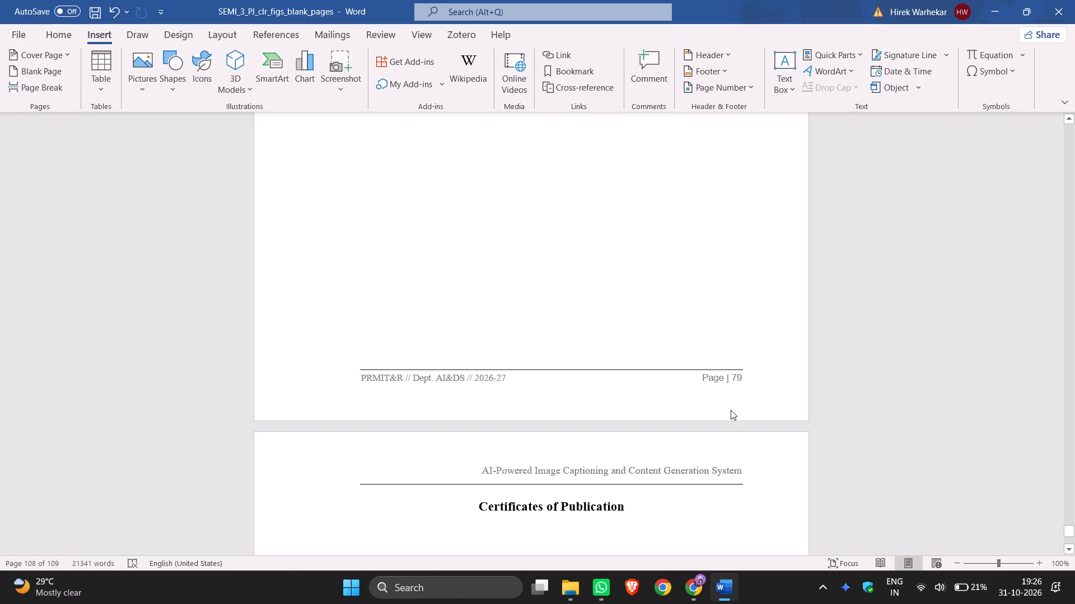
scroll(731, 410, down, 3)
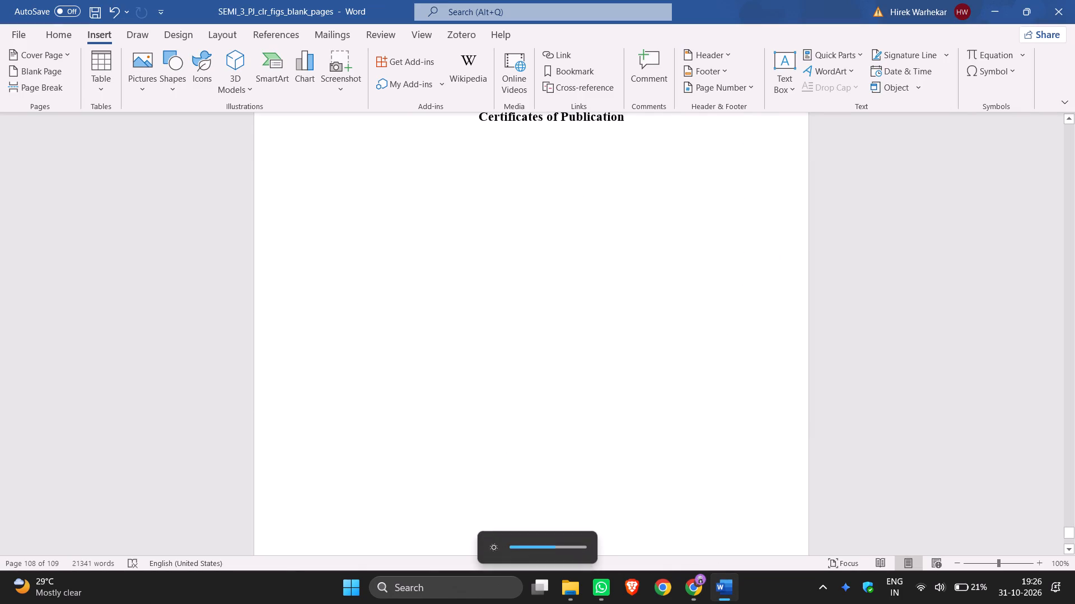
click(60, 35)
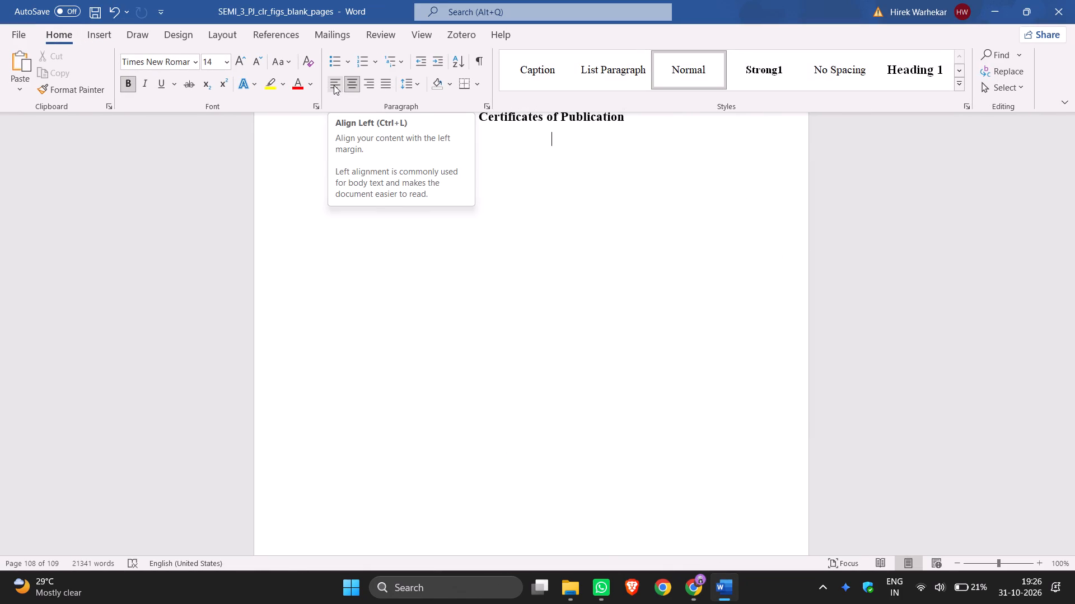
click(106, 41)
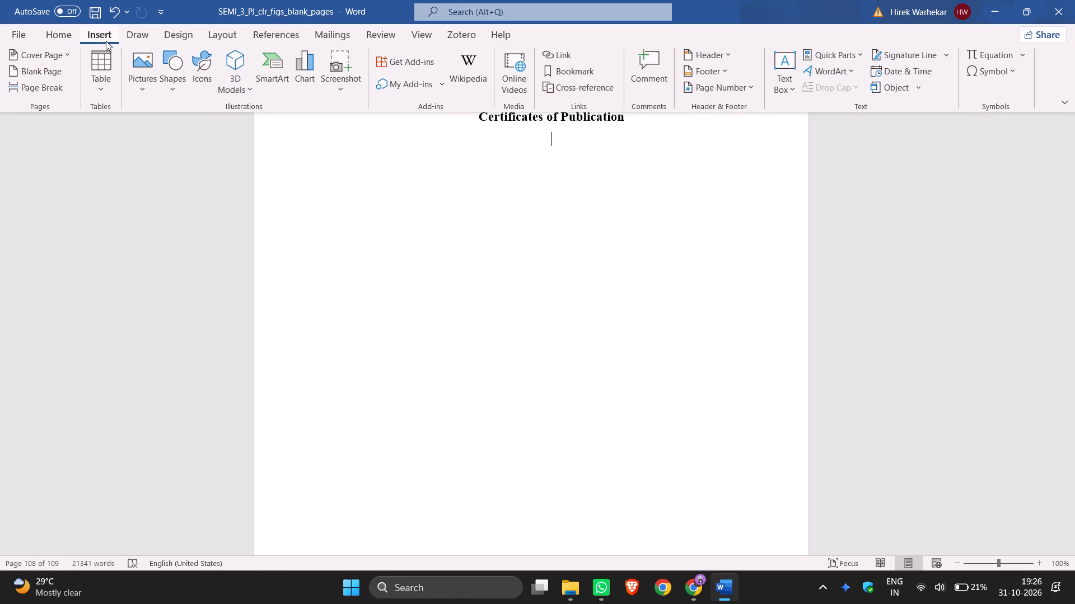
click(140, 69)
click(169, 133)
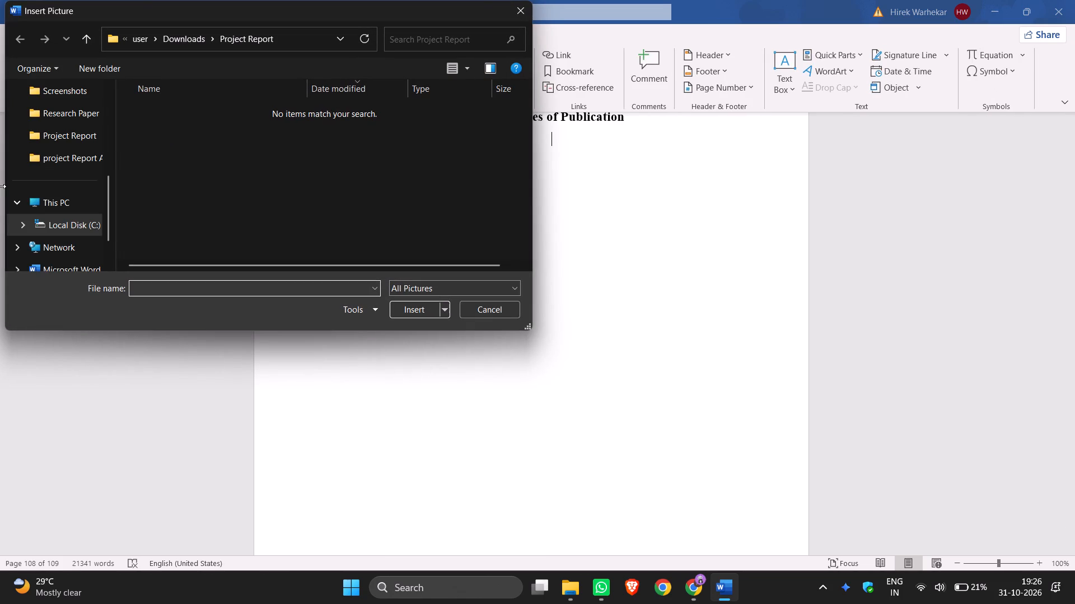
scroll(57, 216, down, 1)
scroll(57, 216, up, 5)
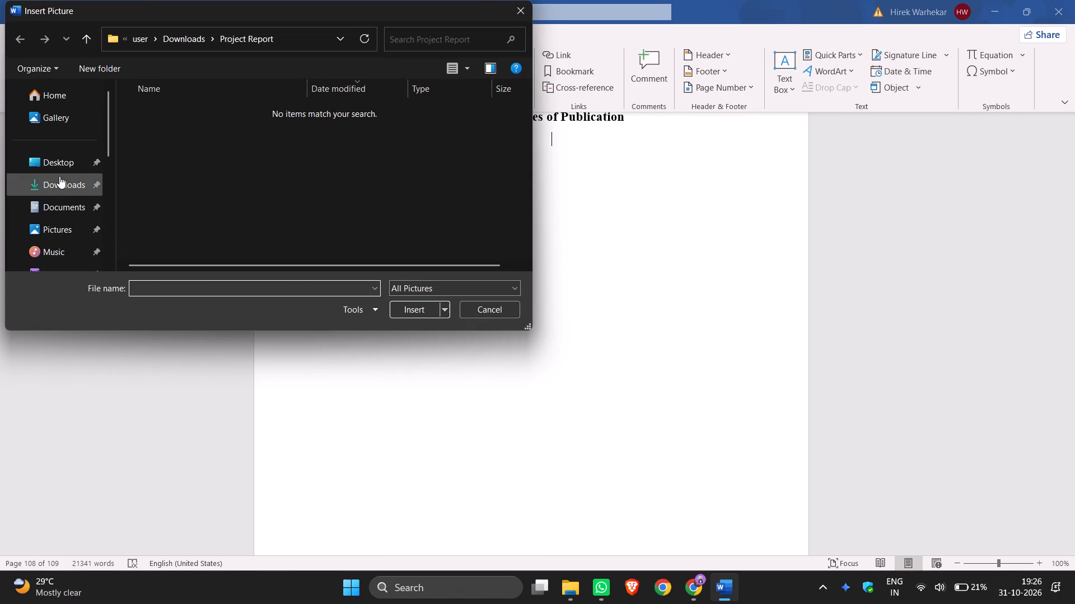
click(63, 230)
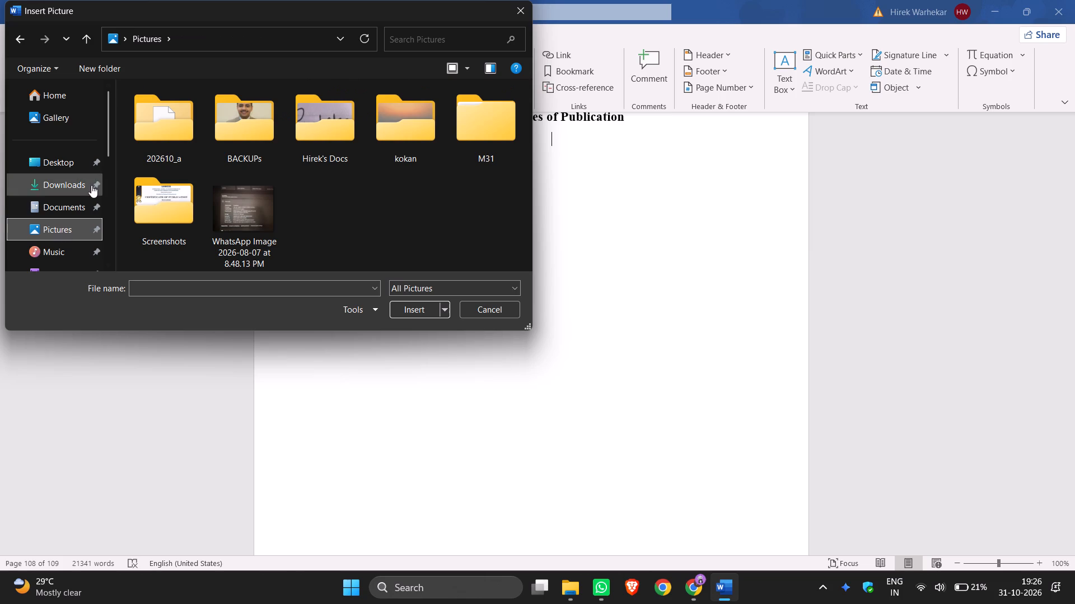
double_click(173, 207)
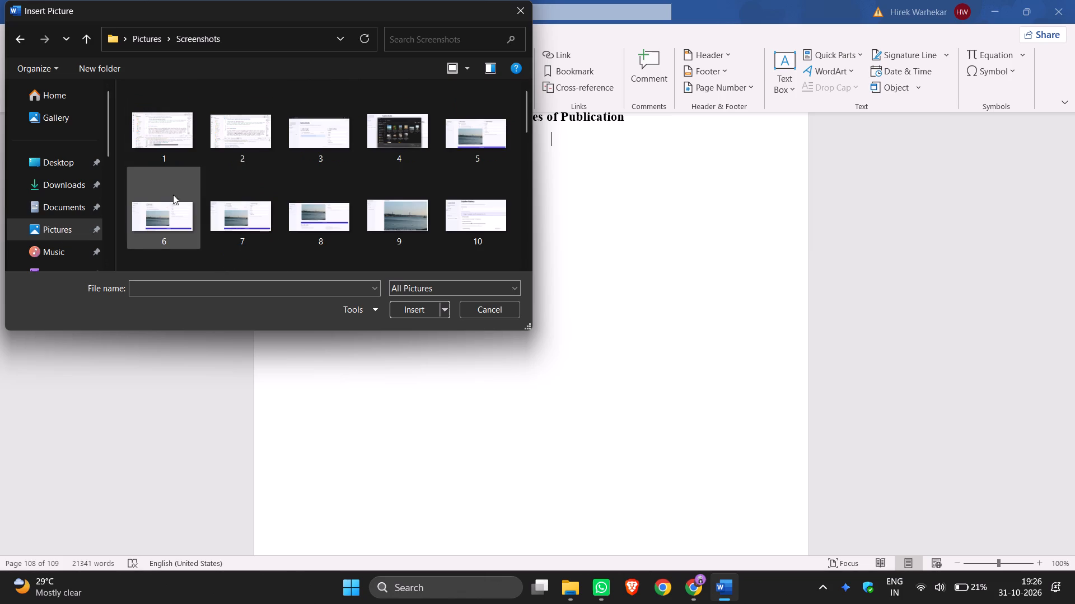
scroll(239, 160, down, 20)
scroll(239, 160, down, 5)
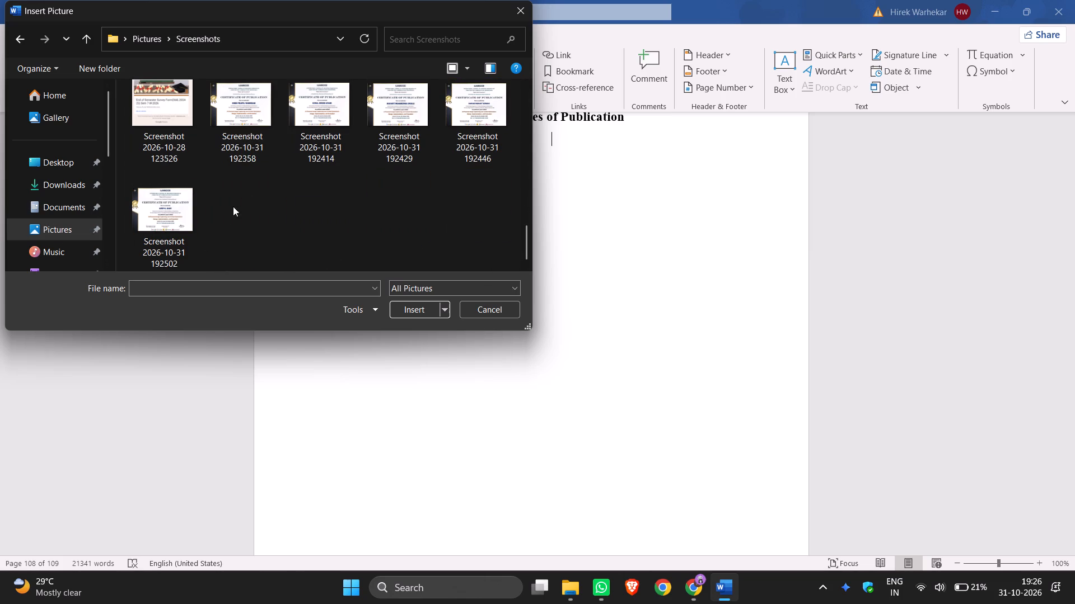
click(242, 148)
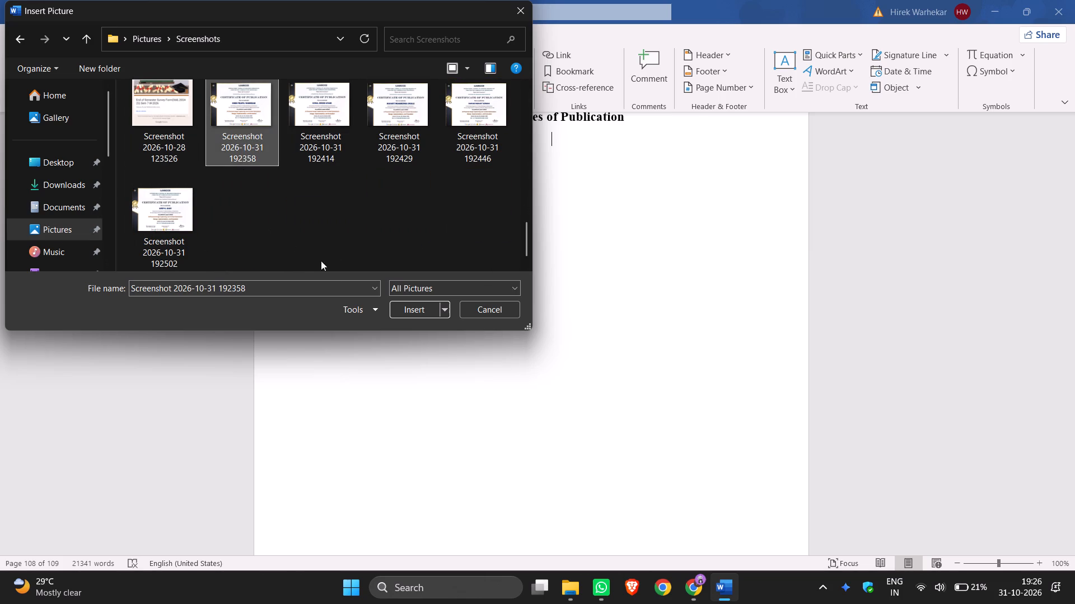
click(414, 309)
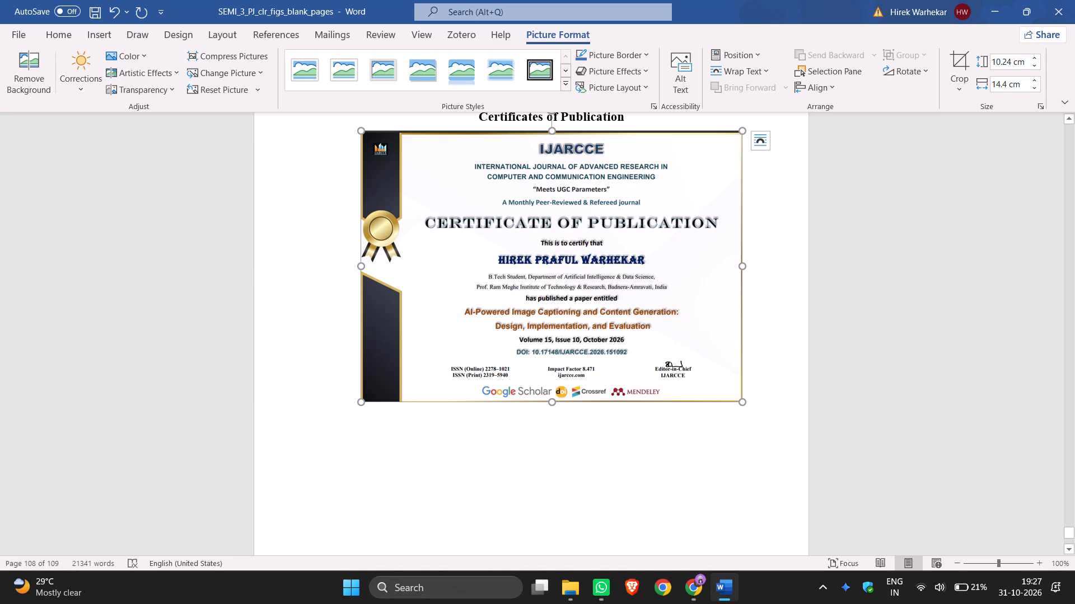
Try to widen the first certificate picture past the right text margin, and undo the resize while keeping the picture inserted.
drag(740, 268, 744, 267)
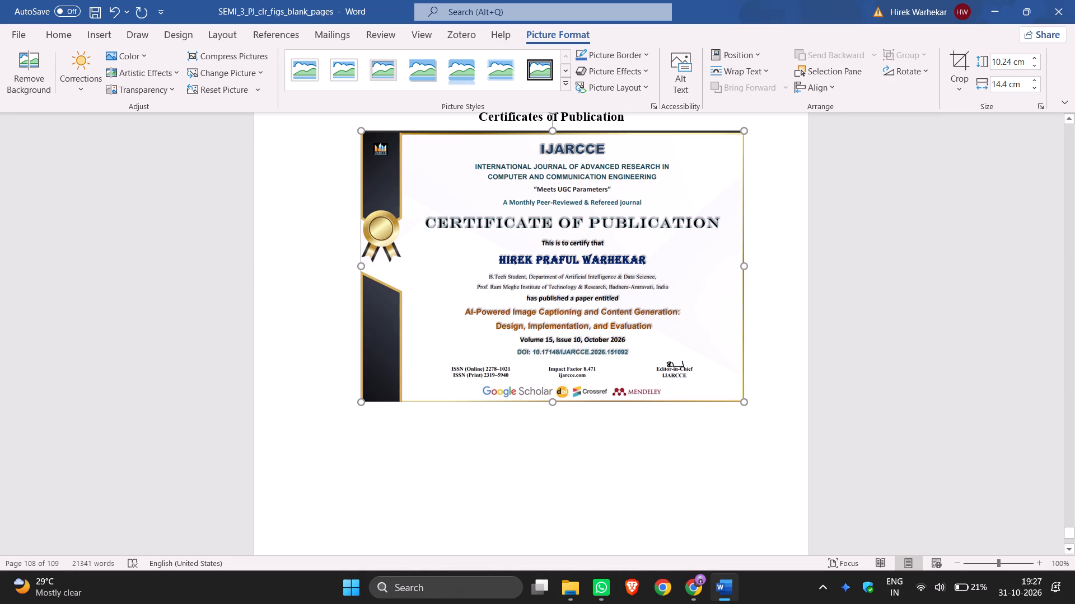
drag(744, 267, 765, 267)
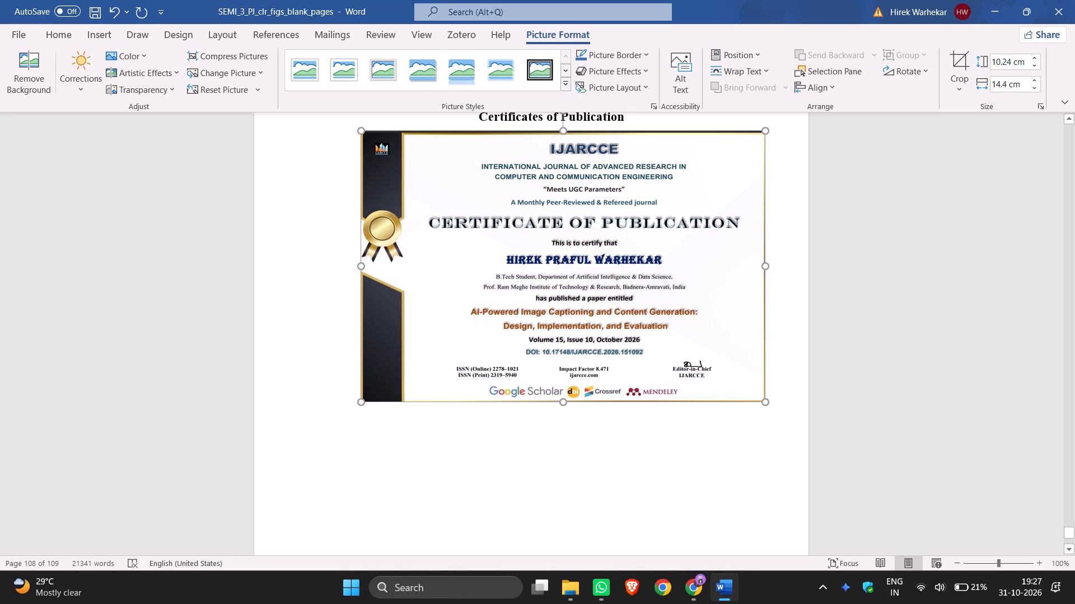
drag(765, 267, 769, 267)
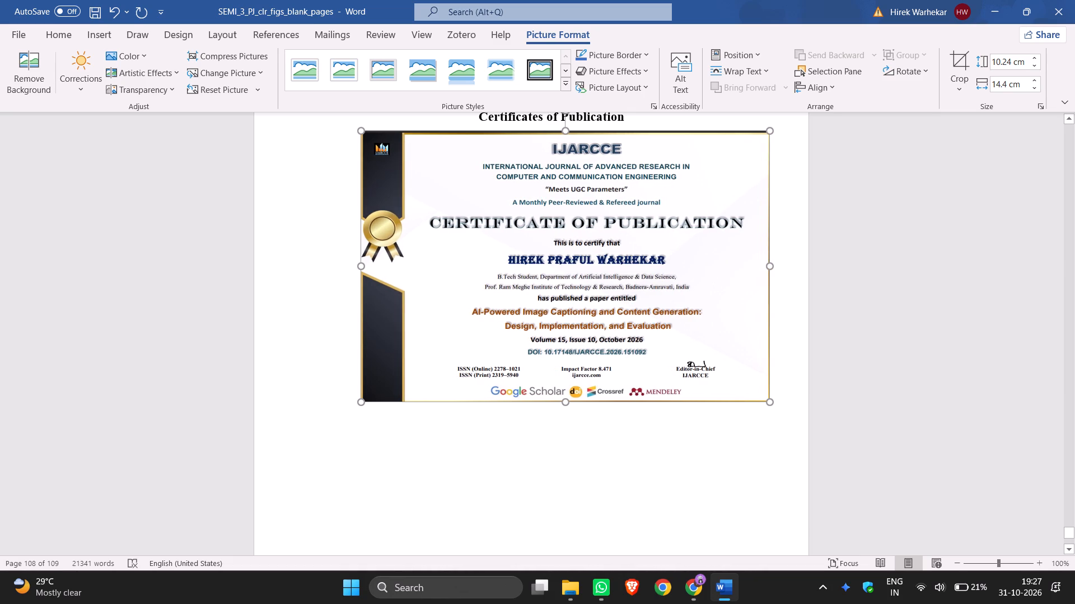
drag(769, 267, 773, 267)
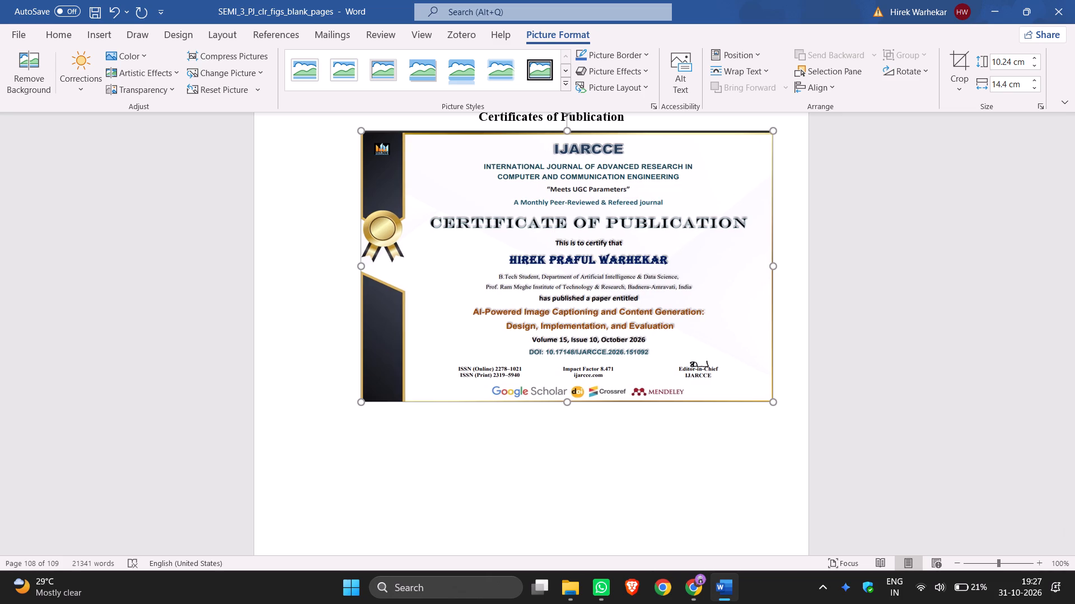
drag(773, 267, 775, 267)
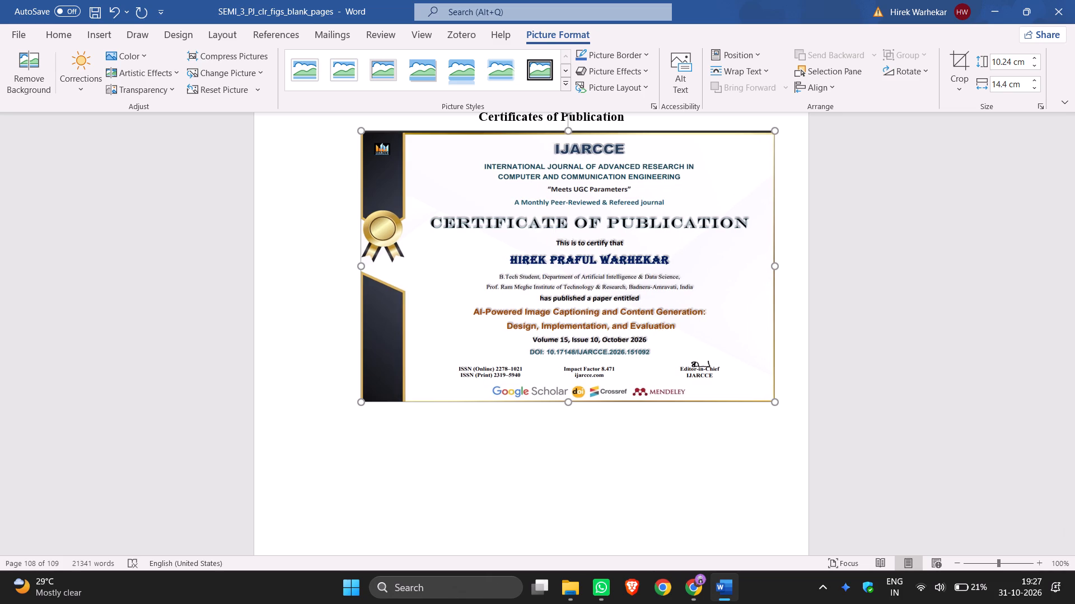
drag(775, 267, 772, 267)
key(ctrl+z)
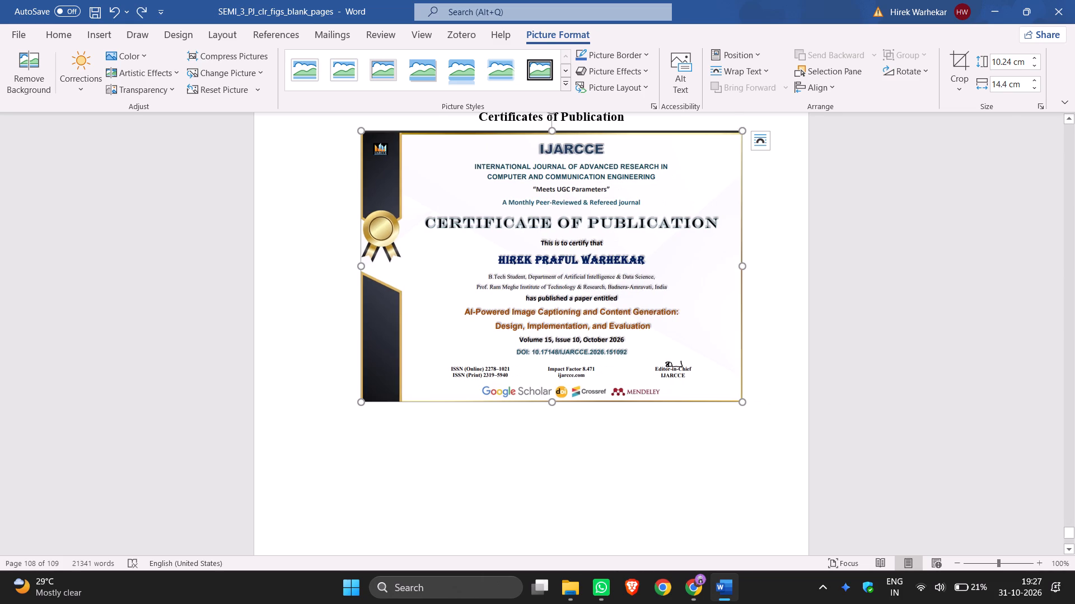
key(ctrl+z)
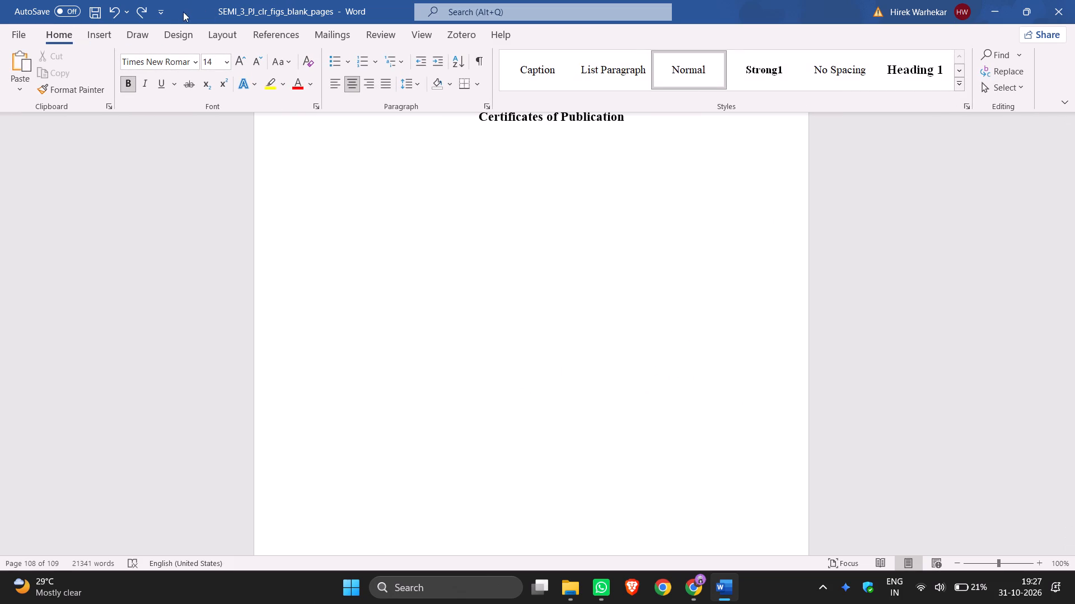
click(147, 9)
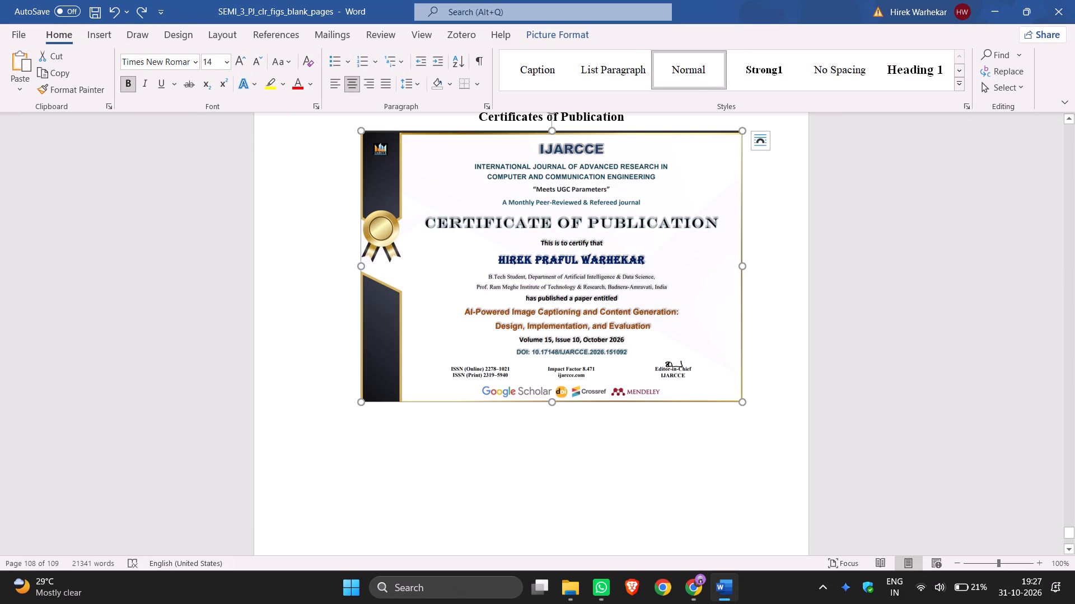
click(756, 388)
key(Return)
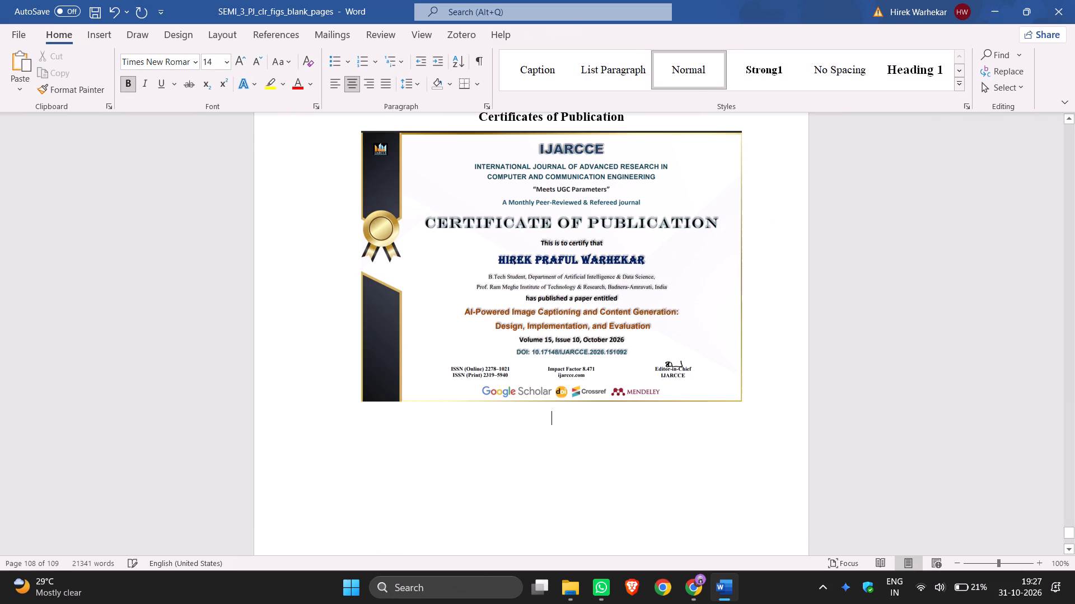
scroll(604, 337, up, 4)
scroll(604, 337, down, 5)
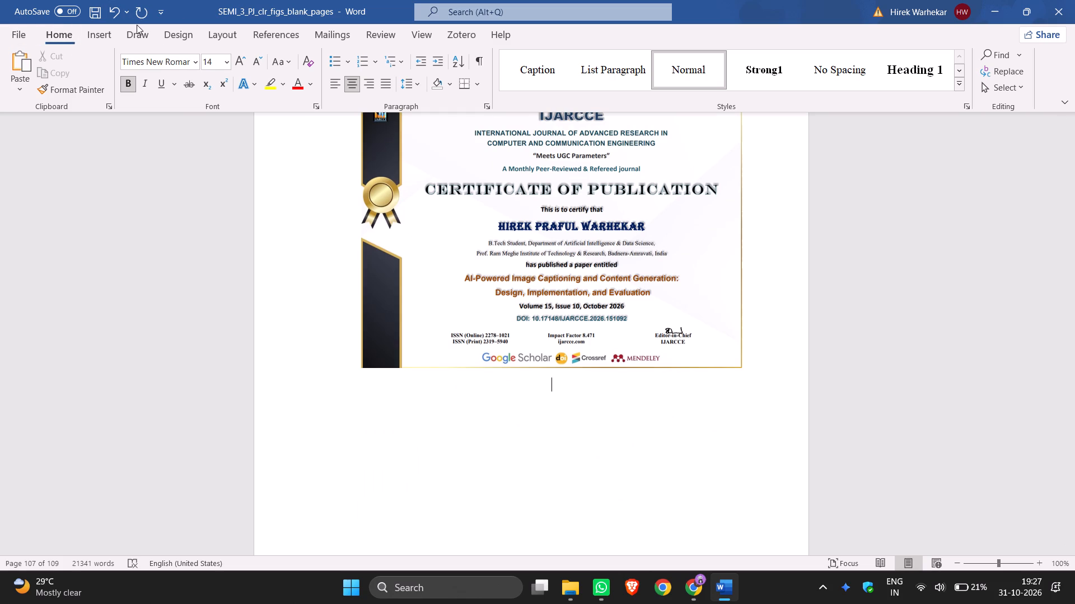
click(91, 35)
click(134, 63)
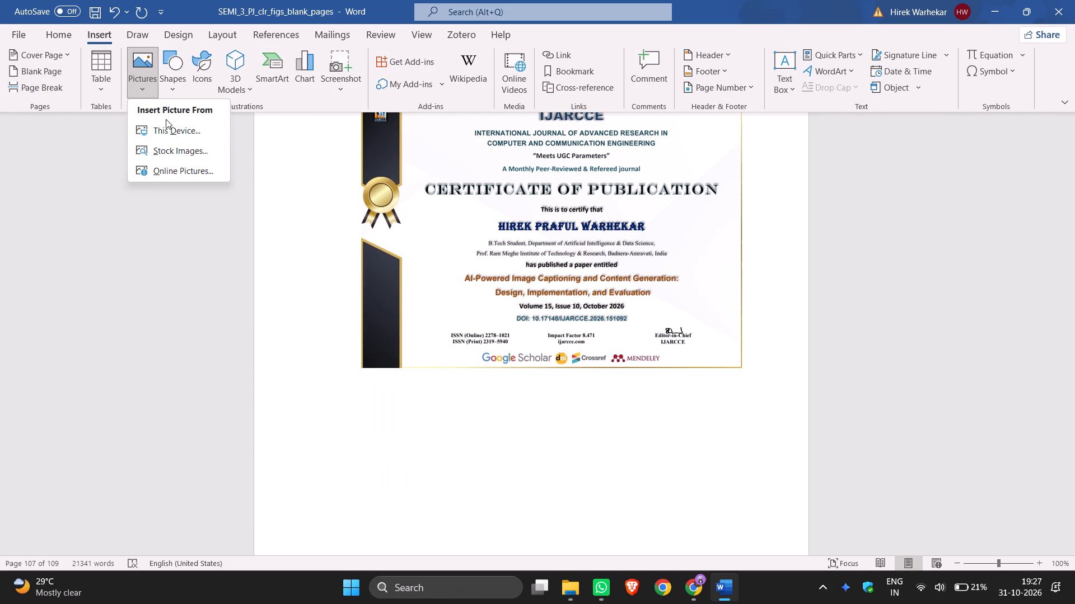
click(166, 124)
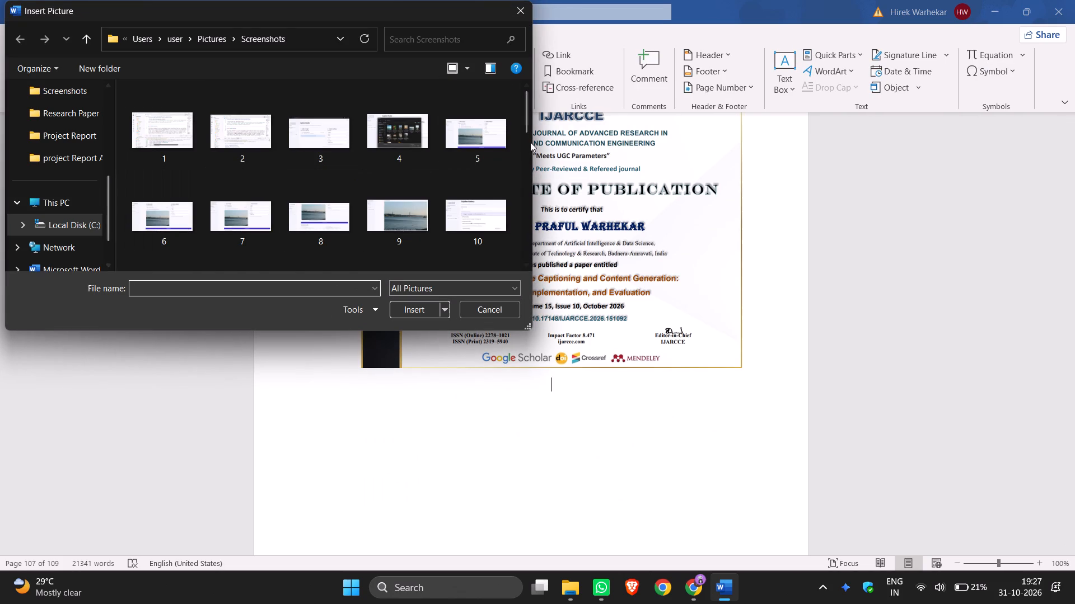
drag(527, 120, 548, 269)
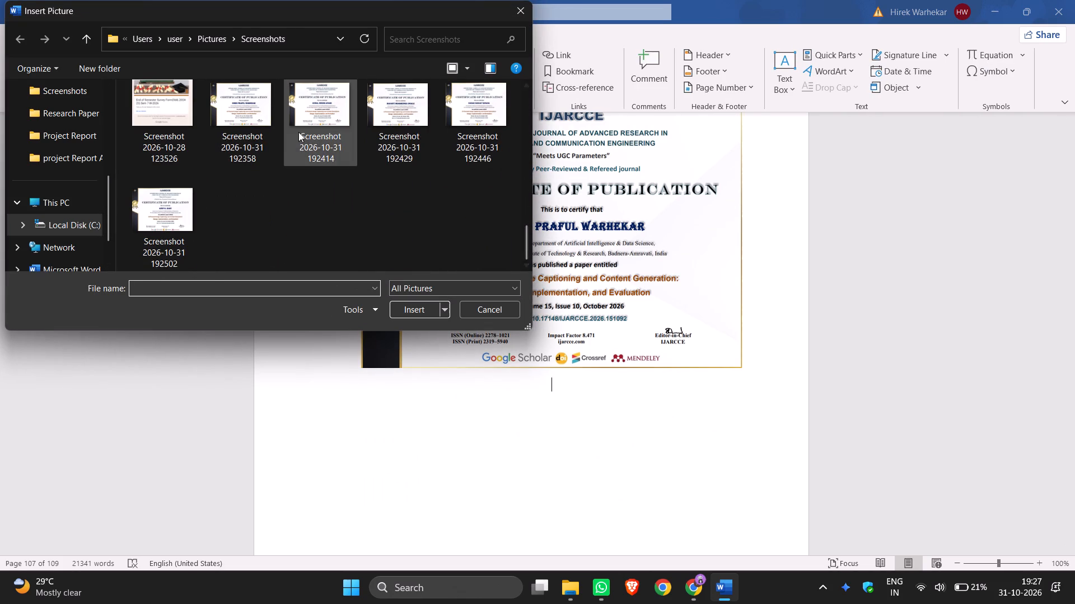
click(301, 130)
click(414, 309)
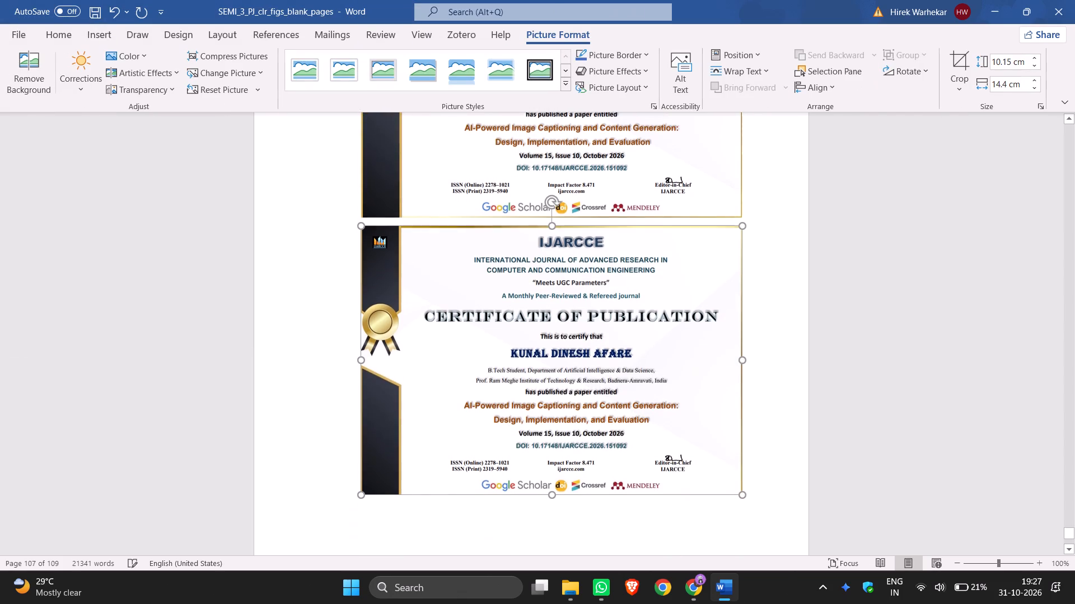
scroll(772, 287, down, 5)
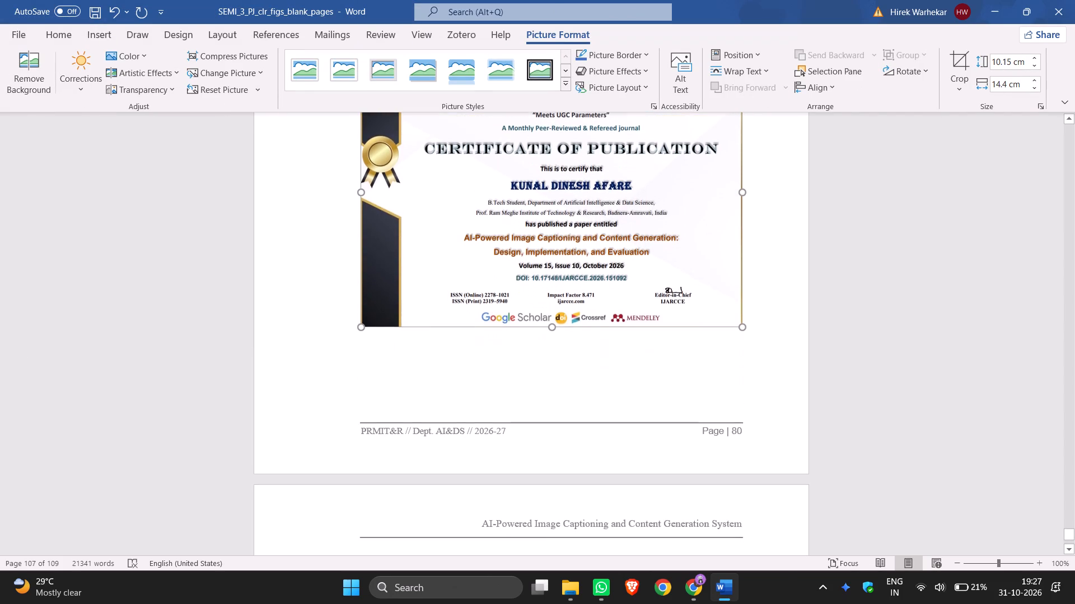
scroll(769, 292, down, 1)
scroll(761, 286, up, 1)
click(763, 304)
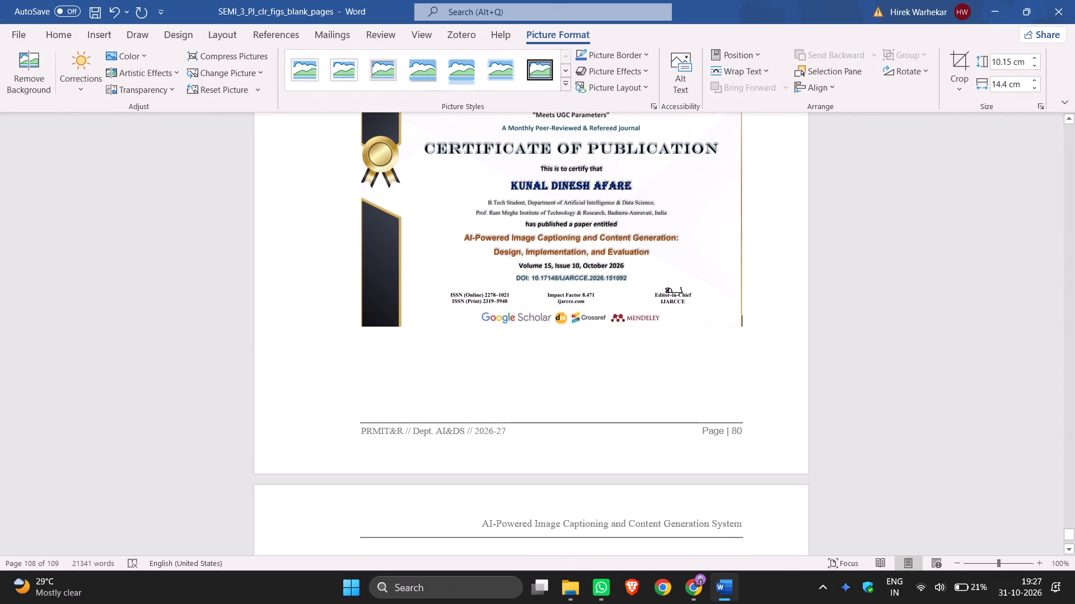
key(Return)
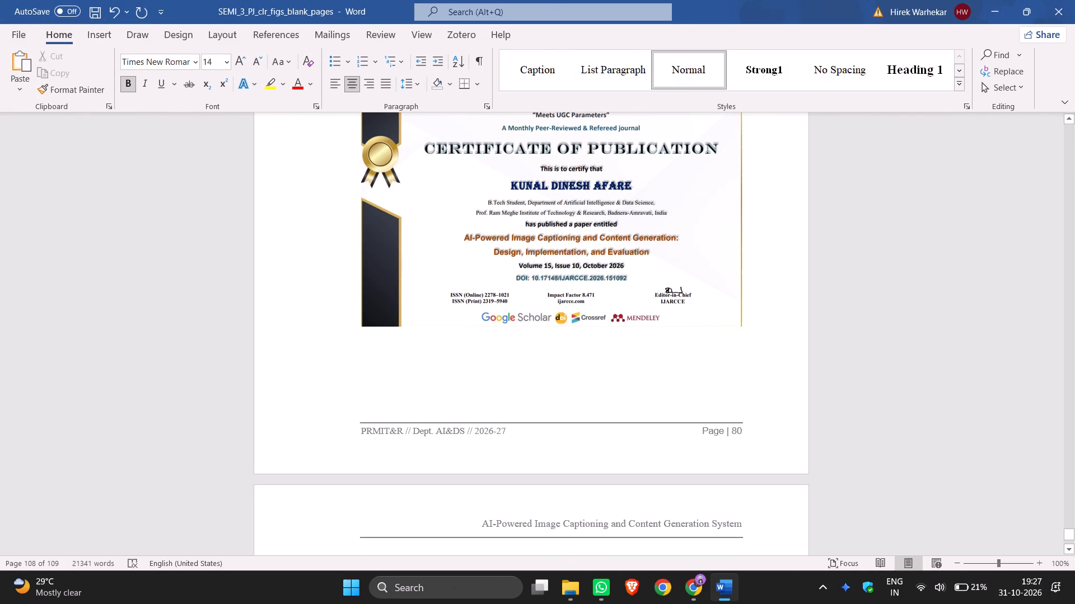
scroll(628, 337, up, 4)
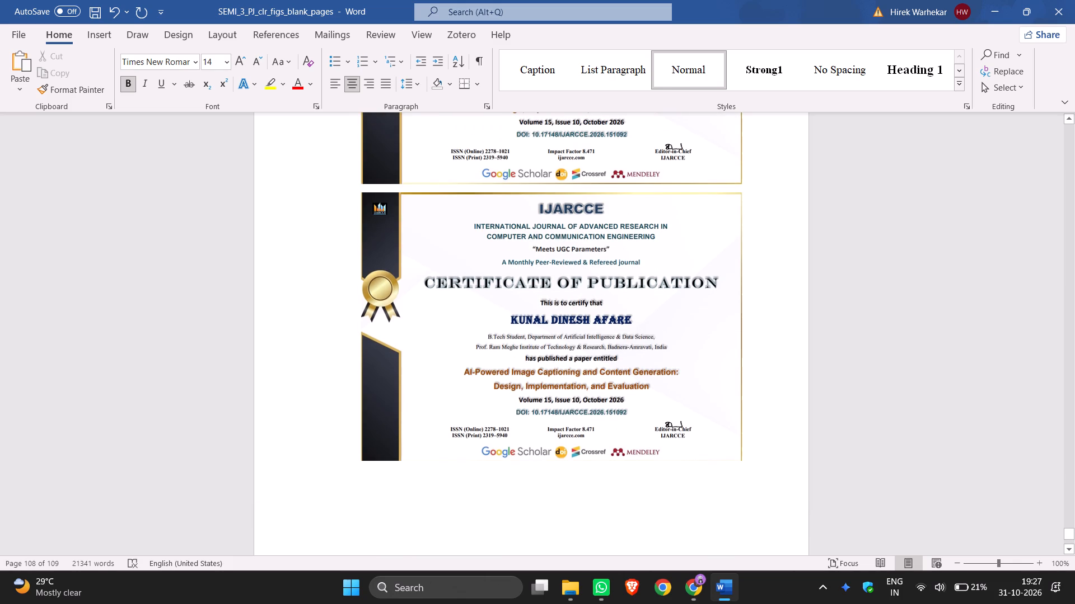
click(101, 36)
click(148, 65)
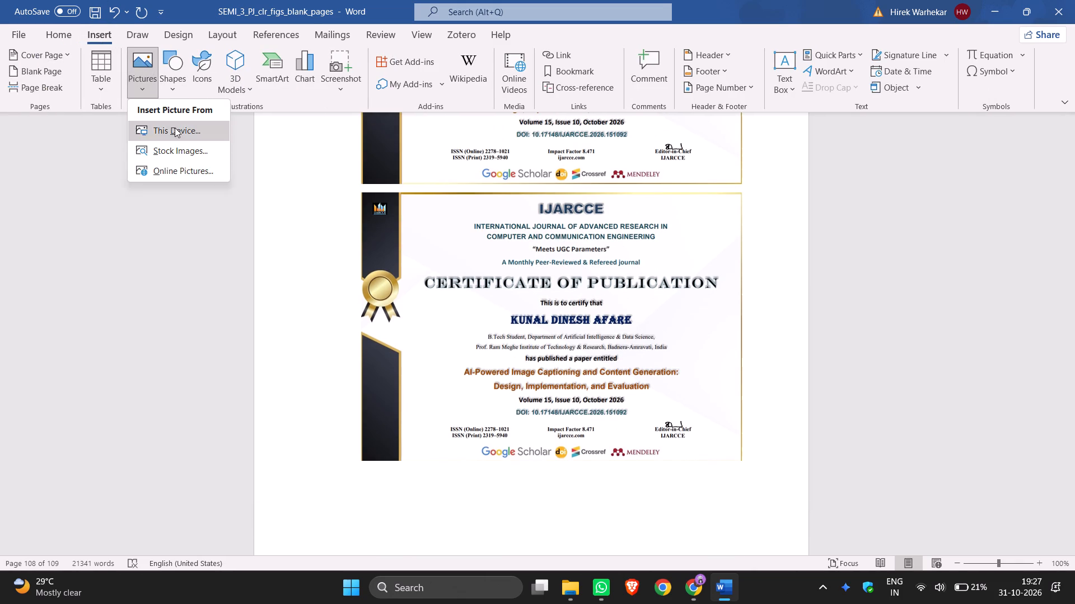
click(175, 130)
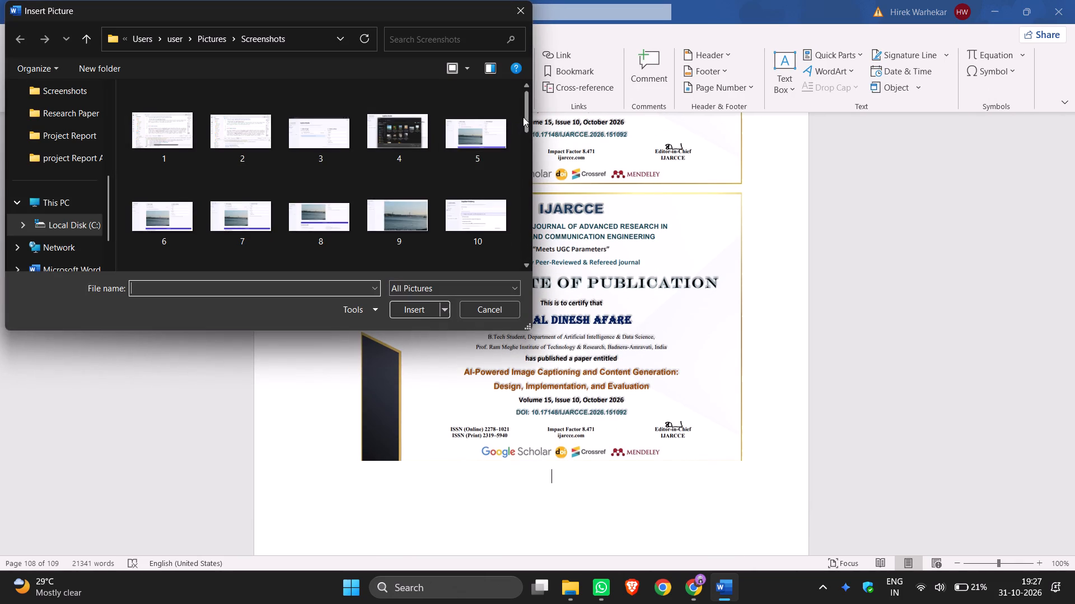
drag(525, 115, 536, 277)
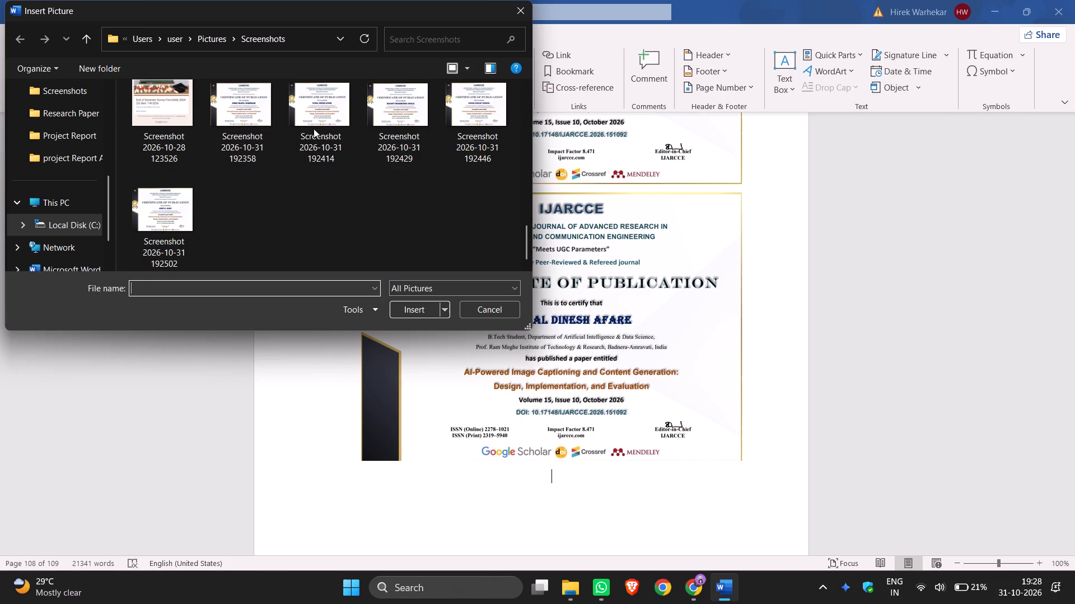
double_click(386, 138)
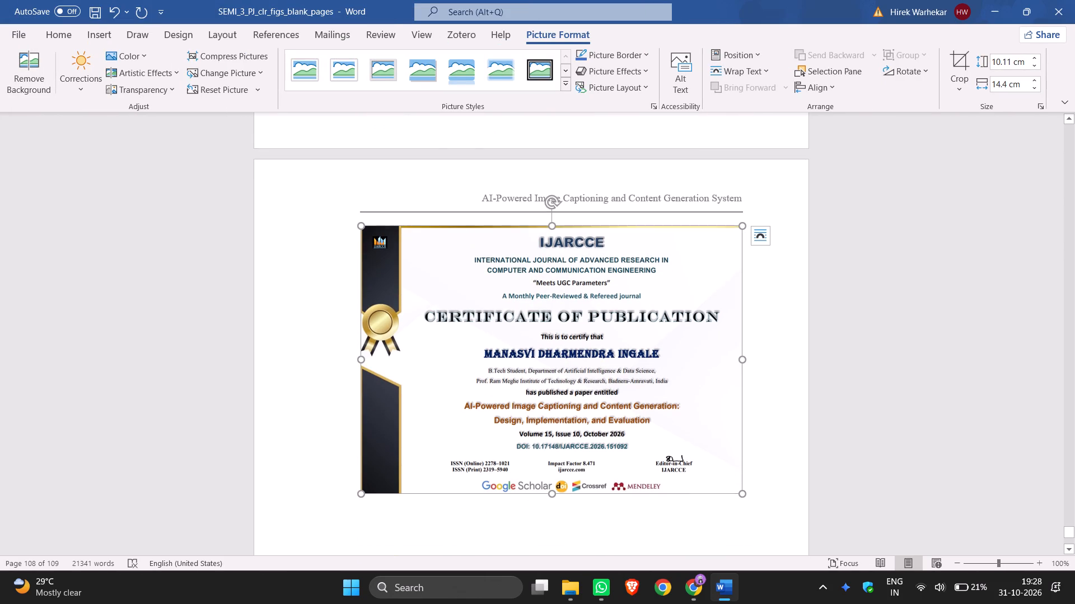
click(856, 251)
key(Return)
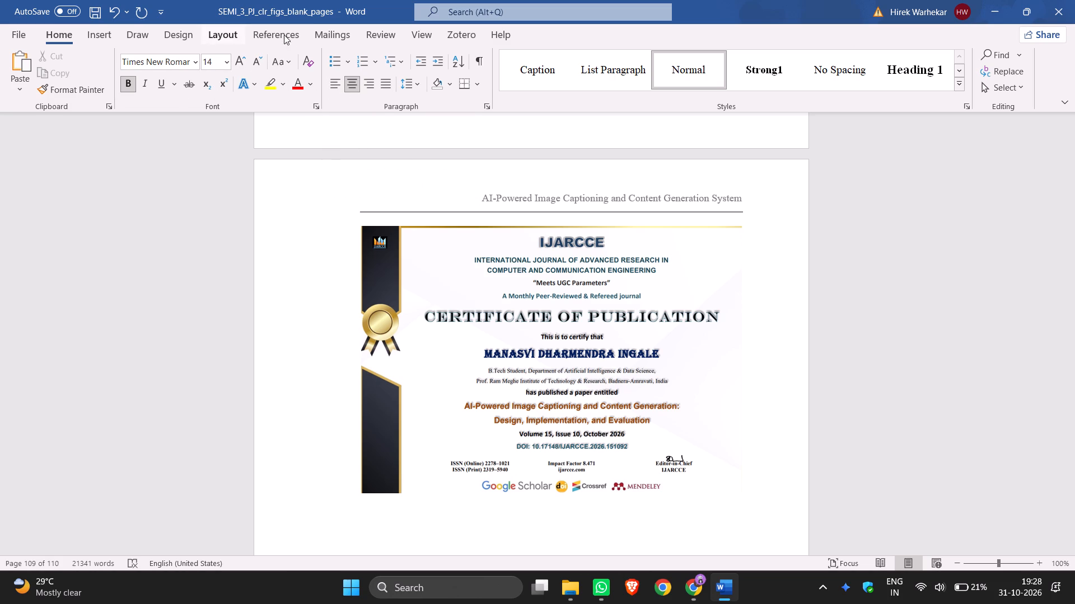
click(97, 34)
click(150, 82)
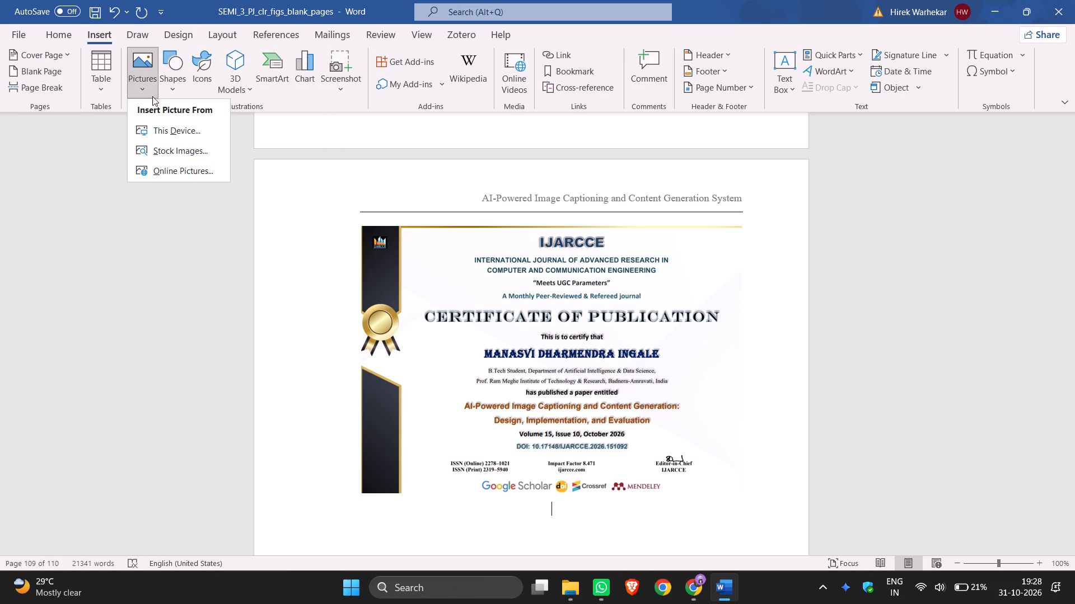
click(157, 122)
scroll(387, 218, down, 6)
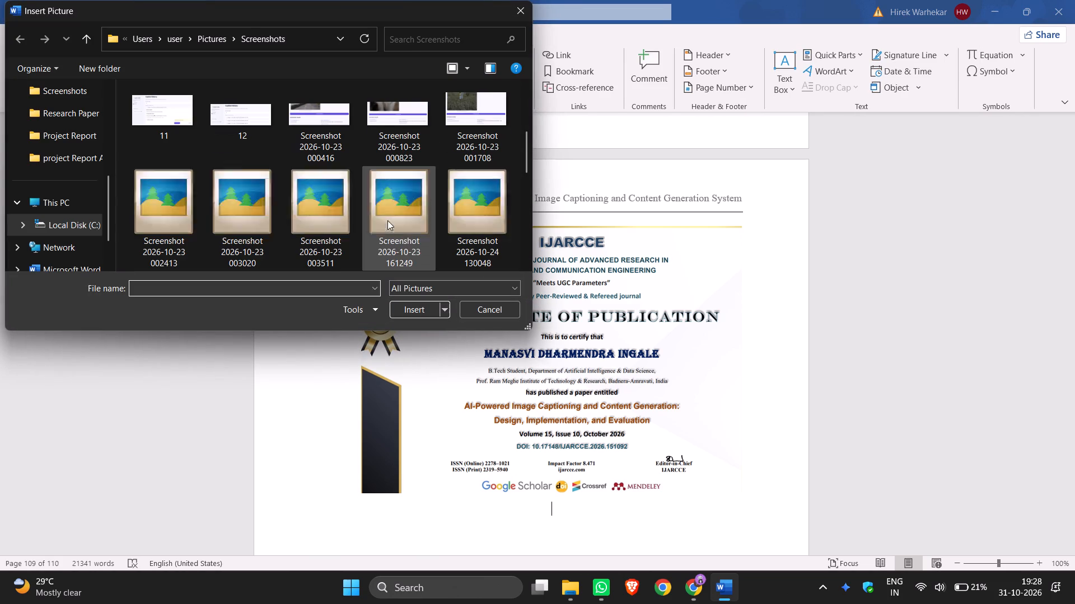
drag(527, 143, 536, 266)
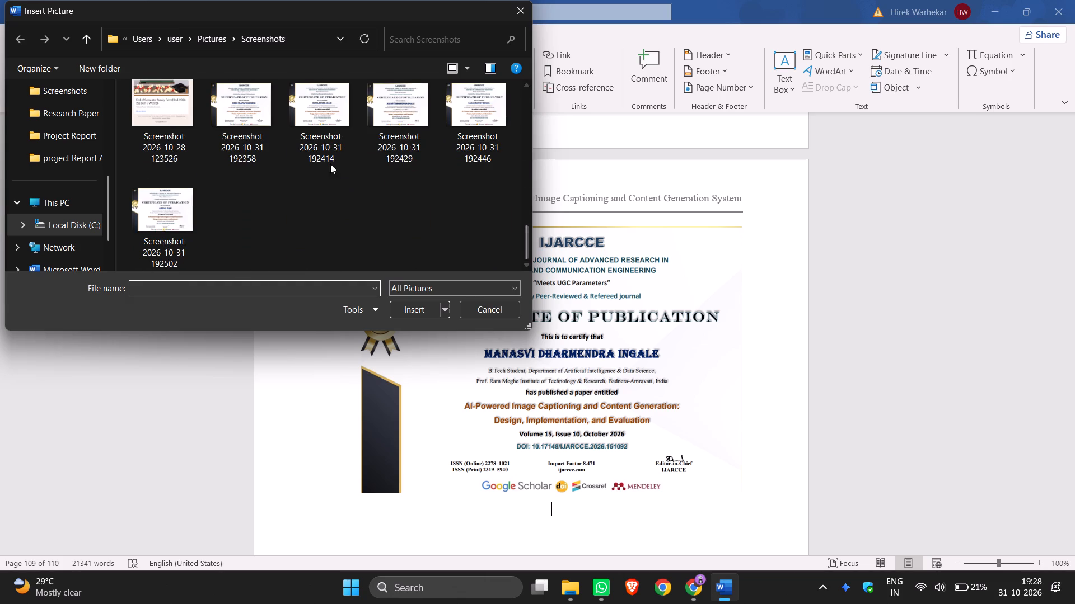
click(456, 116)
click(414, 310)
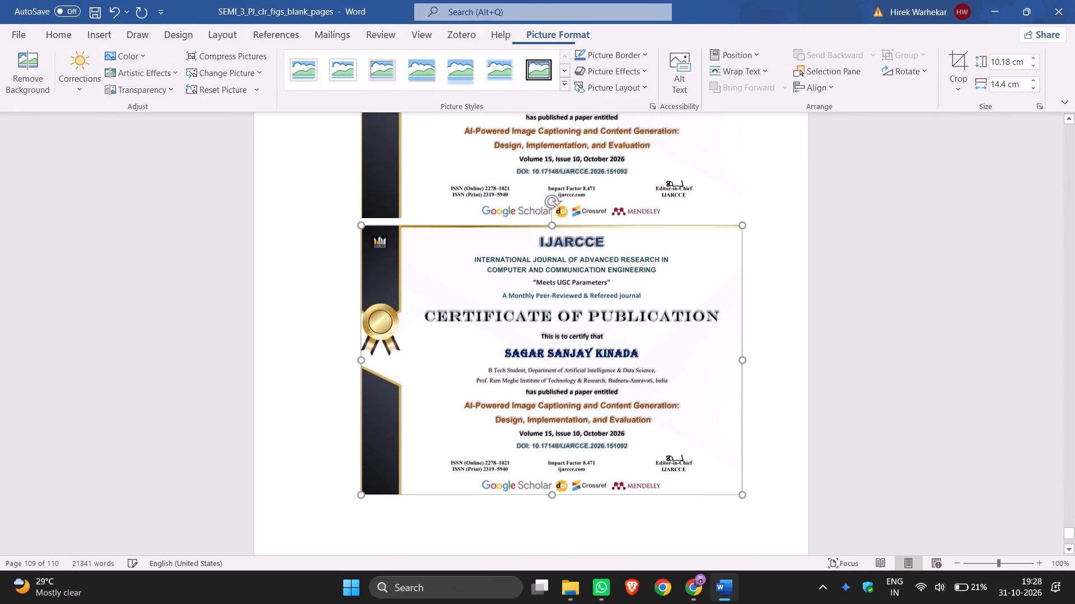
scroll(934, 322, down, 5)
click(755, 312)
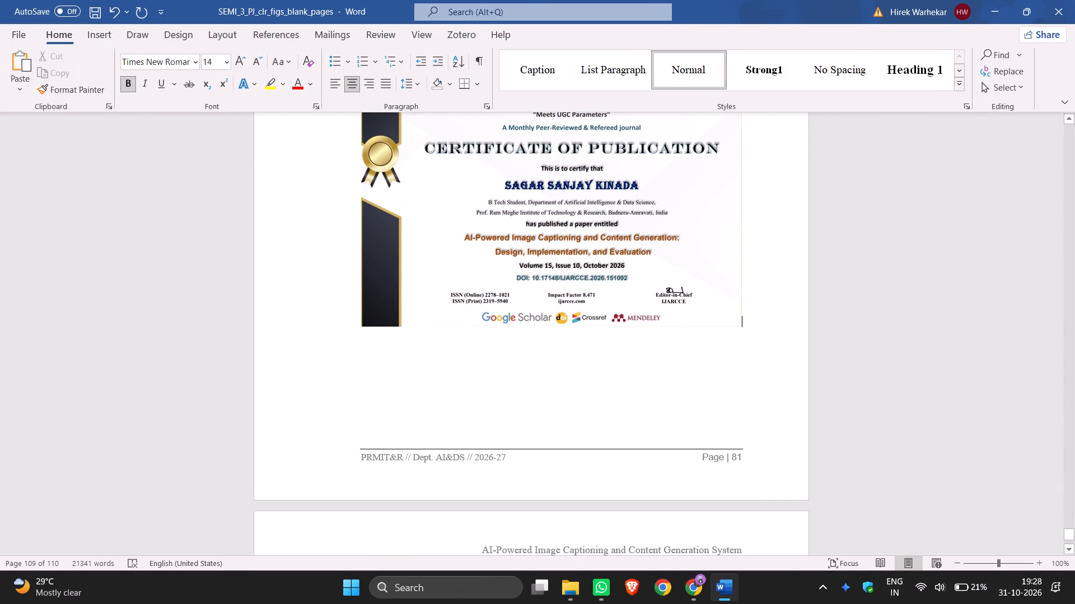
key(Return)
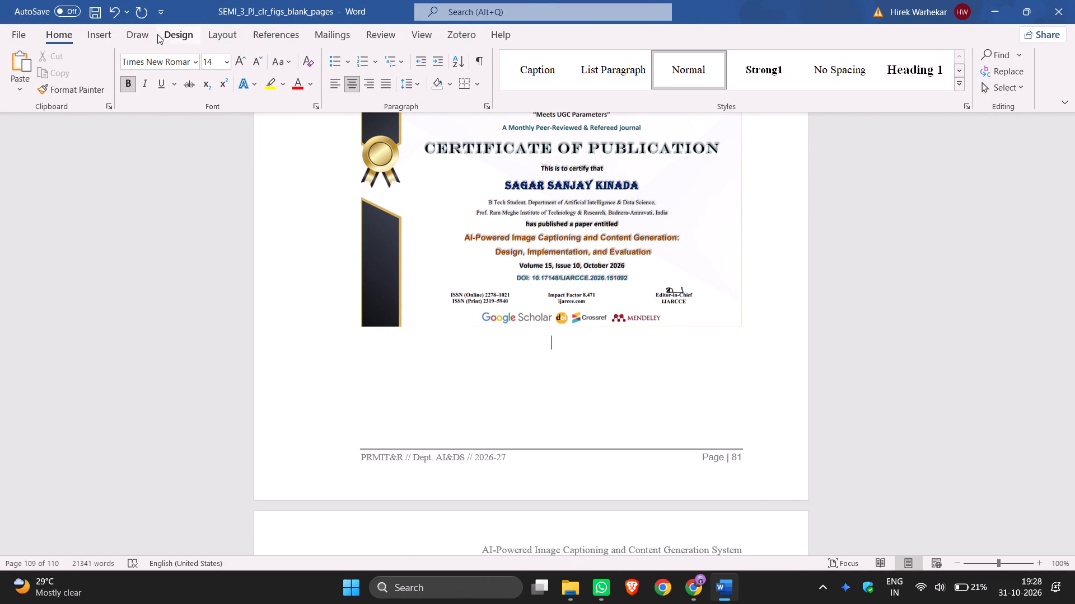
click(100, 35)
click(162, 82)
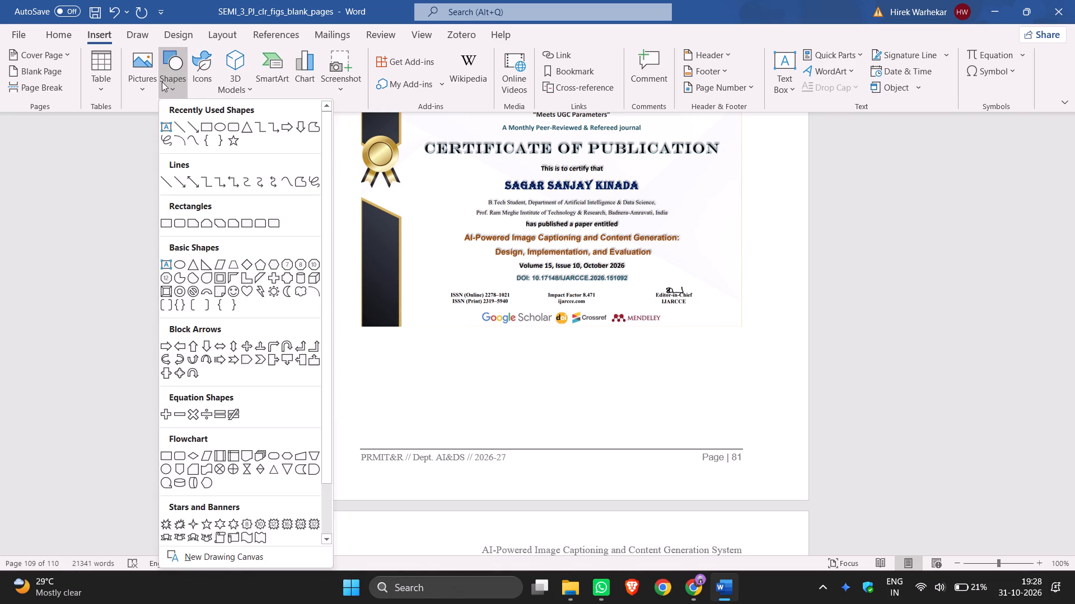
click(135, 83)
click(177, 128)
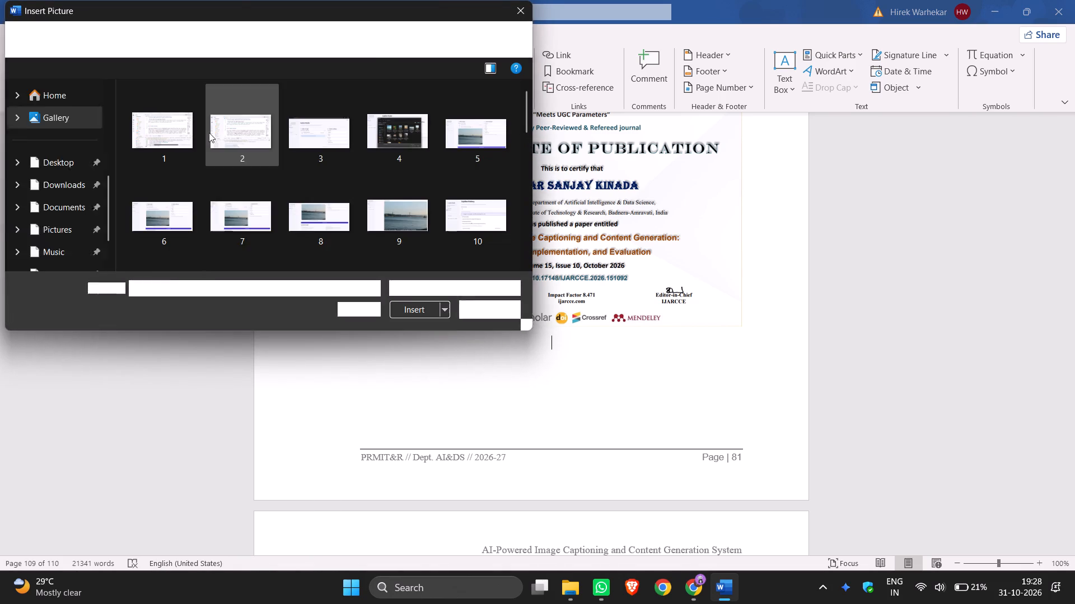
drag(526, 116, 527, 258)
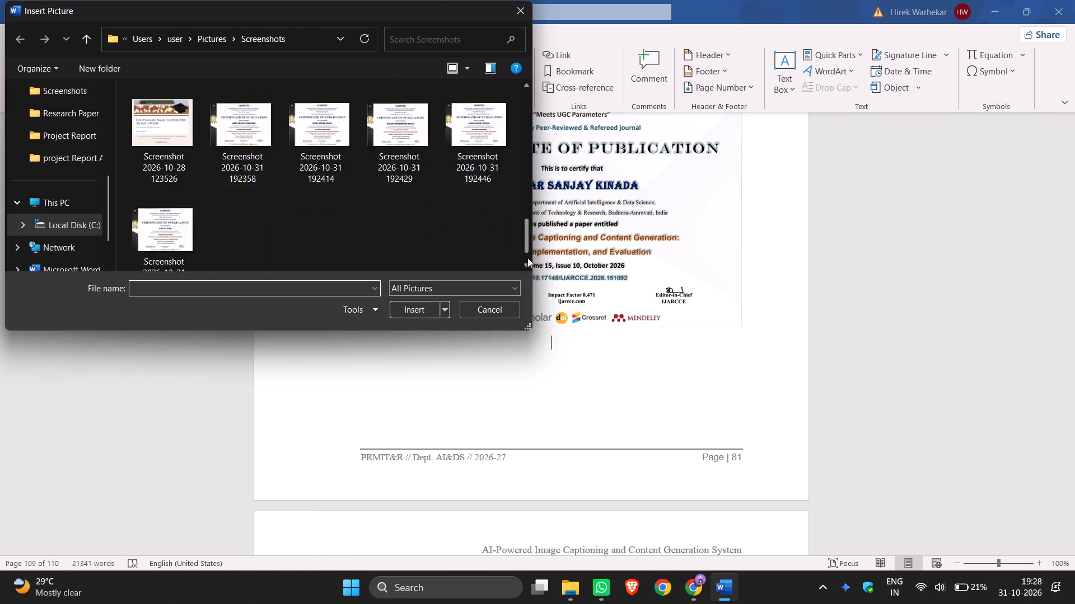
drag(527, 258, 528, 276)
click(177, 235)
click(412, 309)
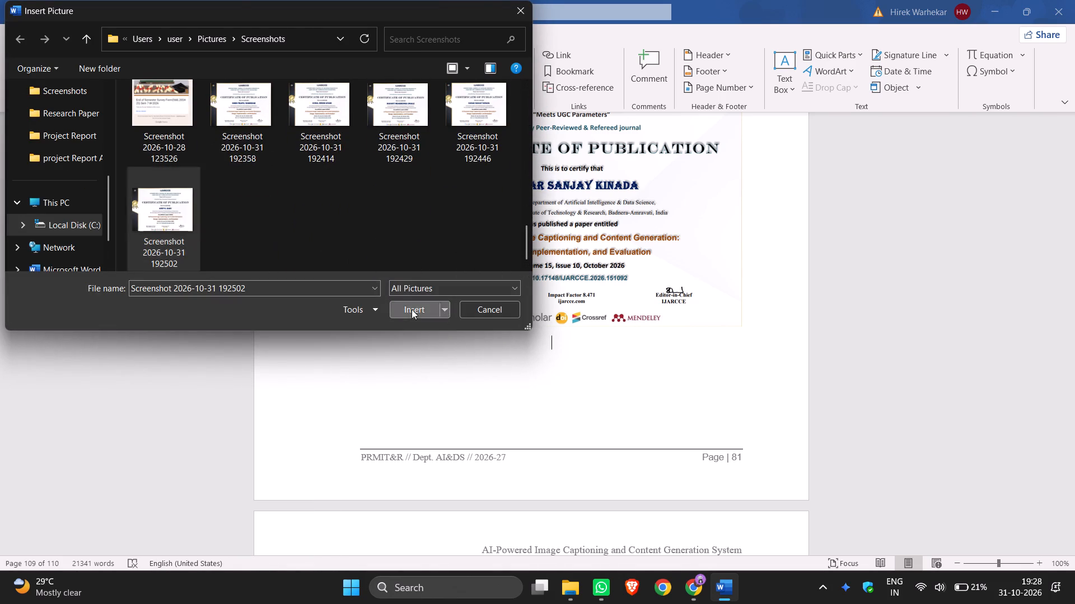
Review the inserted certificate pages and the Resume / CV page that follows, checking their layout and page numbers.
scroll(833, 264, down, 7)
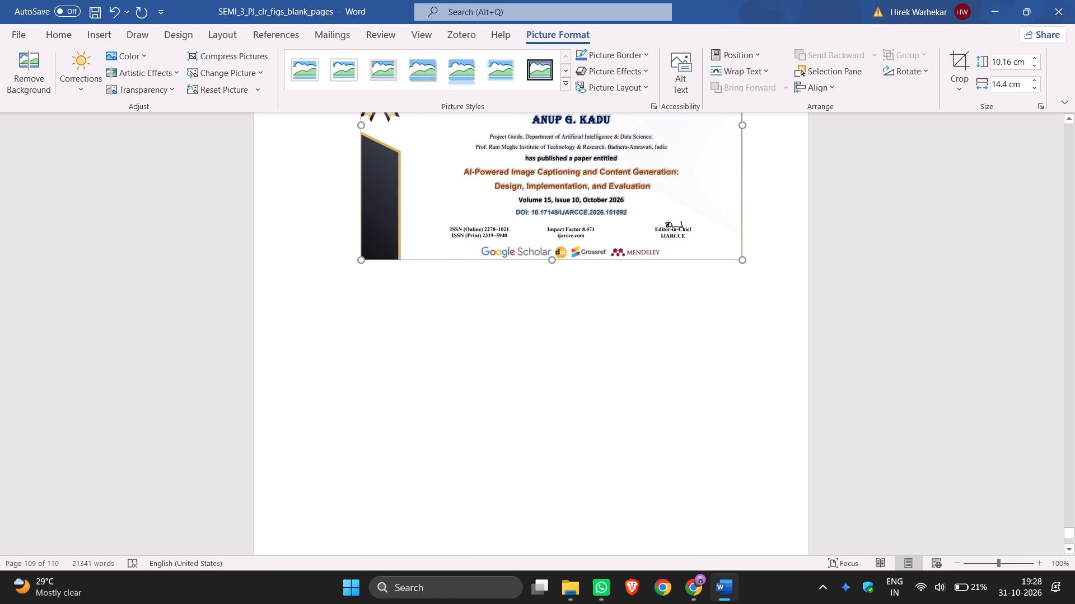
scroll(834, 244, down, 14)
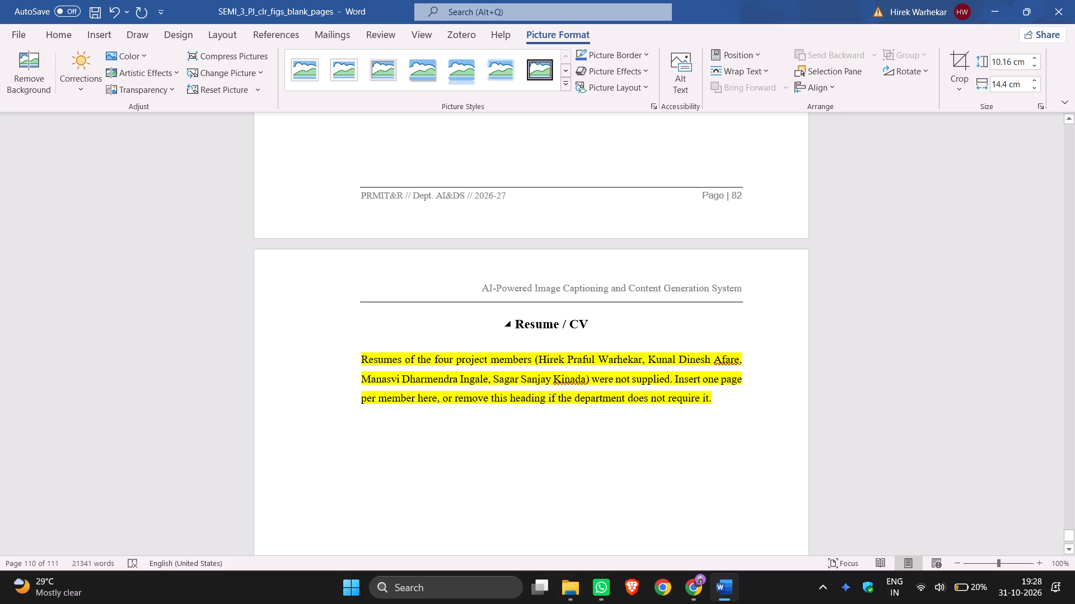
scroll(584, 246, up, 5)
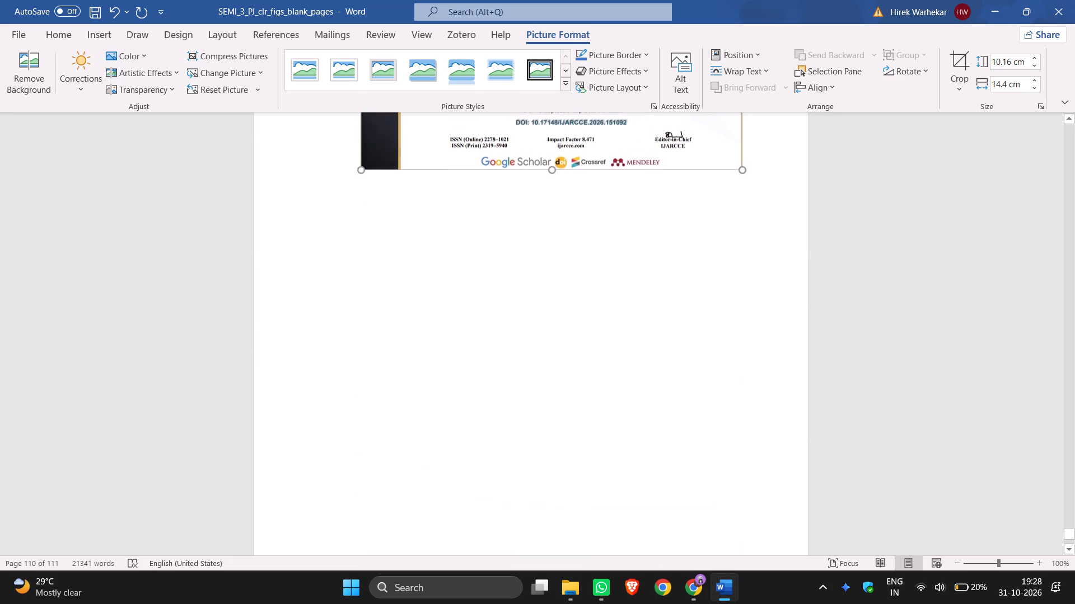
scroll(585, 246, up, 2)
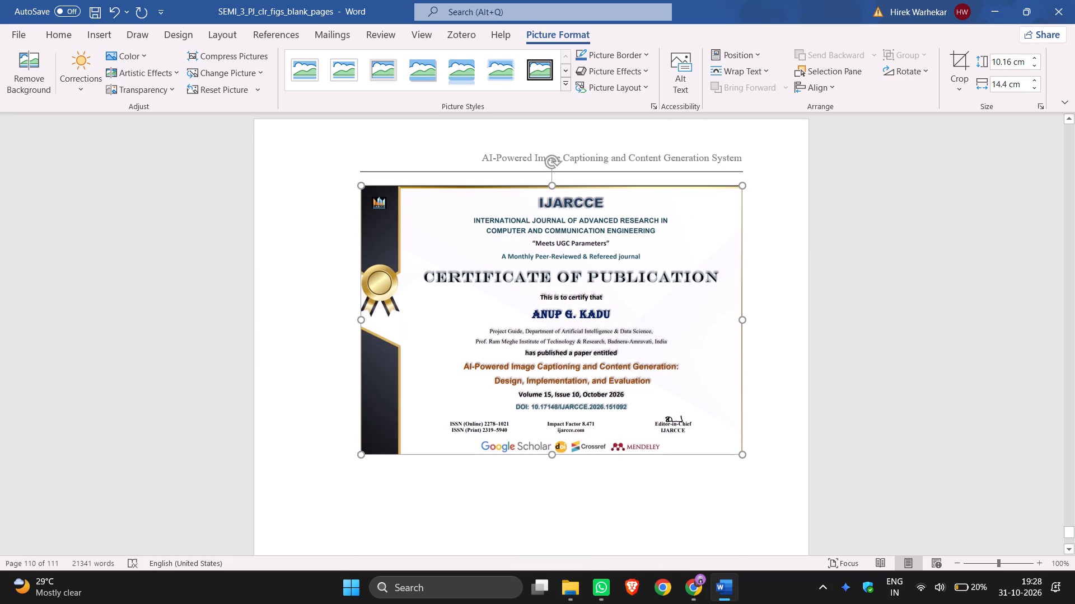
scroll(945, 251, up, 1)
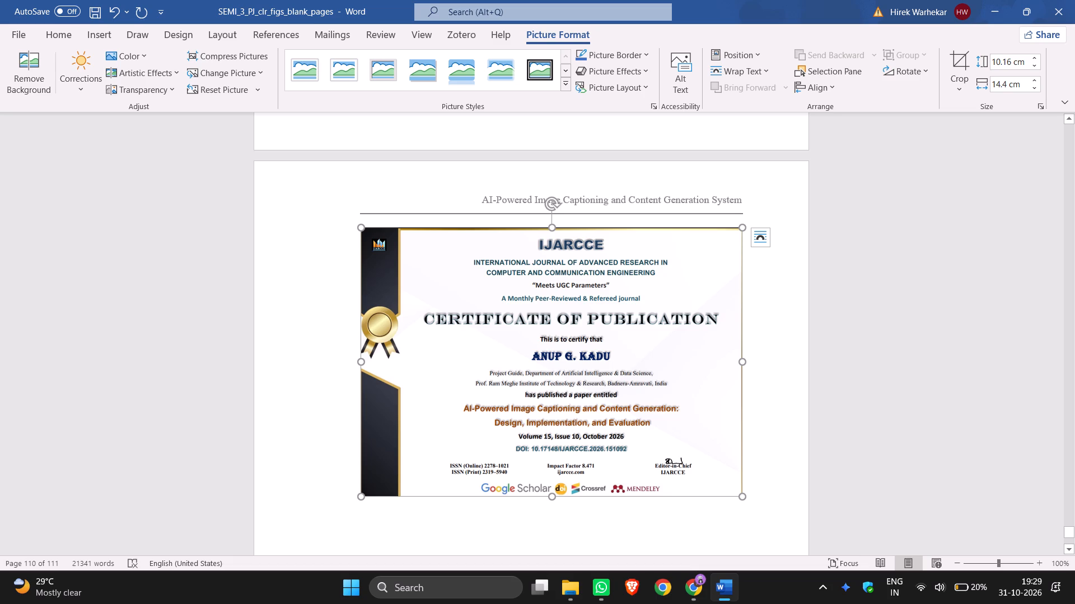
scroll(834, 422, up, 1)
scroll(834, 422, down, 1)
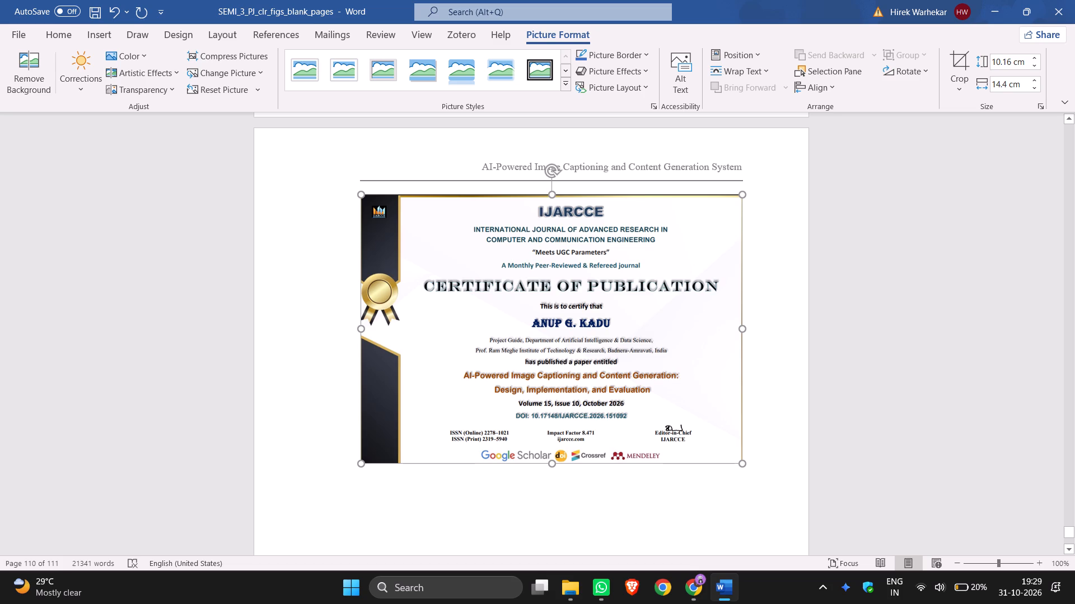
scroll(903, 373, down, 1)
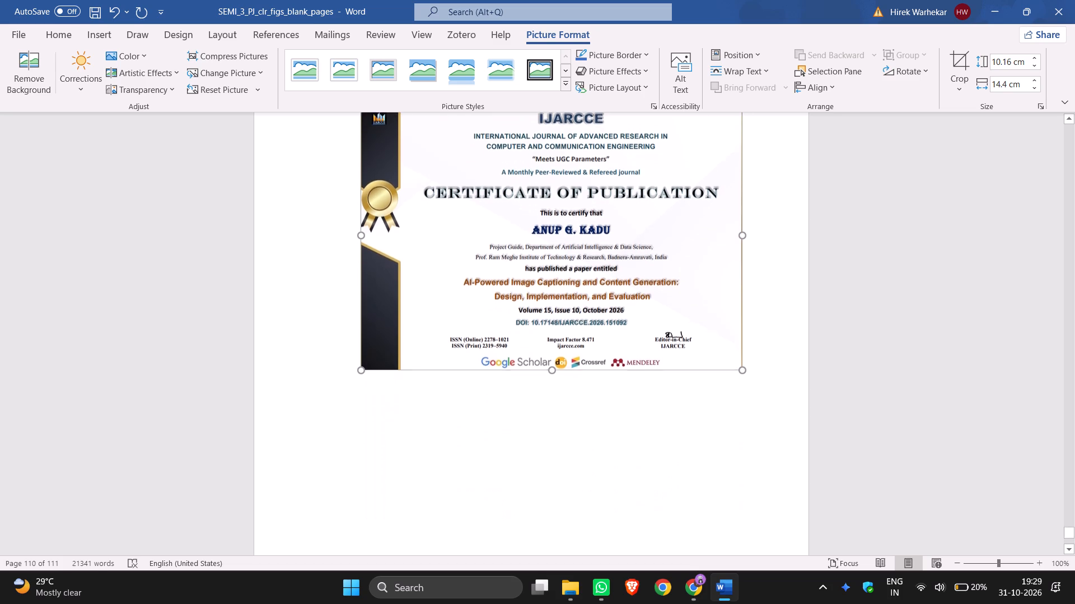
scroll(903, 373, down, 6)
scroll(903, 373, up, 5)
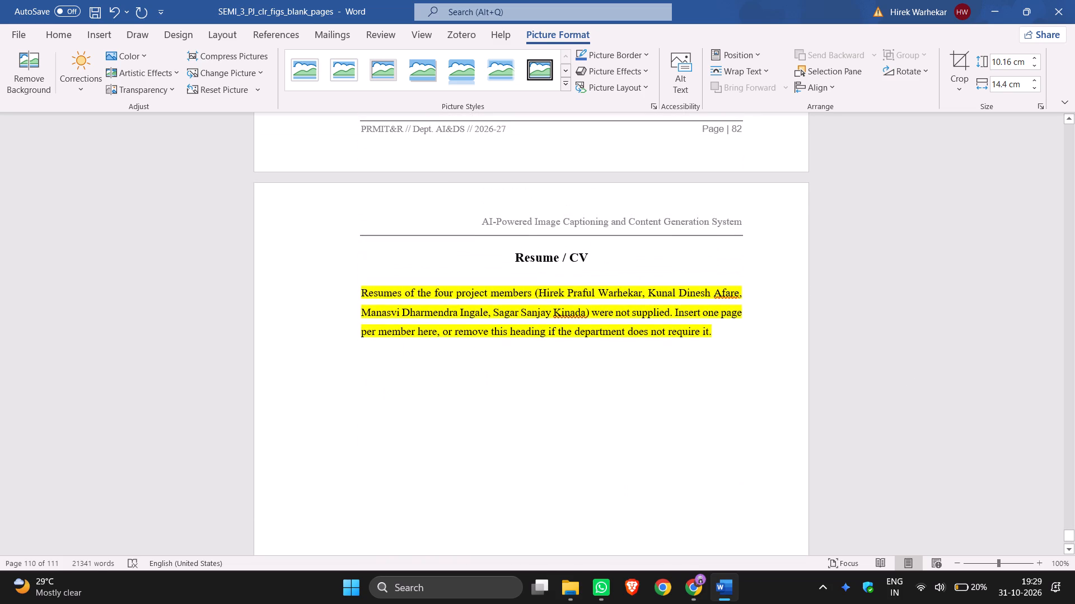
scroll(904, 372, up, 1)
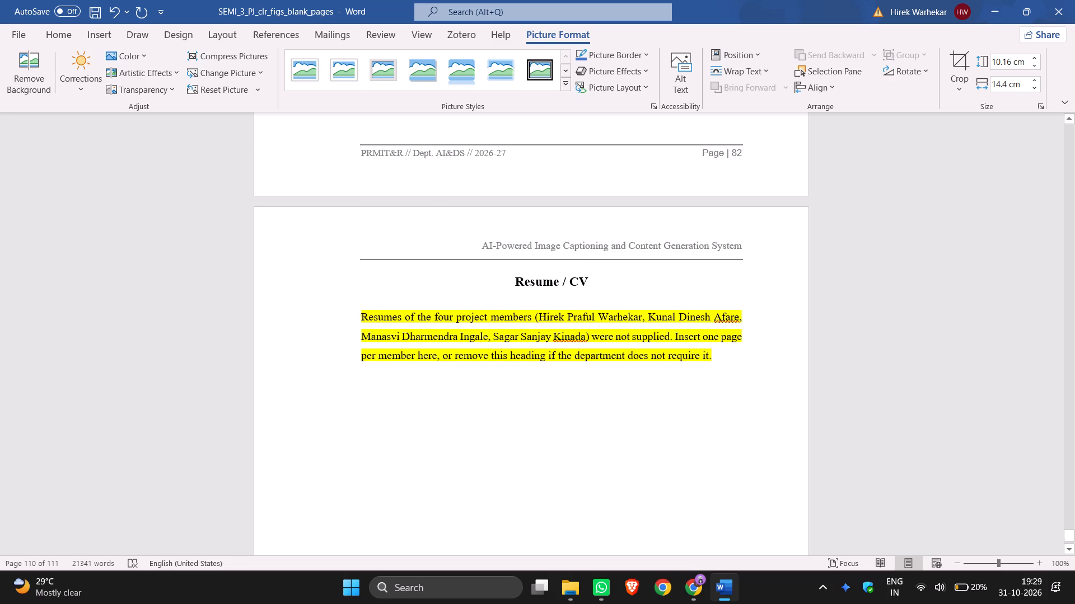
scroll(873, 384, up, 13)
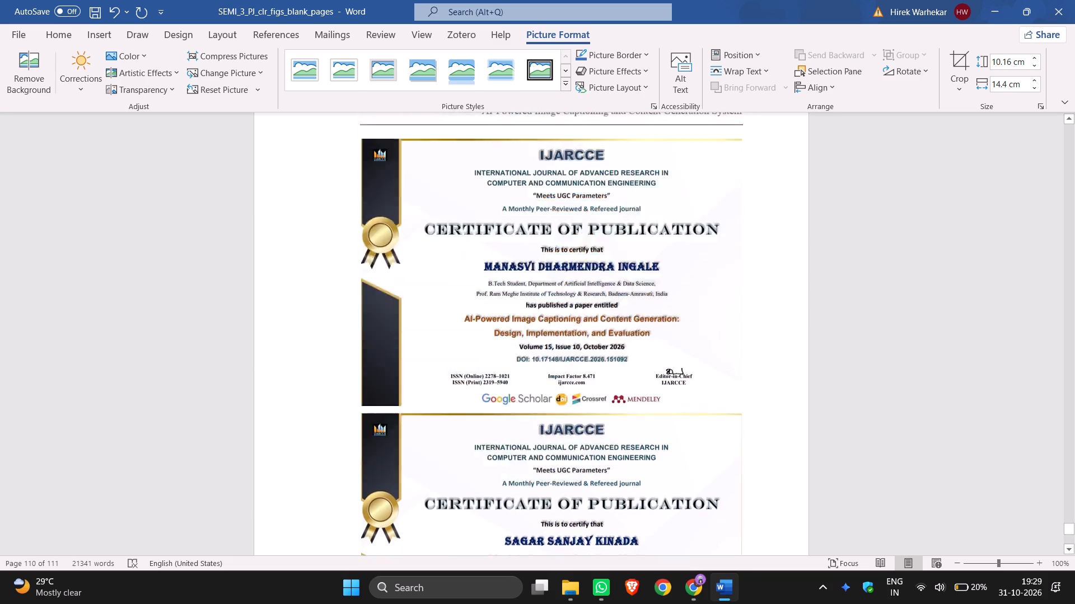
scroll(871, 385, up, 2)
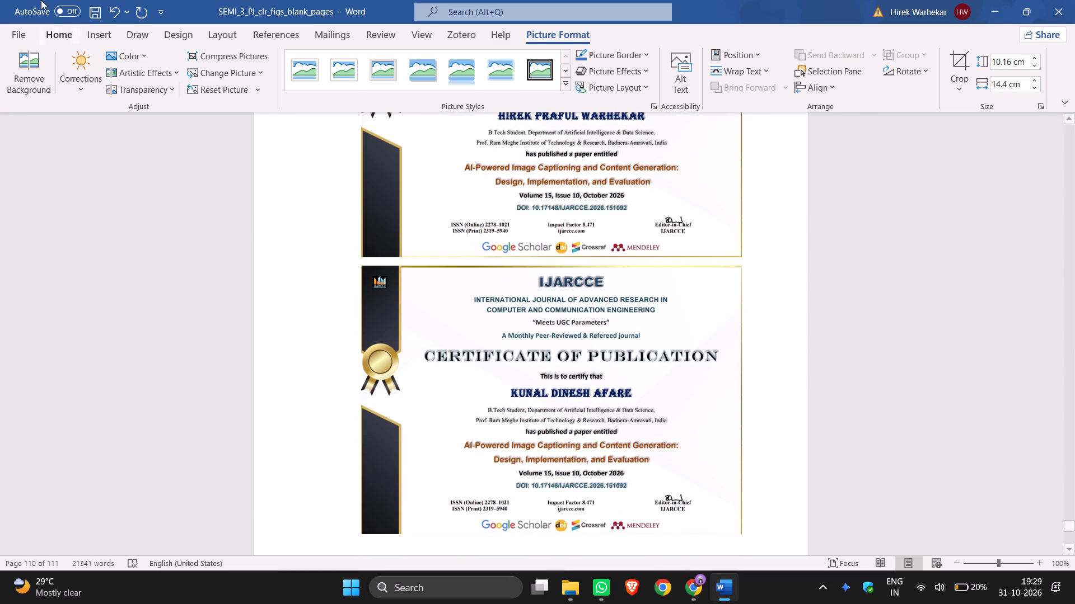
Save the report document.
click(94, 7)
Check the page numbers of the closing entries of the table of contents, down to Resume / CV.
drag(1074, 527, 1074, 88)
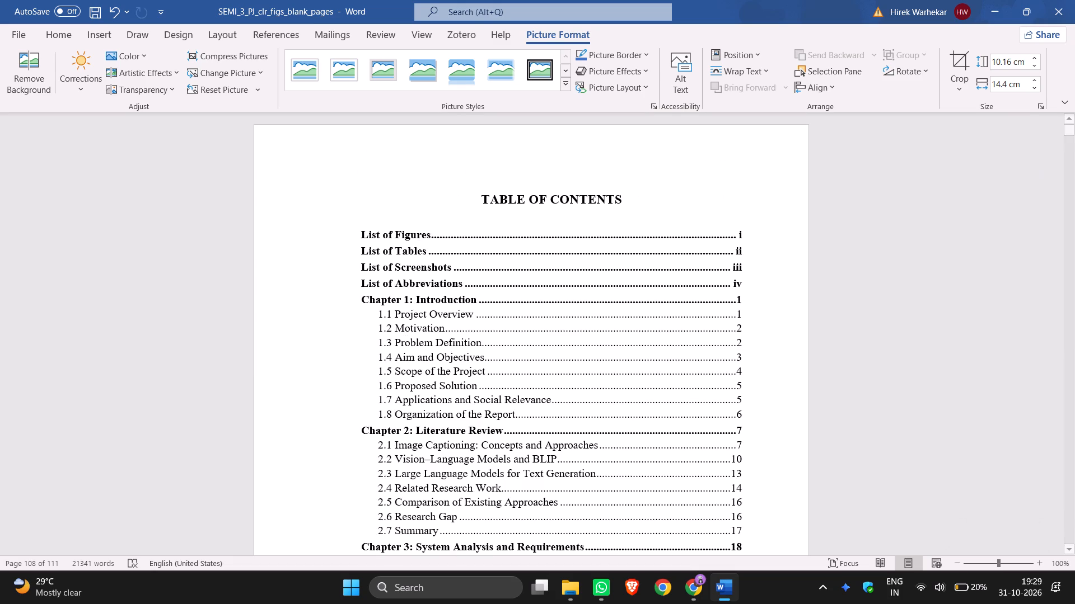
scroll(939, 300, down, 6)
scroll(937, 299, down, 20)
scroll(937, 299, down, 10)
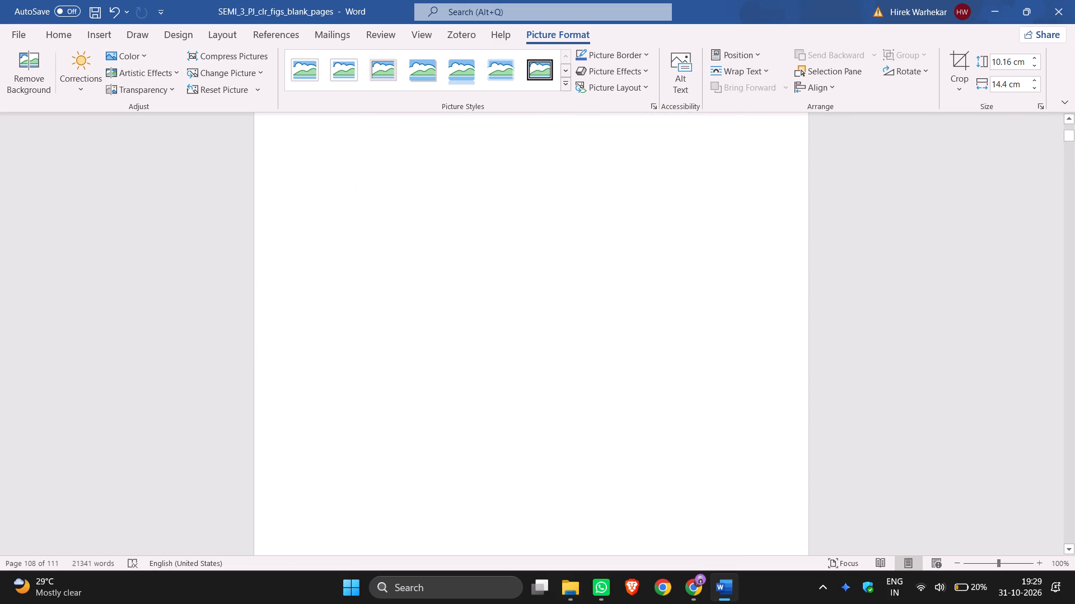
scroll(937, 294, down, 17)
scroll(937, 292, up, 2)
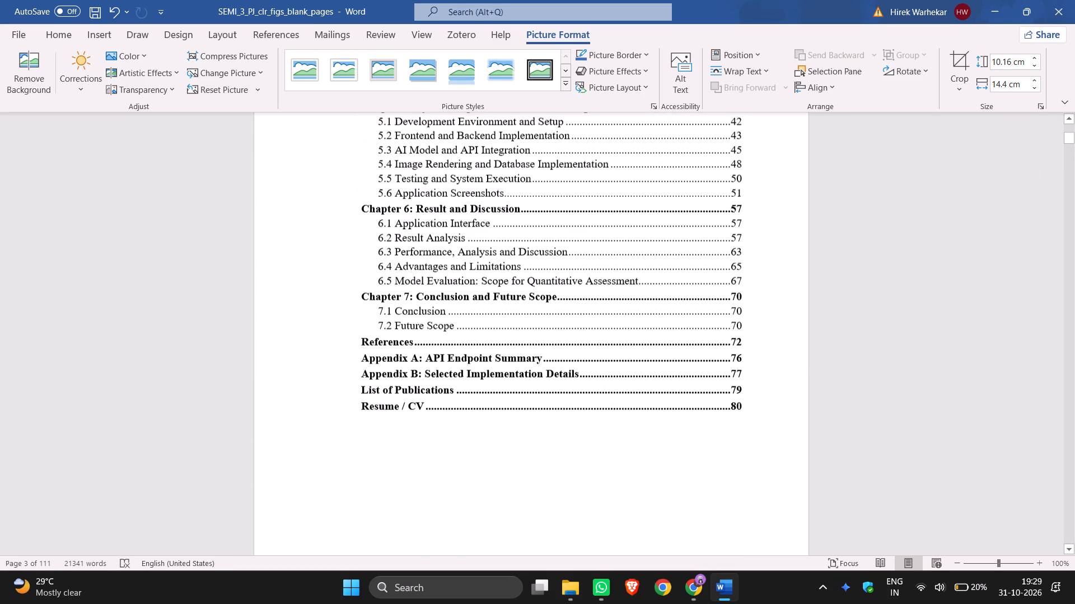
click(761, 409)
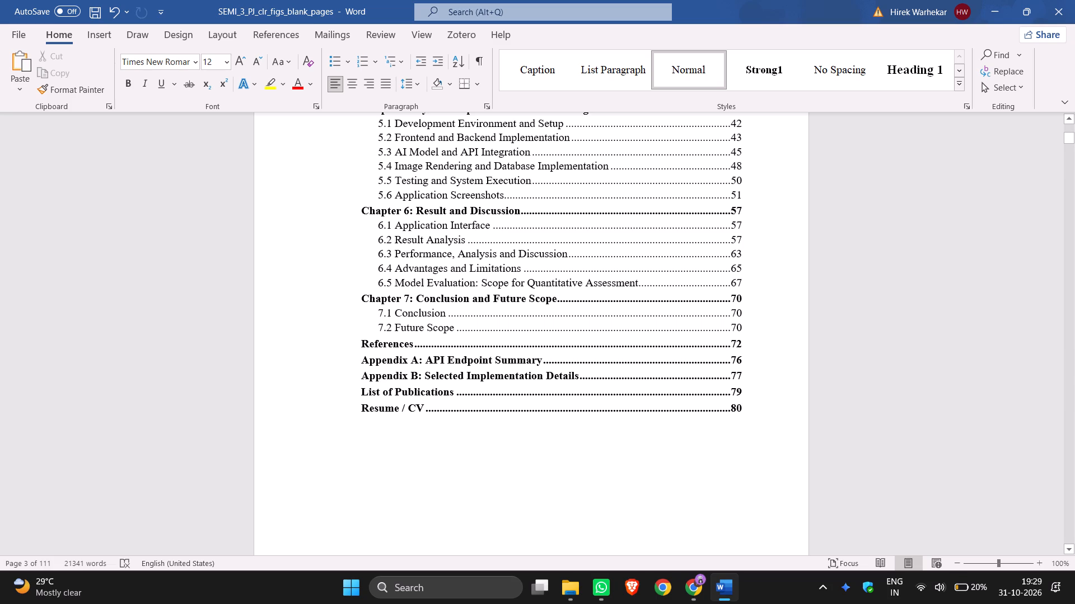
Switch to Chrome and examine how the sample project report PDF lists the closing entries of its contents, starting from page 1.
click(695, 589)
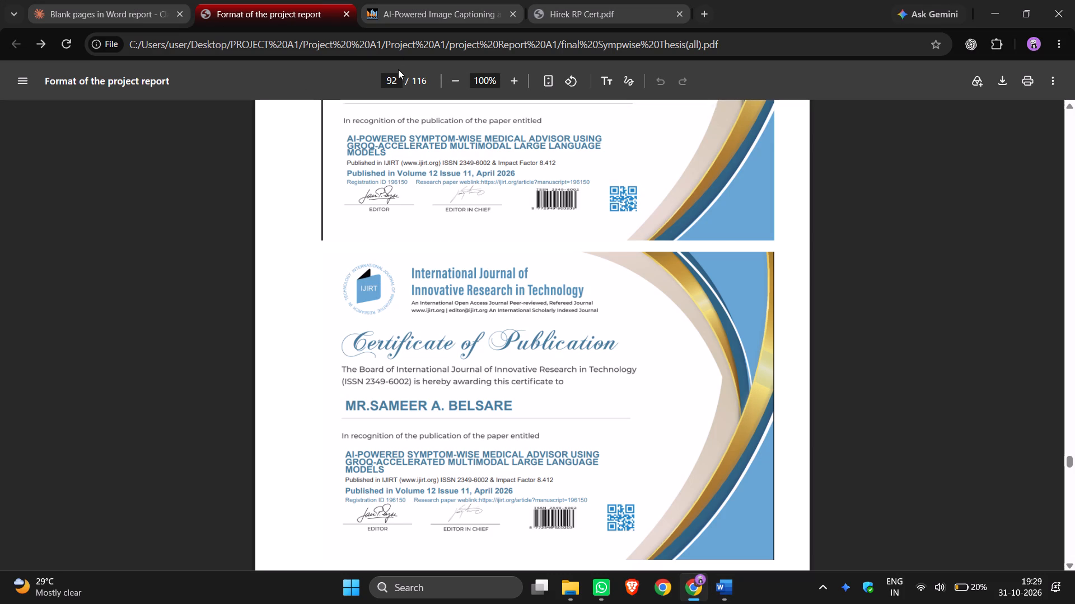
drag(398, 77, 312, 54)
key(1)
key(Return)
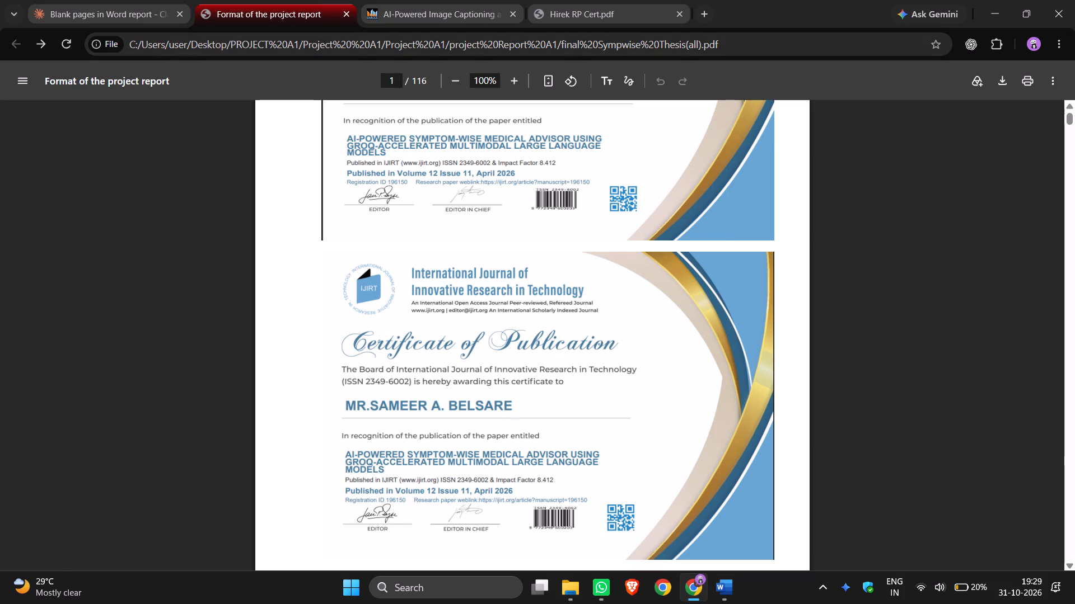
scroll(566, 600, down, 15)
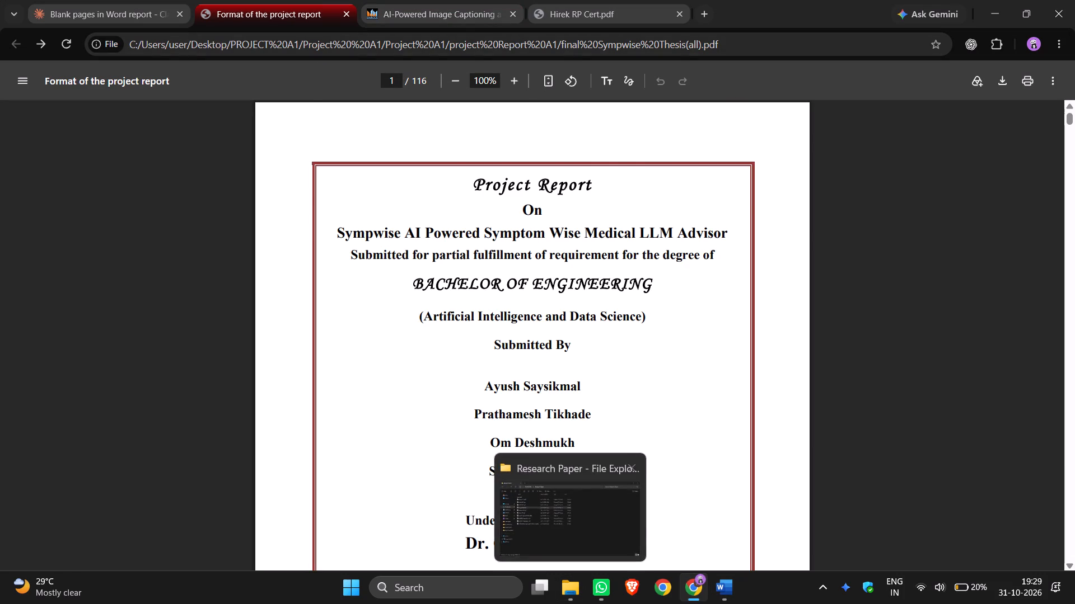
scroll(605, 282, down, 20)
scroll(605, 282, down, 19)
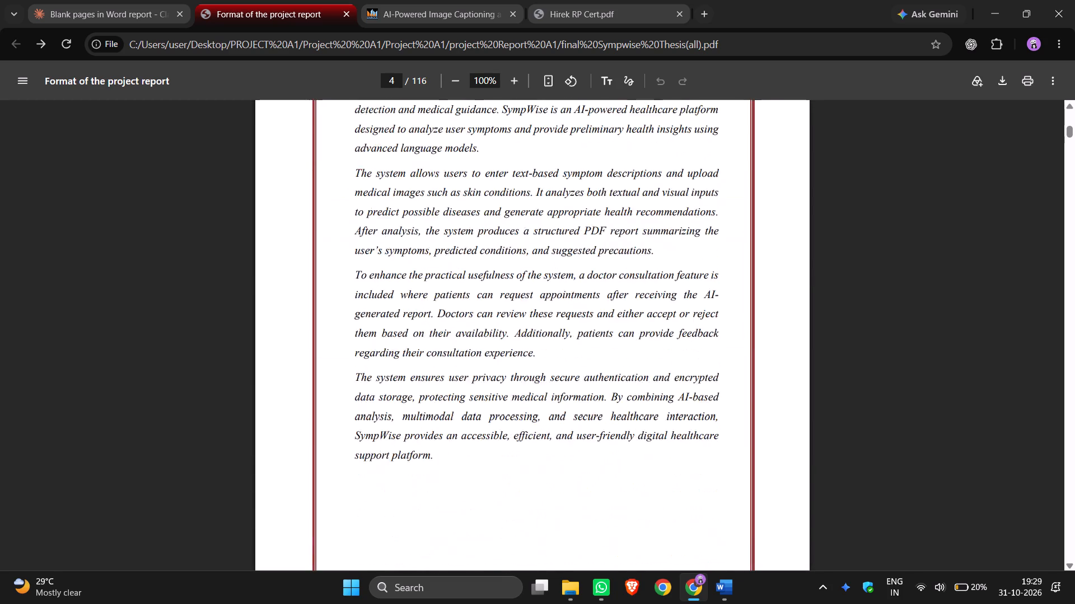
scroll(608, 279, down, 18)
scroll(609, 277, down, 8)
scroll(609, 277, up, 2)
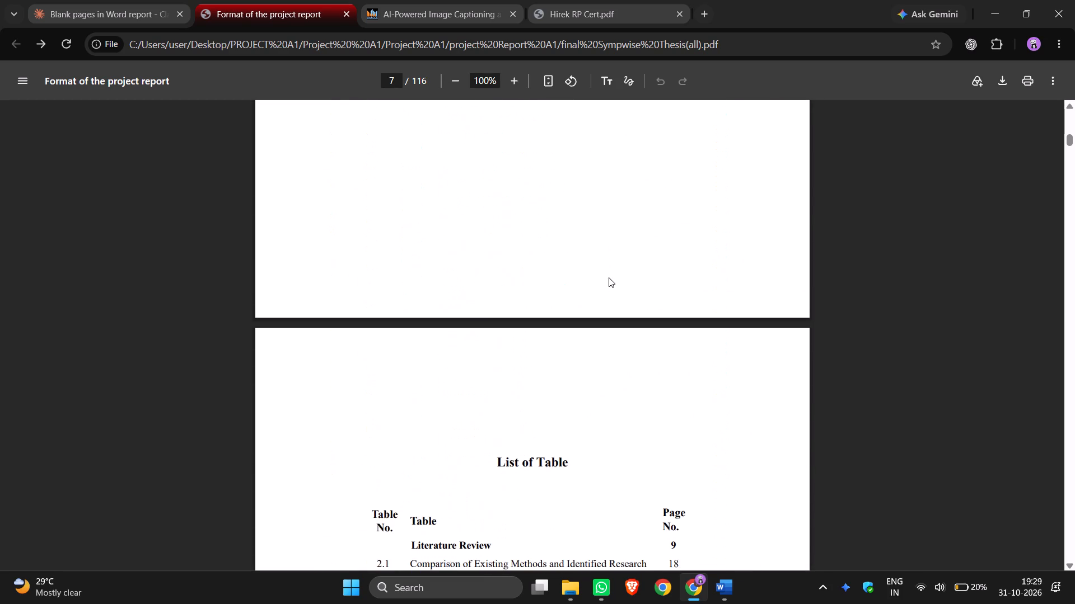
scroll(609, 277, up, 1)
scroll(609, 277, down, 1)
scroll(609, 277, up, 2)
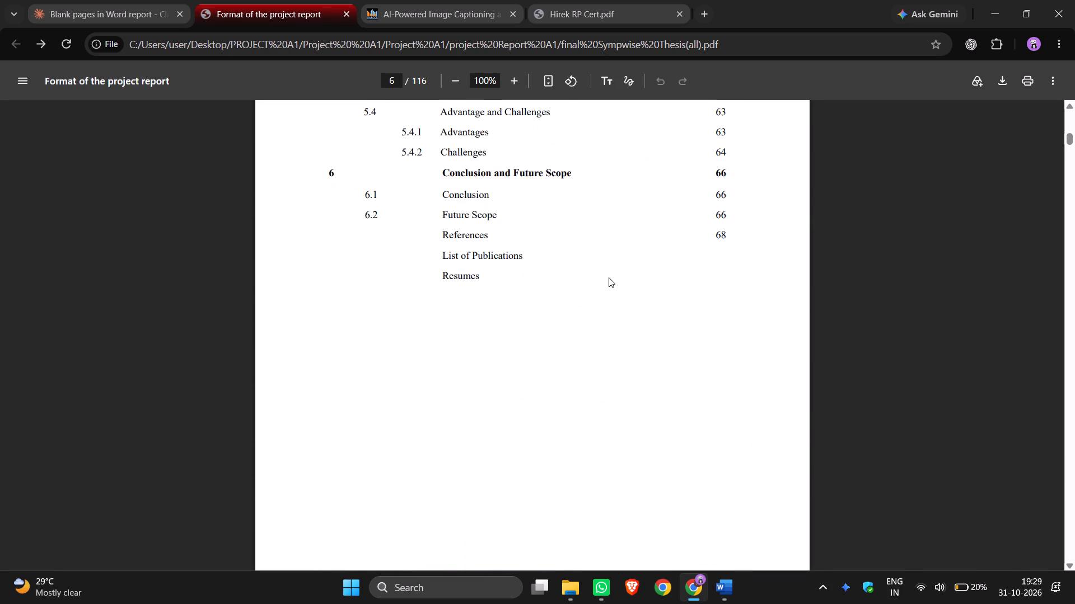
click(1004, 11)
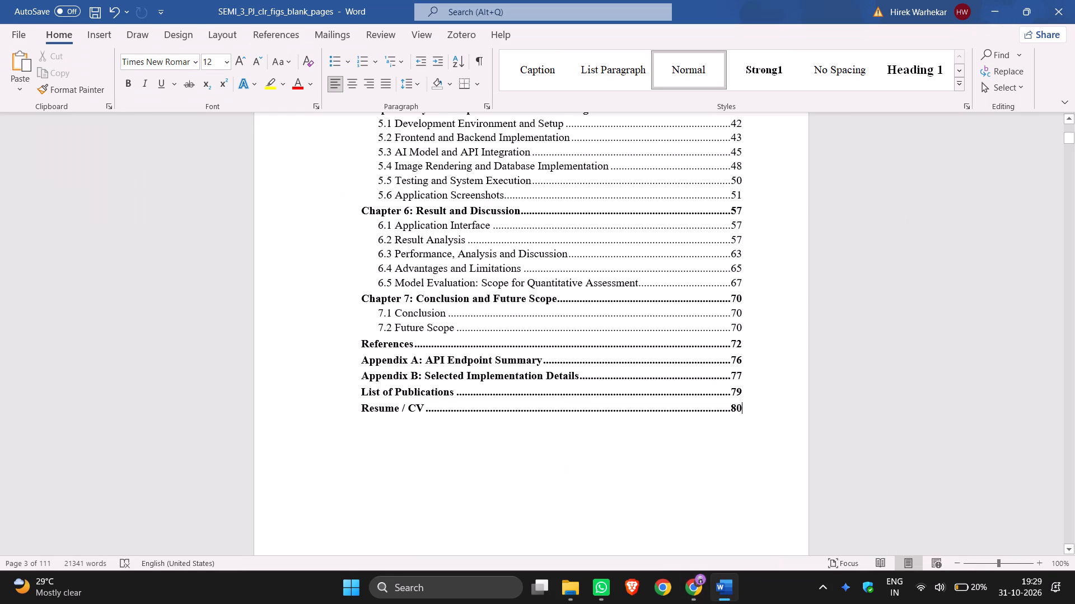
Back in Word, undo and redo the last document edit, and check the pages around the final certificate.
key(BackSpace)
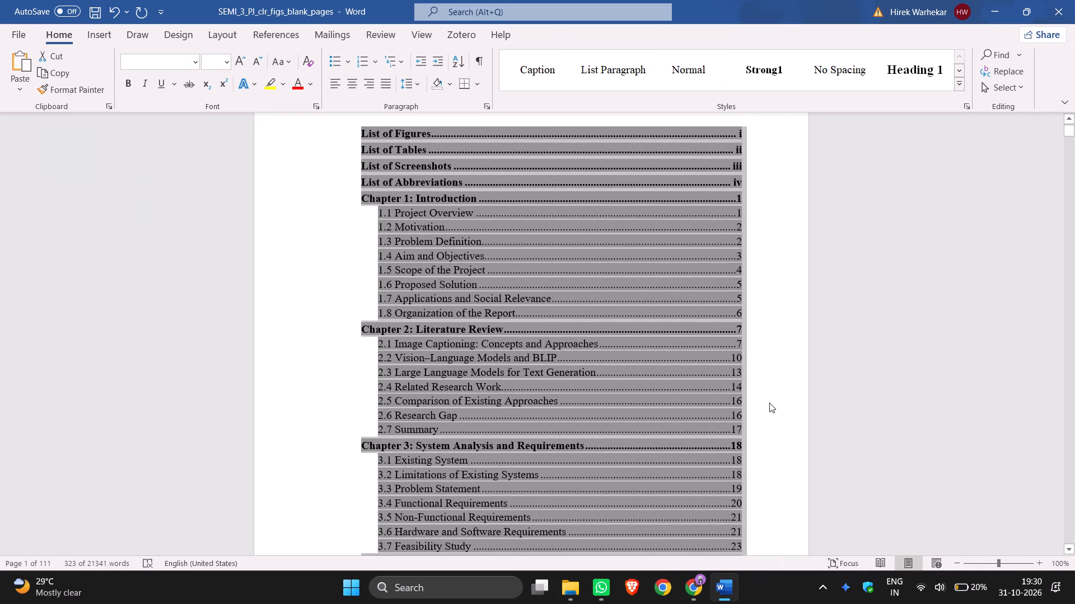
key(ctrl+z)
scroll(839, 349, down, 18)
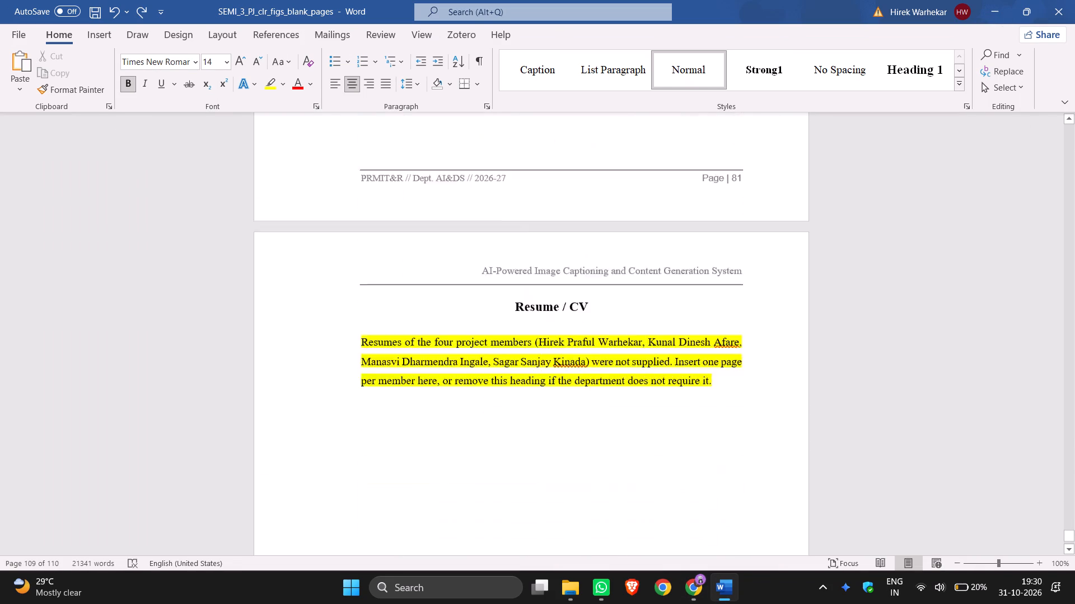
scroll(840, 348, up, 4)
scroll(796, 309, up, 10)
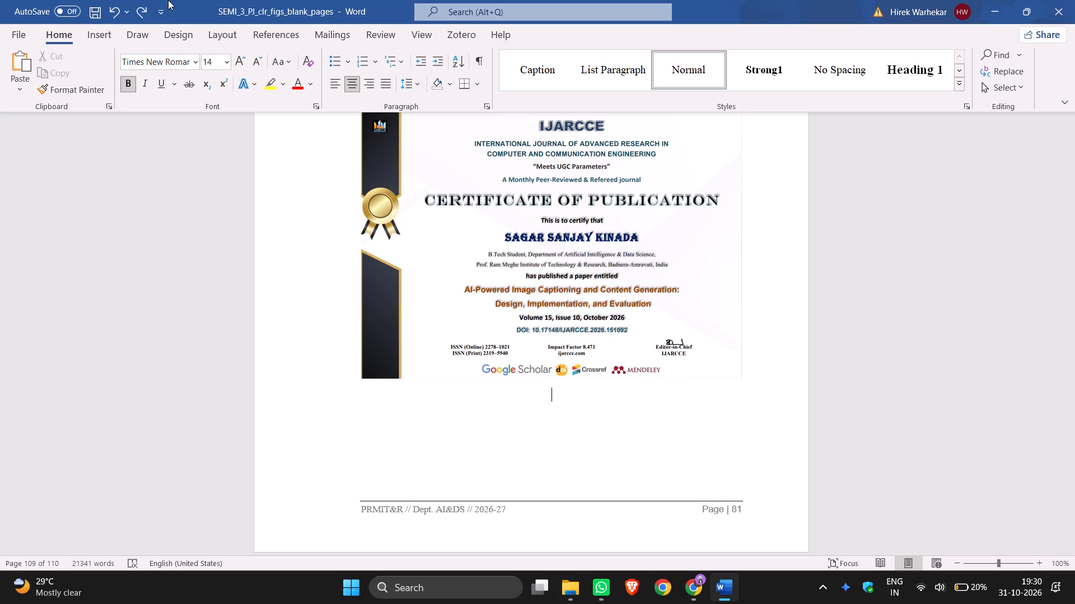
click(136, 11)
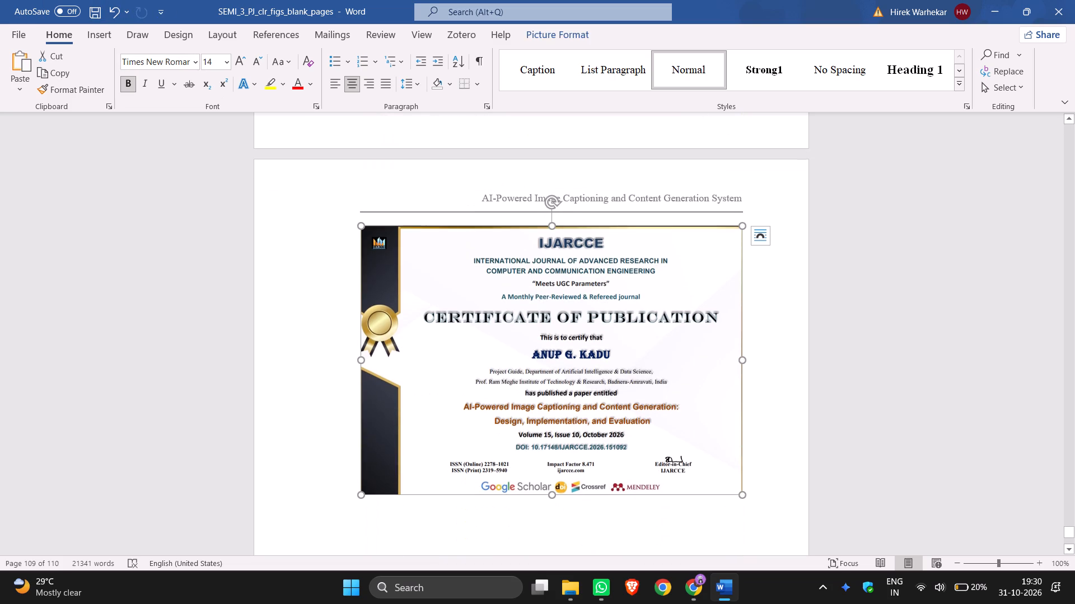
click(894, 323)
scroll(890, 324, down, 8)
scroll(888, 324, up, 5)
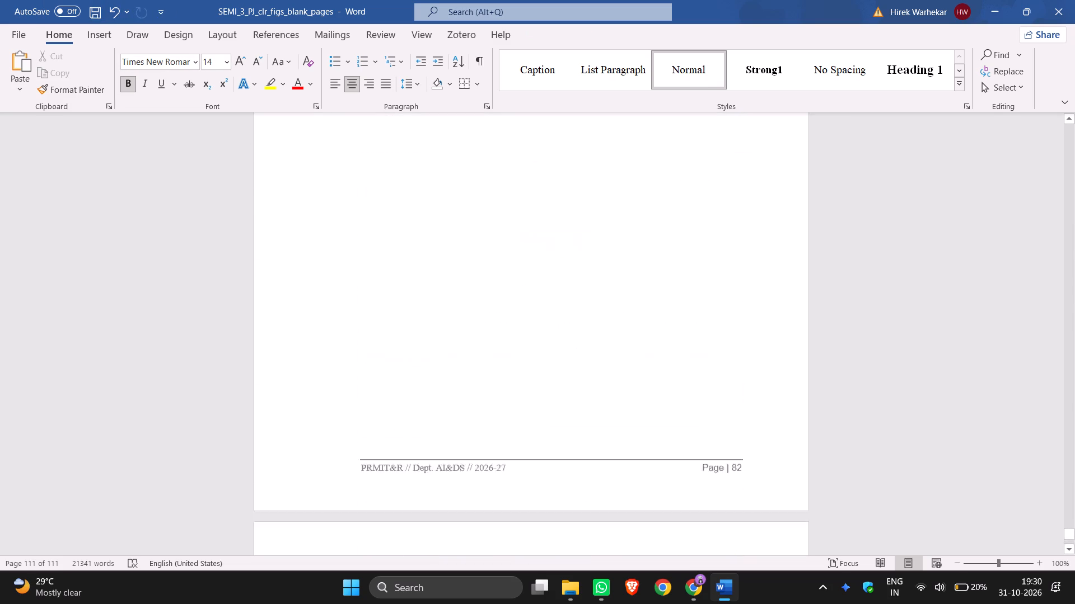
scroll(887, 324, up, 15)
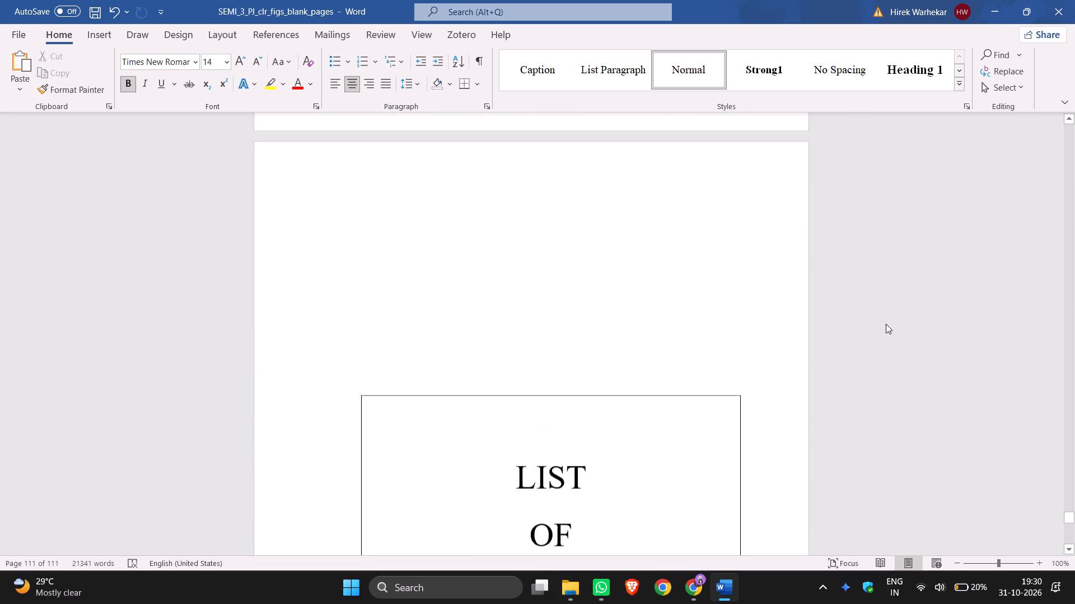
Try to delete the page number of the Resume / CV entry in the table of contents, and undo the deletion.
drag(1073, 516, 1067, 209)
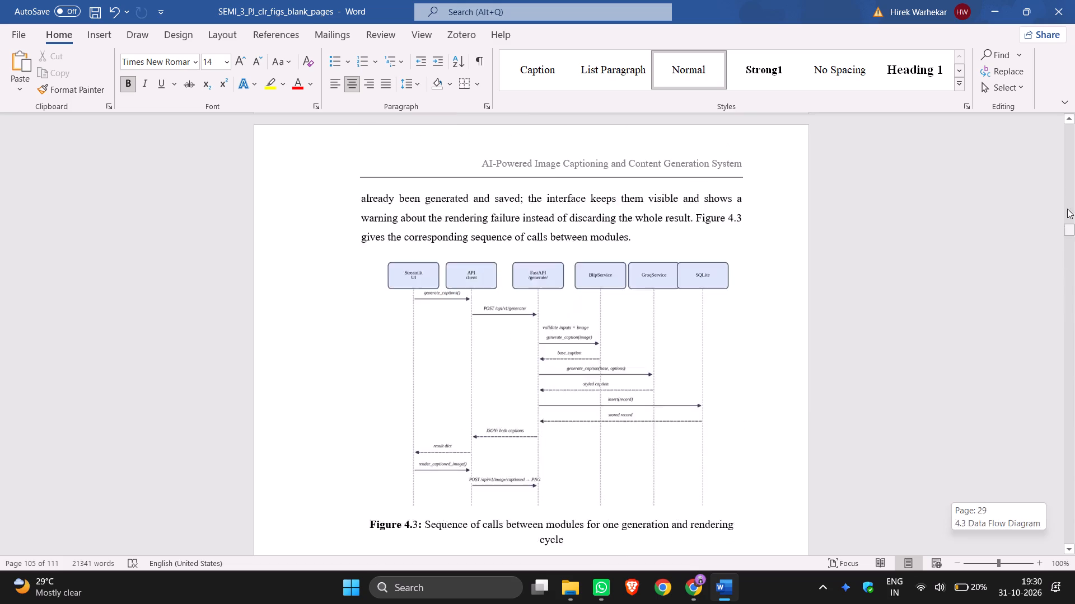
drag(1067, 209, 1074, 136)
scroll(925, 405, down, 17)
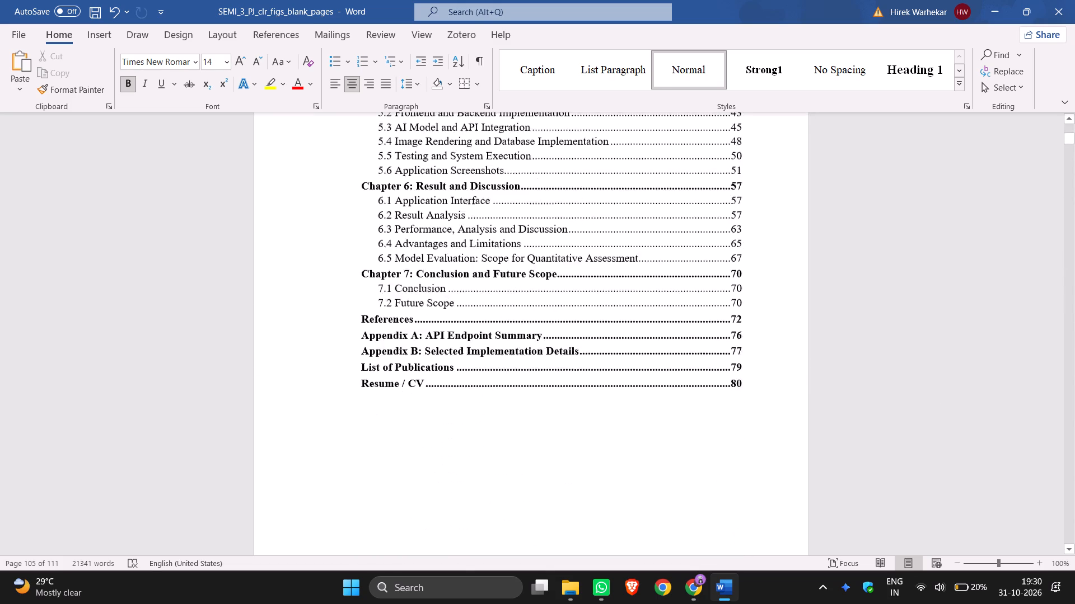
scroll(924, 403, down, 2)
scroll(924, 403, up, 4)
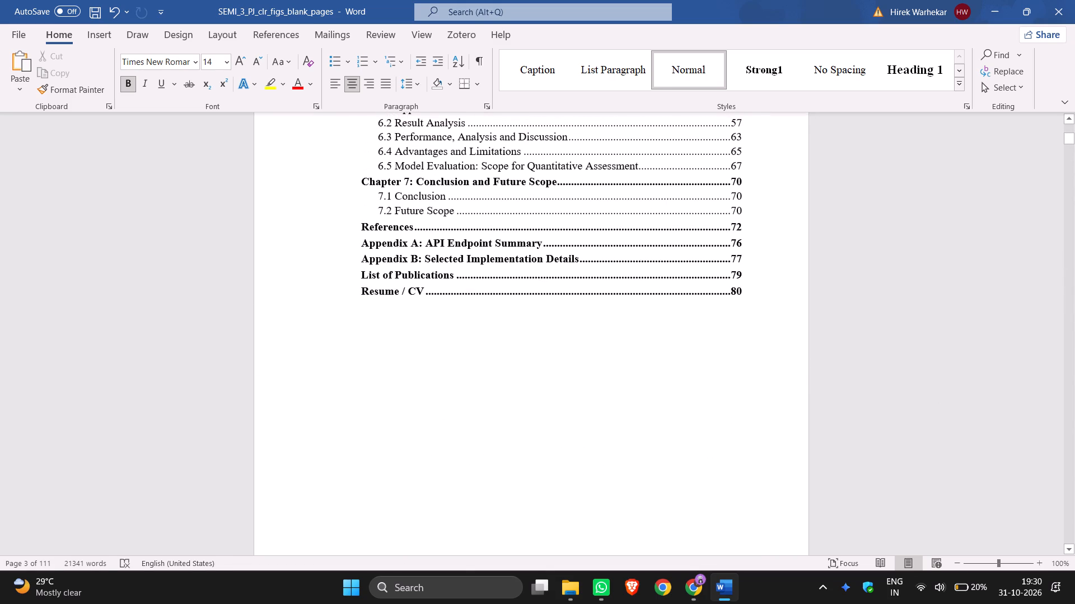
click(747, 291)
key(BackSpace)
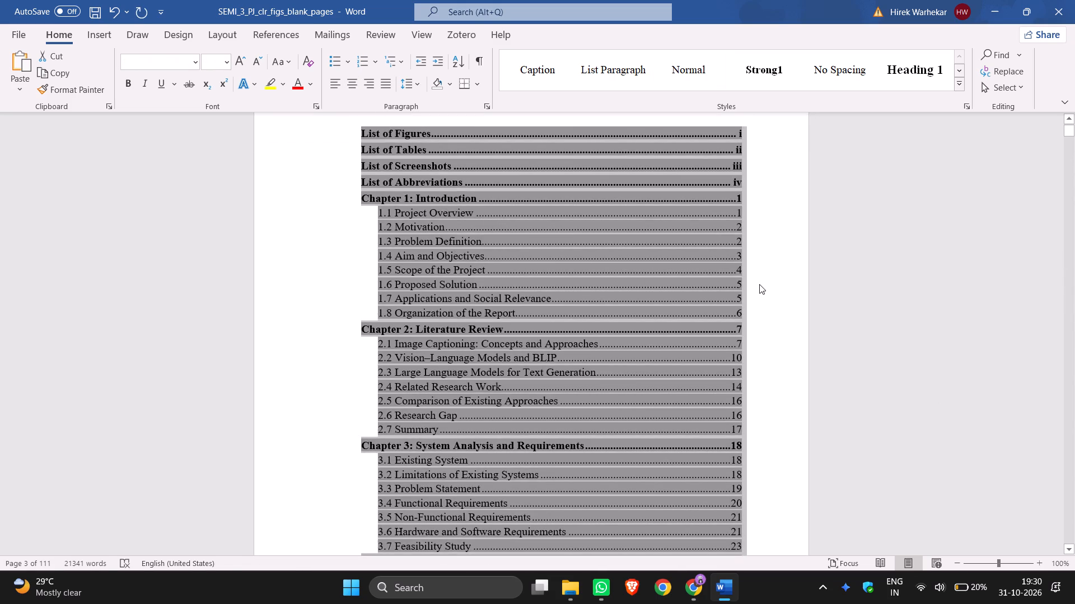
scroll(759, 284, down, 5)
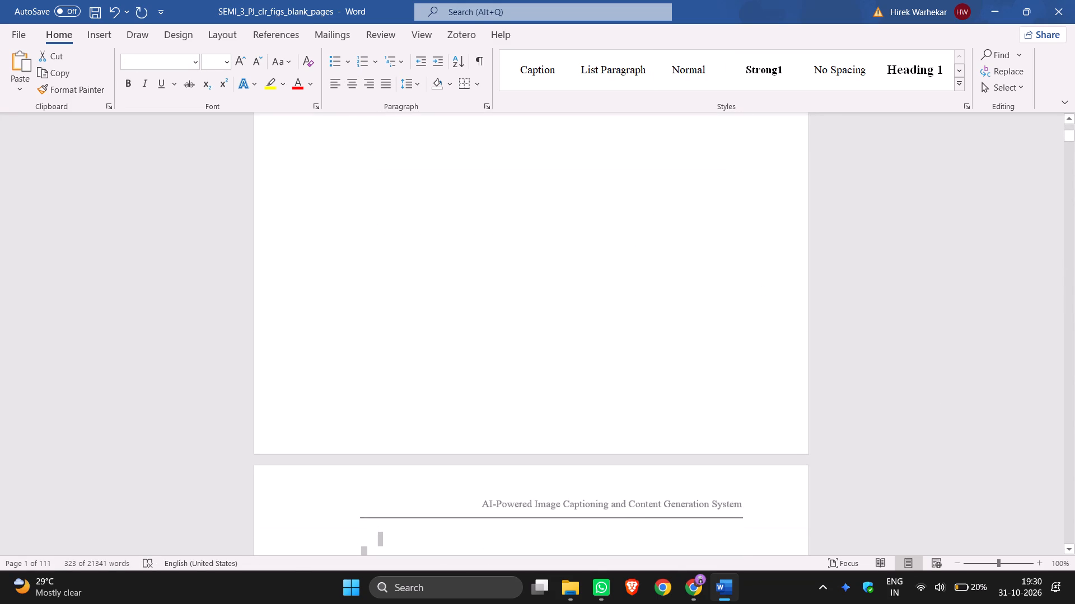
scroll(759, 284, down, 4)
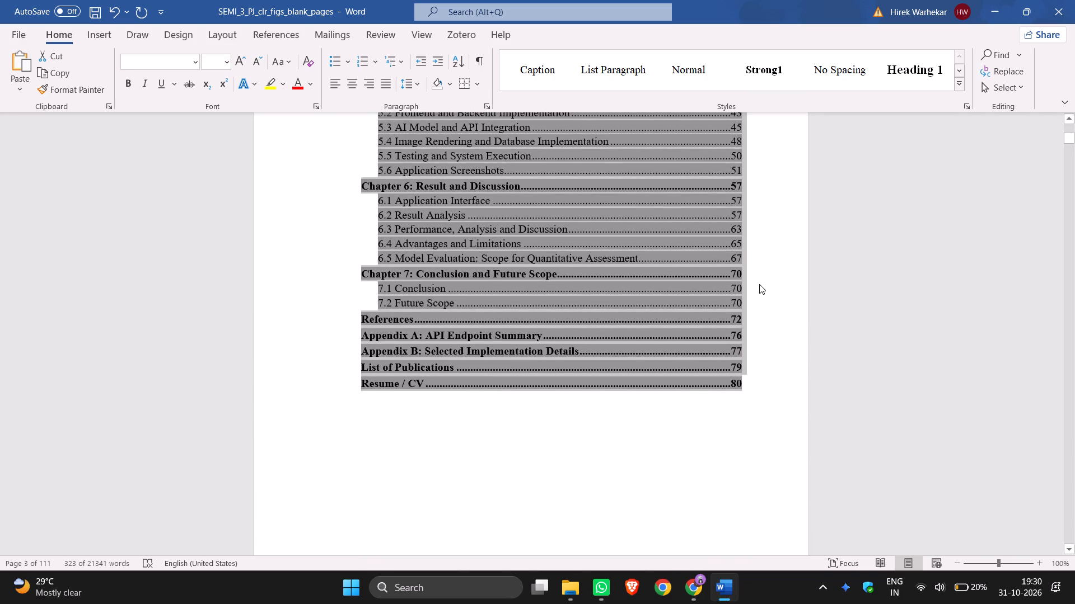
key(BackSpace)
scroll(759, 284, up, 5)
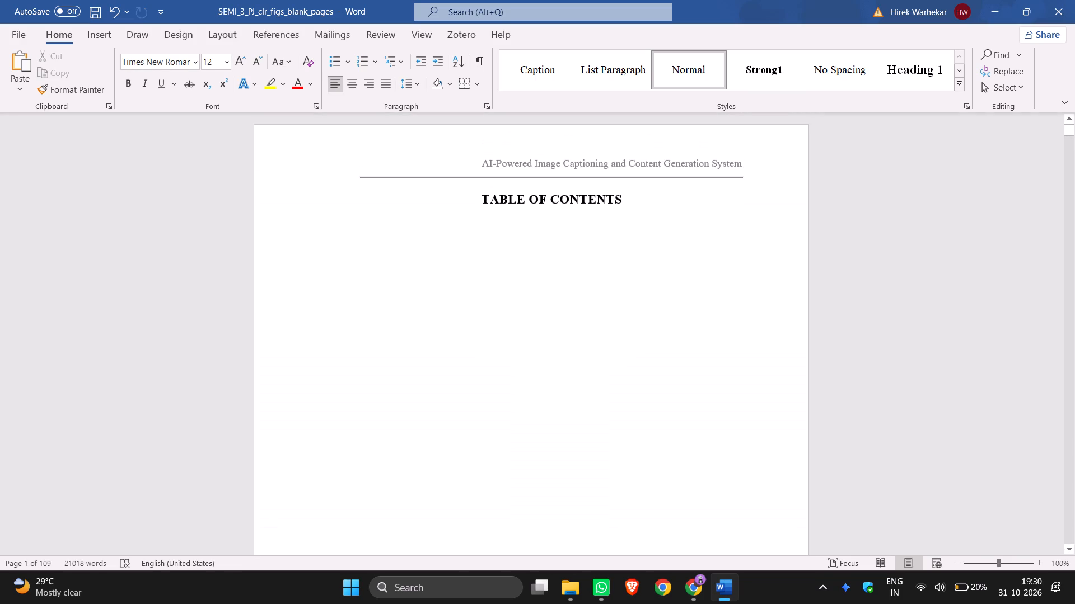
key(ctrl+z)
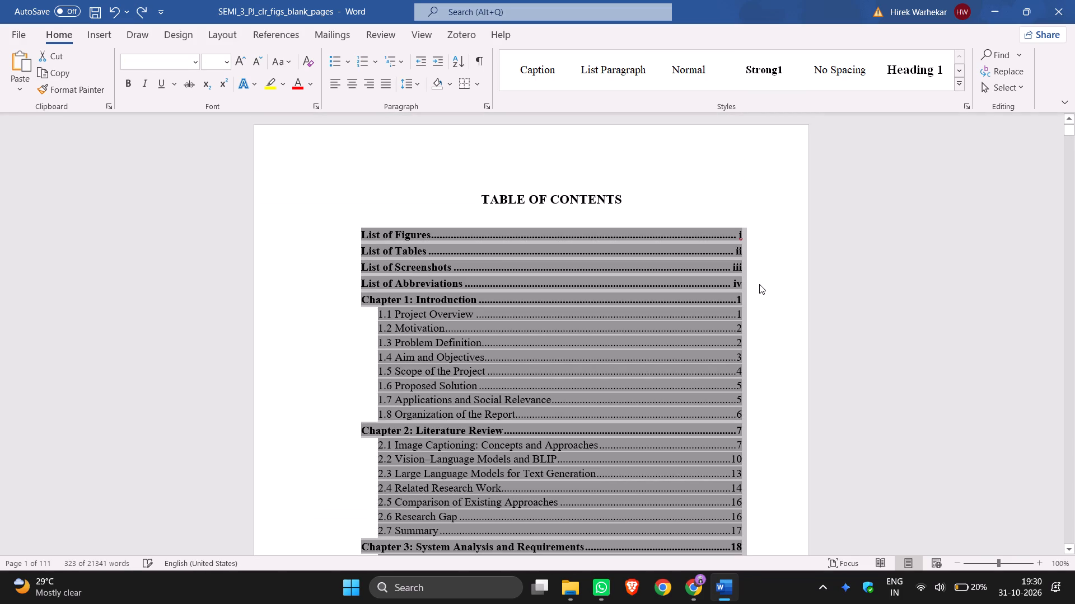
Delete the dot leader in front of the page number of the Resume / CV entry in the table of contents.
scroll(760, 271, down, 20)
scroll(760, 271, down, 8)
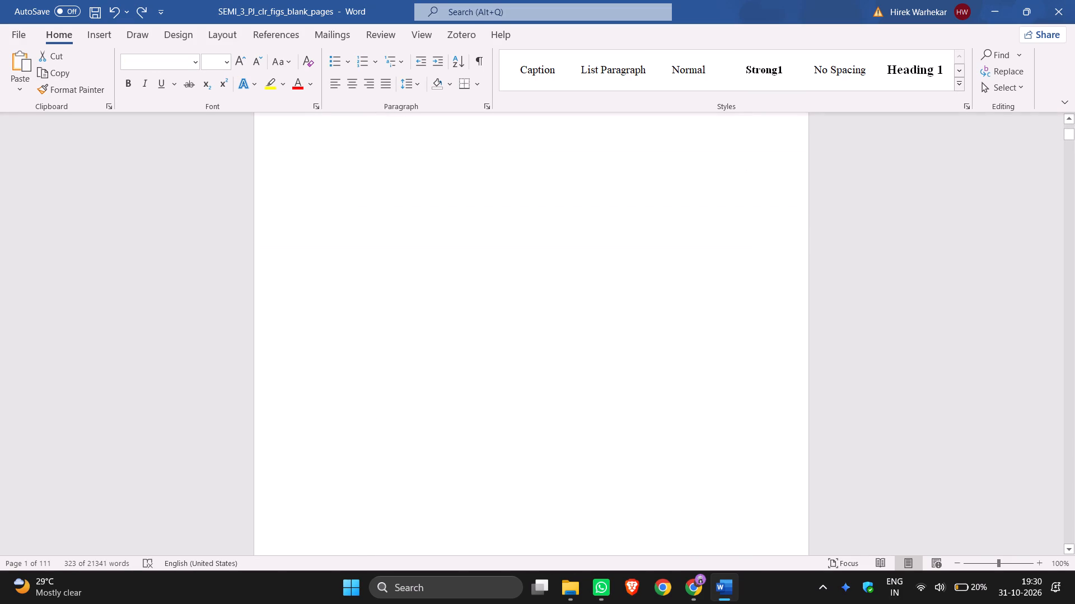
scroll(764, 256, down, 19)
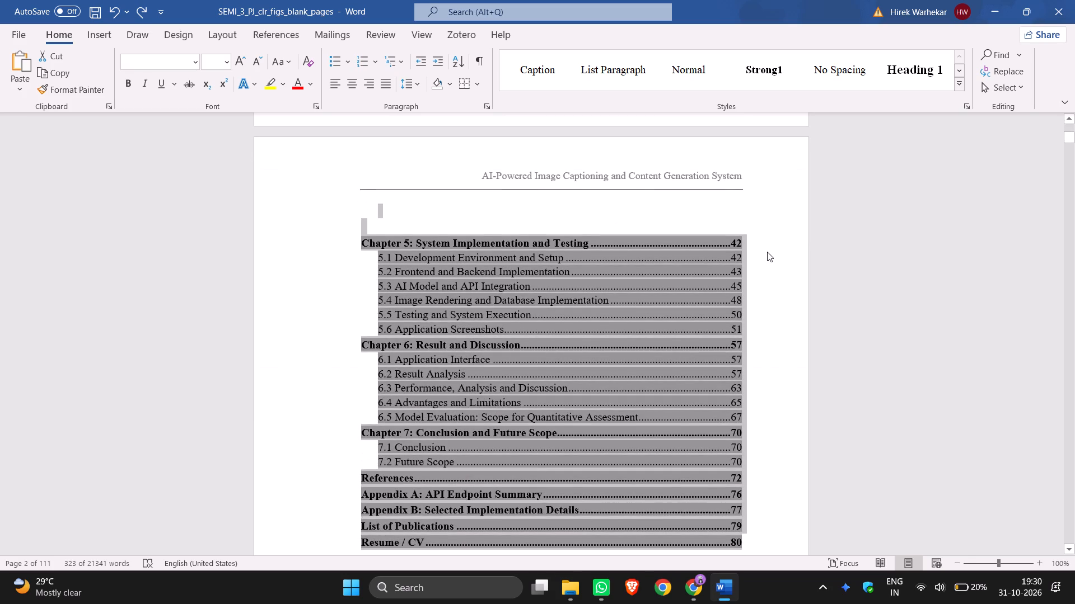
scroll(768, 251, down, 7)
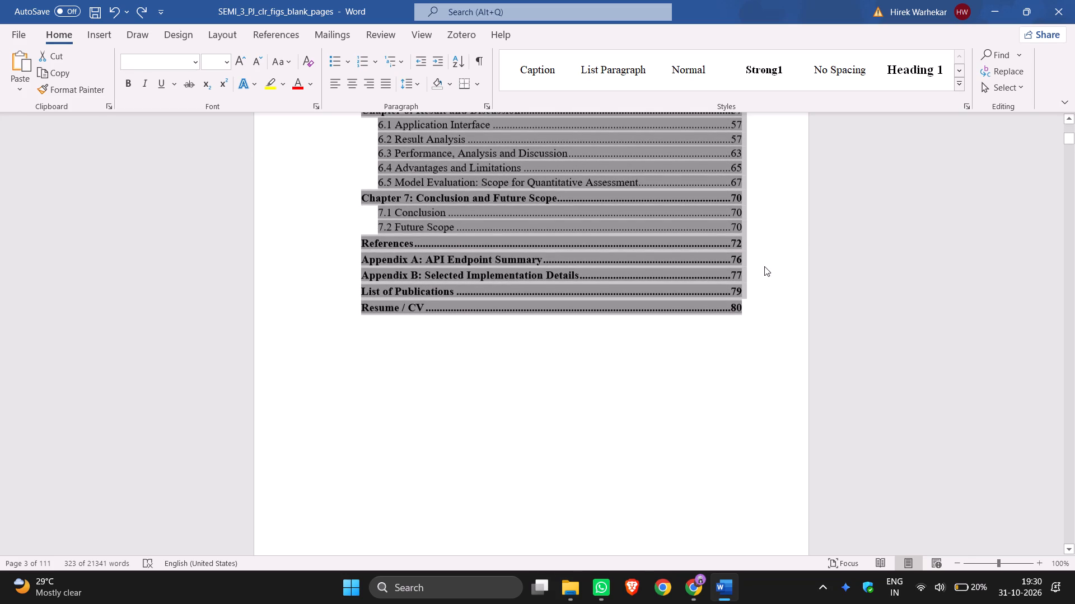
click(731, 308)
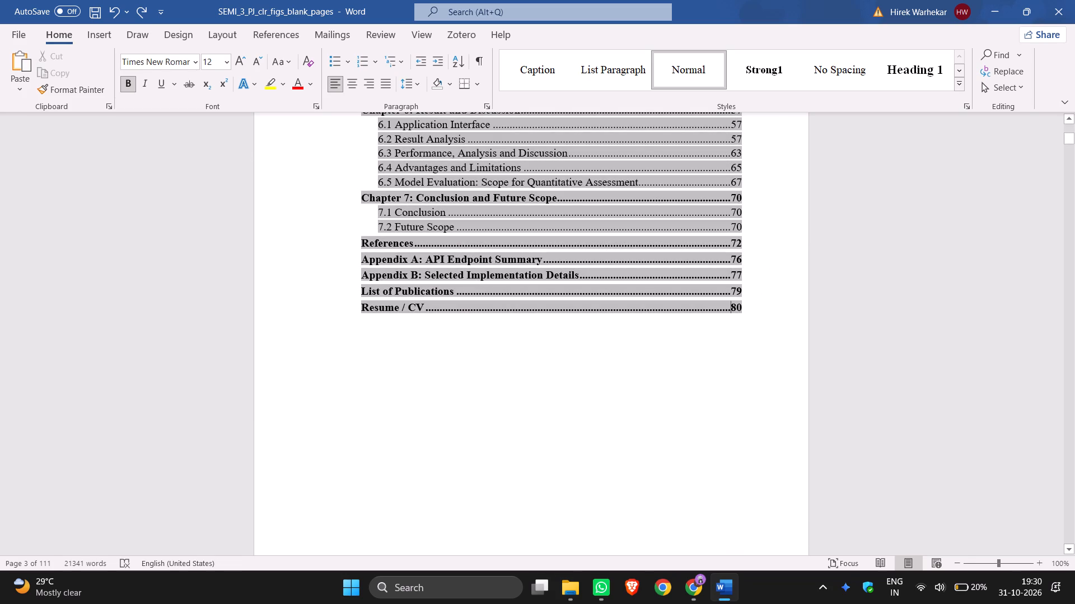
key(BackSpace)
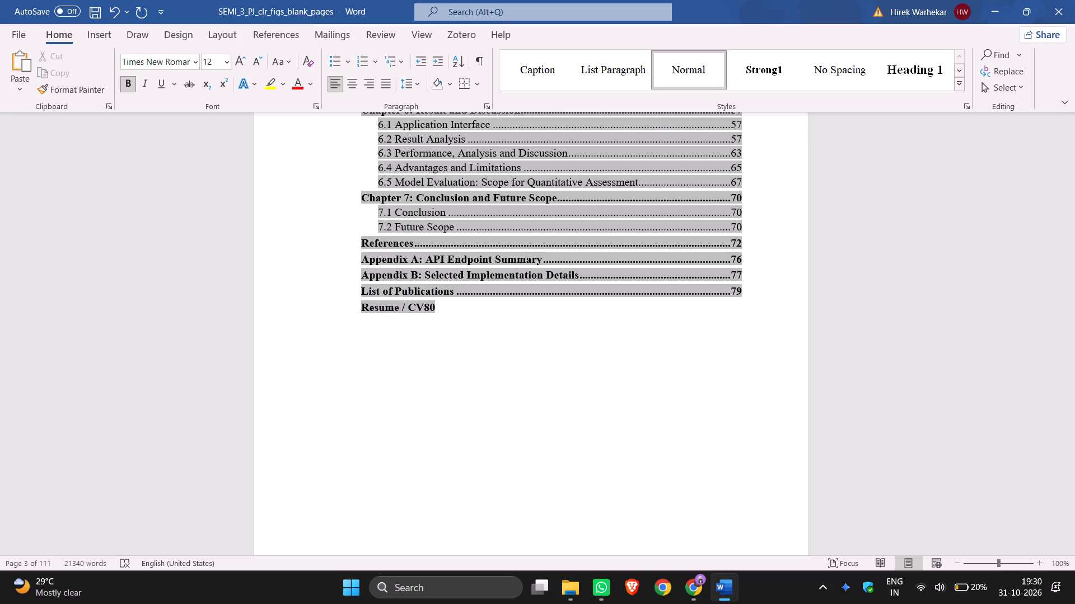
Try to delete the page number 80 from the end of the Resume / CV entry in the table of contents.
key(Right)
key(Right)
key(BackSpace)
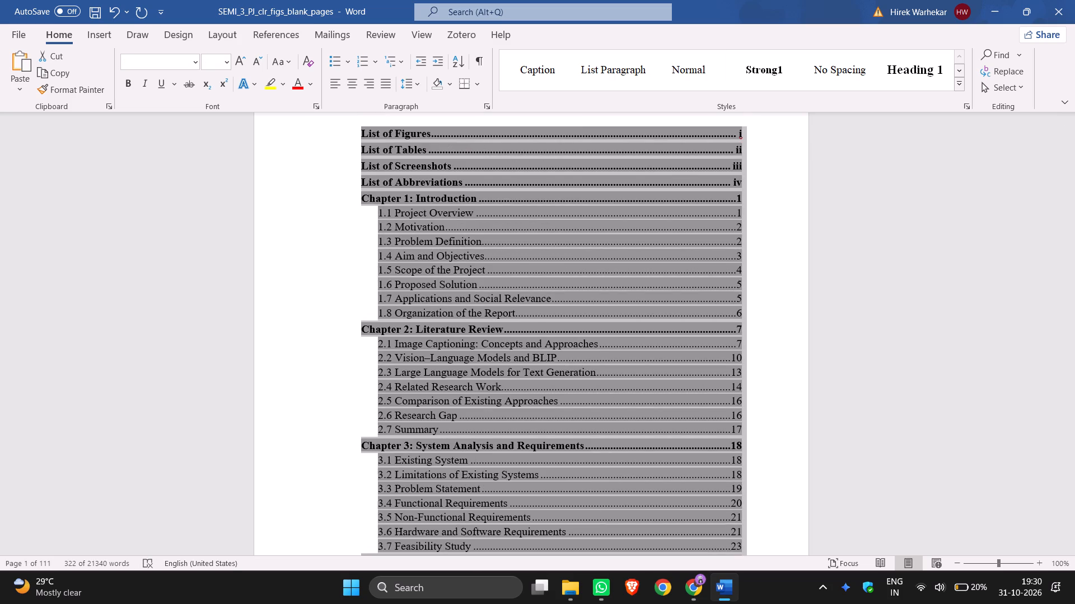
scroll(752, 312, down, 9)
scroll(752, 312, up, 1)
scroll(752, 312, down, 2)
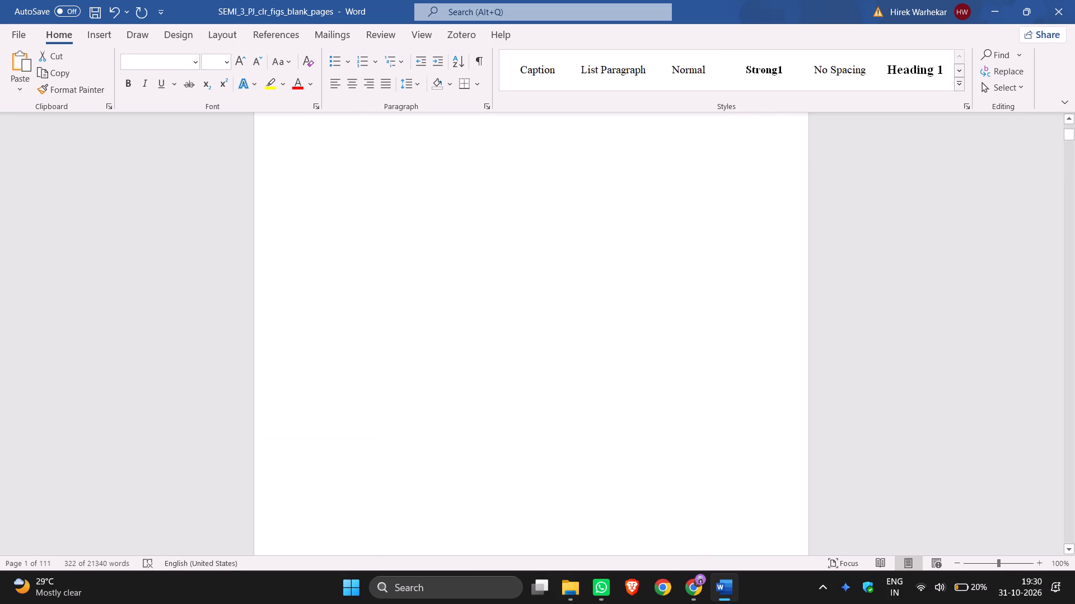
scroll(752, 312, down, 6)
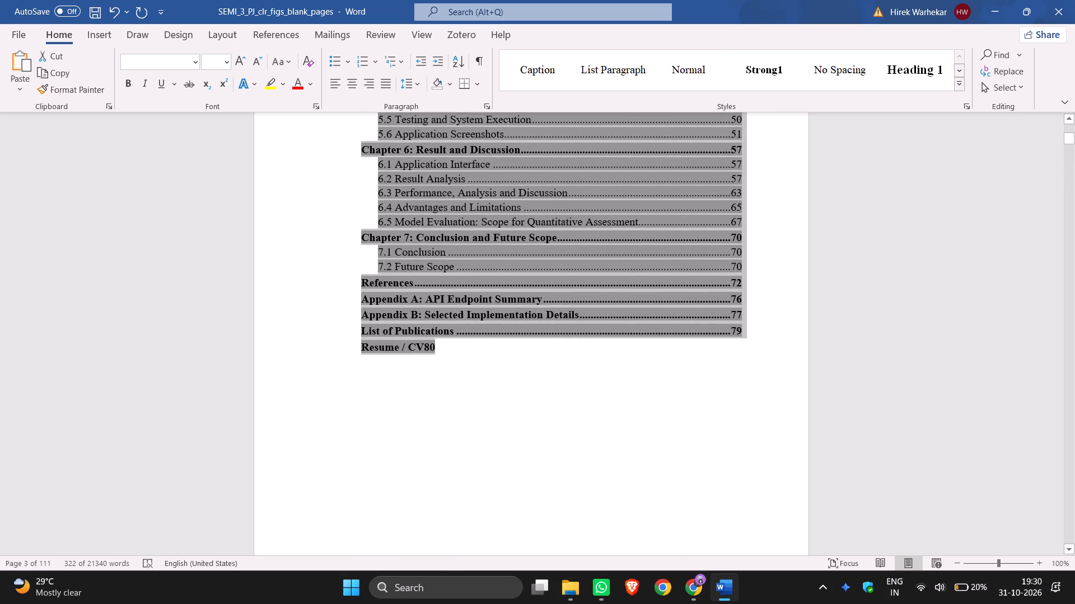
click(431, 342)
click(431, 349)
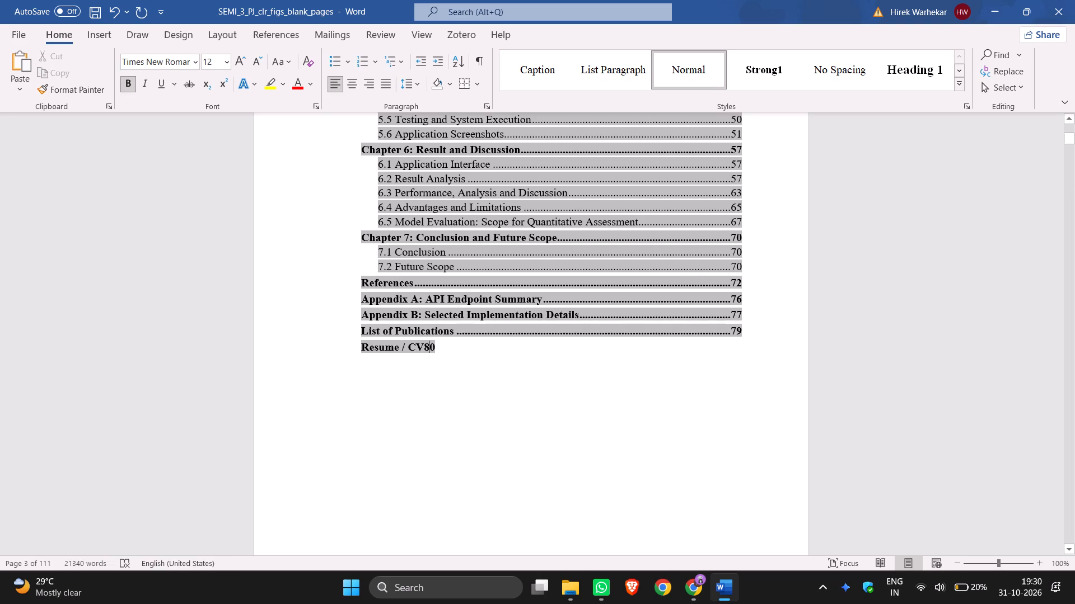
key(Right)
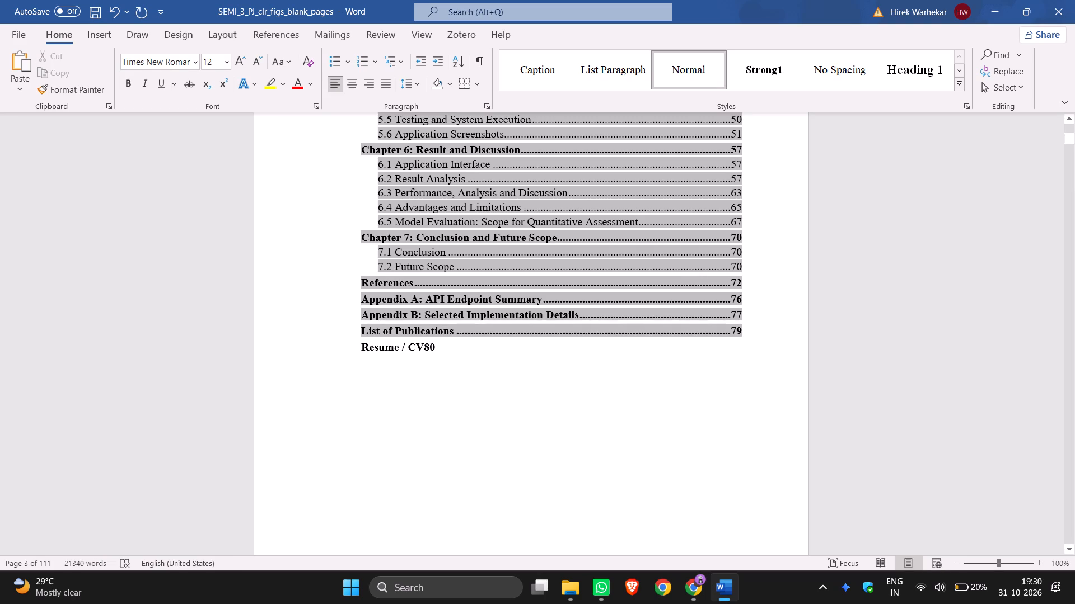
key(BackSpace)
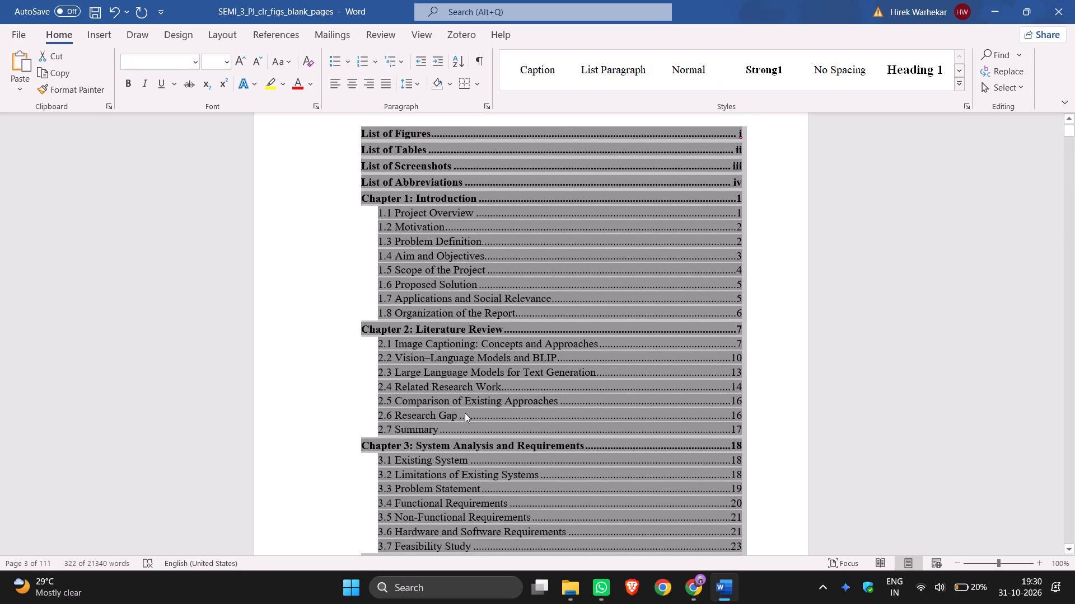
Delete the digit 8 from the page number of the Resume / CV entry in the table of contents.
scroll(465, 413, down, 6)
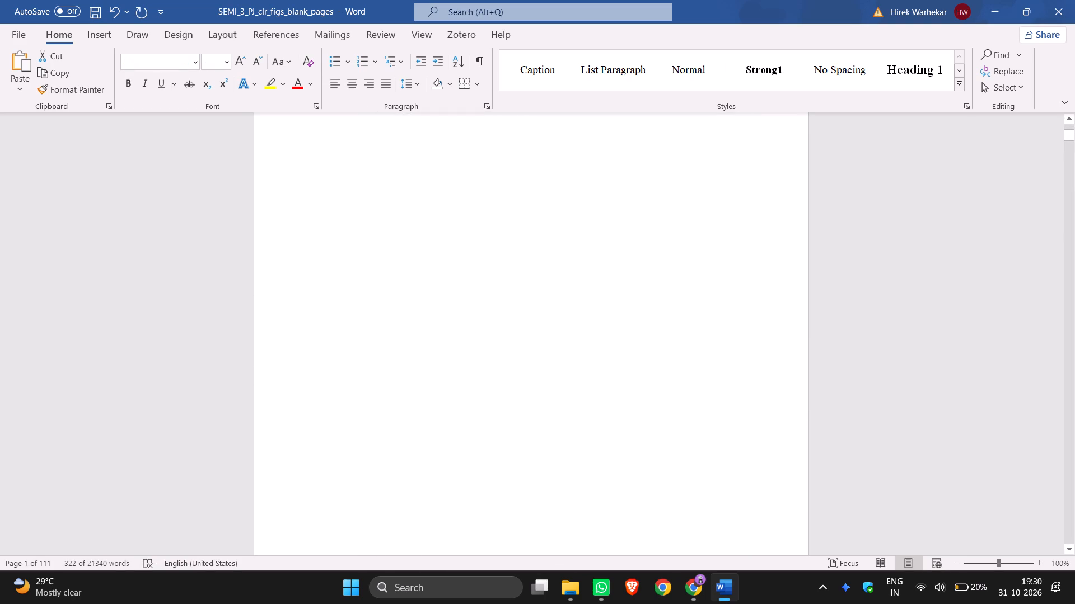
scroll(465, 413, down, 4)
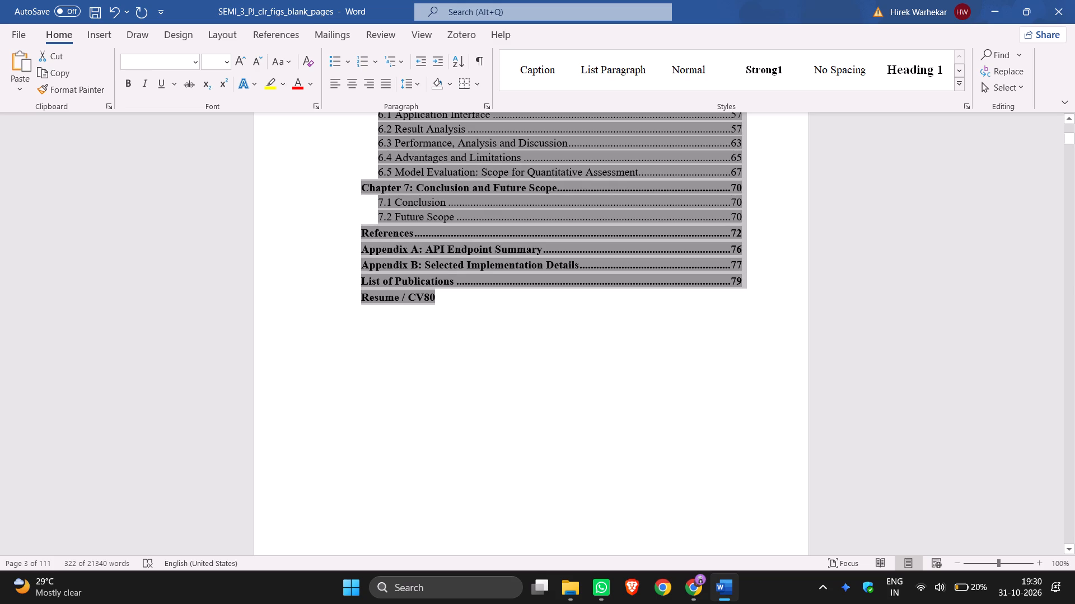
click(436, 298)
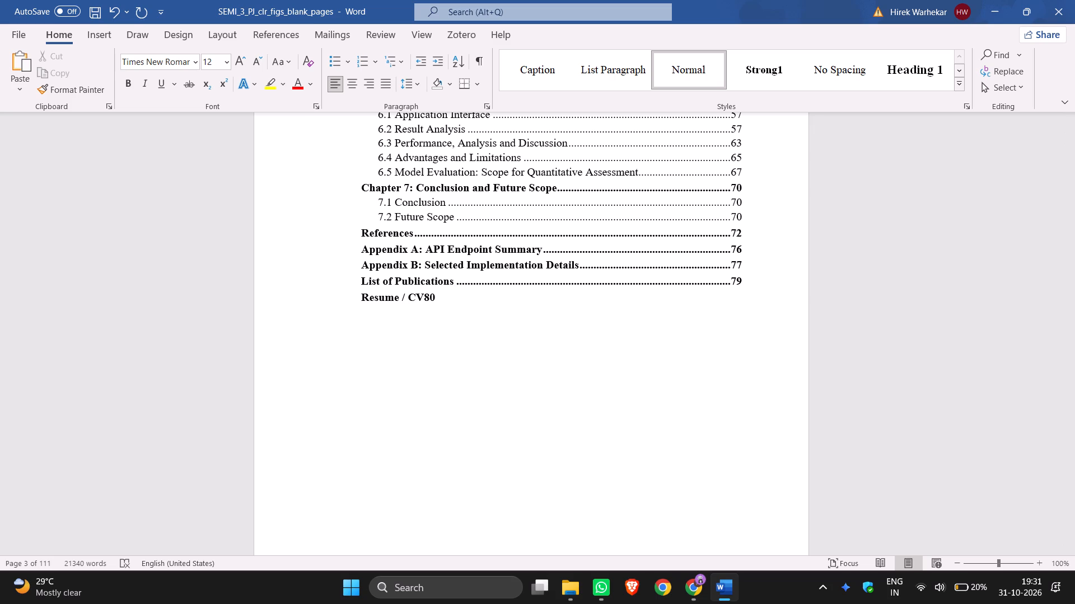
key(Left)
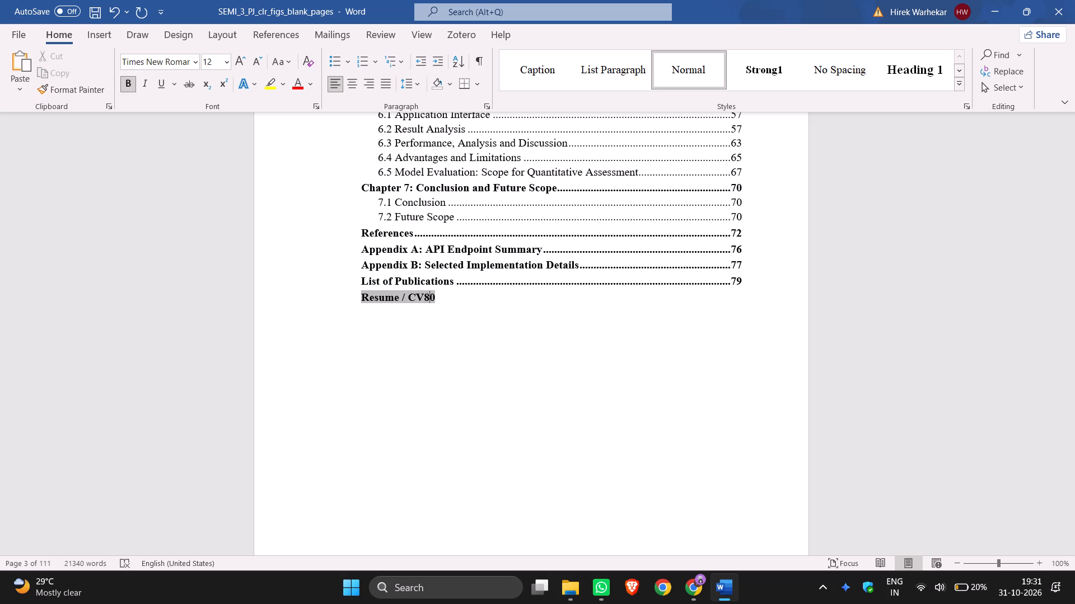
key(Right)
key(Left)
click(435, 298)
click(432, 295)
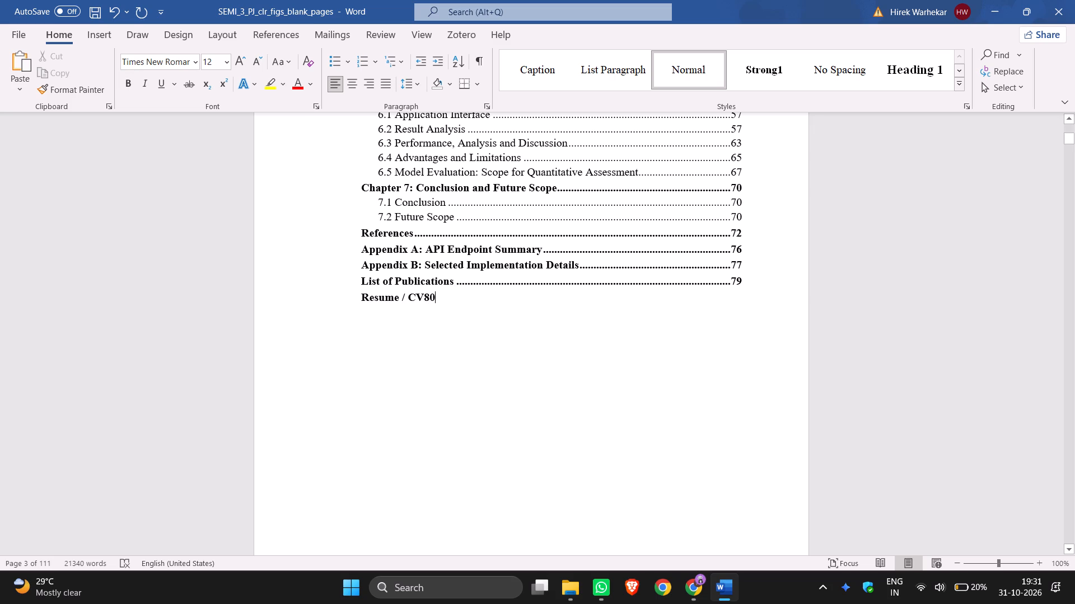
click(429, 295)
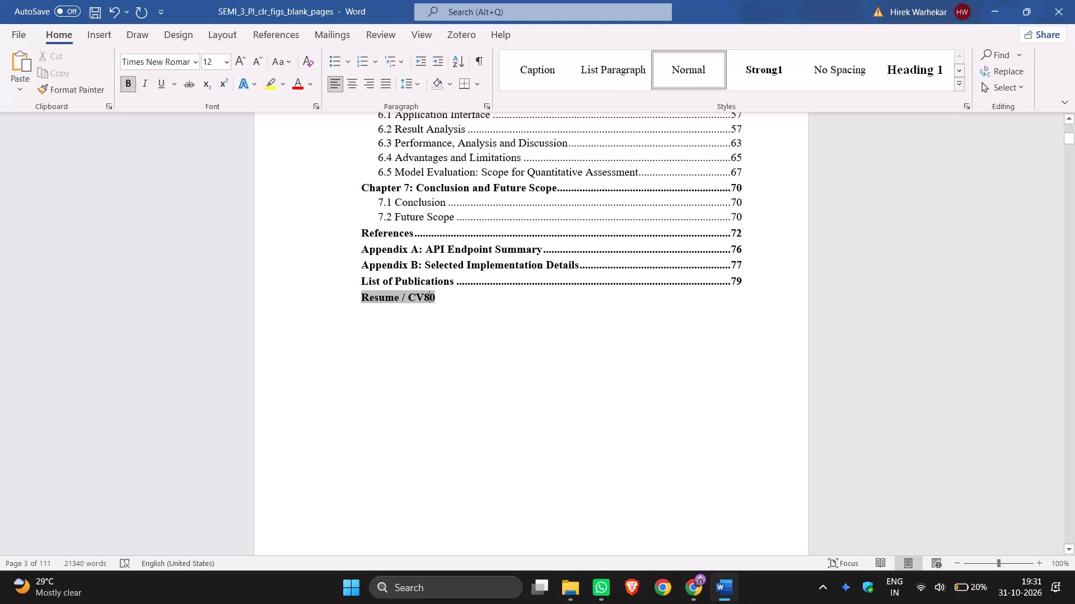
key(BackSpace)
Add six spaces after the 0 ending the Resume / CV contents entry, and try to delete the 0.
click(428, 298)
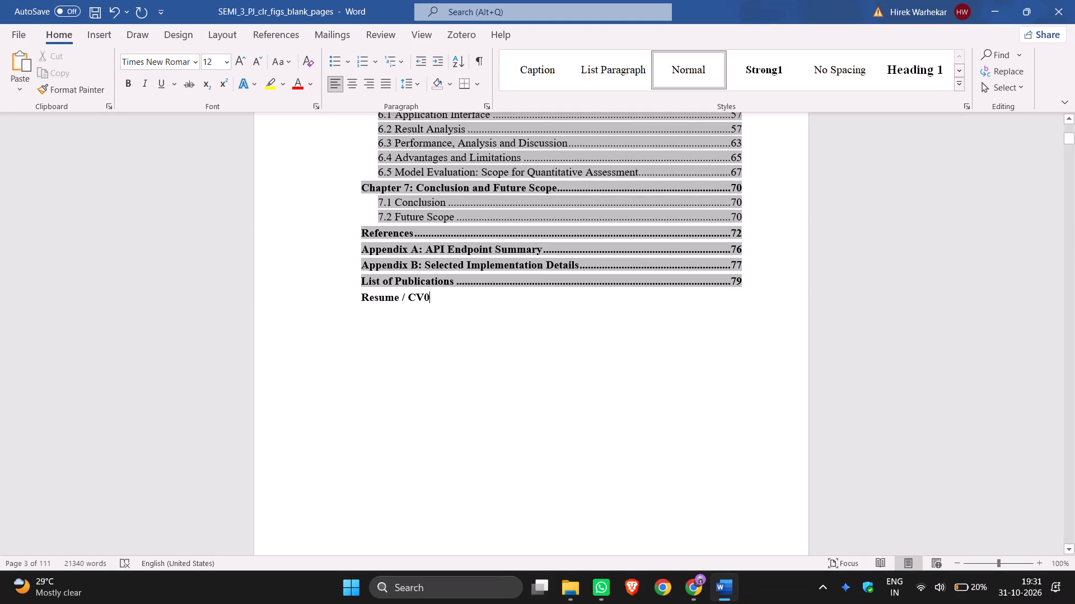
key(space)
key(space)
key(space)
key(space)
key(space)
key(space)
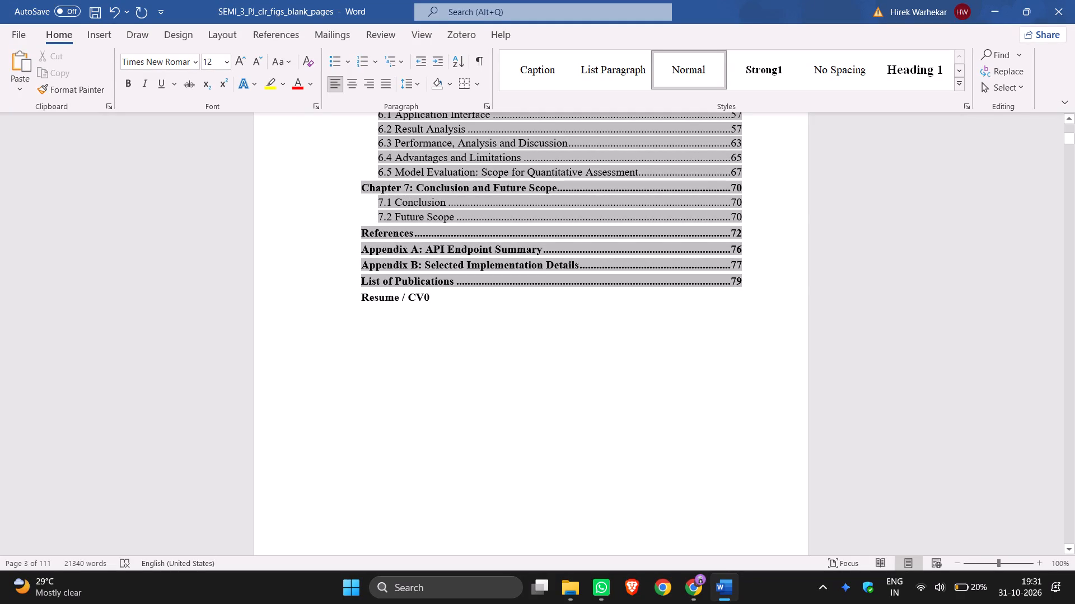
click(436, 297)
click(431, 298)
key(BackSpace)
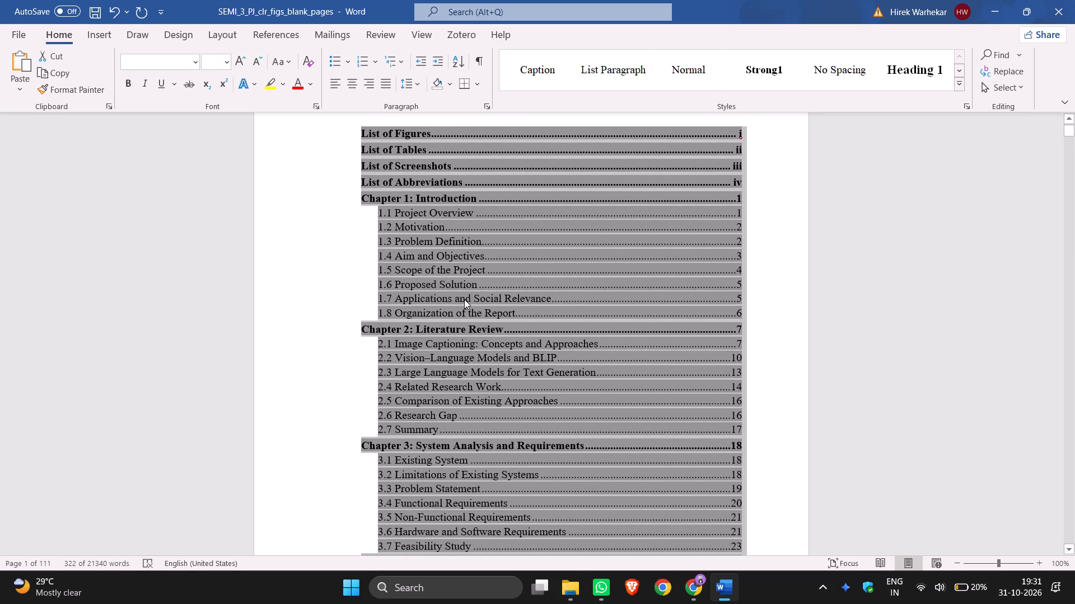
Add four more spaces after the 0 of the Resume / CV contents entry, and try again to delete the 0.
scroll(464, 299, down, 7)
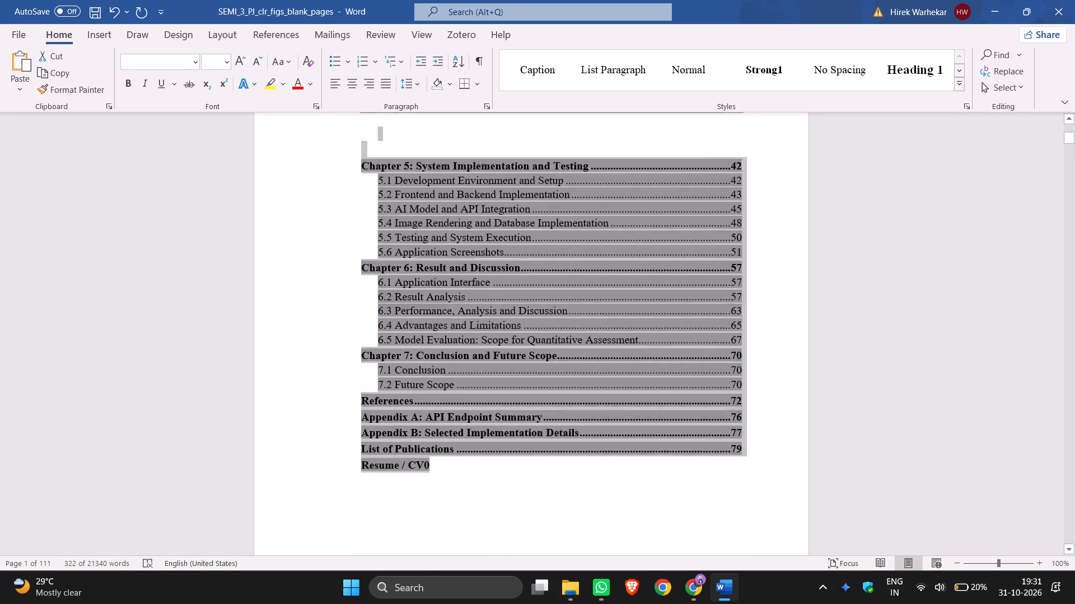
scroll(464, 299, down, 1)
scroll(464, 299, up, 1)
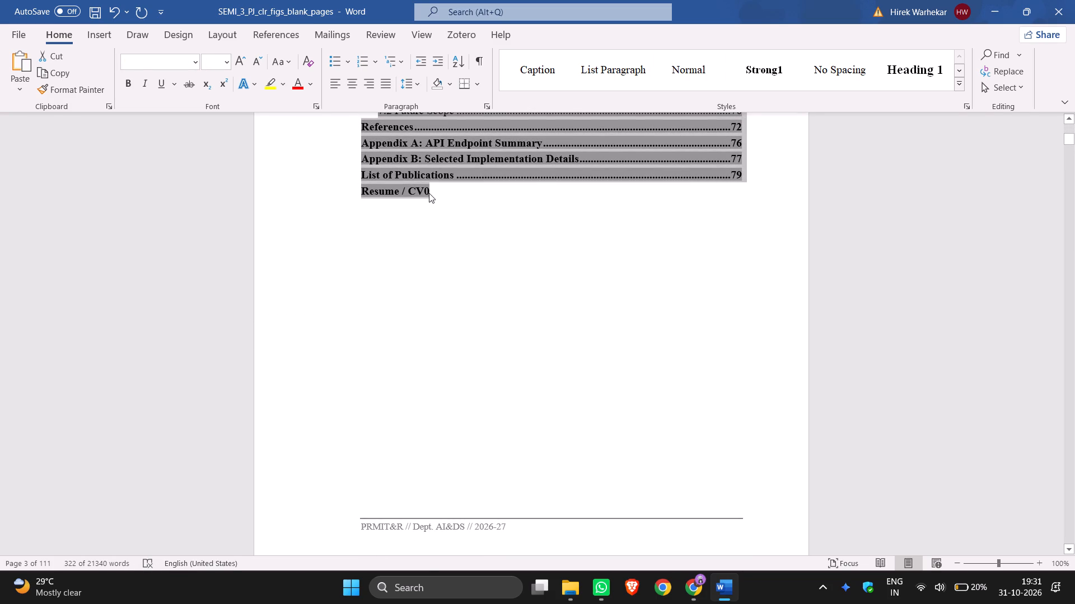
click(429, 193)
key(space)
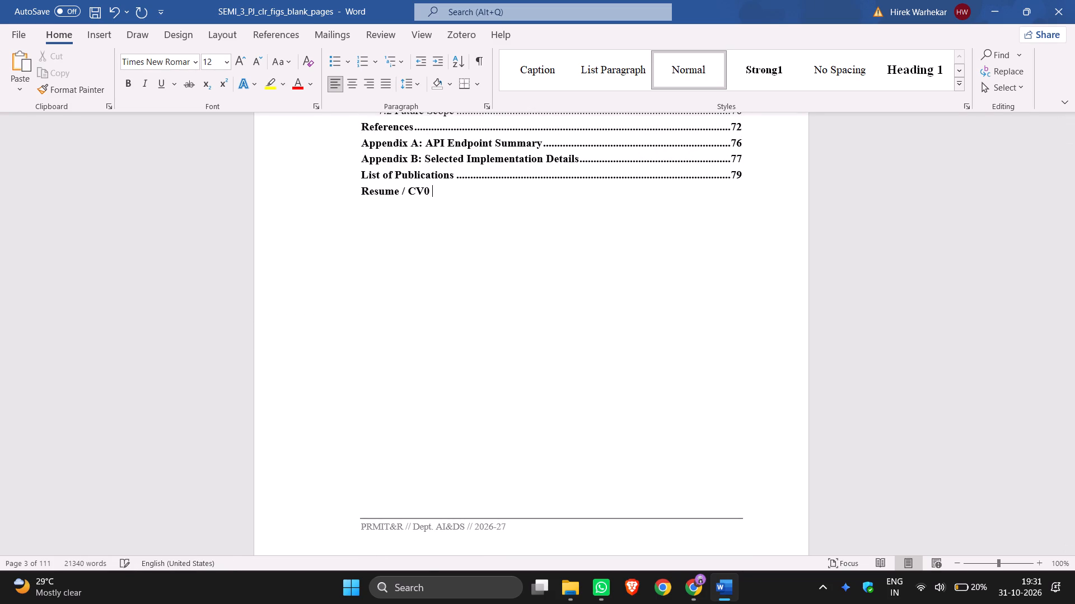
key(space)
key(space)
key(space)
key(Left)
key(Left)
key(Left)
key(Left)
key(BackSpace)
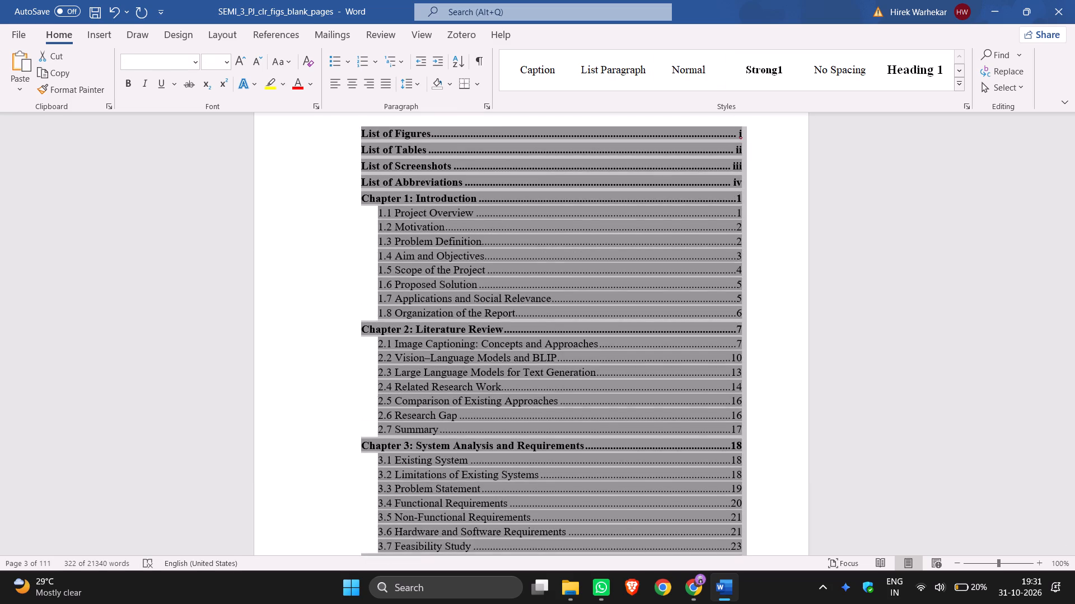
Delete the letters CV in front of the 0 in the Resume / CV entry of the table of contents.
scroll(430, 191, down, 5)
scroll(430, 191, up, 1)
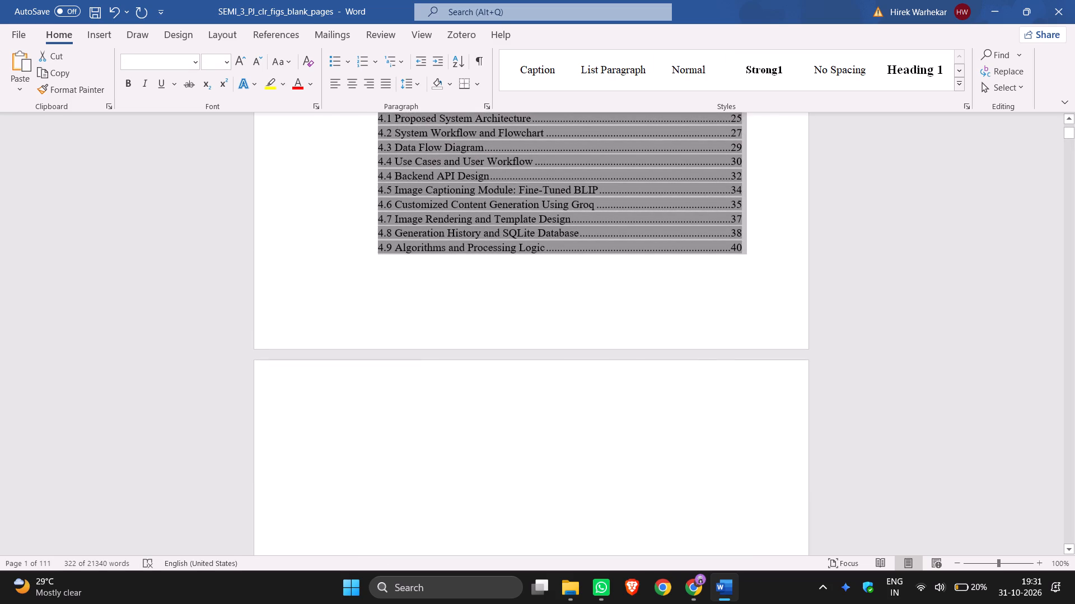
scroll(312, 324, down, 6)
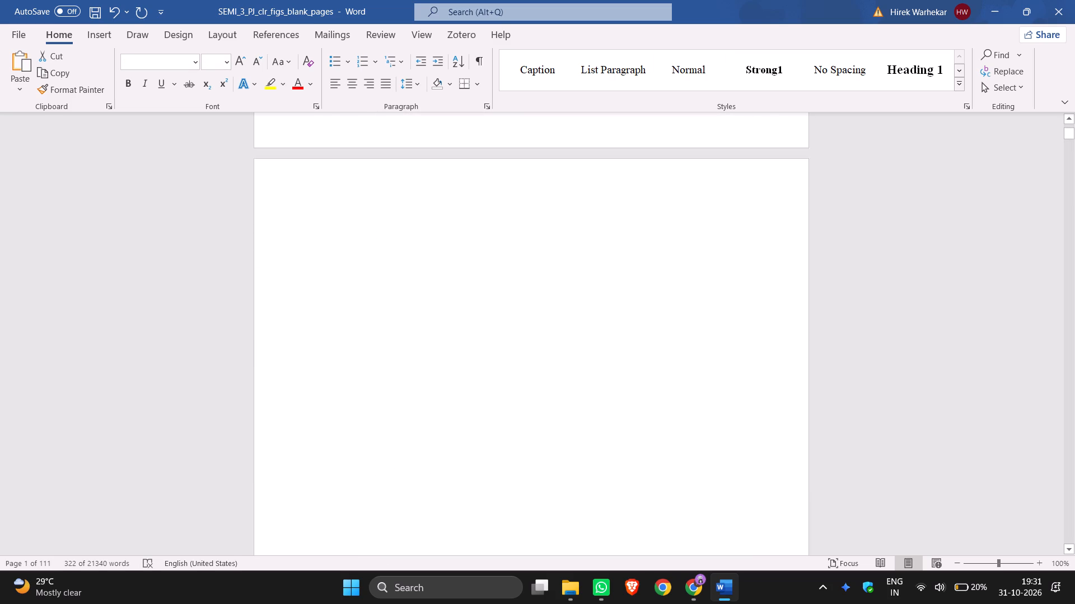
scroll(322, 308, down, 20)
scroll(328, 297, down, 8)
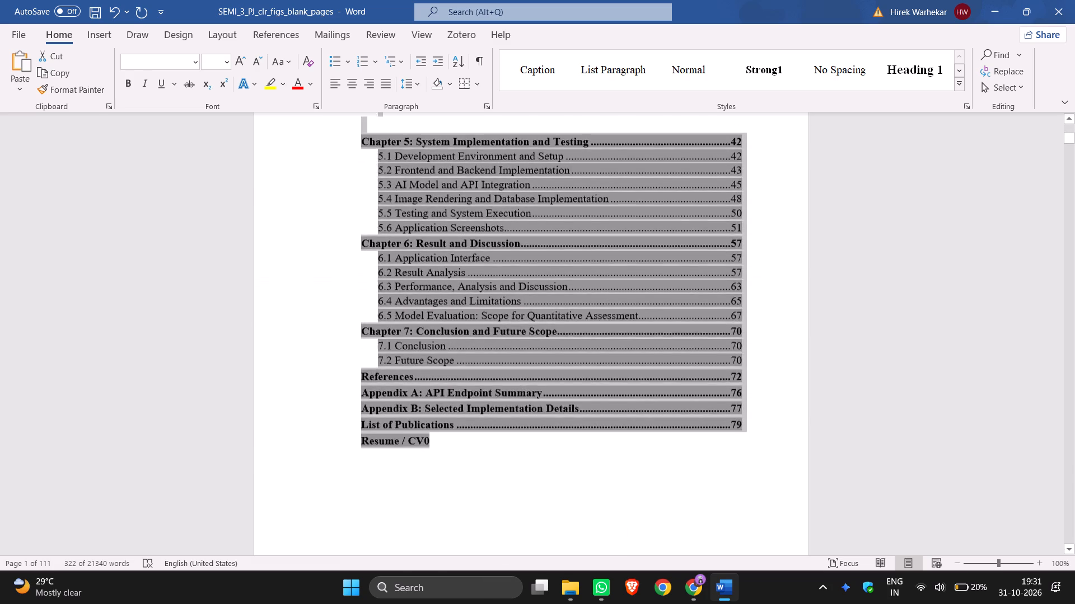
scroll(329, 295, down, 3)
click(421, 318)
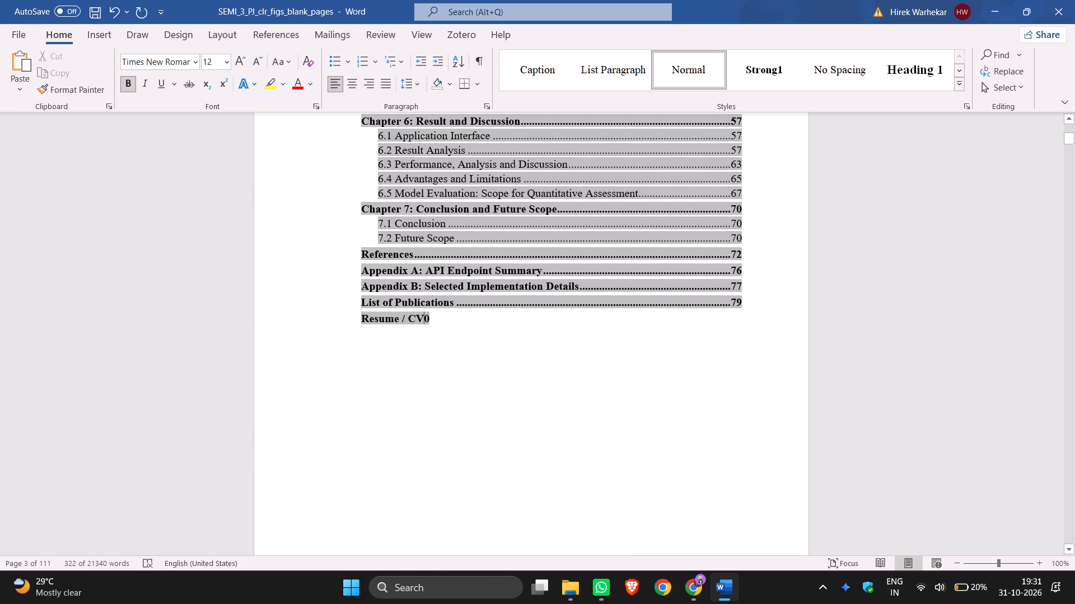
key(BackSpace)
key(BackSpace)
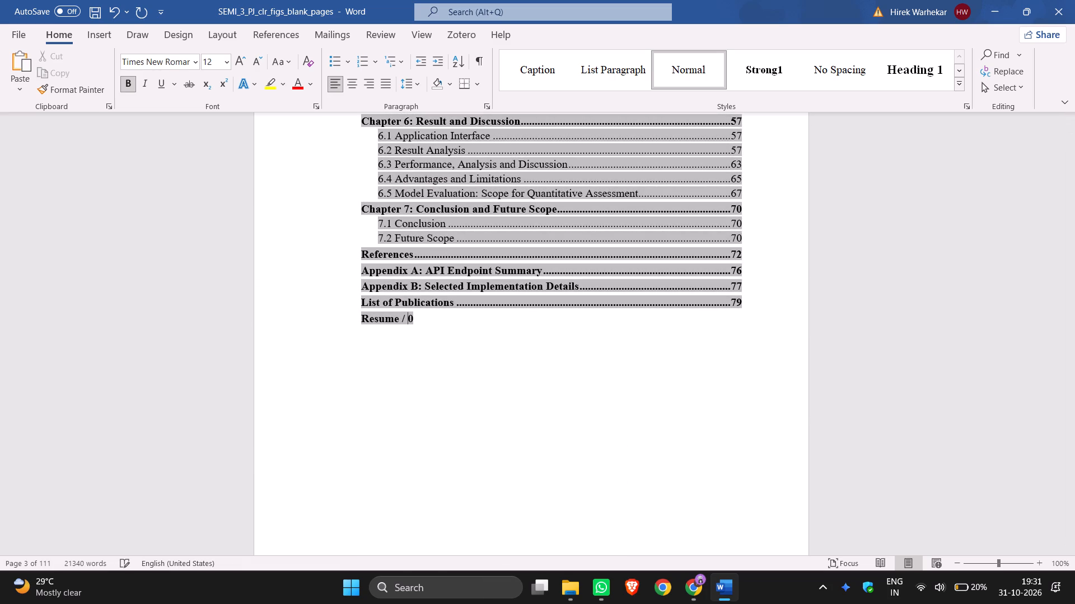
Show the document's formatting marks and try to delete the 0 at the end of the Resume entry in the contents.
key(Right)
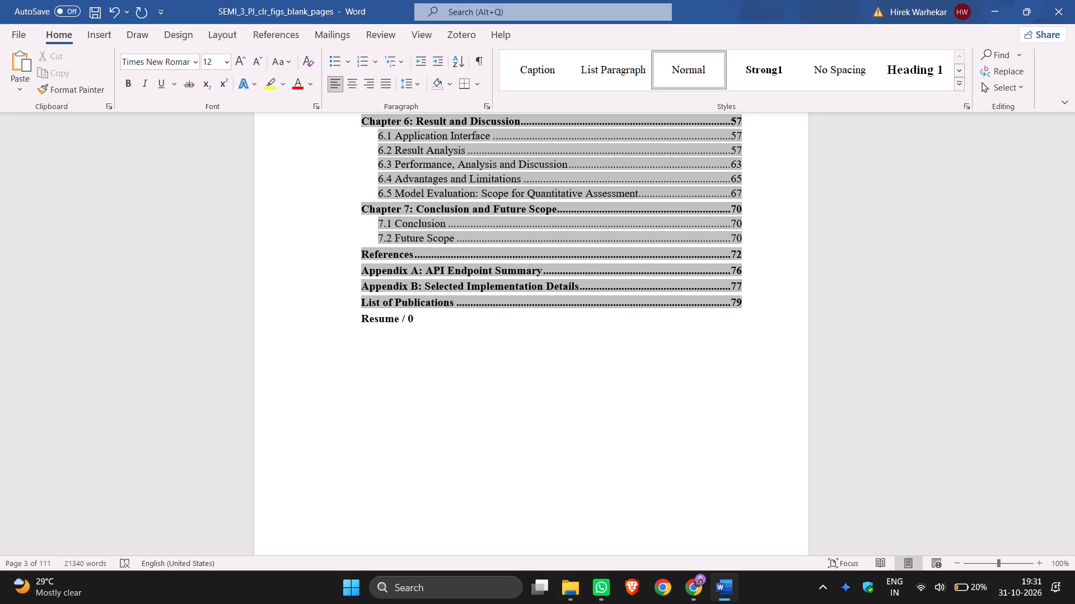
click(480, 58)
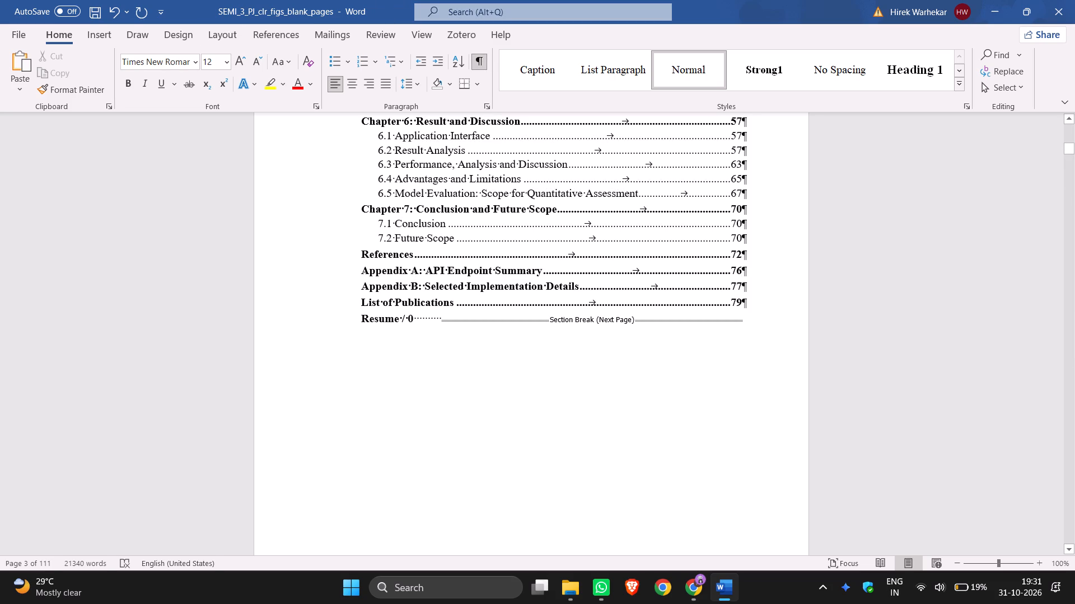
key(BackSpace)
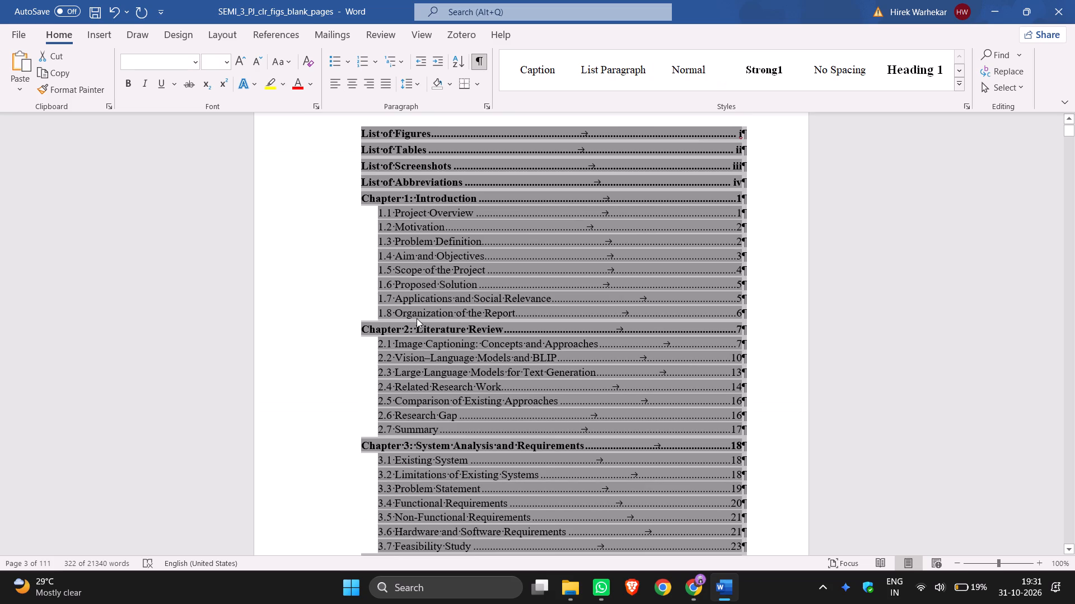
scroll(417, 318, down, 18)
scroll(417, 315, down, 7)
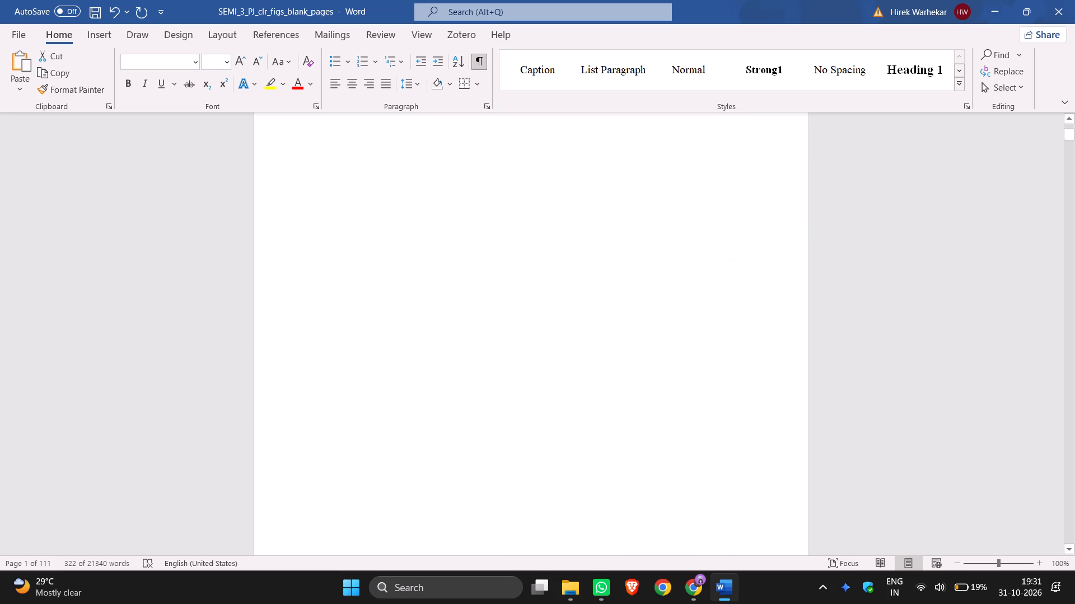
scroll(417, 315, down, 20)
scroll(417, 315, down, 6)
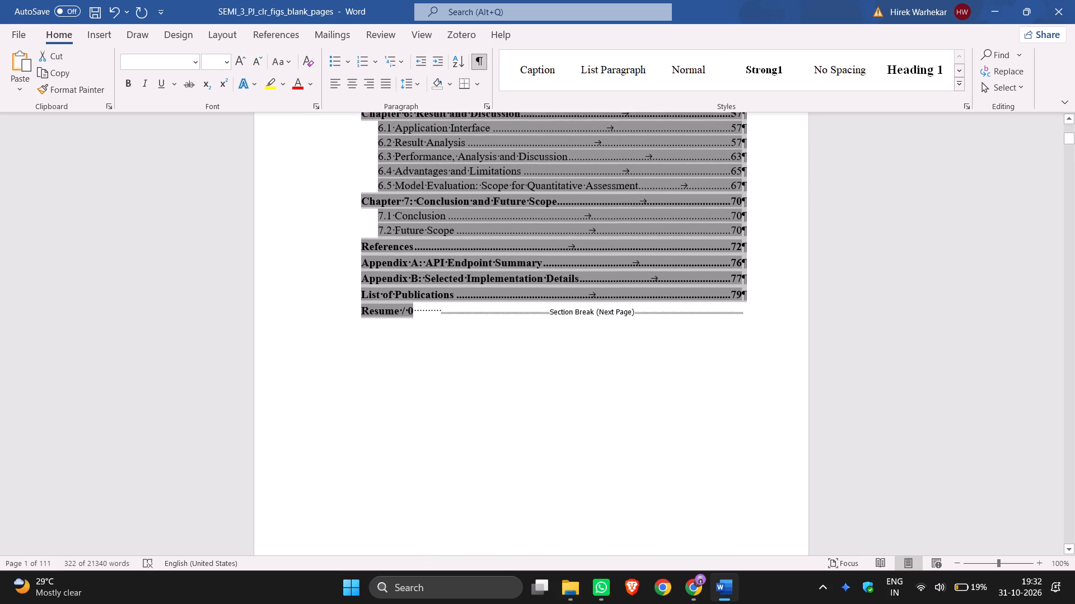
Delete the slash and the spaces around it between Resume and the 0 in the table of contents' last entry.
click(638, 312)
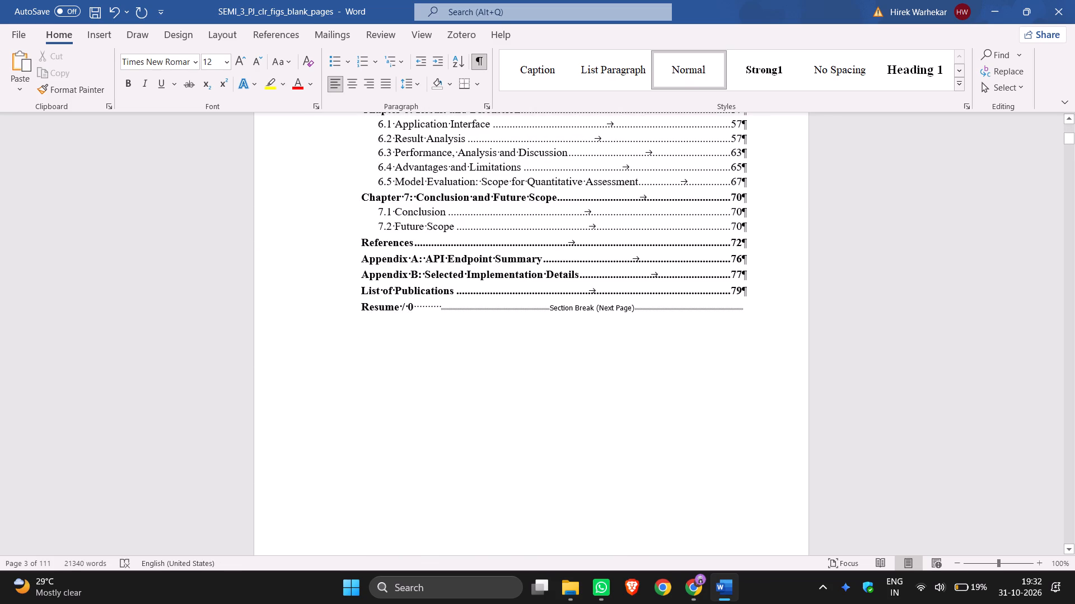
scroll(574, 318, down, 11)
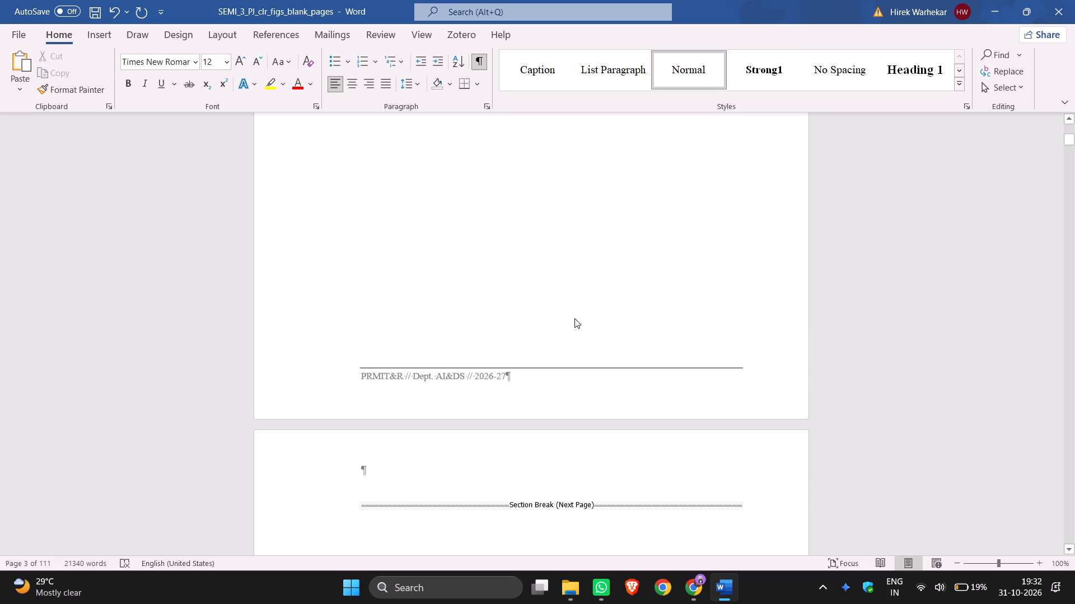
scroll(574, 318, down, 11)
scroll(574, 318, down, 15)
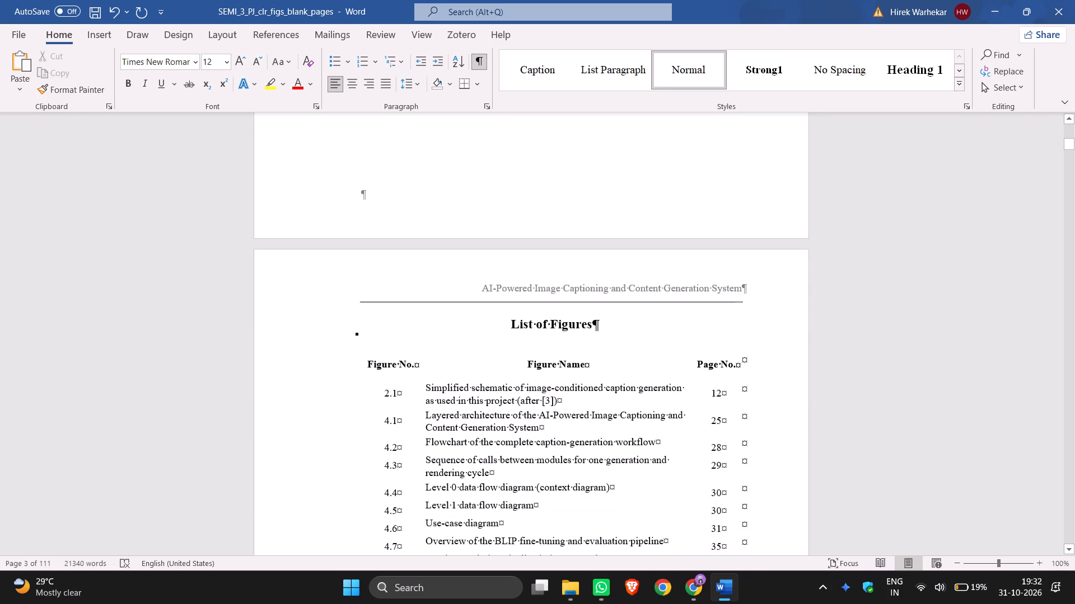
scroll(576, 310, up, 8)
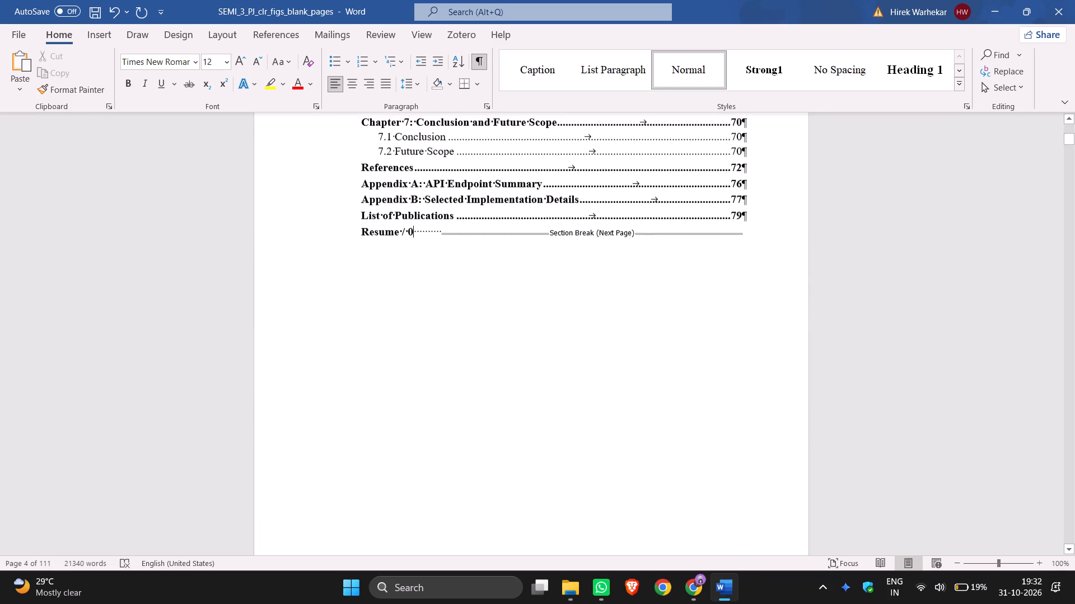
click(407, 229)
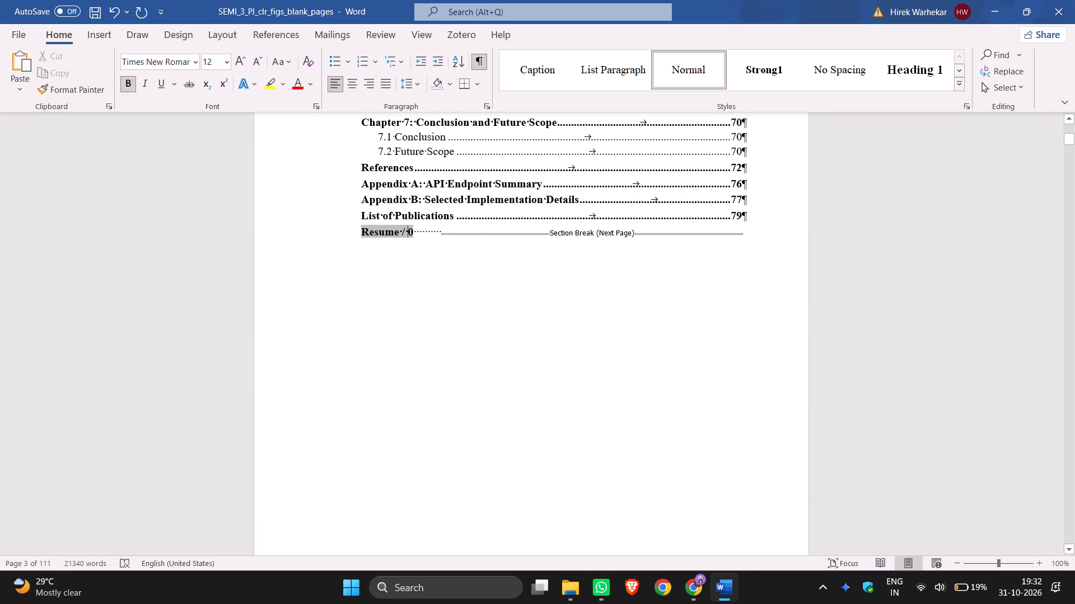
key(BackSpace)
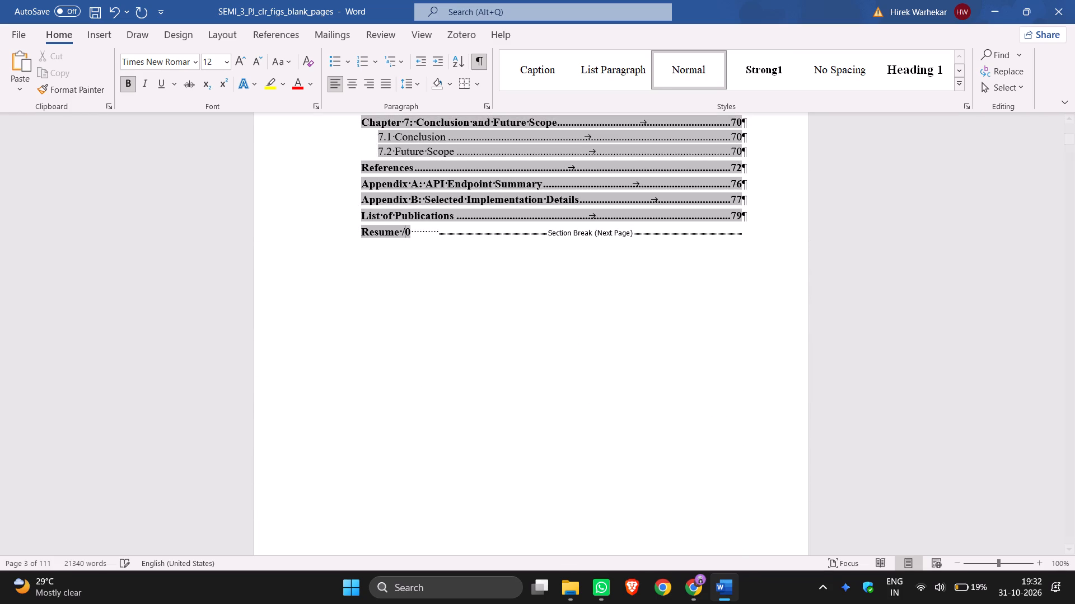
key(BackSpace)
key(BackSpace)
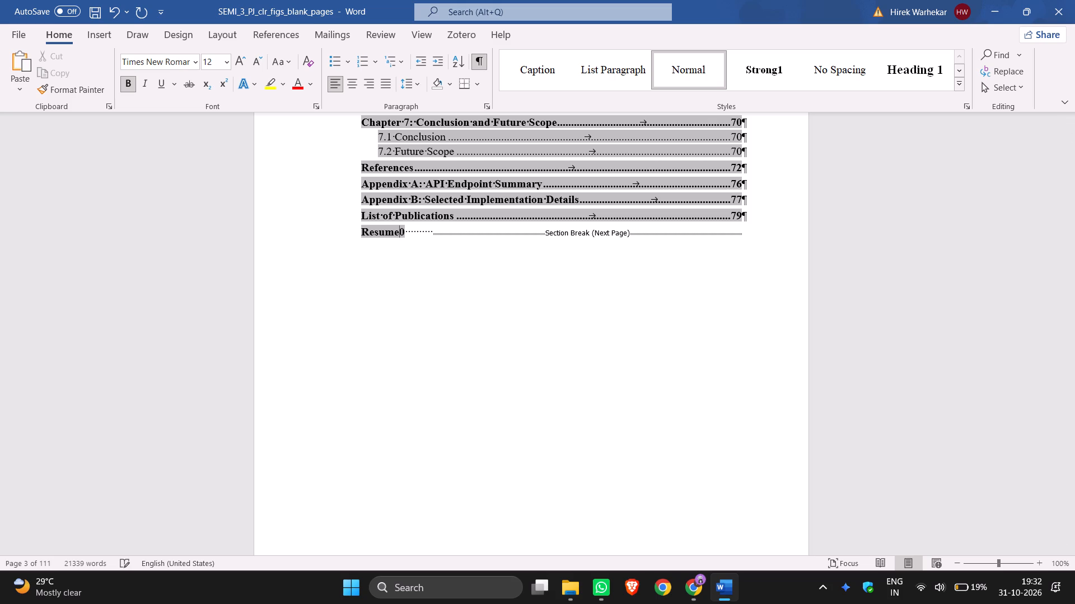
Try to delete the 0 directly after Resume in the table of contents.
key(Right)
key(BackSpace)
Add three more spaces among those trailing the 0 of the Resume entry in the contents.
scroll(455, 235, down, 1)
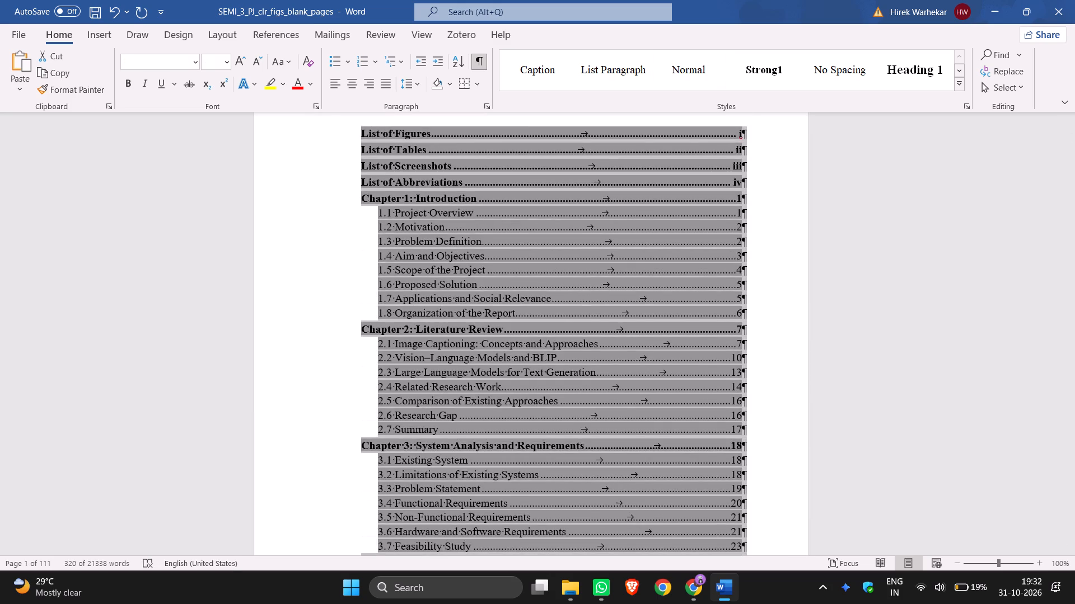
scroll(455, 235, down, 3)
scroll(329, 290, down, 2)
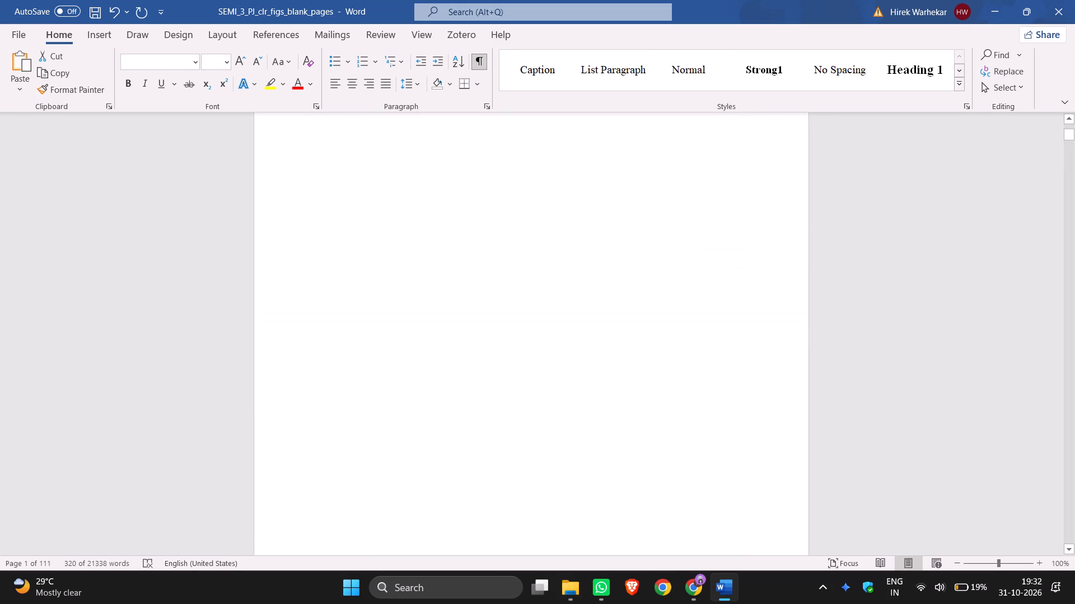
scroll(329, 290, down, 7)
scroll(385, 261, up, 1)
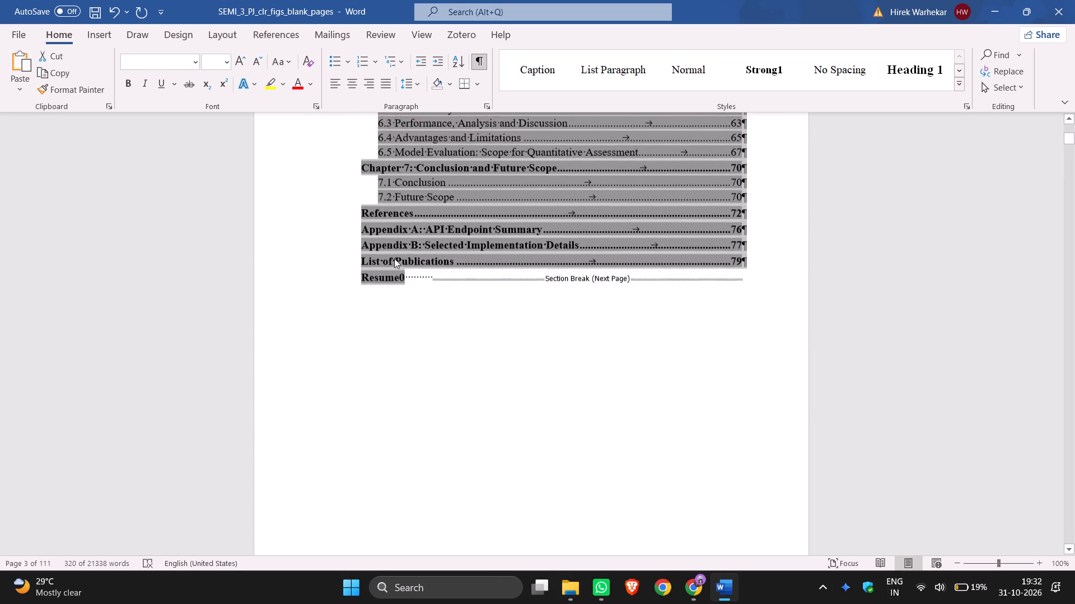
scroll(394, 258, up, 1)
click(409, 276)
key(space)
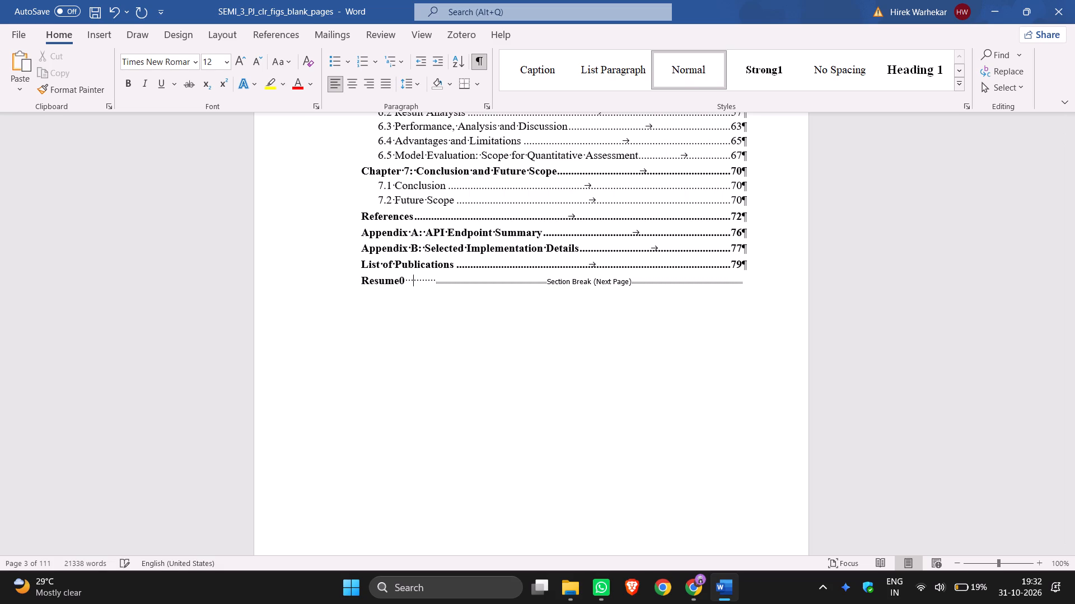
key(space)
key(space)
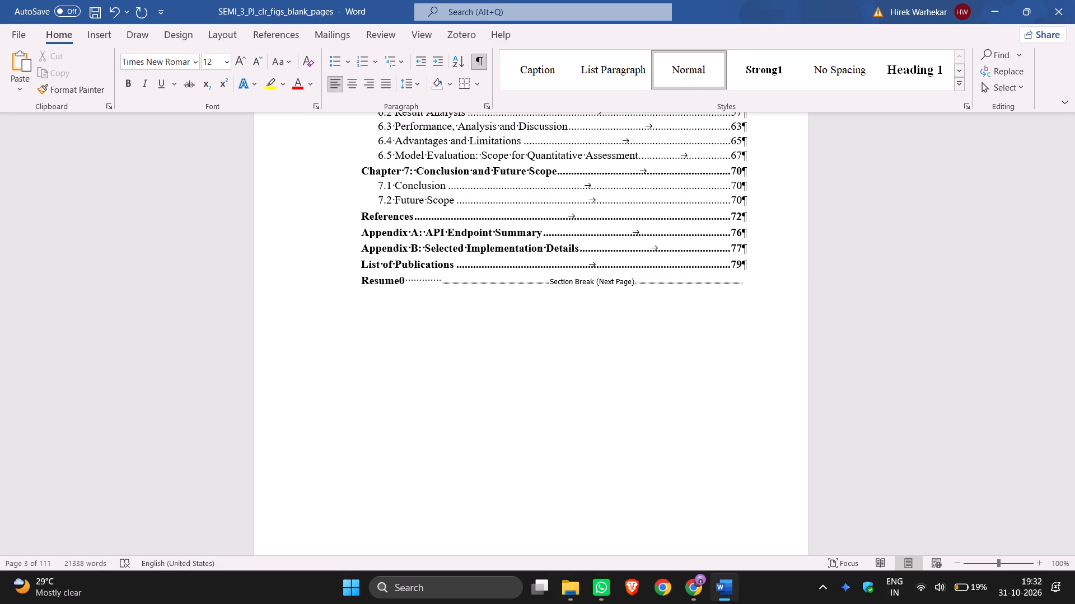
Hide the document's formatting marks.
click(483, 62)
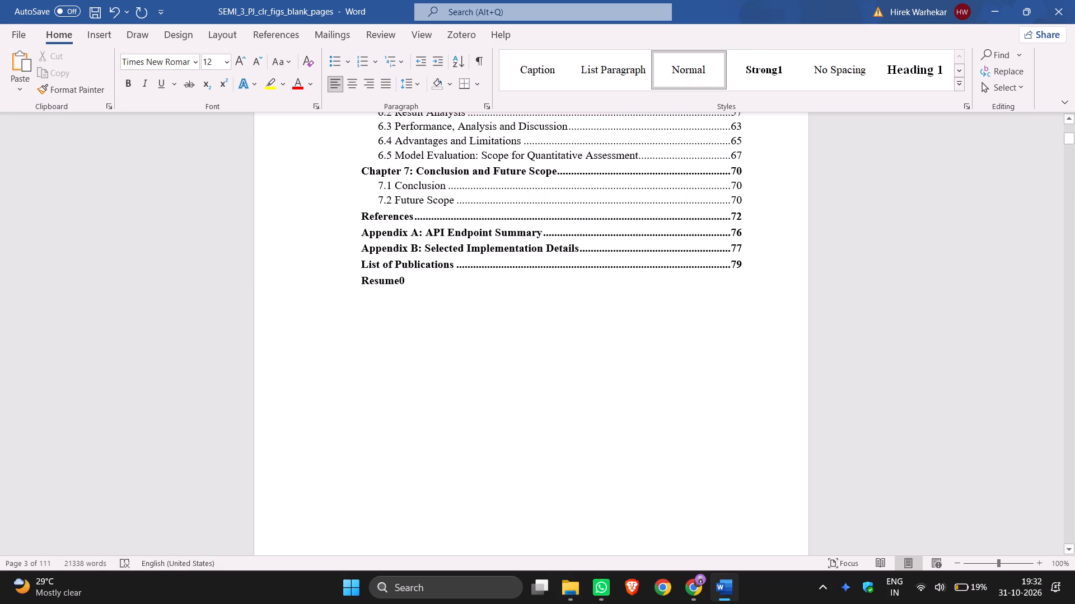
Delete the space directly after the 0 of the Resume contents entry, and try again to delete the 0.
key(Left)
key(Left)
key(Left)
key(Left)
key(BackSpace)
key(BackSpace)
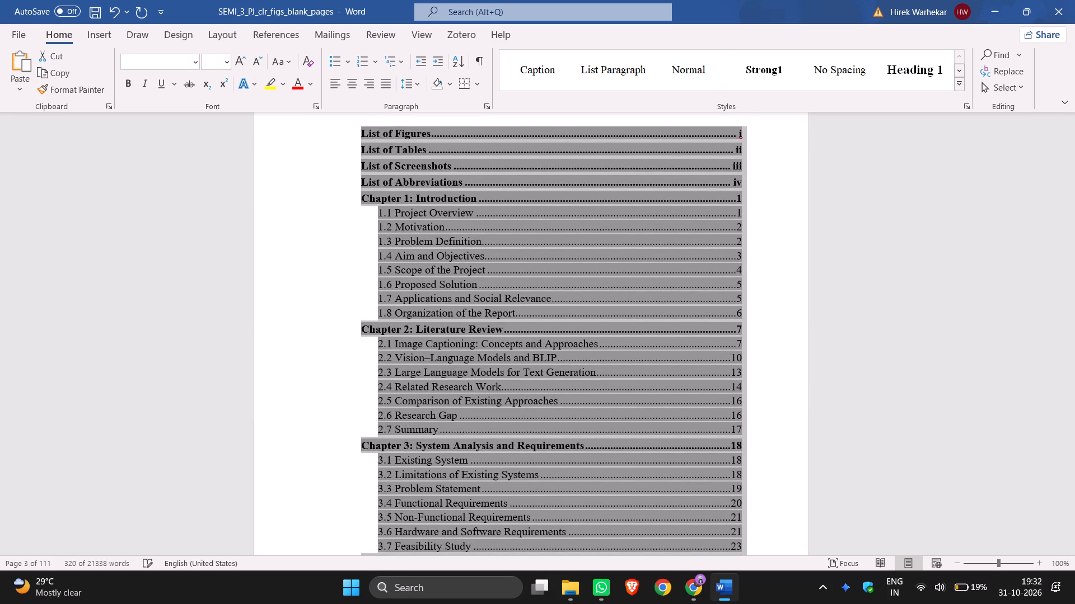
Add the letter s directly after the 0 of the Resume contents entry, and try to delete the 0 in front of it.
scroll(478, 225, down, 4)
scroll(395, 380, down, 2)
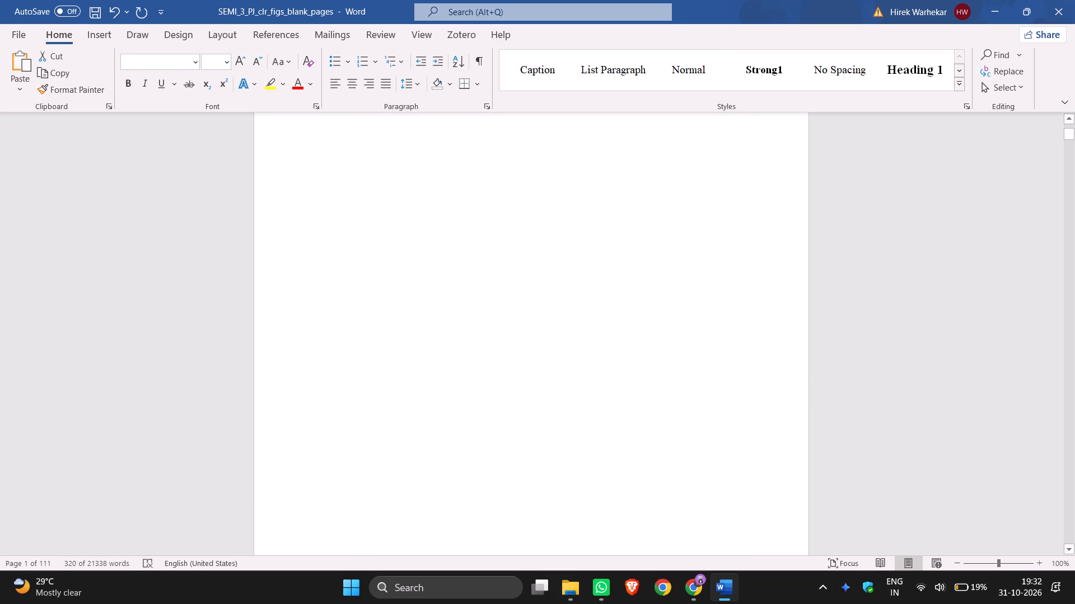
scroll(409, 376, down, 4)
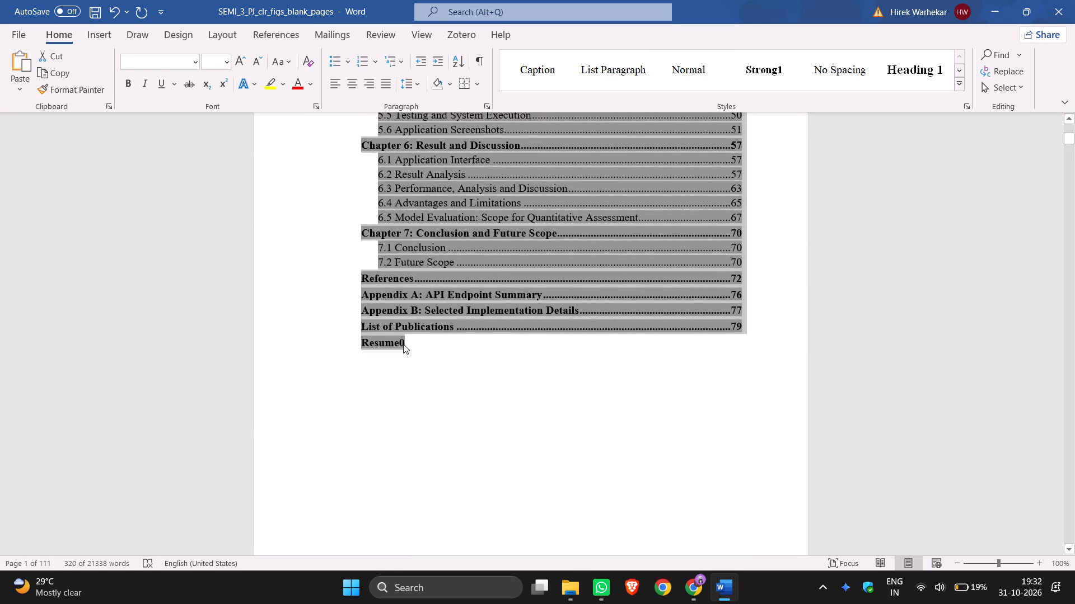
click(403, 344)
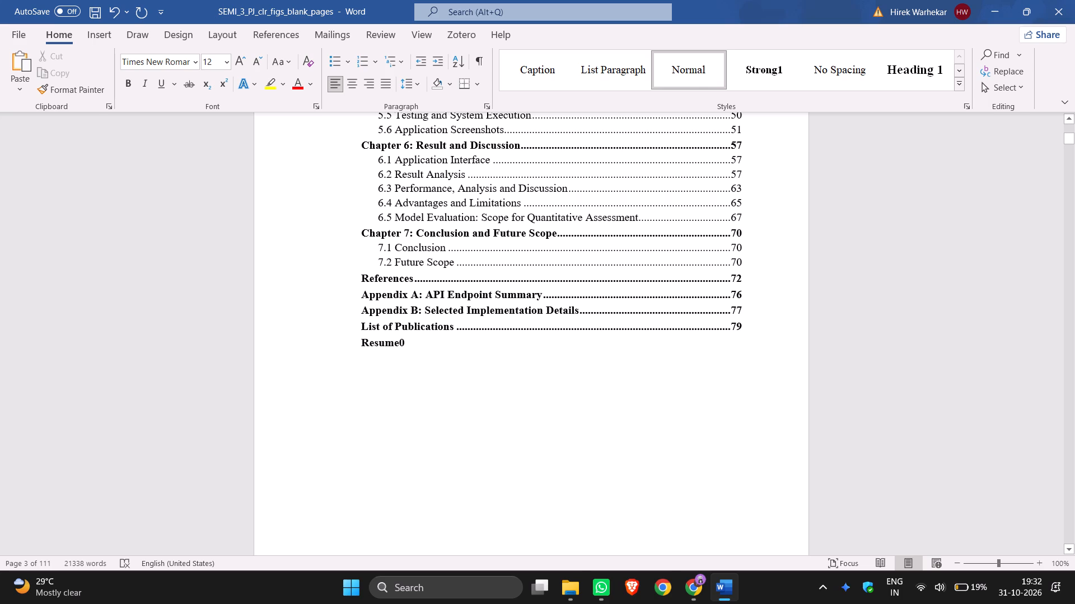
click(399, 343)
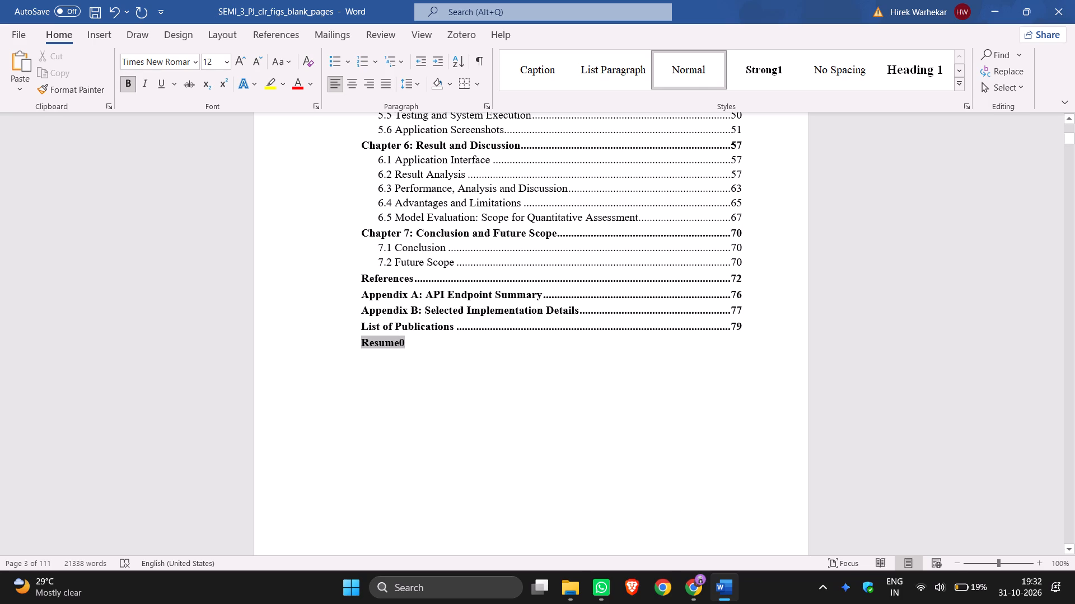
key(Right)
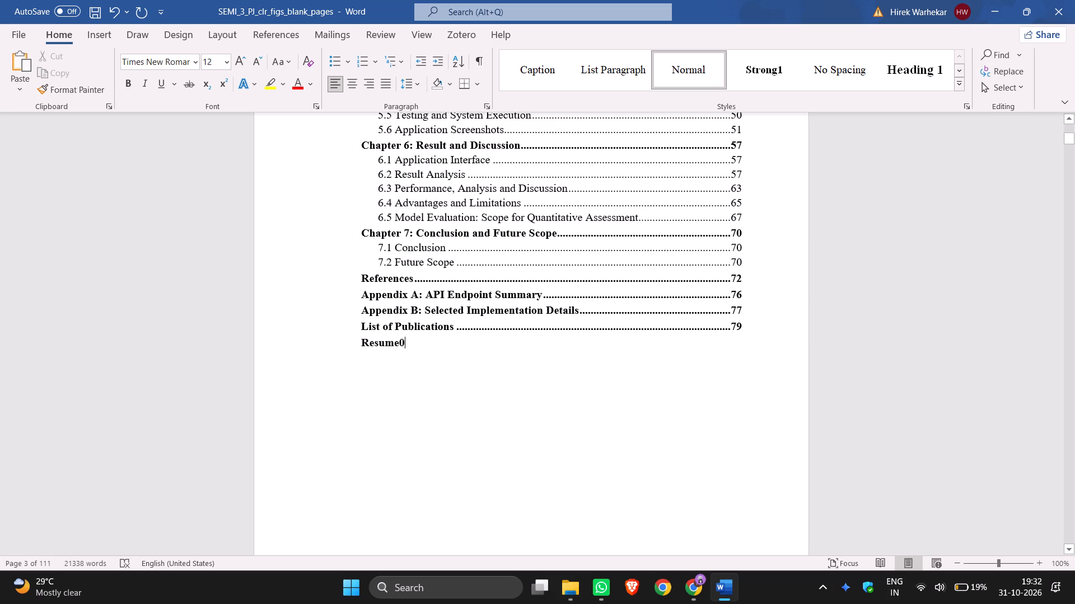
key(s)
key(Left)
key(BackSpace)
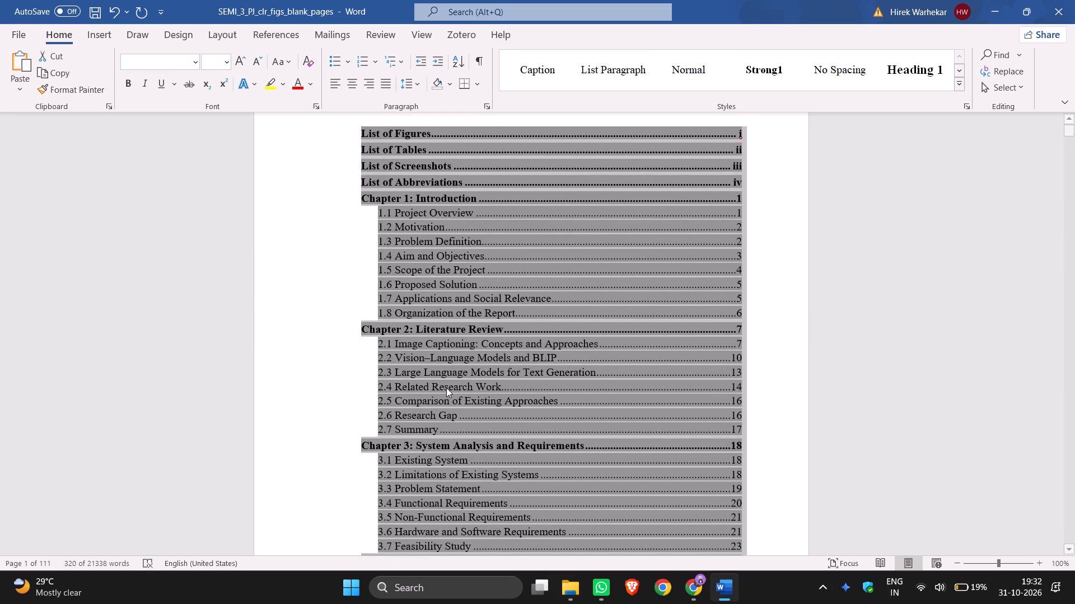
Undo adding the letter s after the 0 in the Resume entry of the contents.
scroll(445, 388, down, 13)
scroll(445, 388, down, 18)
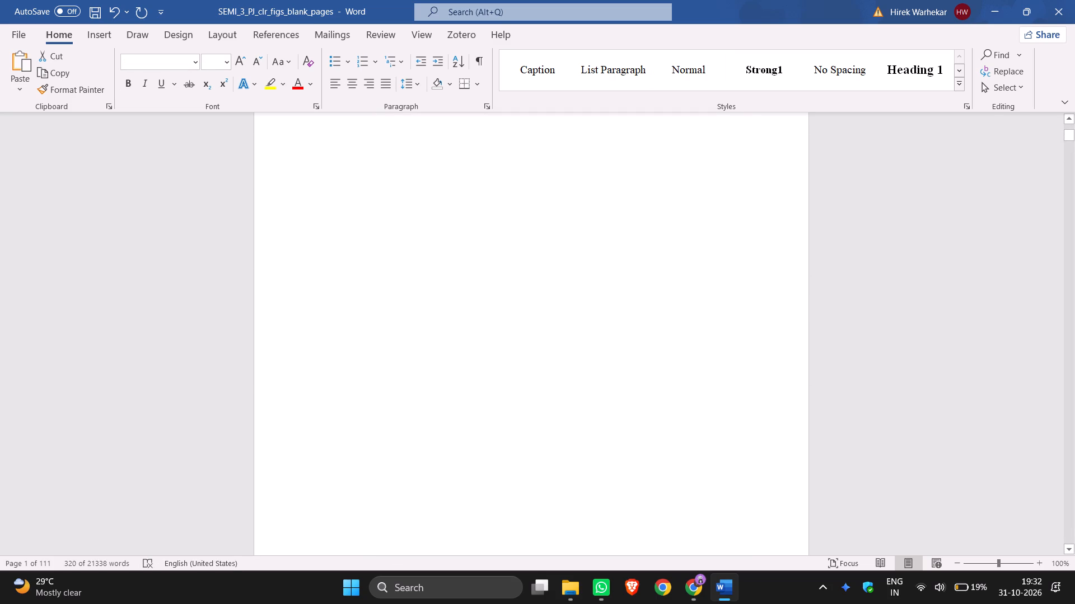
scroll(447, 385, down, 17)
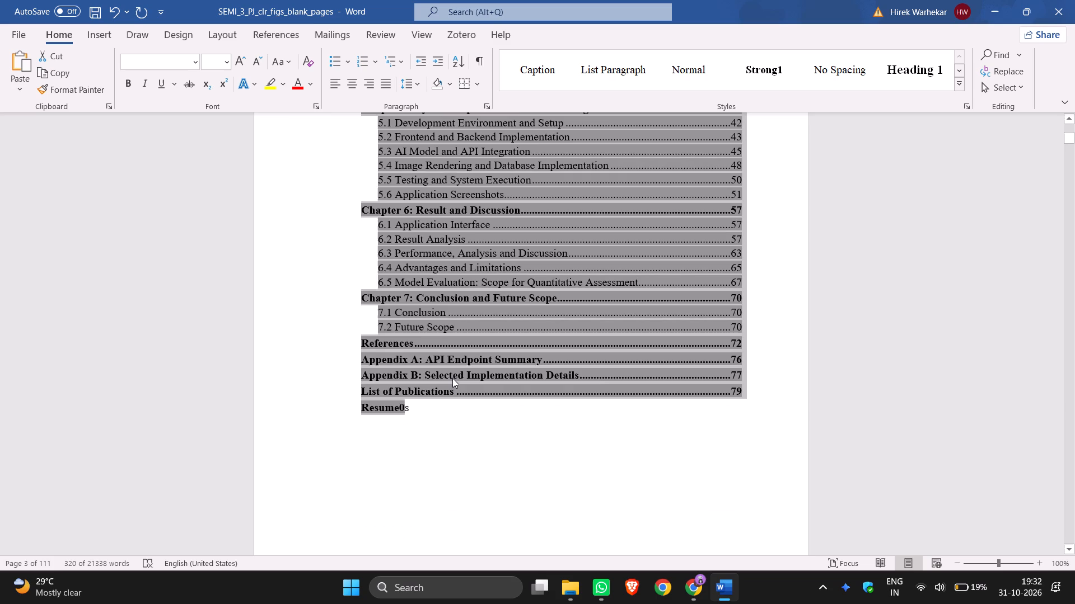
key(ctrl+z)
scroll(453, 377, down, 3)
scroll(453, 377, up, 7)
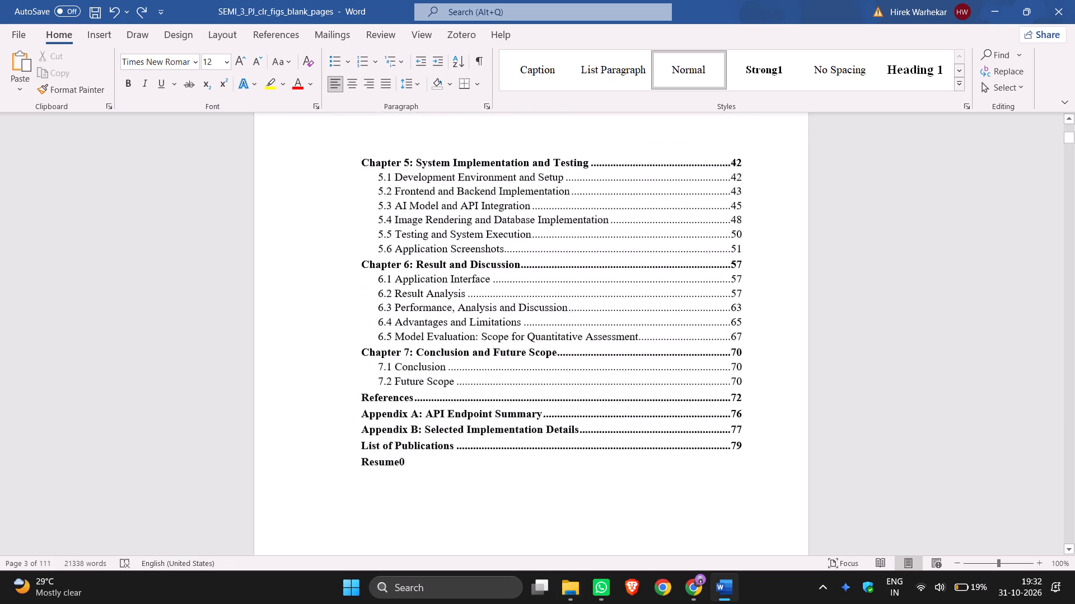
Save the report document.
click(92, 12)
Examine the table of contents from its start to the Resume entry, and the list pages that follow it.
scroll(906, 303, up, 4)
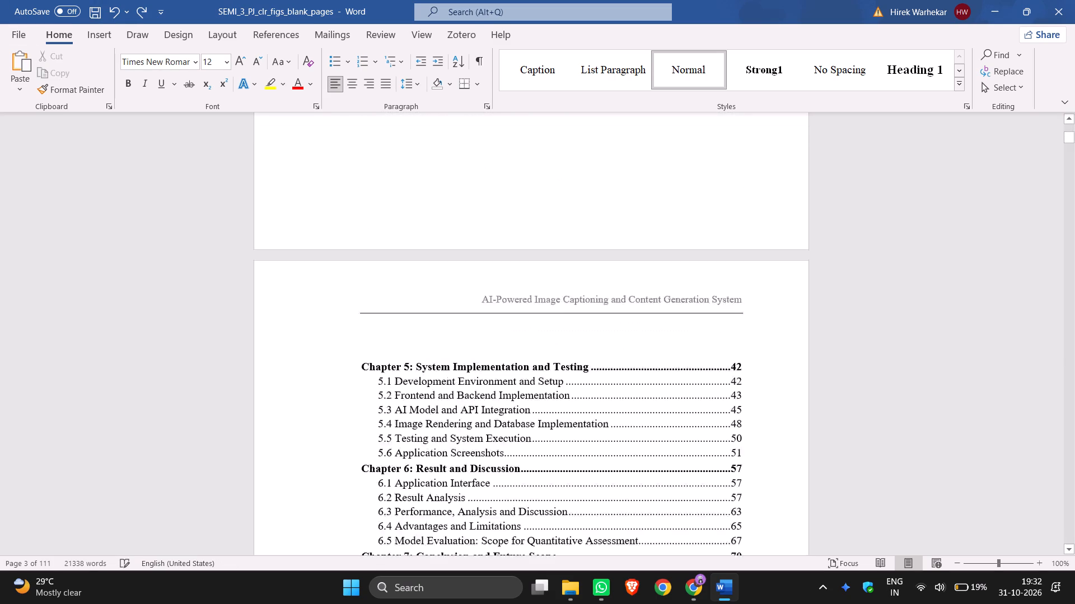
scroll(906, 303, up, 13)
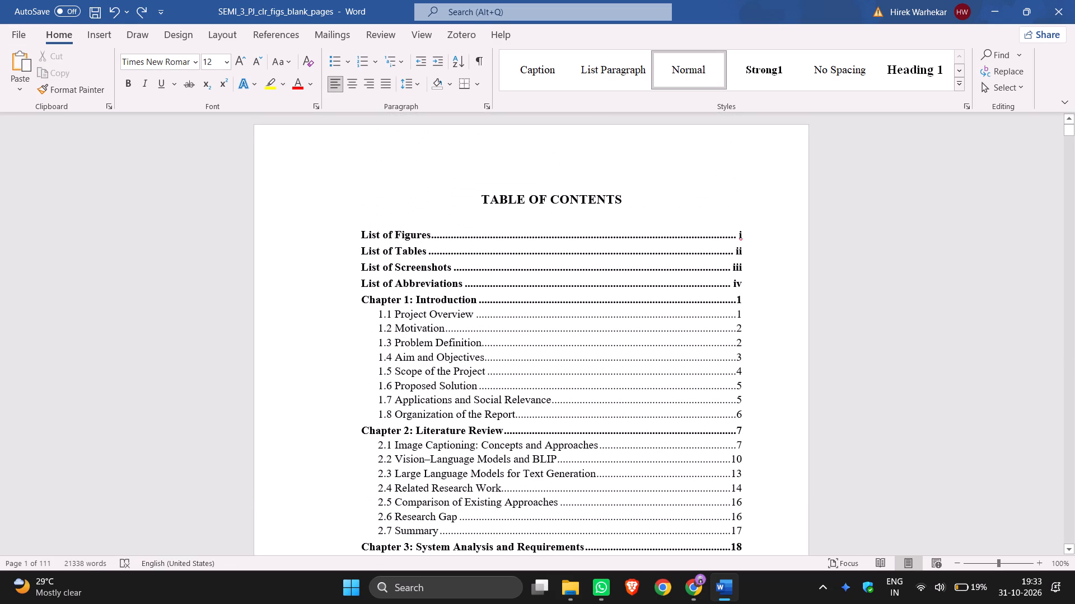
scroll(906, 303, down, 4)
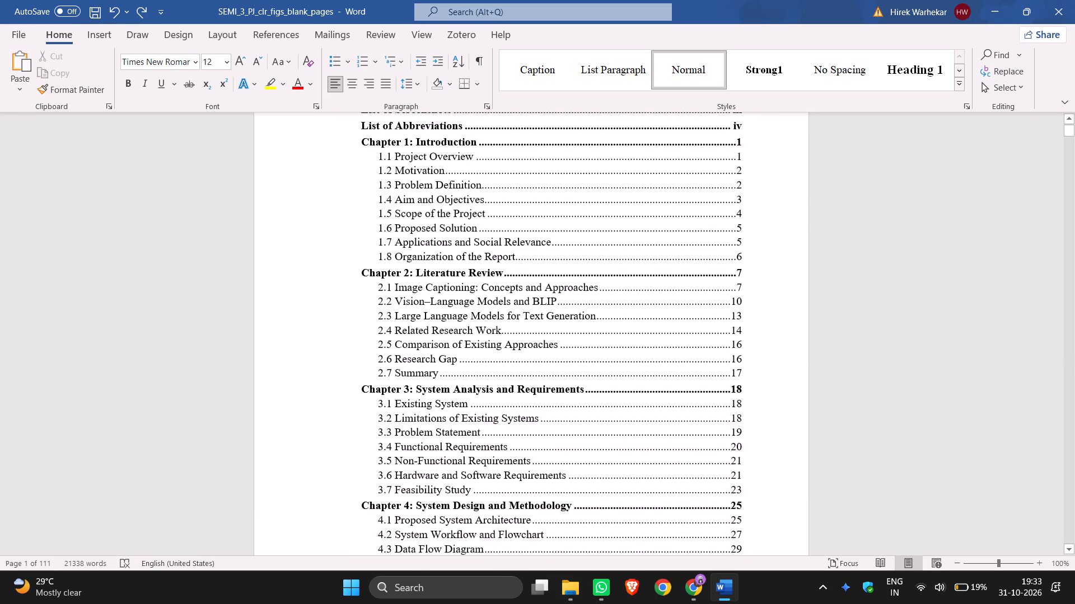
scroll(906, 303, down, 5)
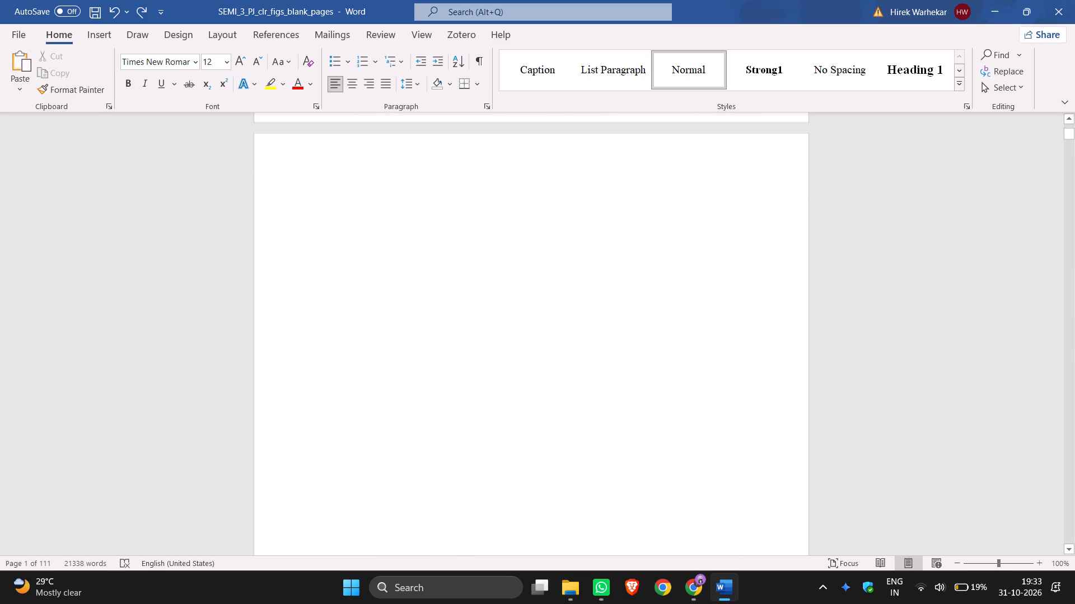
scroll(906, 303, down, 6)
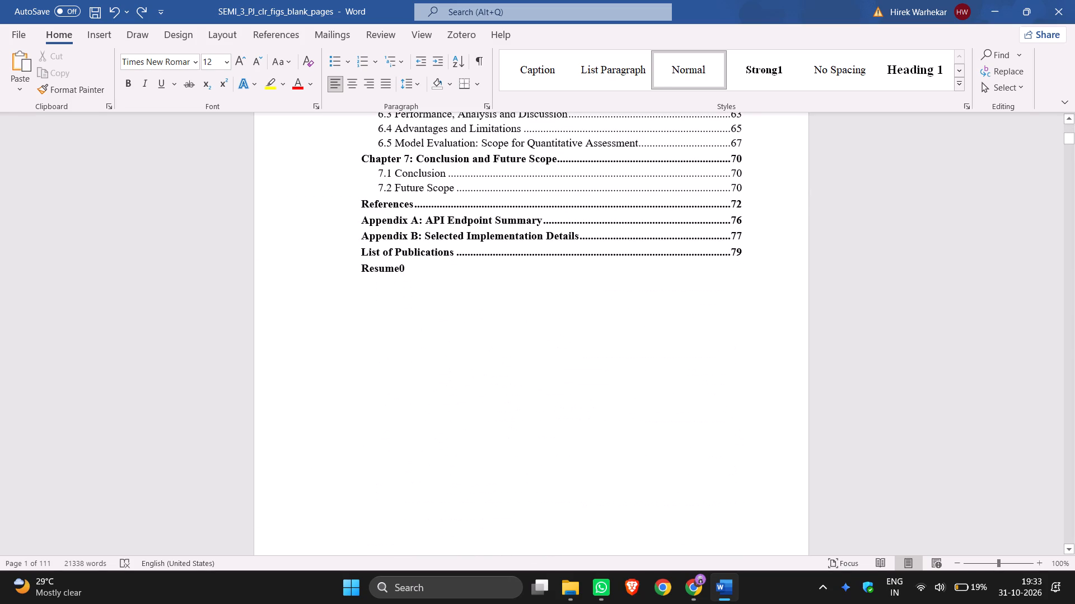
scroll(906, 303, down, 1)
scroll(906, 303, up, 2)
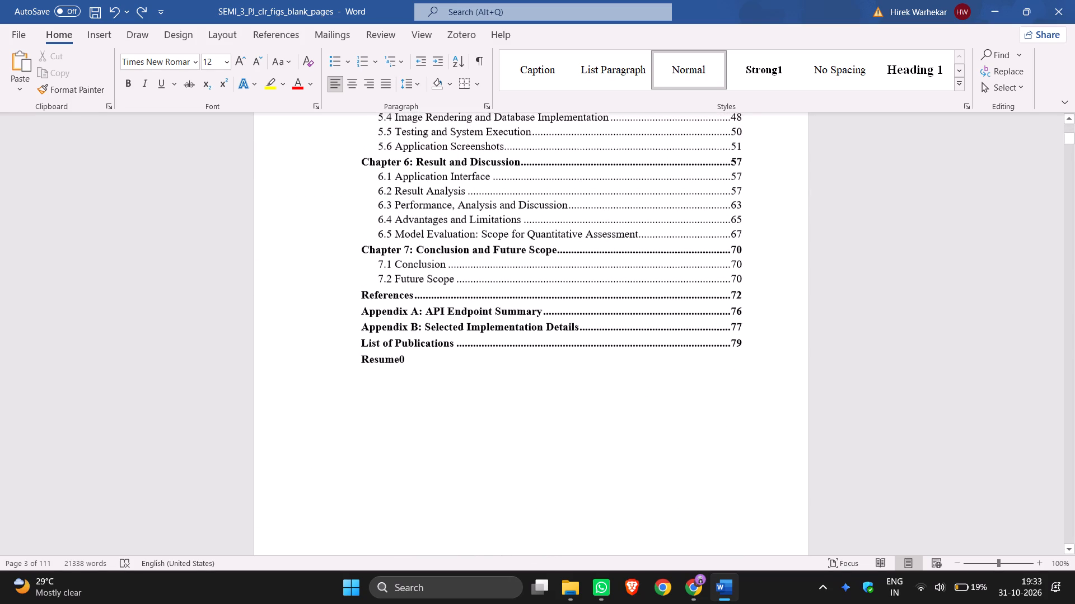
scroll(906, 303, up, 1)
scroll(906, 303, down, 1)
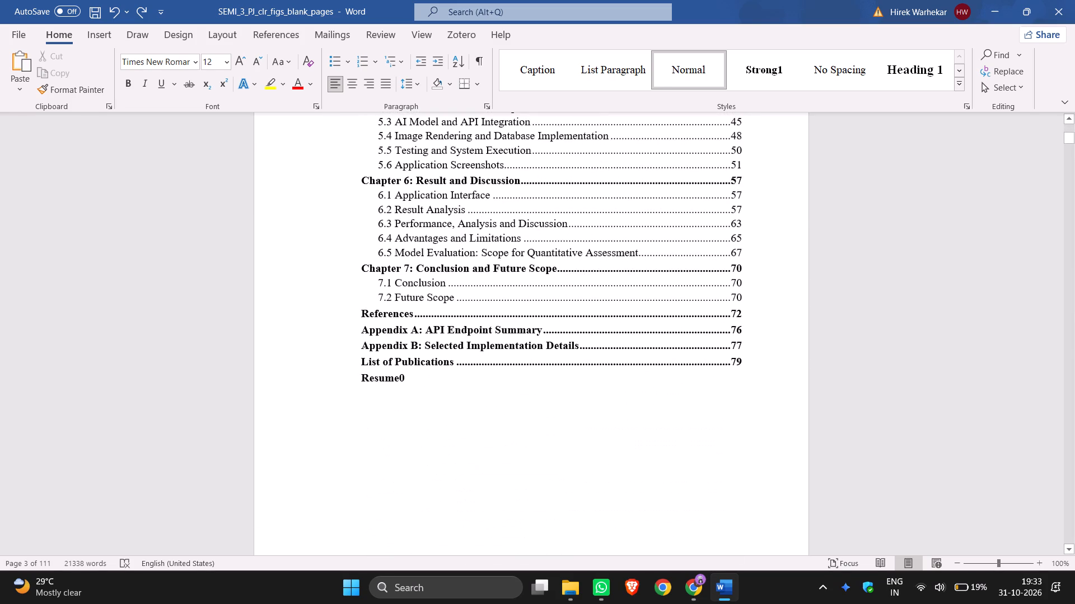
scroll(906, 303, down, 6)
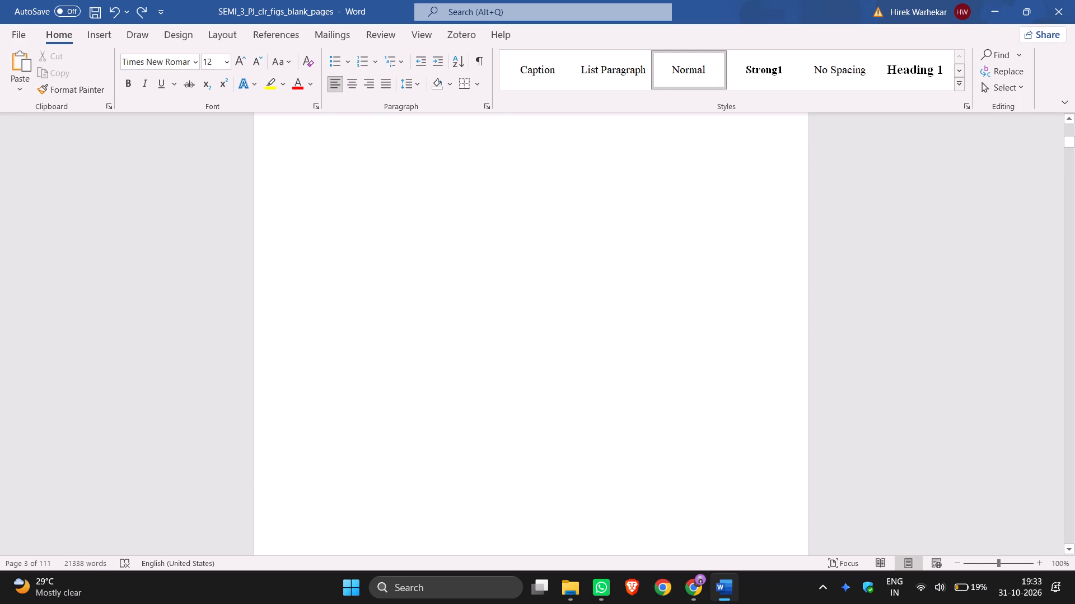
scroll(906, 303, down, 8)
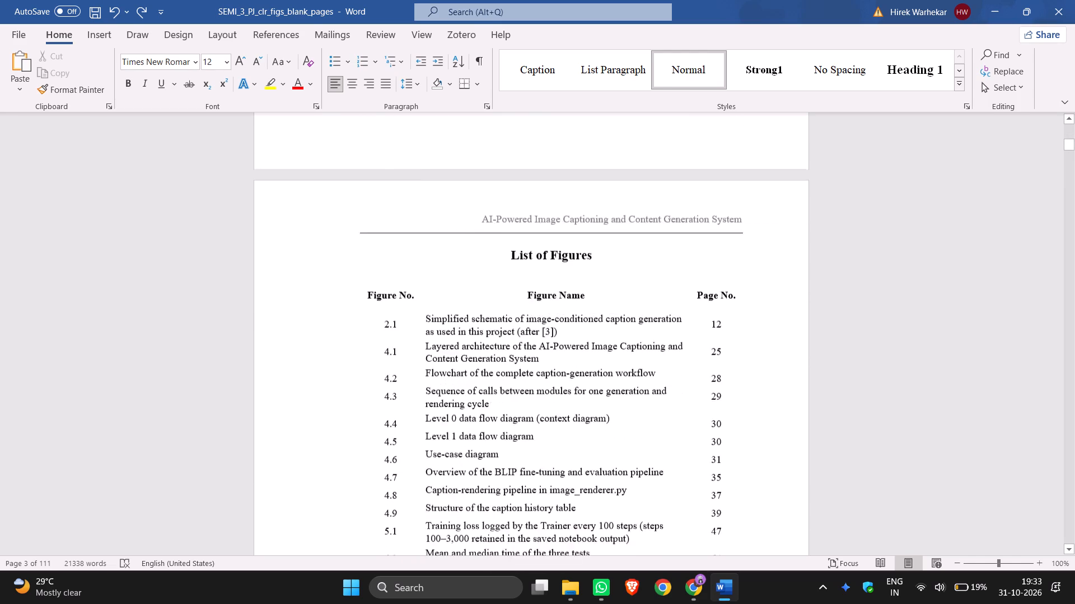
scroll(906, 303, down, 10)
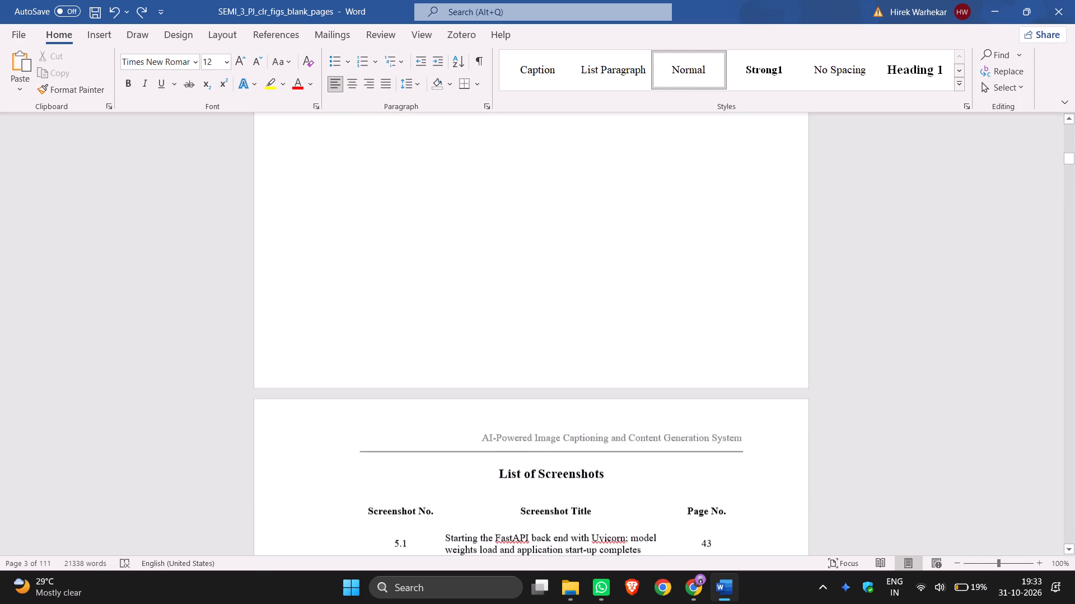
Examine the report's front matter from the List of Screenshots through the abbreviations to the start of Chapter 1.
scroll(906, 303, up, 4)
scroll(906, 303, down, 3)
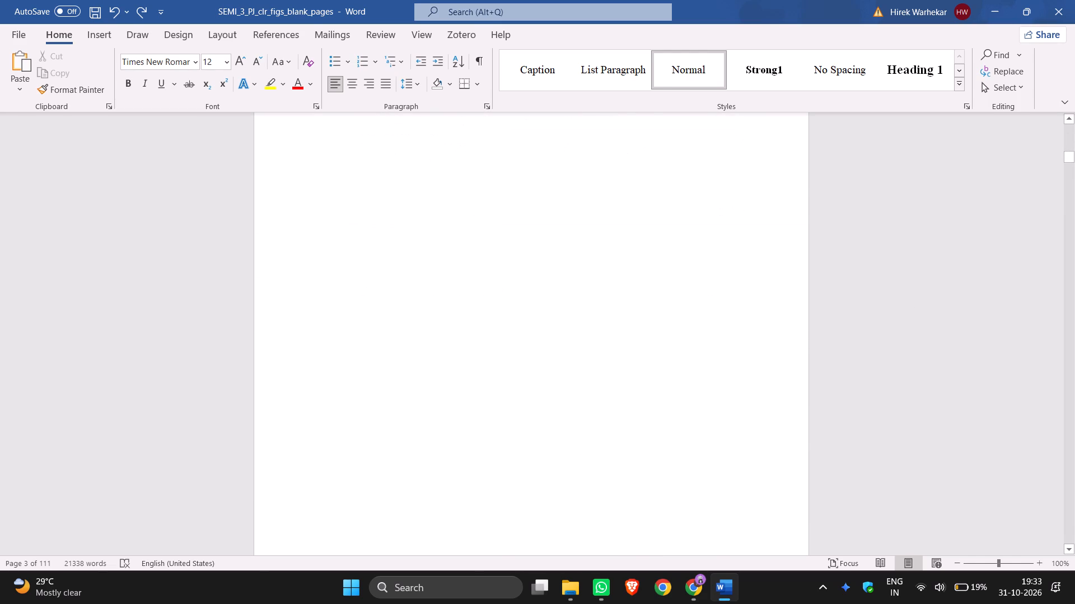
scroll(906, 303, down, 8)
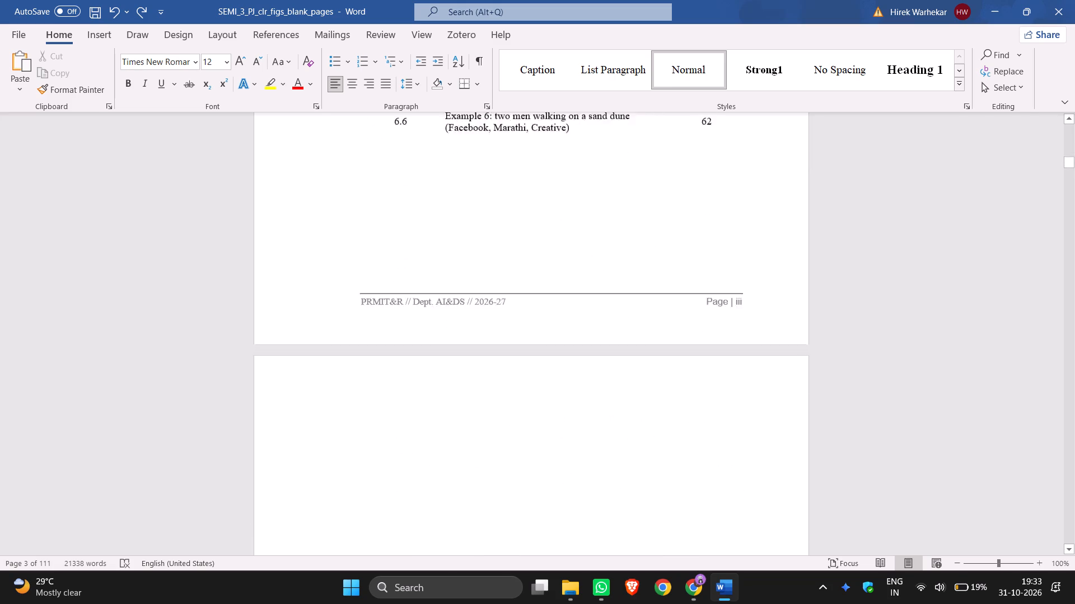
scroll(906, 303, down, 1)
scroll(929, 223, down, 7)
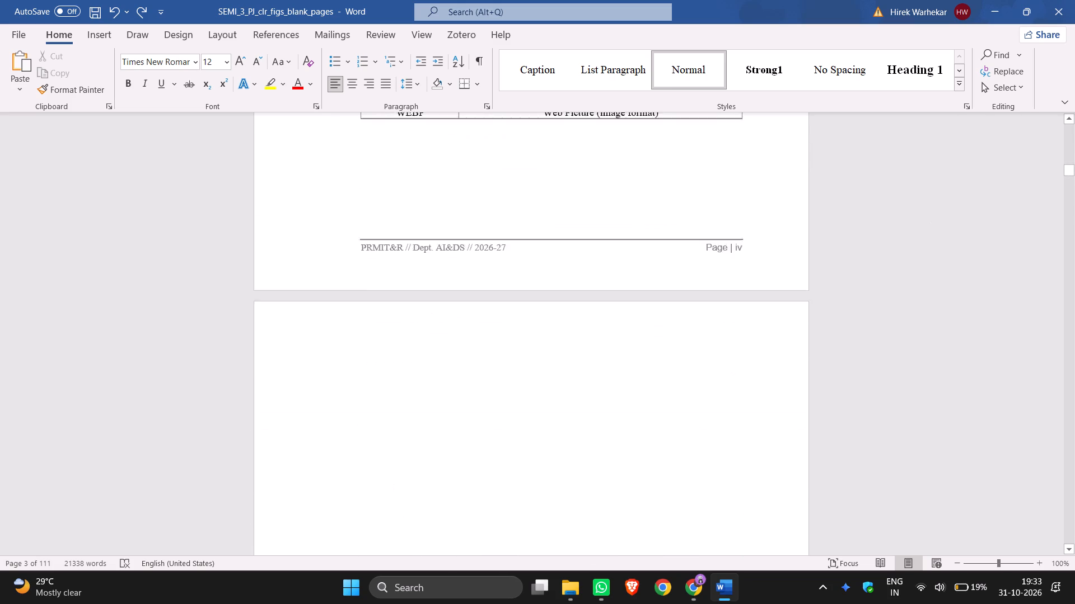
scroll(929, 223, down, 5)
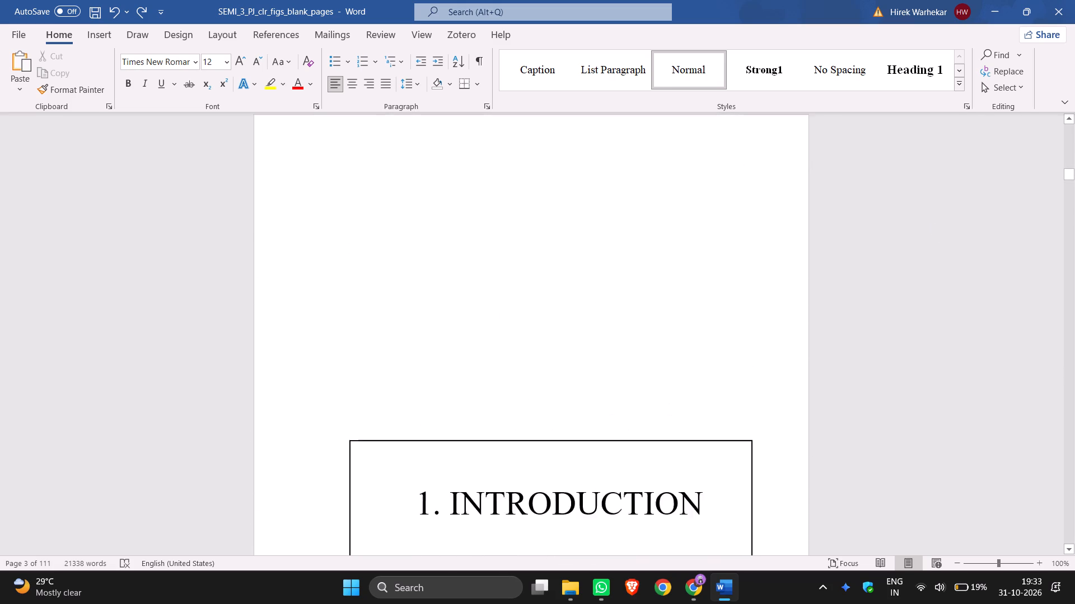
scroll(929, 223, down, 5)
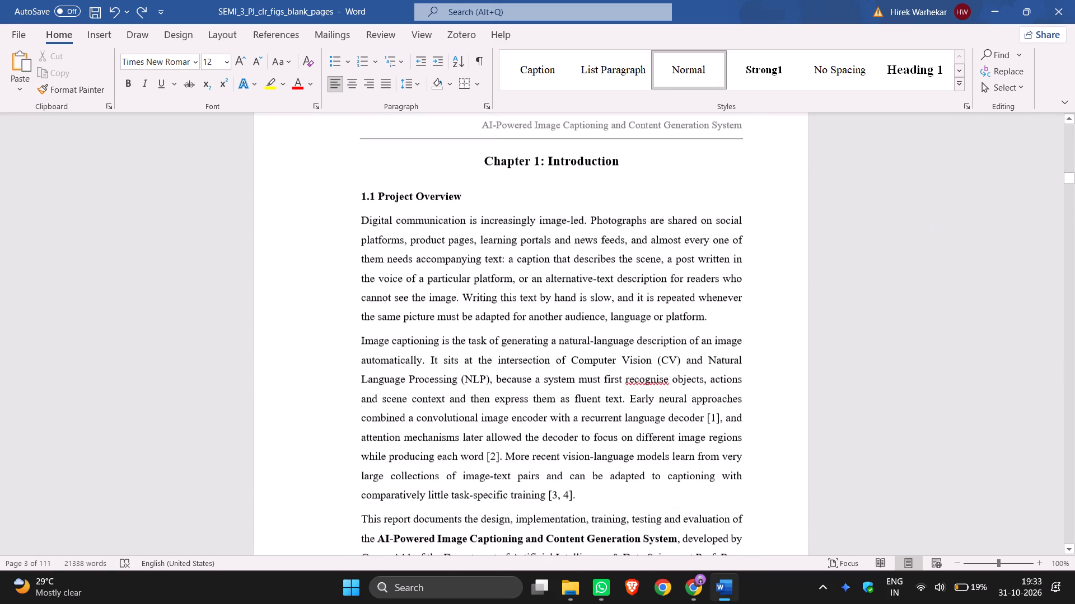
Examine the report's closing pages, from the Resume / CV page back through the publication certificates to the list of publications.
drag(1072, 177, 1074, 603)
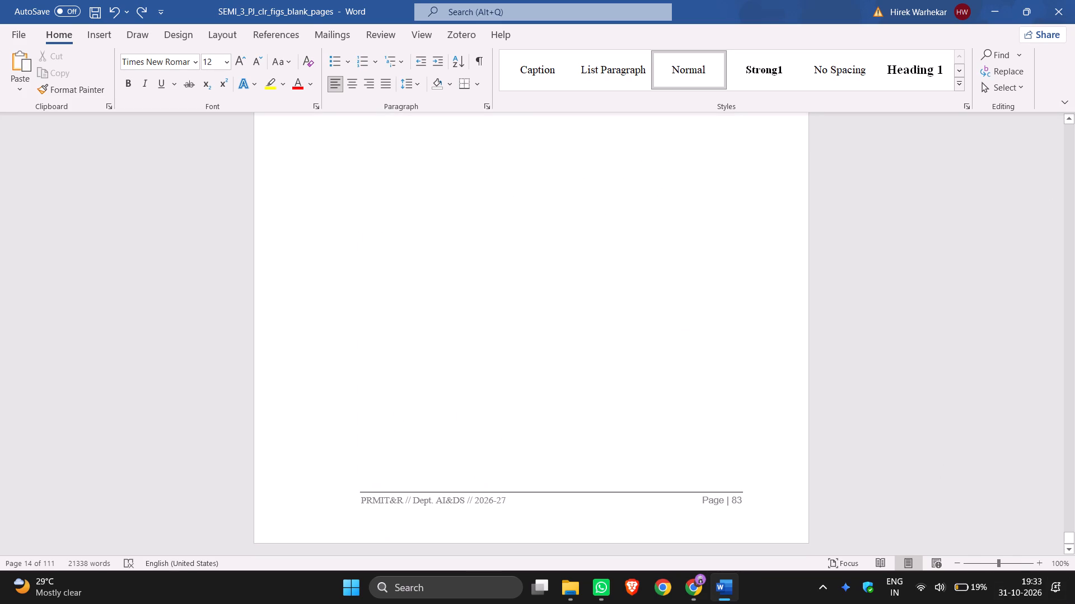
scroll(877, 313, up, 5)
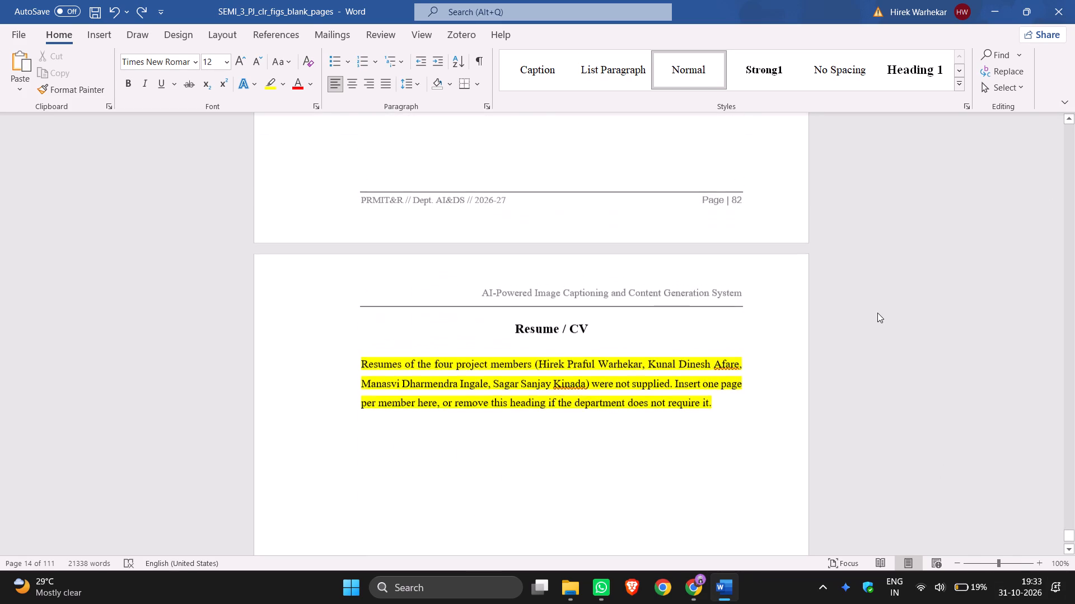
scroll(877, 313, up, 6)
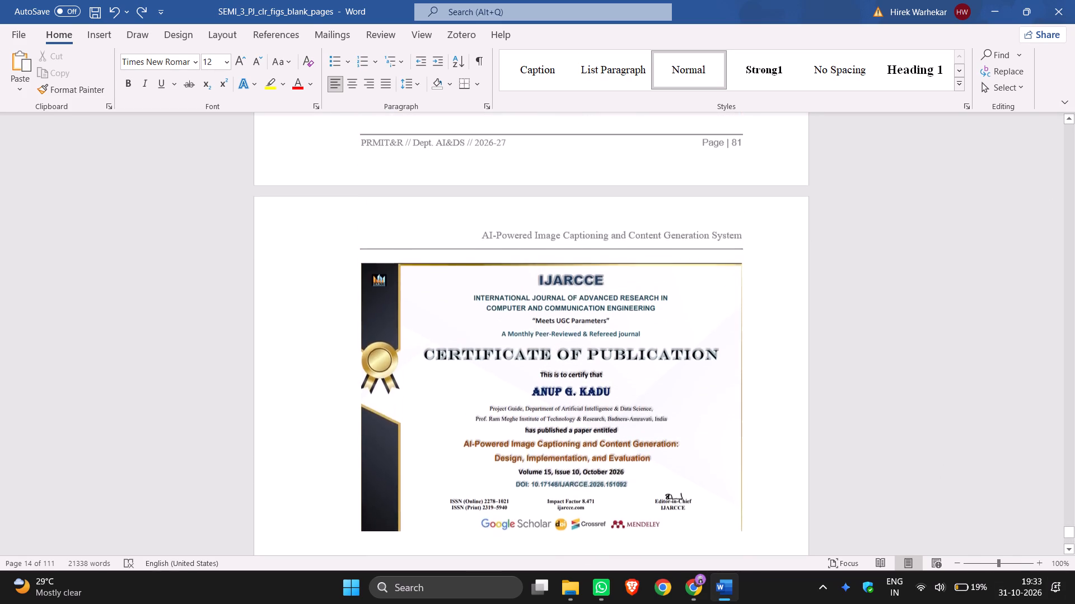
scroll(877, 313, up, 6)
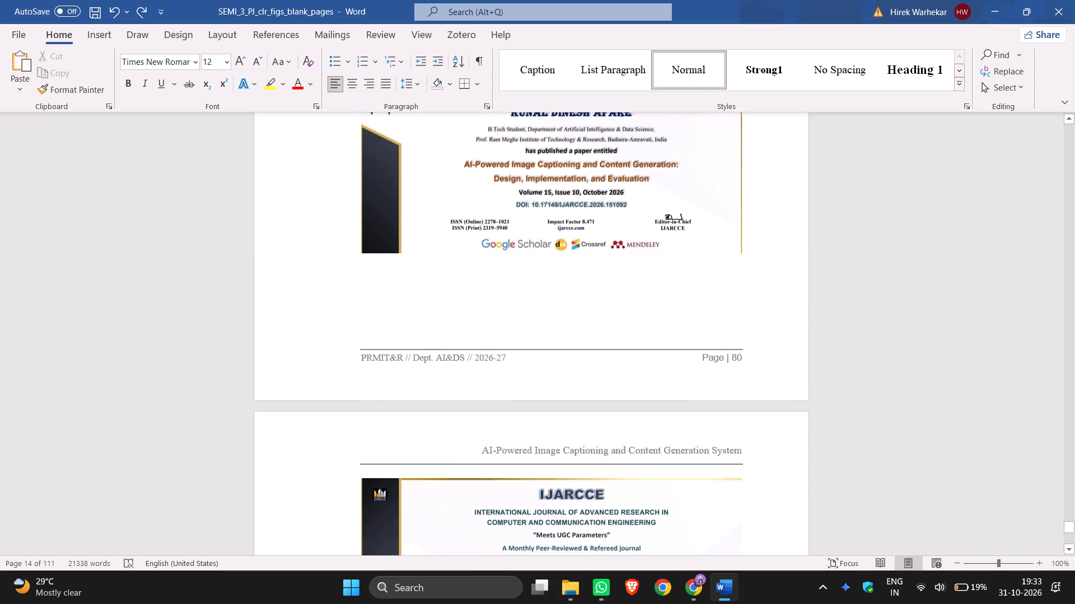
scroll(877, 313, up, 8)
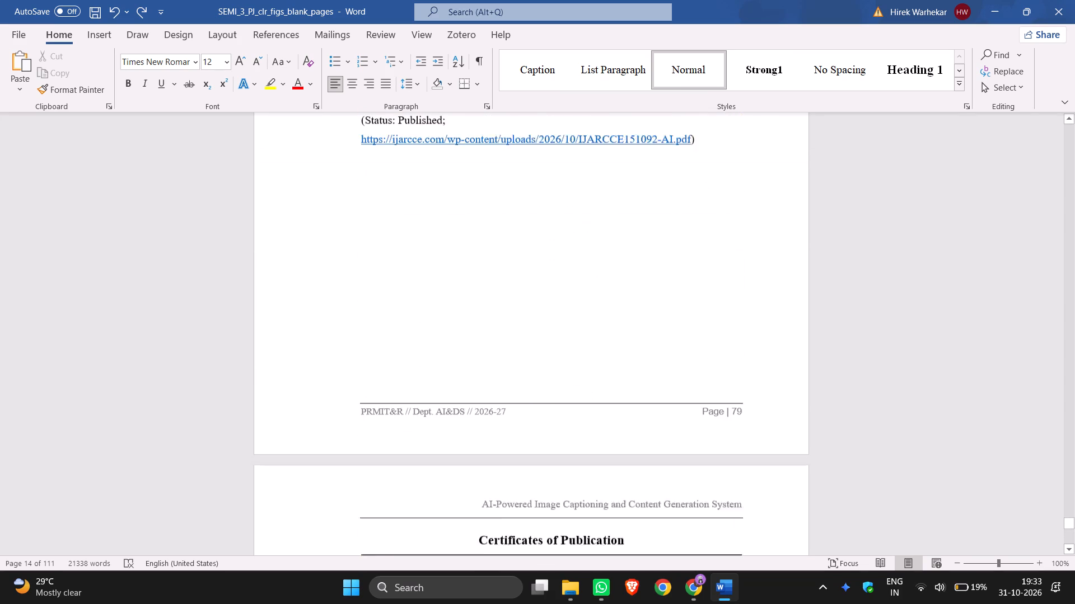
scroll(877, 313, up, 3)
Delete the Resume / CV heading and its highlighted placeholder paragraph from the report's last page.
scroll(877, 313, down, 17)
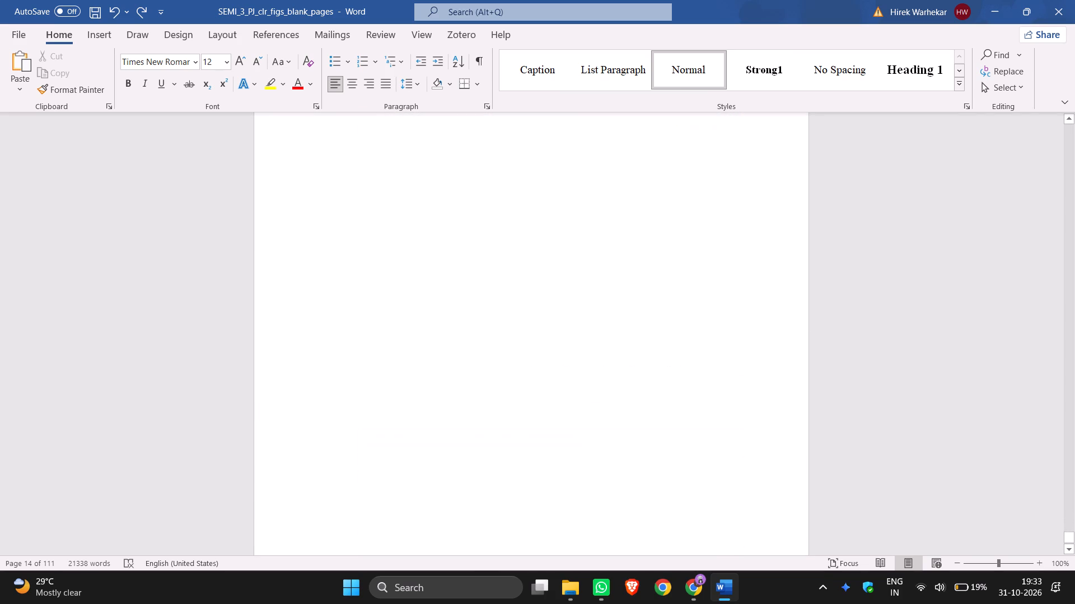
scroll(877, 313, down, 1)
scroll(877, 313, up, 3)
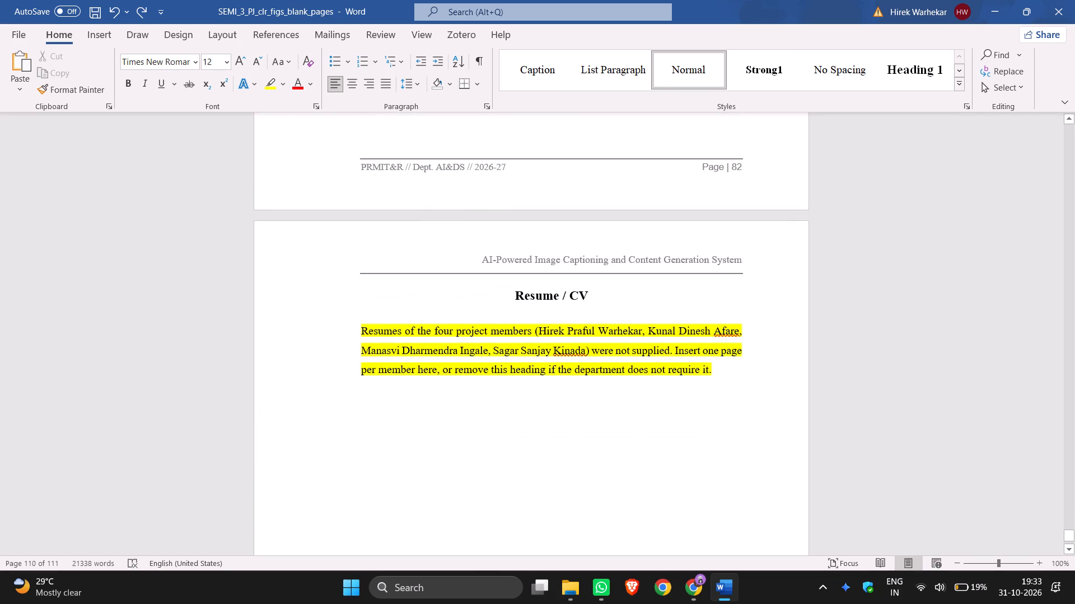
drag(735, 374, 417, 316)
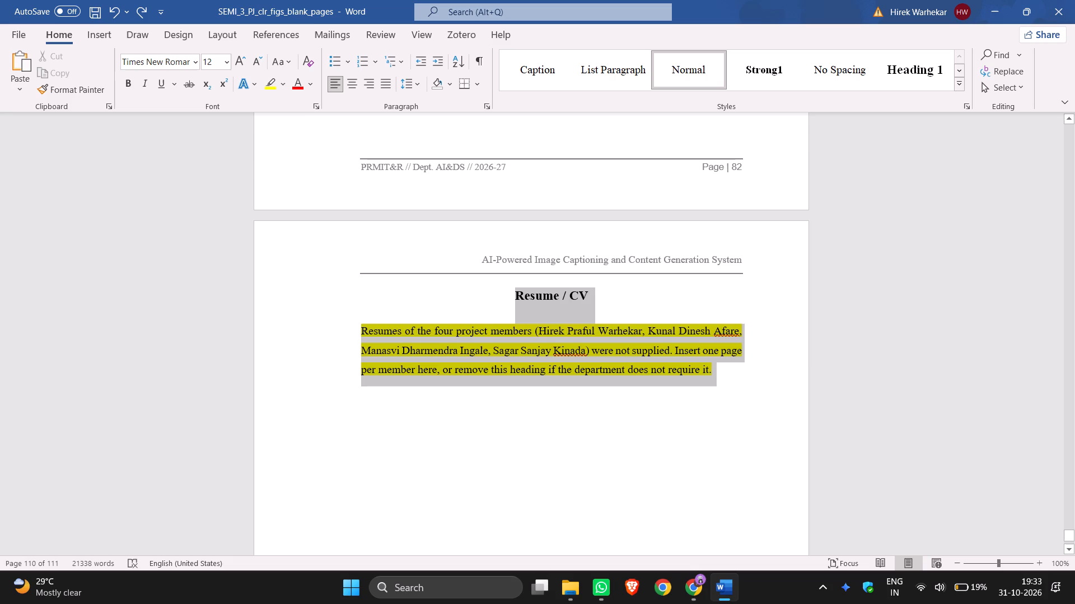
drag(417, 316, 347, 277)
key(BackSpace)
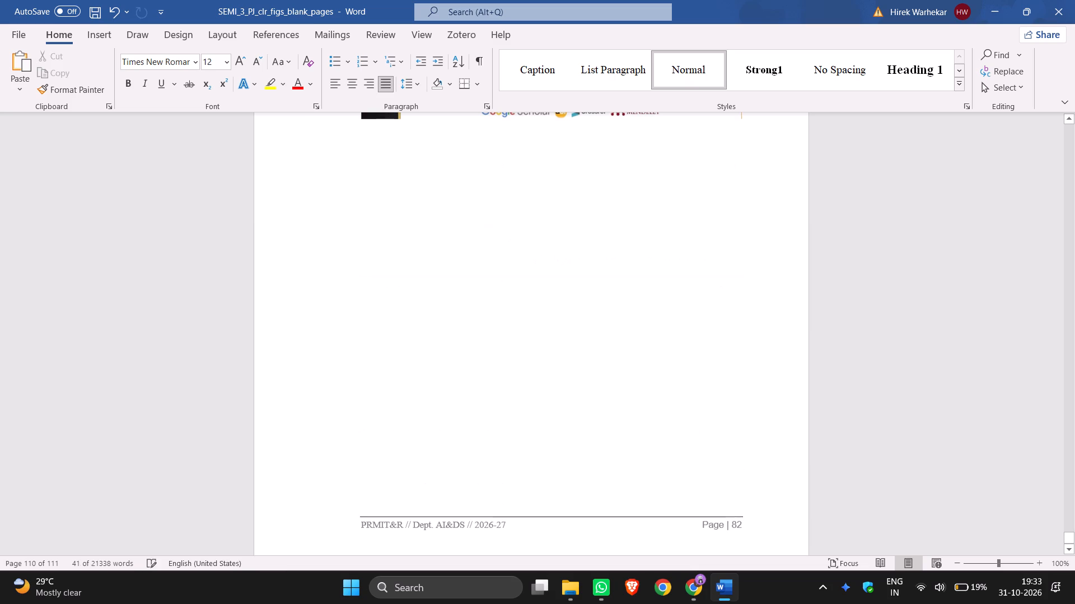
Save the report document.
scroll(347, 277, down, 1)
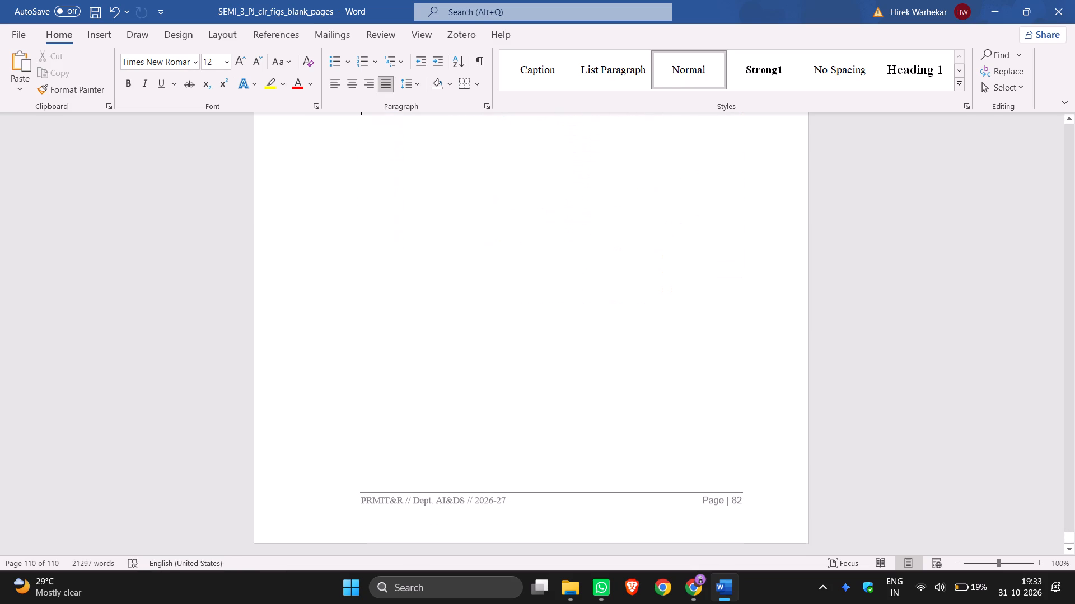
scroll(347, 277, down, 2)
click(97, 4)
click(94, 11)
Insert a page break after the project guide's certificate at the end of the report.
scroll(405, 368, up, 3)
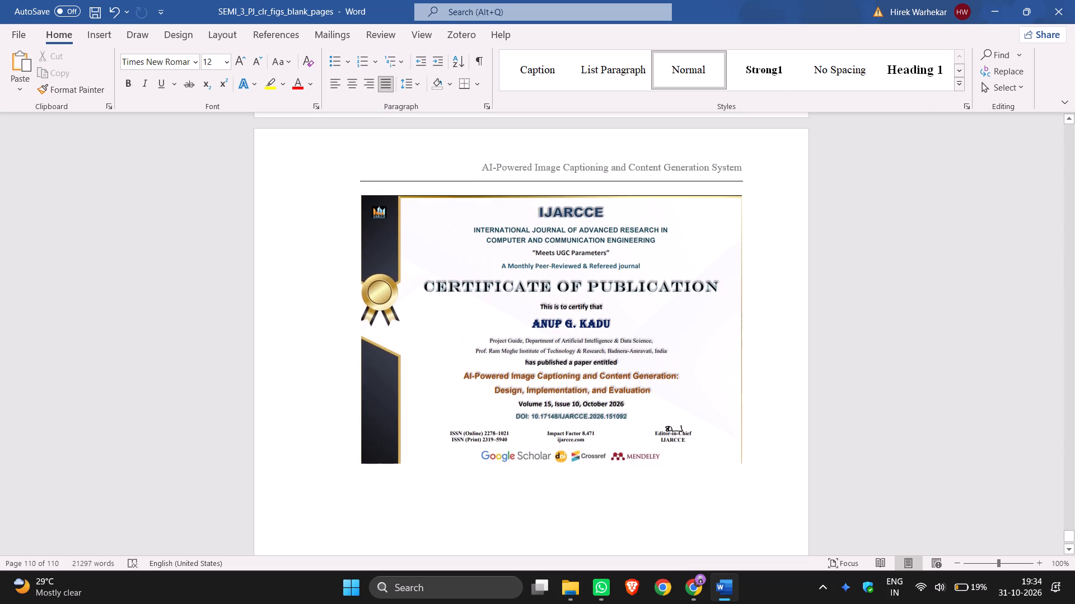
scroll(405, 368, down, 8)
scroll(405, 368, up, 1)
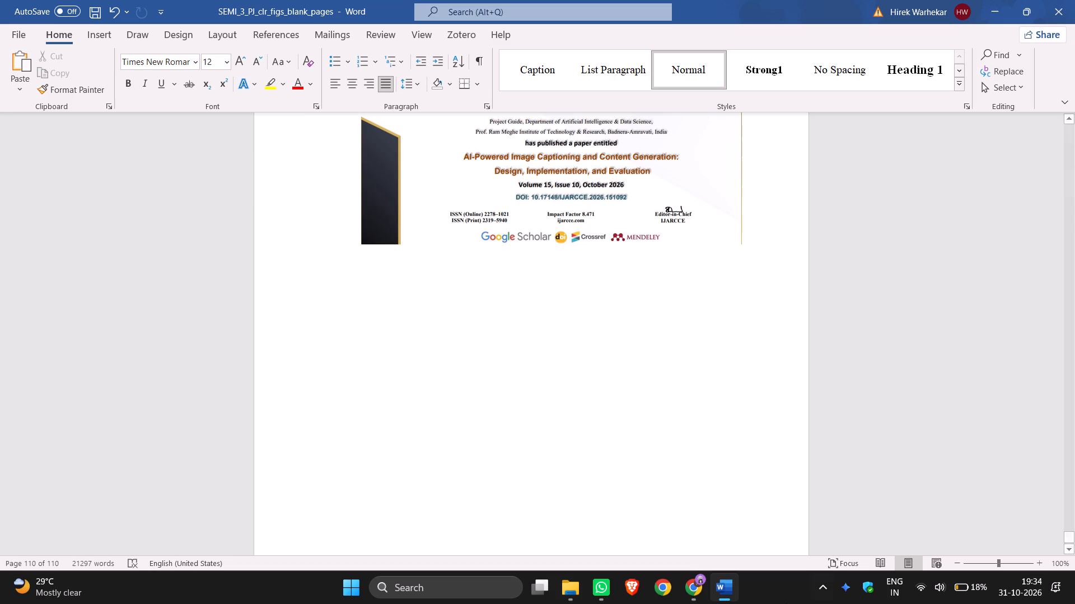
scroll(519, 489, down, 2)
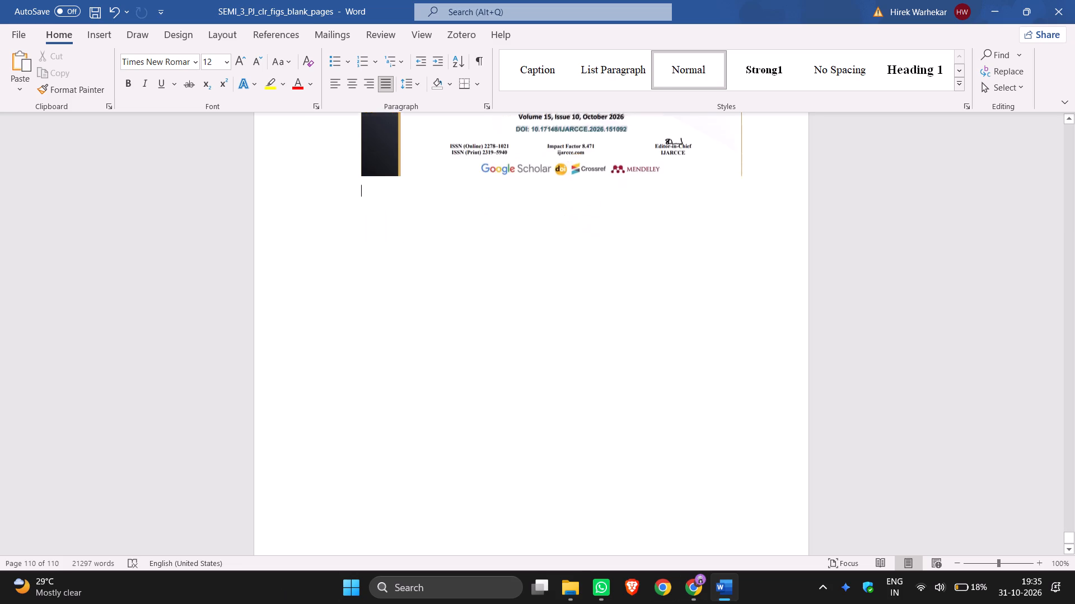
scroll(519, 489, down, 2)
click(672, 370)
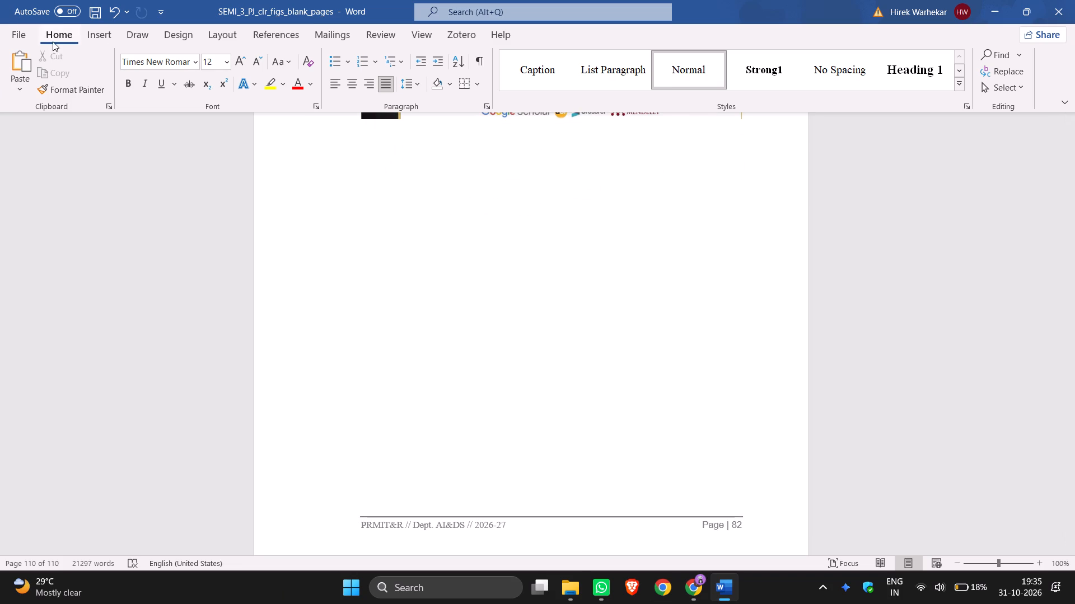
click(105, 34)
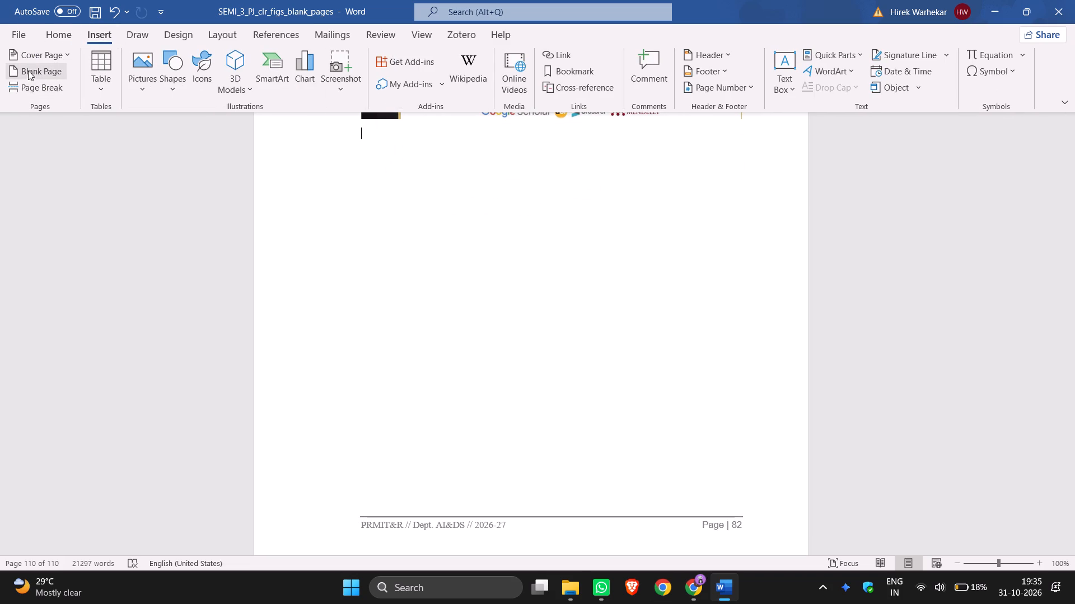
click(34, 88)
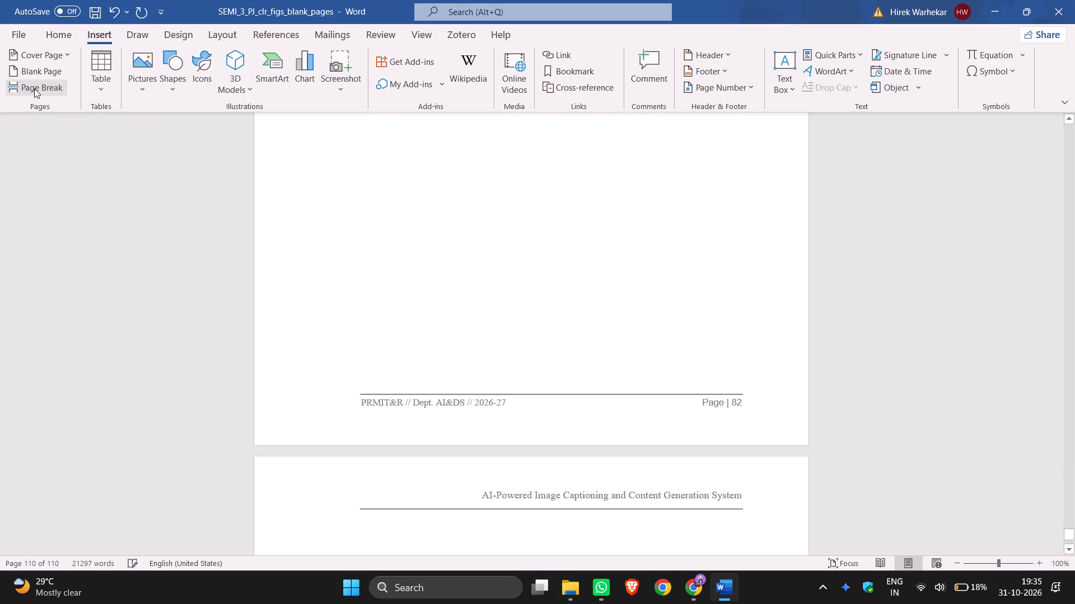
scroll(611, 208, down, 11)
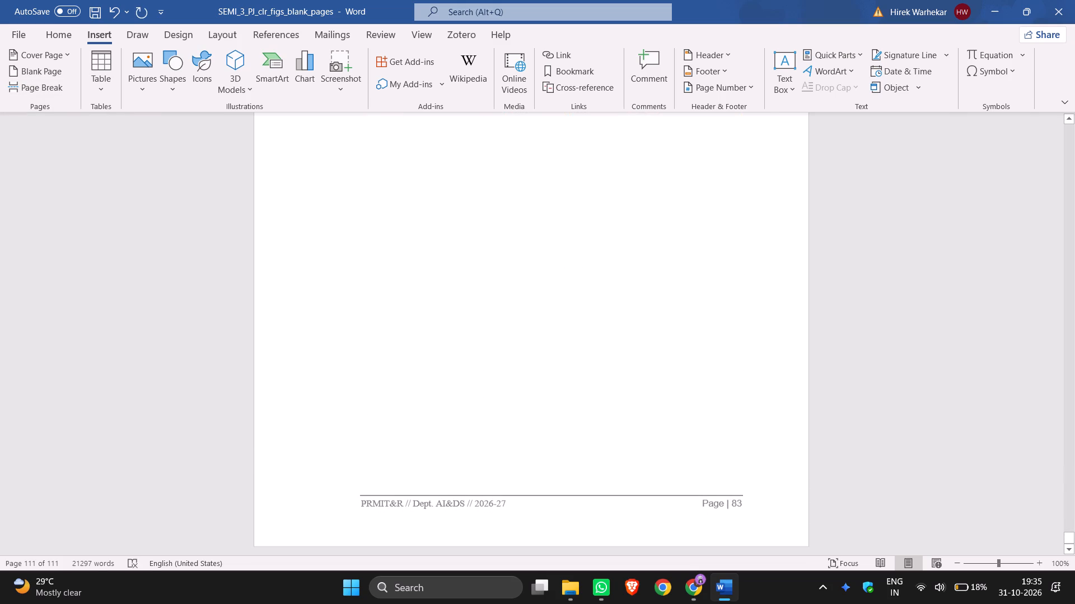
scroll(612, 208, down, 1)
Start inserting text from a file on the new last page and browse the Downloads folder for the file.
scroll(612, 208, up, 5)
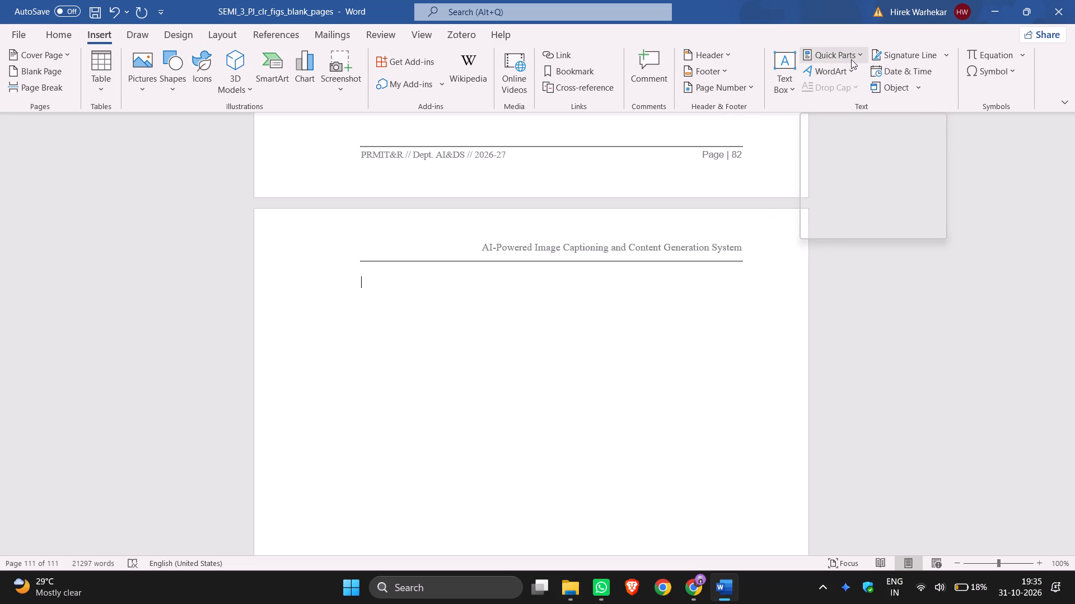
click(918, 87)
click(923, 126)
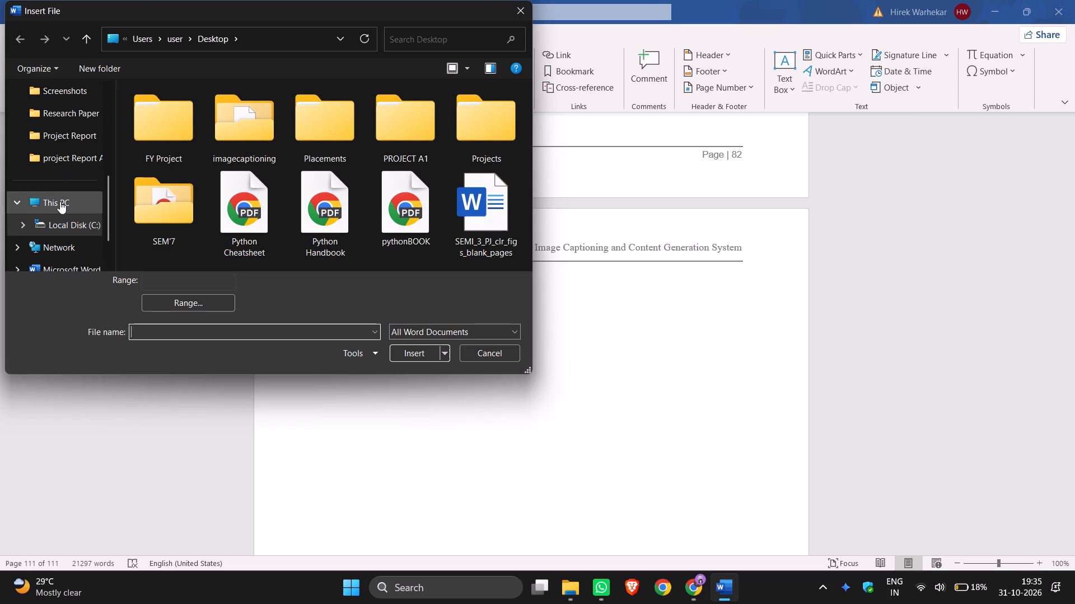
scroll(52, 134, up, 5)
click(59, 177)
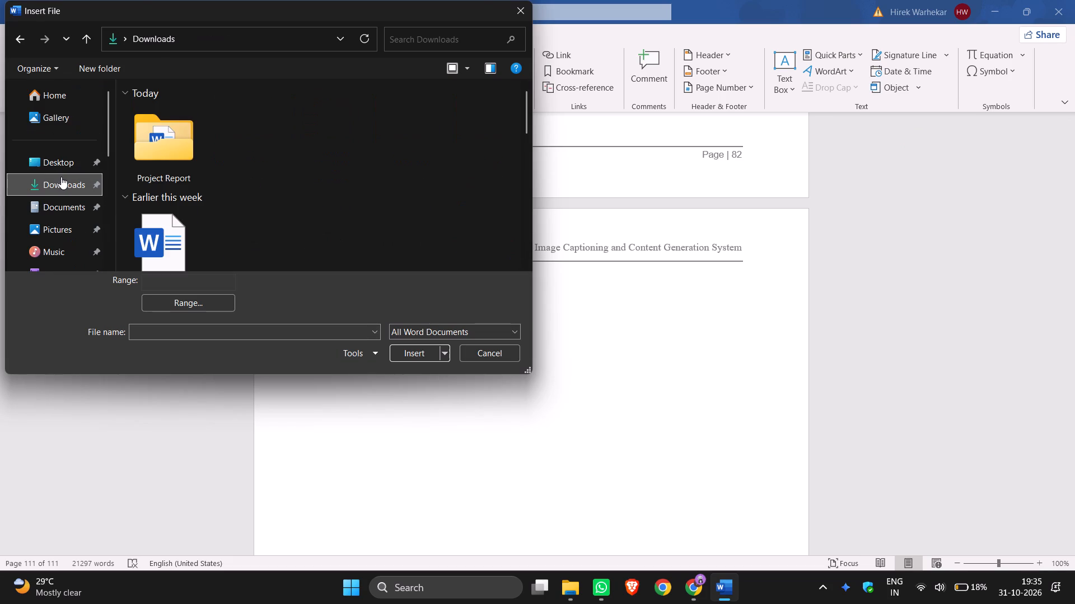
scroll(253, 160, up, 1)
scroll(253, 160, down, 2)
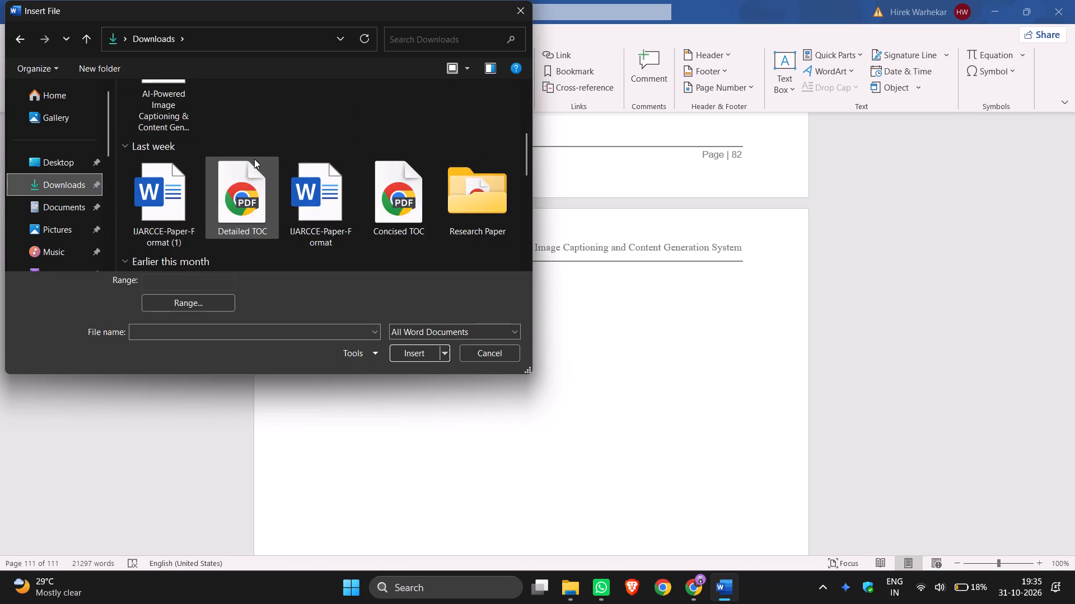
scroll(254, 159, down, 1)
scroll(255, 158, up, 2)
scroll(256, 157, down, 1)
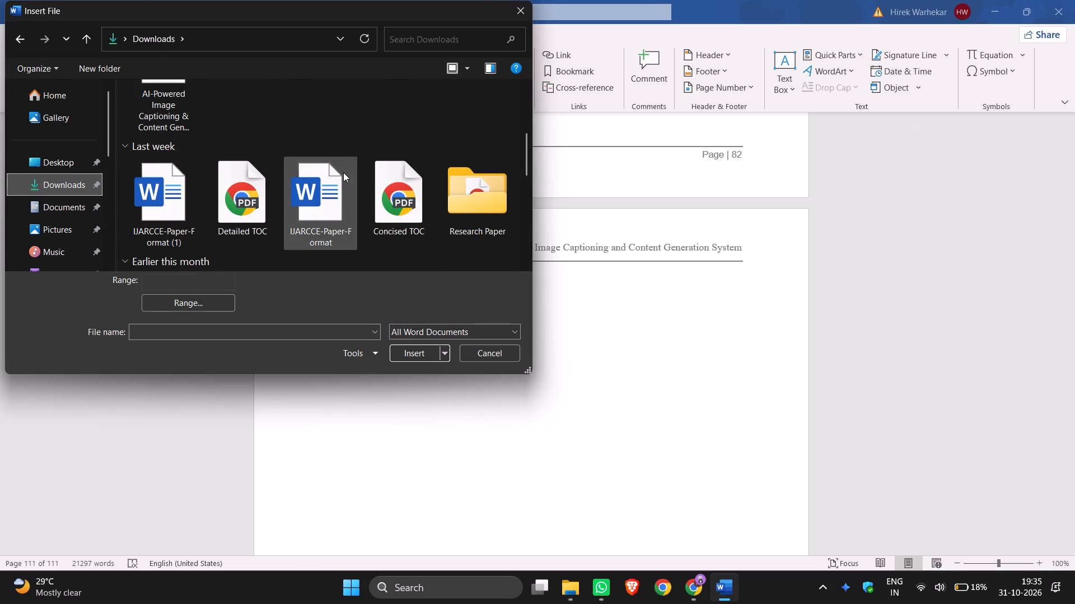
scroll(345, 172, down, 1)
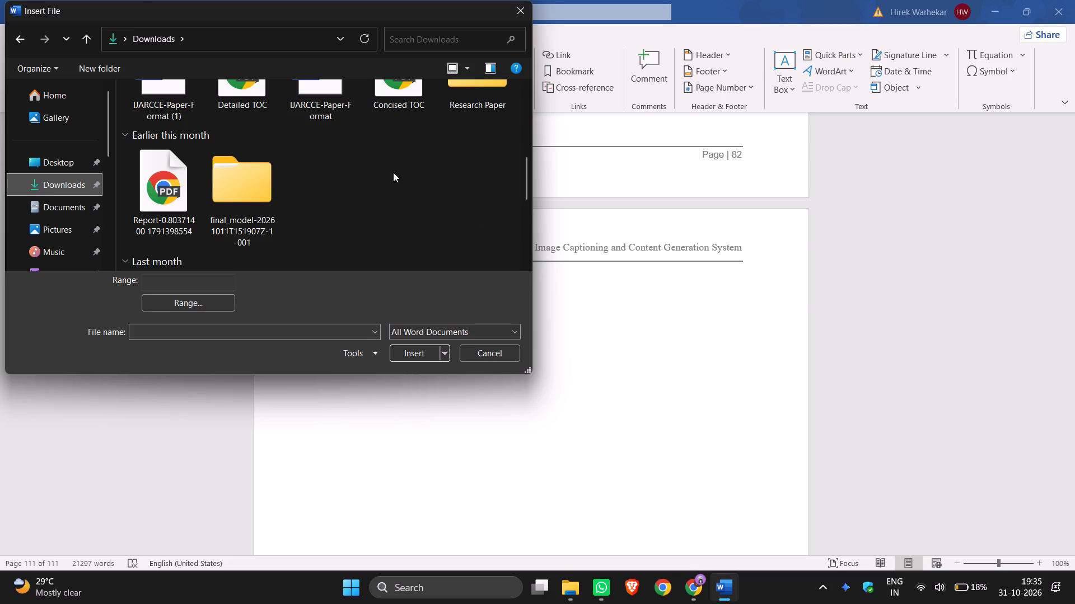
scroll(371, 168, up, 6)
Switch to Chrome, open the published paper's PDF from its IJARCCE article page, and save it to the Downloads folder.
click(711, 592)
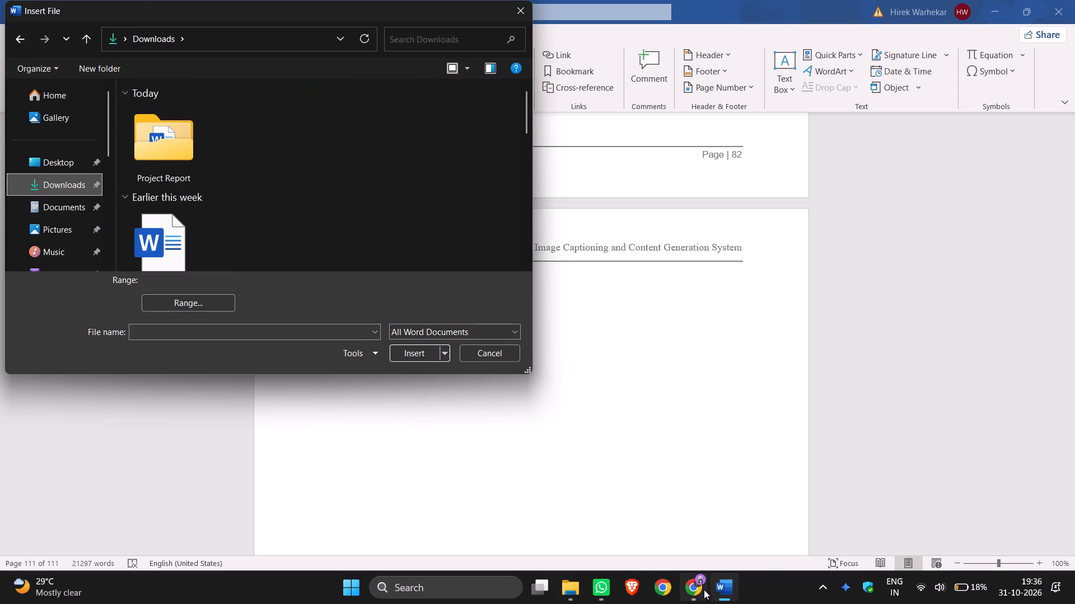
click(699, 589)
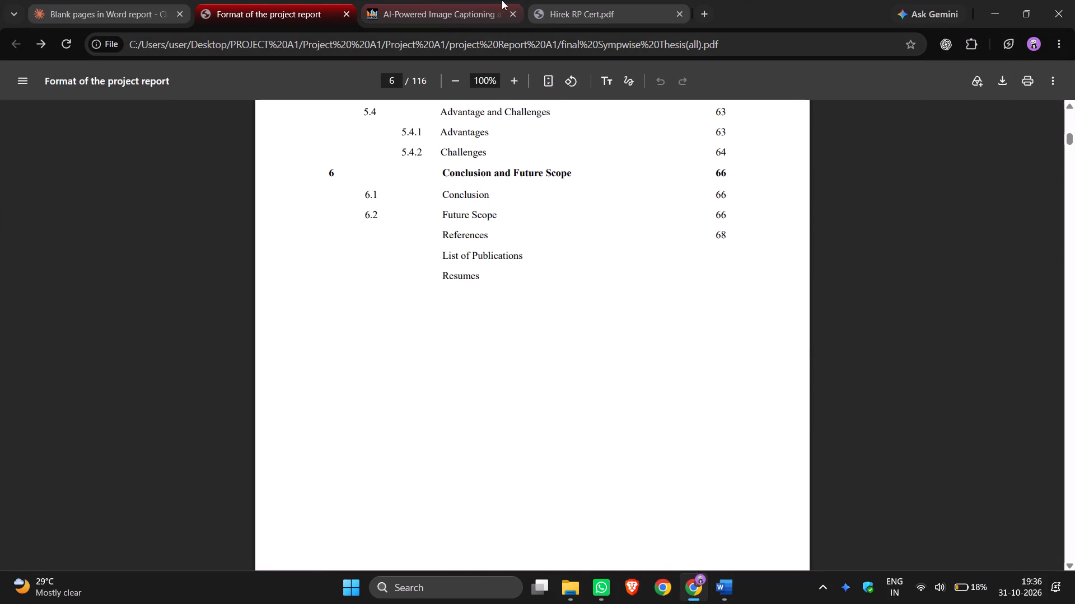
click(595, 0)
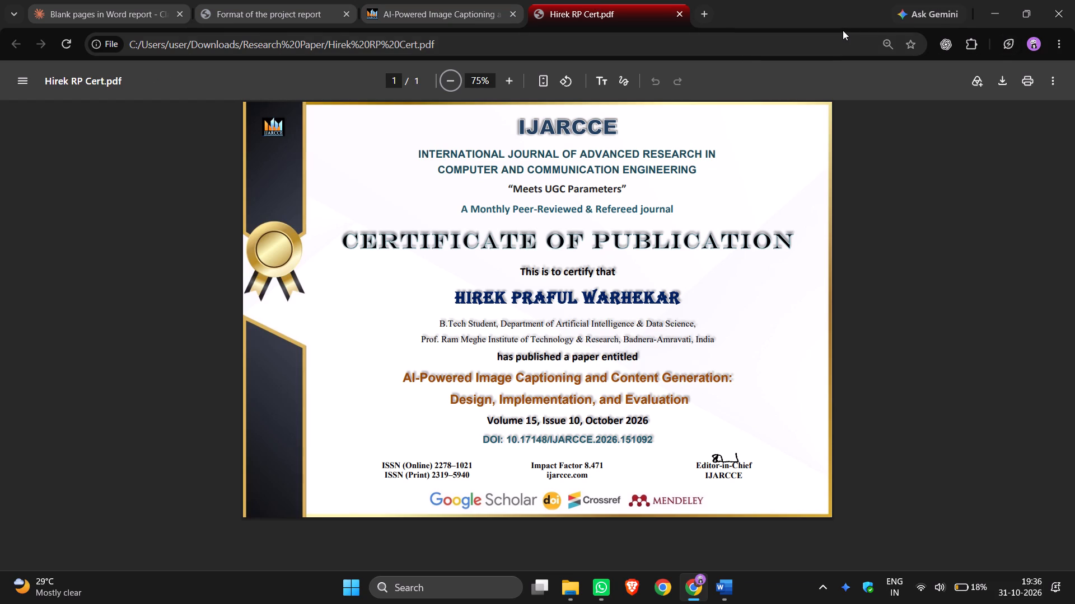
key(ctrl+j)
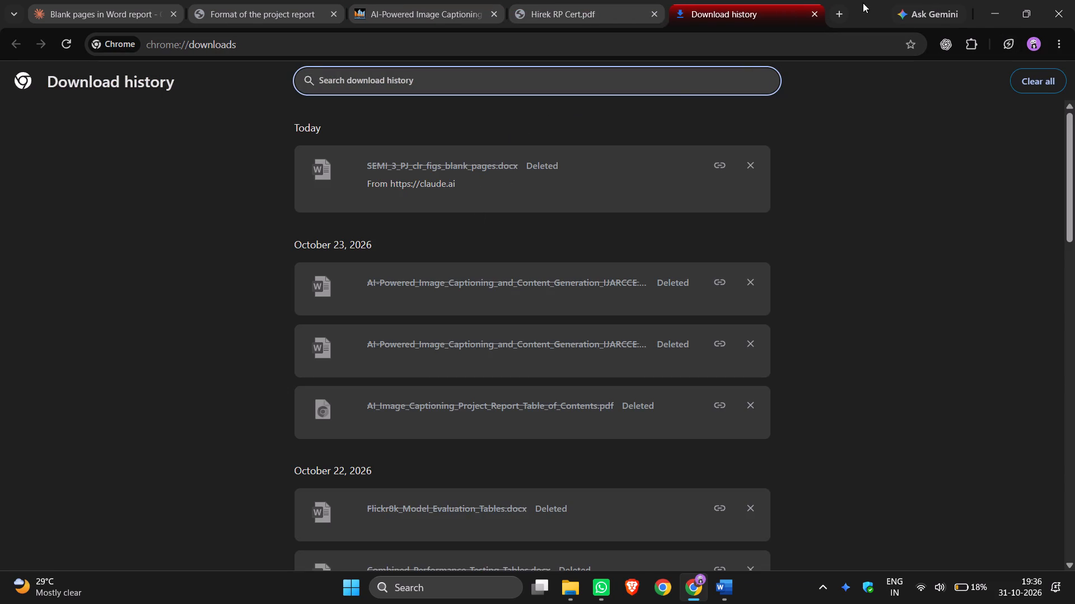
click(816, 15)
click(431, 0)
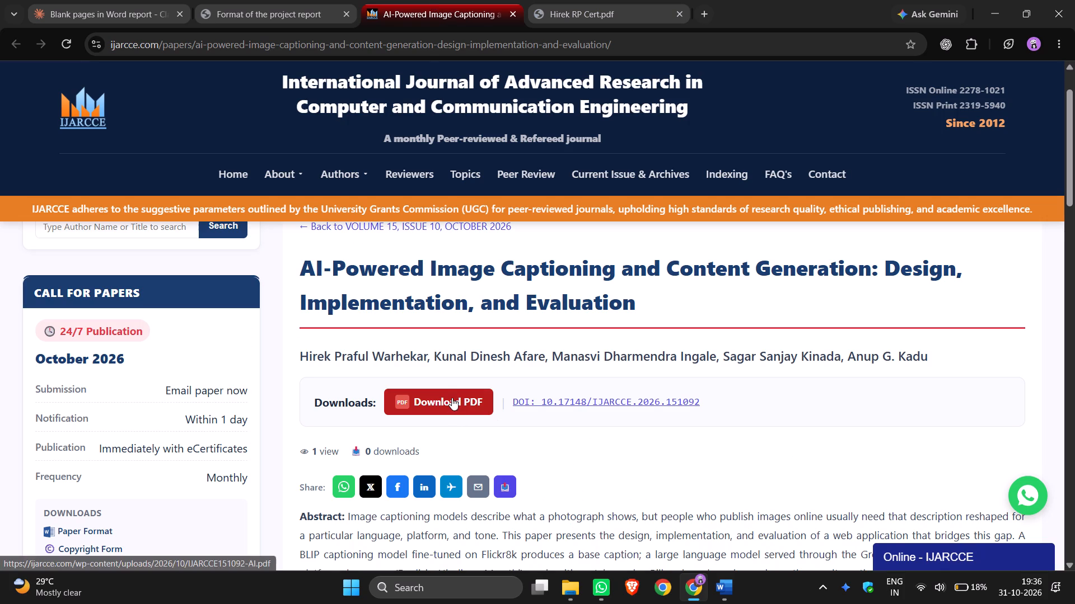
click(573, 586)
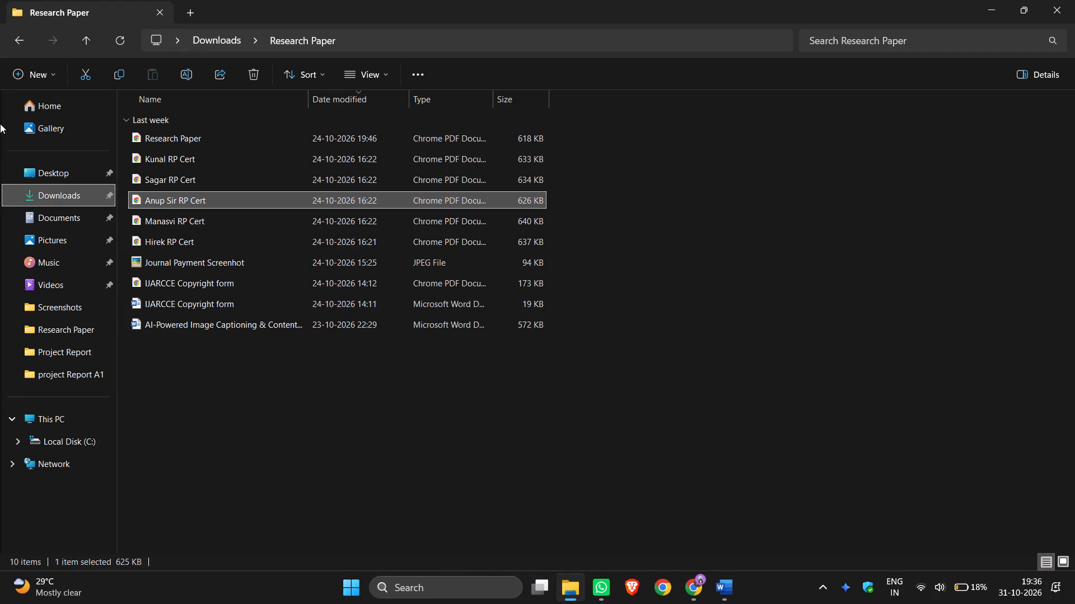
click(44, 195)
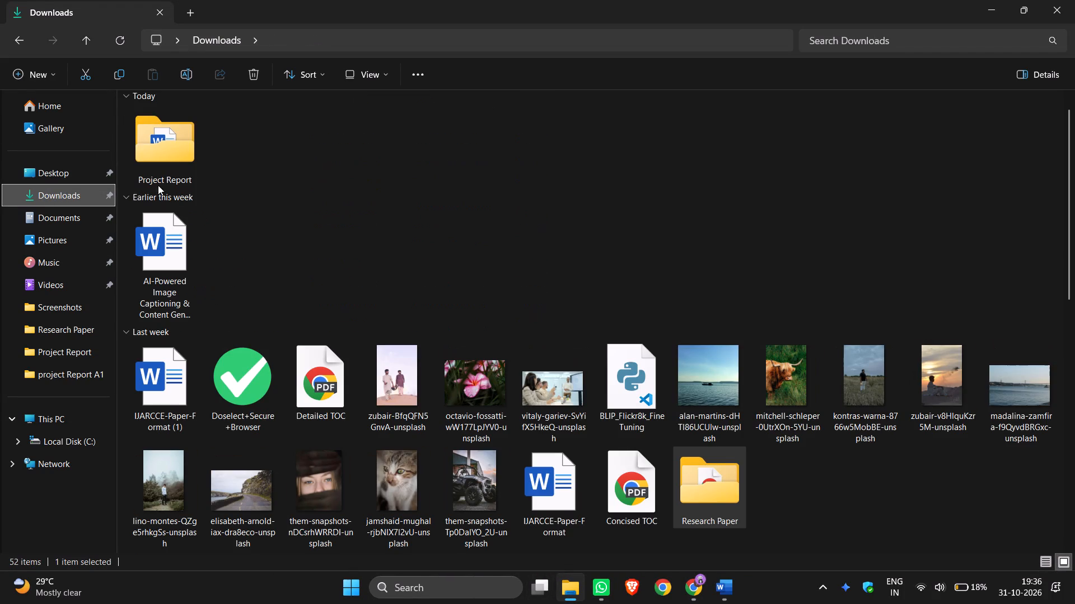
click(1001, 6)
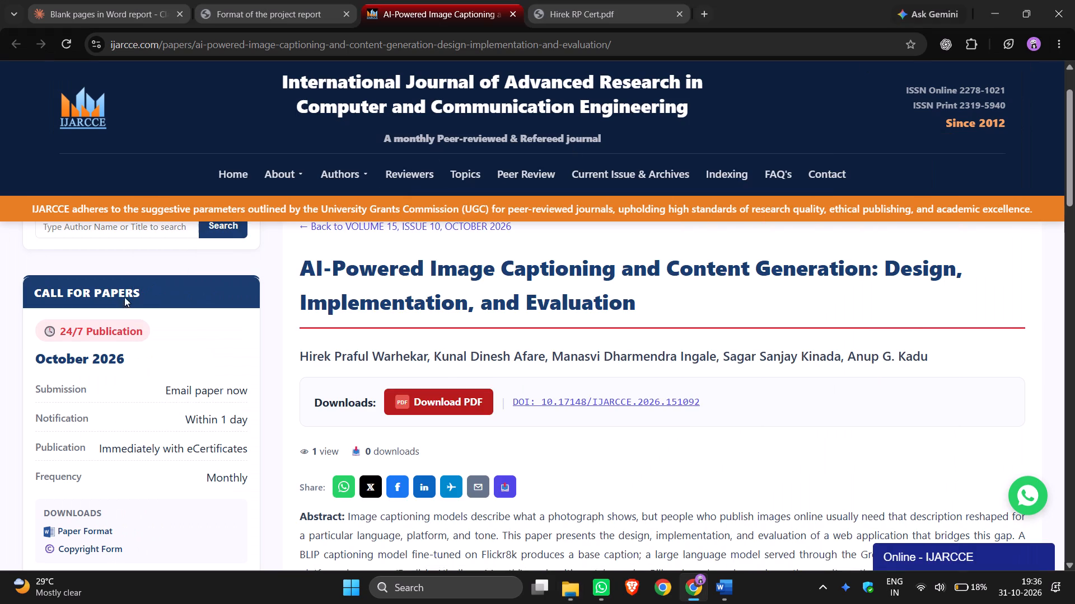
click(439, 402)
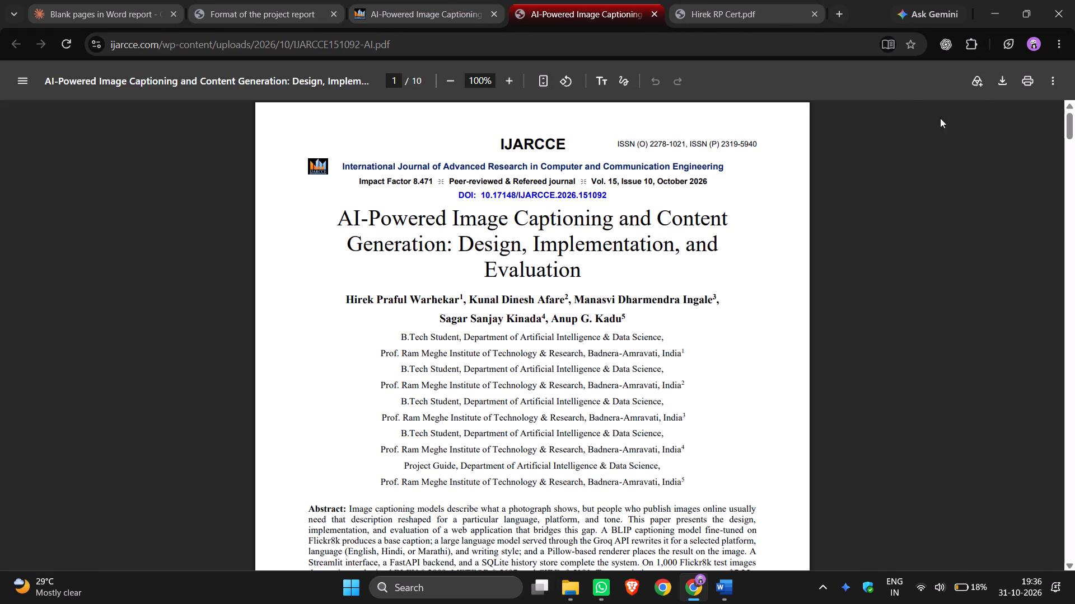
click(997, 78)
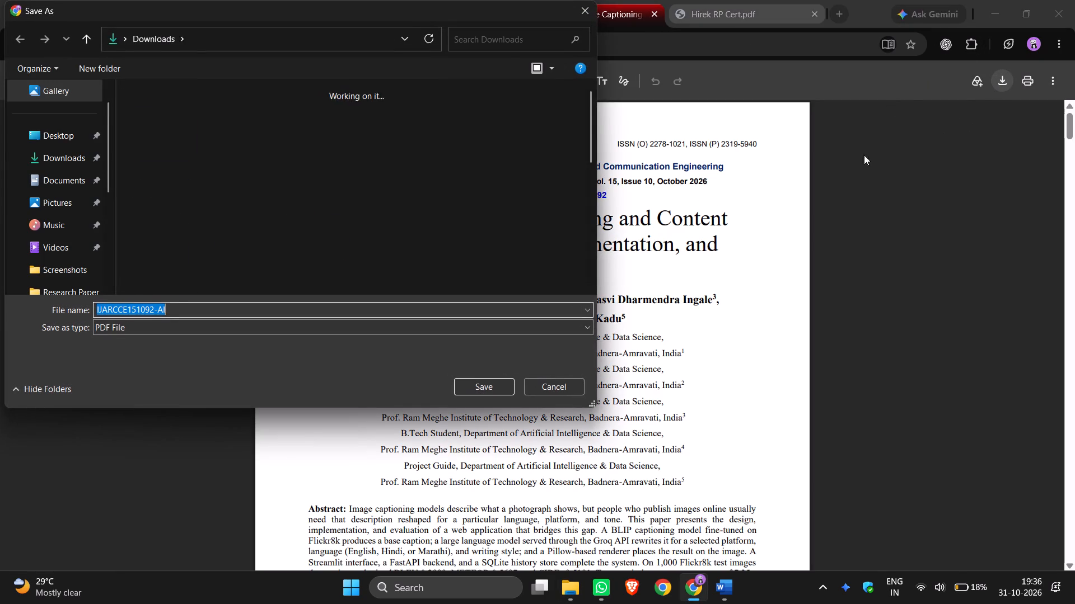
click(485, 388)
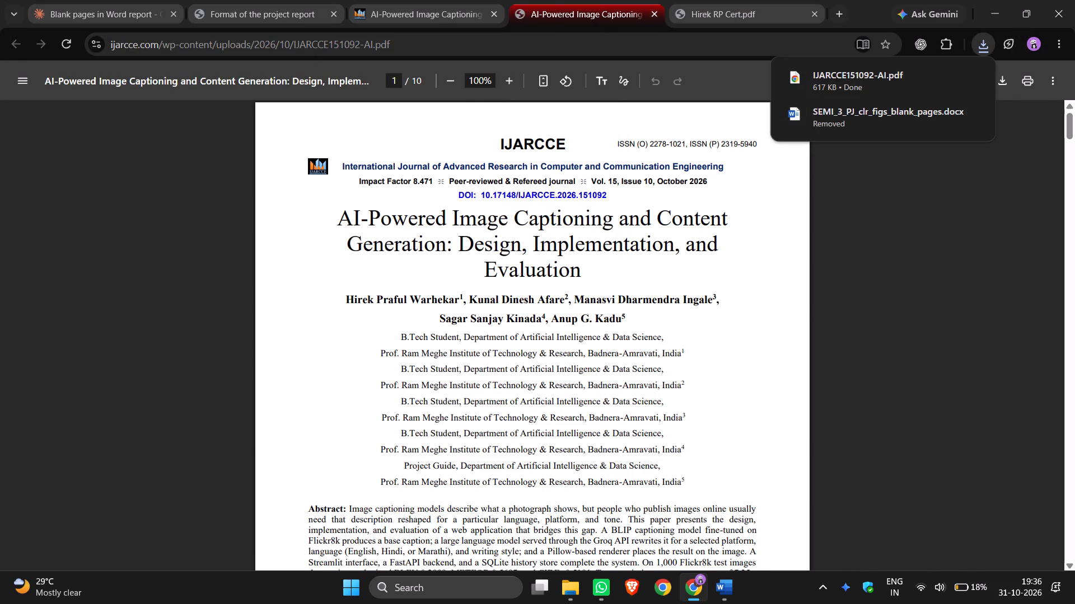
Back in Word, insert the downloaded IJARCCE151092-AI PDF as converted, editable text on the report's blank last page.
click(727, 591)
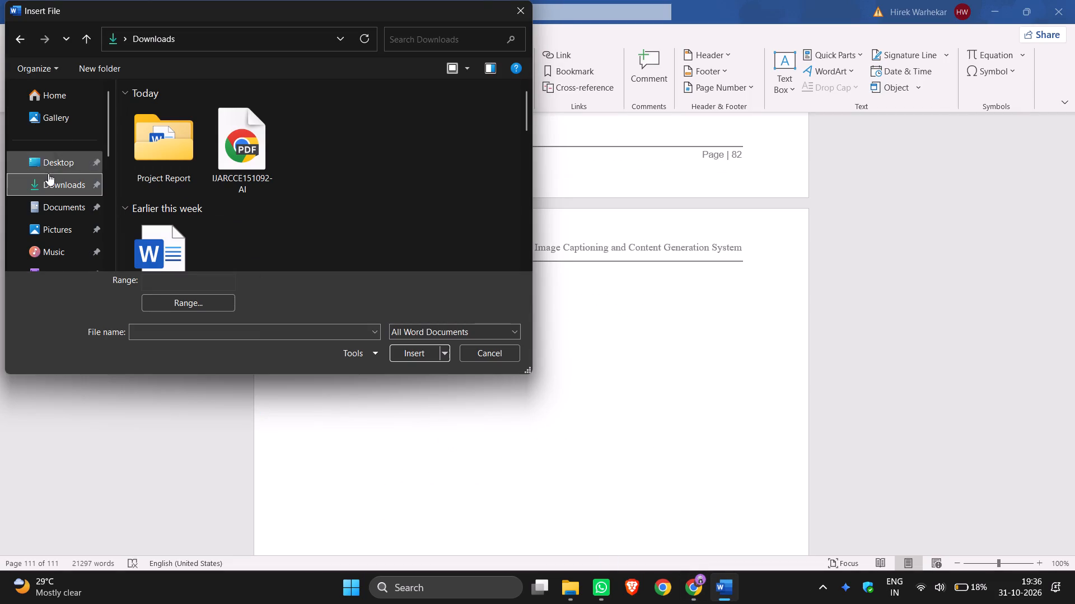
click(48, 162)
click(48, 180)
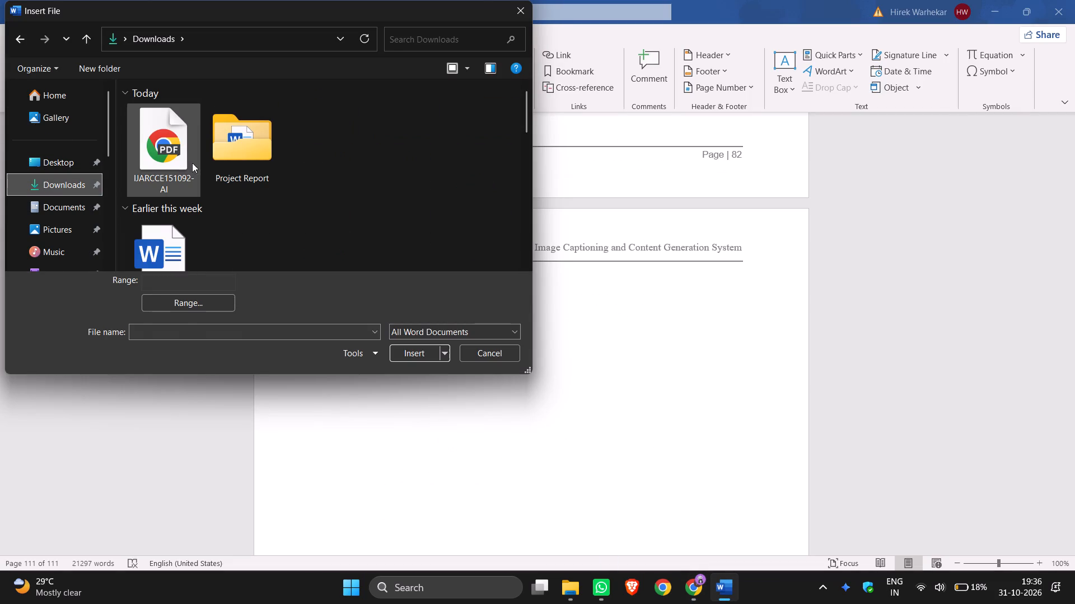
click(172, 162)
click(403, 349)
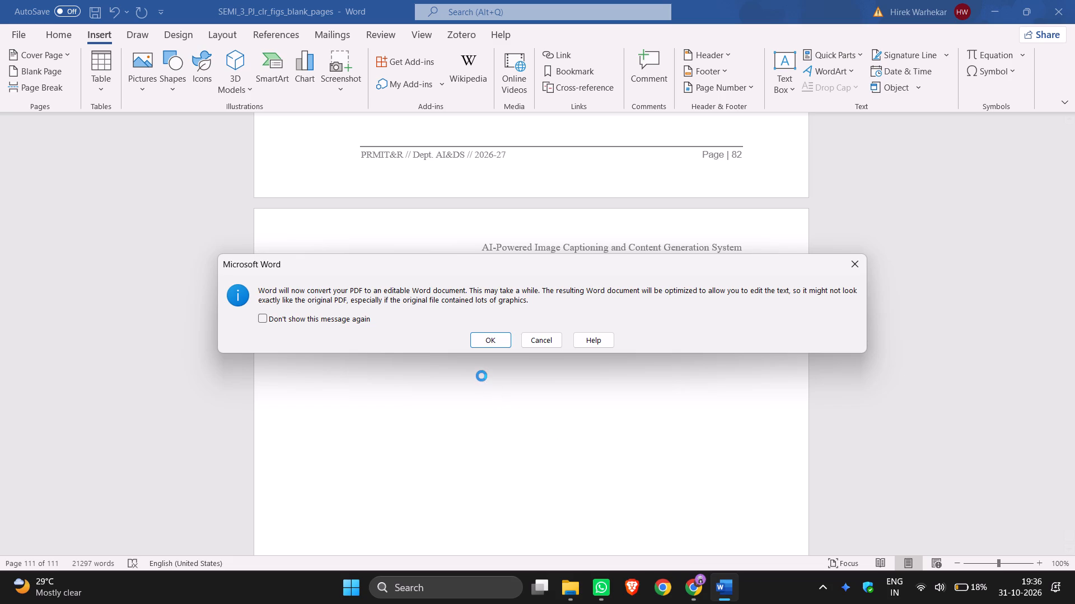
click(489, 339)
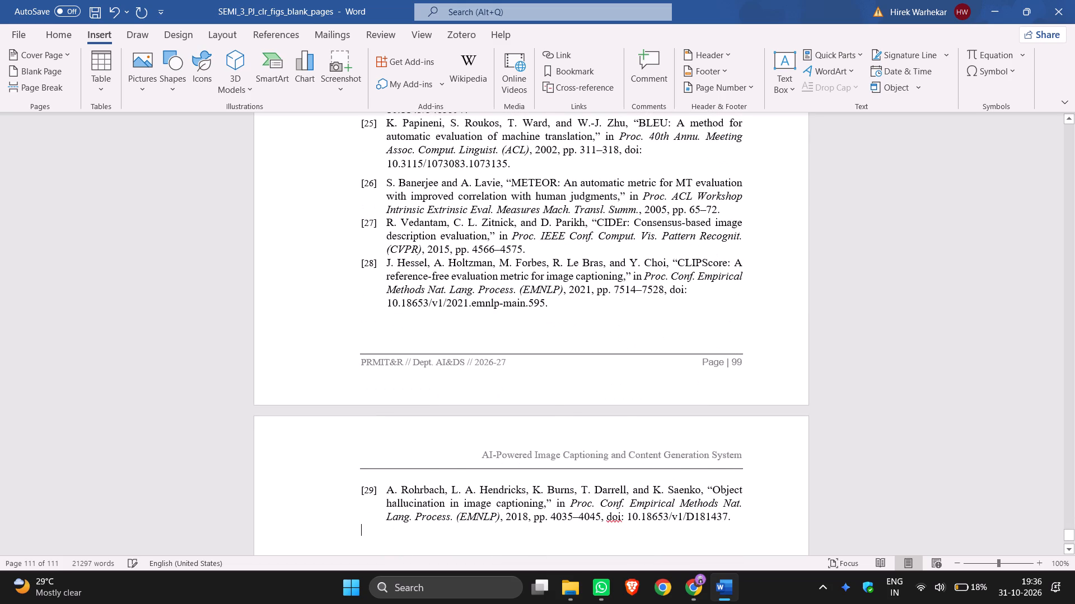
Examine the layout of the inserted paper's text, tables and figures from its references back to its title page.
scroll(489, 339, up, 17)
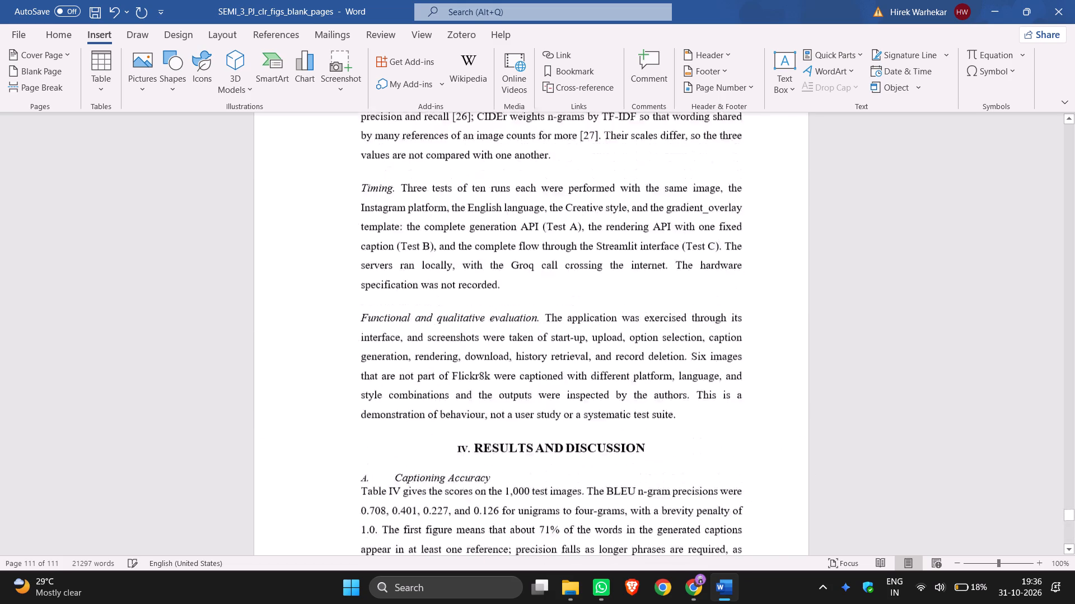
scroll(489, 339, up, 4)
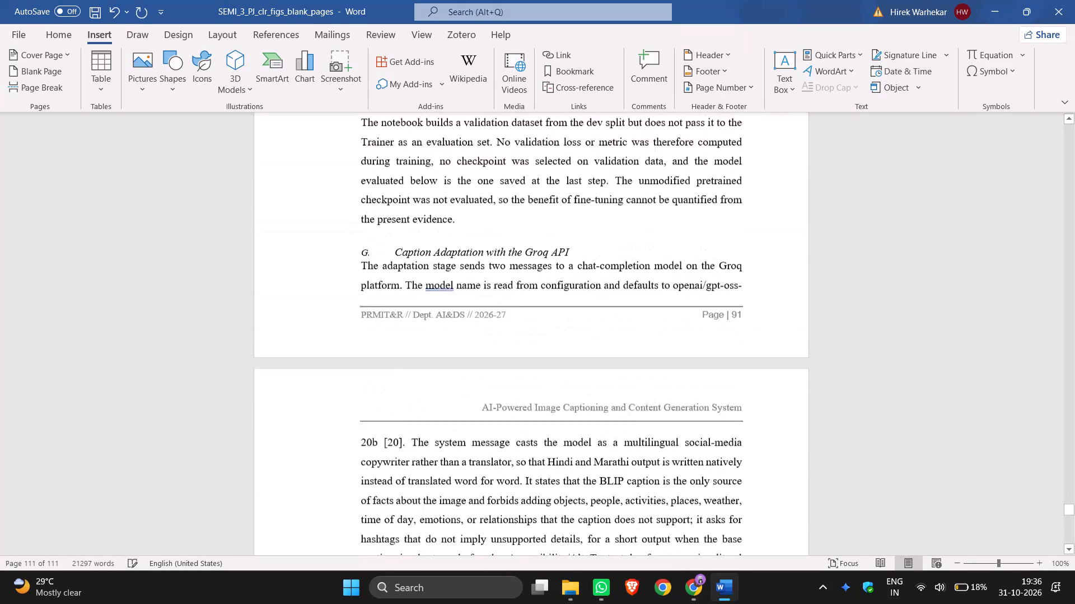
scroll(489, 339, up, 3)
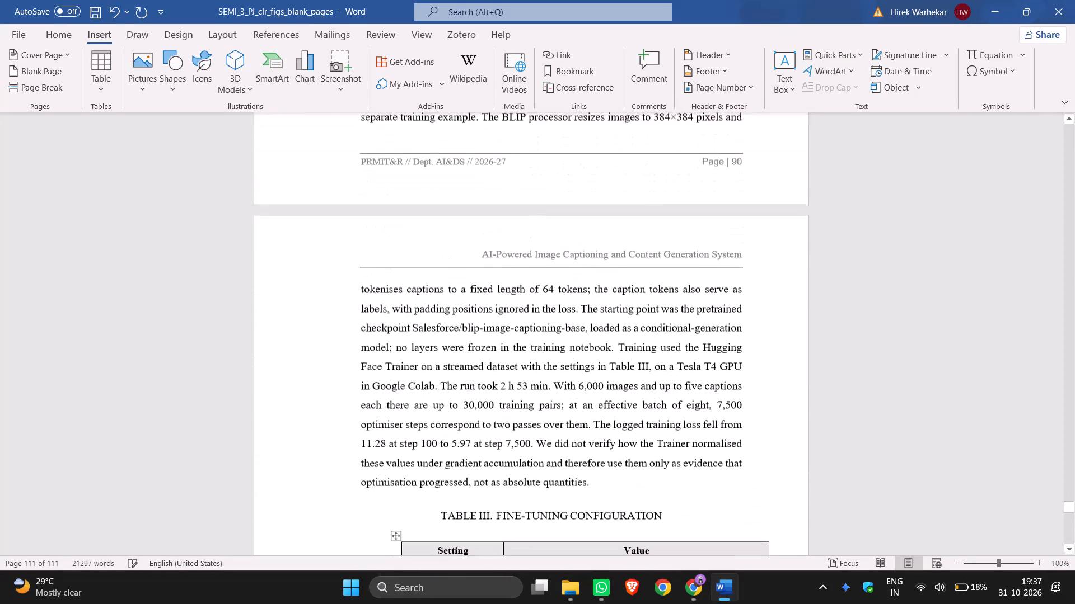
scroll(489, 339, up, 8)
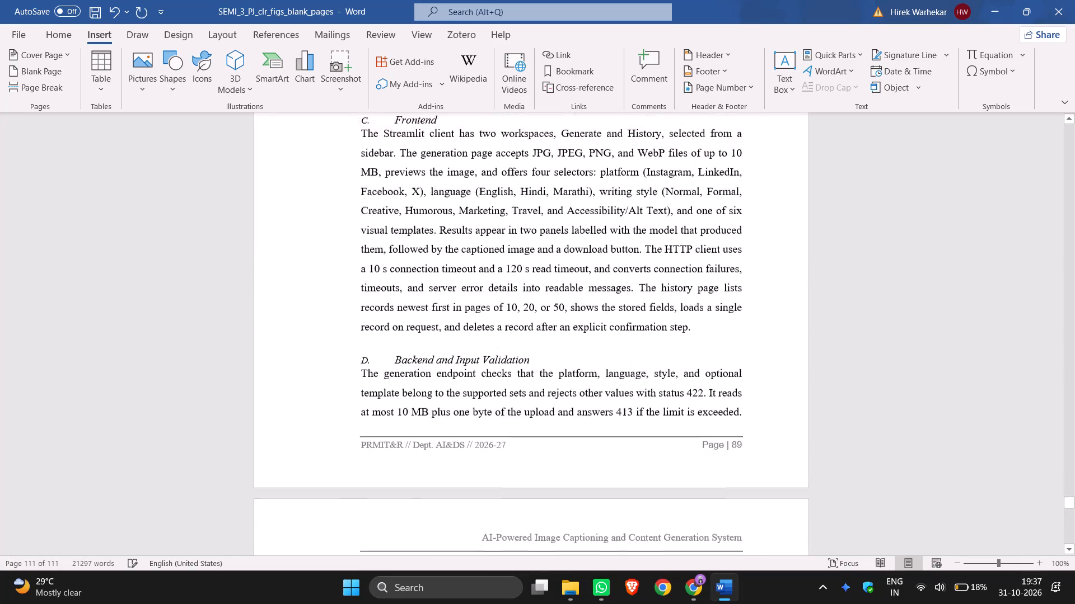
scroll(489, 339, up, 7)
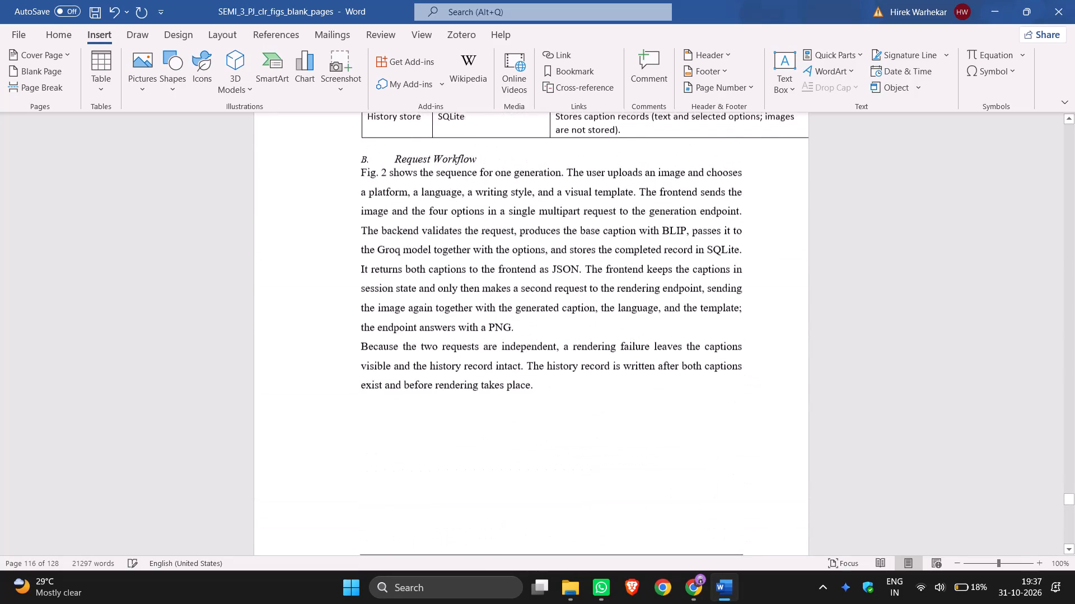
scroll(489, 339, up, 4)
scroll(489, 339, down, 3)
scroll(489, 339, up, 1)
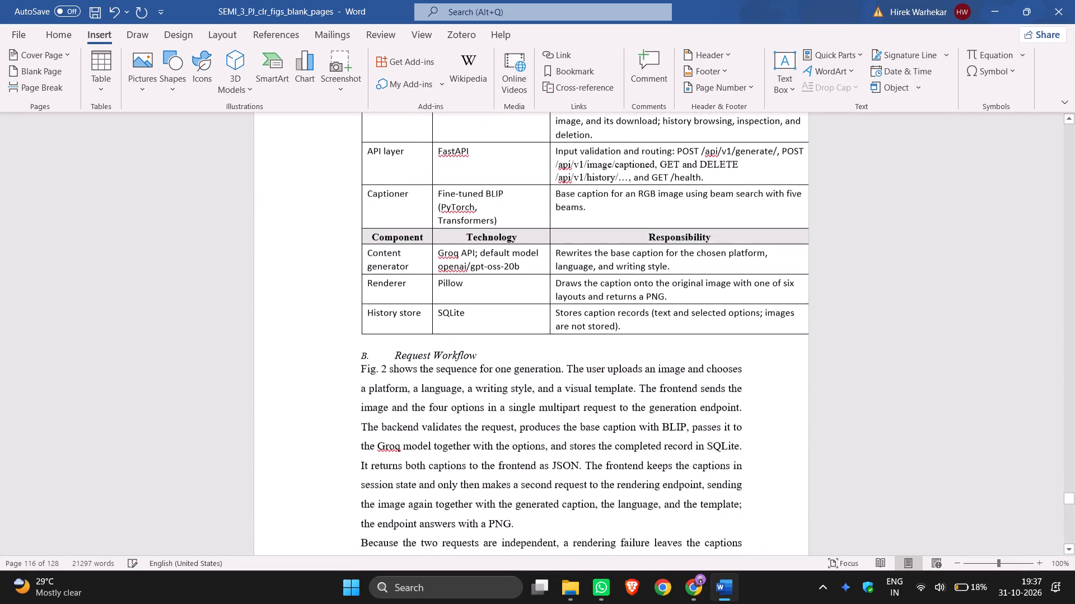
scroll(489, 339, up, 4)
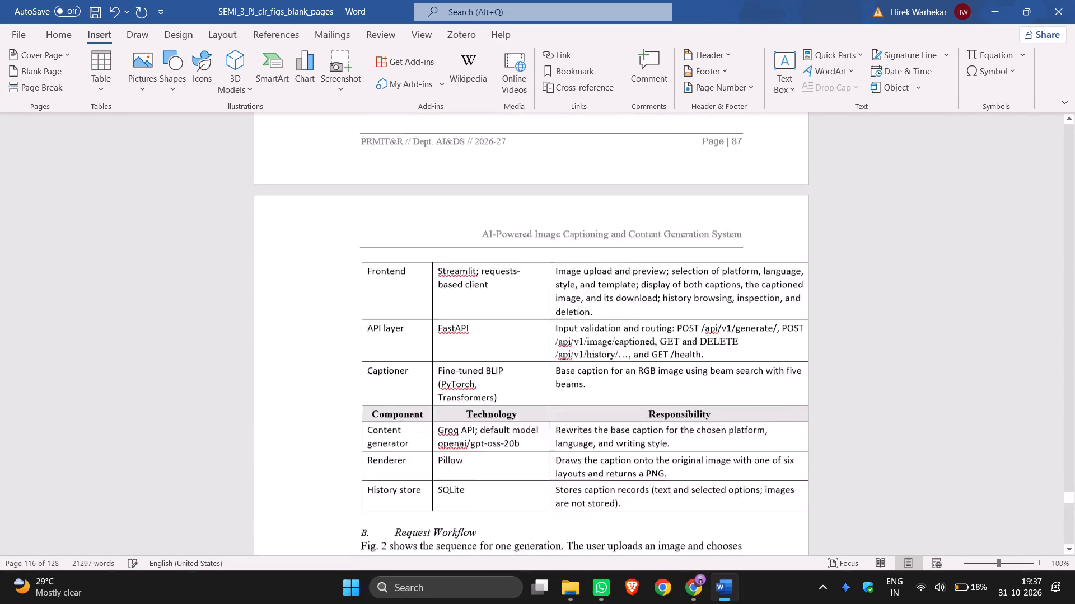
scroll(489, 339, up, 7)
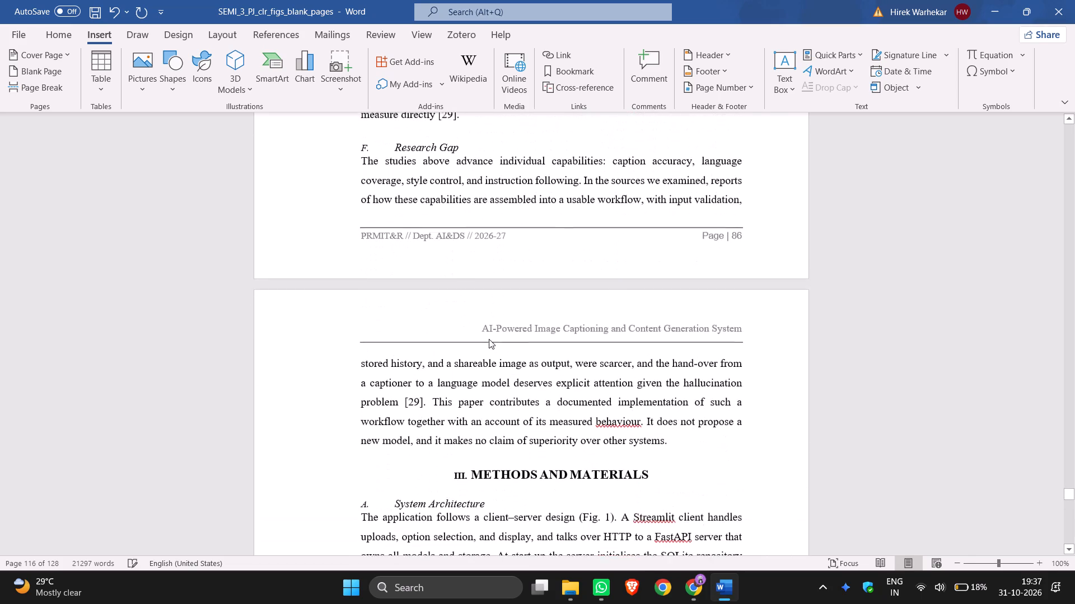
scroll(489, 339, up, 6)
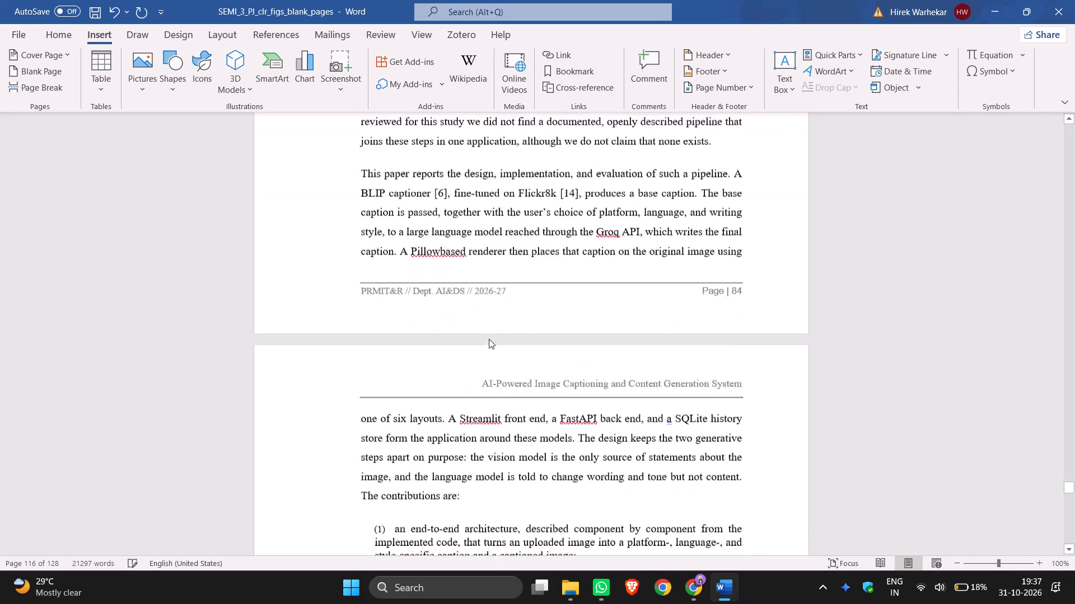
scroll(489, 339, up, 9)
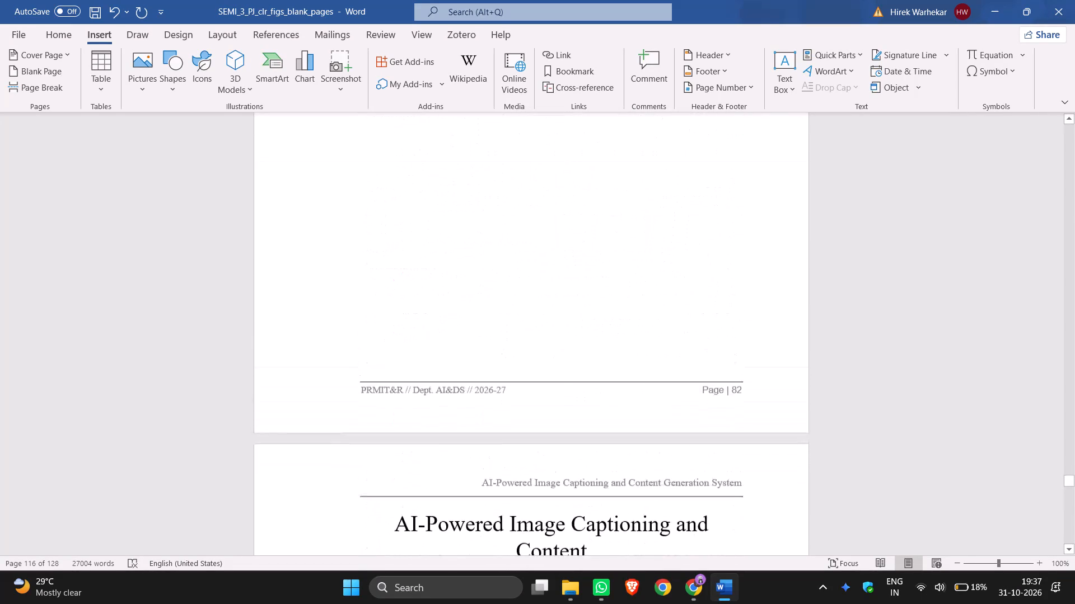
Check the inserted paper again from the page after the project guide's certificate through its Methods and Materials section.
scroll(489, 339, down, 1)
scroll(489, 339, up, 3)
scroll(489, 339, down, 1)
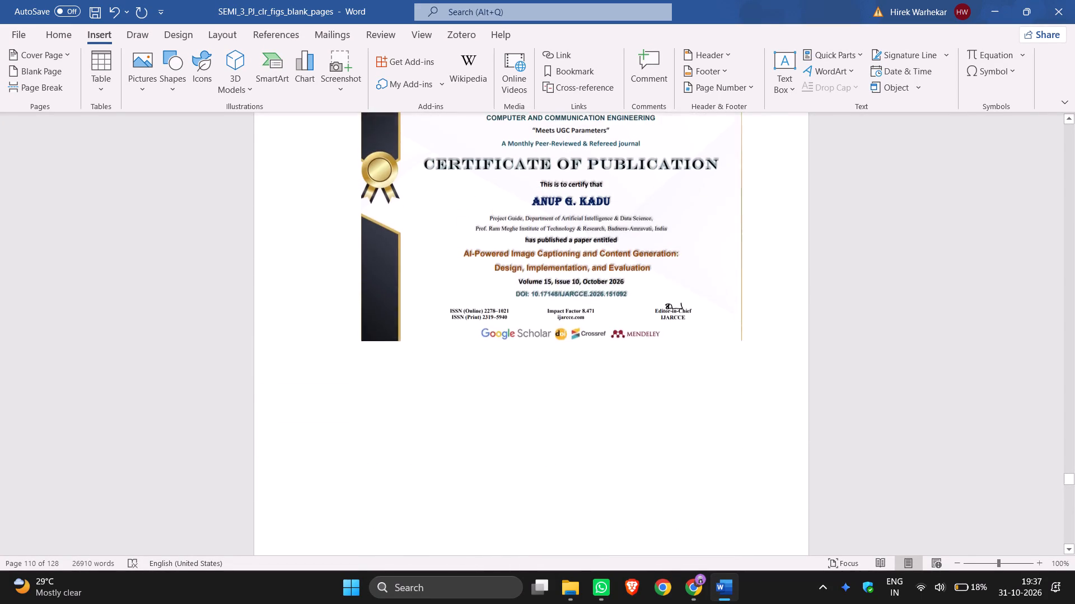
scroll(489, 339, down, 4)
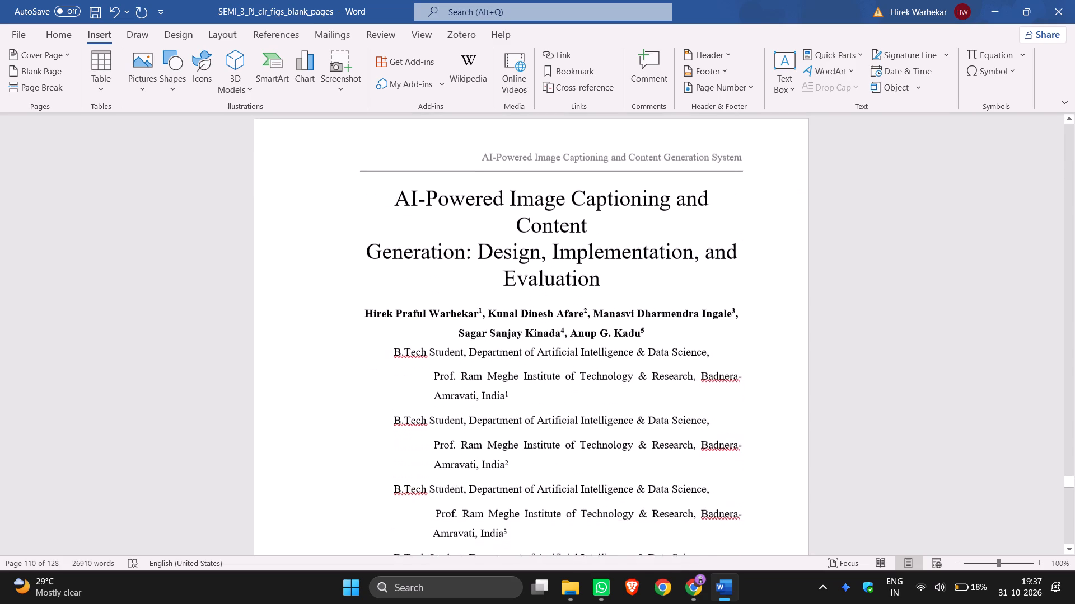
scroll(489, 339, down, 3)
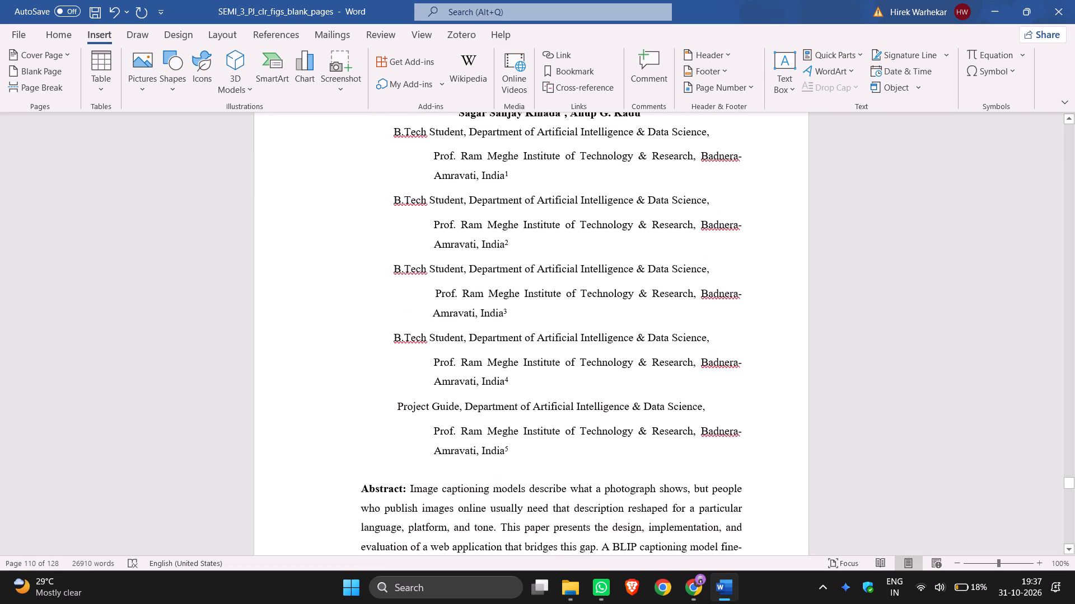
scroll(489, 339, down, 4)
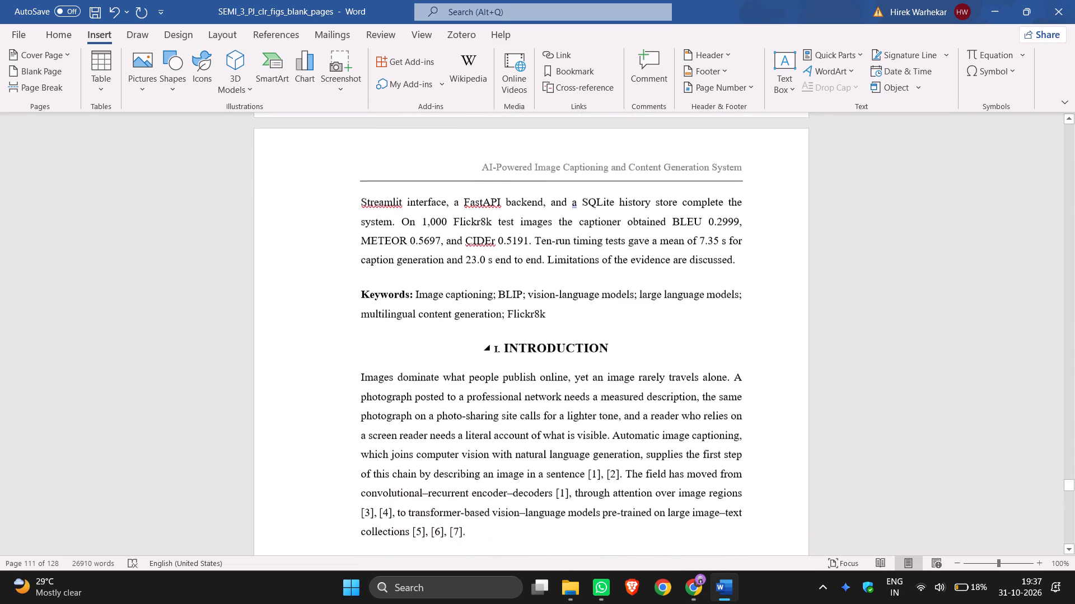
scroll(489, 339, down, 8)
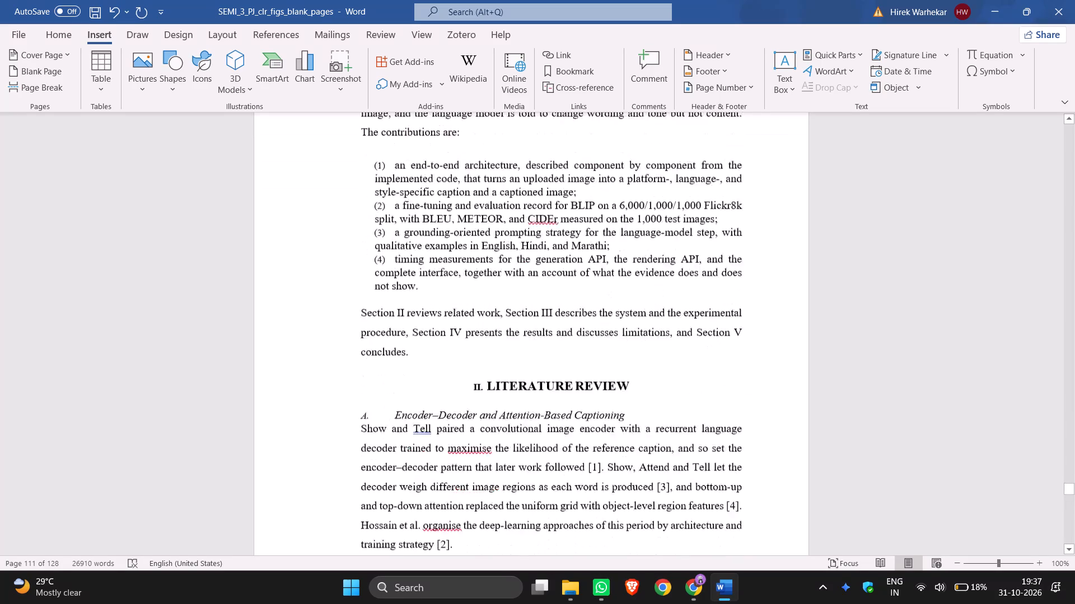
scroll(489, 339, down, 8)
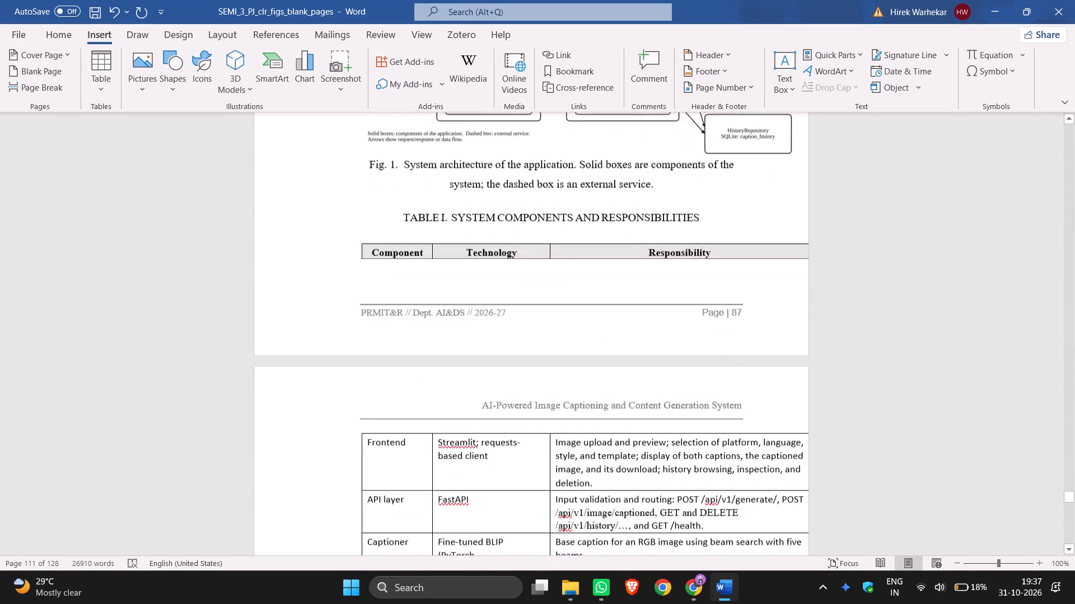
scroll(489, 339, down, 4)
scroll(489, 339, up, 3)
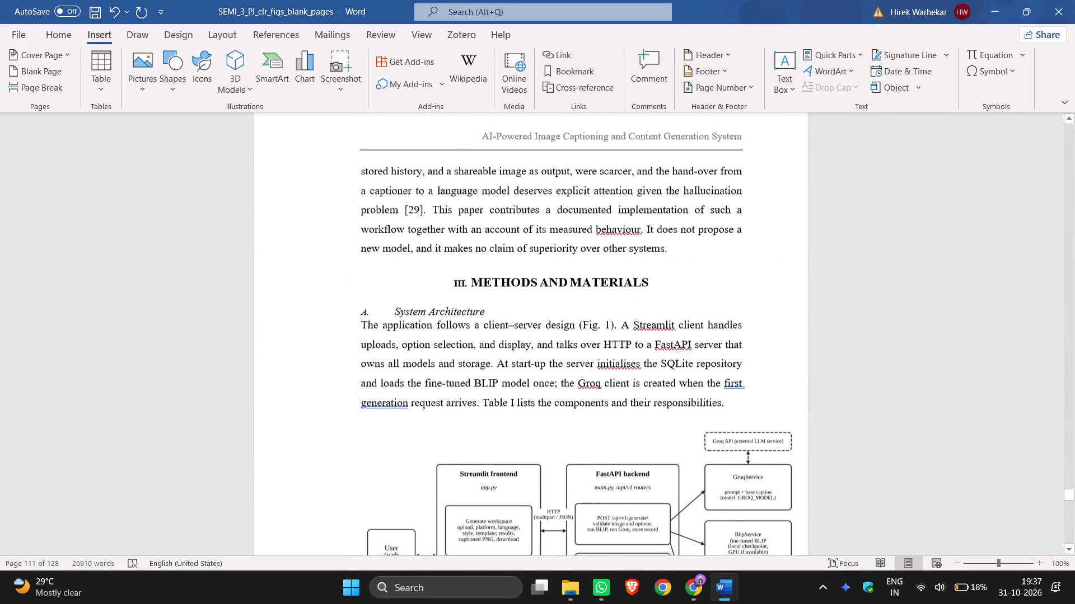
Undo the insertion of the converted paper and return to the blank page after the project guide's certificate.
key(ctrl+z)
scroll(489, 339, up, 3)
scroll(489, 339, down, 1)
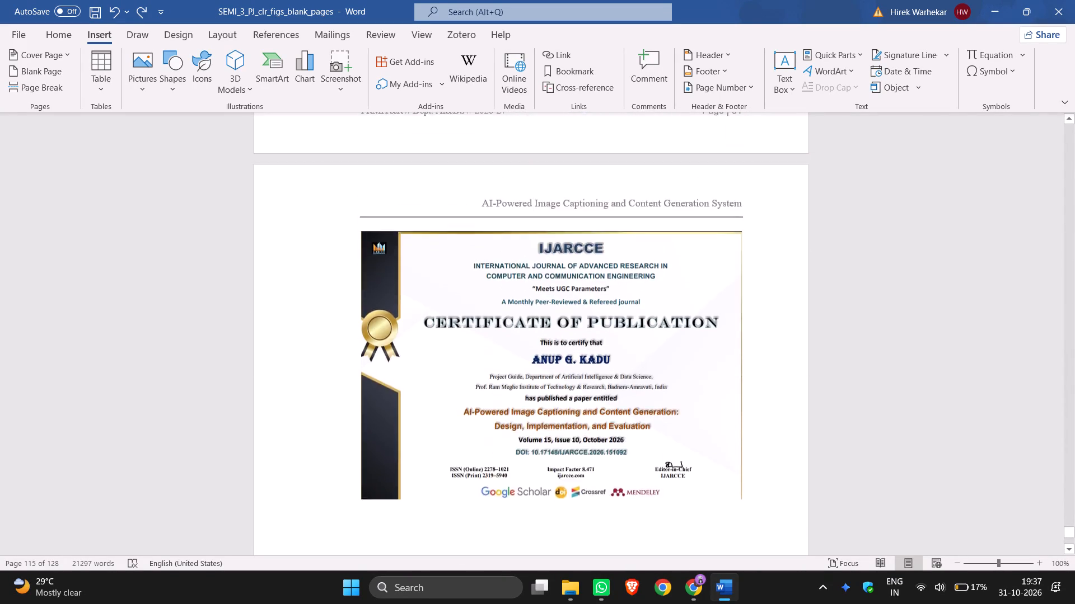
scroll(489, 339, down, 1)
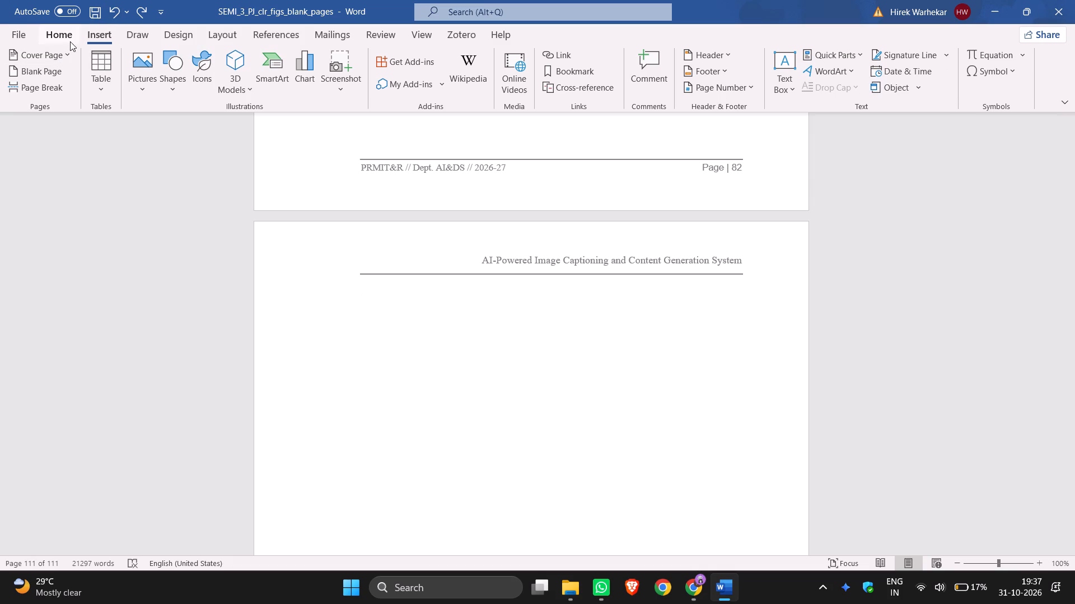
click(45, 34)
Add a centred, bold 14 pt heading "Research Paper" on the blank page after the certificates and start a new line below it.
click(351, 86)
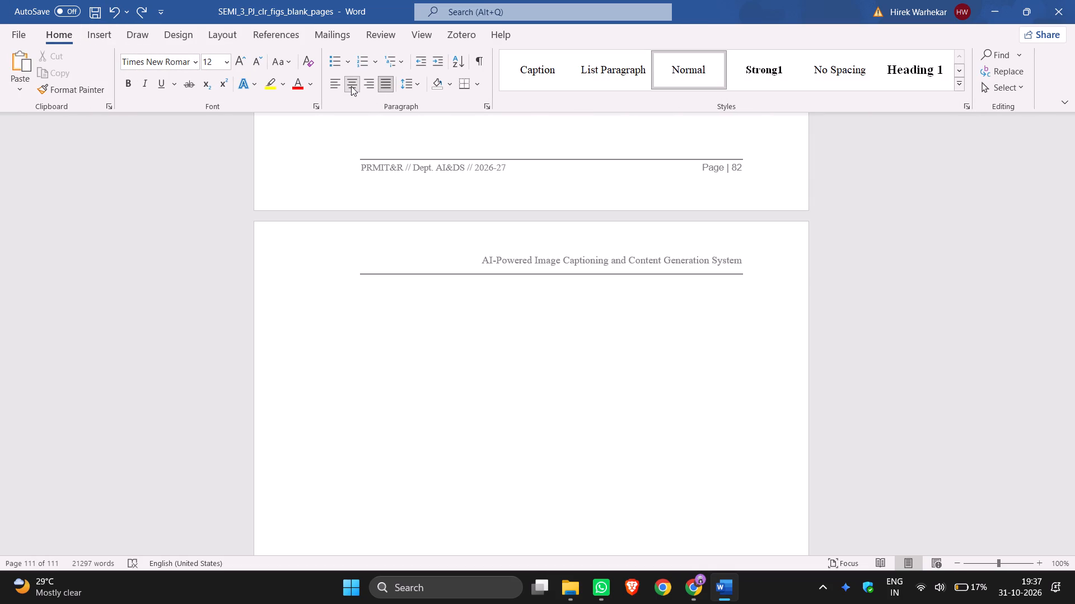
click(225, 60)
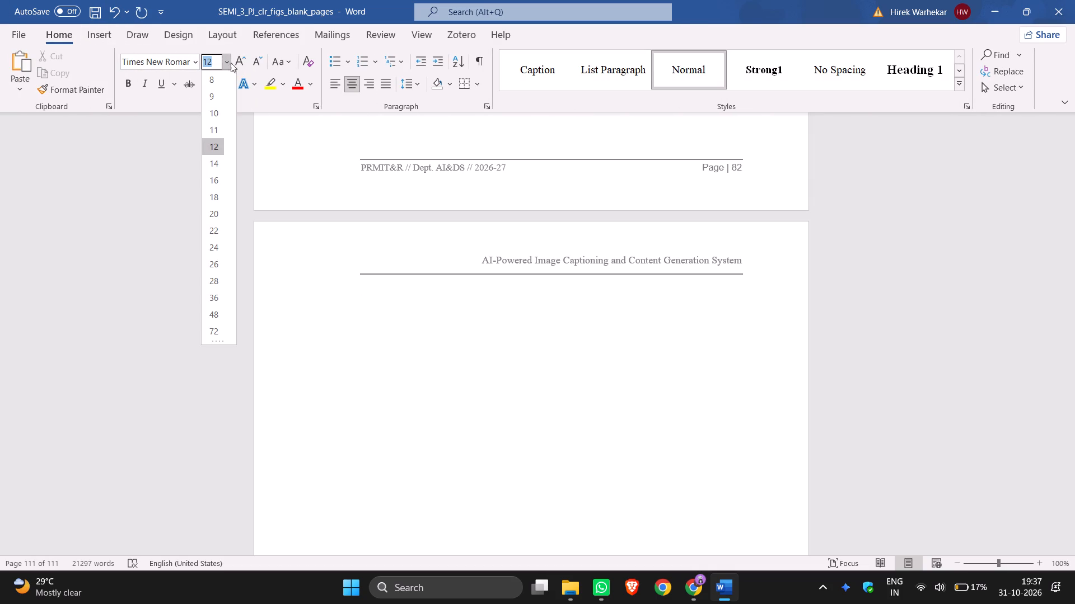
click(210, 161)
click(130, 81)
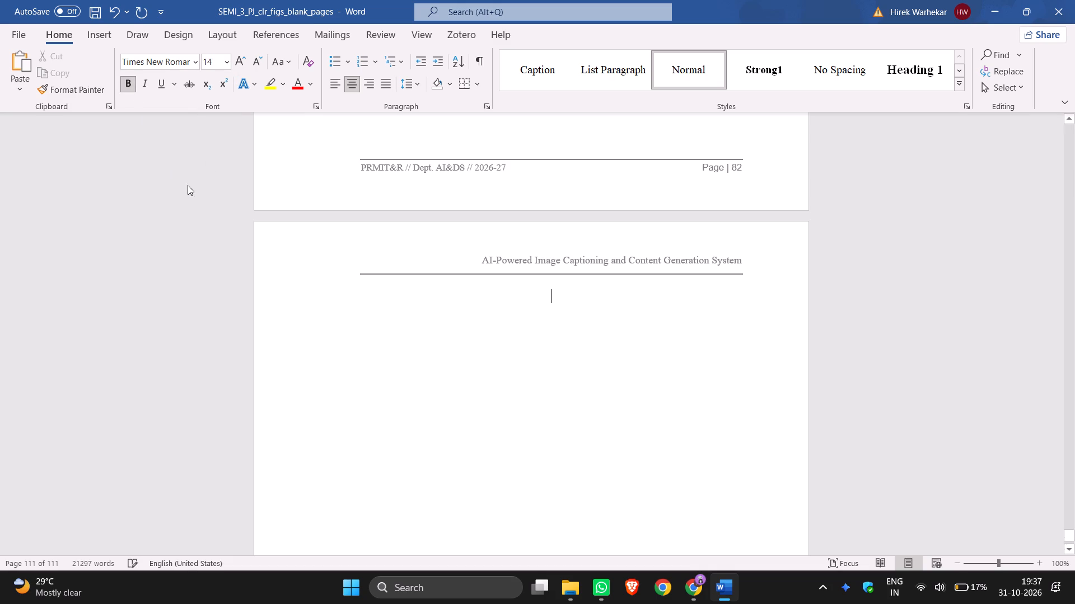
text(Research)
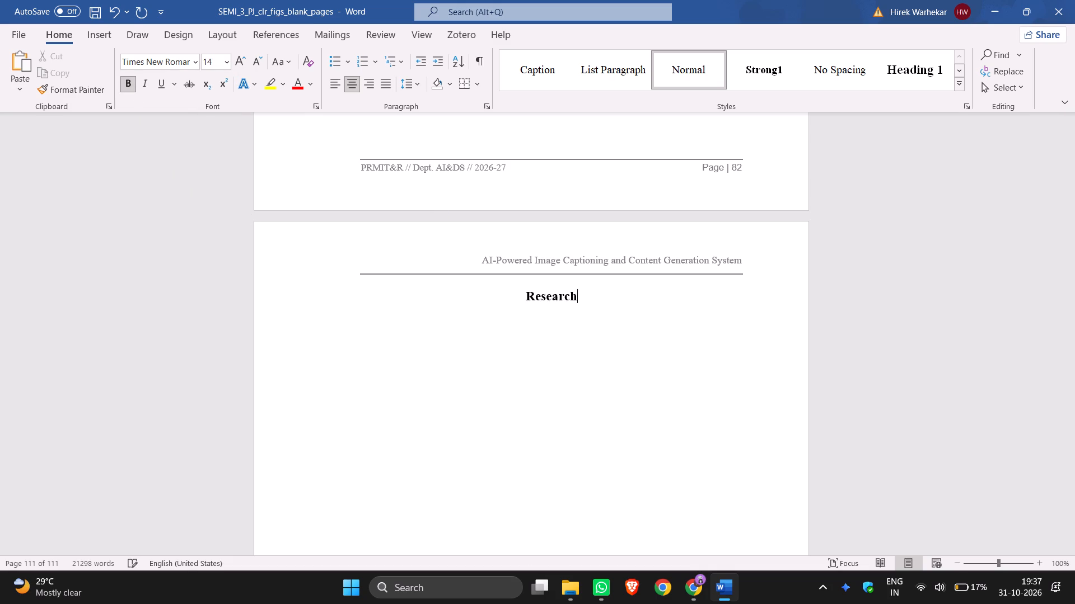
key(space)
text(Paper)
key(Return)
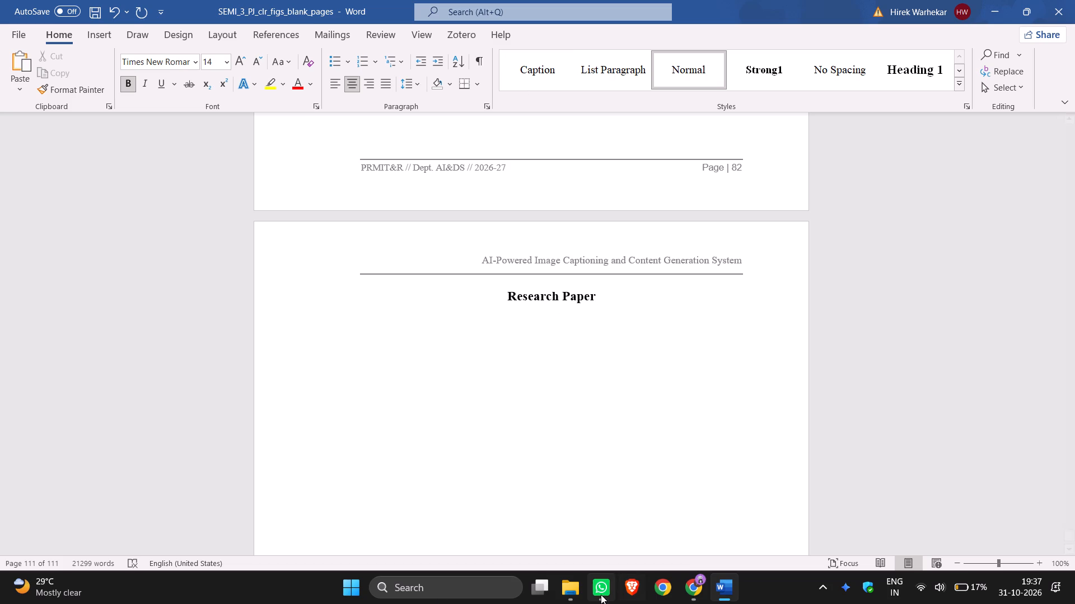
Switch to Chrome and capture a screenshot of the IJARCCE paper's first page, from the journal header through the Introduction, at 68% zoom.
click(573, 600)
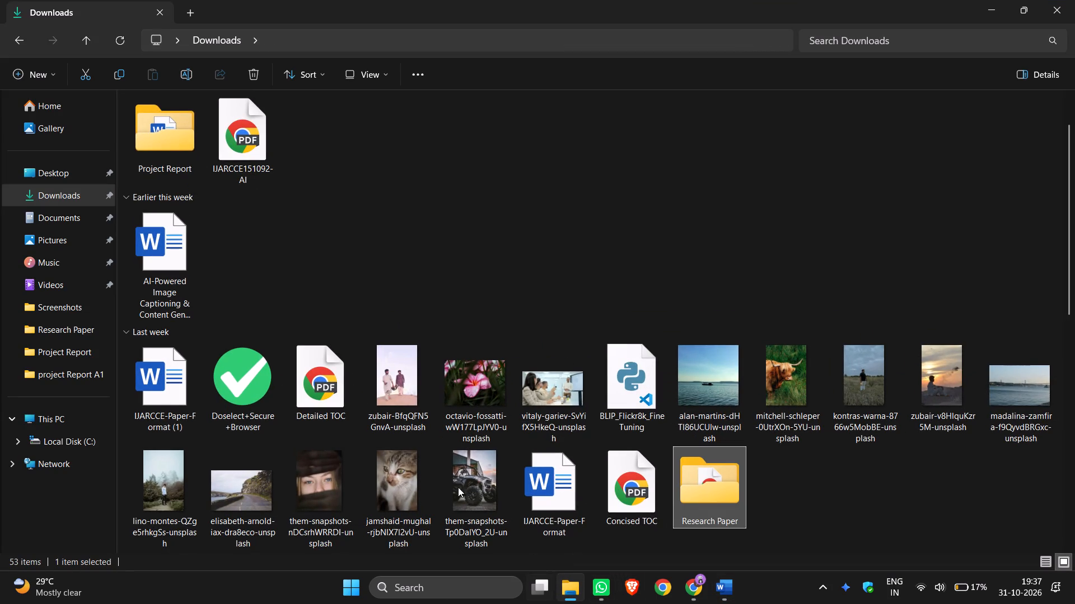
click(694, 596)
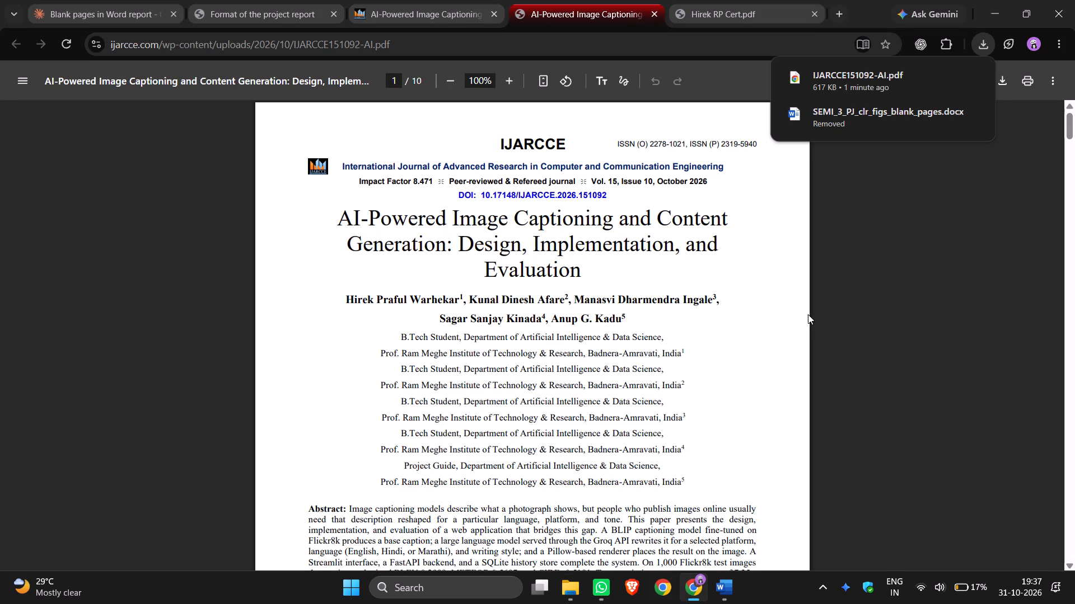
click(808, 314)
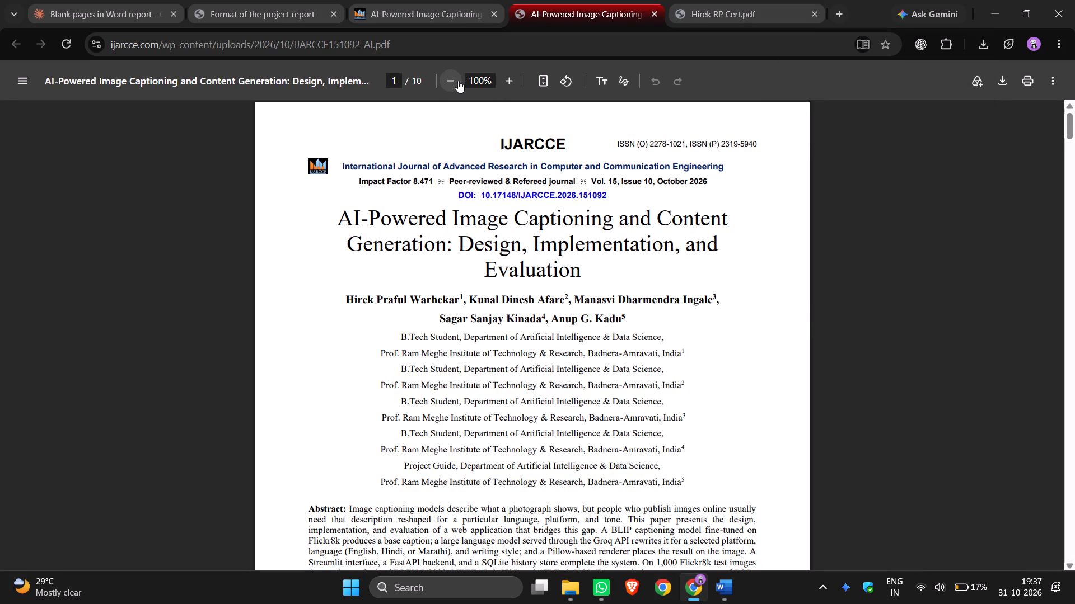
double_click(456, 81)
click(456, 81)
click(455, 81)
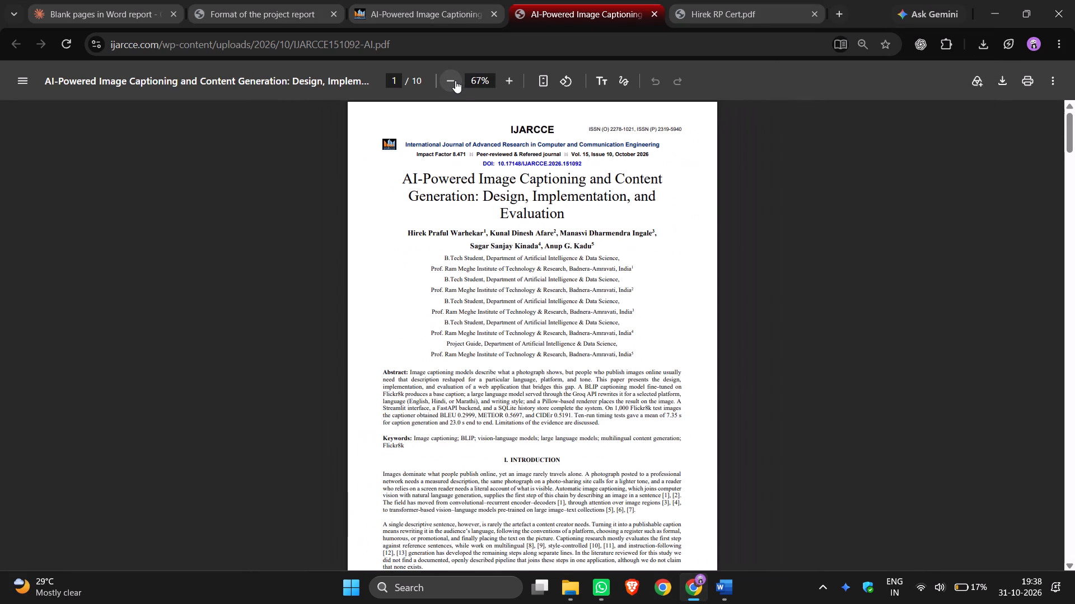
scroll(455, 81, down, 1)
scroll(615, 377, down, 1)
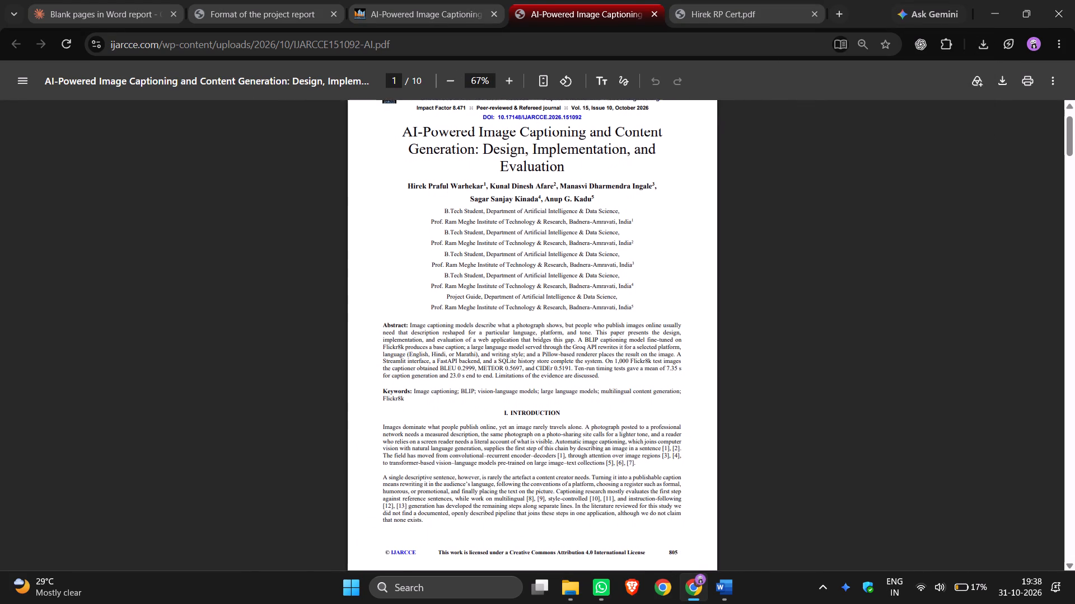
scroll(613, 377, down, 1)
click(448, 75)
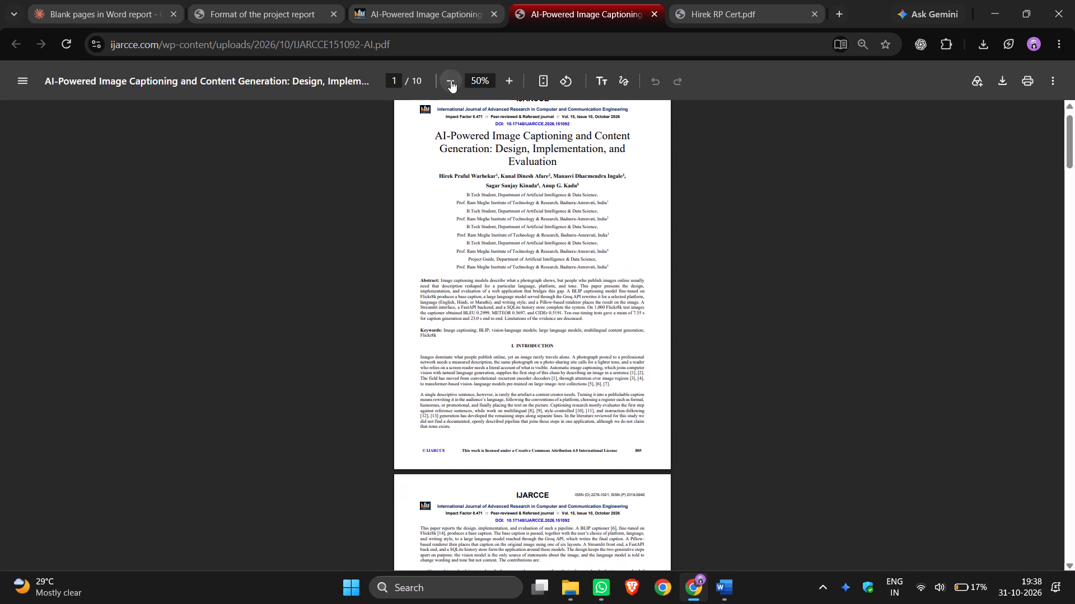
scroll(543, 188, up, 1)
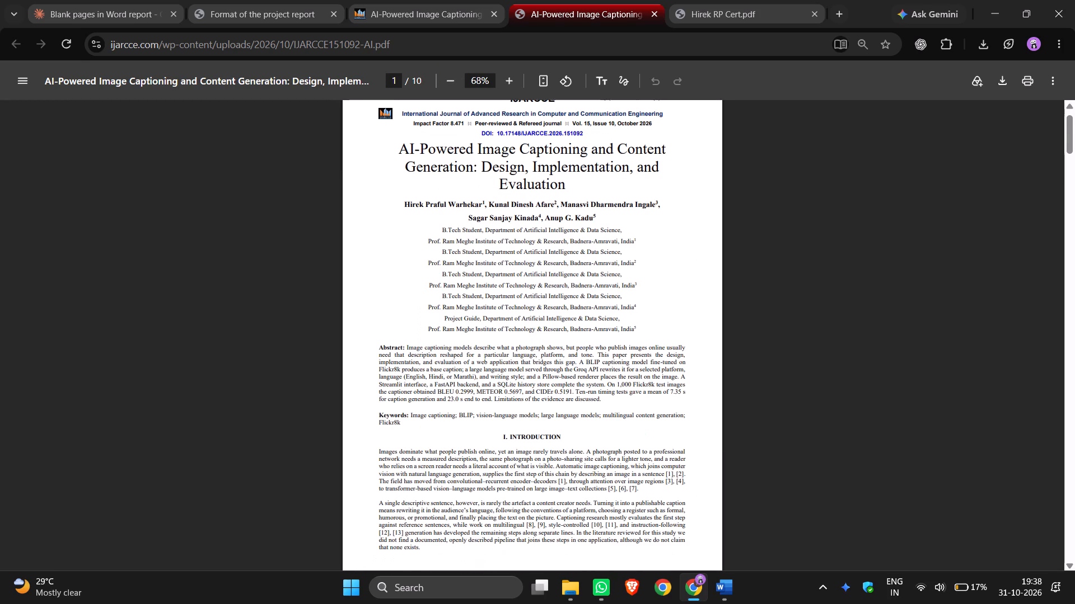
scroll(582, 201, up, 1)
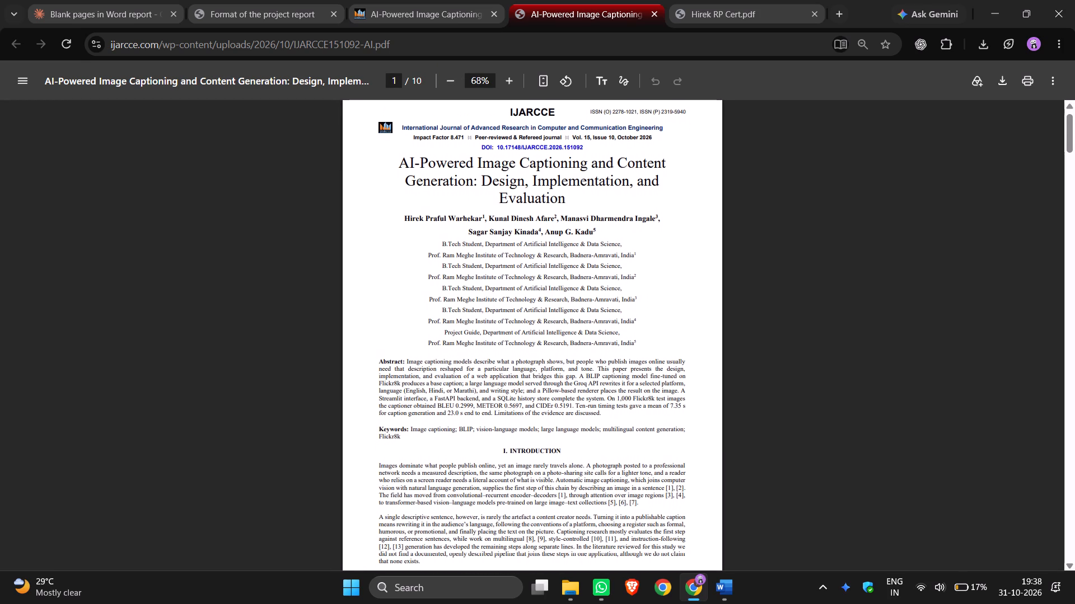
scroll(582, 201, up, 1)
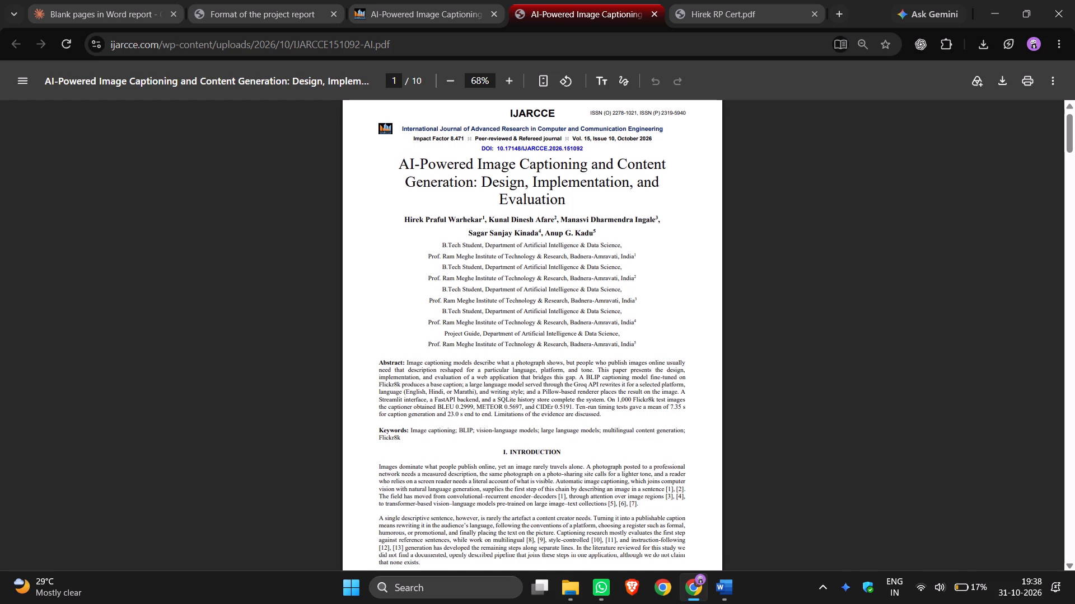
scroll(582, 201, up, 1)
key(shift+super+s)
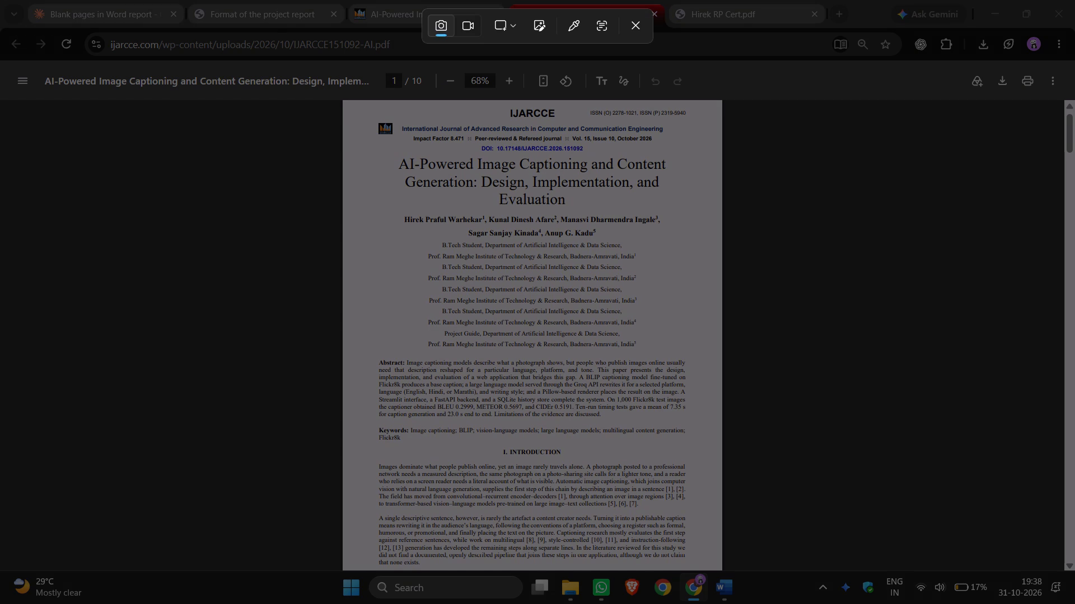
drag(344, 102, 709, 578)
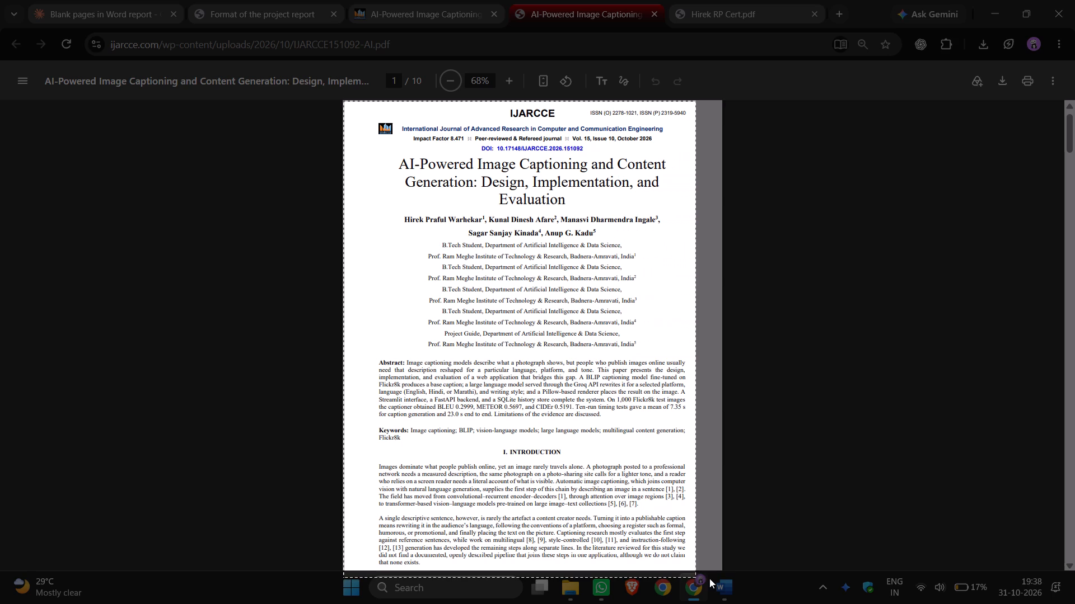
drag(709, 578, 710, 568)
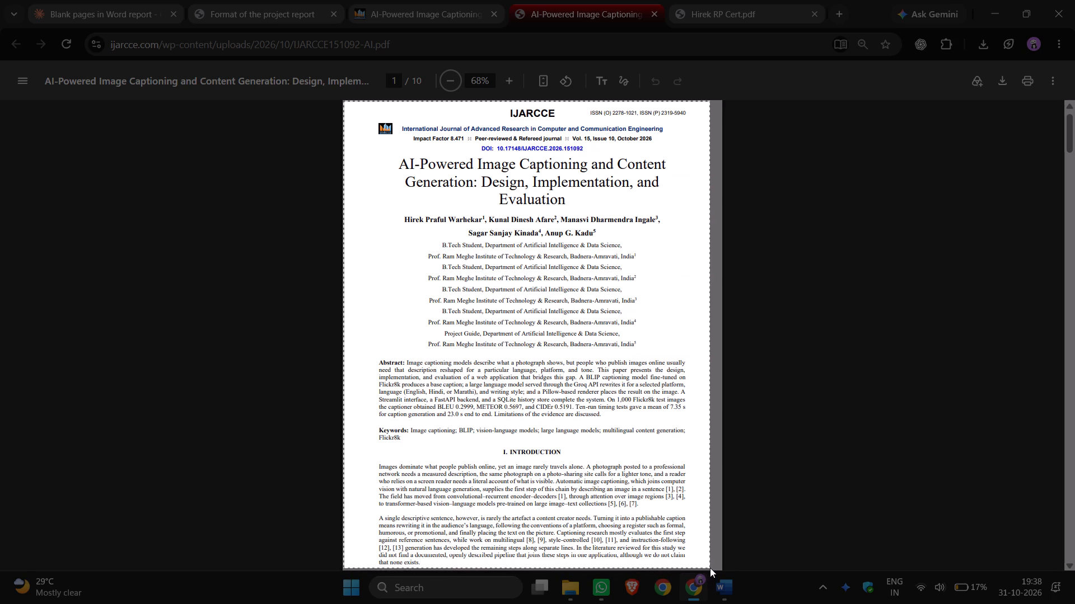
drag(710, 568, 721, 569)
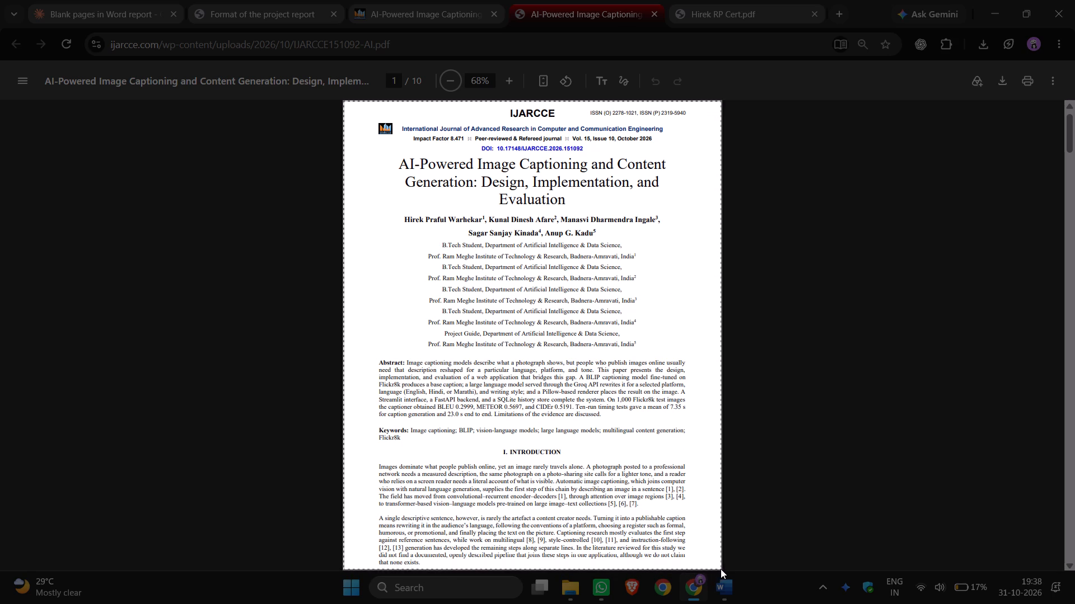
drag(721, 569, 721, 569)
Switch to Word and paste the captured first page below the Research Paper heading.
click(718, 595)
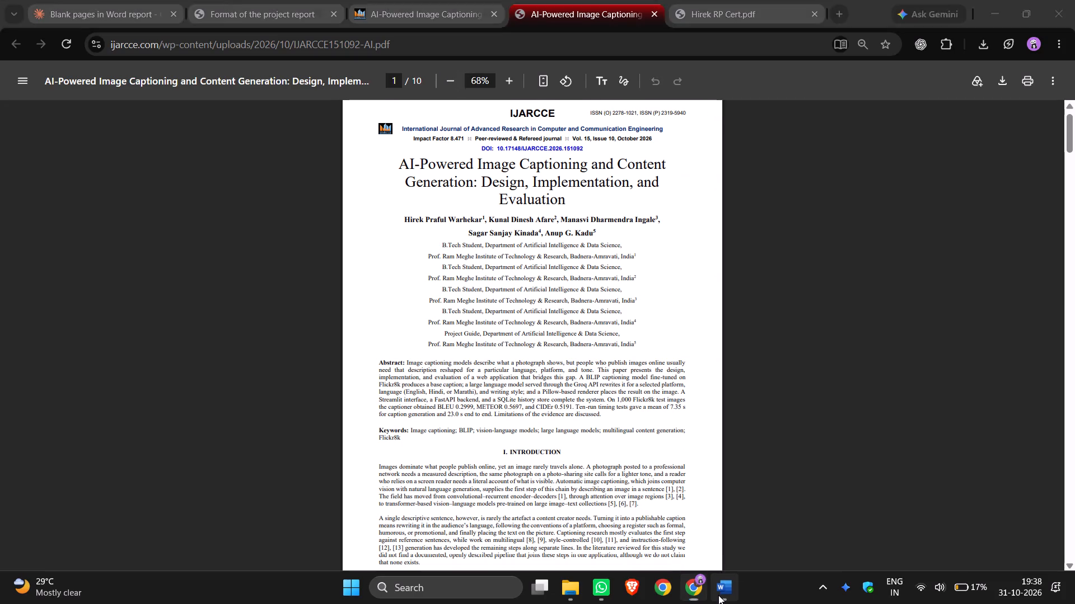
key(ctrl+v)
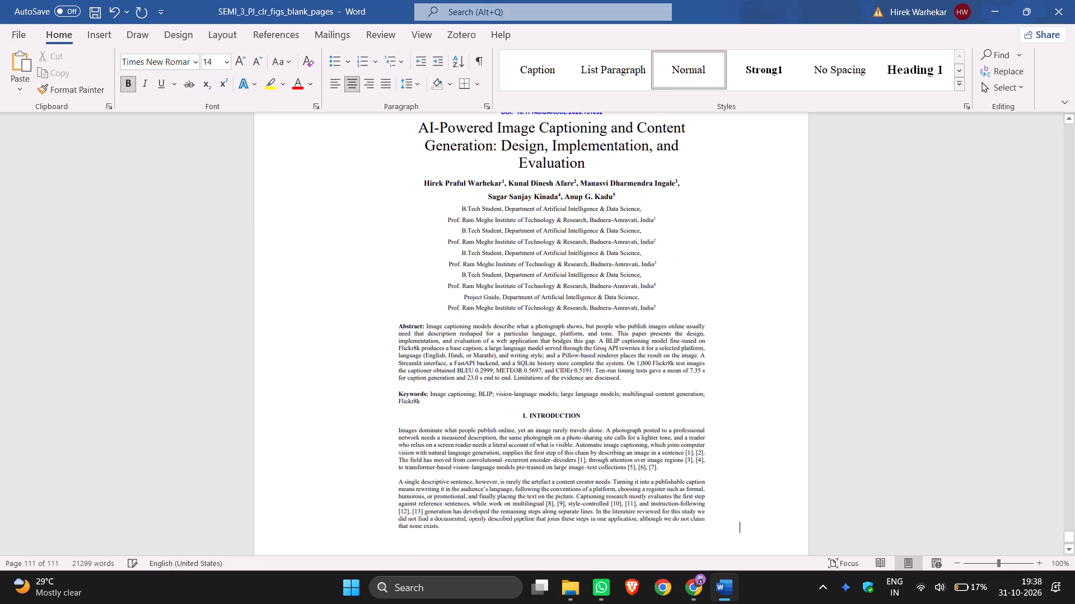
Enlarge the pasted first-page image proportionally until it reaches the right edge of the page sheet.
scroll(637, 407, down, 6)
click(640, 275)
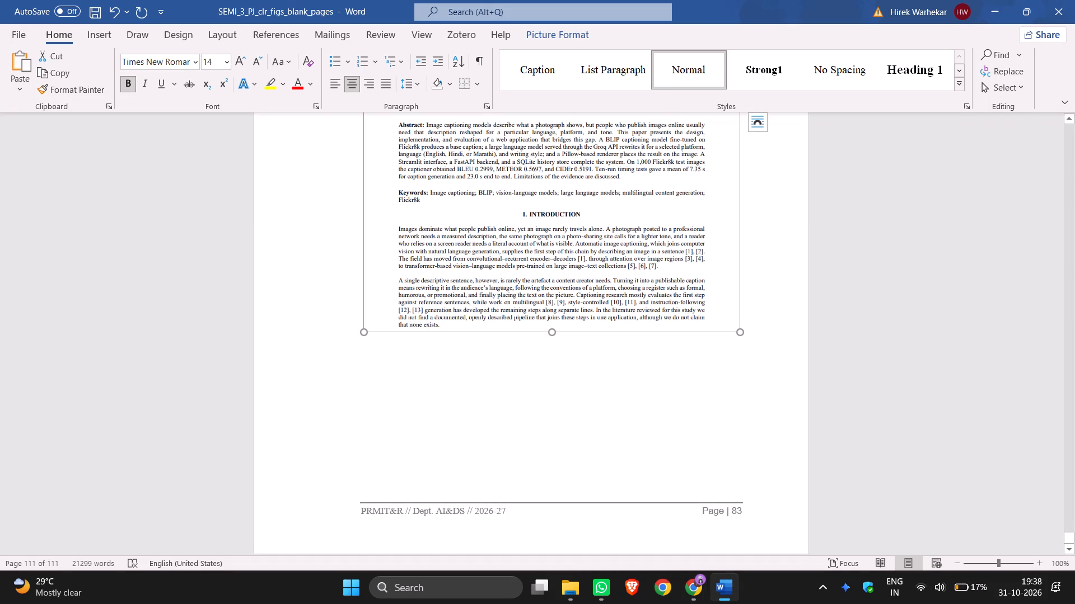
drag(740, 333, 753, 377)
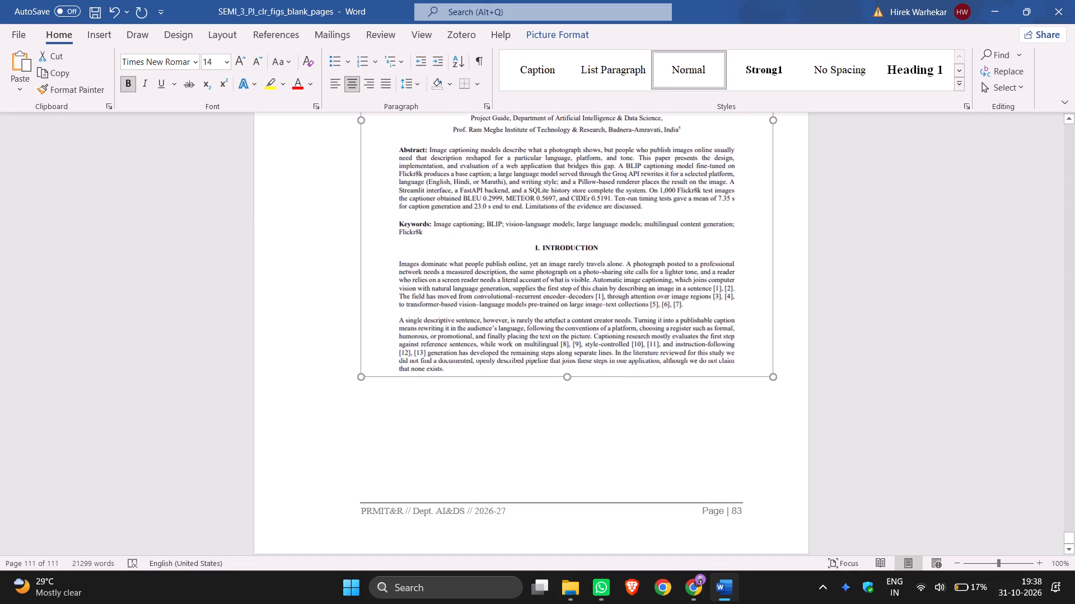
drag(753, 377, 780, 421)
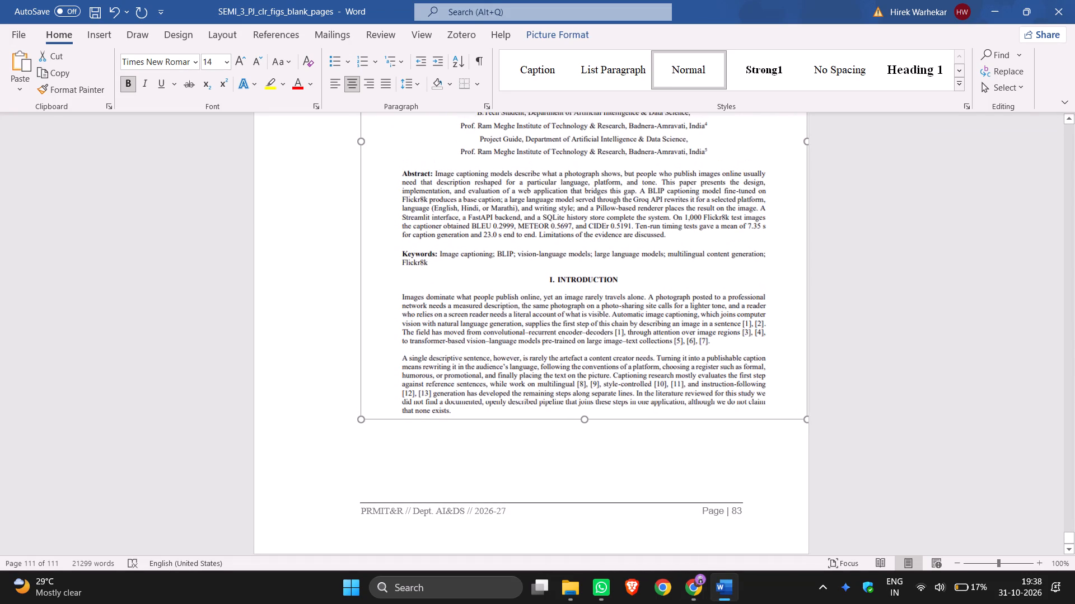
drag(780, 421, 775, 418)
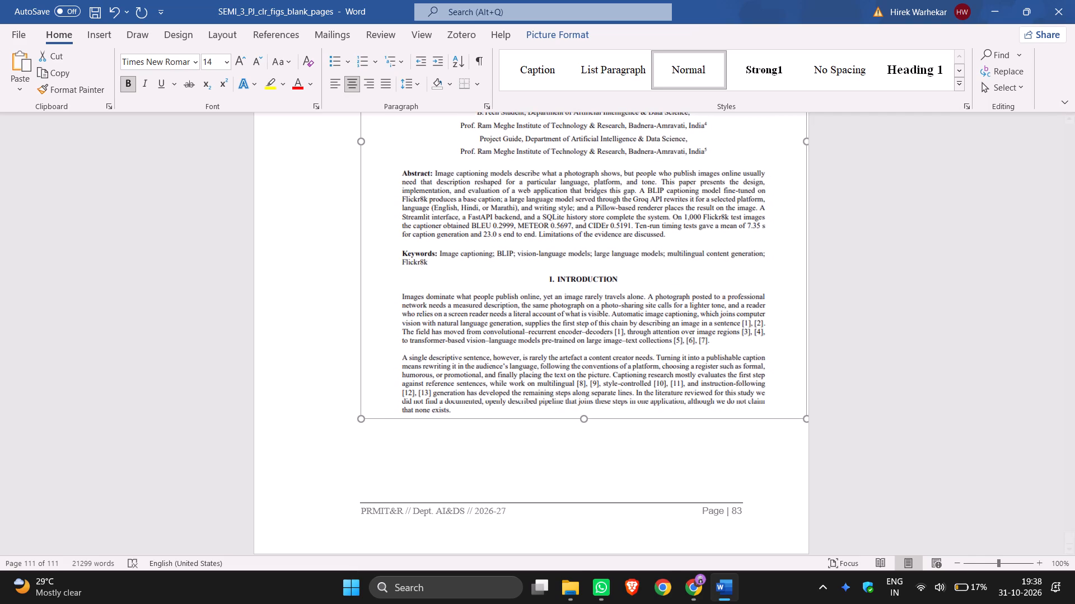
drag(775, 418, 775, 417)
scroll(843, 384, up, 3)
click(847, 345)
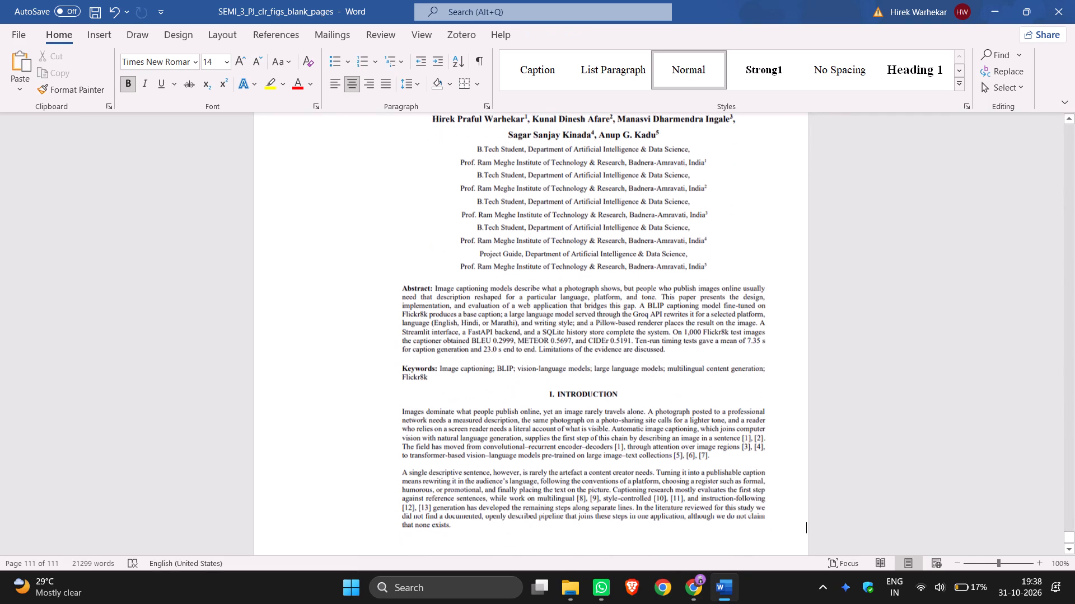
Examine how the enlarged image fits the page, from the Research Paper heading down to the footer.
scroll(884, 291, up, 10)
scroll(698, 326, down, 8)
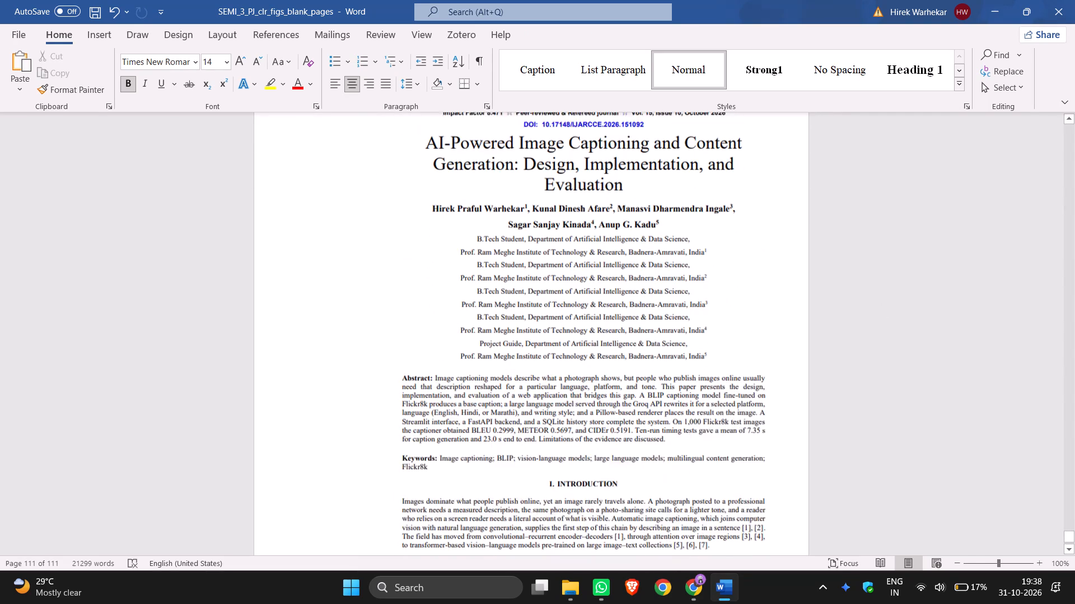
scroll(726, 298, down, 8)
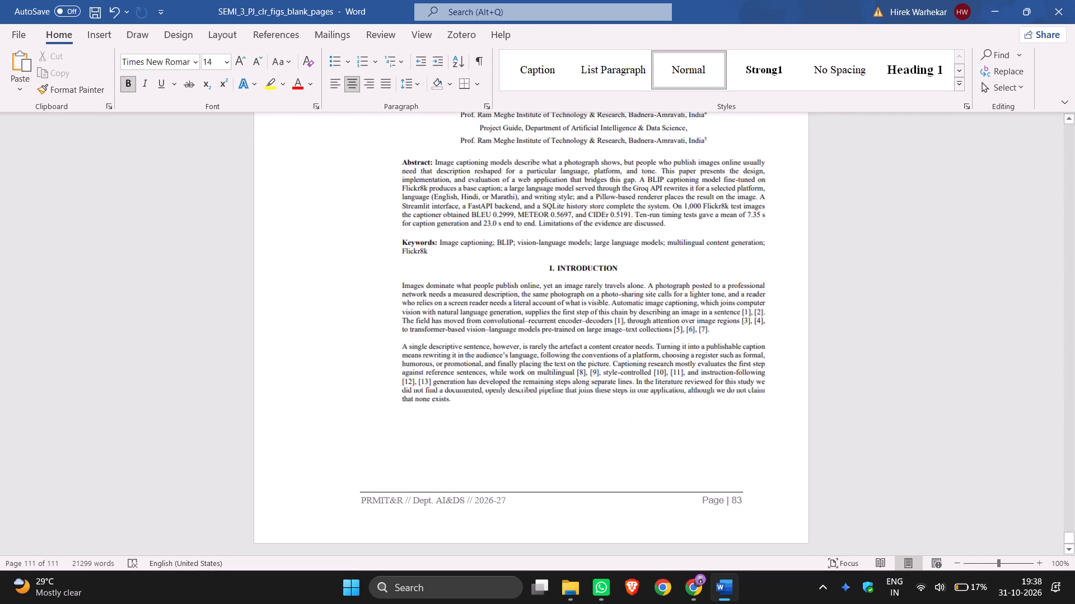
scroll(727, 297, up, 10)
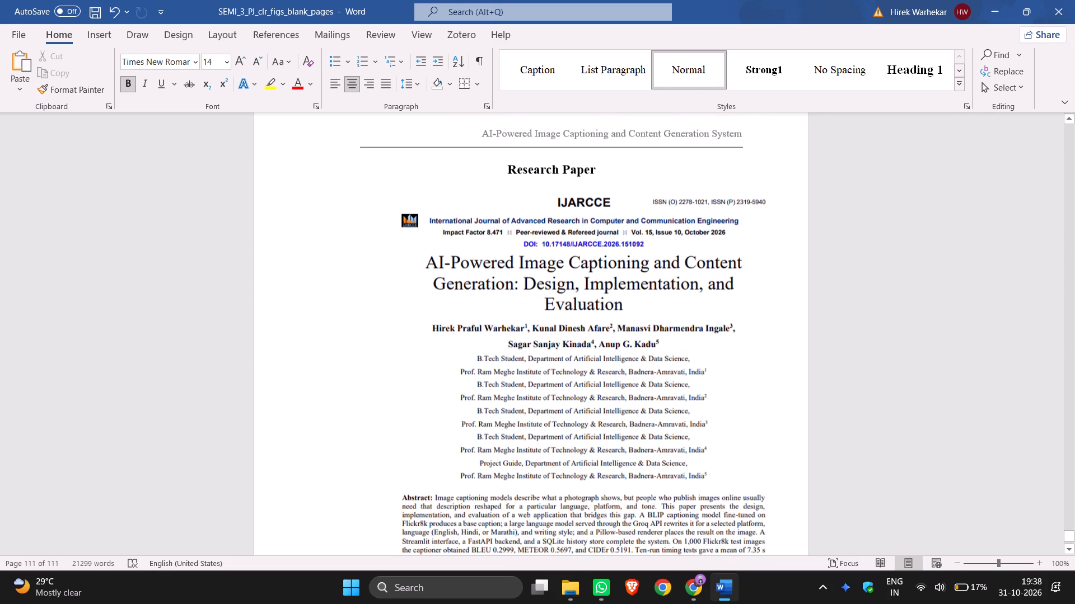
scroll(681, 303, down, 1)
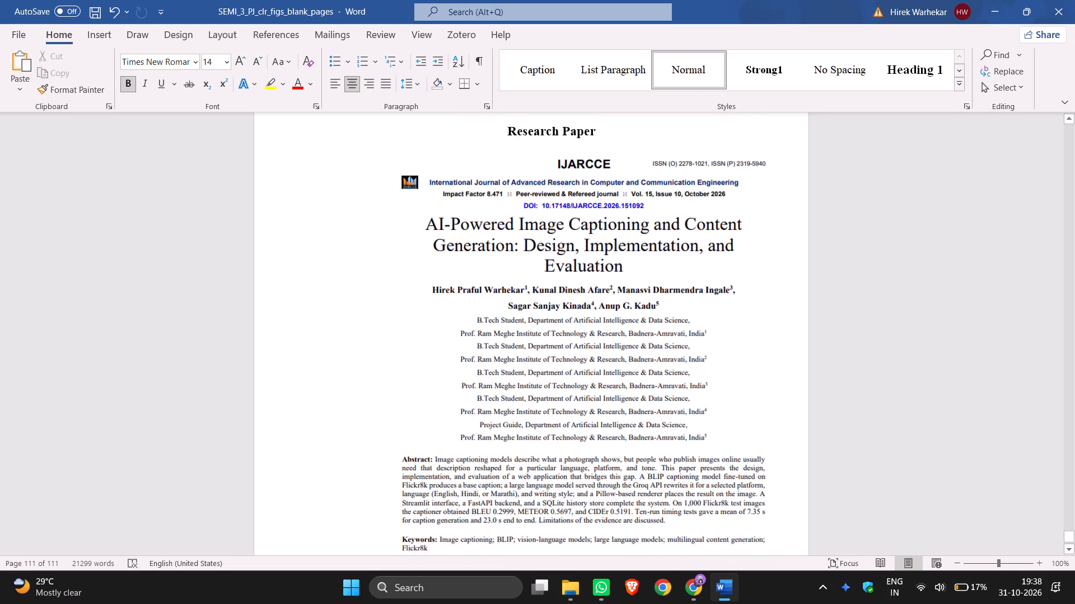
scroll(681, 303, down, 7)
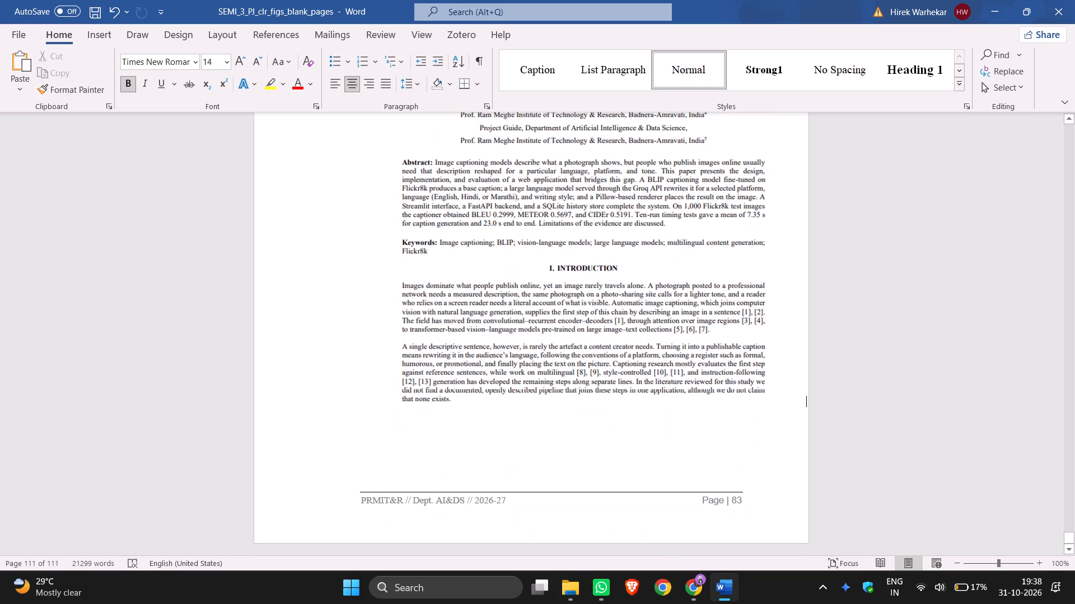
scroll(681, 303, down, 1)
Add blank lines after the first-page image until a new page starts for the paper's next page.
click(806, 479)
key(Down)
key(Return)
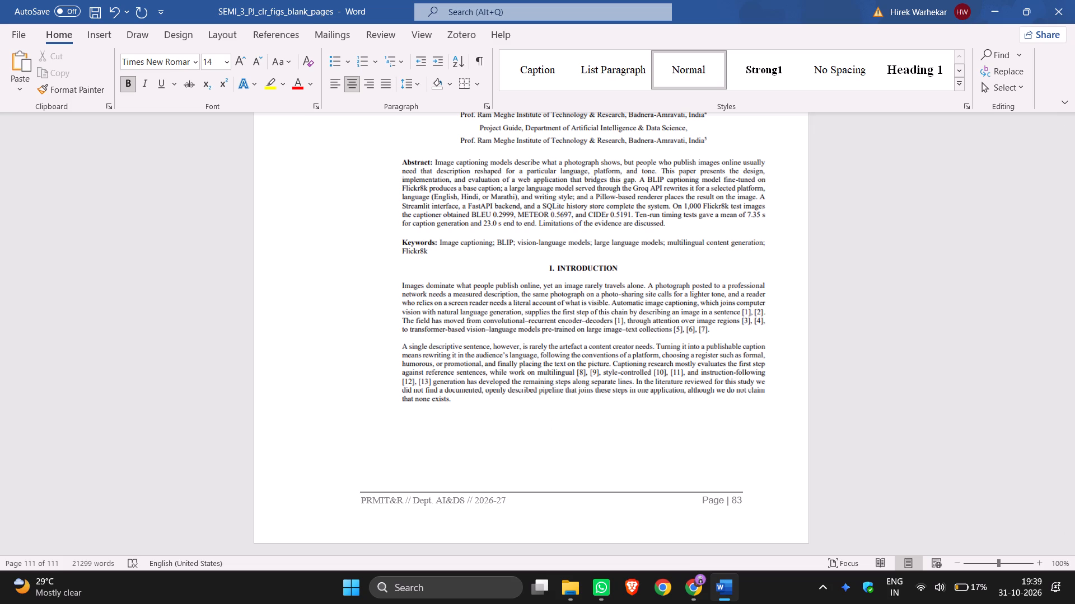
key(Return)
key(Return)
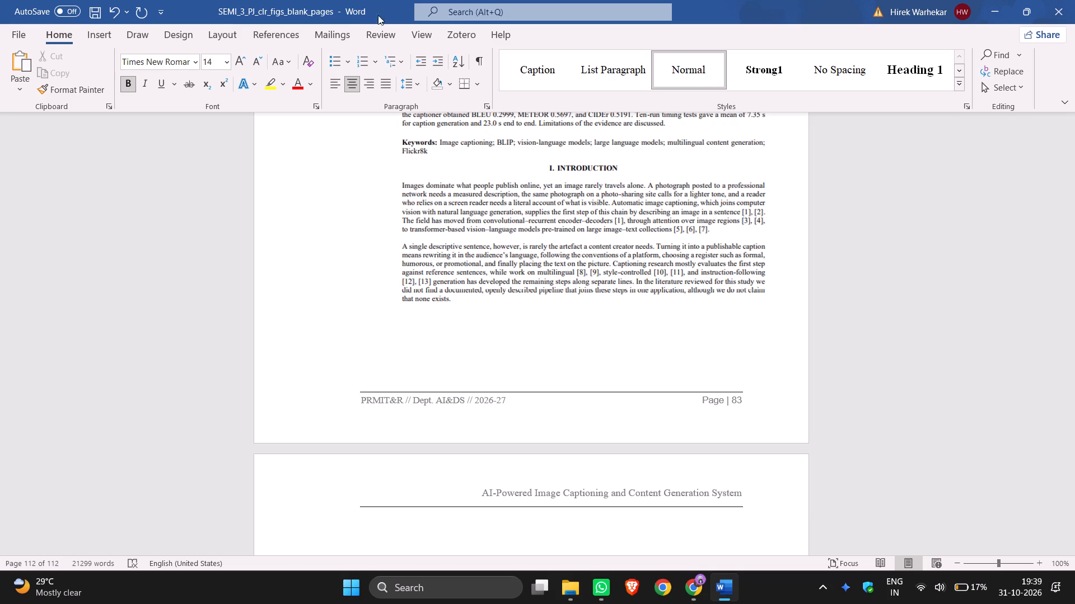
scroll(683, 116, down, 6)
scroll(628, 72, up, 1)
scroll(579, 216, down, 20)
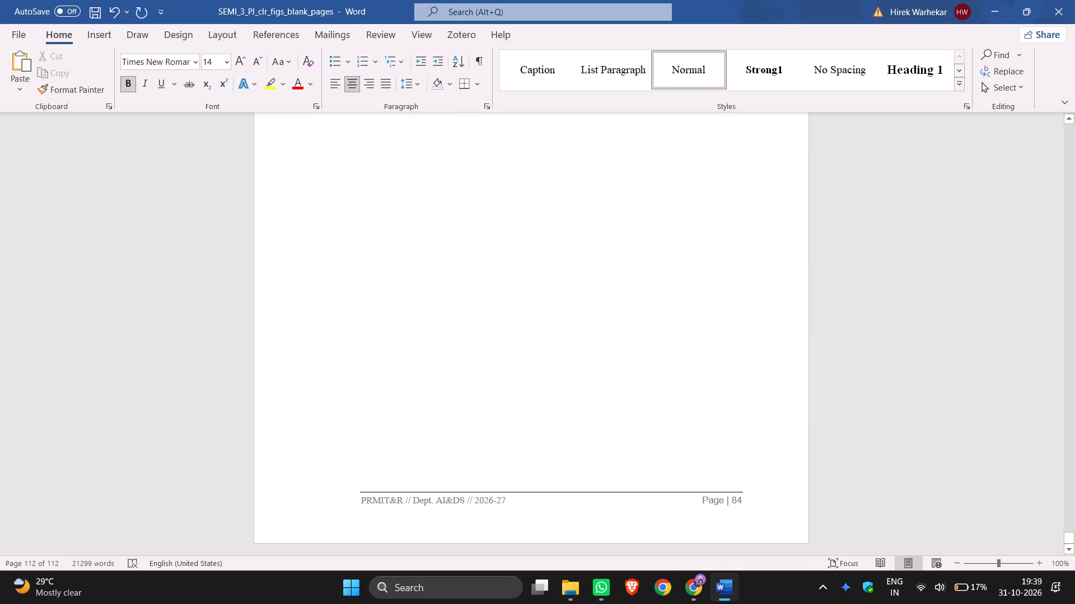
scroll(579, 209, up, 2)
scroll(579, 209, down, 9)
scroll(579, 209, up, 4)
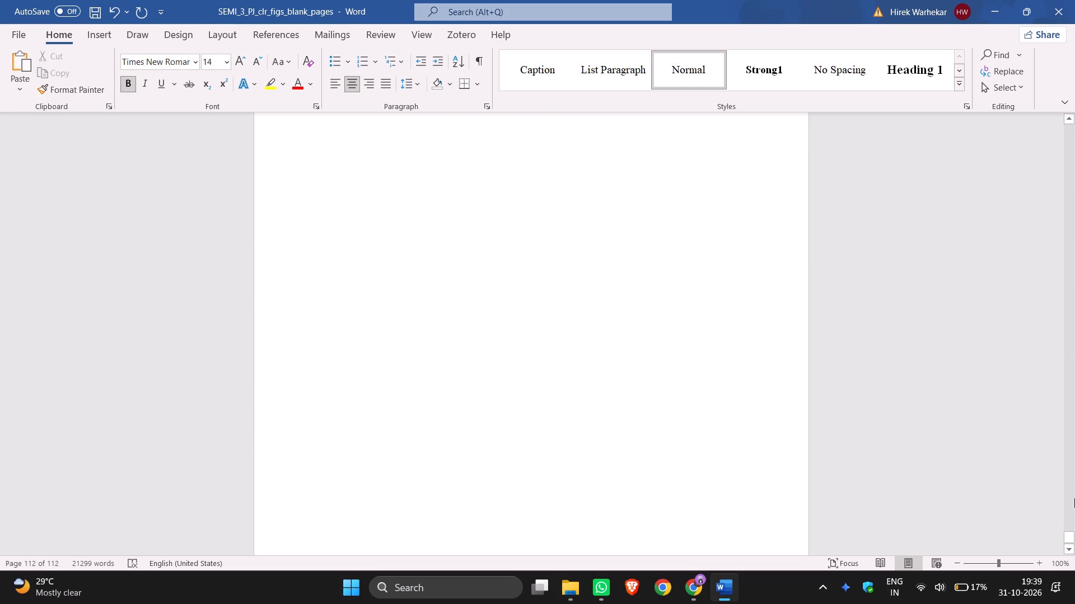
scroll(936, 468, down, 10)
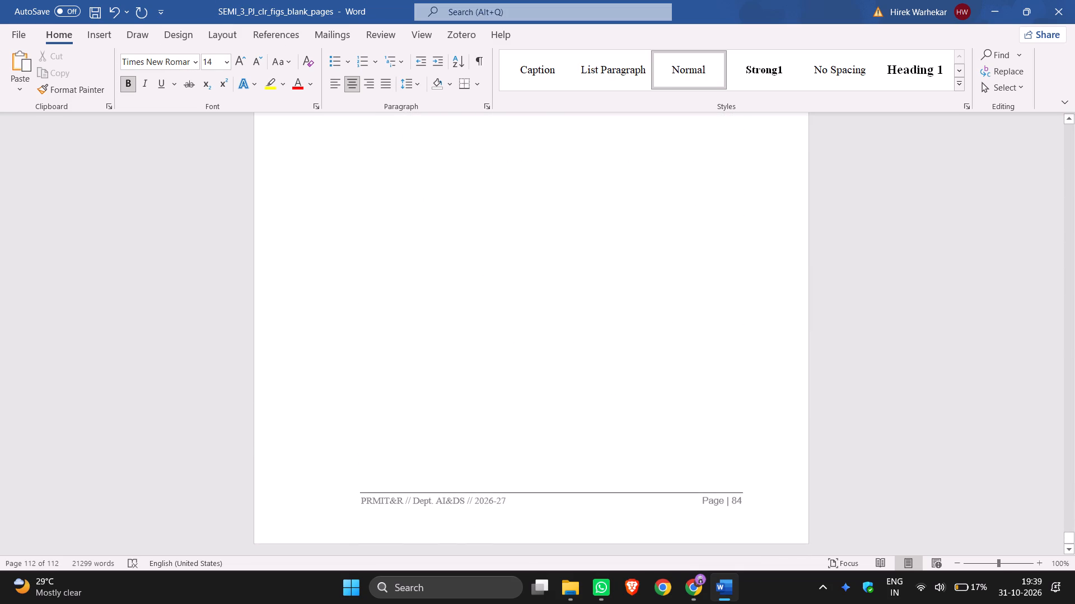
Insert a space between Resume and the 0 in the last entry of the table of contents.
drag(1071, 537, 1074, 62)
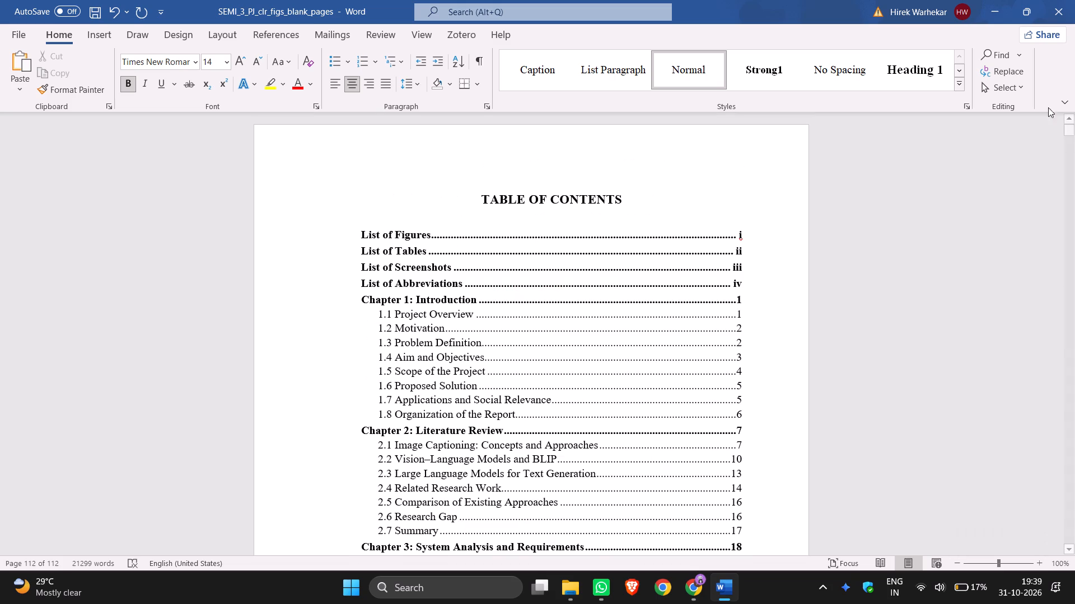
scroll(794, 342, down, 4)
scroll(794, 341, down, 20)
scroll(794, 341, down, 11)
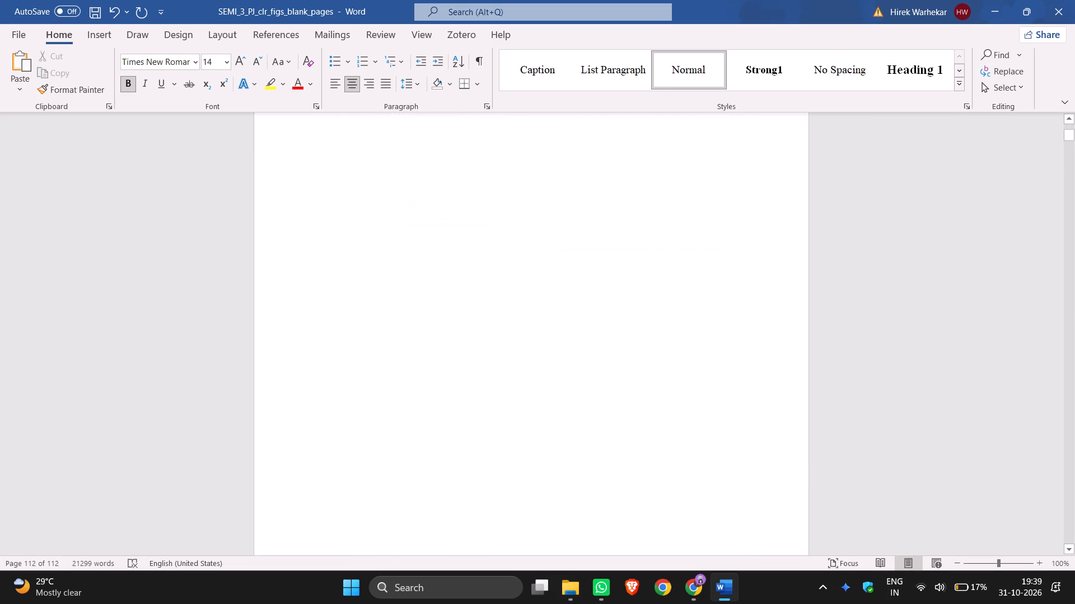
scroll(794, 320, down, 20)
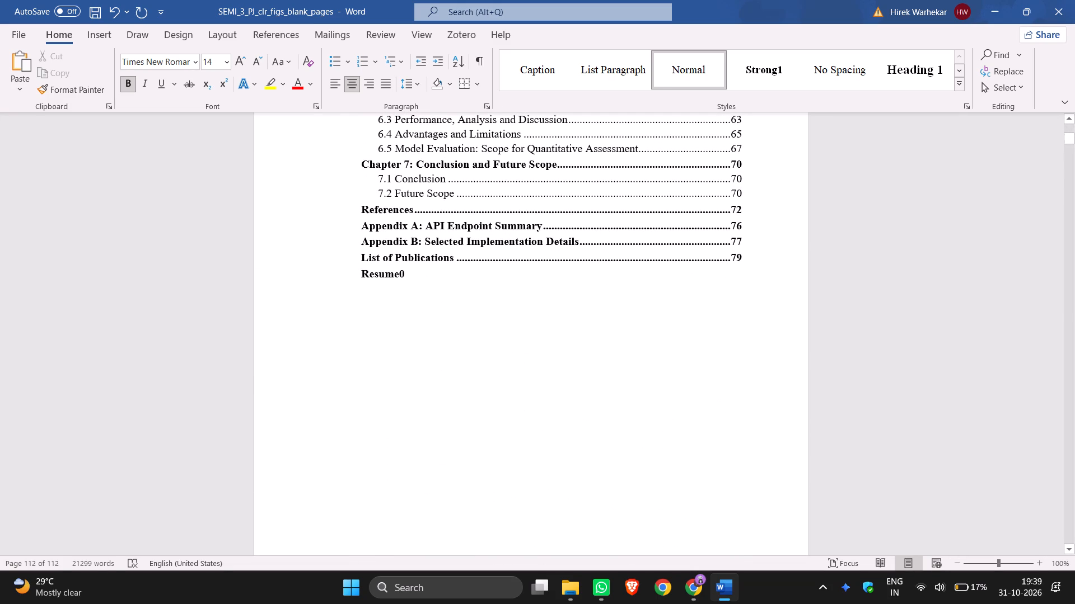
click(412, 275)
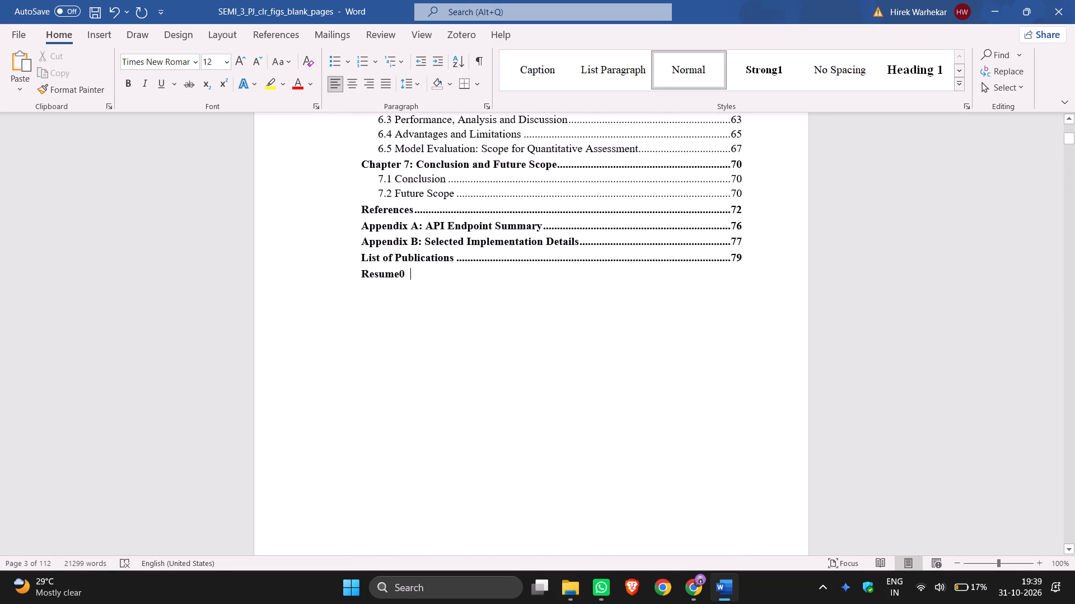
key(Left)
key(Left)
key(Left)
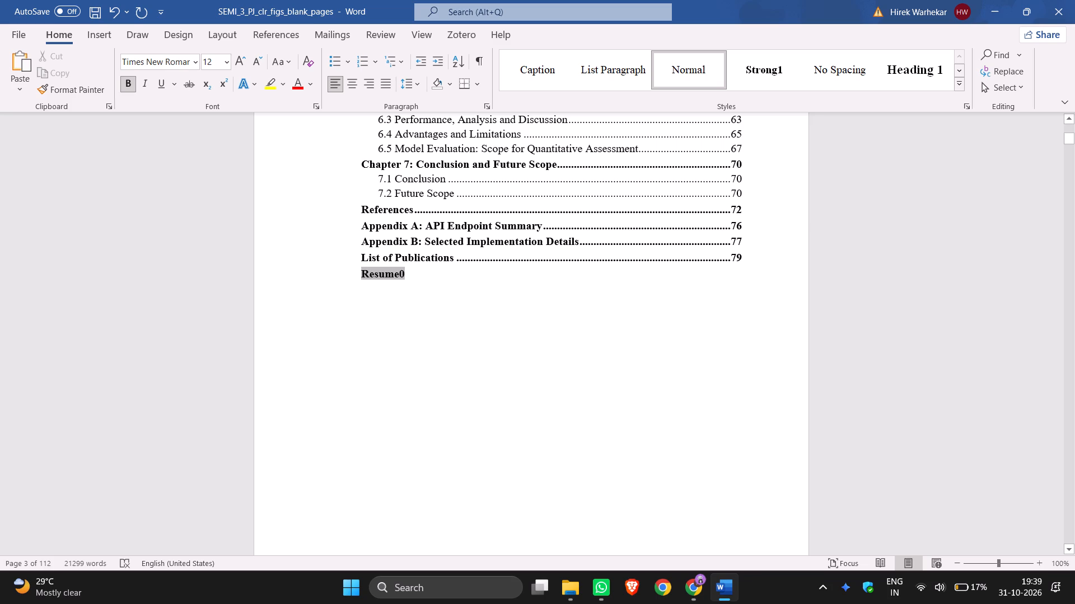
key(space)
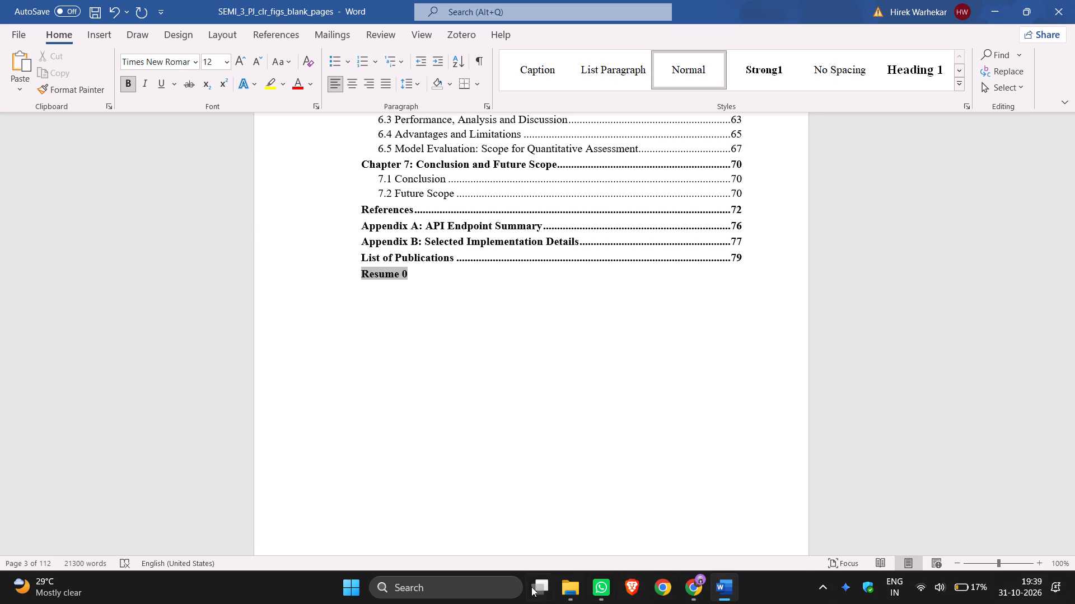
Switch to Chrome, close the two tabs of the published AI-Powered Image Captioning paper, and check the sample report's contents list.
click(698, 594)
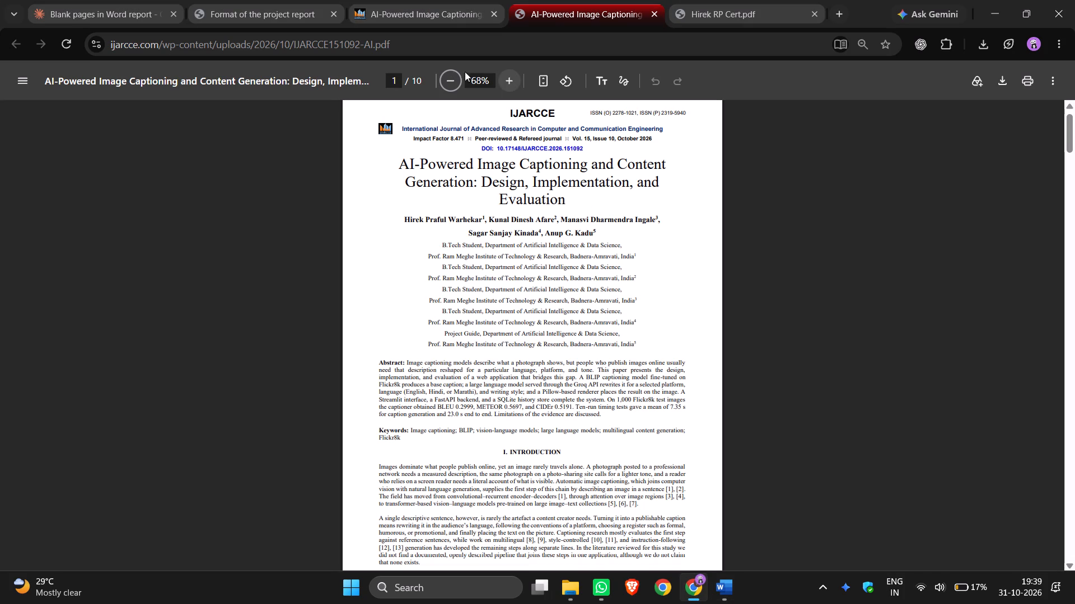
click(648, 11)
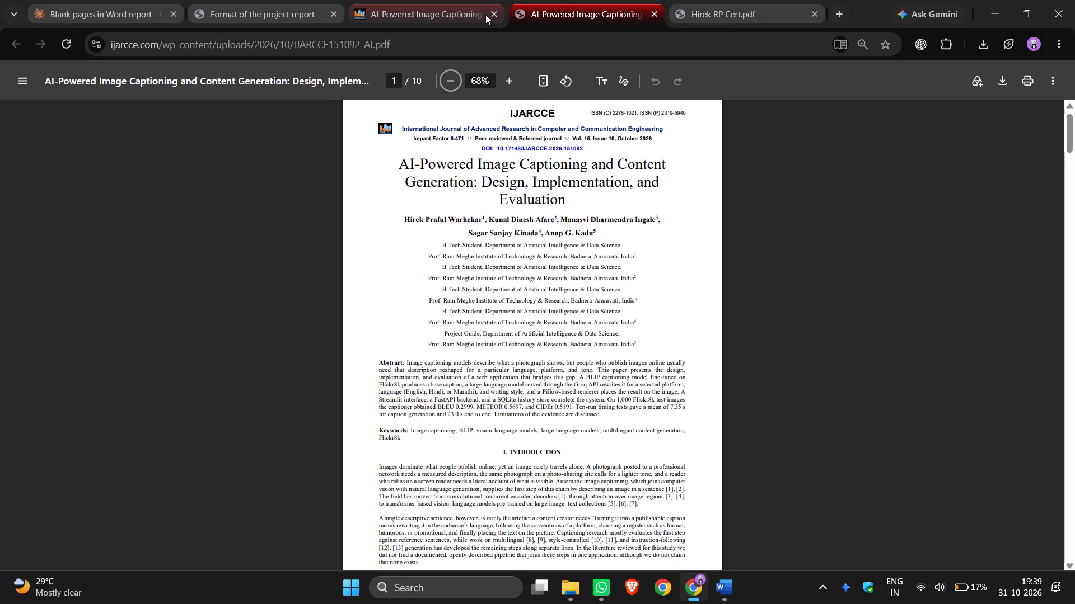
click(496, 14)
click(496, 14)
click(283, 6)
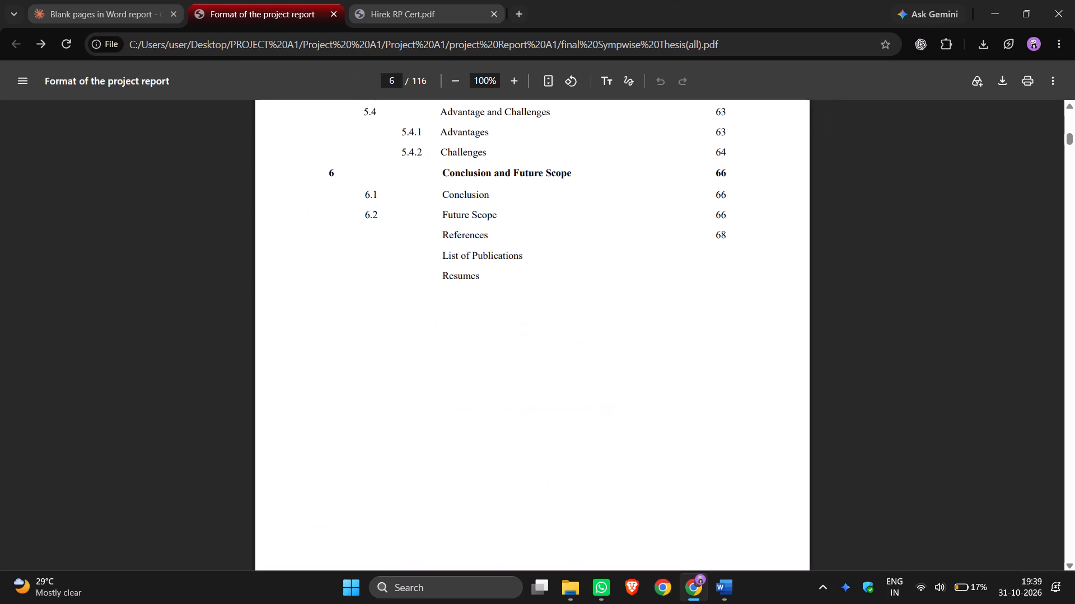
click(378, 0)
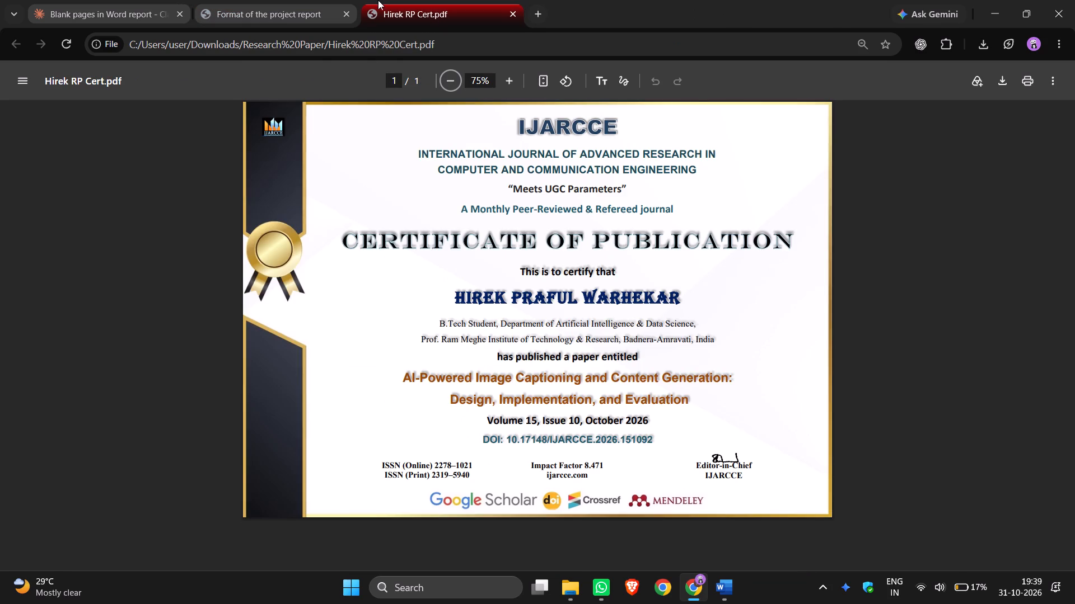
Switch to Word and change the last contents entry from Resume to Resumes, followed by another space.
click(725, 585)
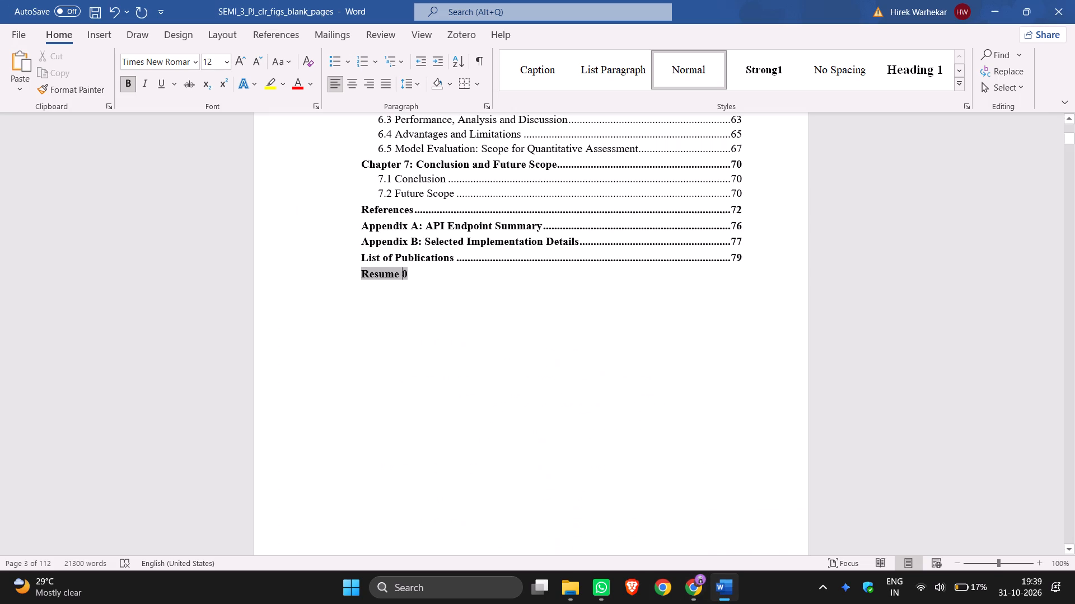
key(Left)
text(s)
key(space)
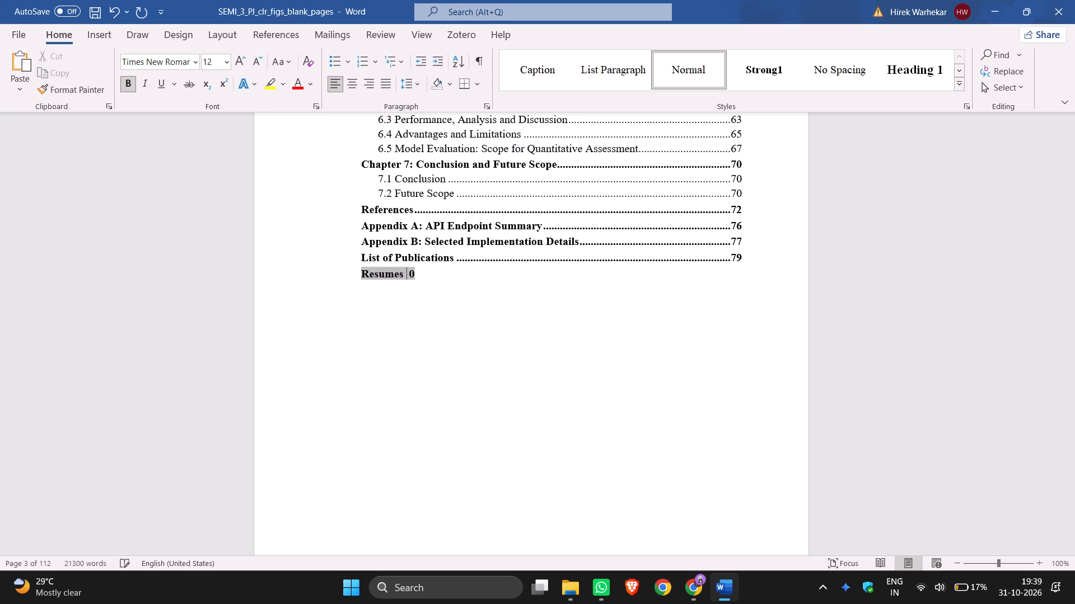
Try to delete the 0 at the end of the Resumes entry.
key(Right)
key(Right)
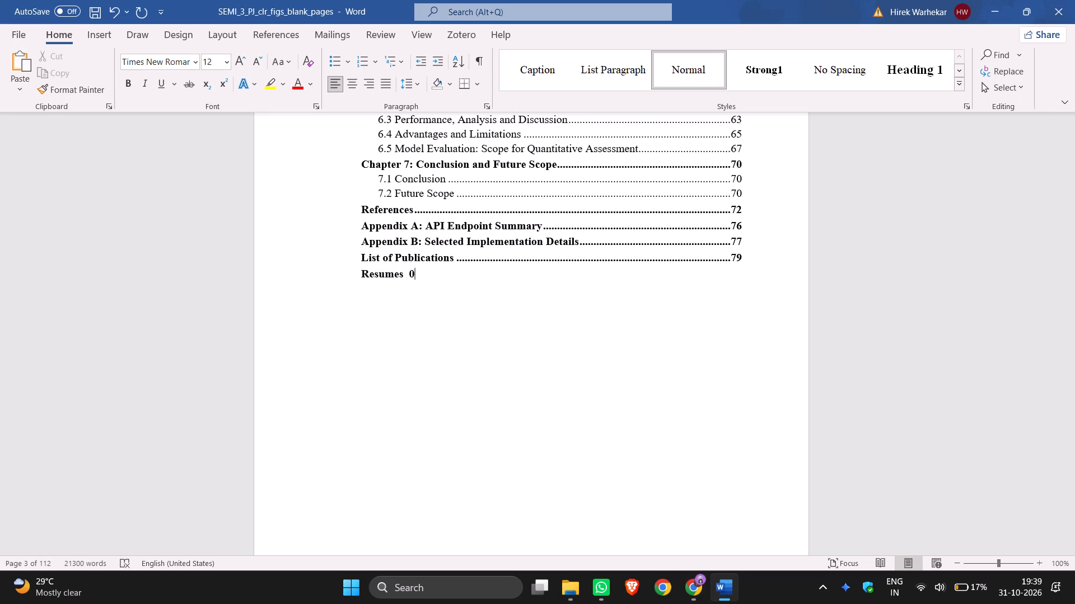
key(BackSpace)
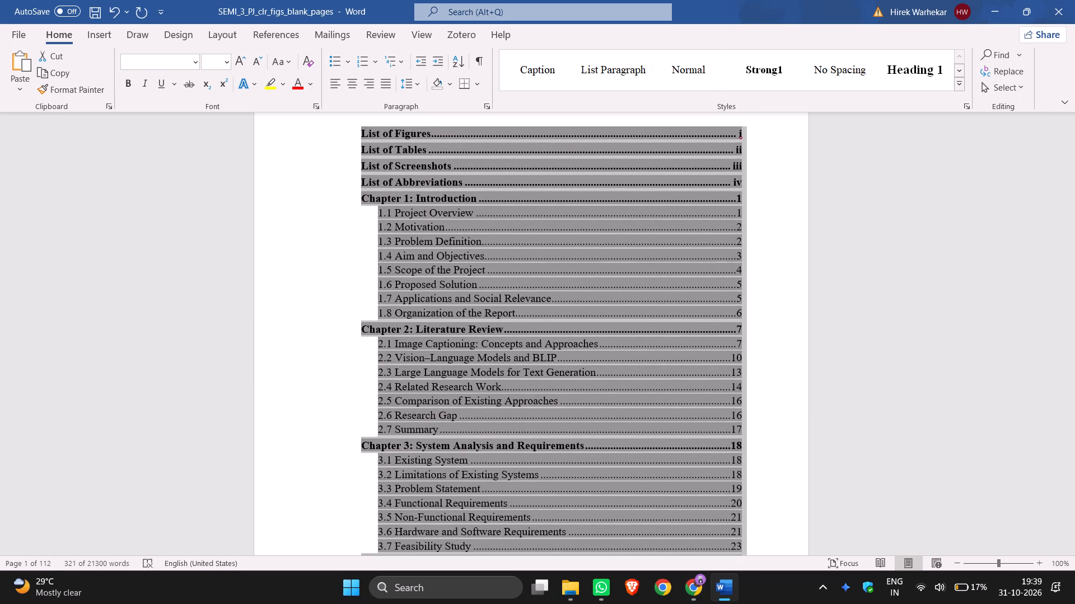
Remove both spaces between Resumes and the 0 in the last table of contents entry.
scroll(806, 323, down, 9)
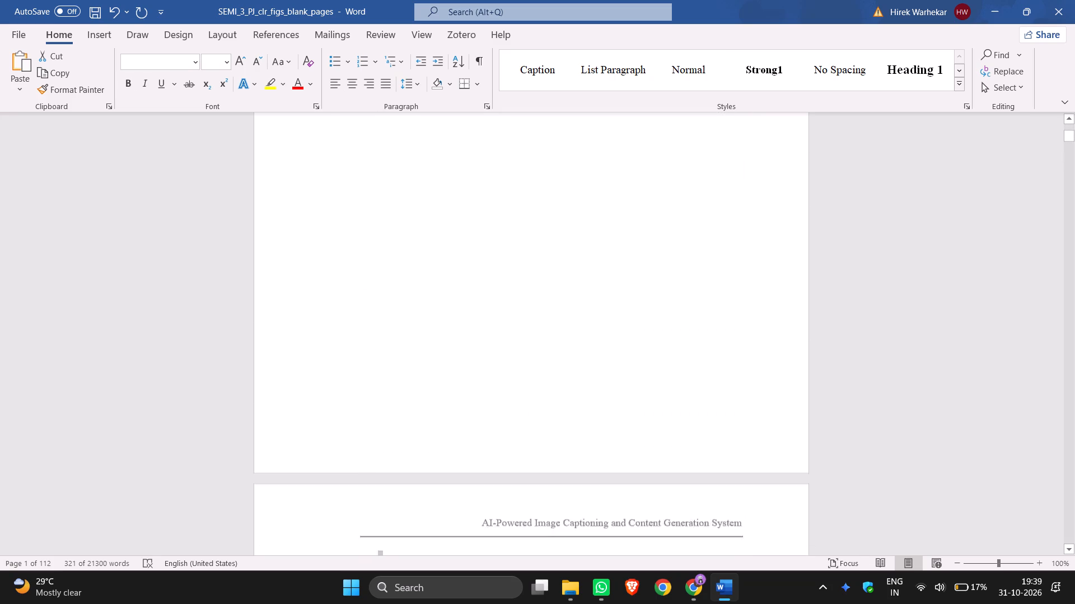
scroll(806, 322, down, 5)
scroll(783, 341, up, 4)
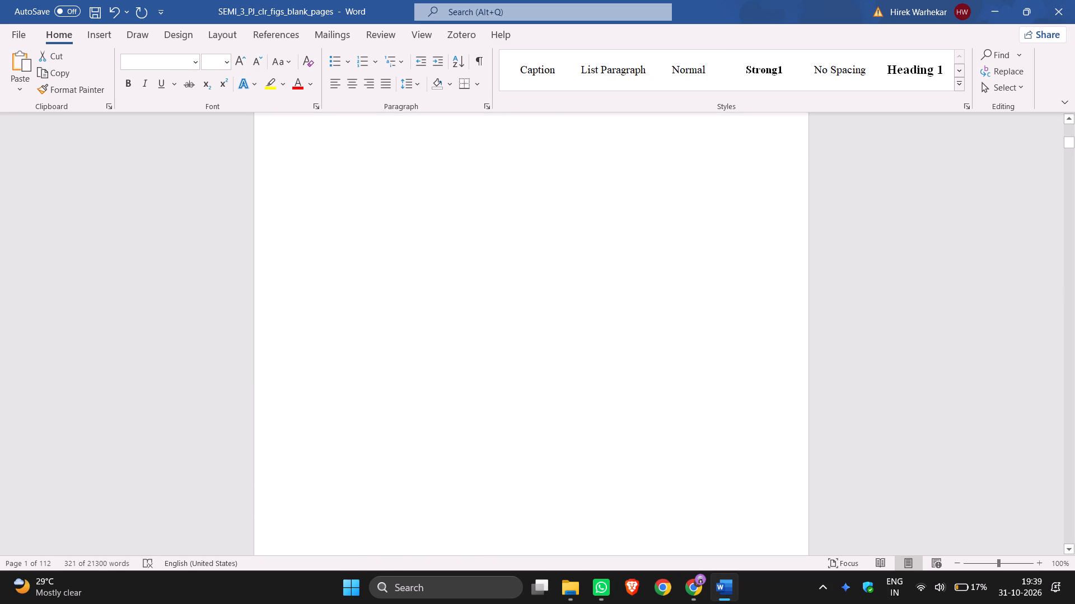
scroll(783, 341, up, 4)
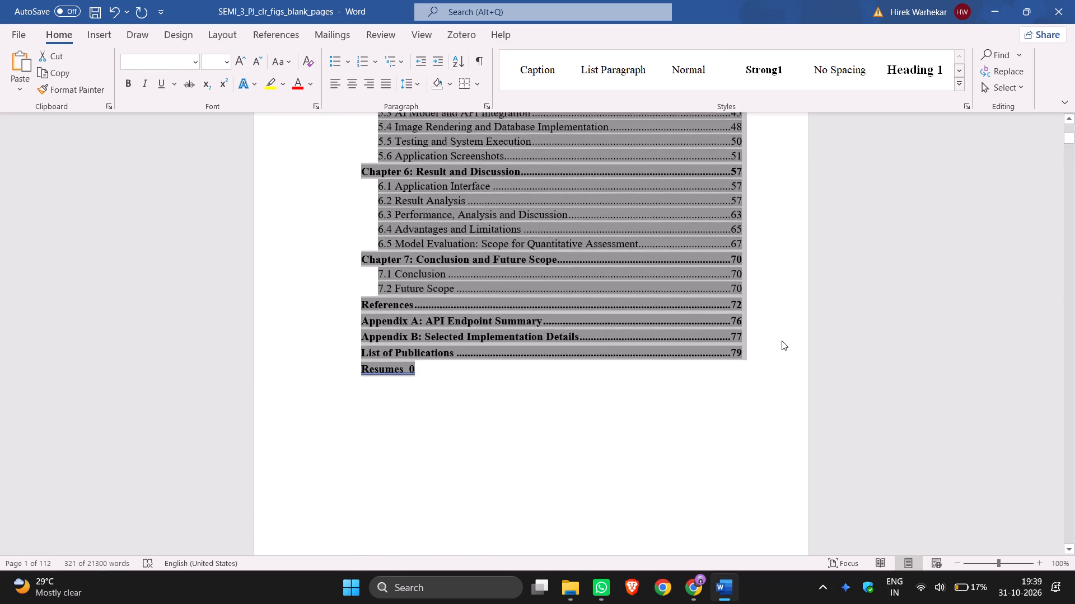
scroll(782, 341, up, 1)
click(405, 355)
click(406, 357)
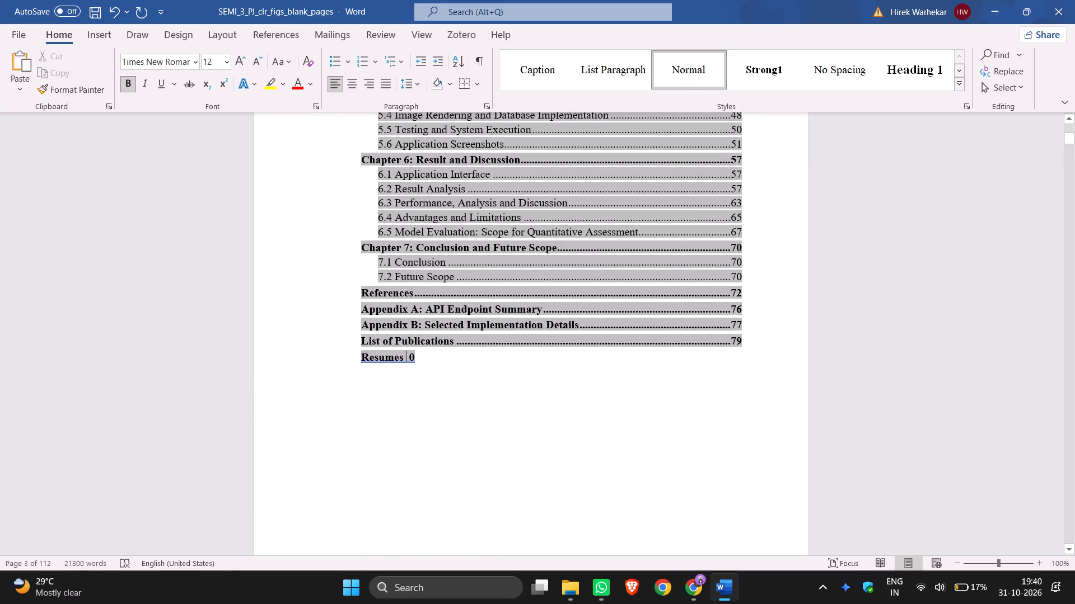
key(Right)
key(BackSpace)
key(BackSpace)
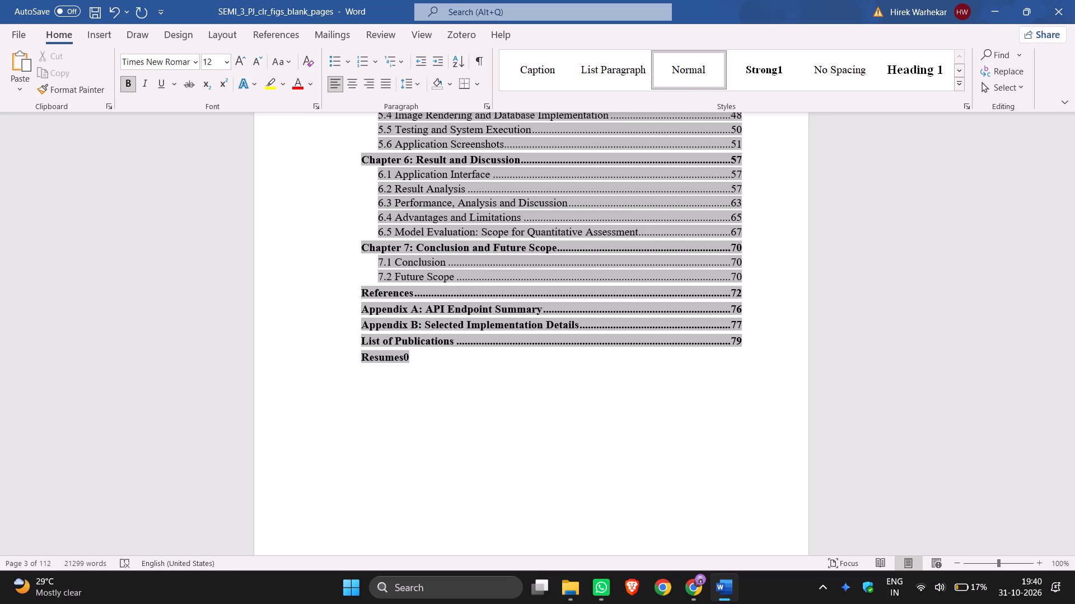
Add a dotted leader between Resumes and the 0, extending it toward the page-number column of the table of contents.
key(period)
key(period)
key(period)
key(period)
key(period)
key(period)
key(period)
key(period)
key(period)
key(period)
key(period)
key(period)
key(period)
key(period)
key(period)
key(period)
key(period)
key(period)
key(period)
key(period)
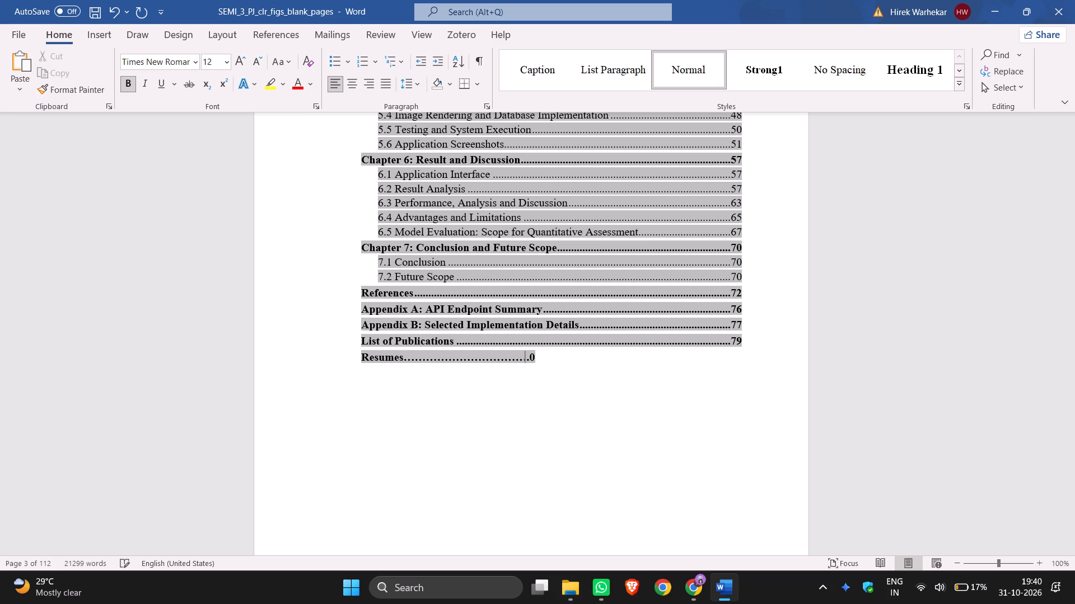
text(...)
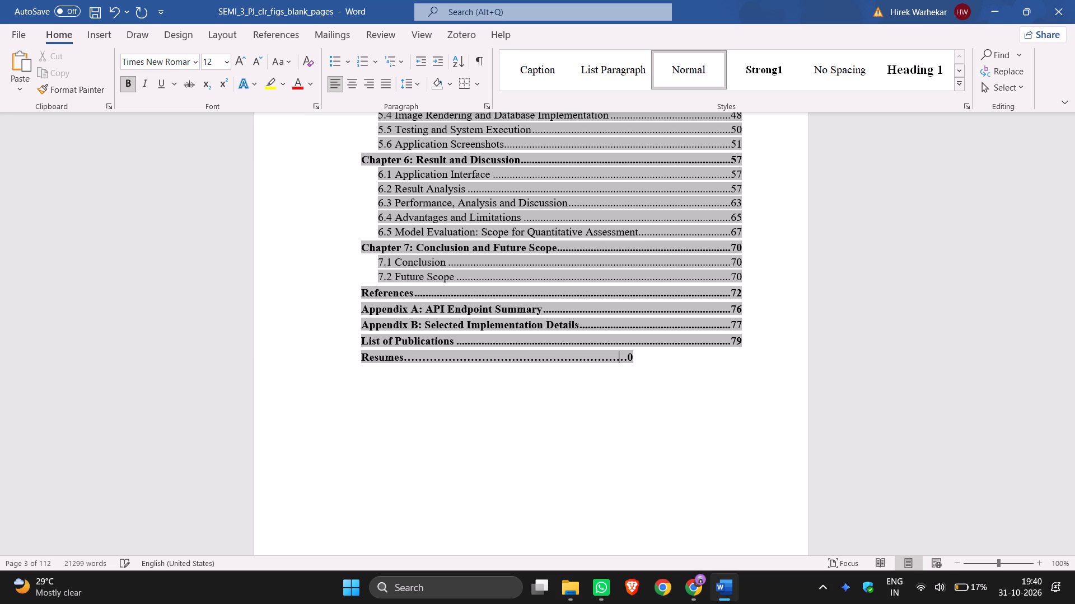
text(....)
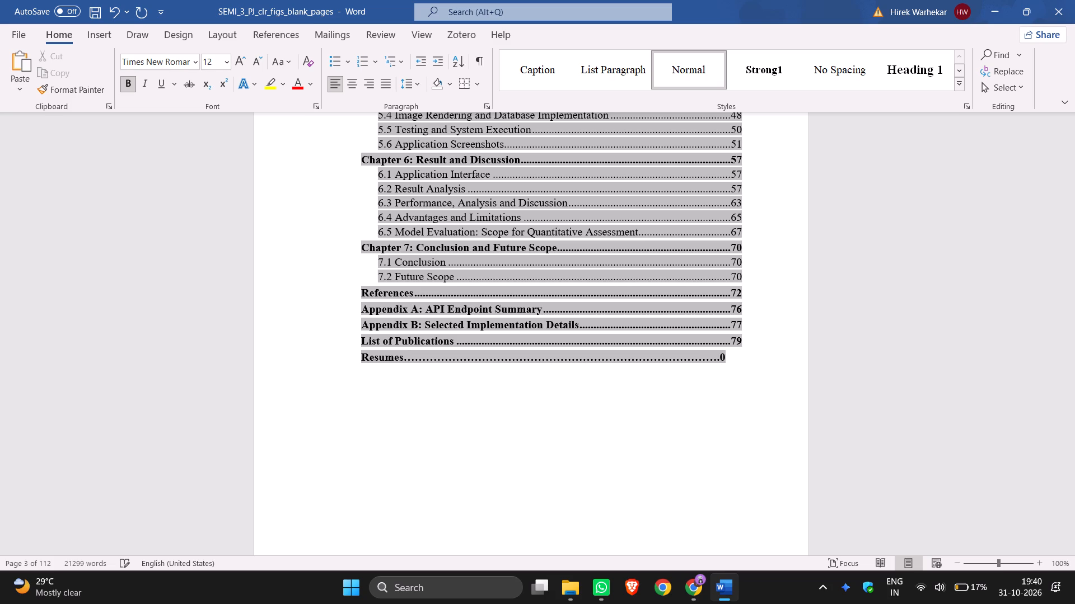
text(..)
Insert page number 83 after the dotted leader of the Resumes contents entry, before the 0.
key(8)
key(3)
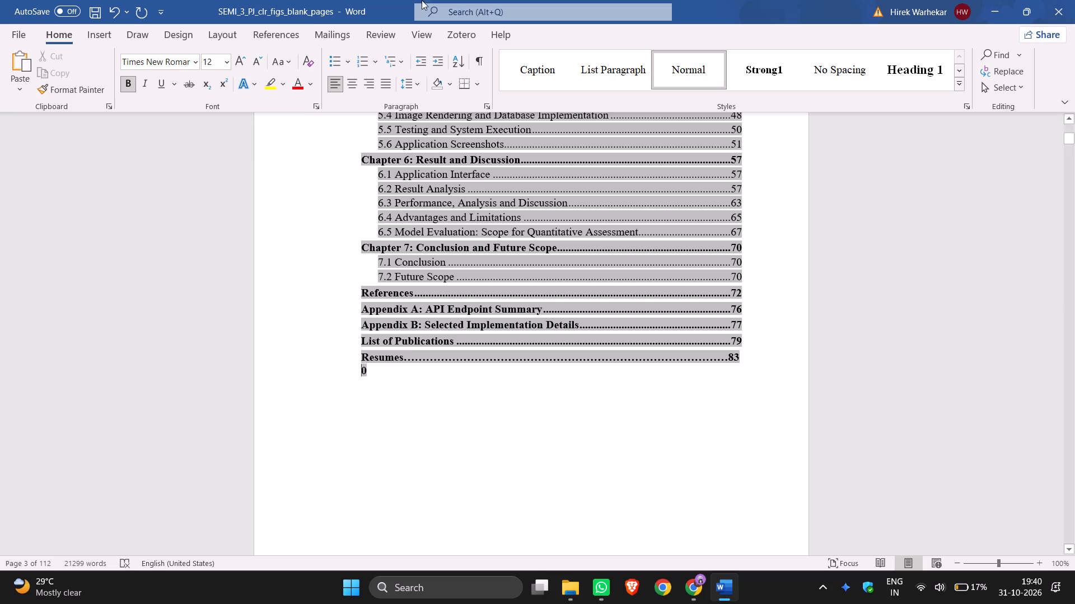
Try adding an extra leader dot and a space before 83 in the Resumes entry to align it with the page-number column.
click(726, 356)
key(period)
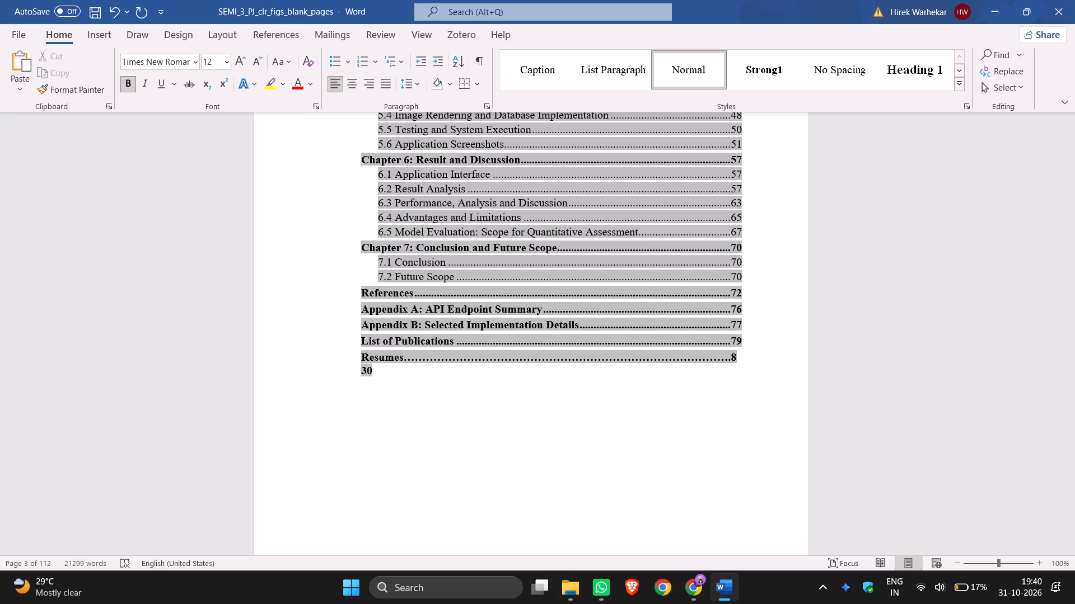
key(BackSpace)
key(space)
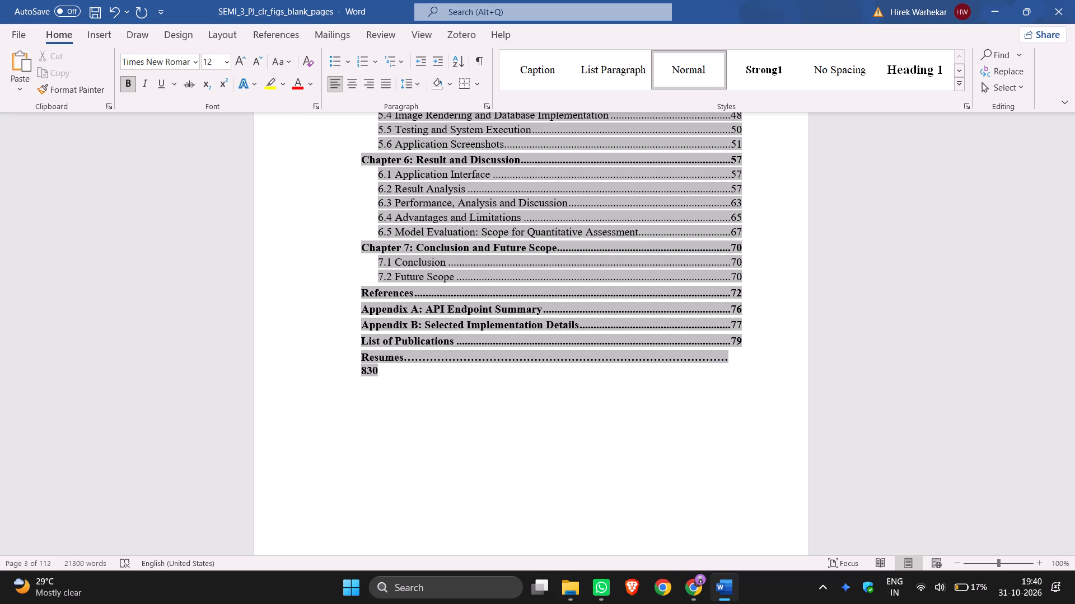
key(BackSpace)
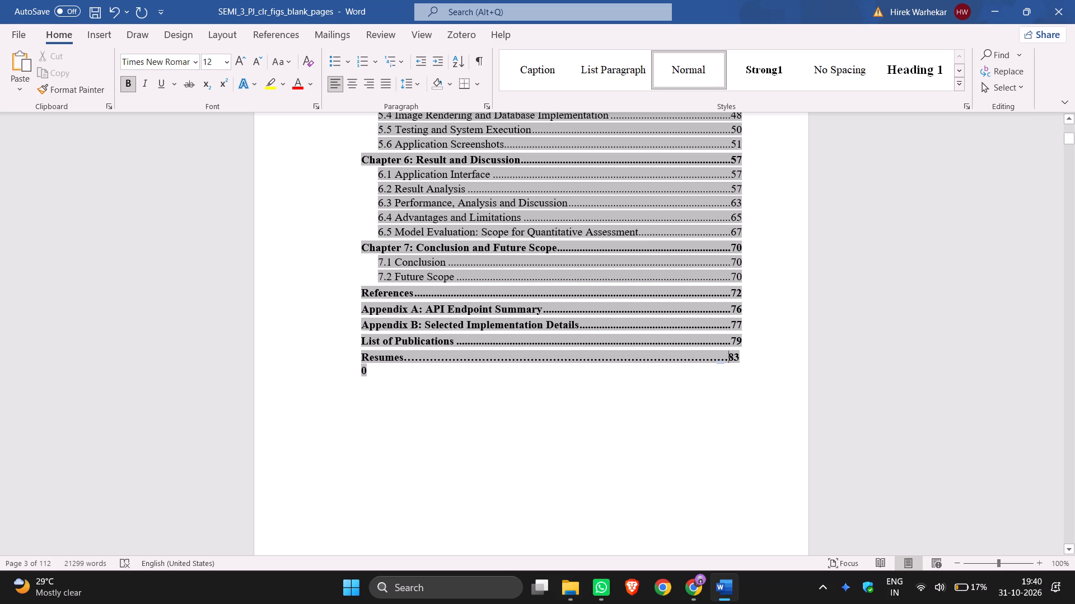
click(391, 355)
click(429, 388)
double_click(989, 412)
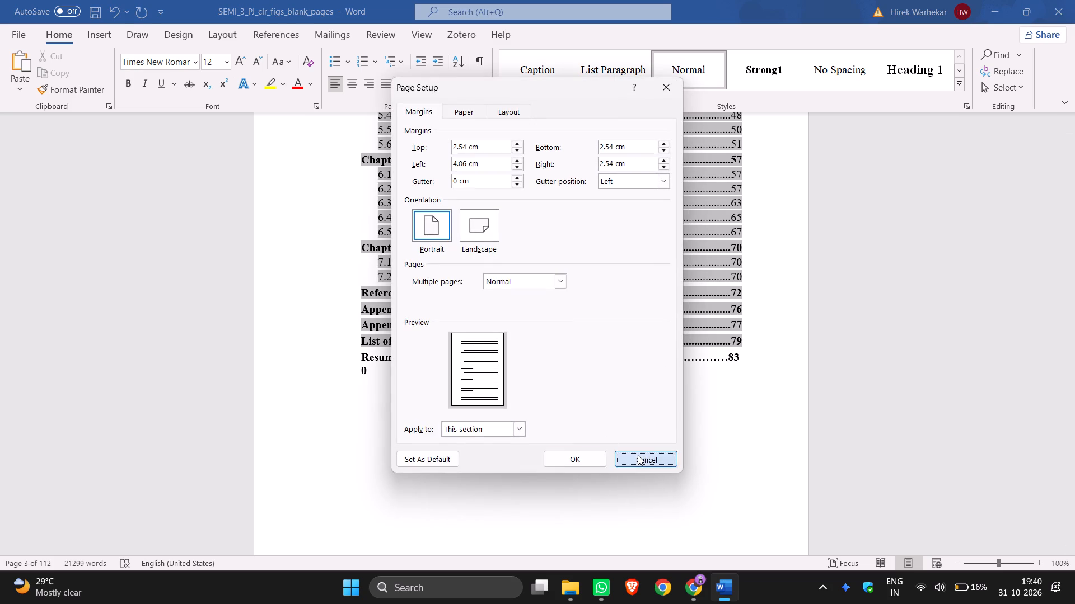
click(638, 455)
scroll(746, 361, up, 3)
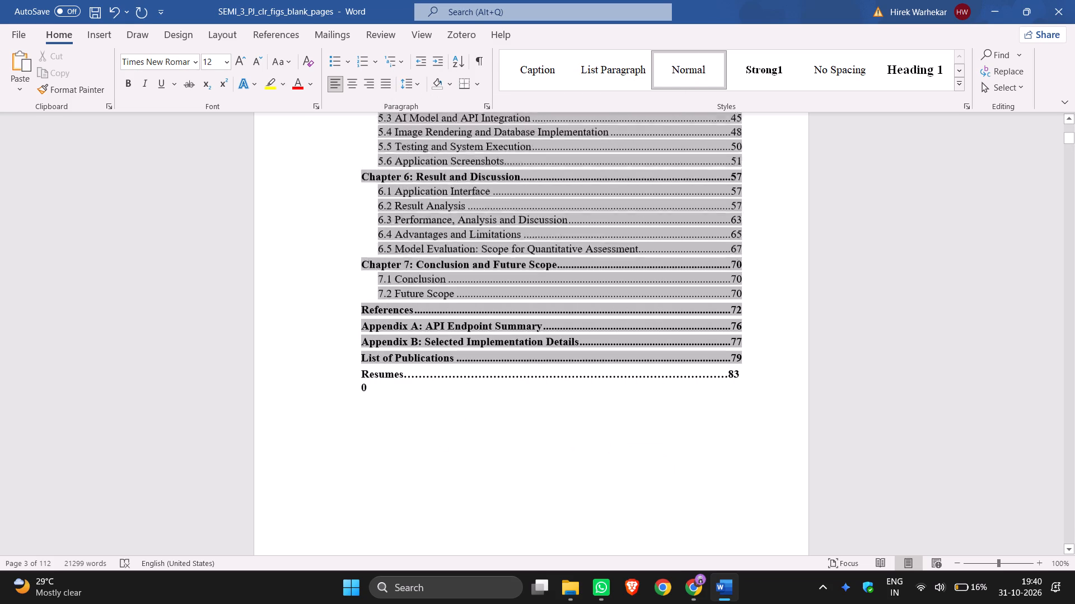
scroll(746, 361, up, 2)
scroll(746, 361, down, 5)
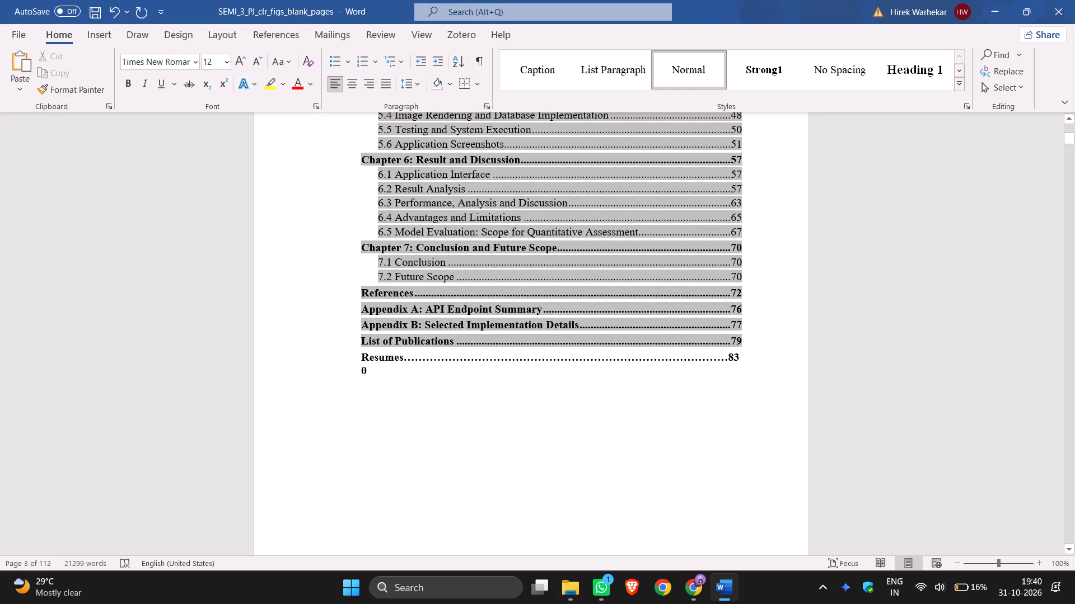
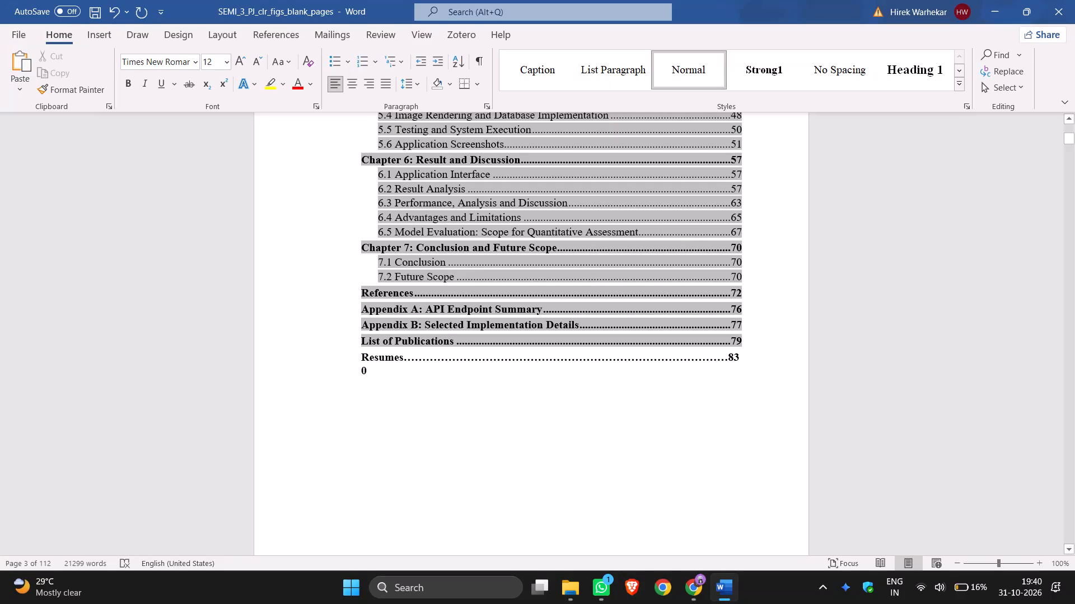
Remove the final s from Resumes in the last table of contents entry.
click(401, 361)
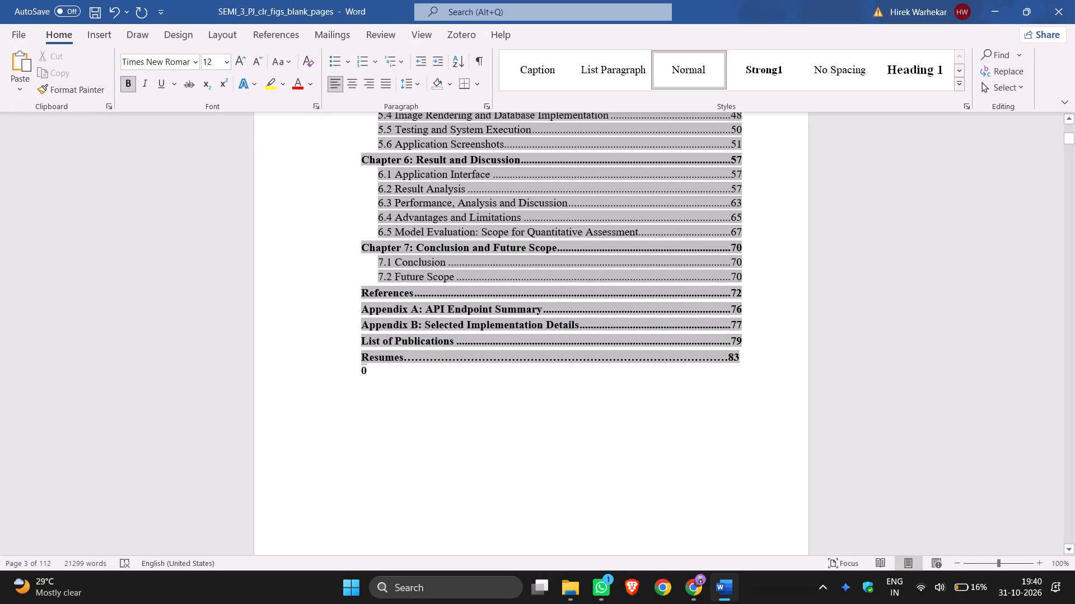
key(Right)
key(BackSpace)
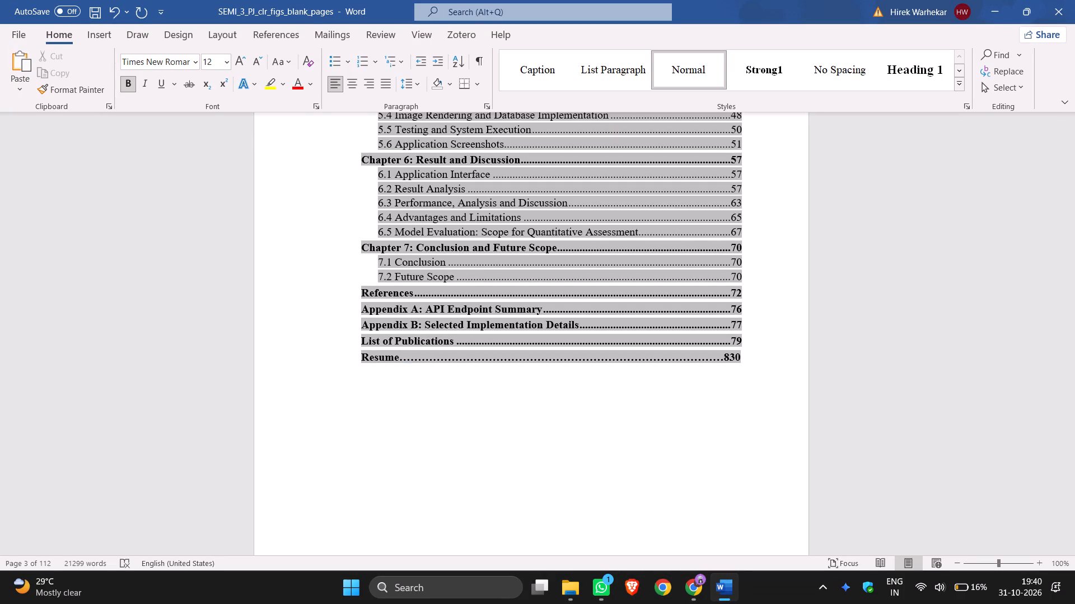
Adjust the start of the dotted leader after Resume with individual periods, aligning 83 with the page-number column.
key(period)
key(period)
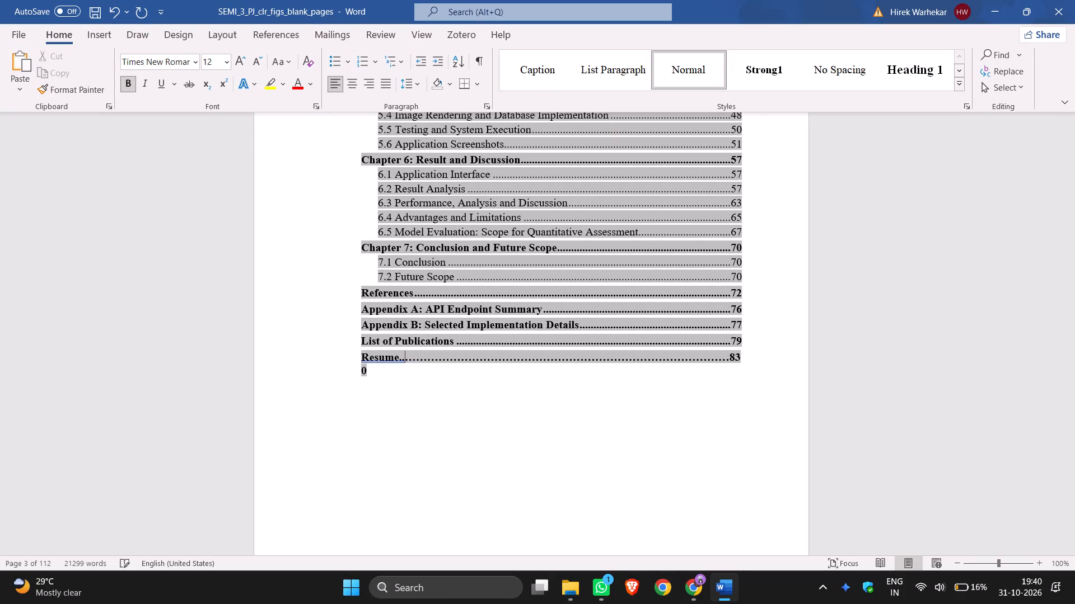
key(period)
key(BackSpace)
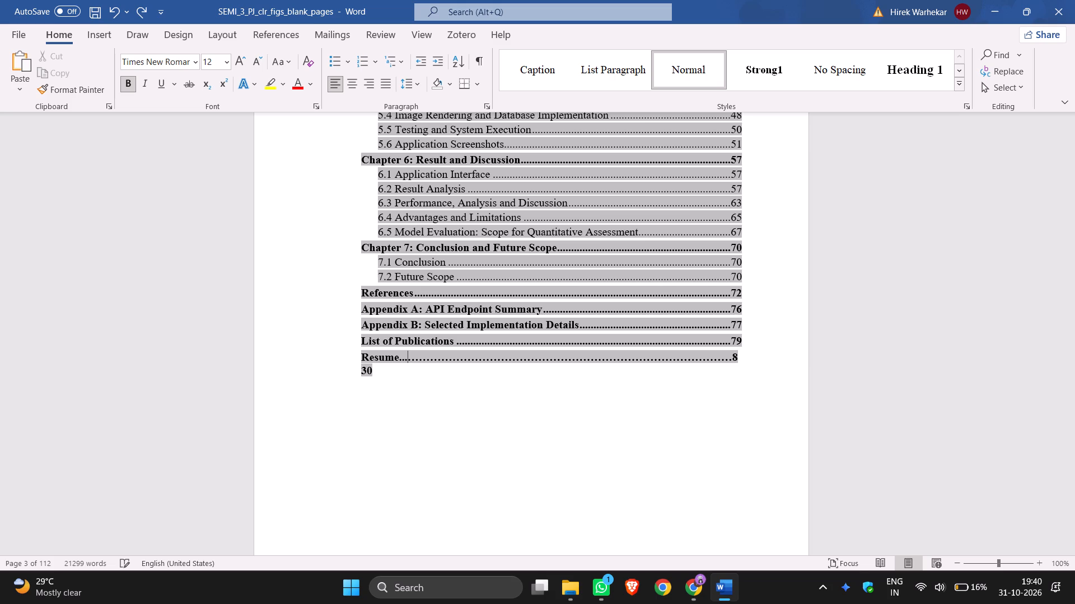
key(BackSpace)
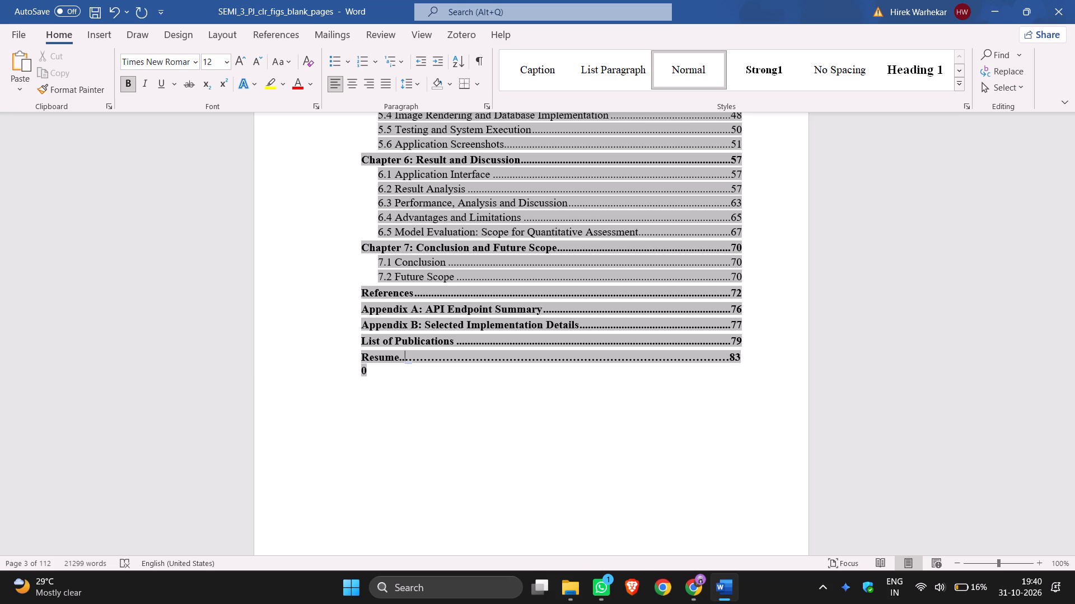
Change Resume to Resumes in the last contents entry, trim the start of its dotted leader, and save the document.
key(Left)
key(BackSpace)
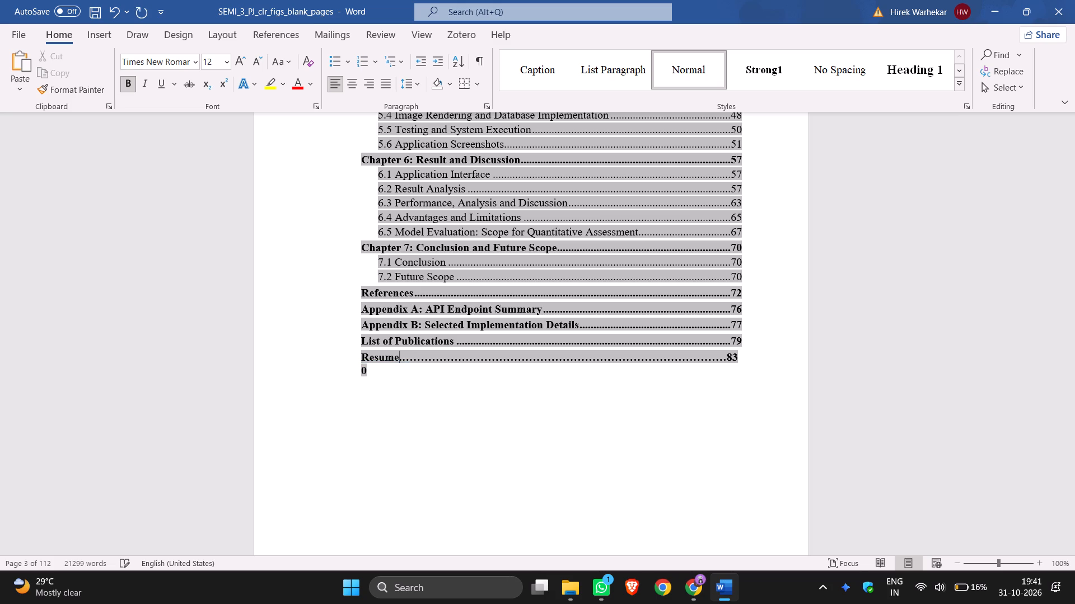
key(s)
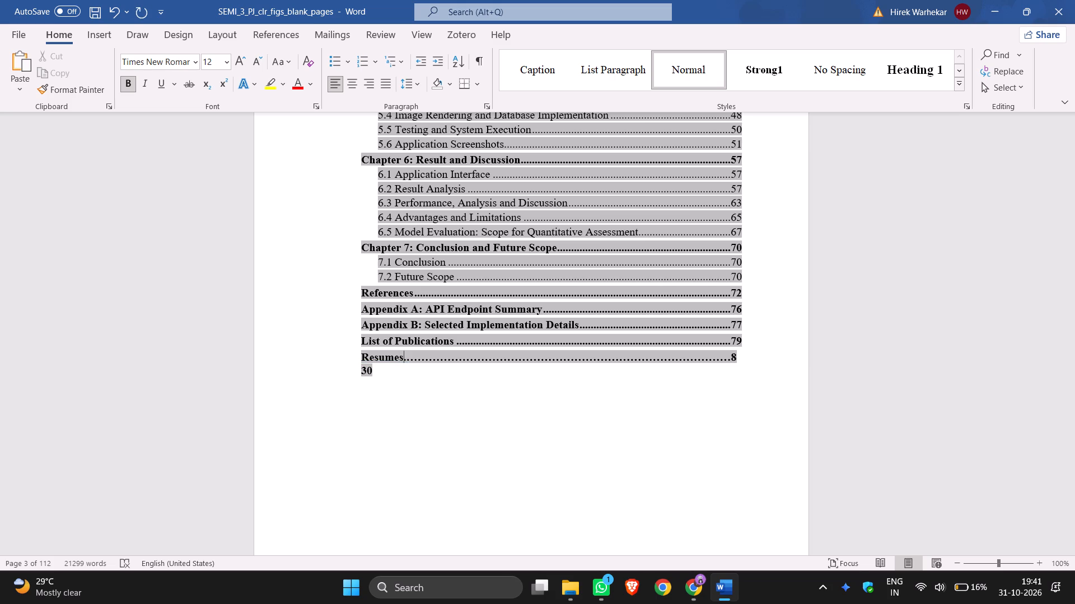
key(Right)
key(BackSpace)
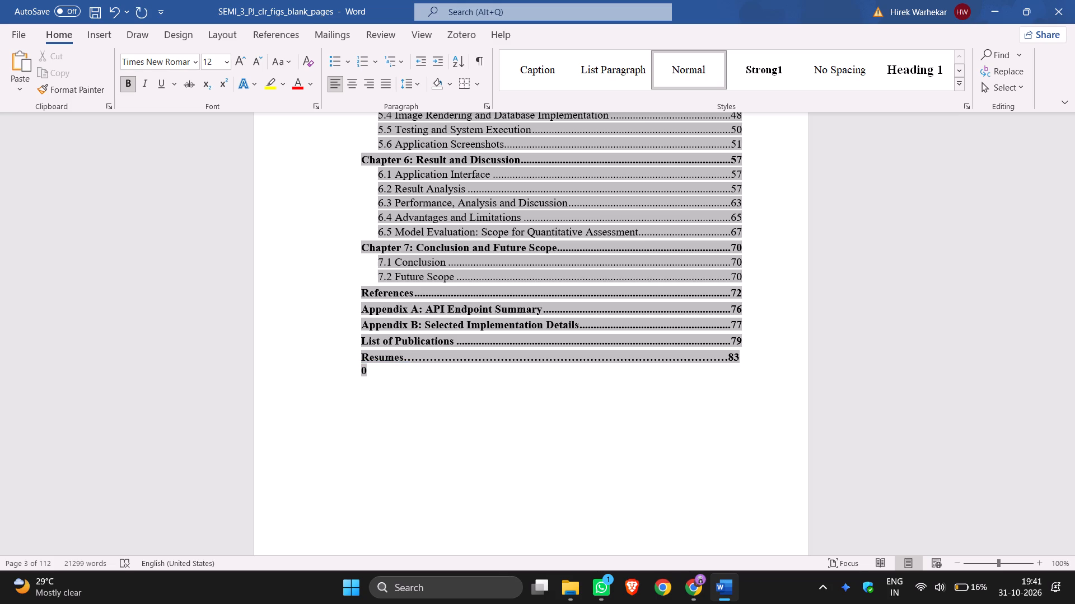
click(990, 371)
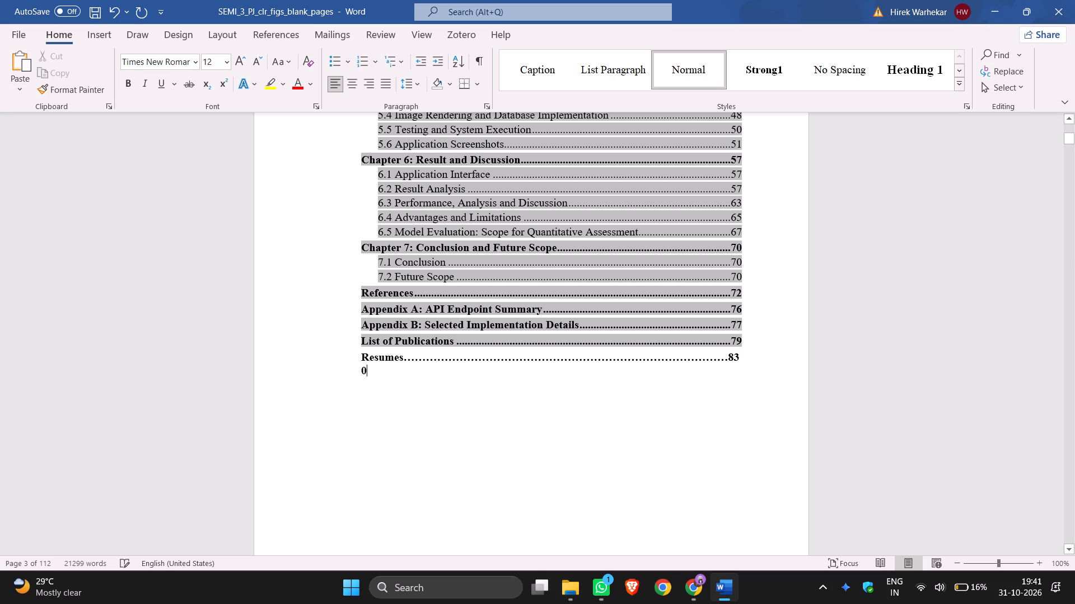
click(91, 12)
Draw a text box about 12.91 cm wide and 4.89 cm high below the header on the blank last page.
scroll(771, 322, down, 5)
scroll(1074, 327, down, 4)
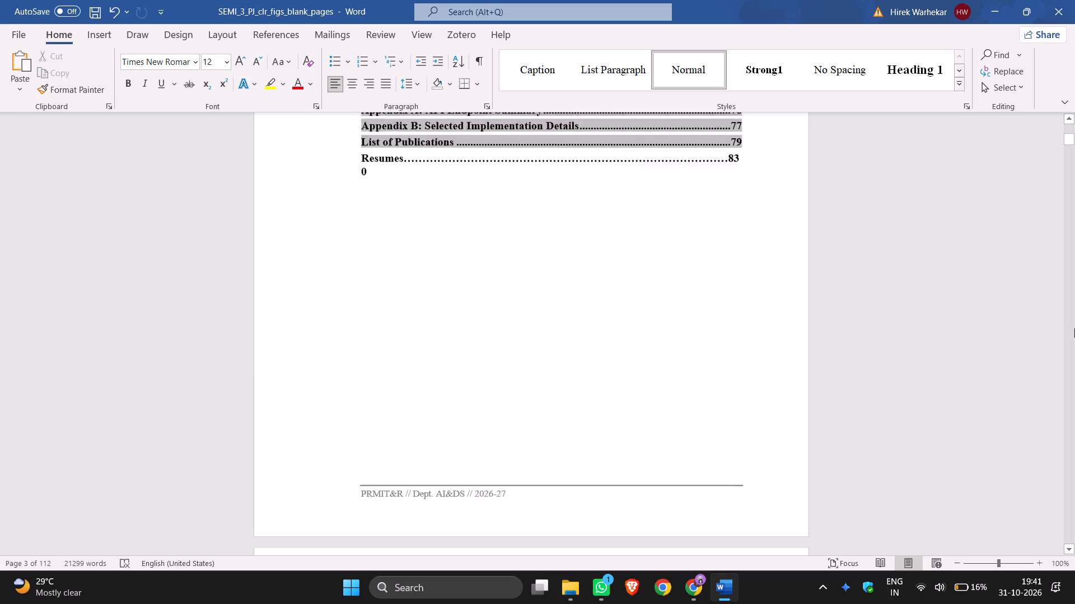
scroll(1074, 328, down, 2)
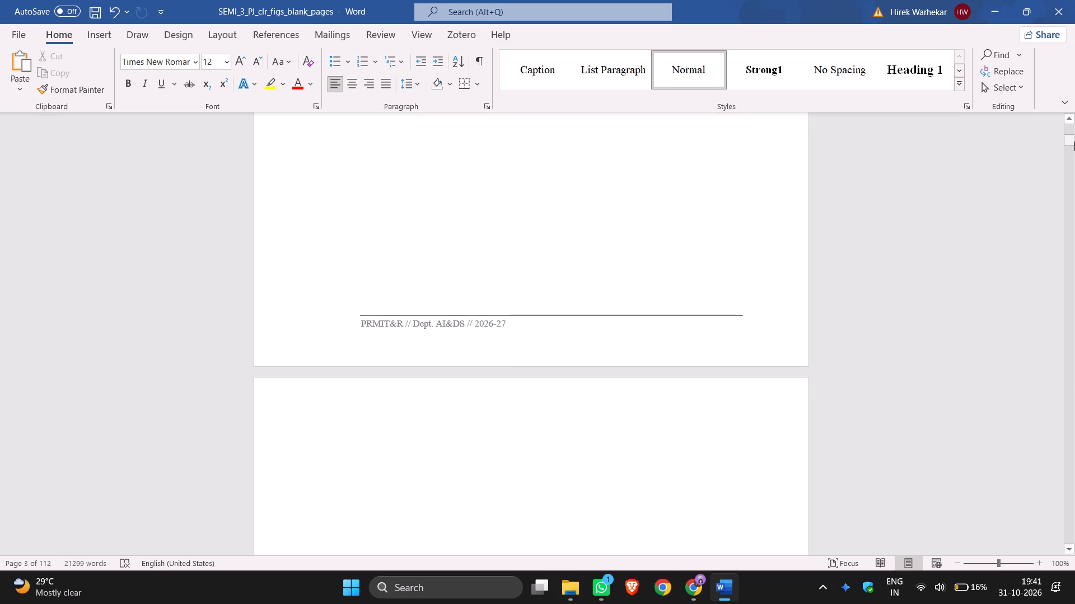
drag(1073, 141, 1074, 603)
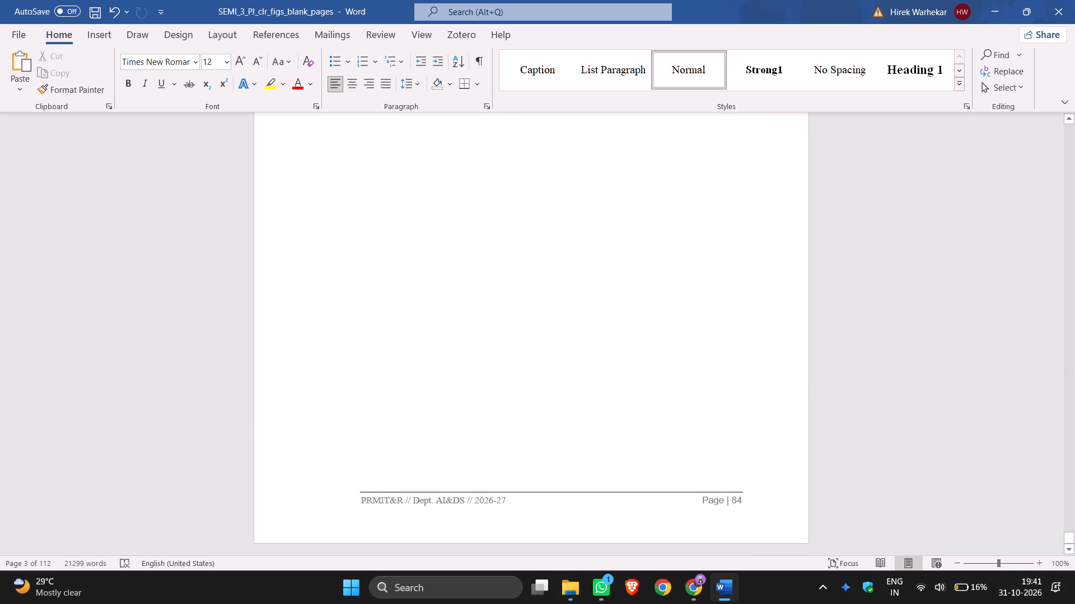
scroll(857, 398, up, 13)
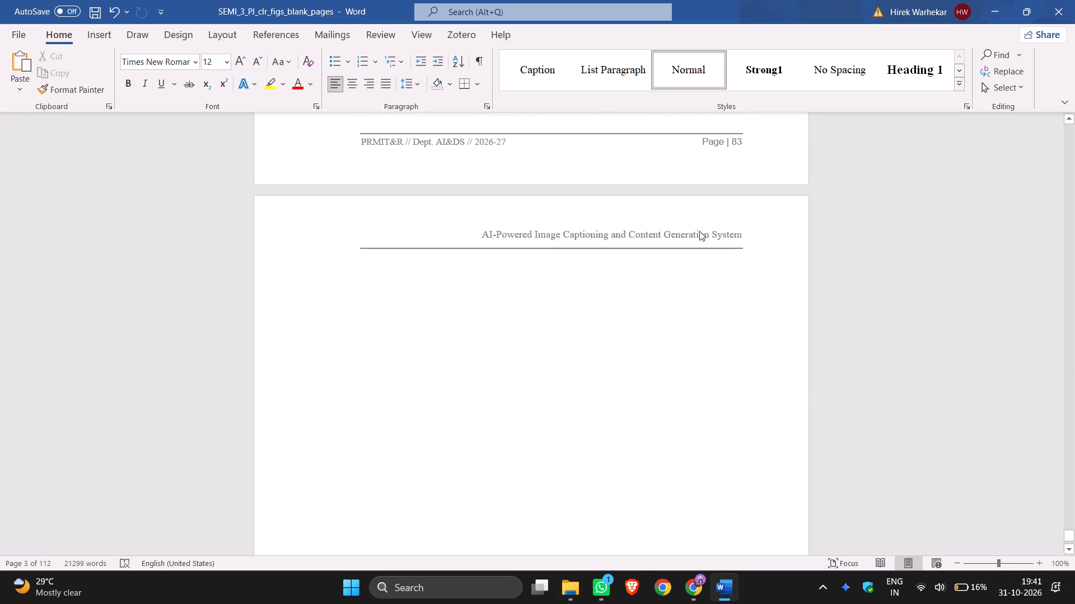
click(699, 231)
scroll(709, 212, up, 7)
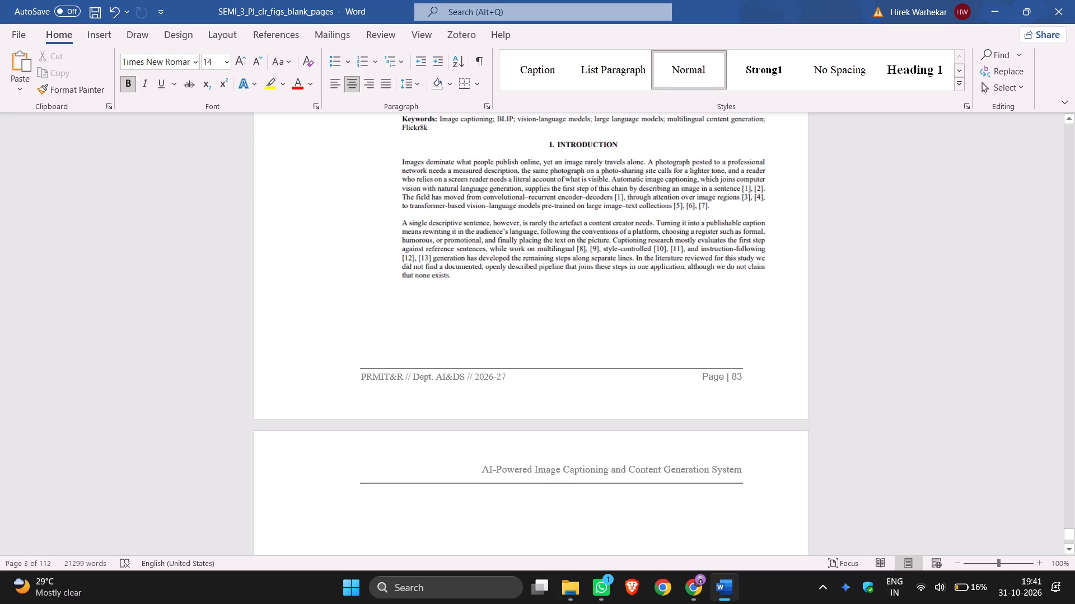
click(768, 308)
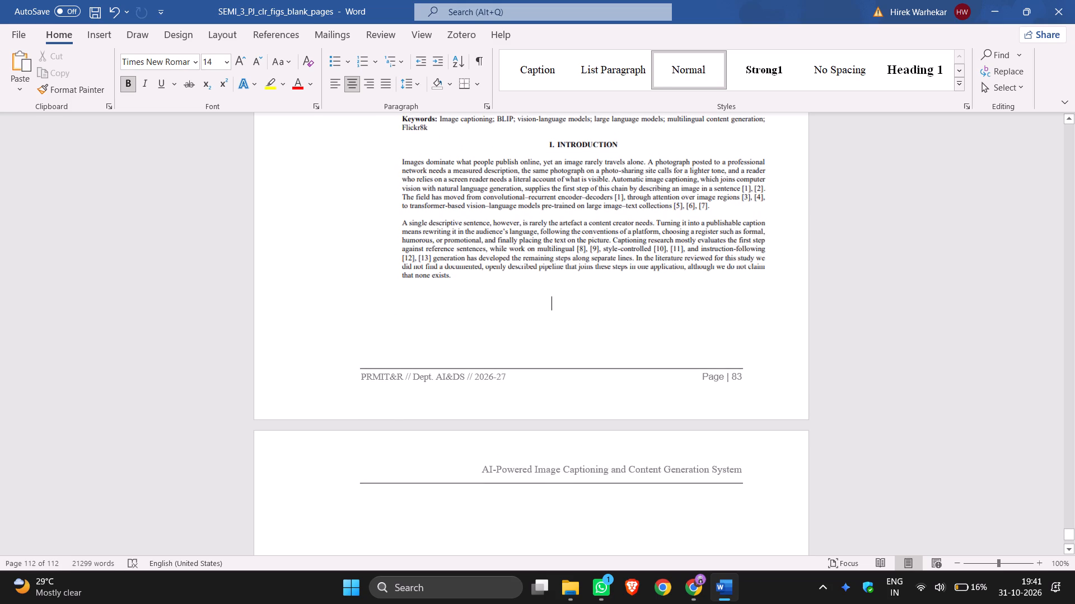
click(104, 31)
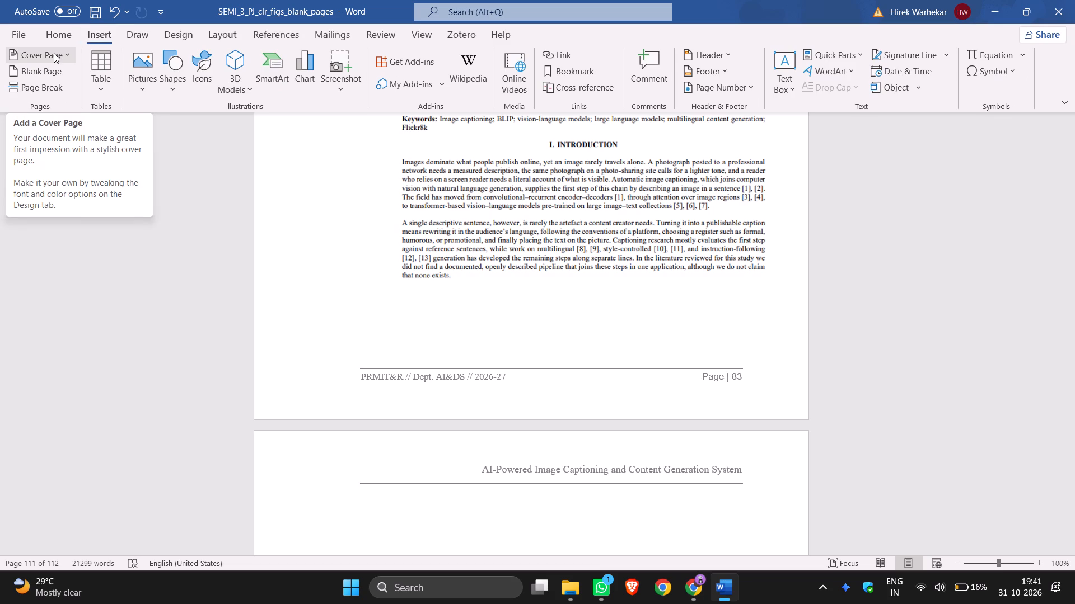
scroll(775, 273, down, 4)
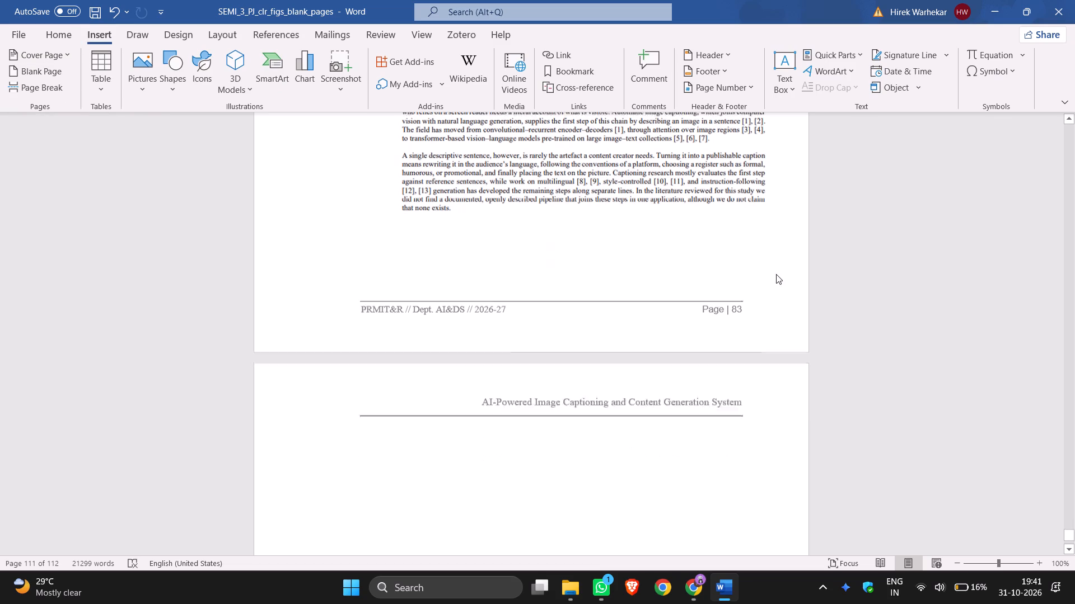
scroll(776, 274, down, 6)
click(508, 287)
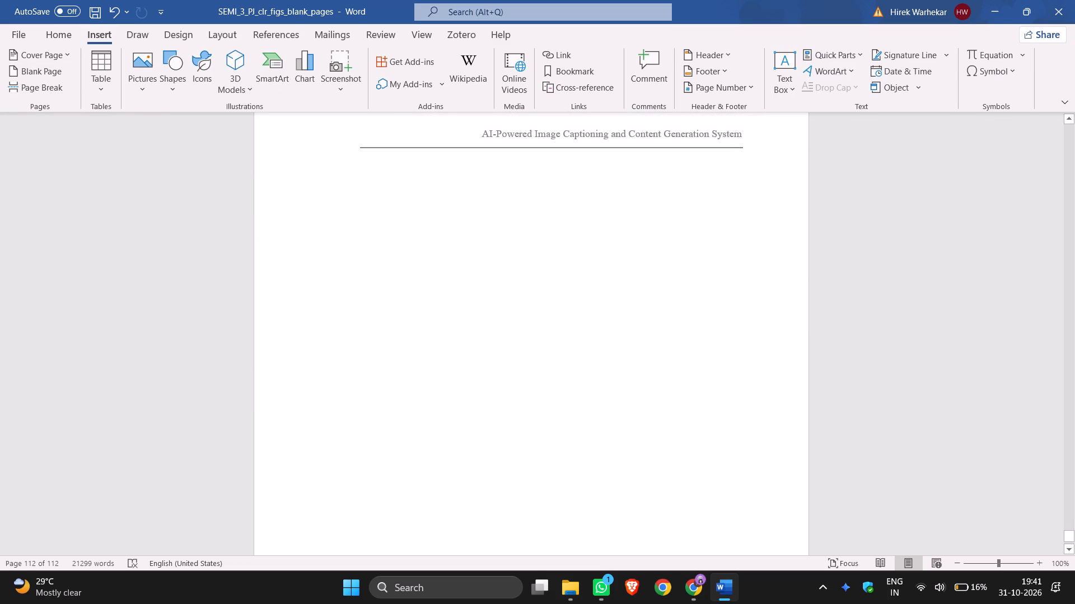
scroll(937, 249, up, 1)
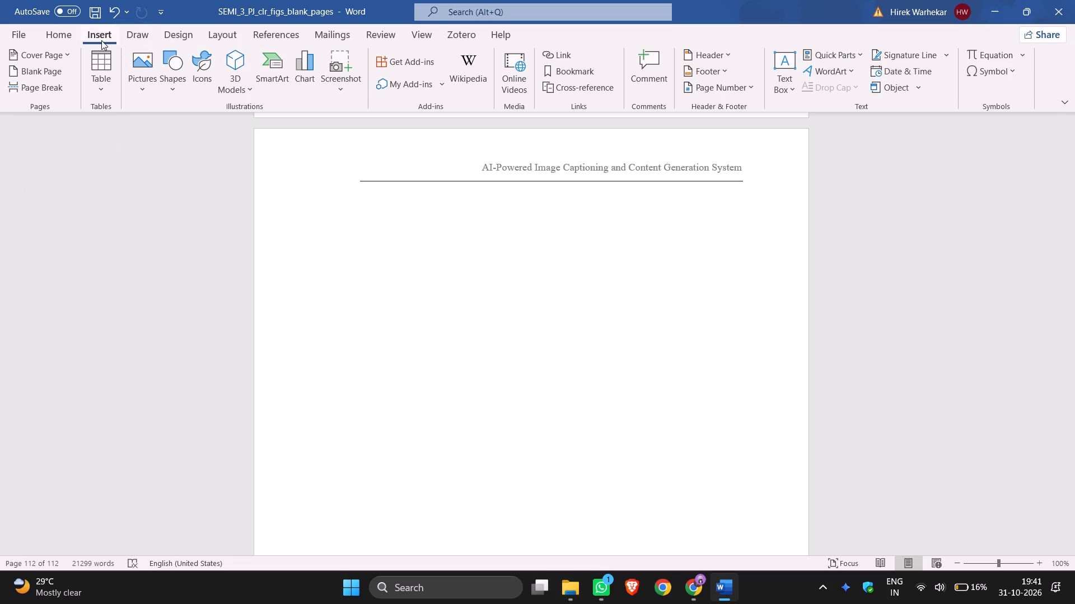
click(789, 81)
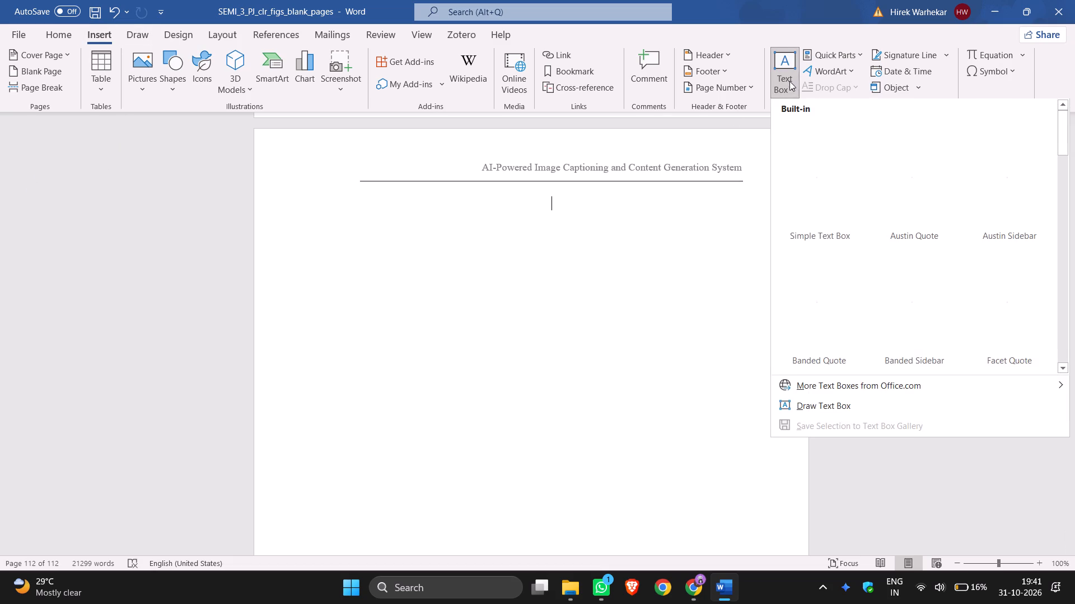
click(829, 405)
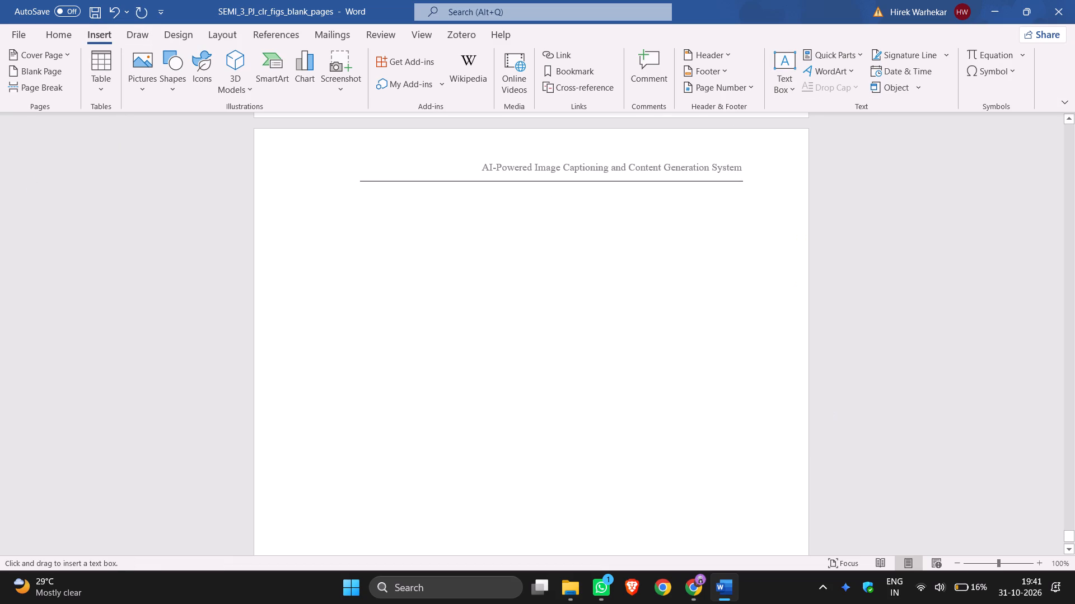
drag(398, 265, 656, 395)
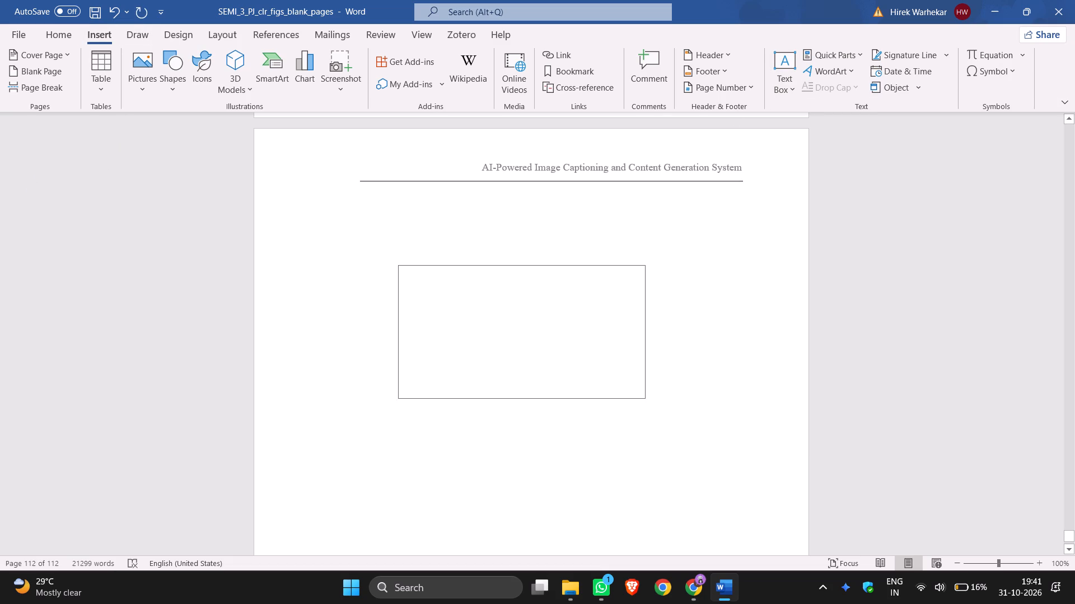
drag(656, 395, 740, 394)
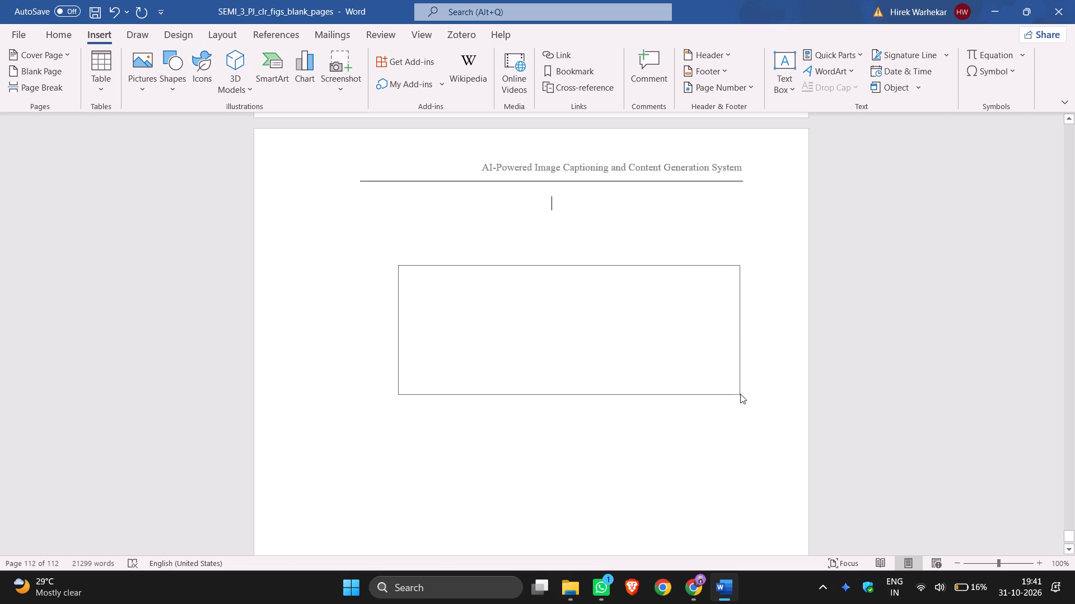
Enter RESUMES in the new text box as centred 36 pt text, with one blank line above it.
scroll(1009, 343, down, 3)
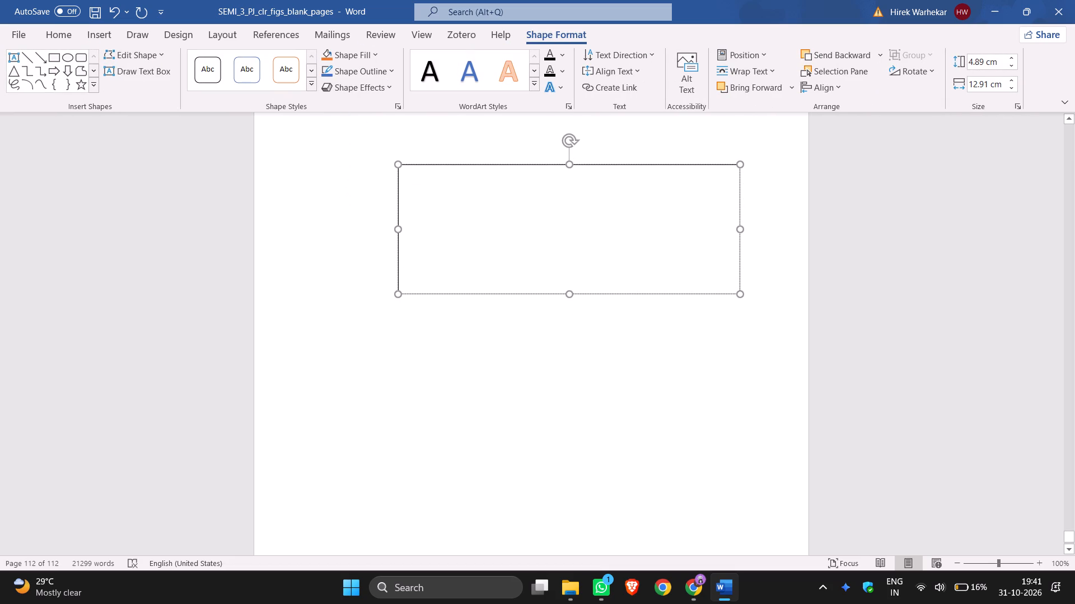
click(959, 561)
click(959, 561)
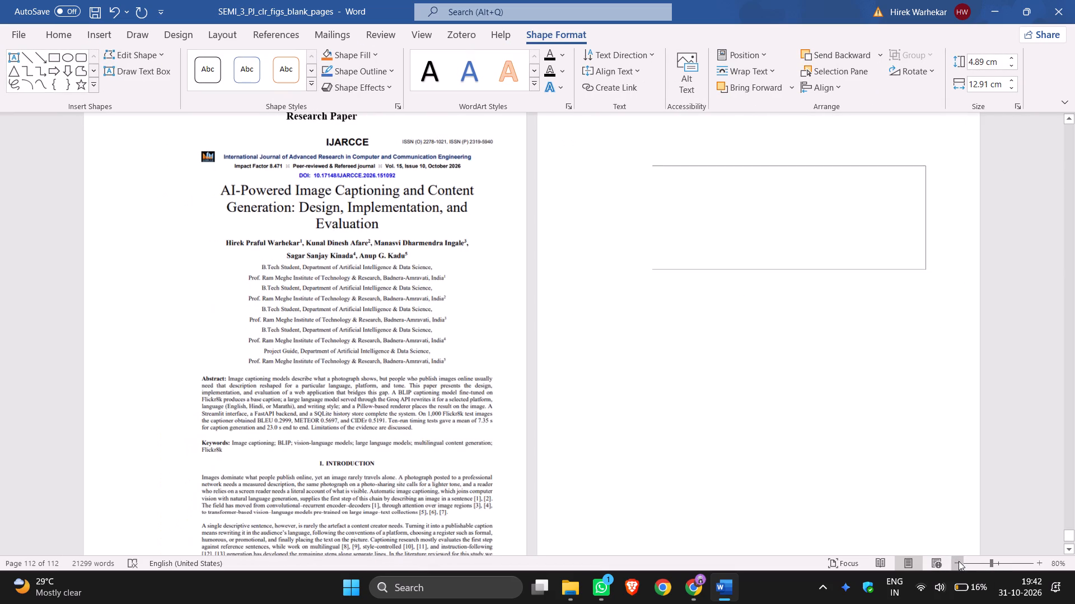
double_click(959, 561)
click(959, 561)
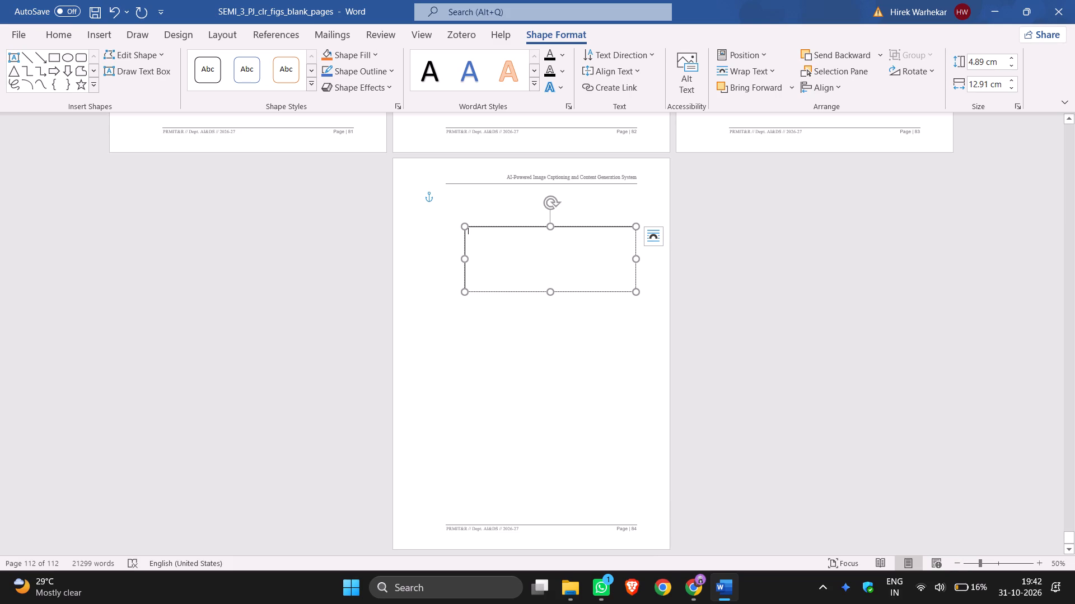
click(47, 36)
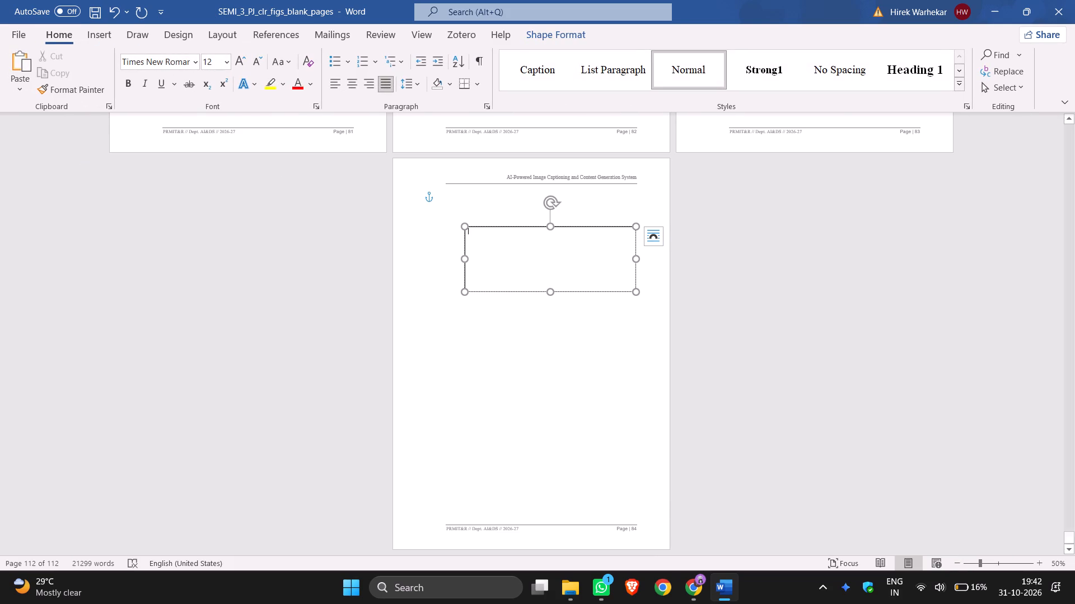
scroll(739, 393, down, 7)
scroll(737, 386, up, 10)
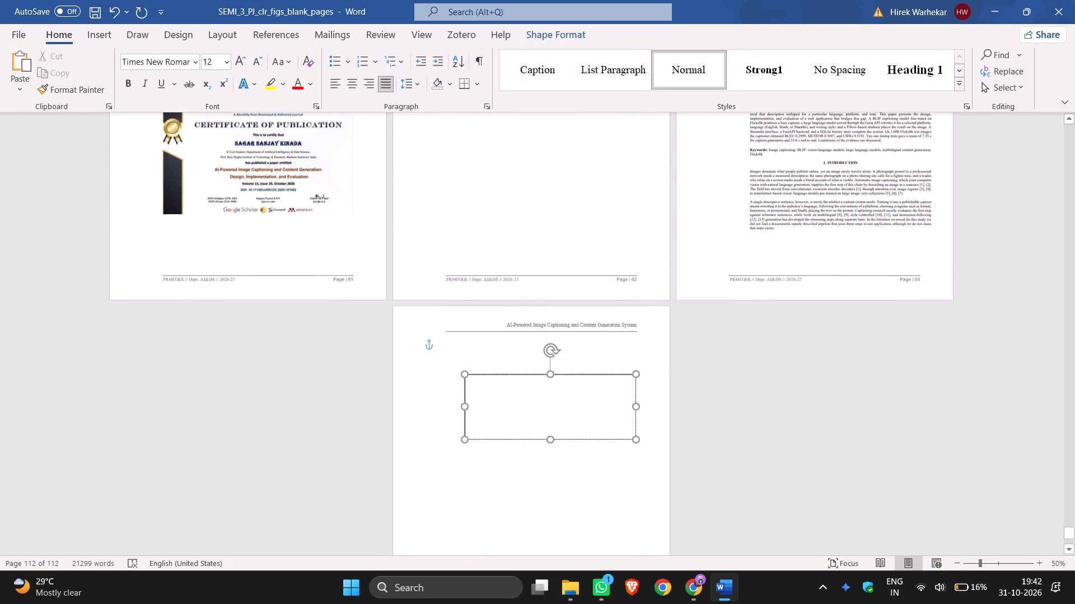
scroll(736, 386, up, 6)
scroll(736, 386, down, 12)
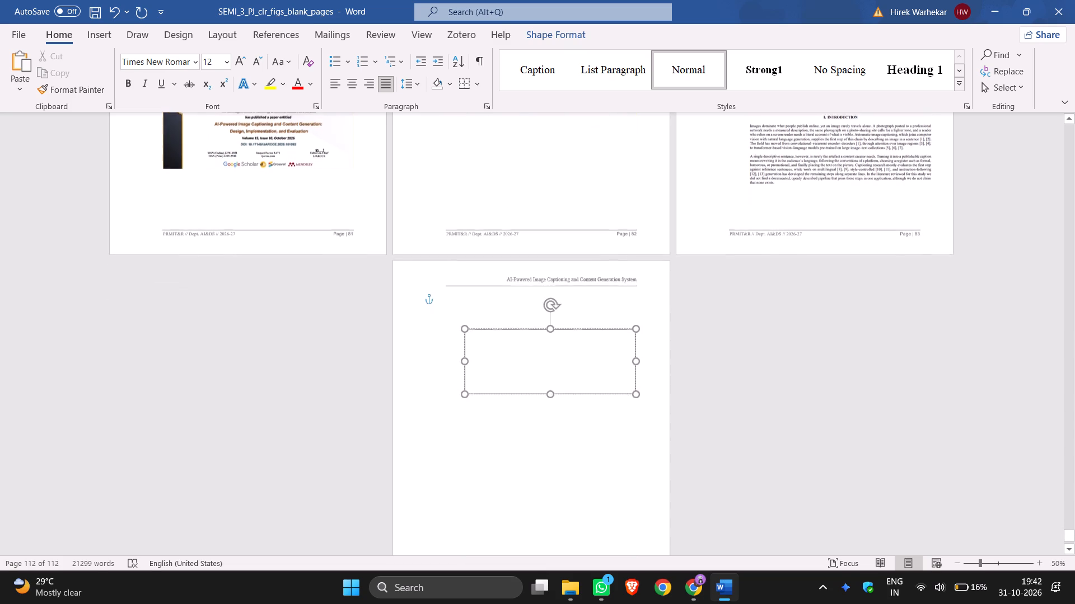
scroll(734, 383, down, 3)
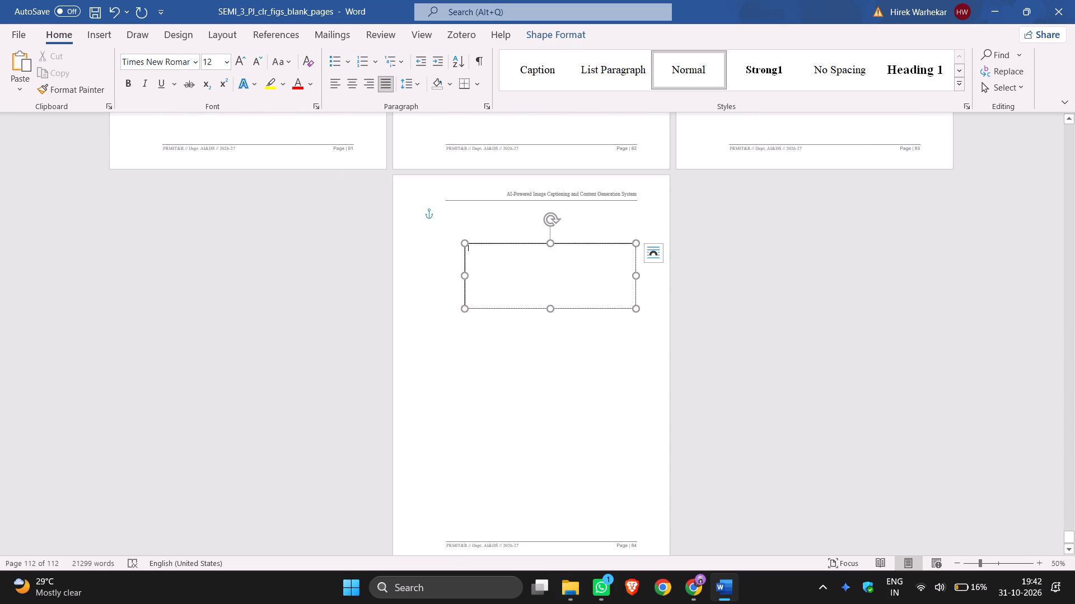
click(228, 62)
click(210, 297)
click(352, 86)
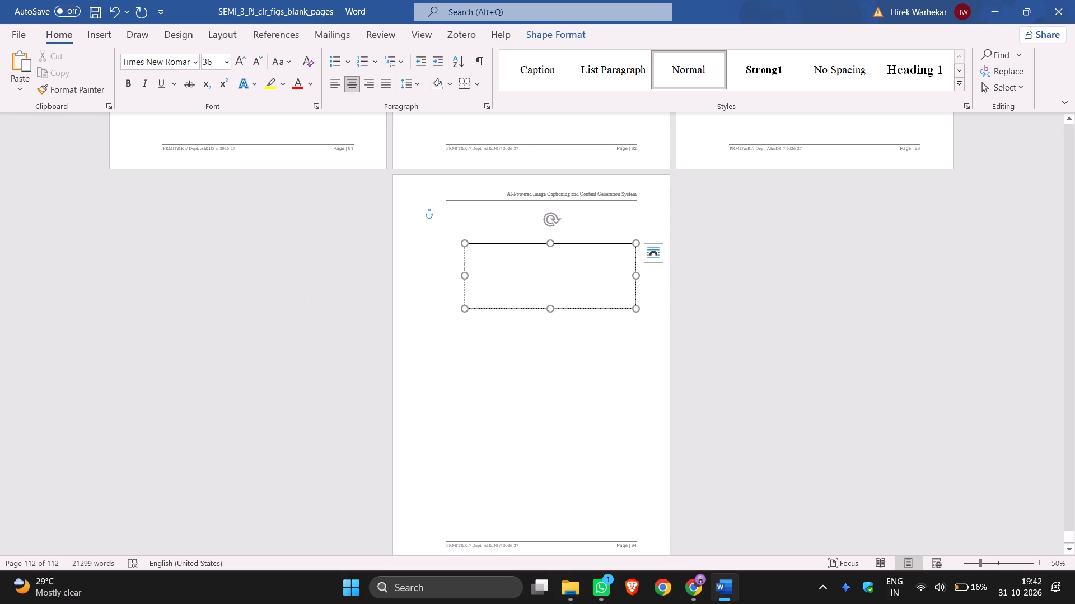
key(Return)
key(shift+r)
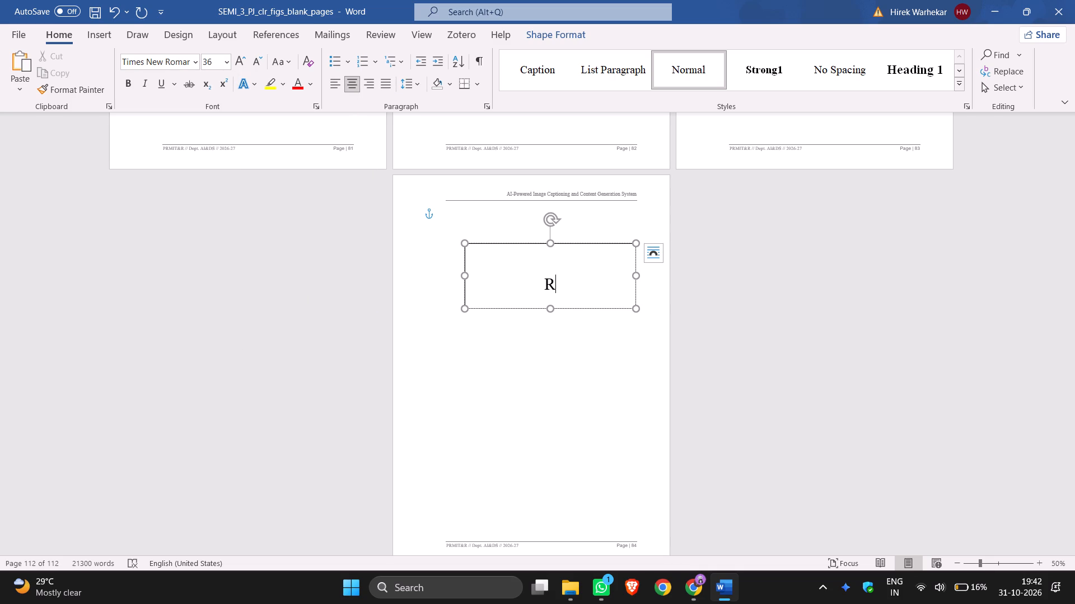
text(ESUMES)
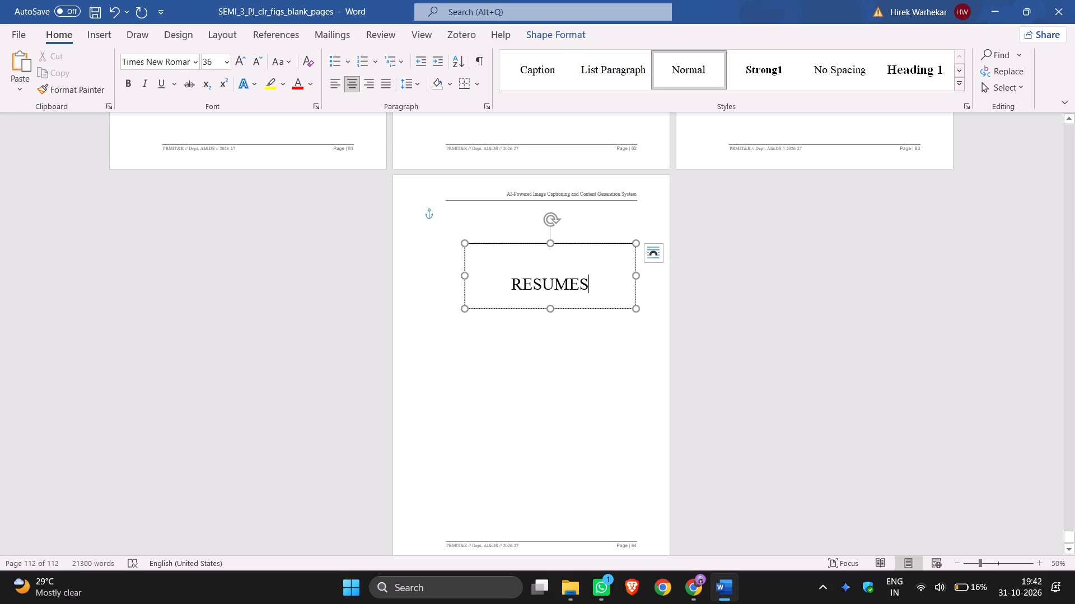
Resize the RESUMES text box to span the full width between the page margins, with slightly more space below the text.
drag(549, 310, 549, 319)
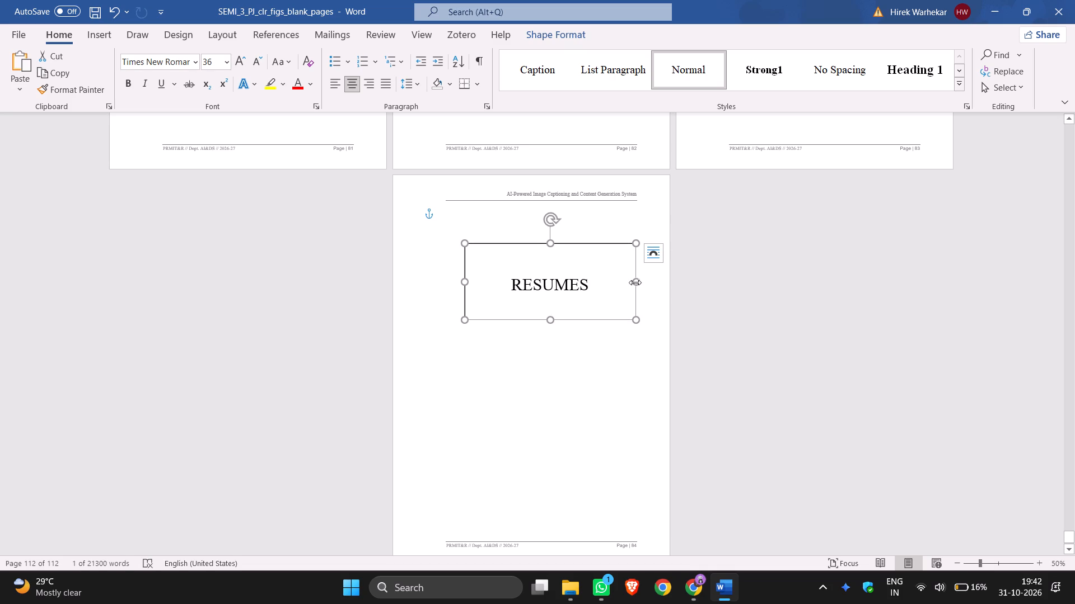
drag(634, 282, 597, 287)
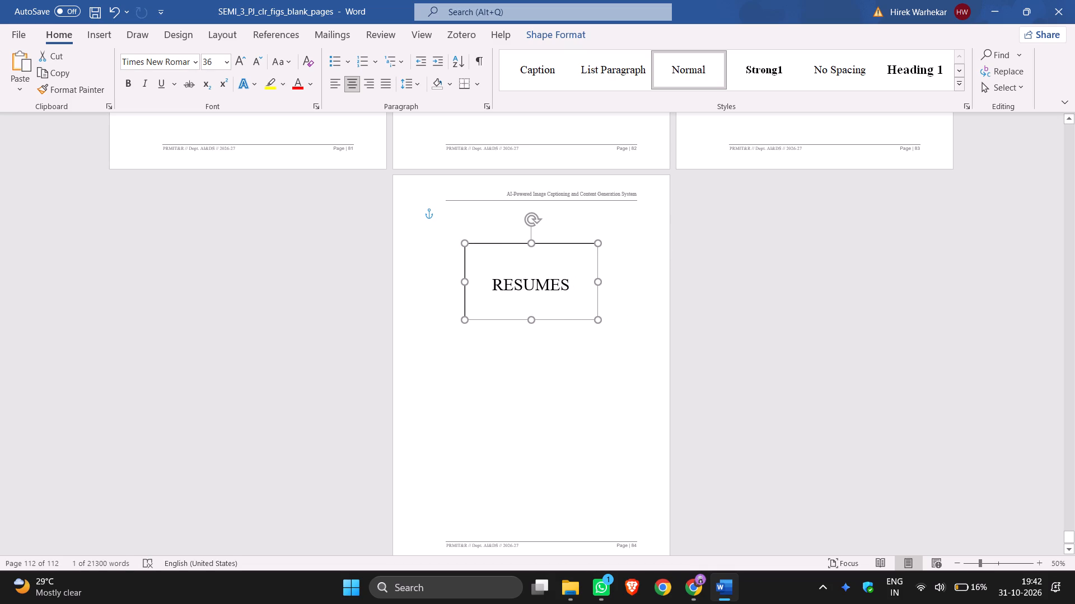
drag(597, 287, 644, 285)
drag(463, 281, 483, 281)
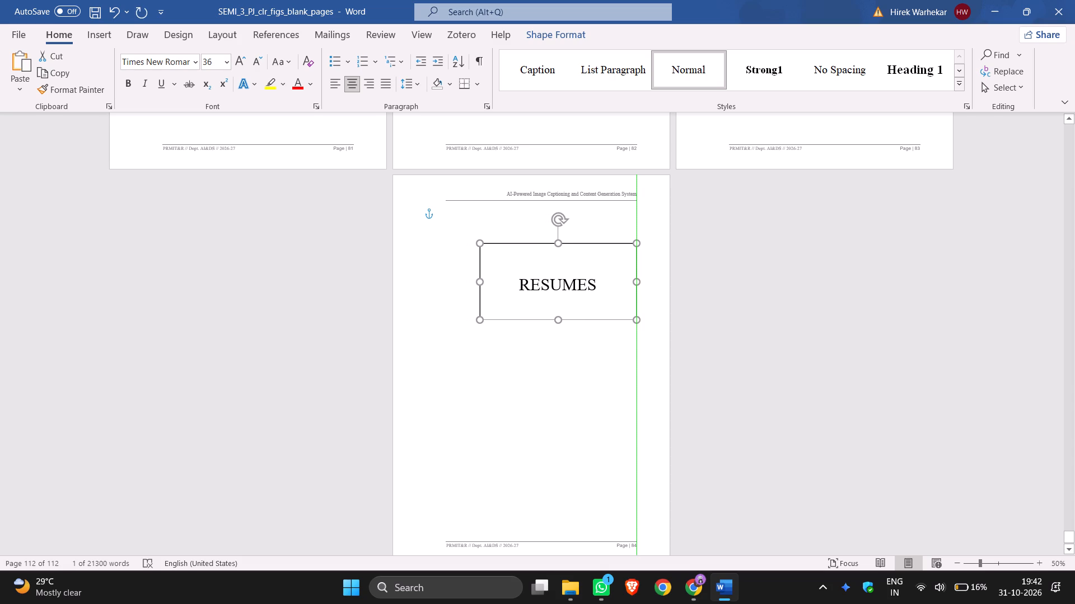
drag(483, 281, 469, 281)
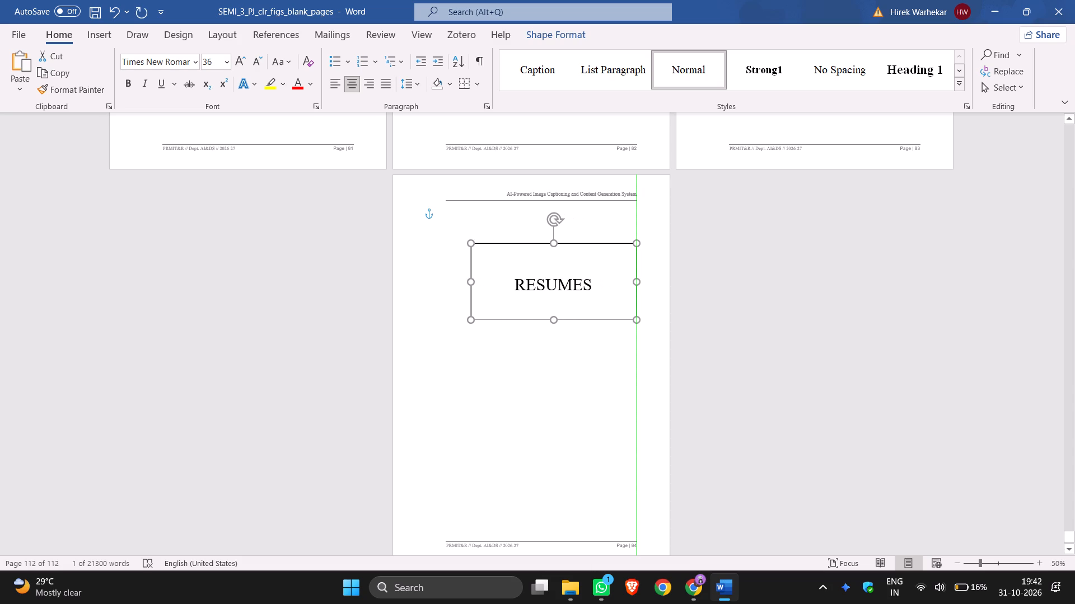
drag(469, 281, 437, 281)
click(543, 320)
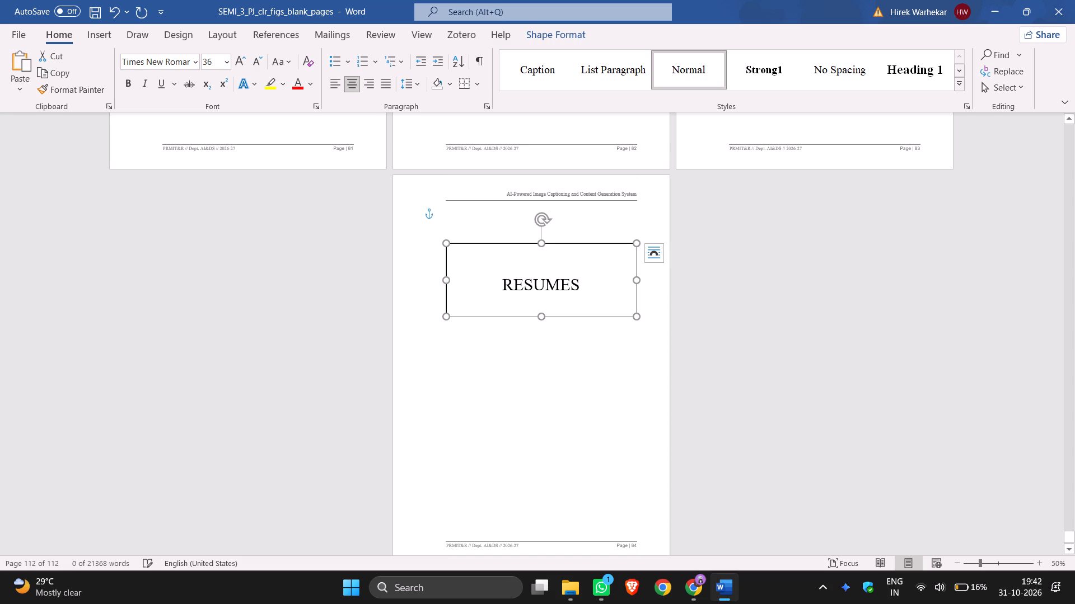
Move the RESUMES text box straight down to about the vertical middle of the page, keeping it aligned with both margins.
drag(554, 242, 550, 306)
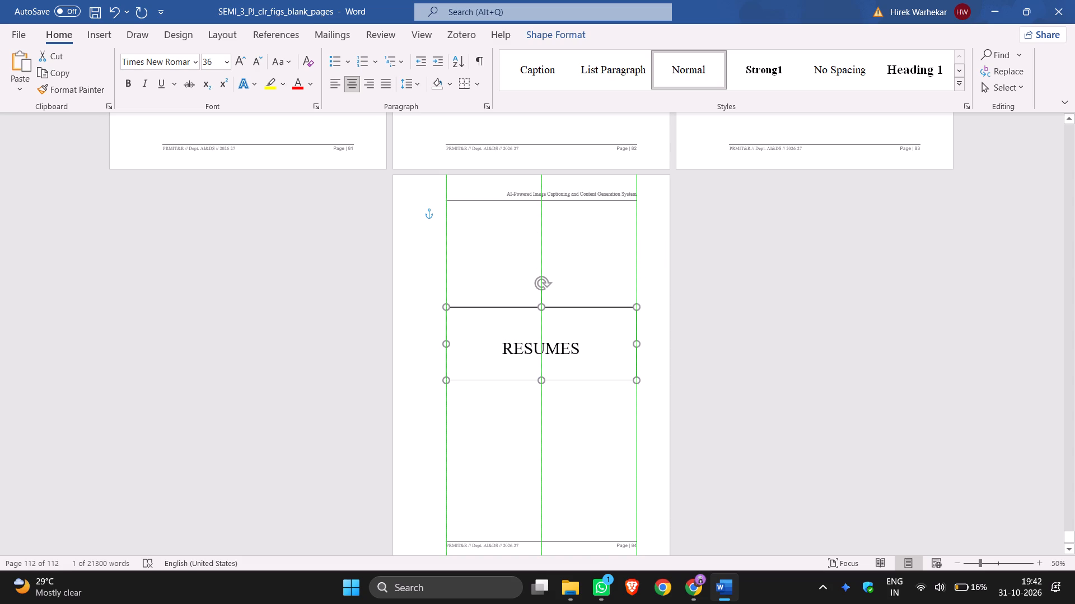
drag(550, 306, 549, 339)
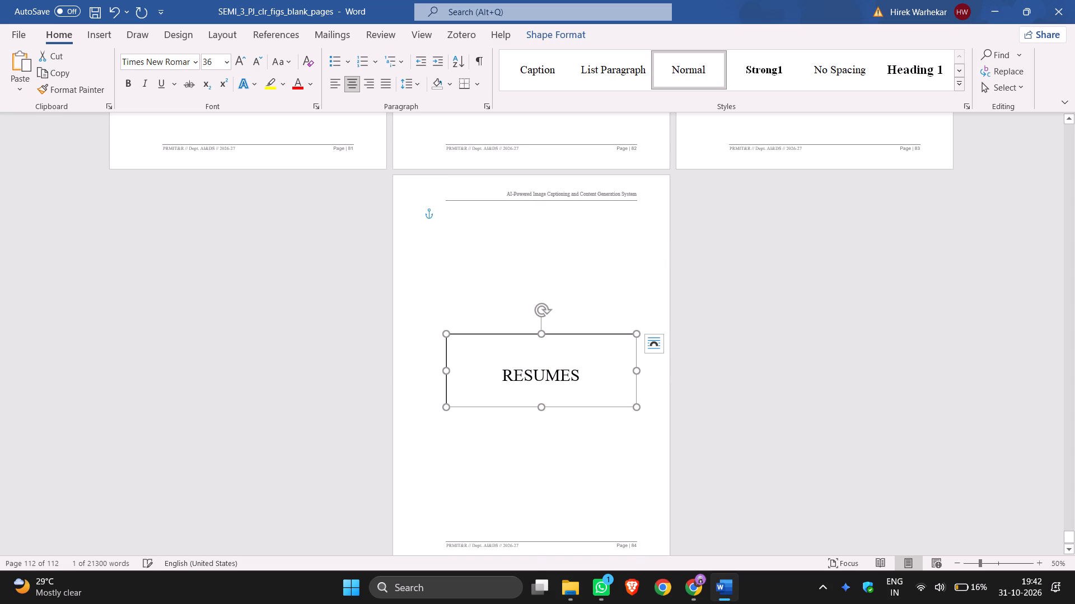
click(810, 363)
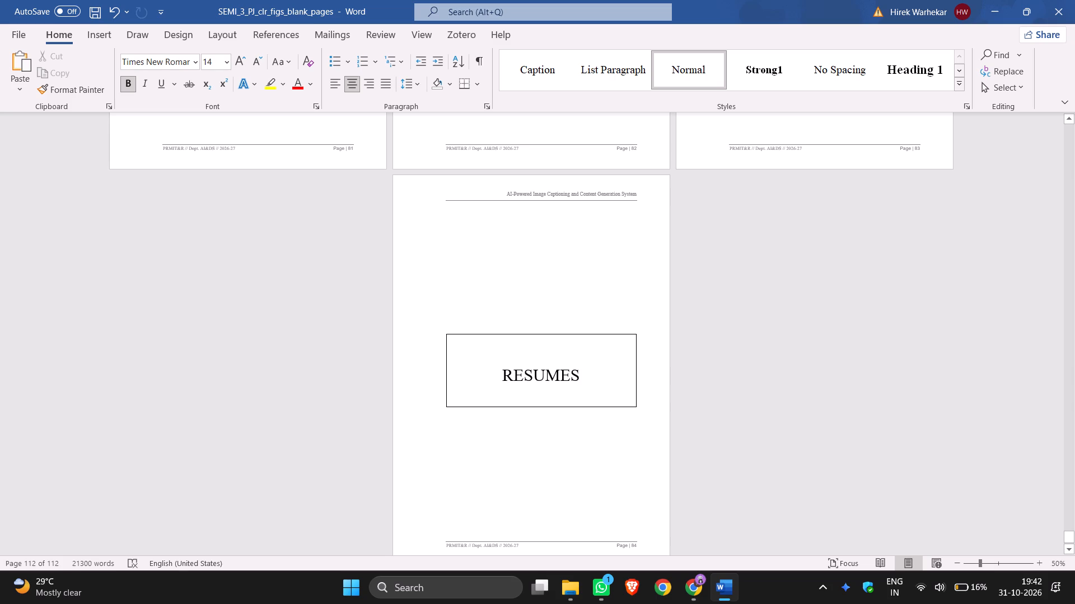
Change the page number of the Resumes entry in the table of contents to 84 and save the document.
scroll(782, 328, down, 3)
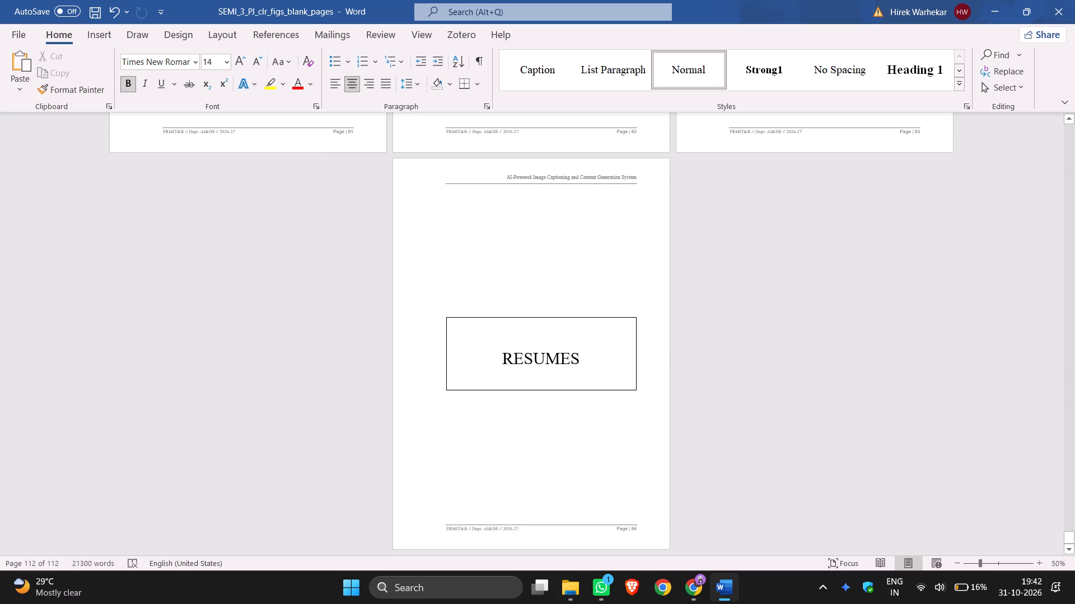
scroll(772, 374, down, 3)
scroll(772, 374, up, 1)
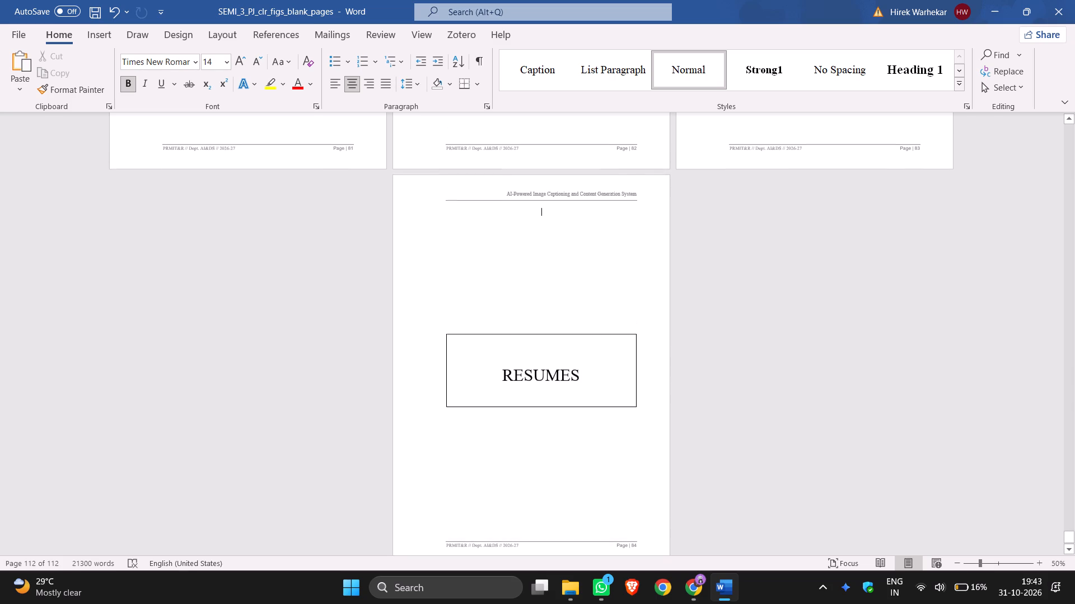
scroll(772, 374, down, 5)
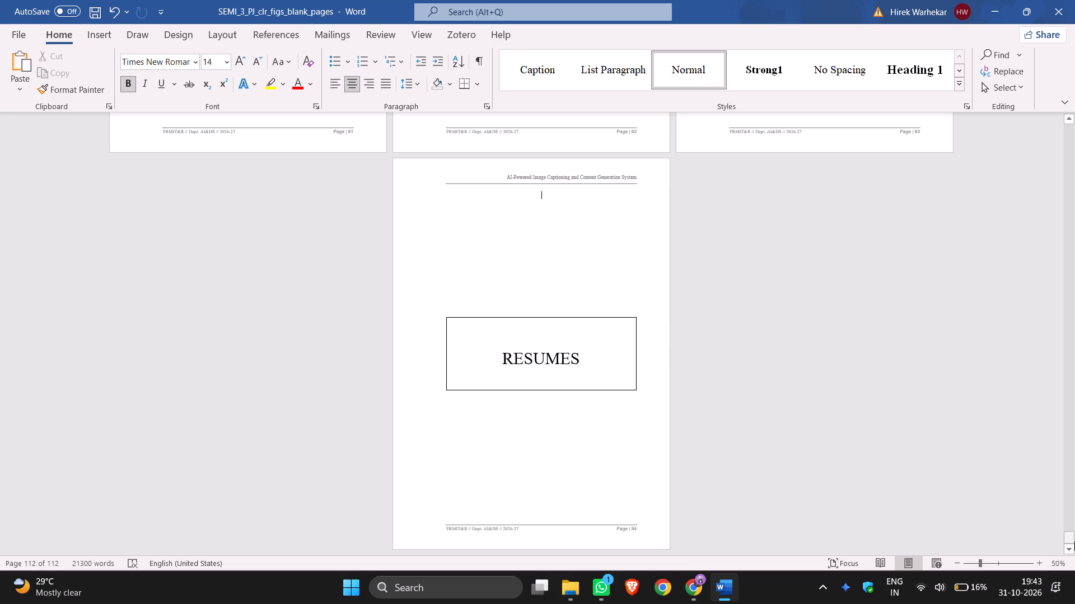
drag(1073, 541, 1074, 315)
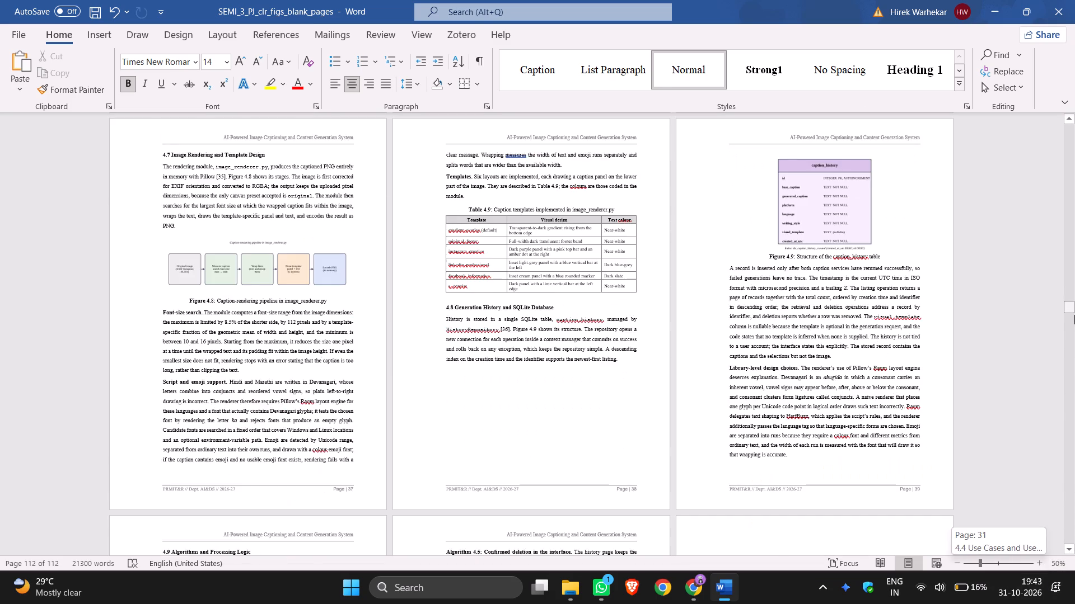
drag(1074, 315, 1074, 545)
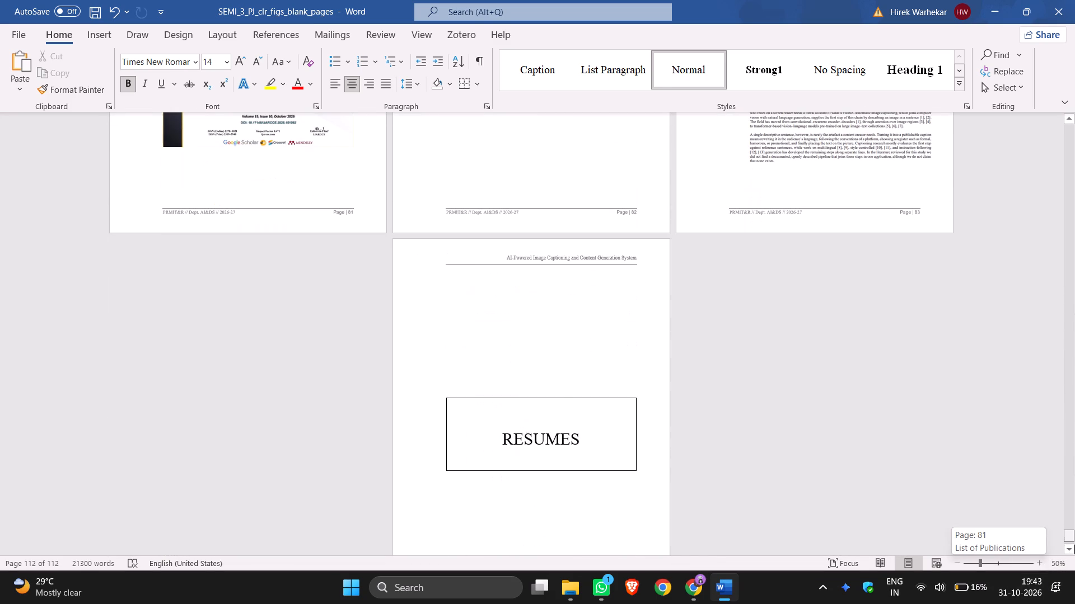
drag(1074, 545, 1074, 513)
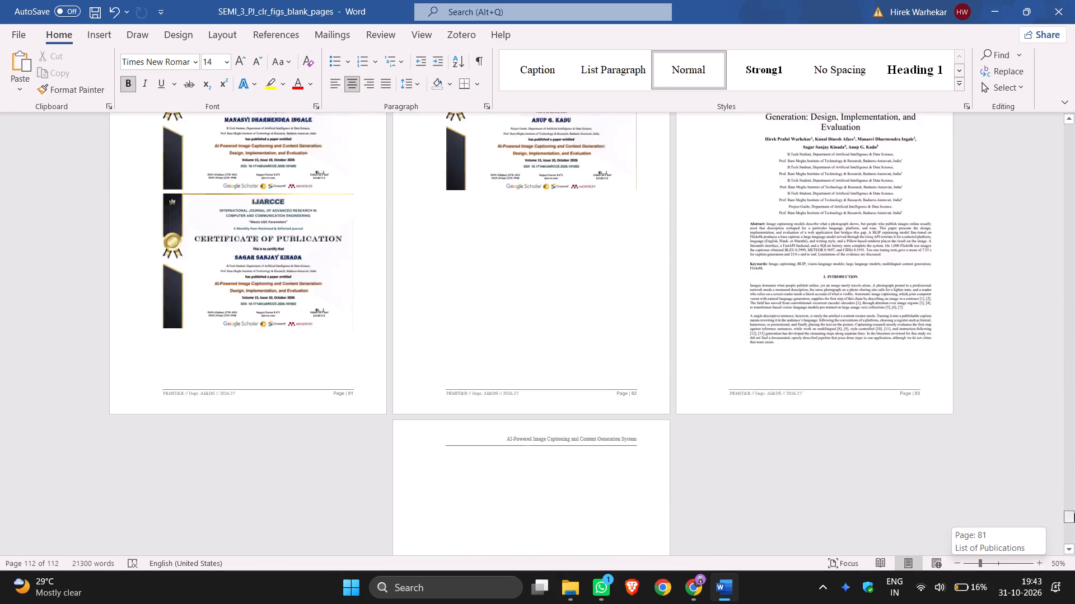
drag(1074, 513, 1074, 92)
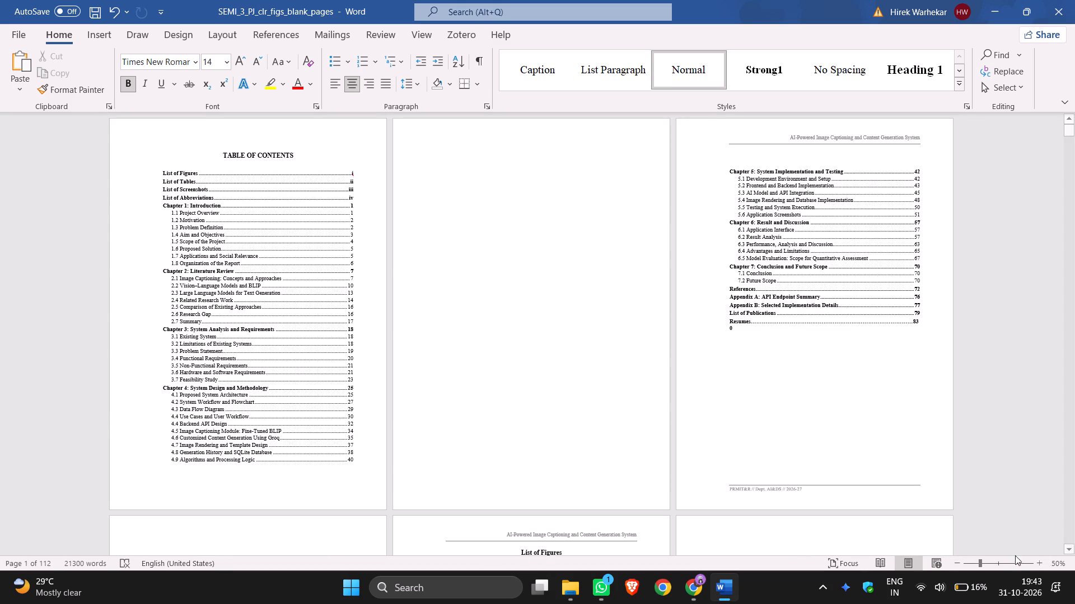
click(998, 563)
scroll(869, 405, down, 3)
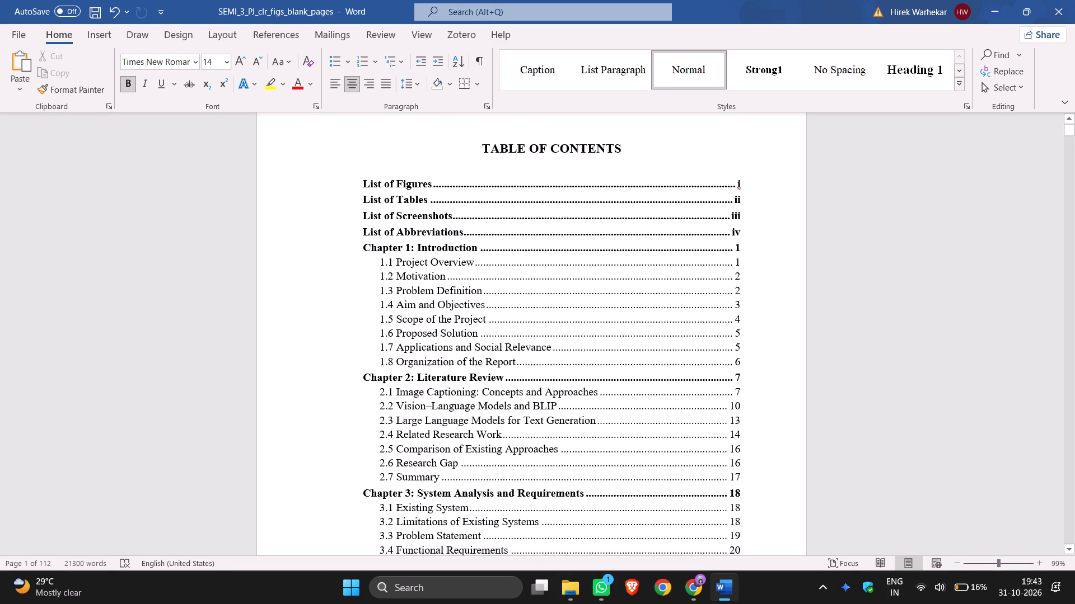
scroll(869, 407, down, 20)
scroll(869, 407, down, 20)
scroll(869, 407, down, 14)
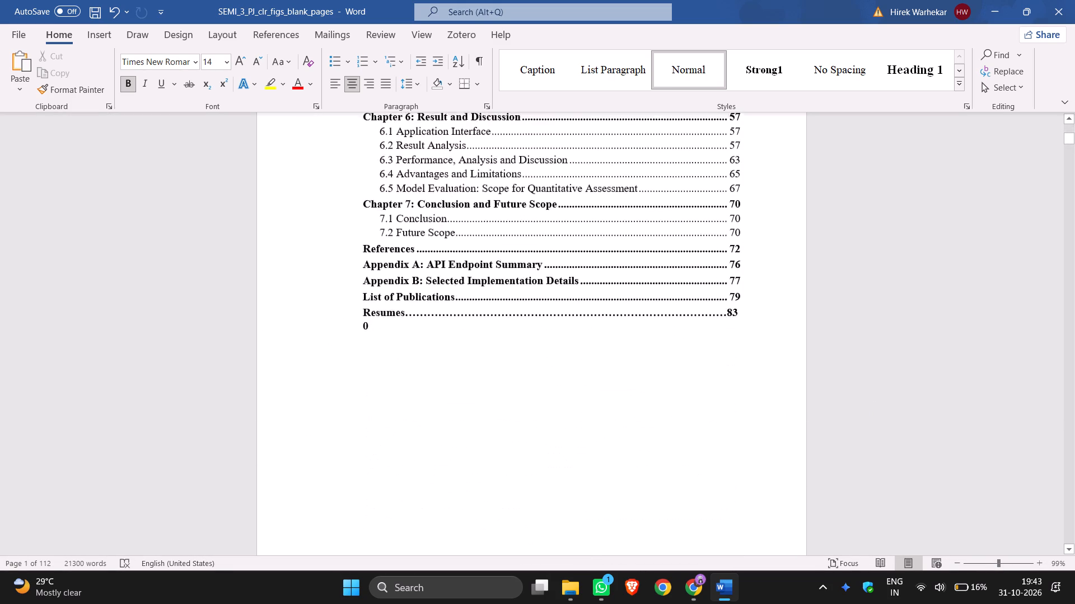
scroll(876, 397, up, 3)
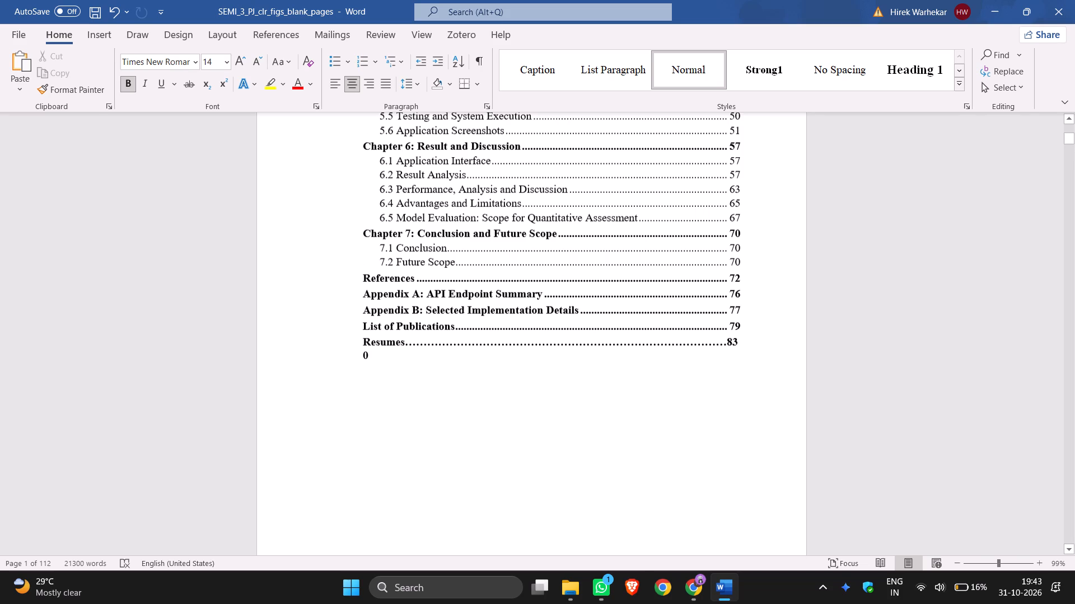
click(737, 343)
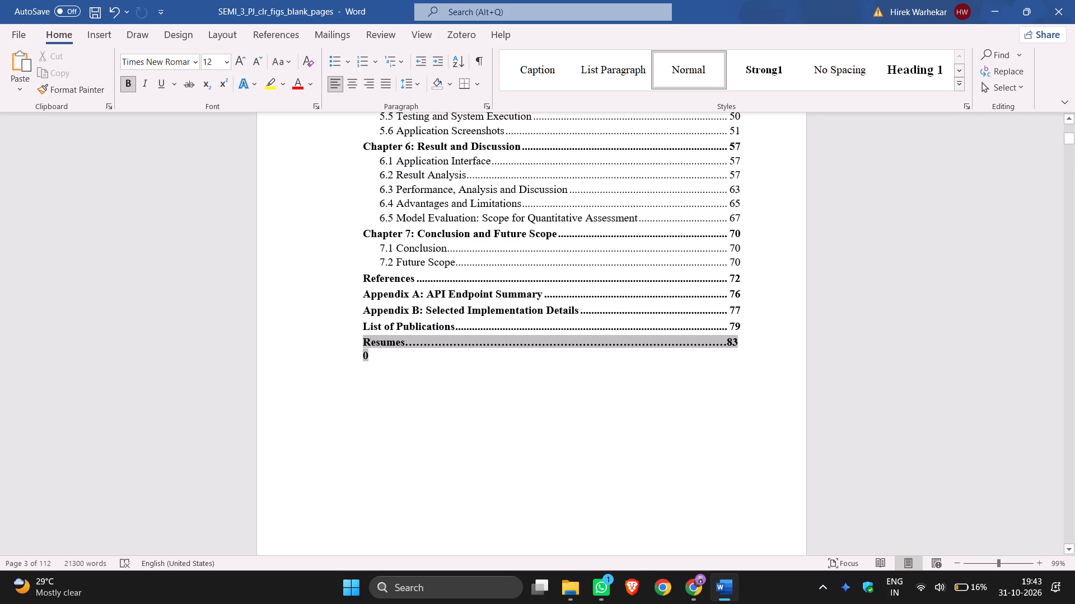
key(BackSpace)
key(4)
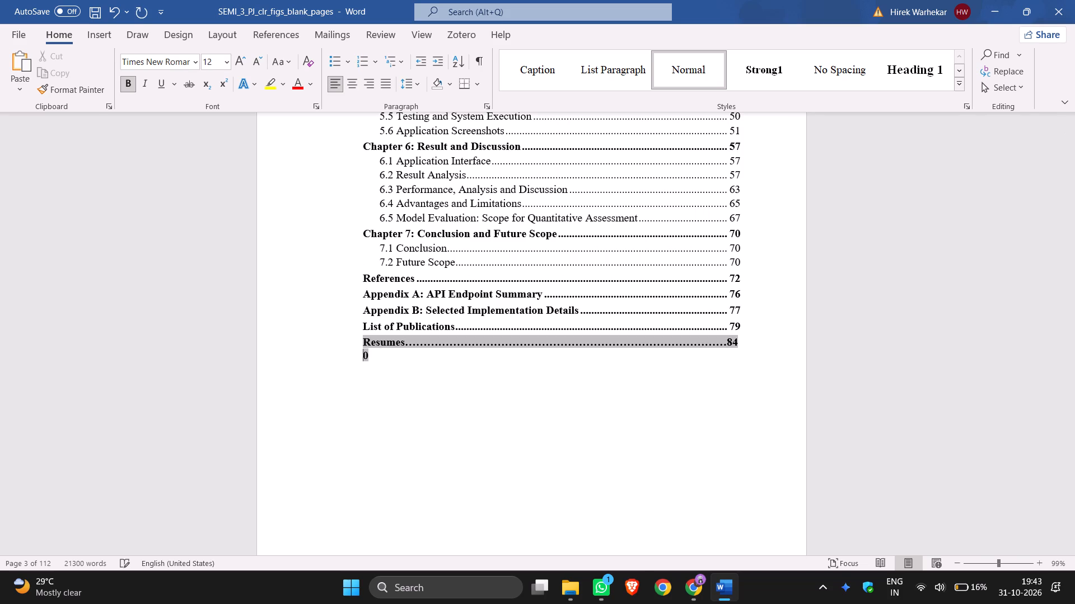
click(895, 288)
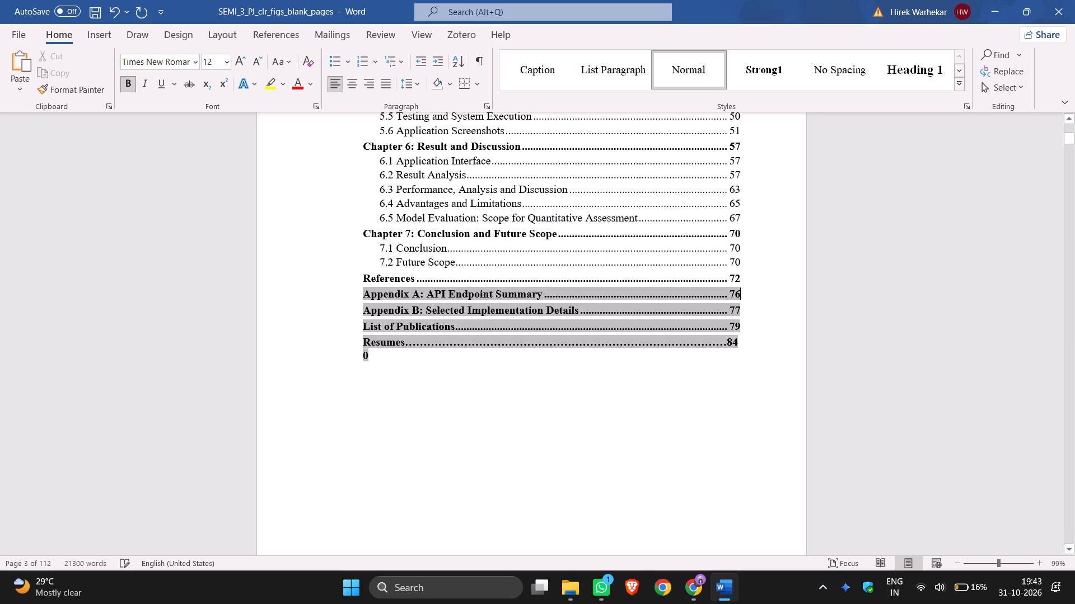
click(844, 328)
click(89, 15)
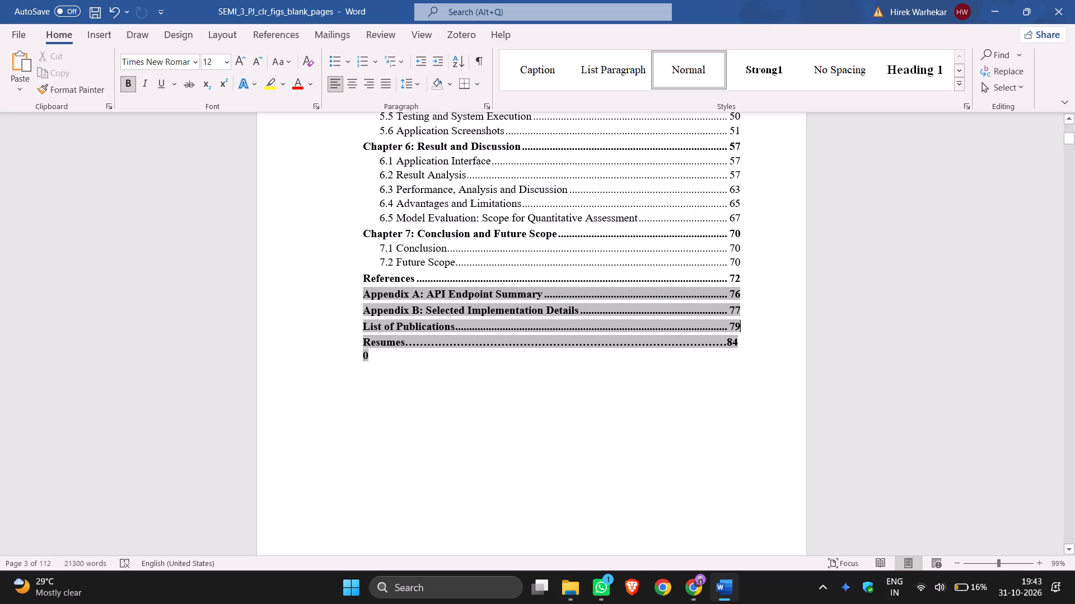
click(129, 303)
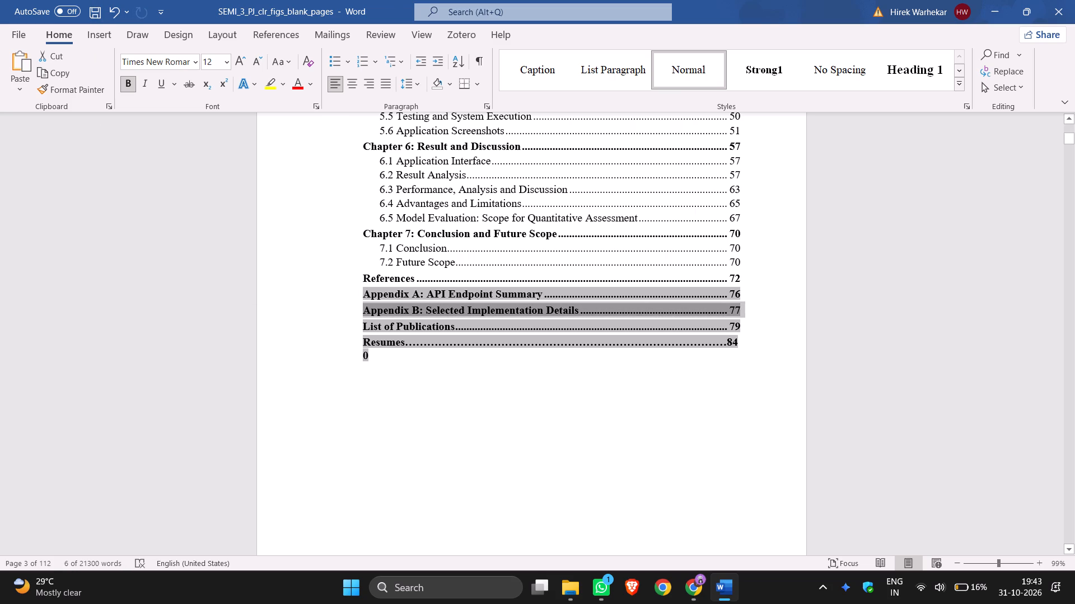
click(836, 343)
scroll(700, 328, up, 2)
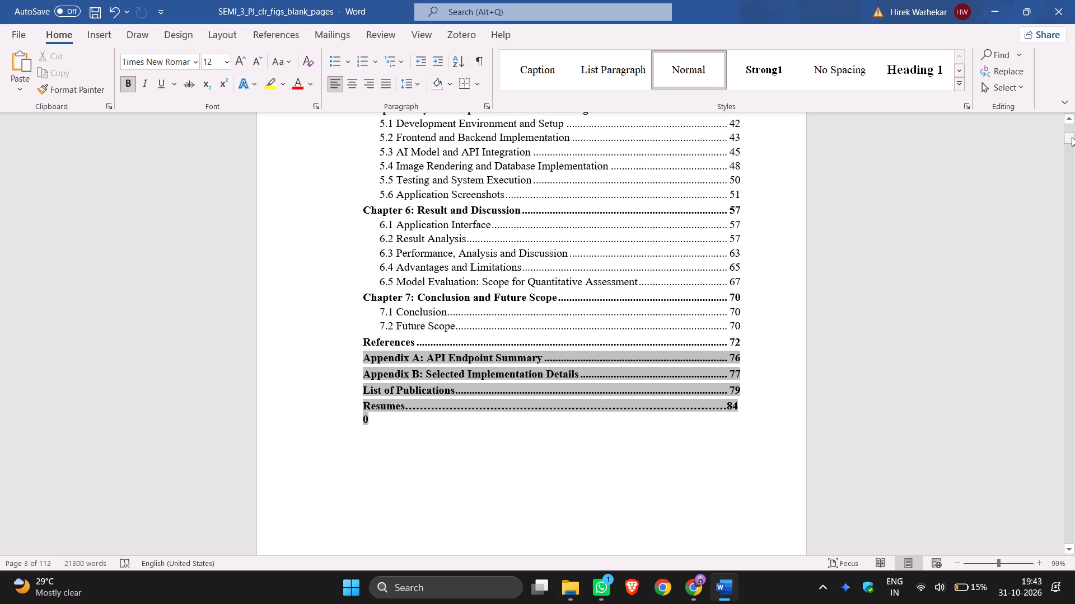
drag(1072, 137, 1074, 603)
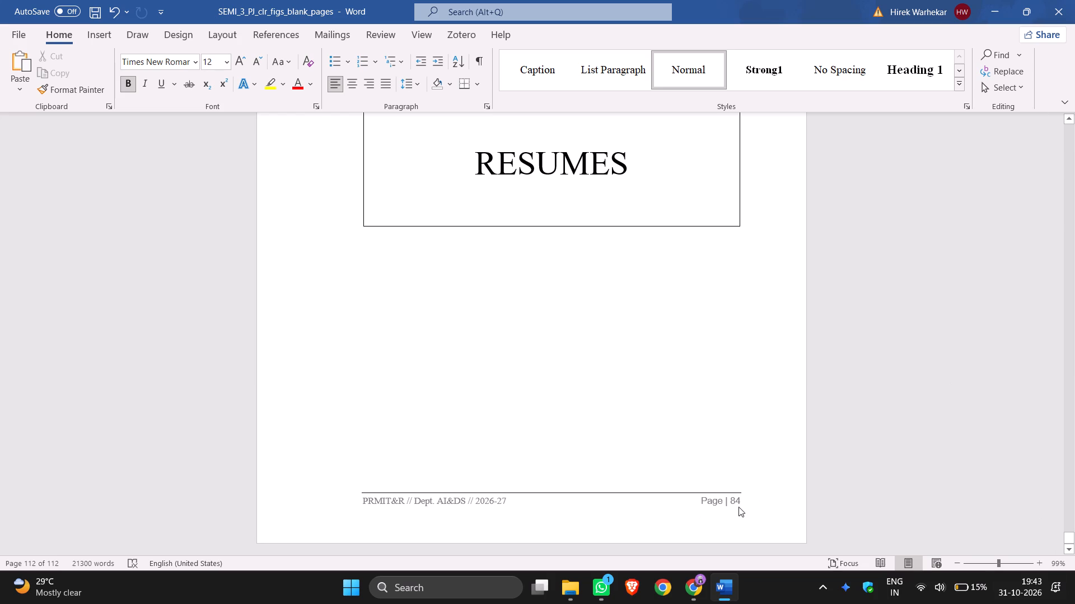
scroll(854, 435, up, 8)
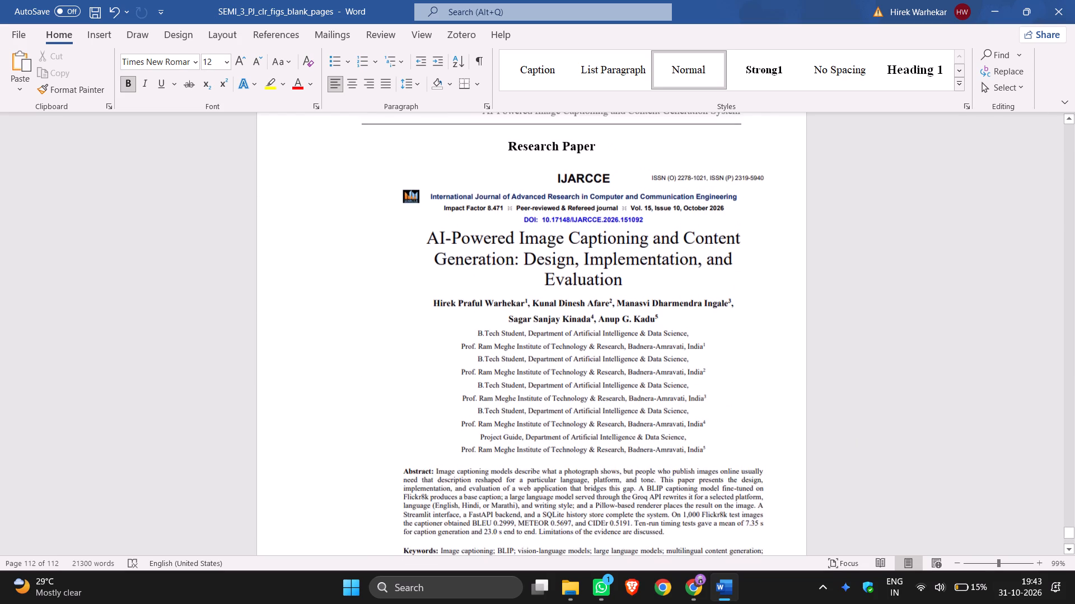
scroll(855, 435, down, 4)
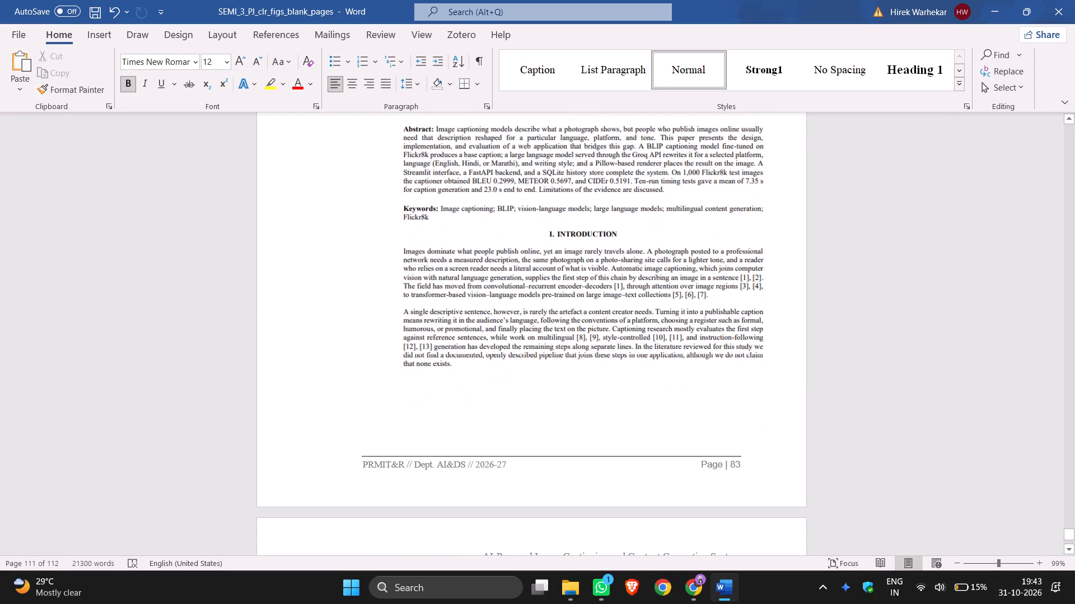
scroll(866, 284, up, 3)
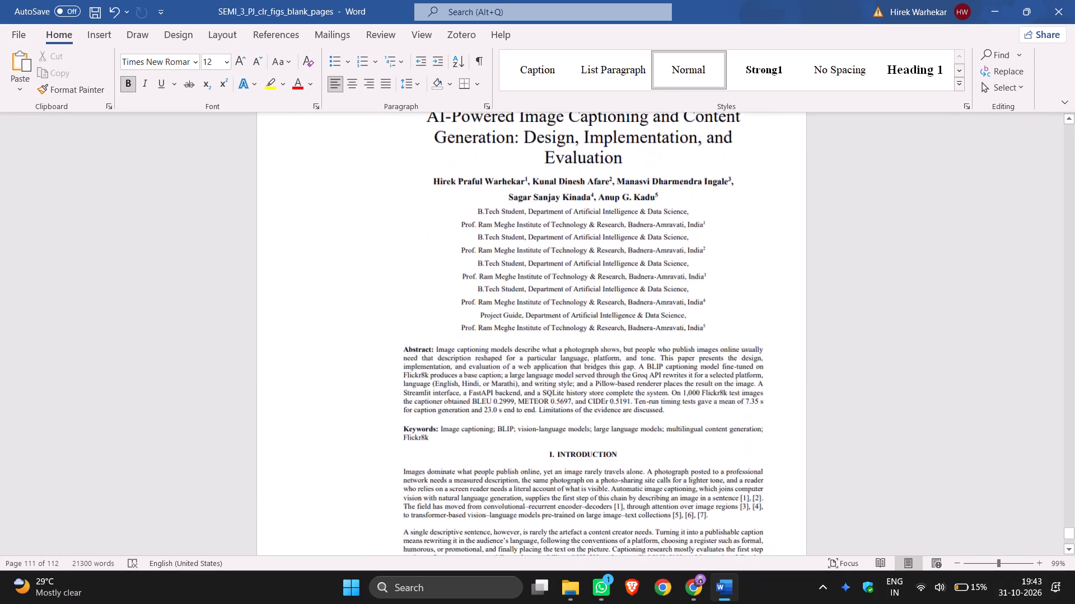
scroll(866, 284, up, 9)
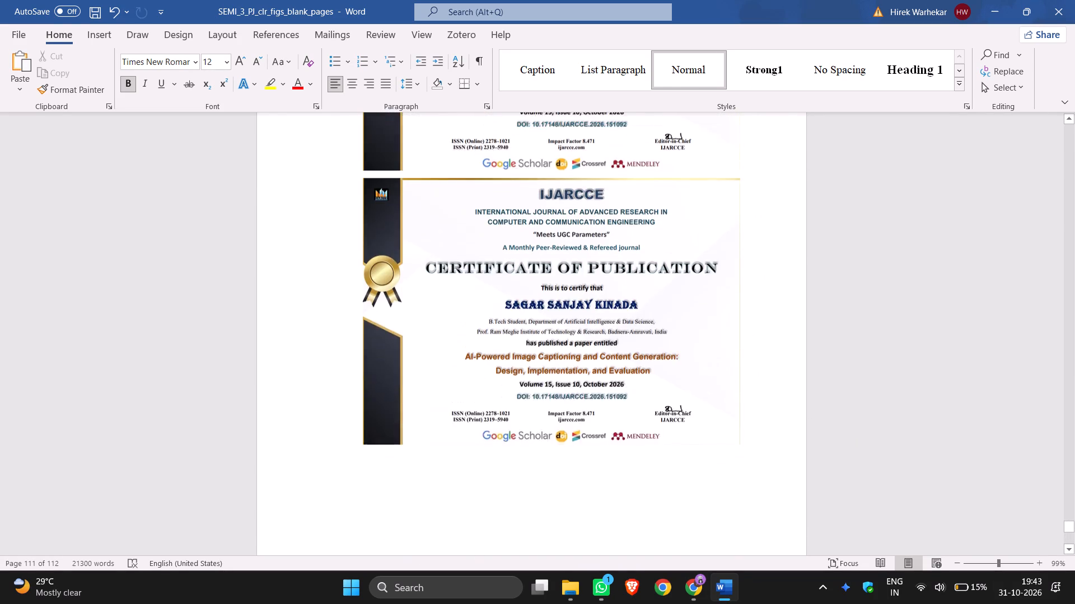
scroll(866, 284, up, 3)
scroll(866, 284, down, 2)
scroll(866, 284, up, 1)
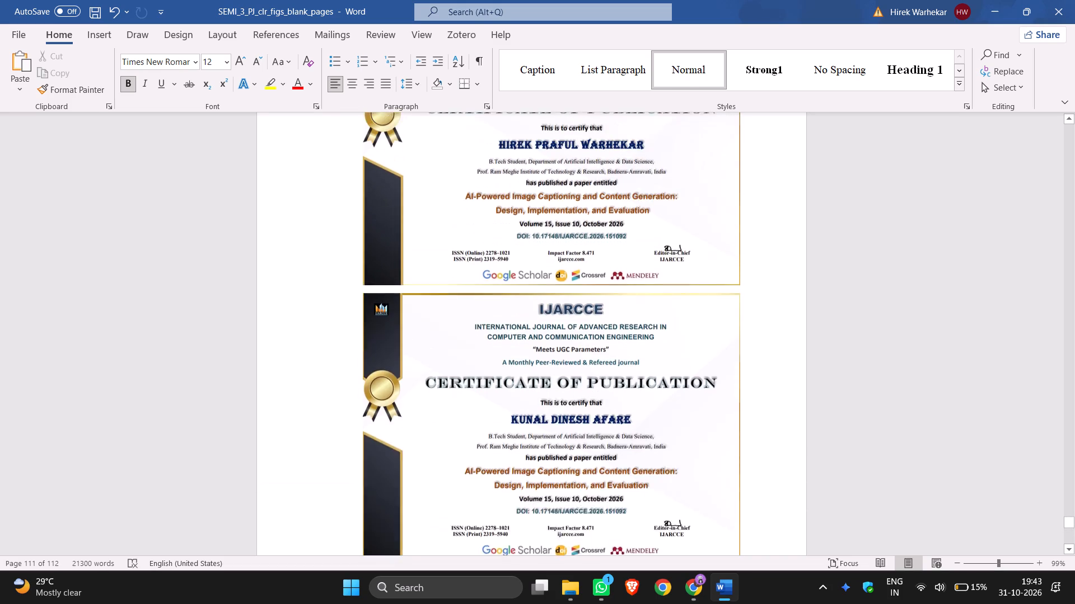
scroll(866, 284, up, 8)
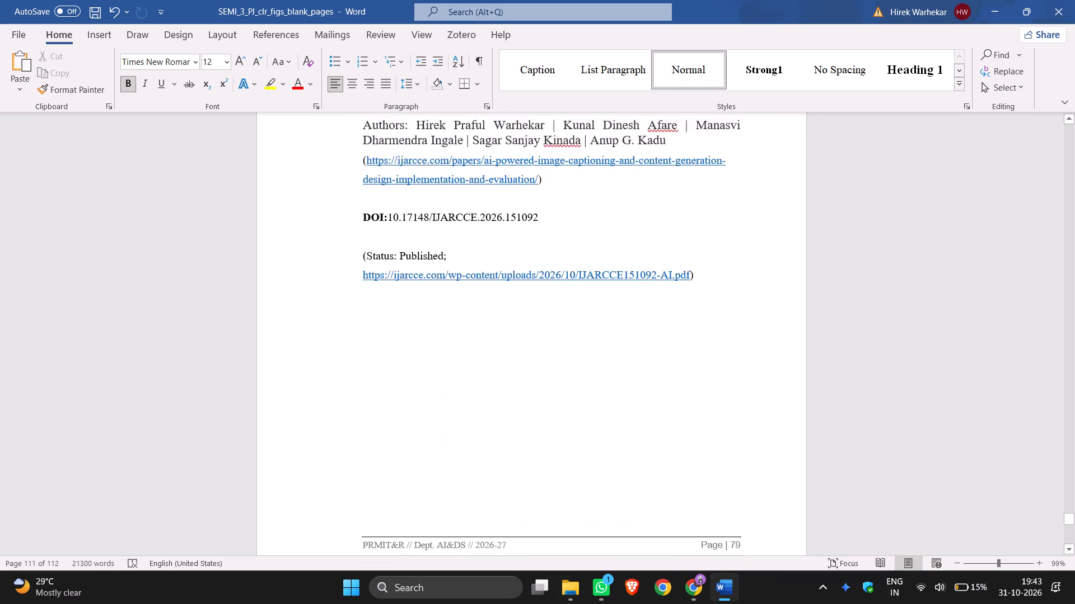